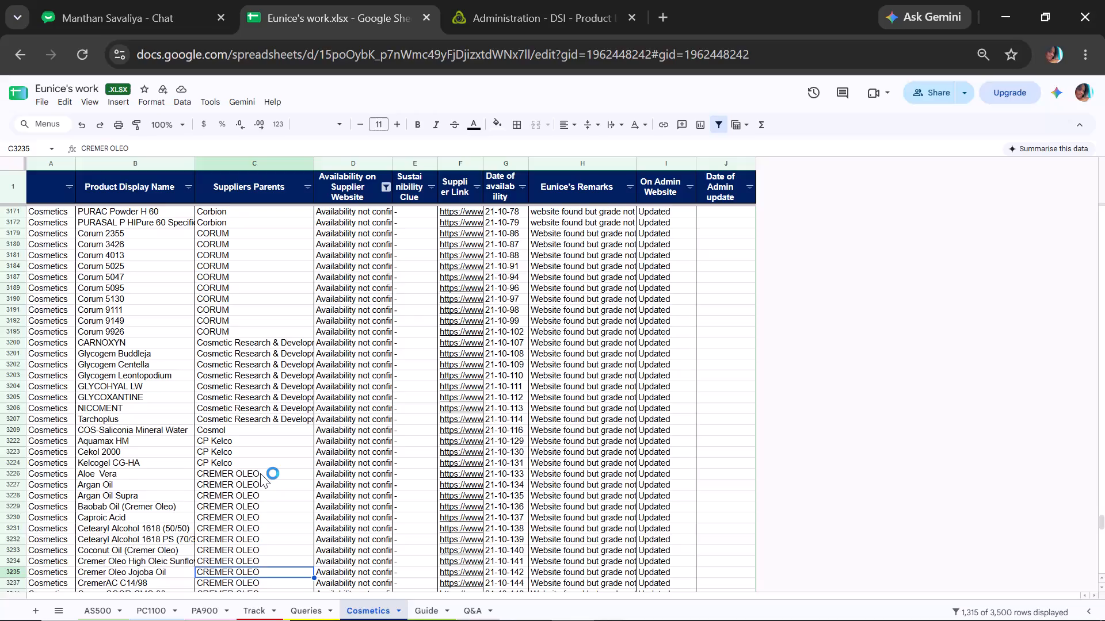
Look through the filtered supplier and product rows of the Cosmetics sheet, down to its last row and back among the Croda and Daito Kasei Kogyo entries.
key(Down)
key(Down)
key(Down)
key(Down)
key(Down)
key(Down)
key(Down)
key(Down)
key(Down)
key(Down)
key(Down)
key(Down)
key(Down)
key(Down)
key(Down)
key(Down)
key(Down)
key(Down)
key(Down)
key(Down)
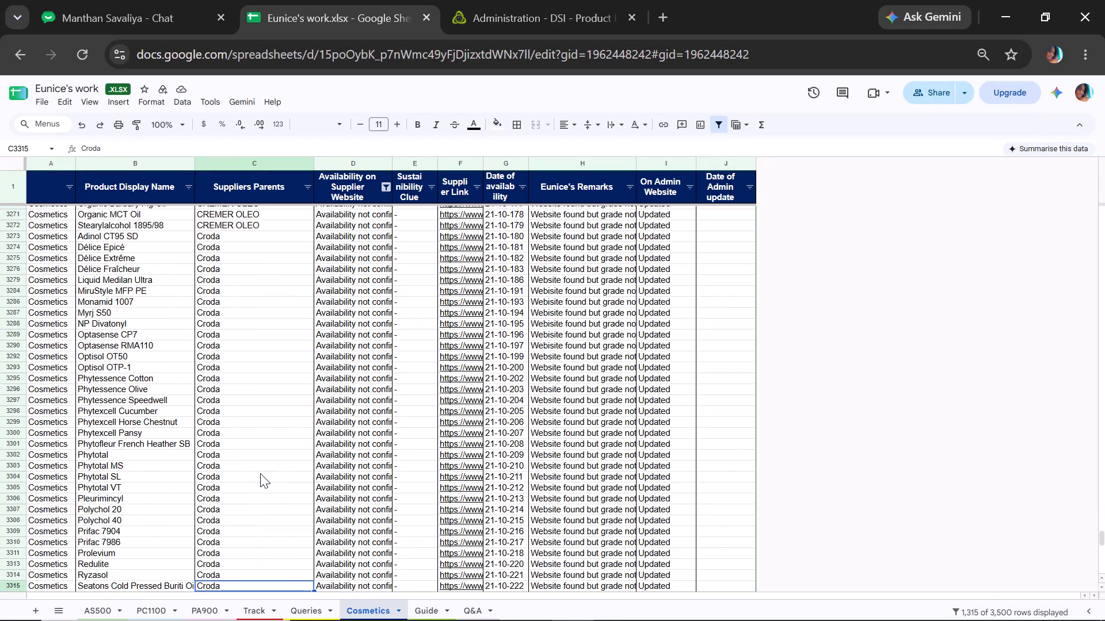
key(Down)
key(Down)
key(Down)
key(Down)
key(Down)
key(Down)
key(Down)
key(Down)
key(Down)
key(Down)
key(Down)
key(Down)
key(Down)
key(Down)
key(Down)
key(Down)
key(Down)
key(Down)
key(Down)
key(Down)
key(Down)
key(Down)
key(Down)
key(Down)
key(Down)
key(Down)
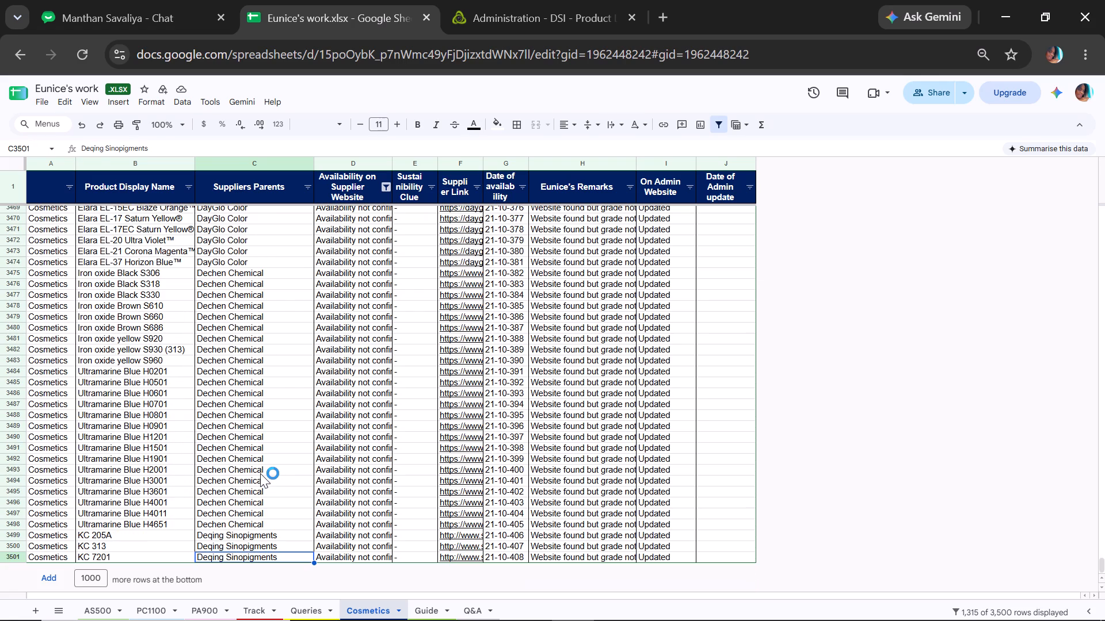
key(Down)
key(Down)
key(Down)
key(Down)
key(Down)
key(Down)
key(Up)
key(Up)
key(Up)
key(Up)
key(Up)
key(Up)
key(Up)
key(Up)
key(Up)
key(Up)
key(Up)
key(Up)
key(Up)
key(Up)
key(Up)
key(Up)
key(Up)
key(Up)
key(Up)
key(Up)
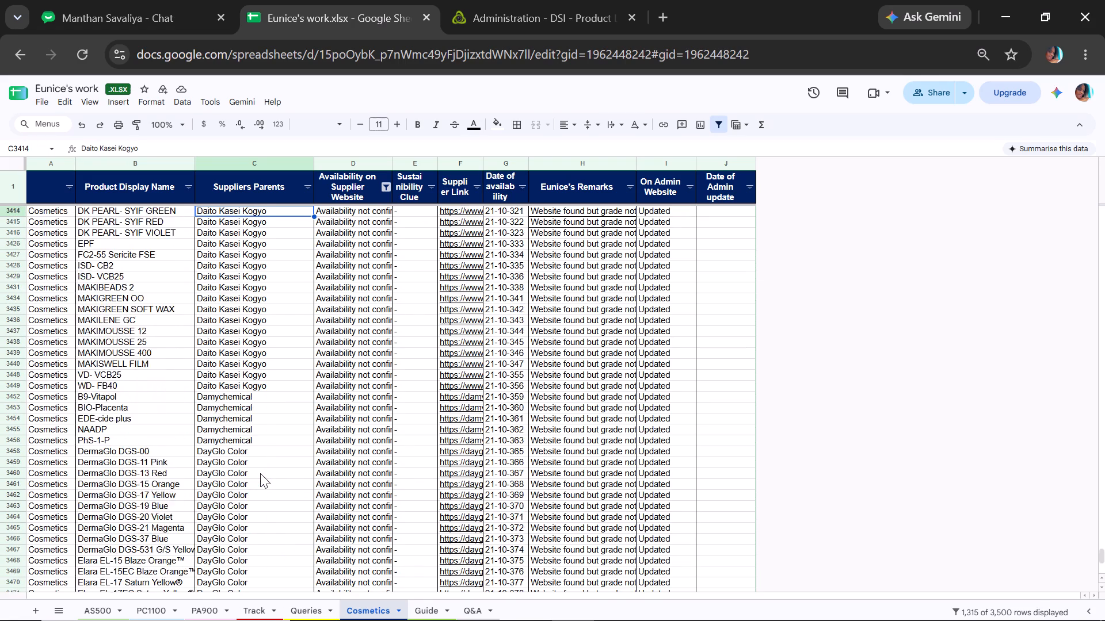
key(Up)
key(Up)
key(Up)
key(Up)
key(Up)
key(Up)
key(Up)
key(Up)
key(Up)
key(Up)
key(Up)
key(Up)
key(Up)
key(Up)
key(Up)
key(Up)
key(Up)
key(Up)
key(Up)
key(Up)
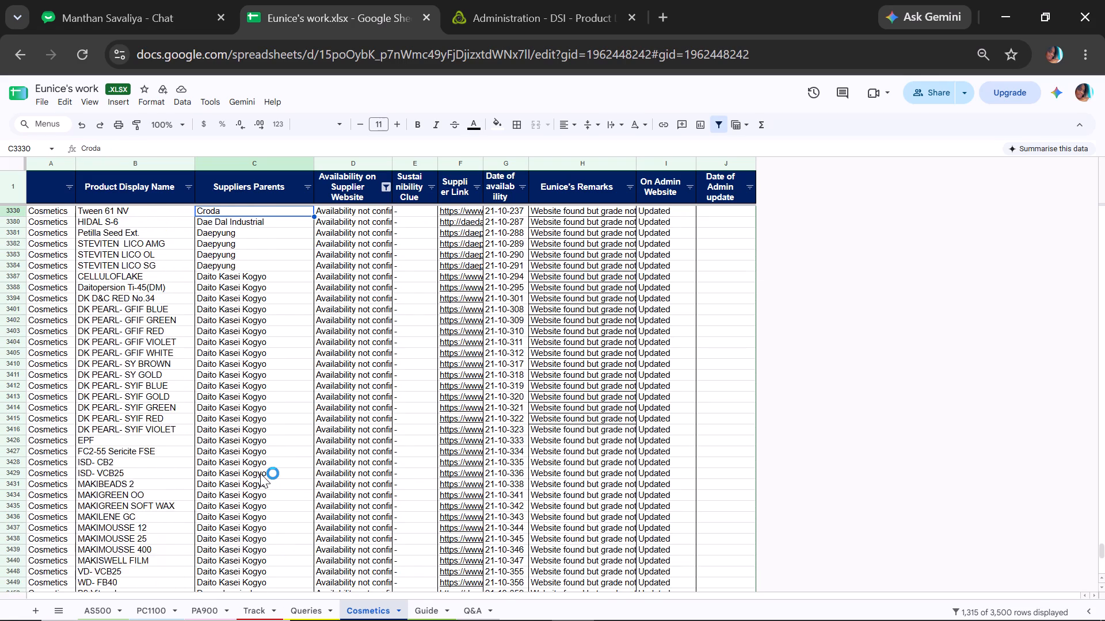
key(Down)
key(Down)
key(Down)
key(Down)
key(Down)
key(Down)
key(Down)
key(Down)
key(Down)
key(Down)
key(Down)
key(Down)
key(Down)
key(Down)
key(Down)
key(Down)
key(Down)
key(Down)
key(Down)
key(Down)
key(Down)
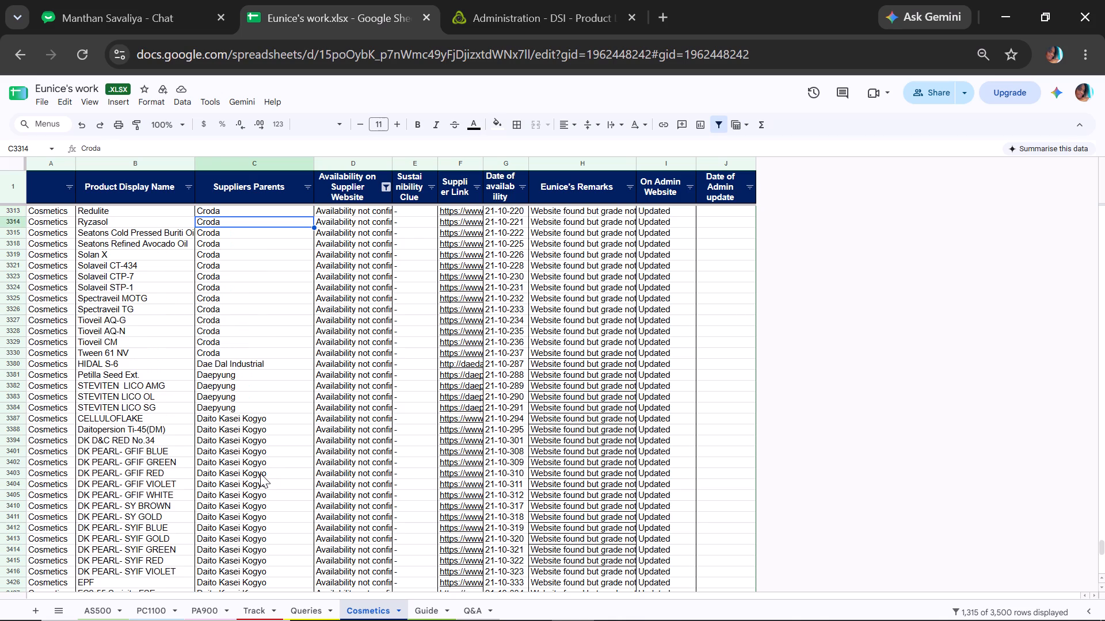
key(Down)
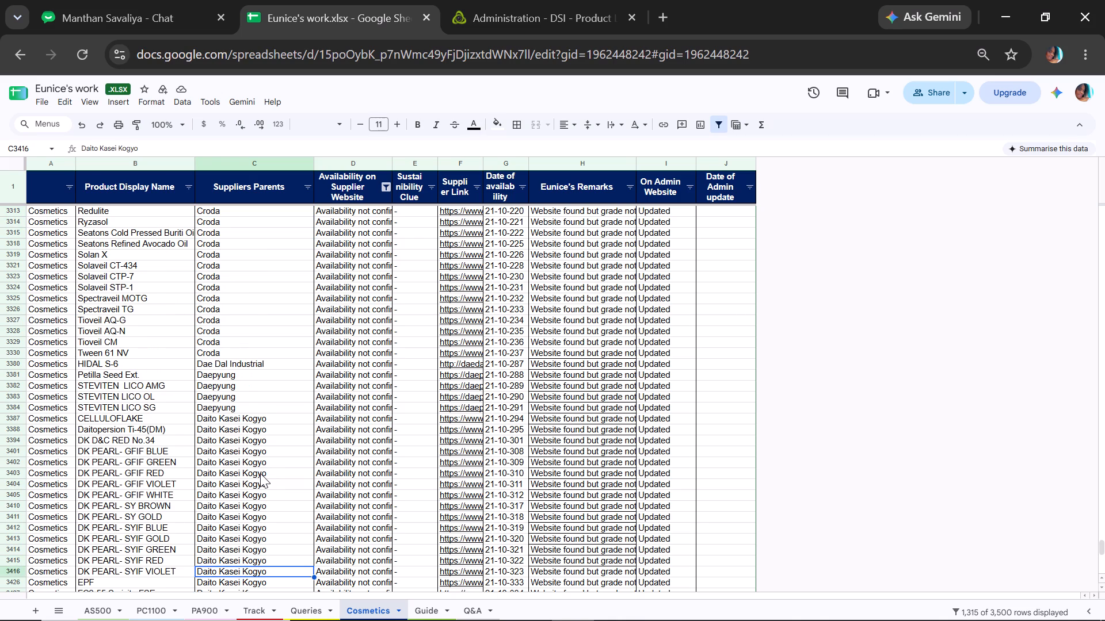
key(Down)
key(Down)
key(Down)
key(Down)
key(Down)
key(Down)
key(Down)
key(Down)
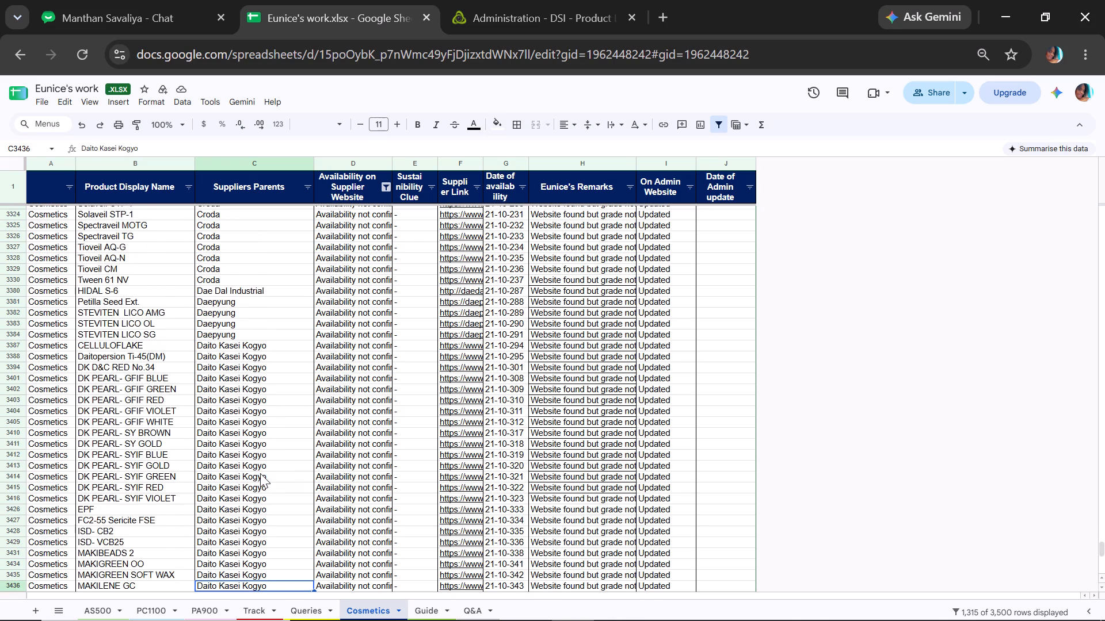
key(Down)
key(Down)
key(Down)
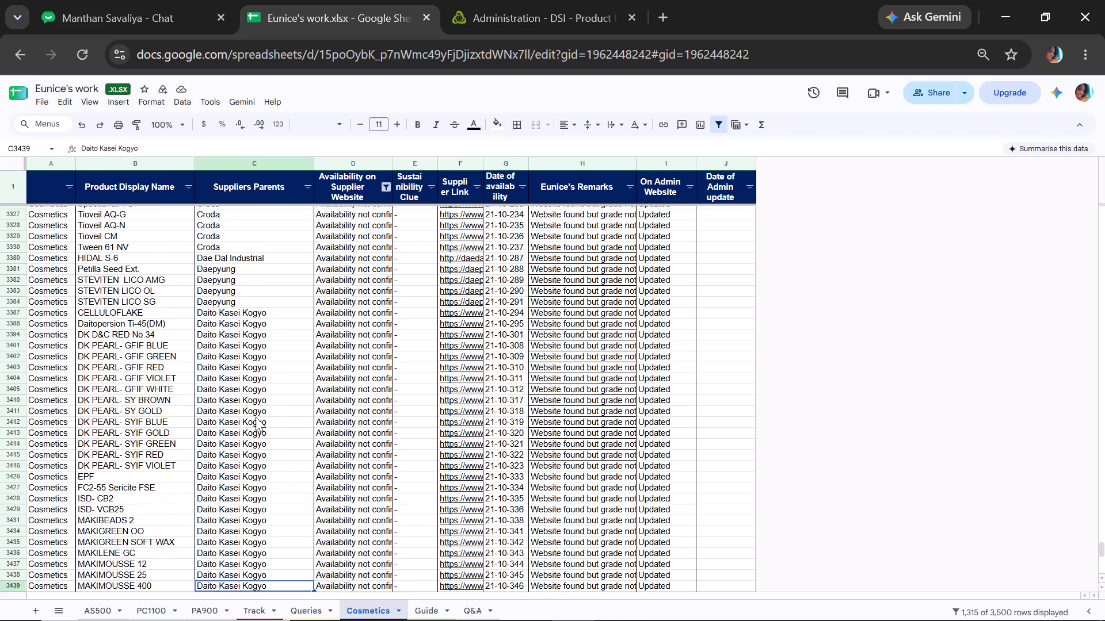
Copy the product name Tioveil AQ-G from the Cosmetics sheet, search for it by Trade/Grade on the admin site, and open its record.
click(142, 217)
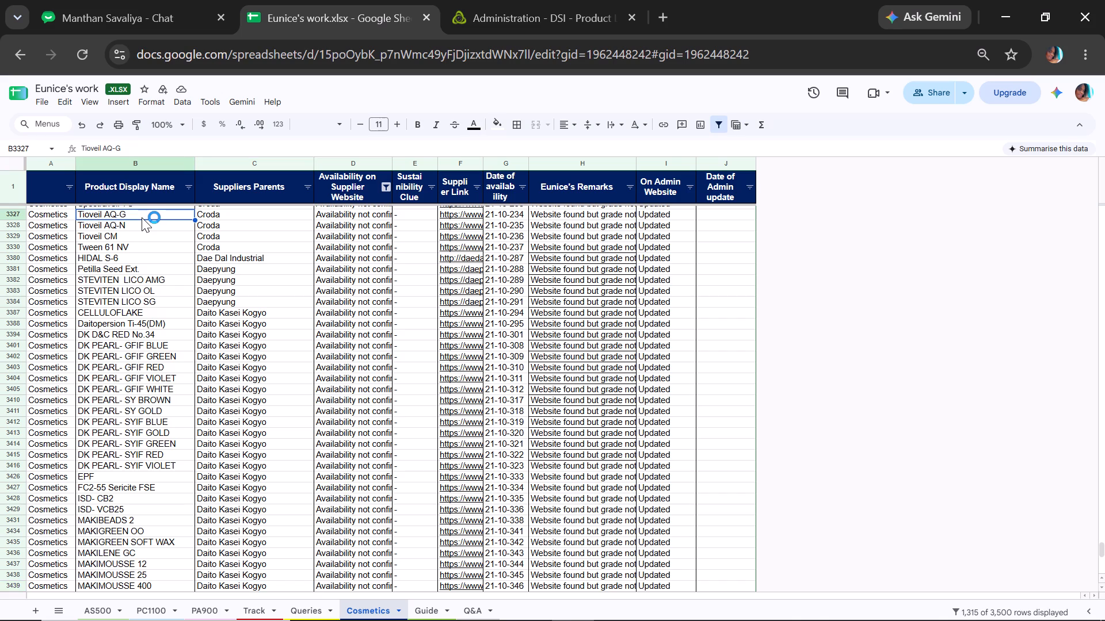
key(ctrl+c)
click(521, 0)
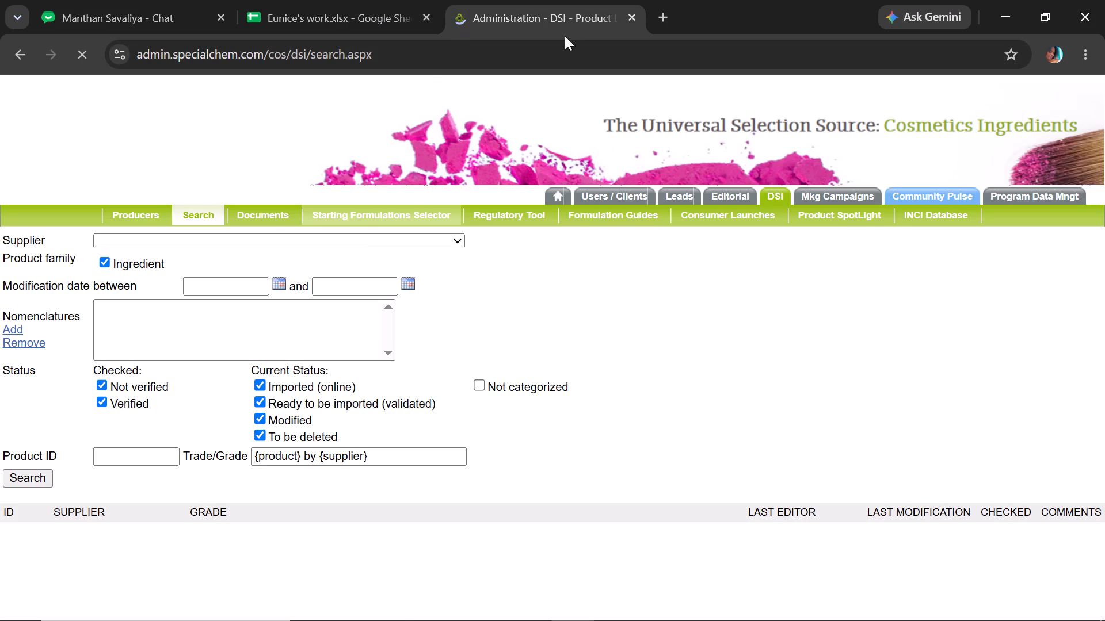
drag(398, 454, 135, 503)
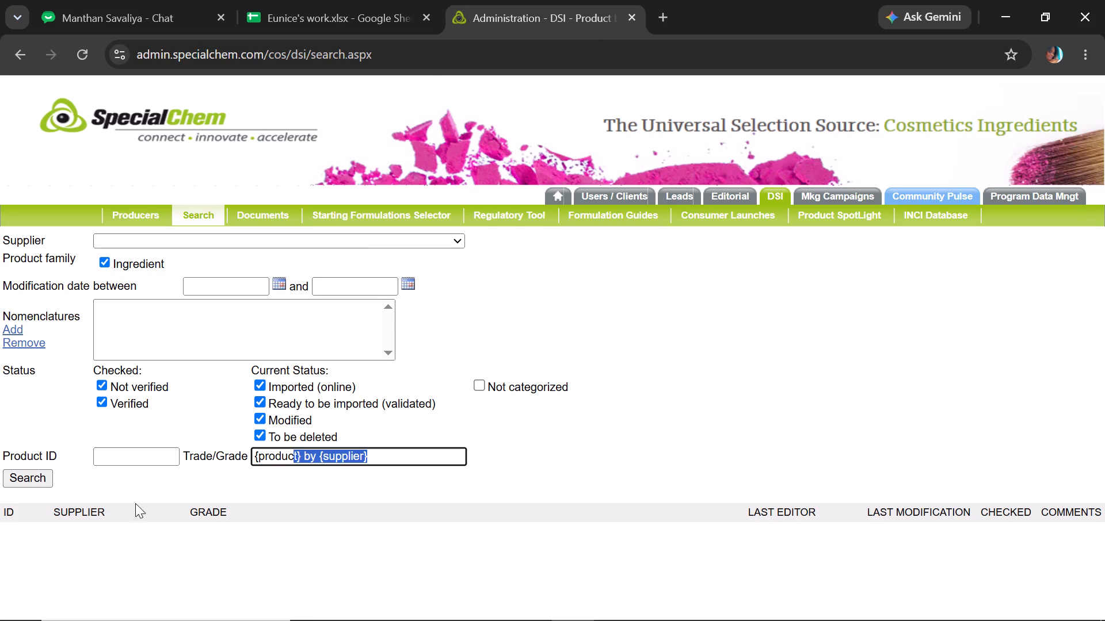
drag(135, 503, 135, 500)
key(ctrl+v)
click(43, 481)
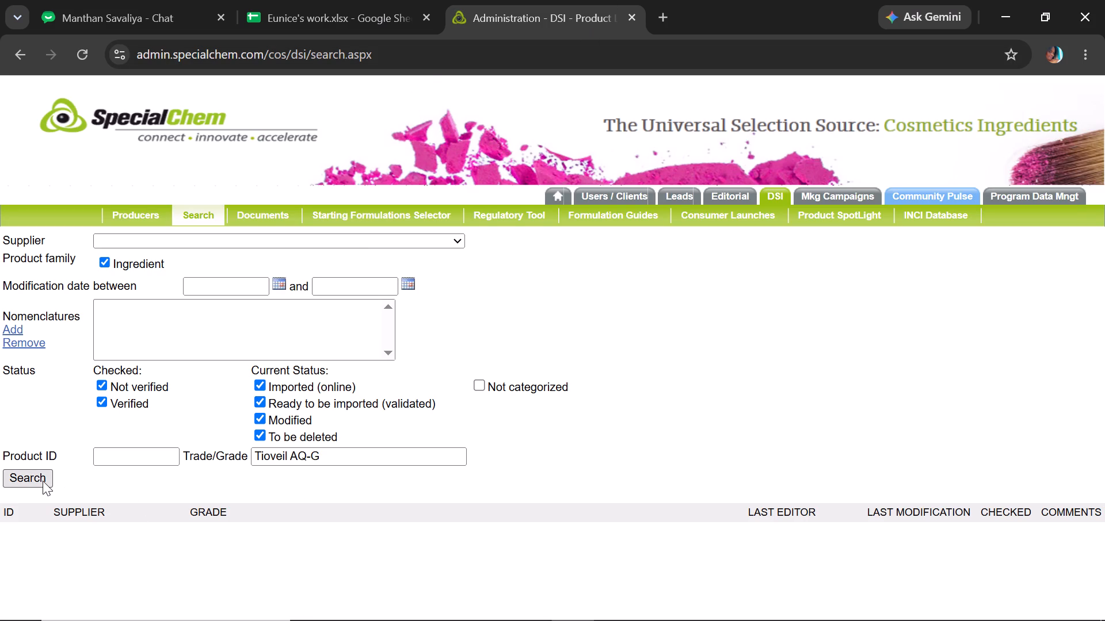
click(219, 537)
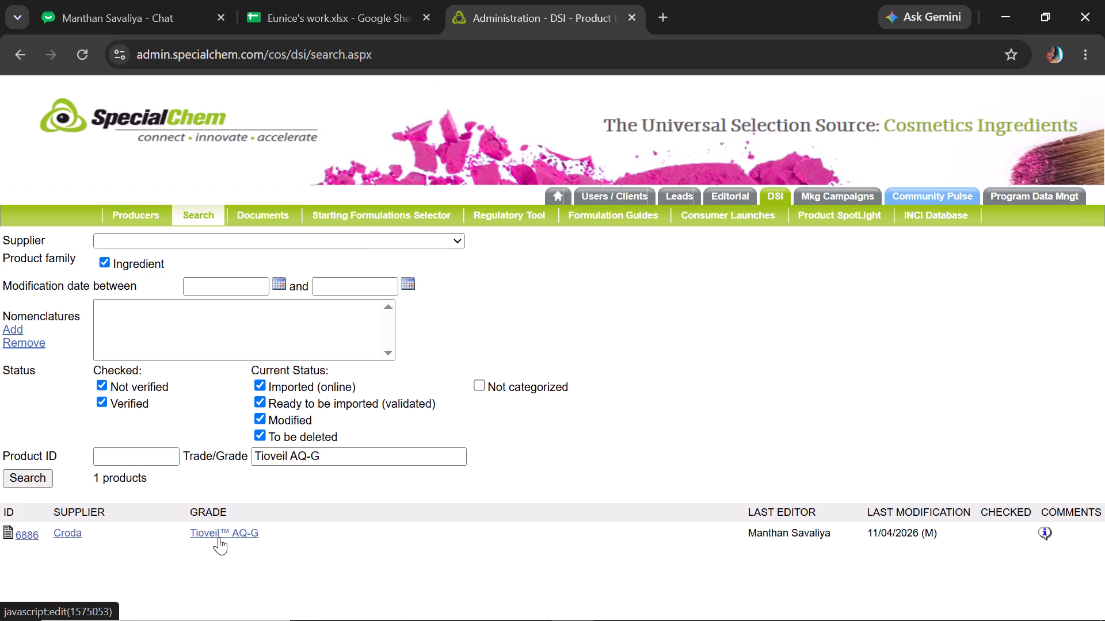
Replace "Tioveil™ AQ-G by Croda" in the record's Displayed/Key Comments with the "{product} by {supplier}" placeholder copied from the Guide sheet.
click(317, 18)
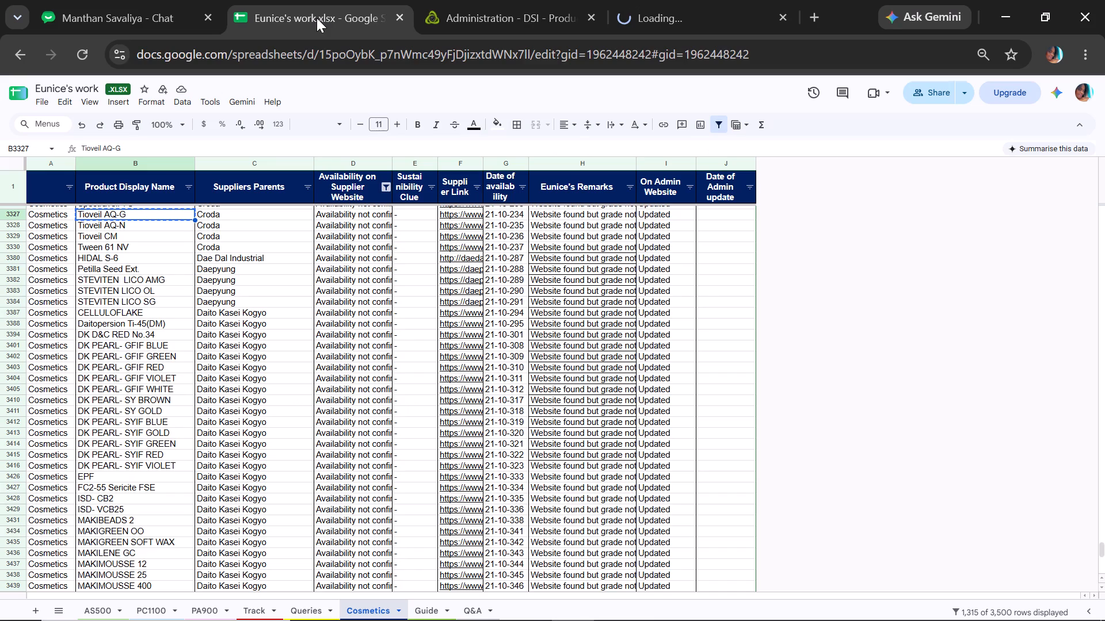
click(429, 608)
key(ctrl+c)
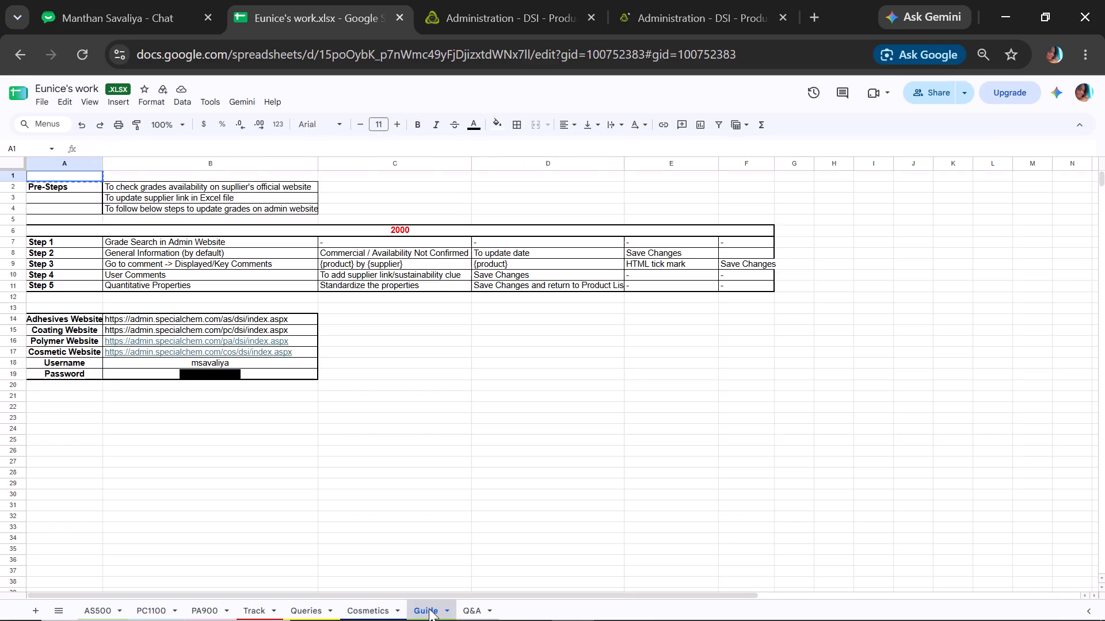
click(407, 261)
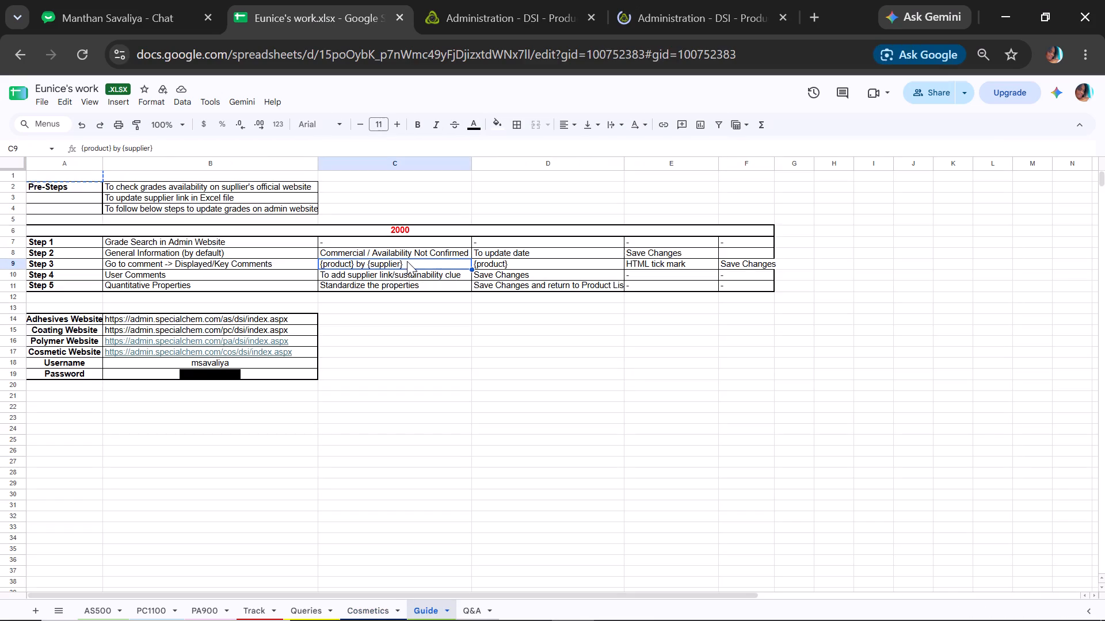
key(ctrl+c)
click(693, 0)
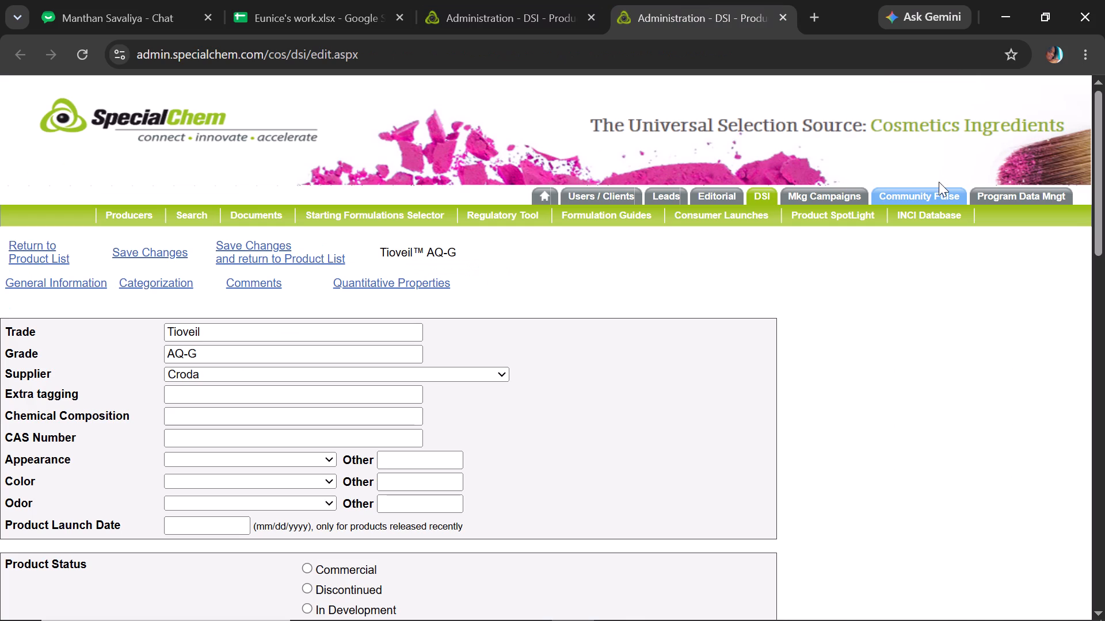
drag(1104, 172, 1101, 191)
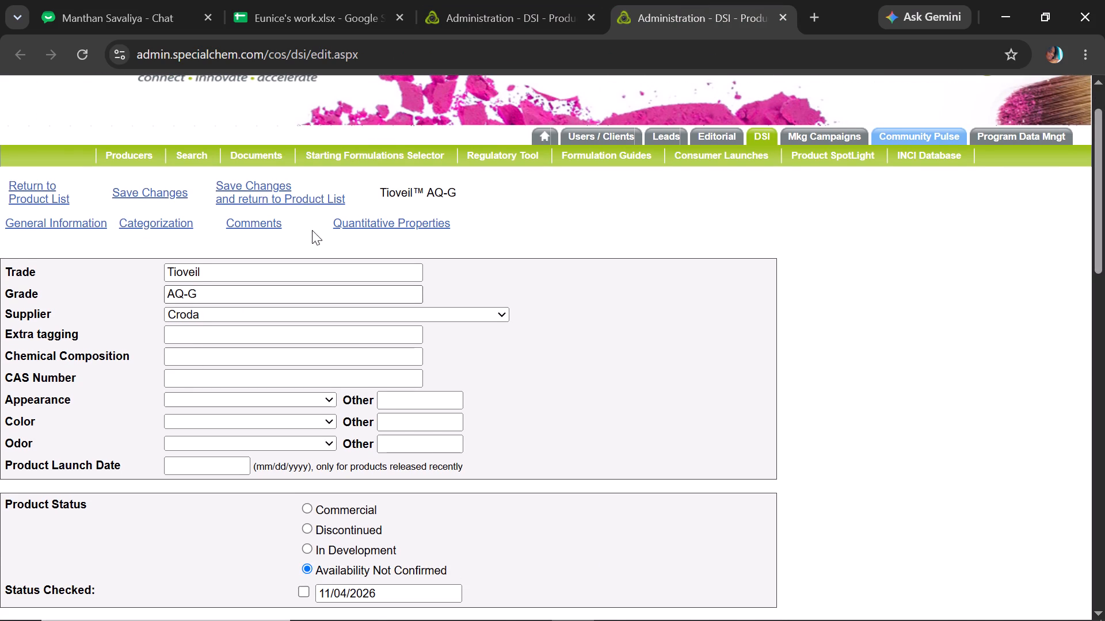
click(269, 224)
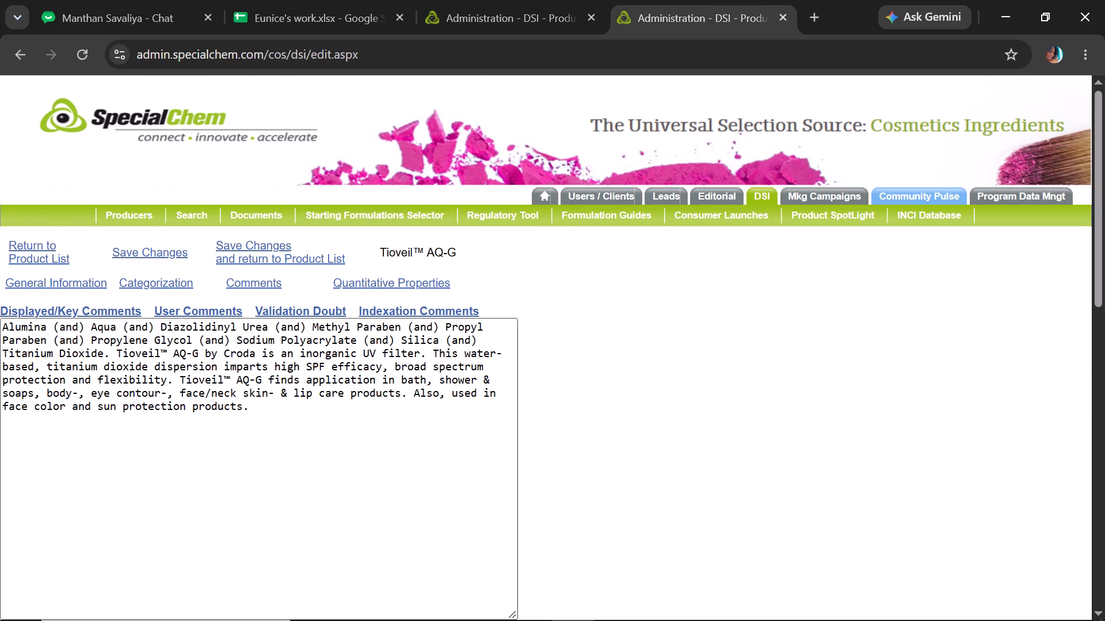
double_click(115, 351)
click(115, 351)
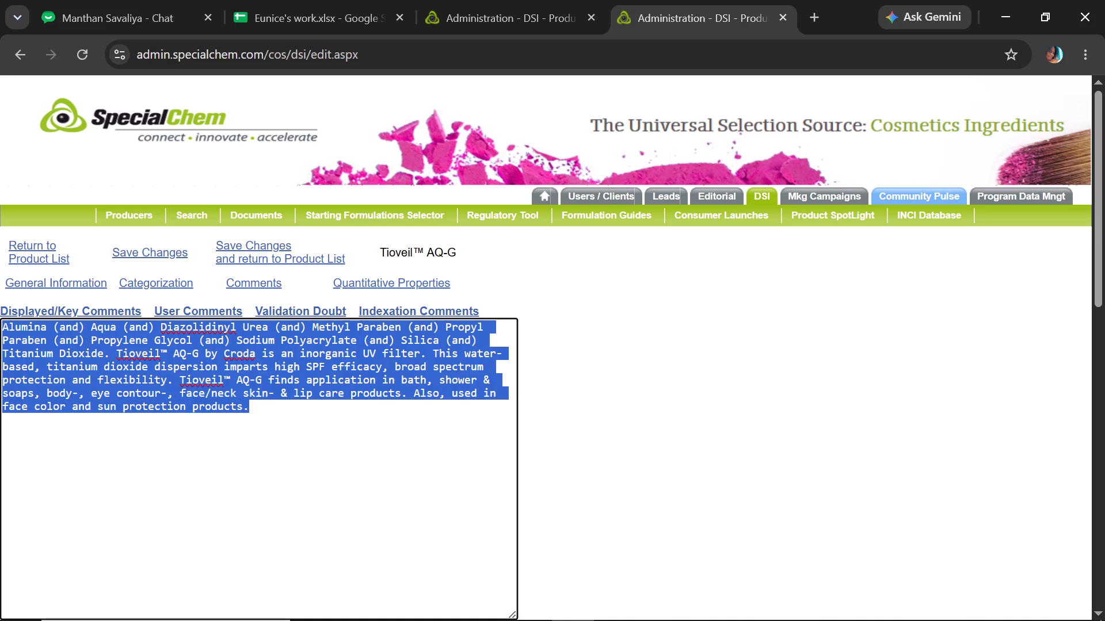
click(115, 351)
drag(115, 351, 256, 347)
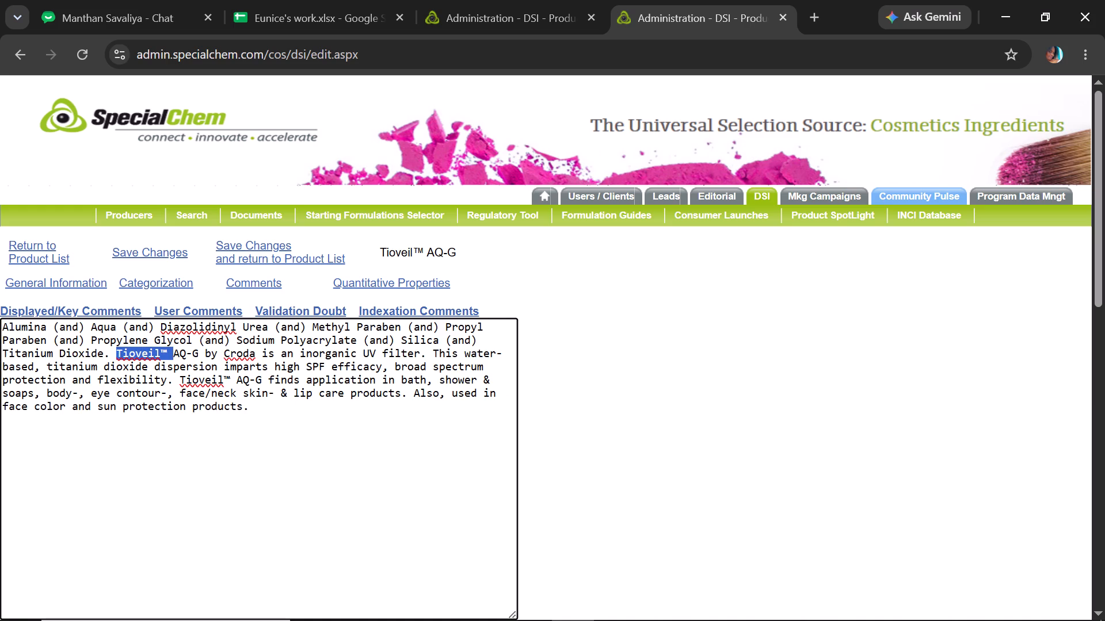
drag(256, 347, 258, 350)
key(ctrl+v)
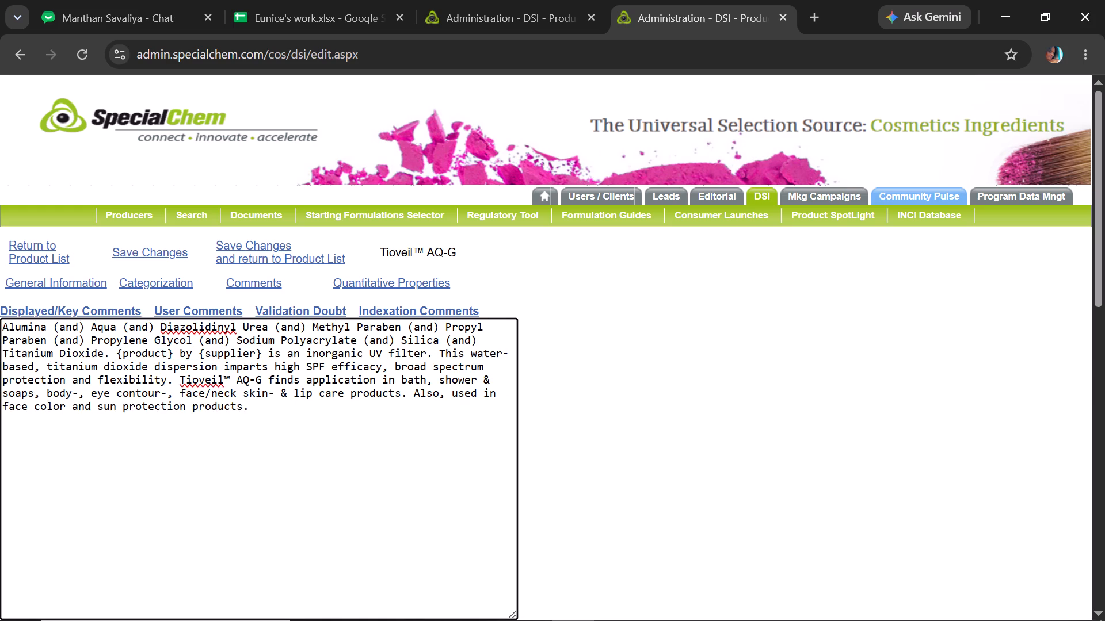
Replace the remaining "Tioveil™ AQ-G" mention in the comment text with the "{product}" placeholder.
drag(174, 353, 117, 355)
key(ctrl+c)
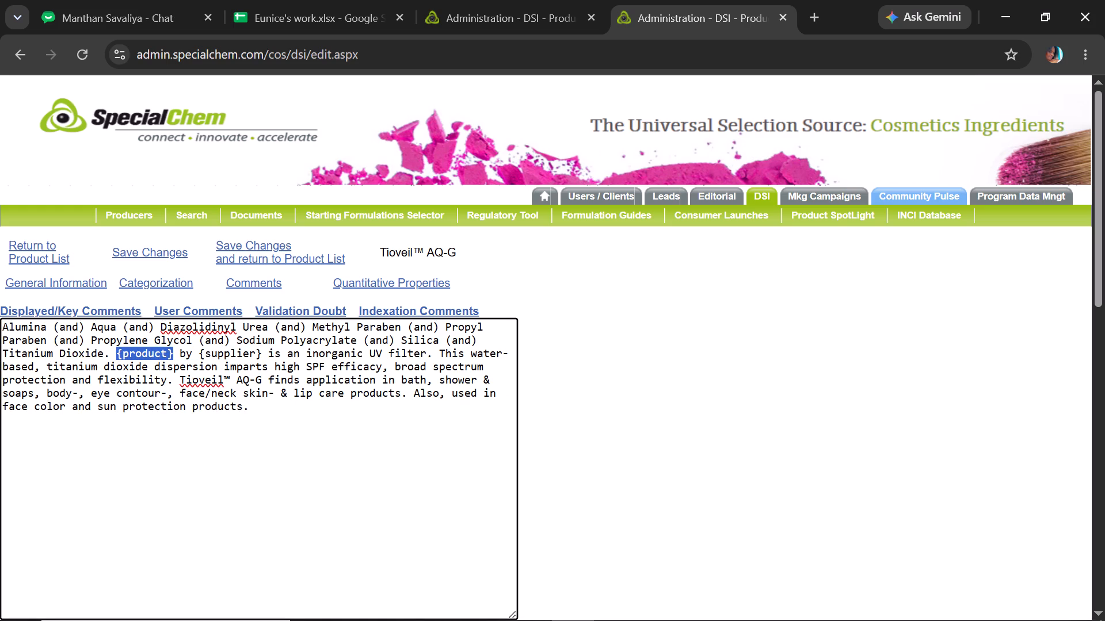
drag(181, 378, 259, 378)
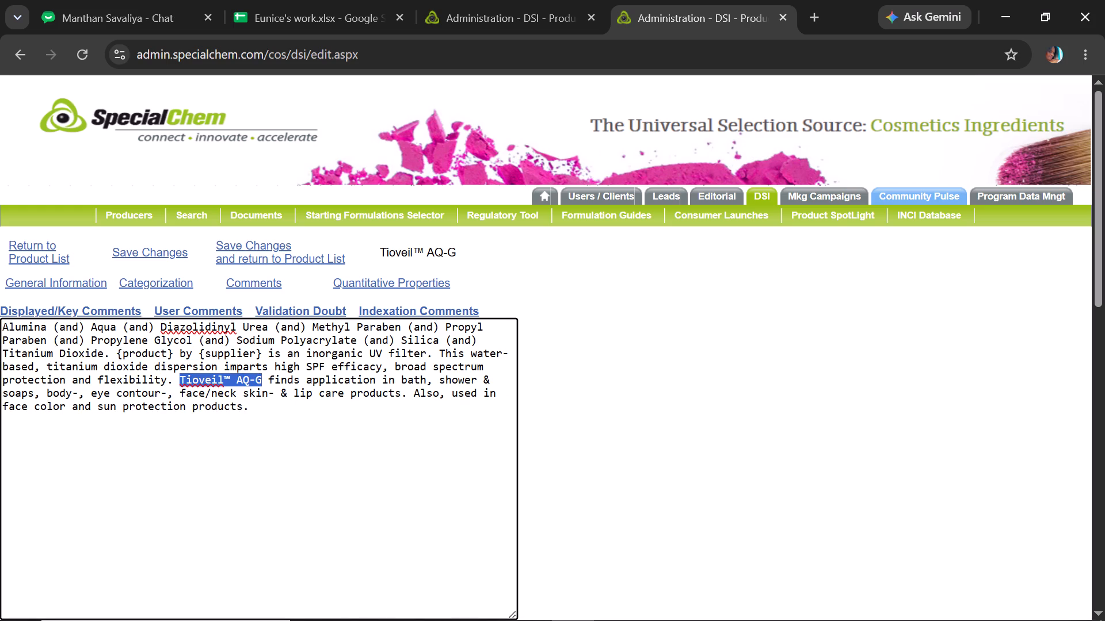
drag(259, 378, 262, 378)
key(ctrl+v)
Enable Display as HTML for the Displayed/Key Comments and save the changes to the record.
drag(1104, 225, 1096, 279)
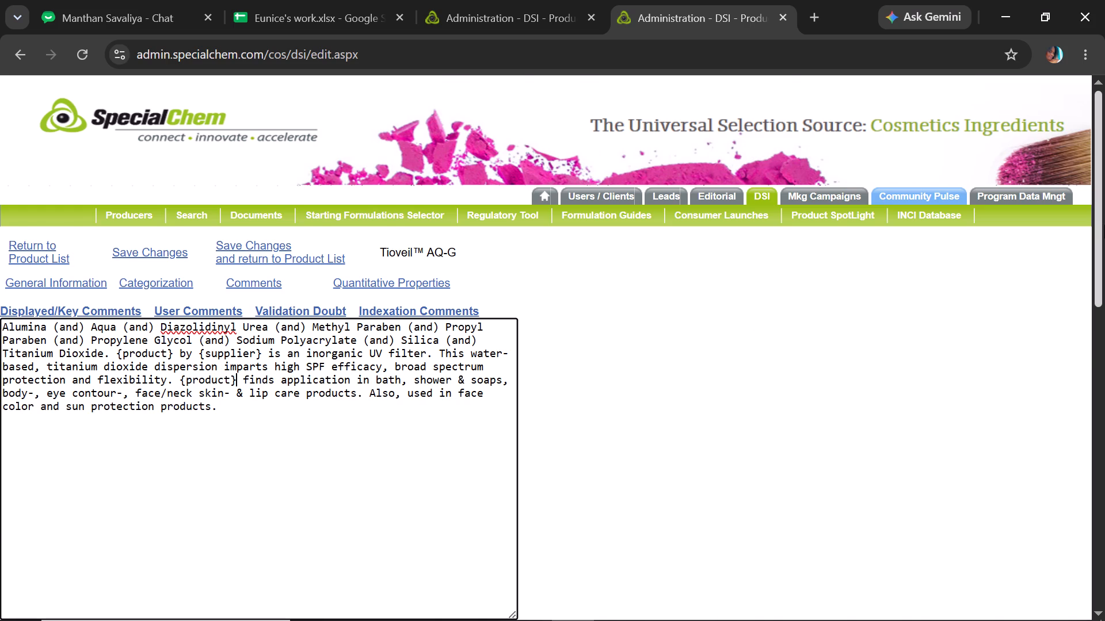
click(98, 502)
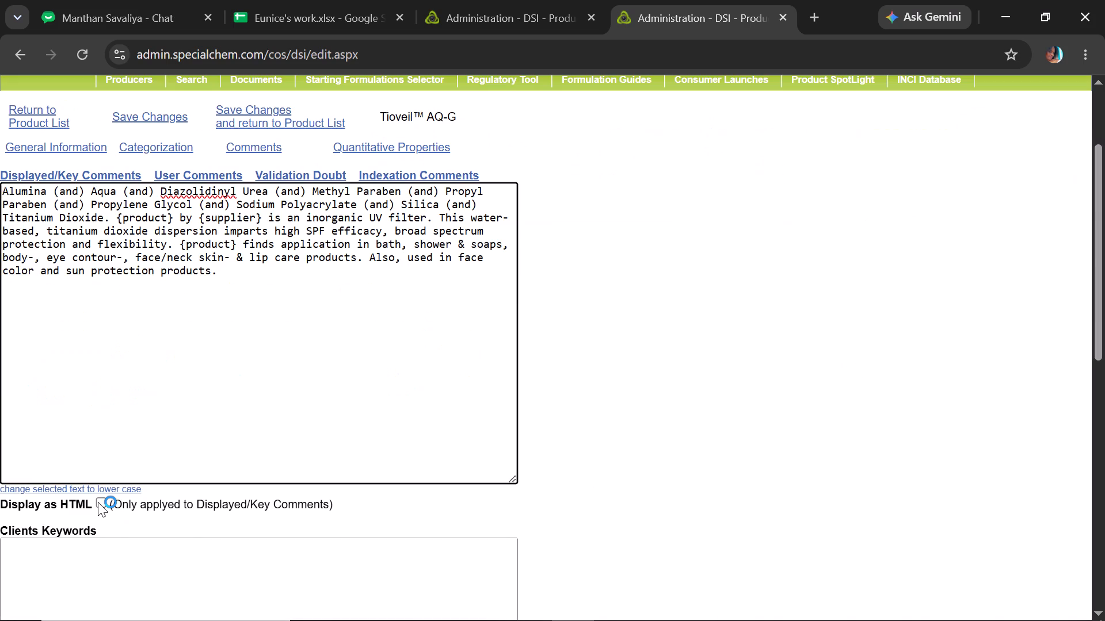
click(184, 114)
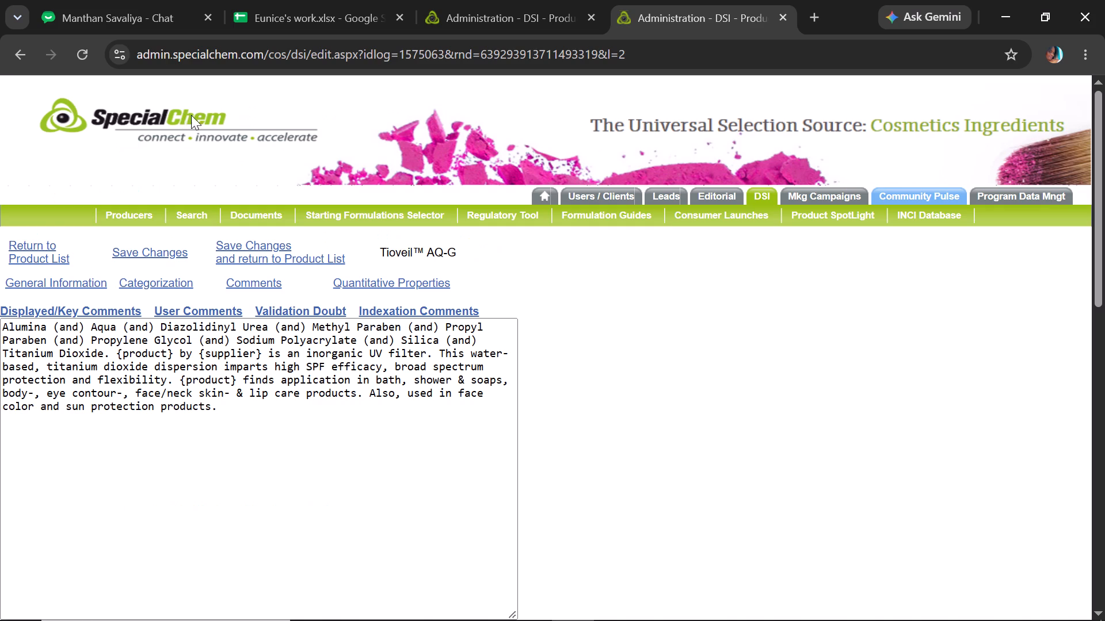
Rename the first property in the record's Quantitative Properties to "Solid Content".
click(409, 281)
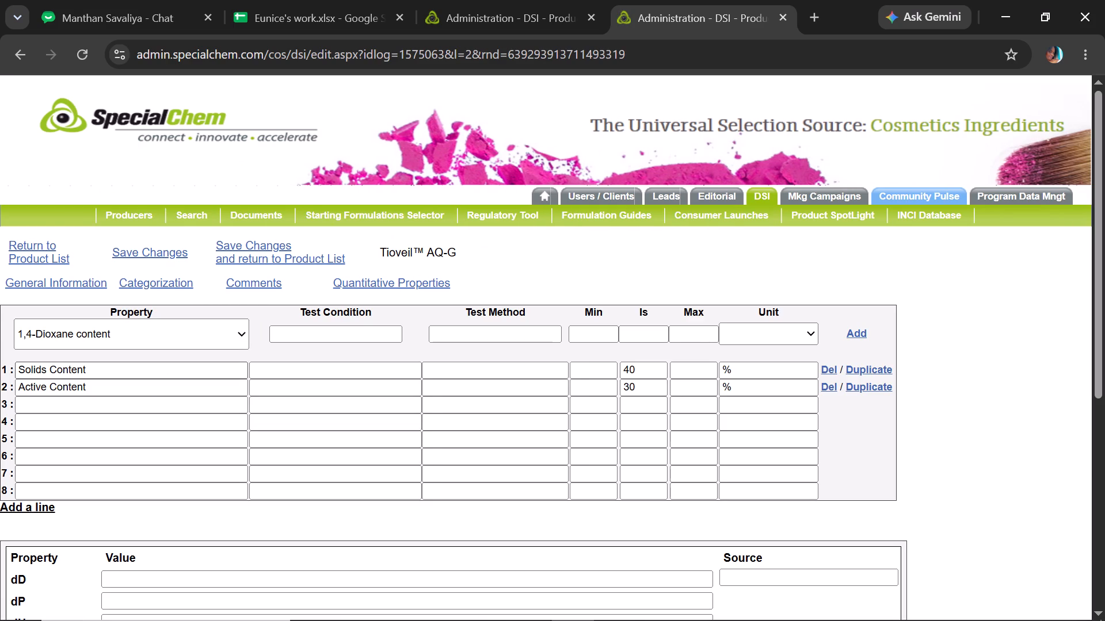
click(49, 371)
key(BackSpace)
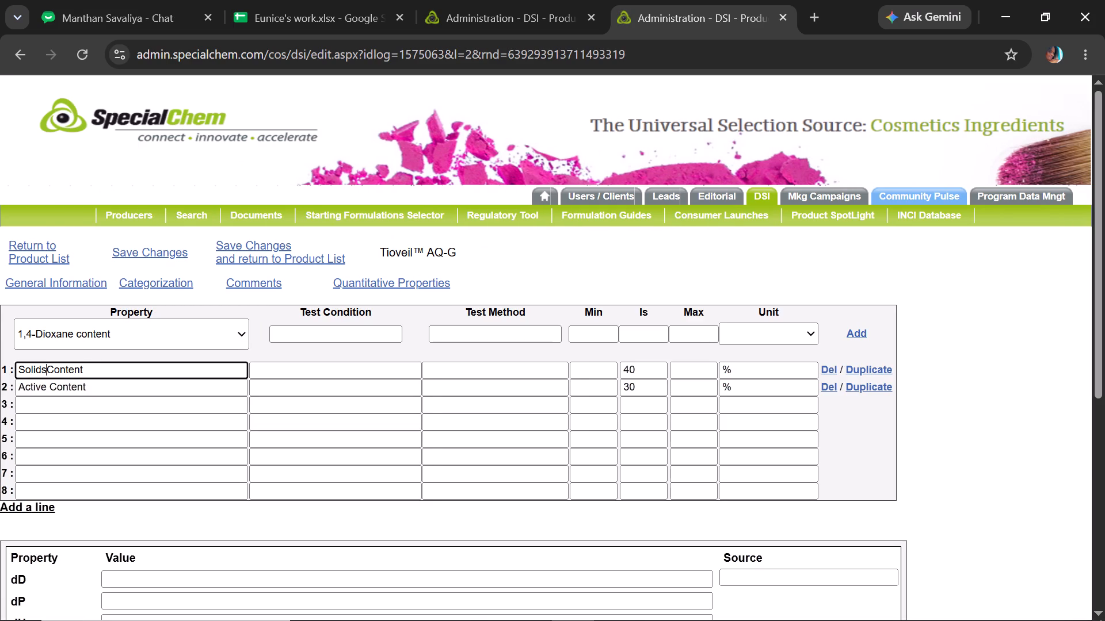
key(BackSpace)
key(space)
Save the changes to the Tioveil™ AQ-G record and return to the product list.
click(248, 260)
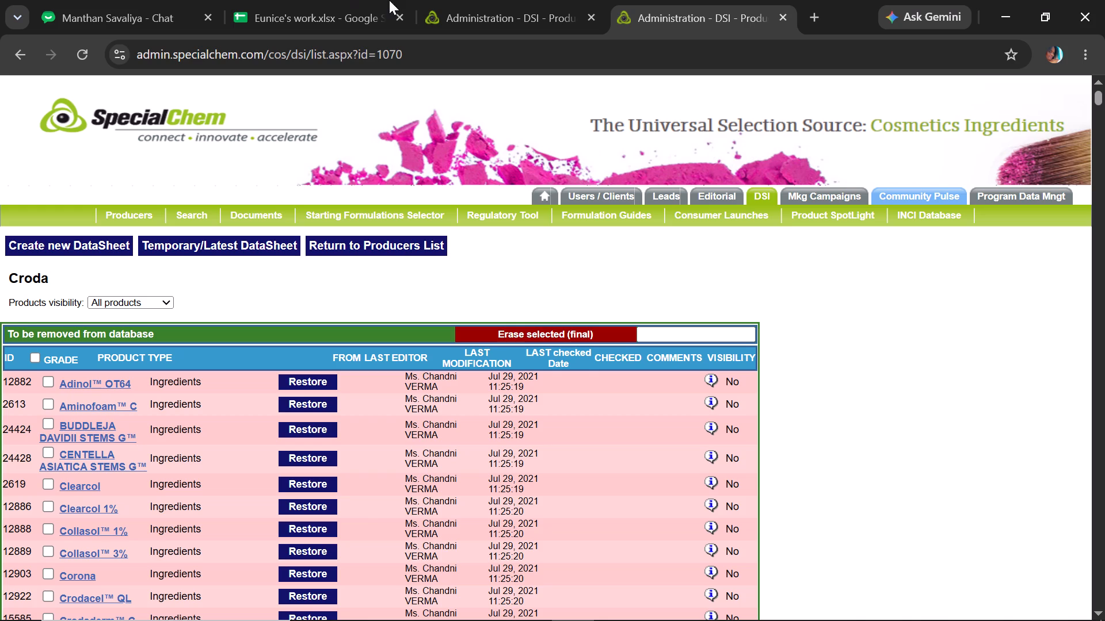
Copy the product name "Tioveil AQ-N" from the Cosmetics sheet, search for it as Trade/Grade on the admin site, and open its record.
click(324, 0)
click(329, 8)
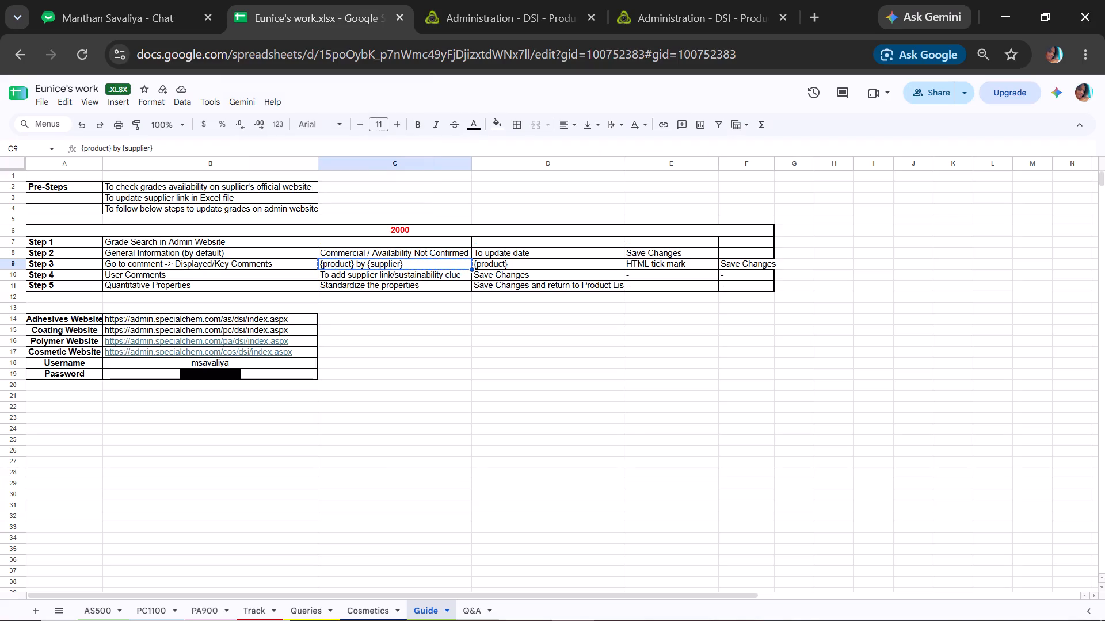
click(375, 607)
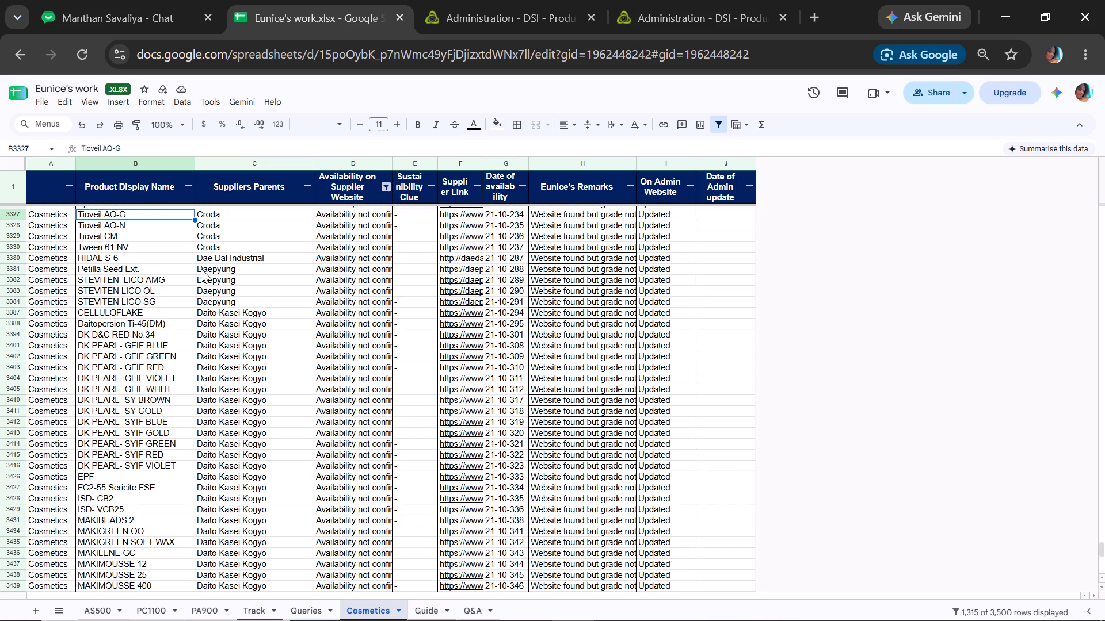
click(124, 229)
key(ctrl+c)
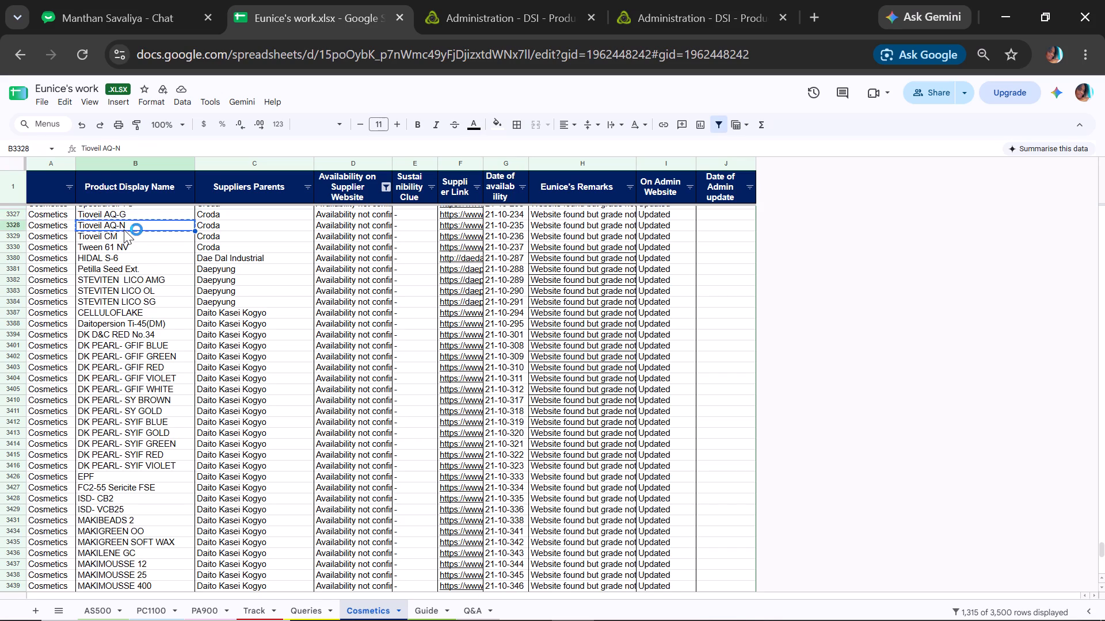
click(477, 2)
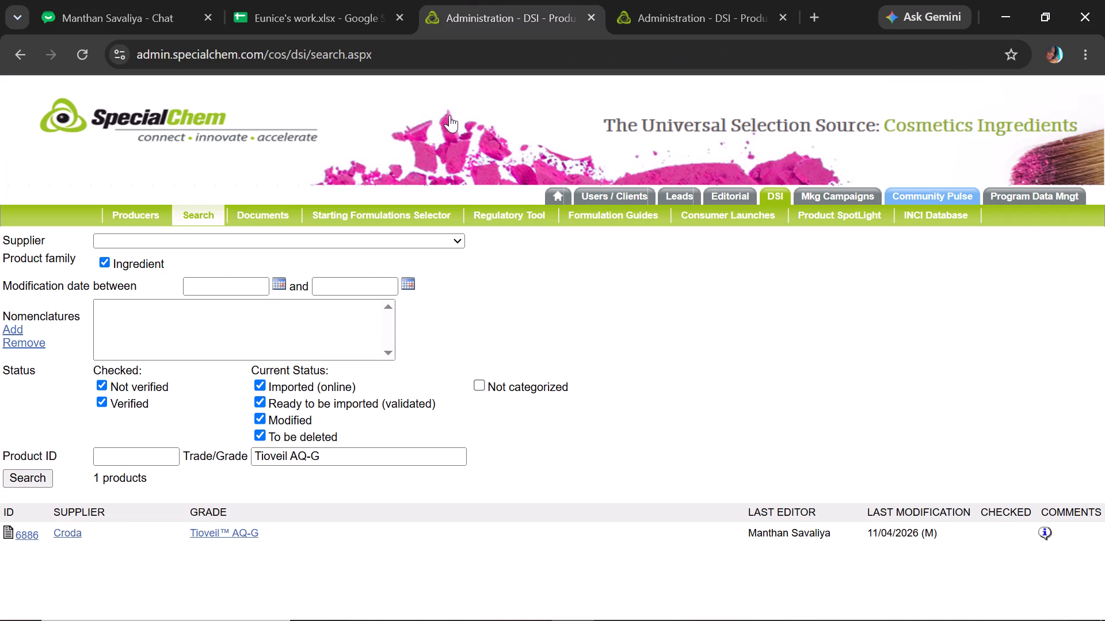
drag(342, 451, 77, 484)
key(ctrl+v)
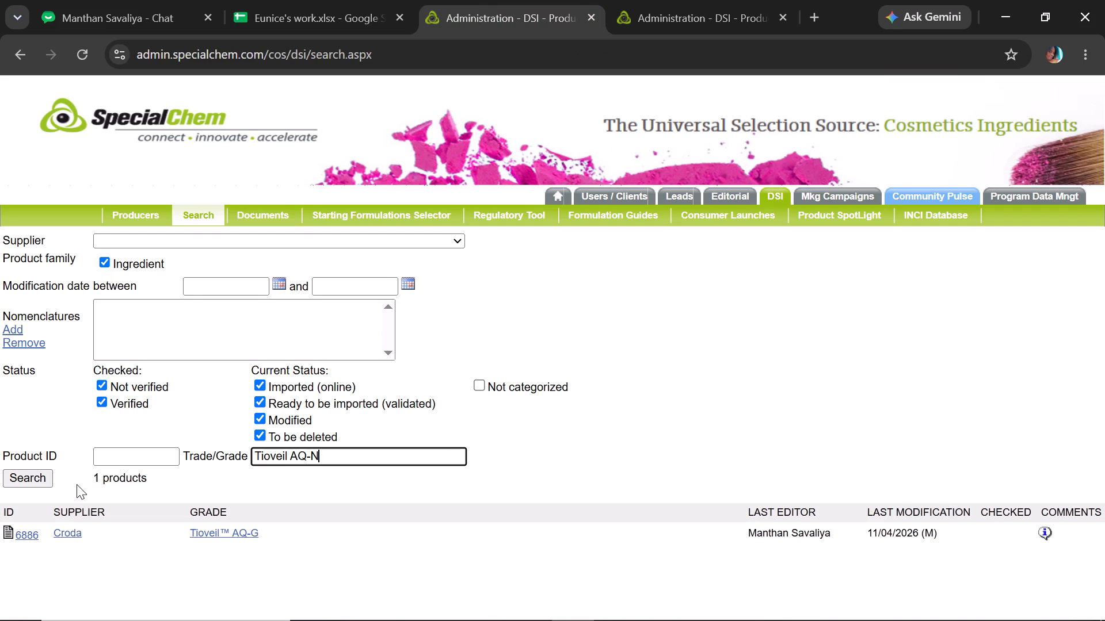
click(19, 481)
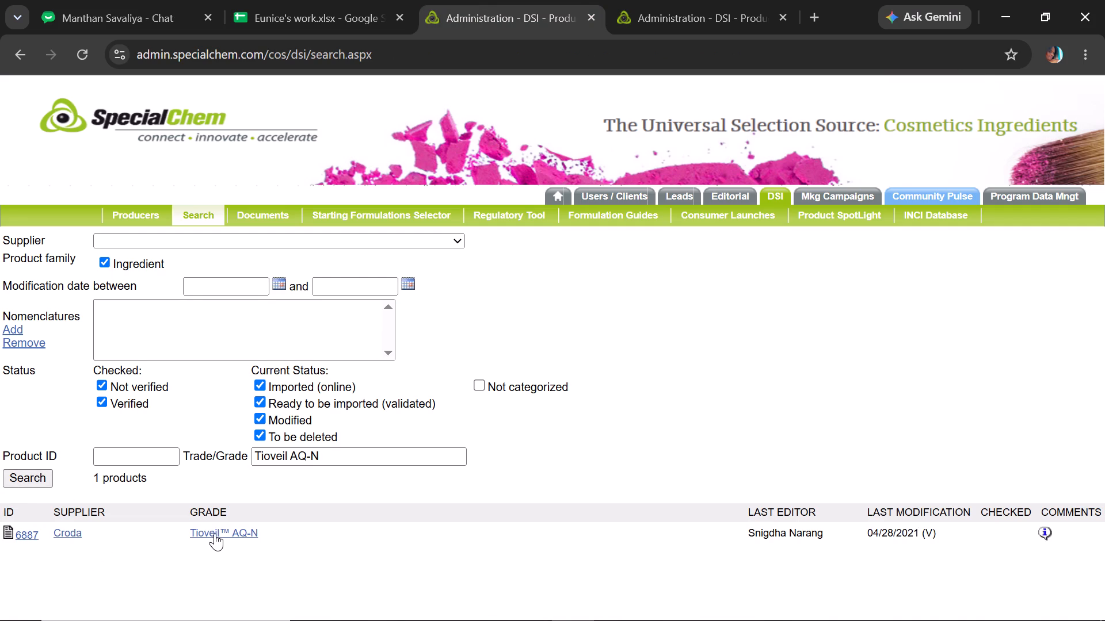
click(219, 537)
Copy the "{product} by {supplier}" placeholder from the spreadsheet's Guide sheet.
click(194, 35)
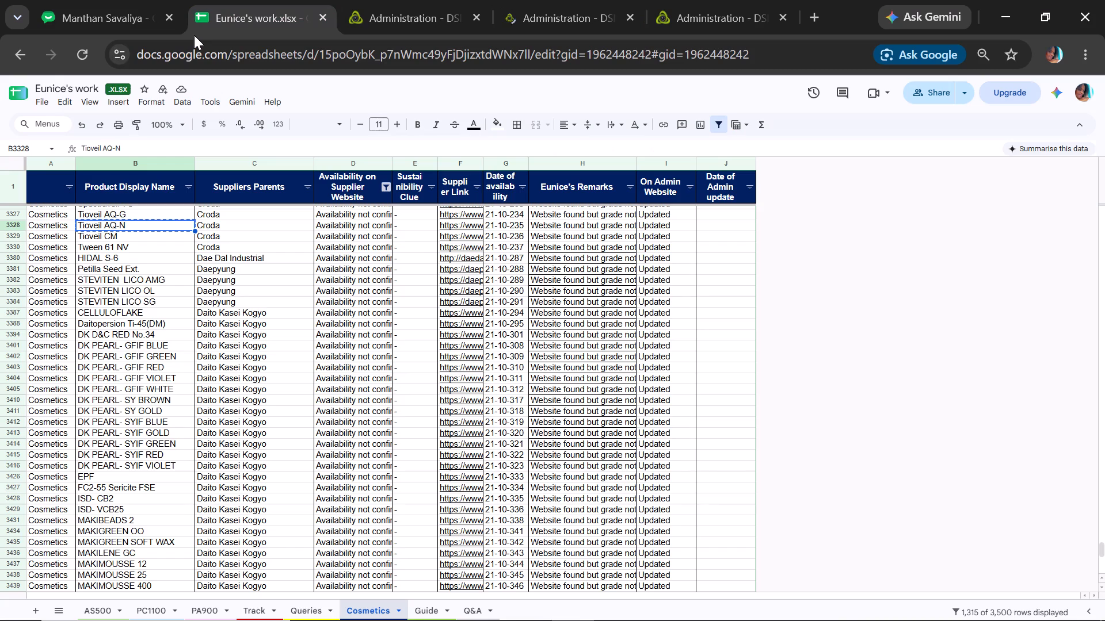
click(418, 605)
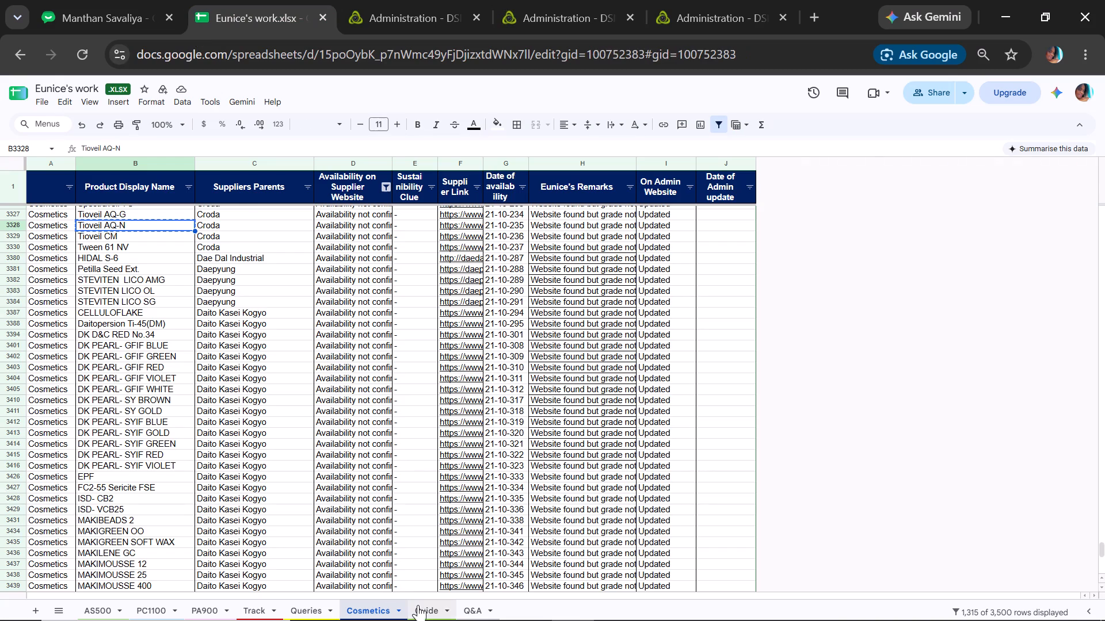
key(ctrl+c)
Set the Tioveil™ AQ-N record's Product Status to Availability Not Confirmed and save the changes.
click(558, 0)
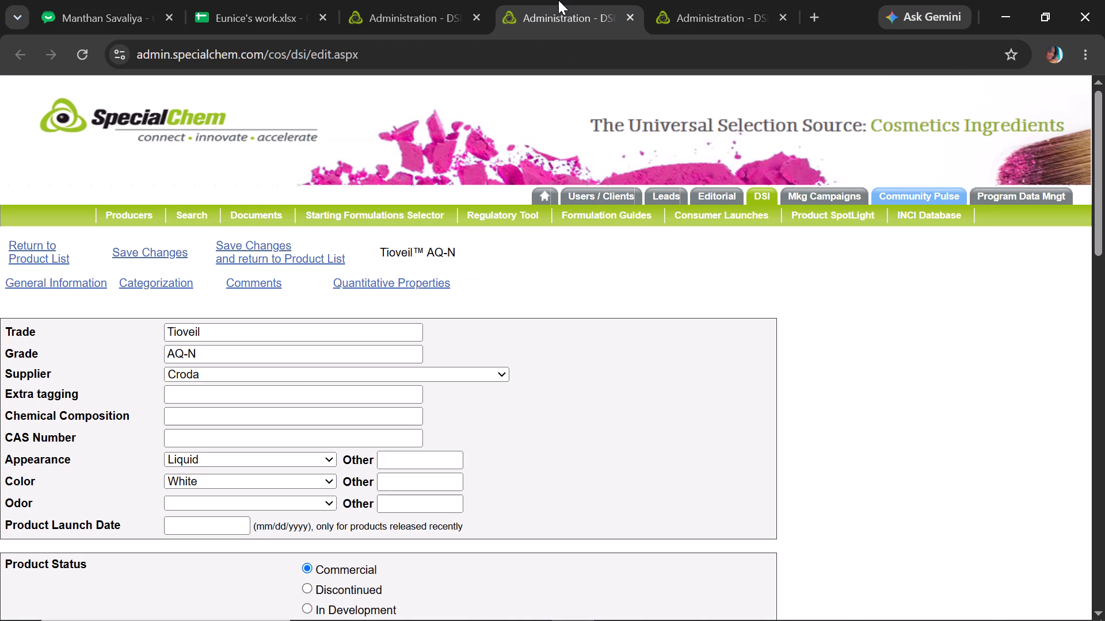
drag(1104, 145, 1104, 164)
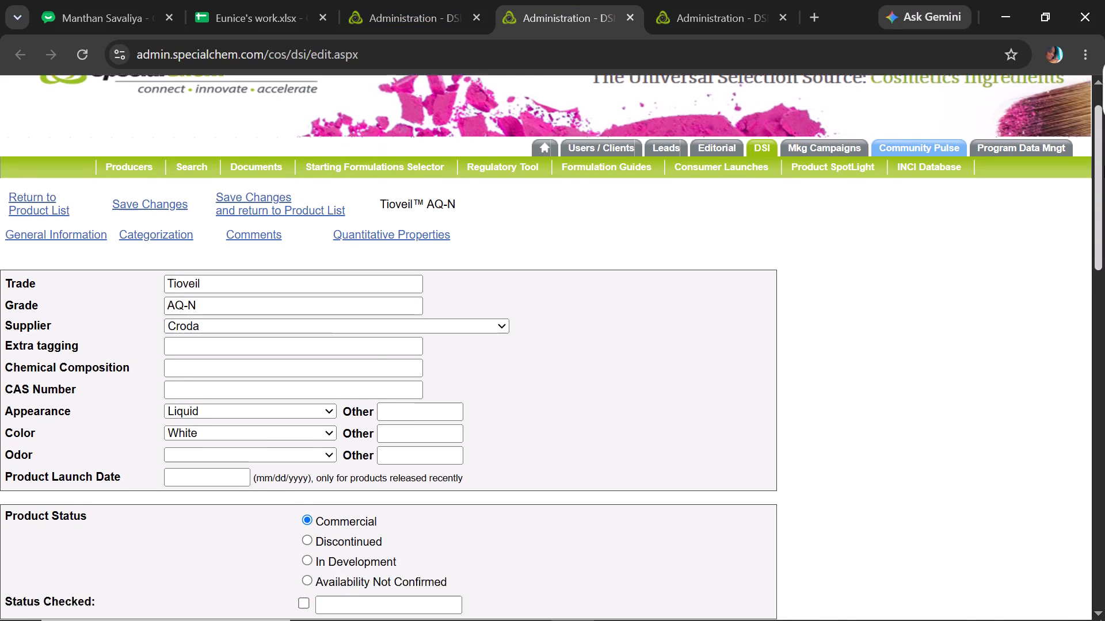
drag(1104, 164, 1104, 167)
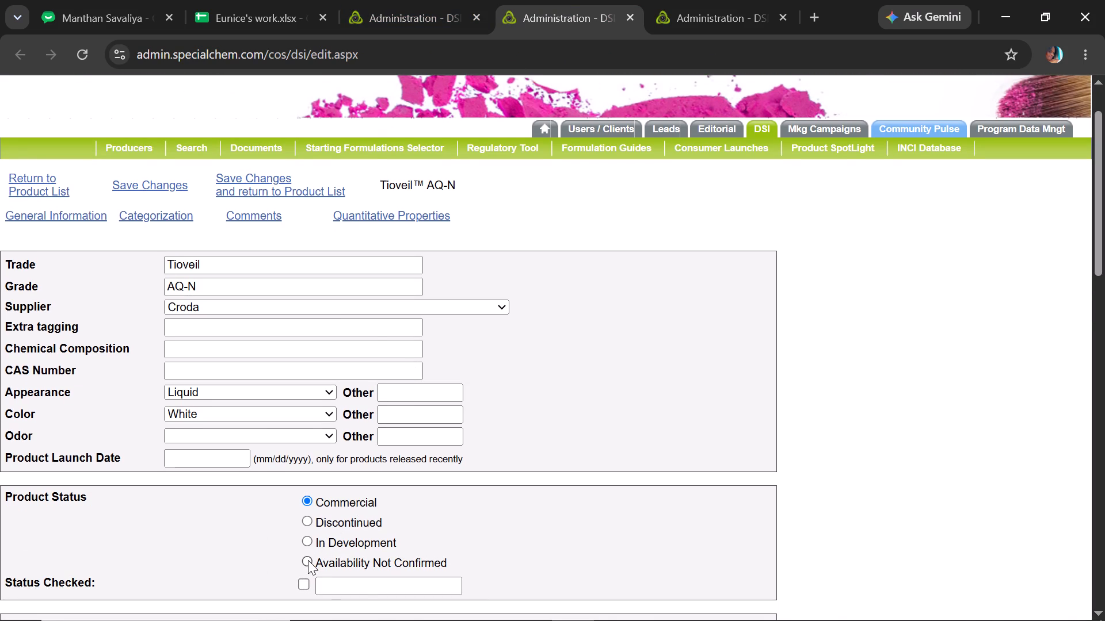
click(308, 560)
click(146, 181)
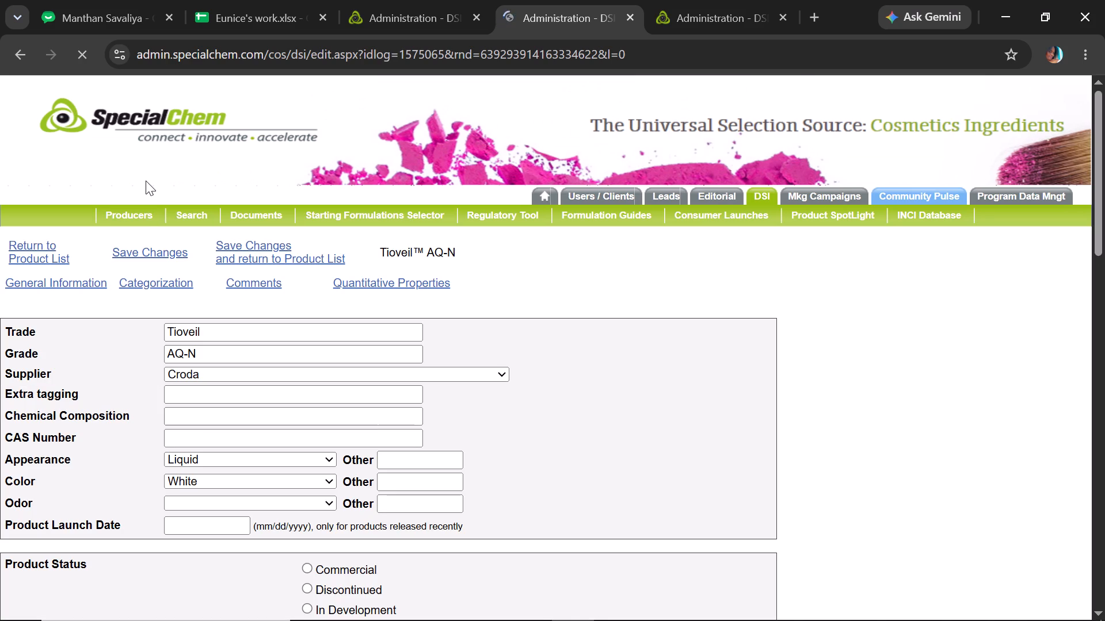
Replace "Tioveil™ AQ-N by Croda" in the record's Displayed/Key Comments with the copied "{product} by {supplier}" placeholder.
click(242, 281)
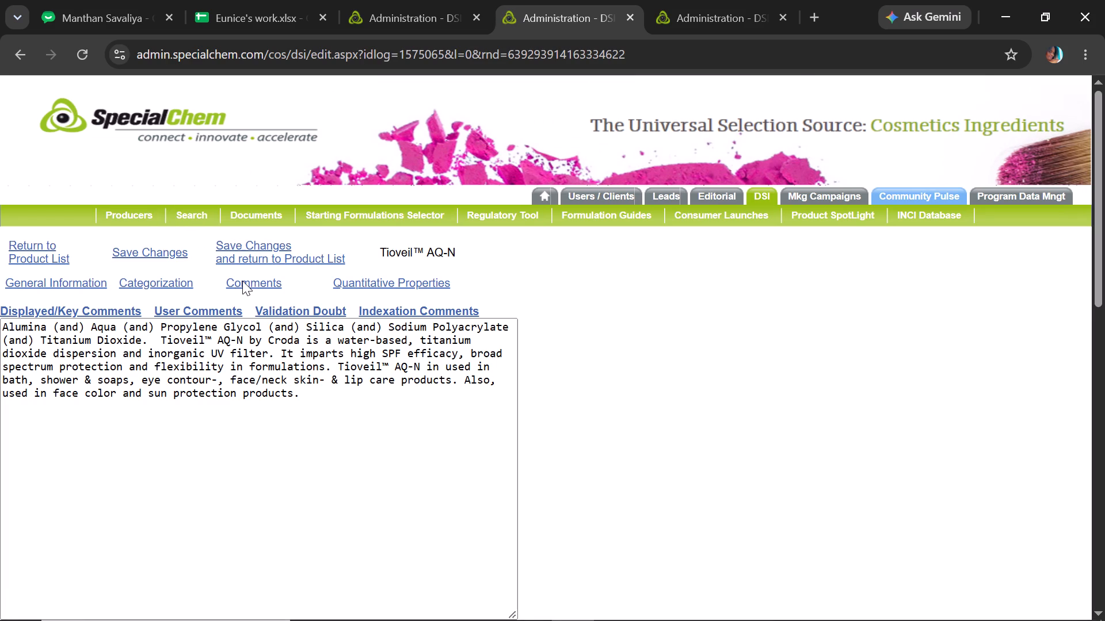
double_click(162, 340)
click(162, 340)
drag(162, 340, 275, 342)
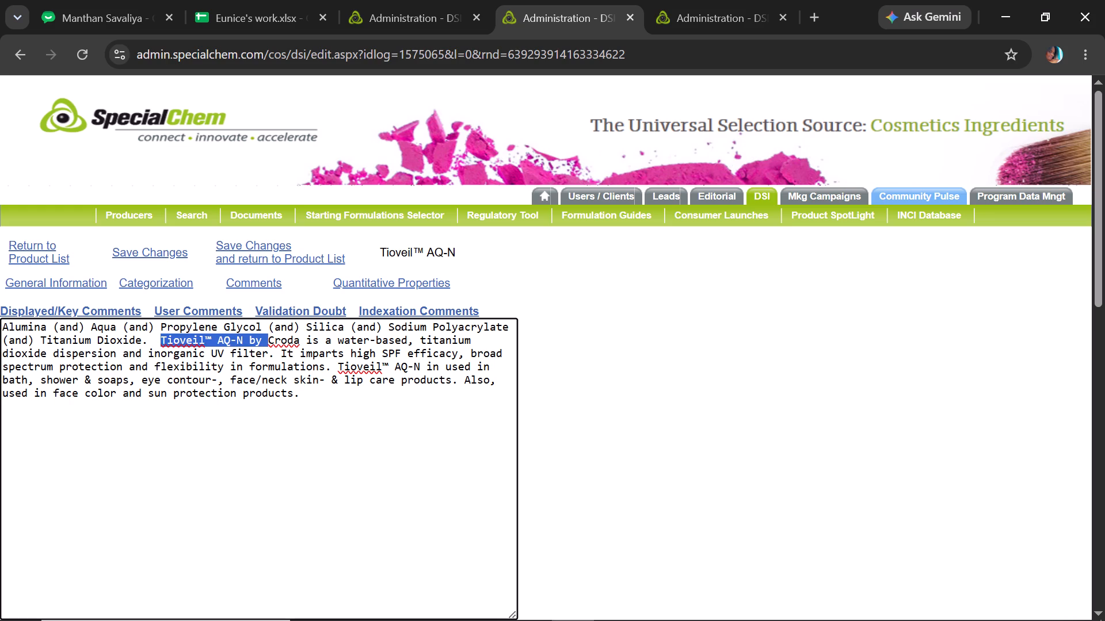
drag(275, 342, 300, 341)
key(ctrl+v)
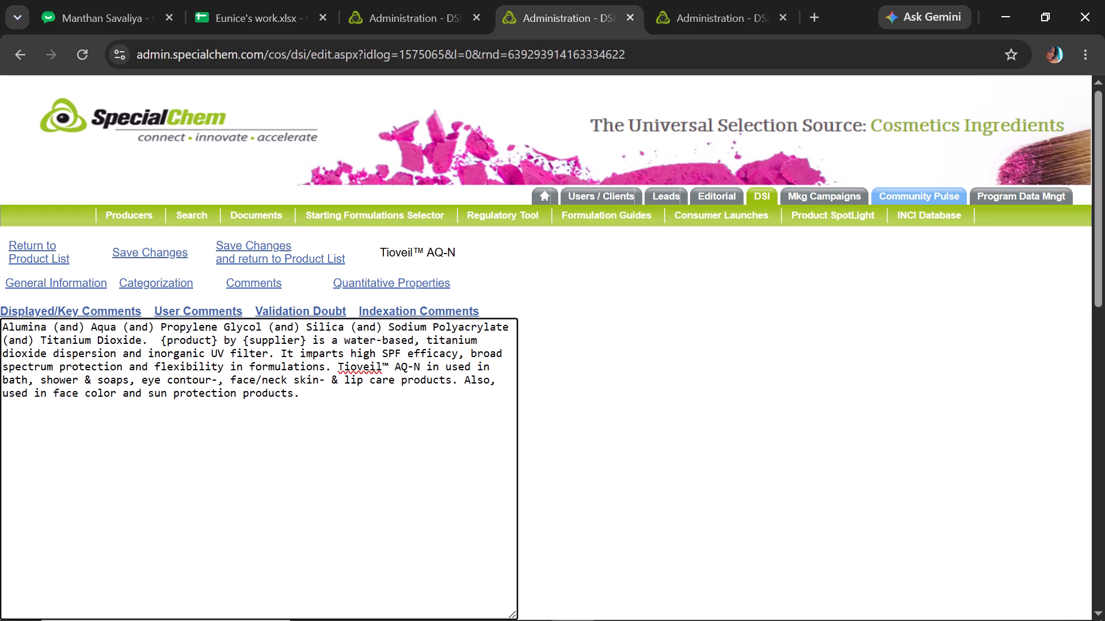
Replace the remaining "Tioveil™ AQ-N" mention in the comment text with the "{product}" placeholder.
drag(215, 342, 159, 342)
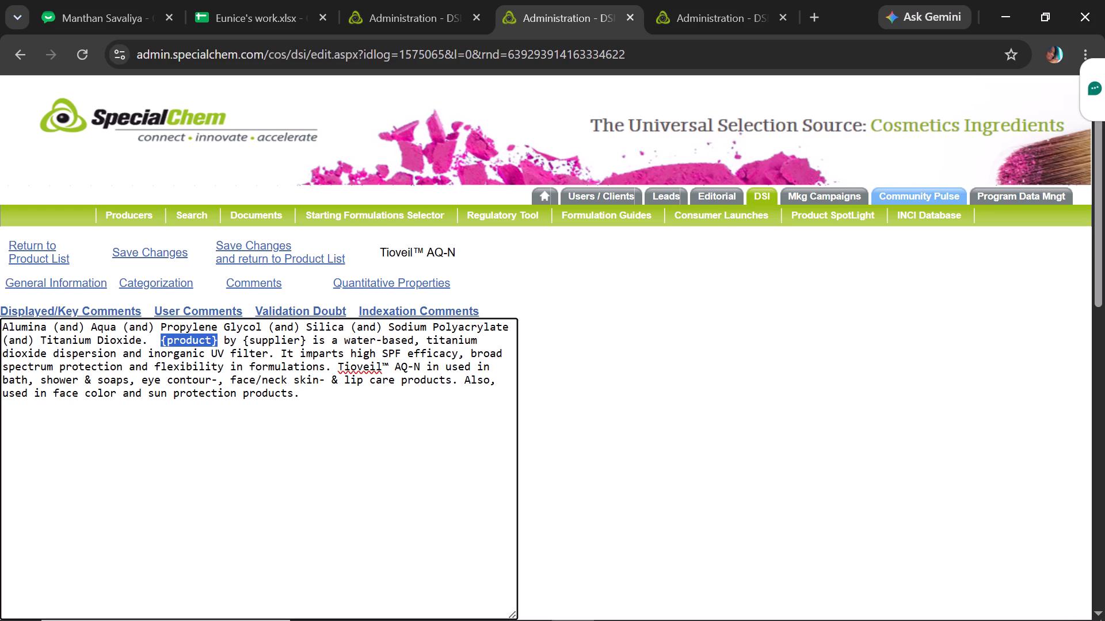
key(ctrl+c)
drag(337, 362, 424, 358)
key(ctrl+v)
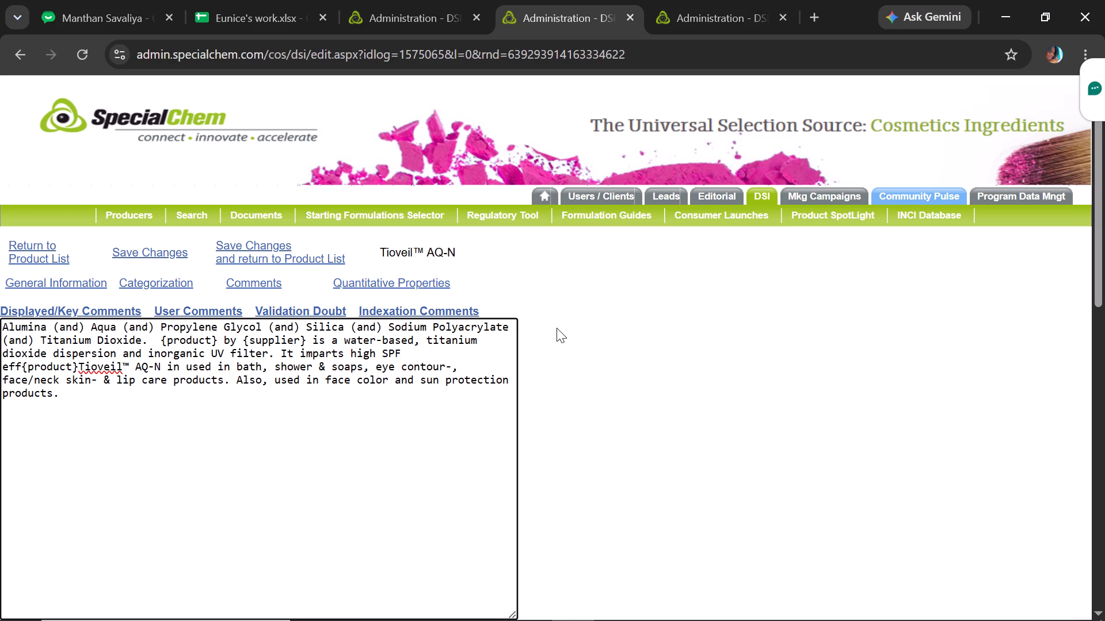
key(ctrl+z)
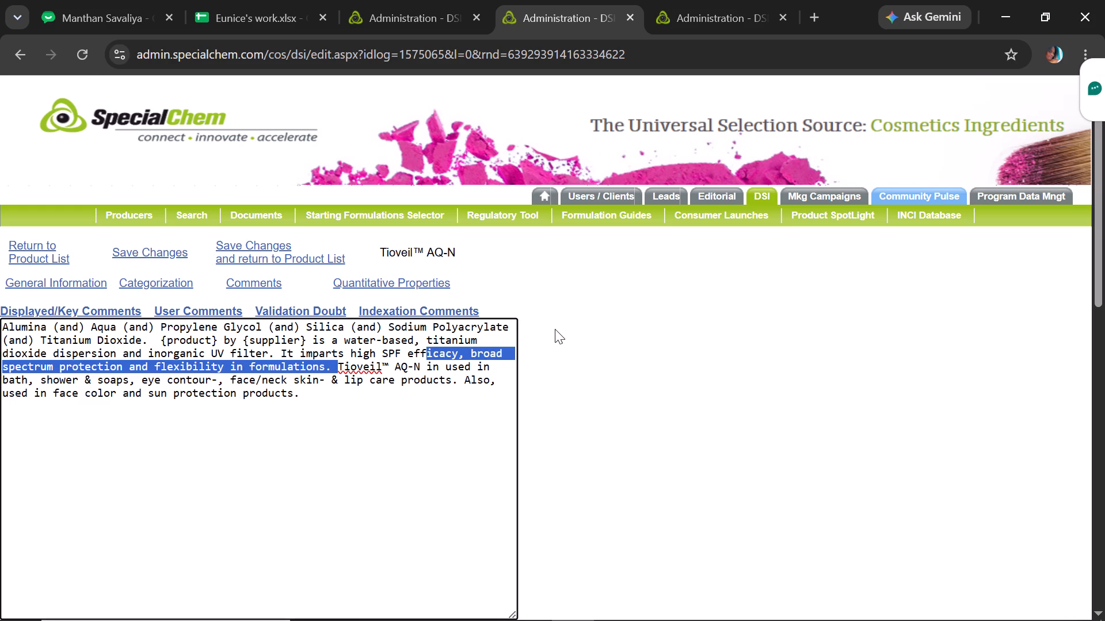
click(337, 366)
drag(337, 366, 364, 367)
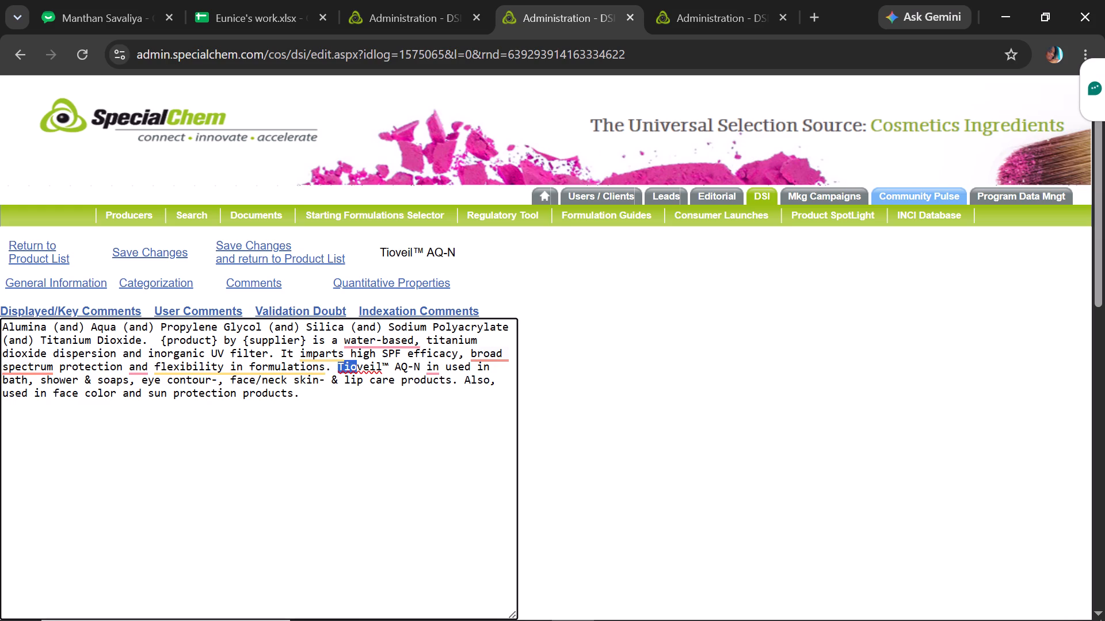
drag(364, 367, 421, 361)
key(ctrl+v)
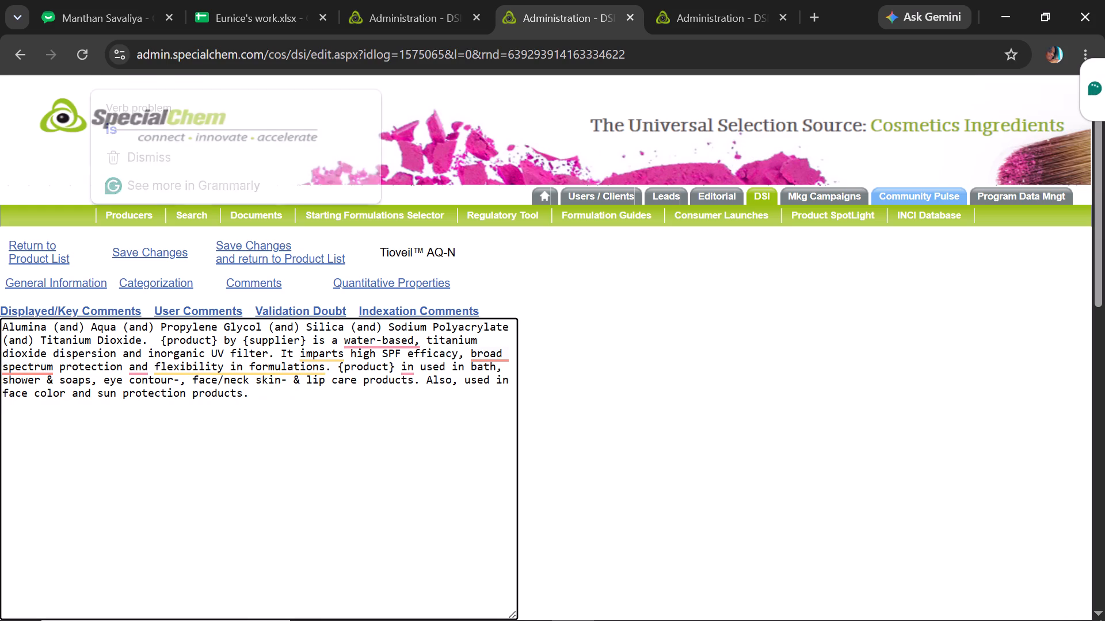
Correct the comment's grammar to read "water-based titanium", "broad-spectrum protection, and" and "{product} is used", and save the changes.
click(401, 367)
key(BackSpace)
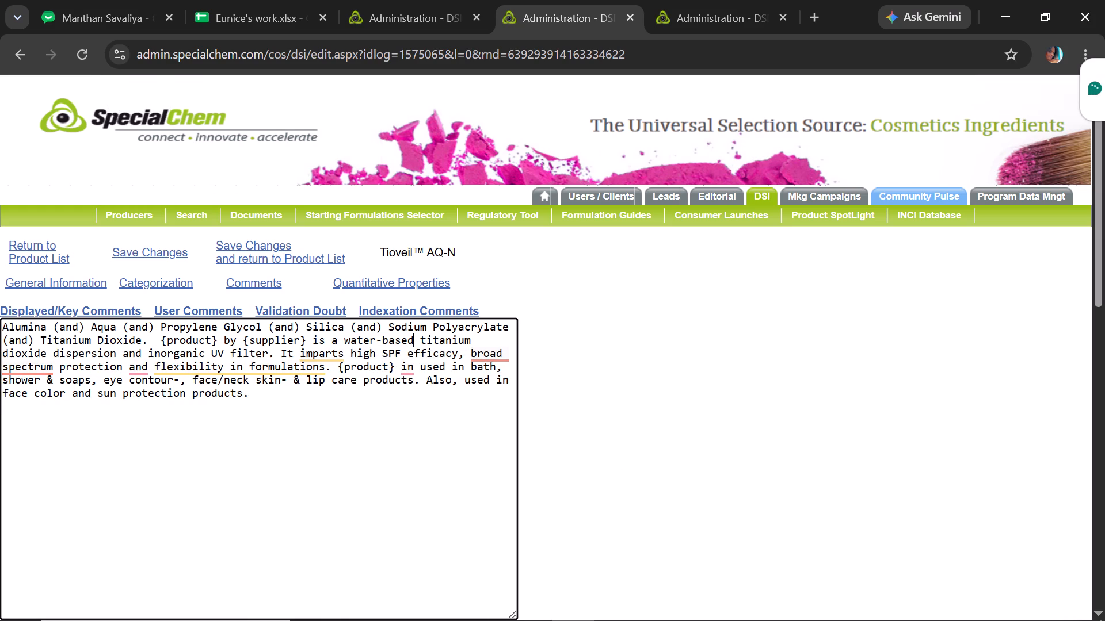
click(52, 382)
text(broad-spectr)
text(um)
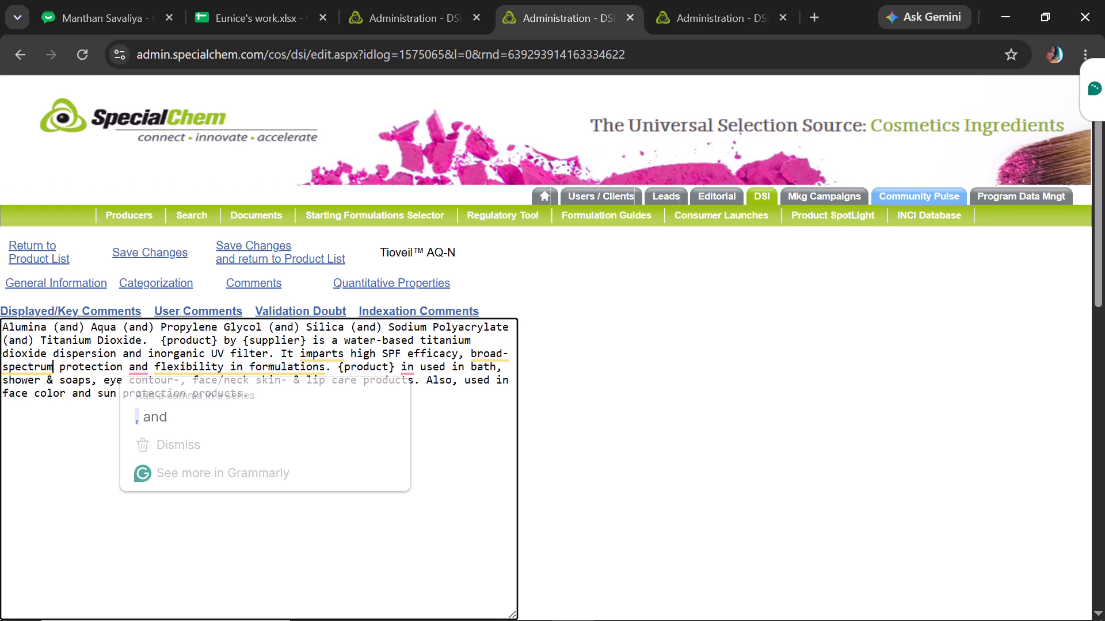
click(159, 398)
key(comma)
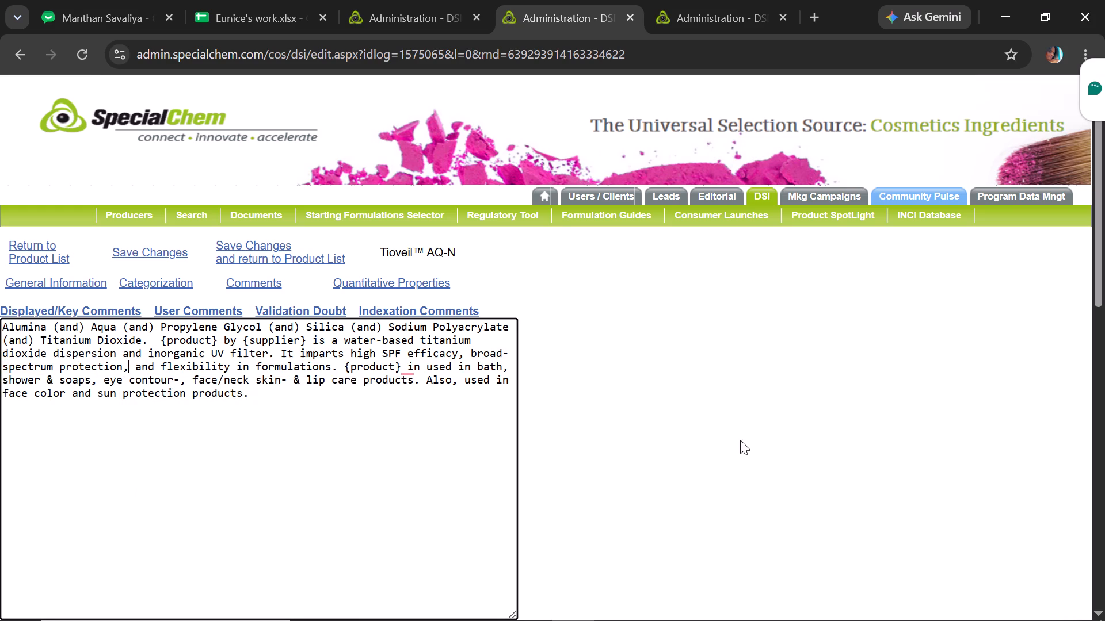
drag(1104, 262, 1102, 285)
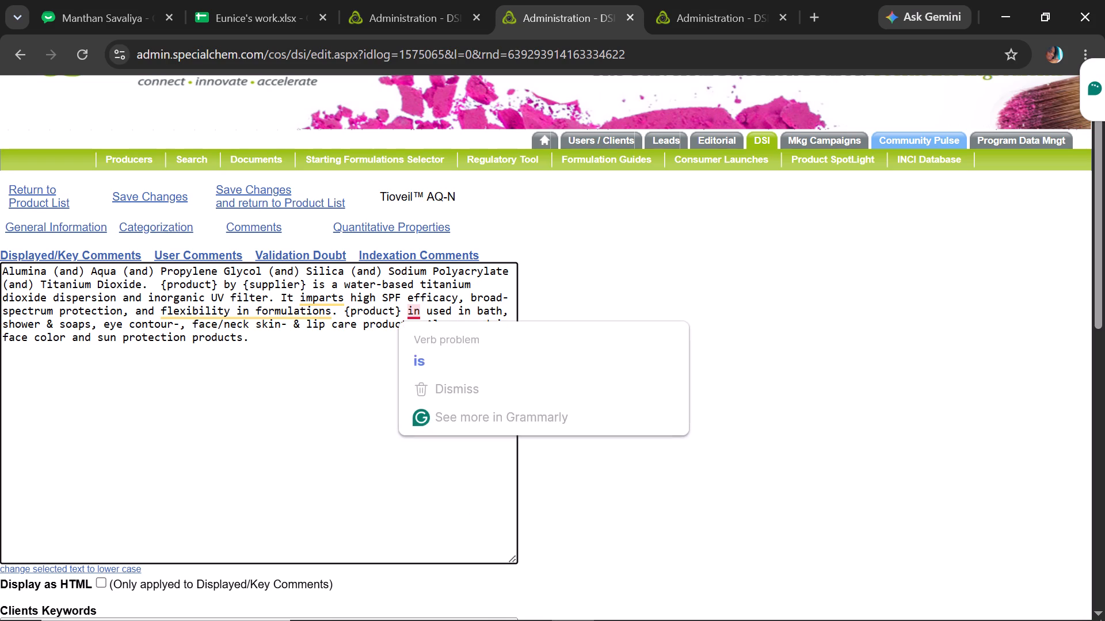
click(426, 346)
click(413, 309)
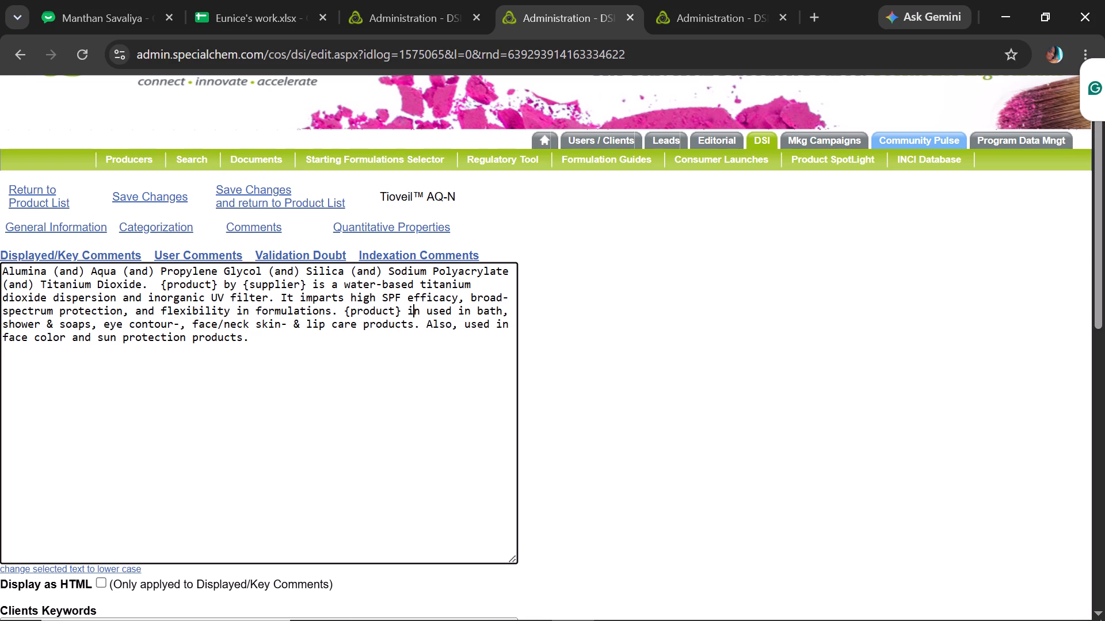
key(Delete)
key(s)
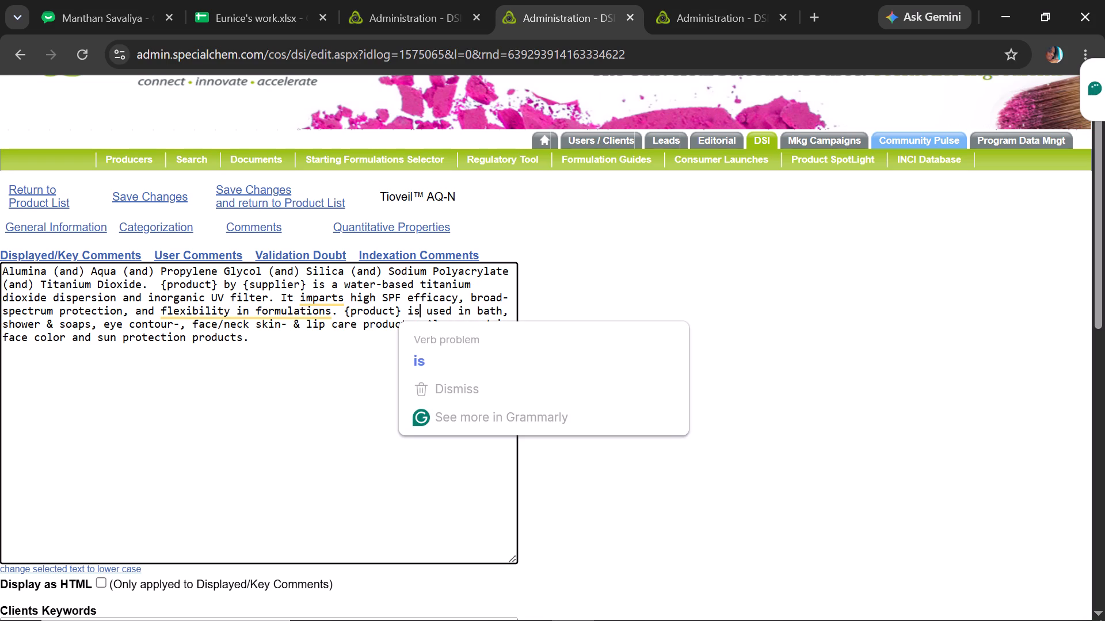
click(180, 194)
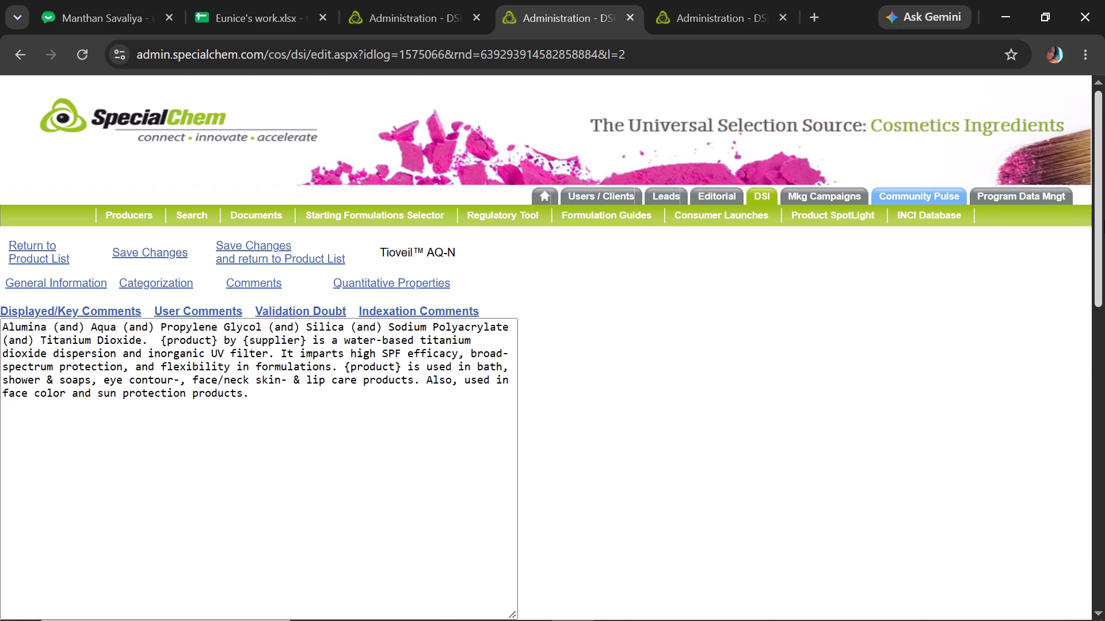
Enable Display as HTML for the Displayed/Key Comments and save the changes to the record.
drag(1104, 220, 1104, 243)
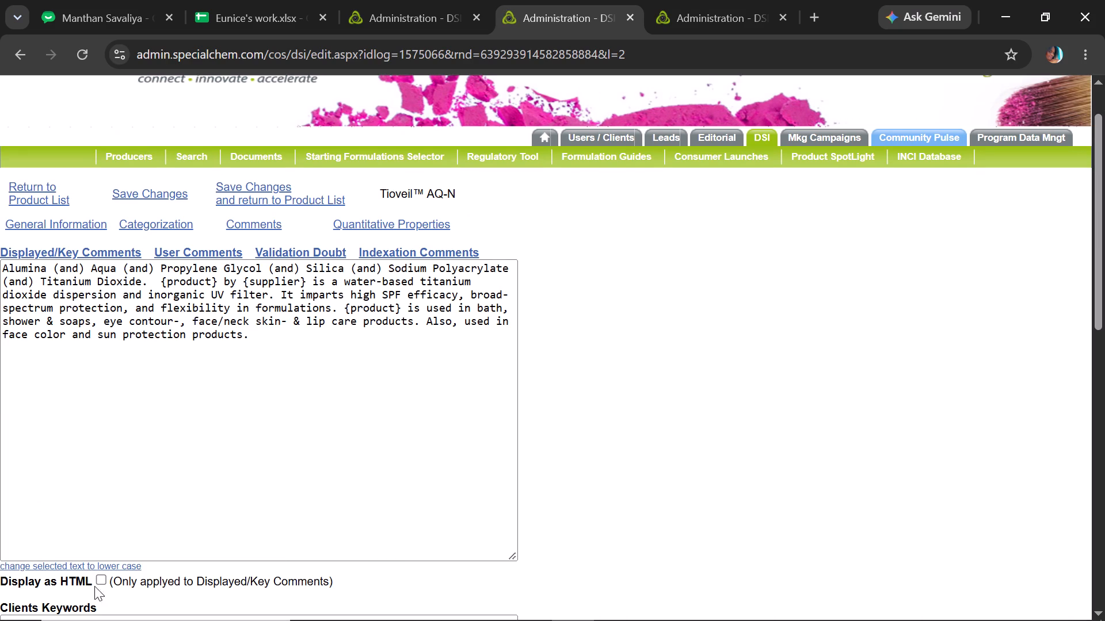
click(104, 578)
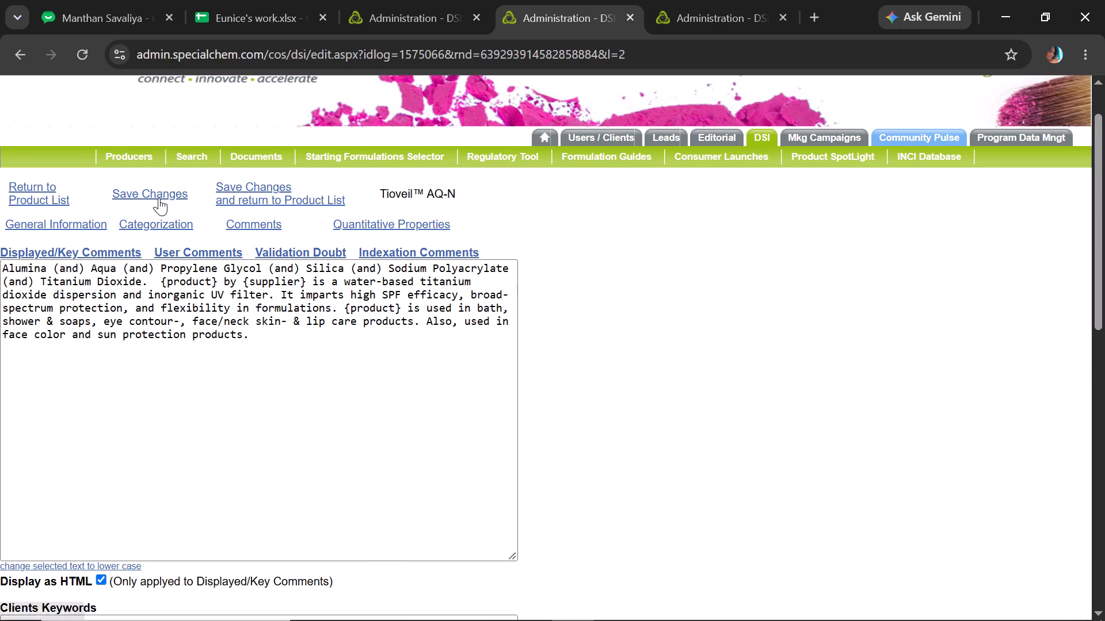
click(159, 198)
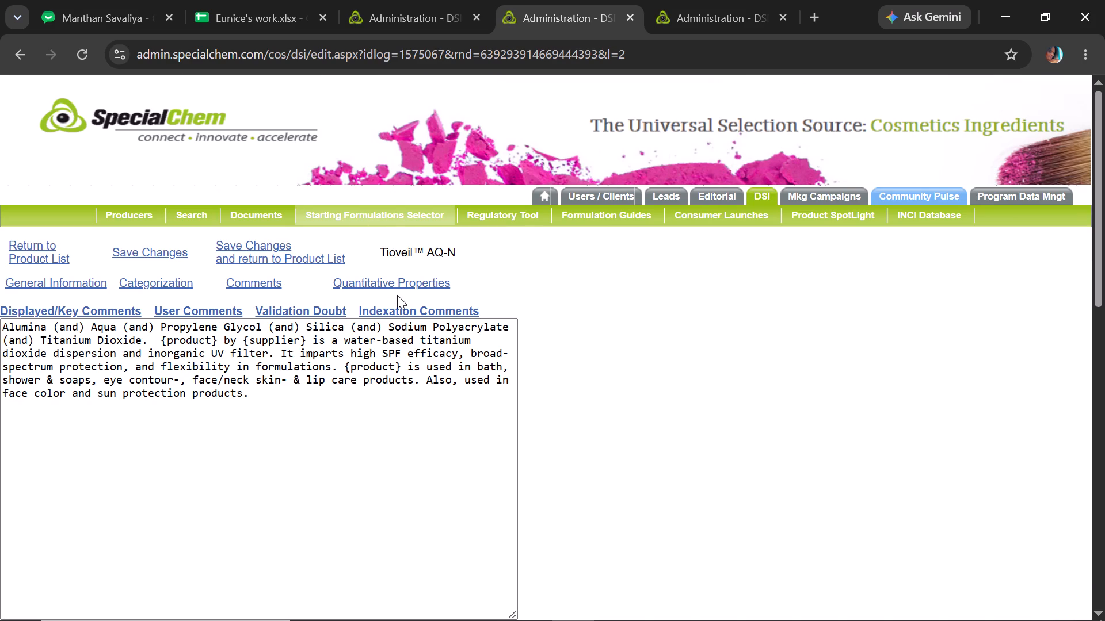
Rename the first property in the record's Quantitative Properties to "Solid Content", then save and return to the product list.
click(407, 281)
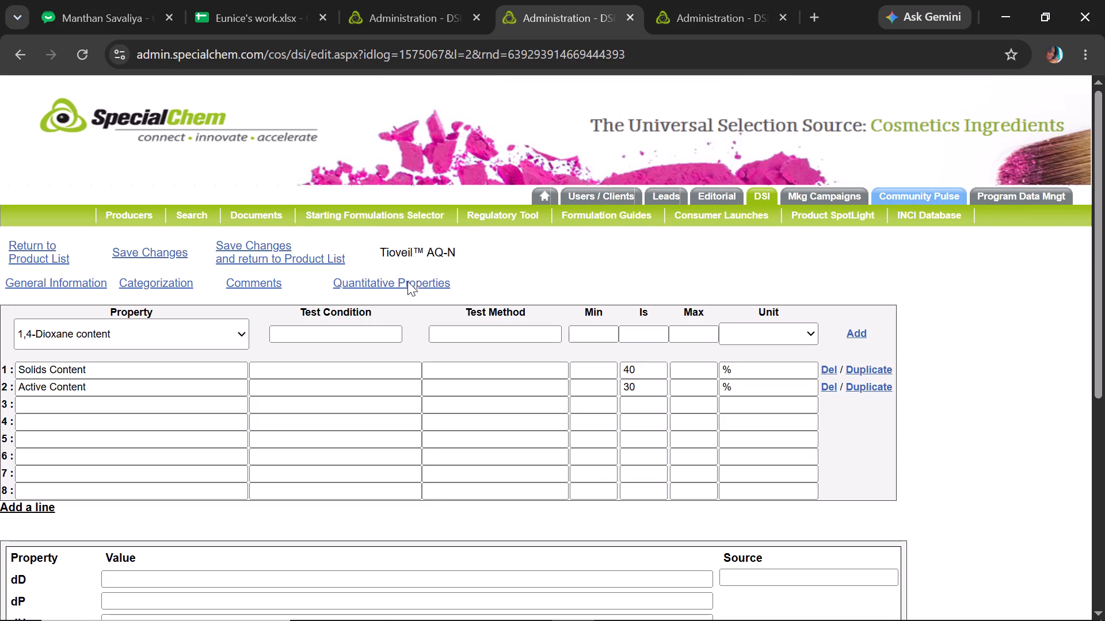
click(51, 367)
key(BackSpace)
key(BackSpace)
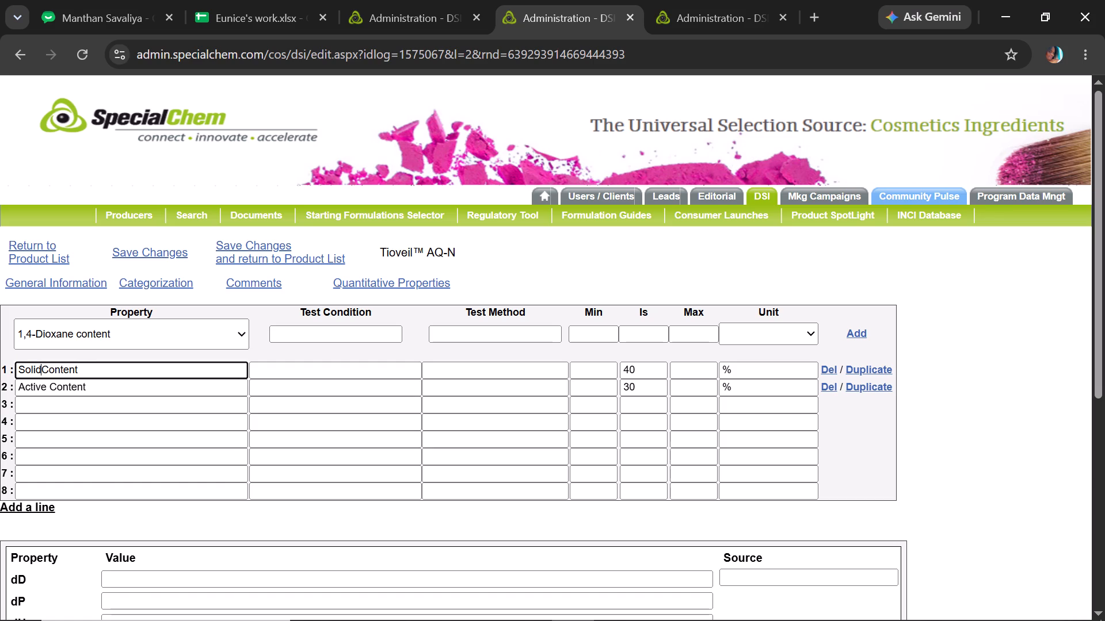
key(space)
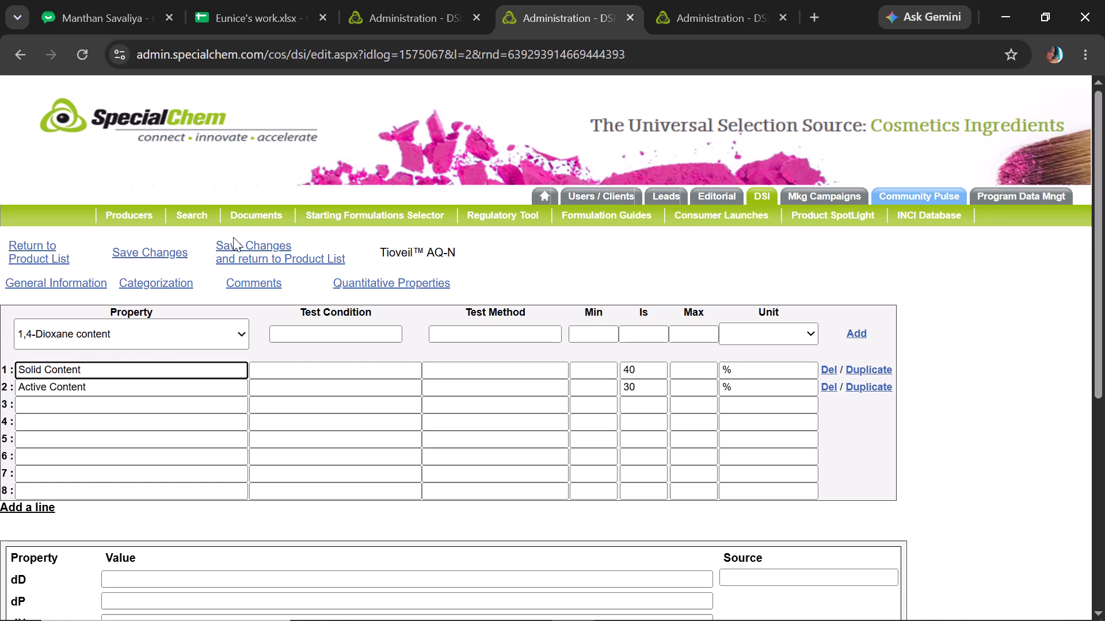
click(241, 252)
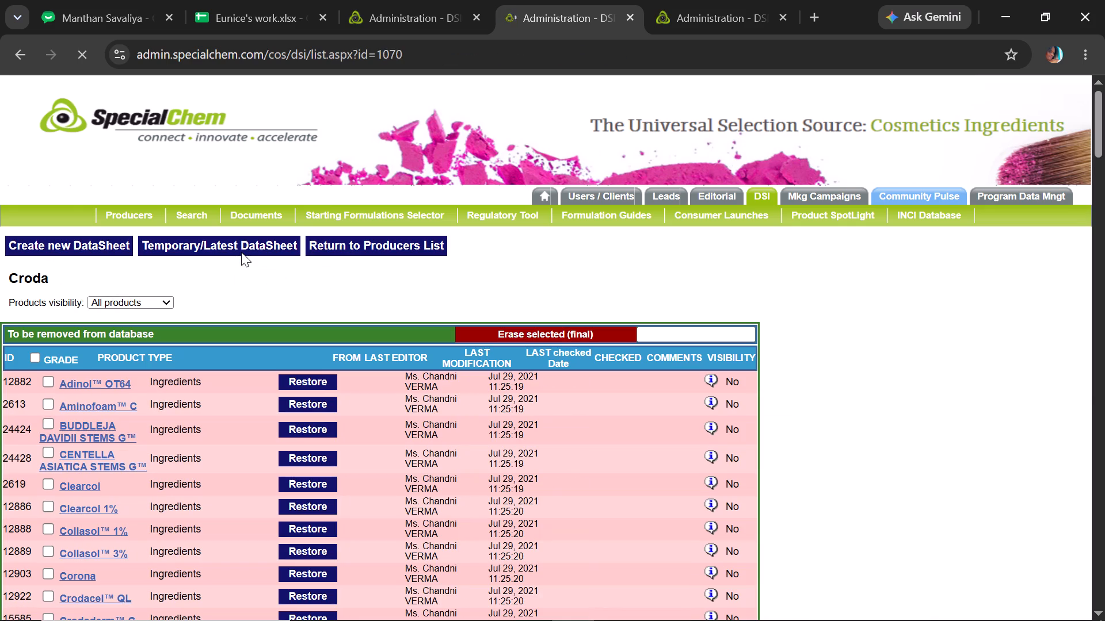
Copy the product name "Tioveil CM" from the Cosmetics sheet, search for it by Trade/Grade on the admin site, and open the Tioveil™ CM record.
click(378, 3)
click(250, 2)
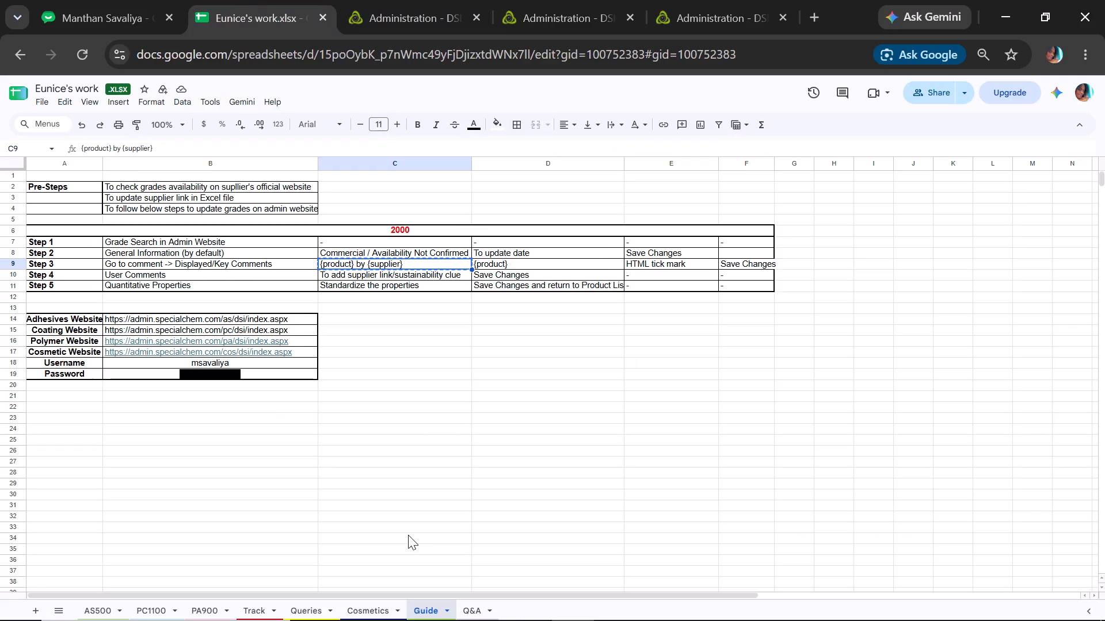
click(386, 603)
click(136, 234)
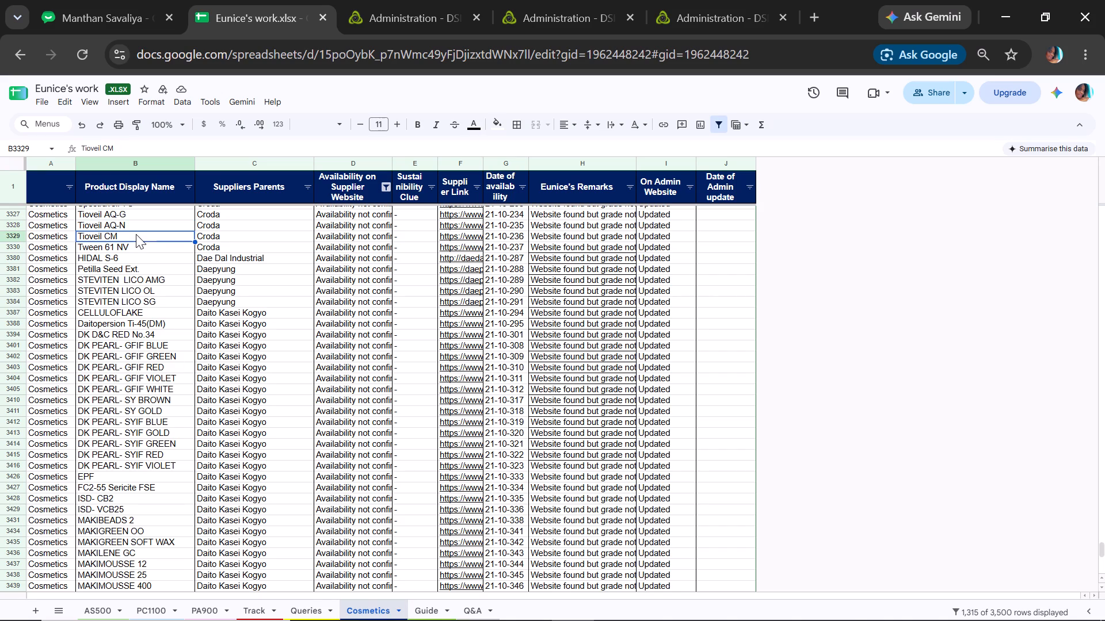
key(ctrl+c)
click(376, 2)
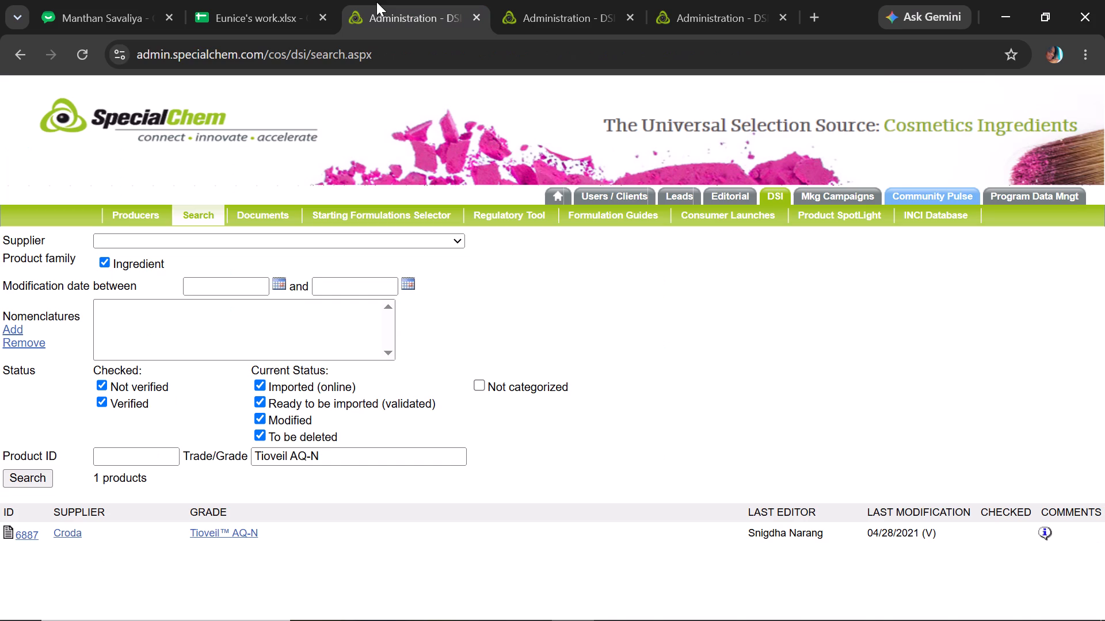
drag(346, 452, 40, 395)
key(ctrl+v)
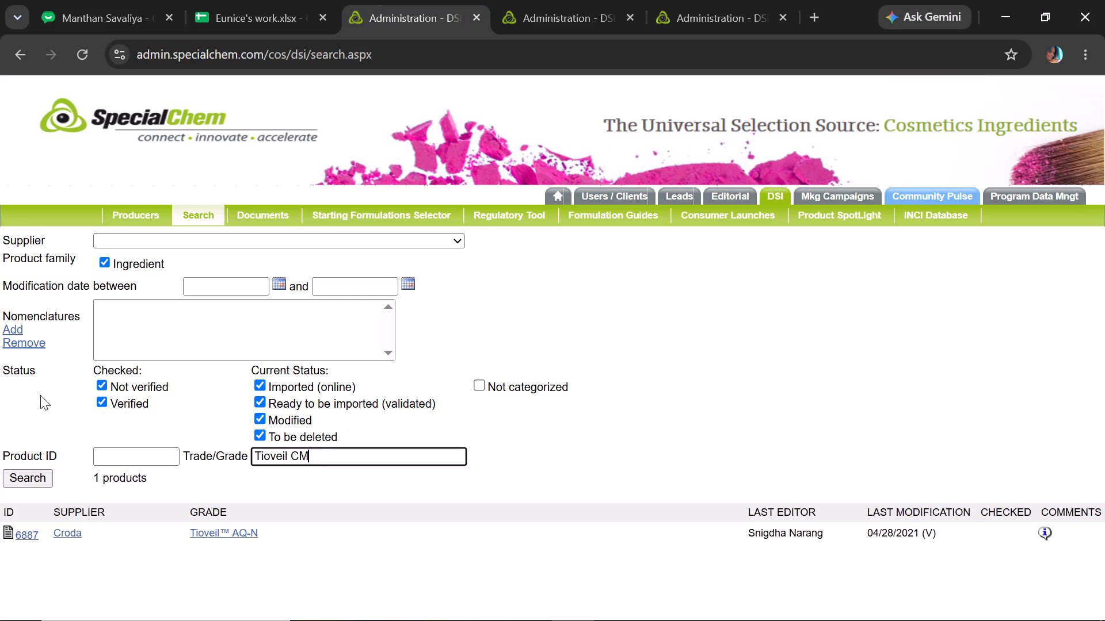
click(40, 476)
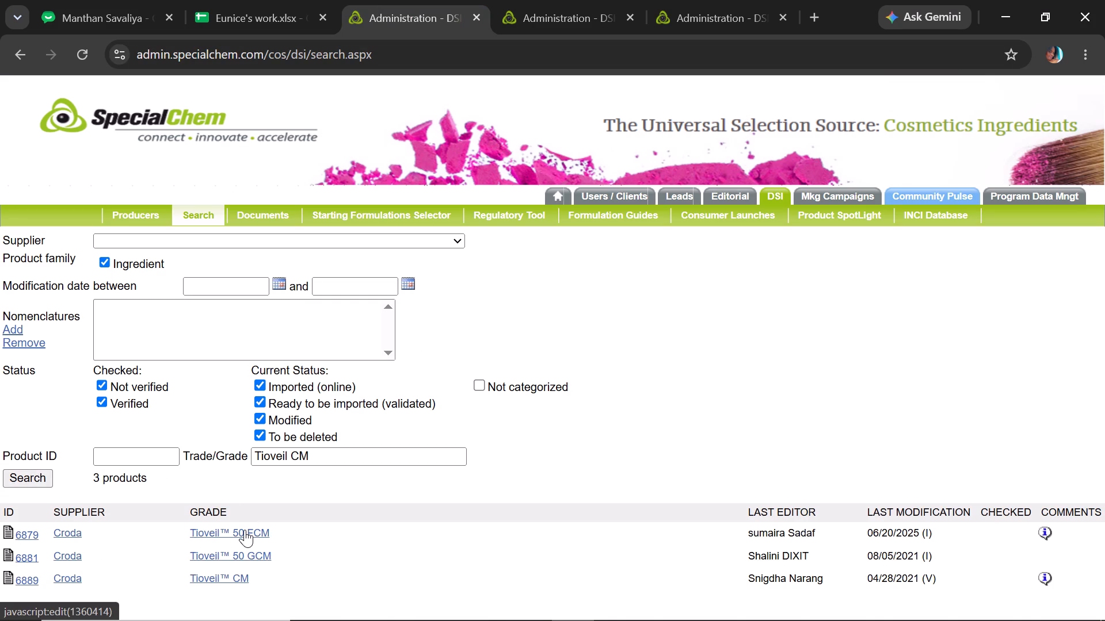
click(240, 580)
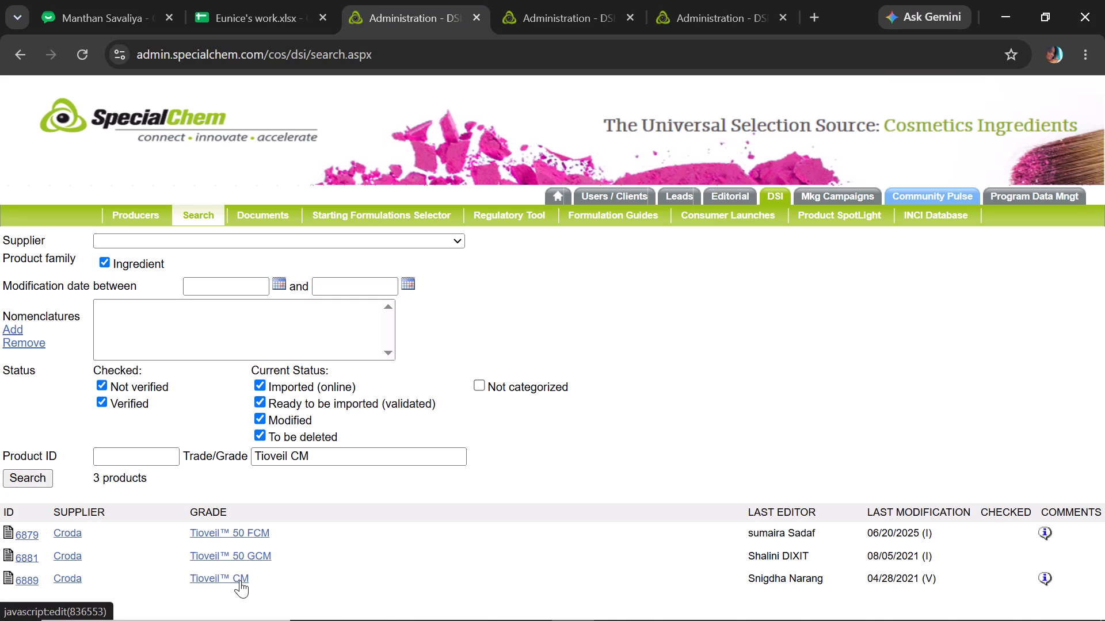
Copy the "{product} by {supplier}" placeholder from the Guide sheet and return to the Tioveil™ CM record.
click(198, 10)
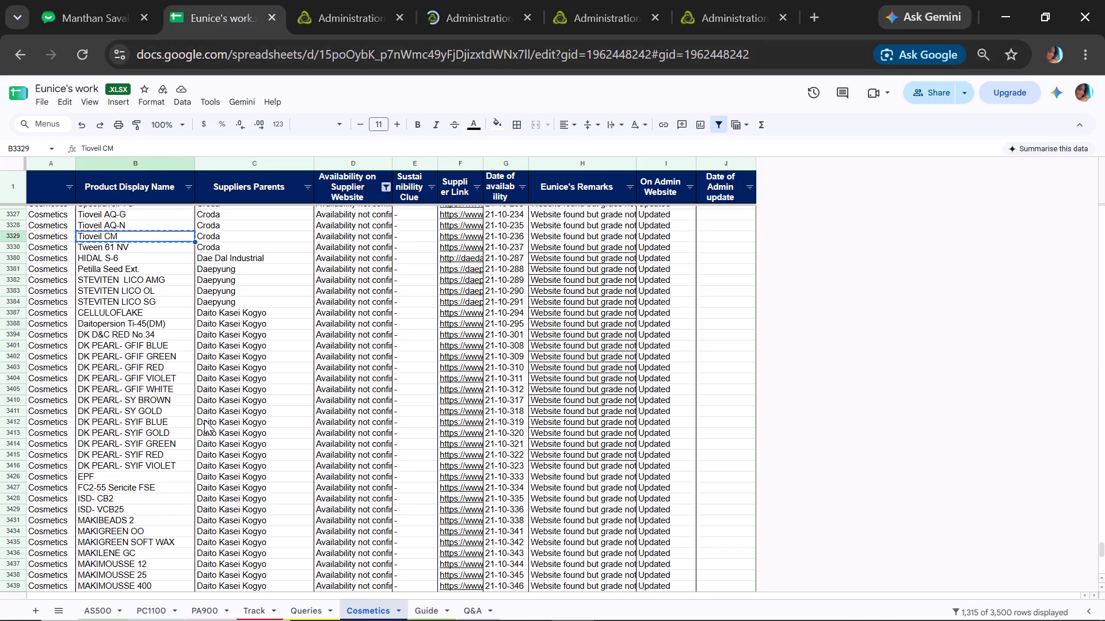
click(417, 607)
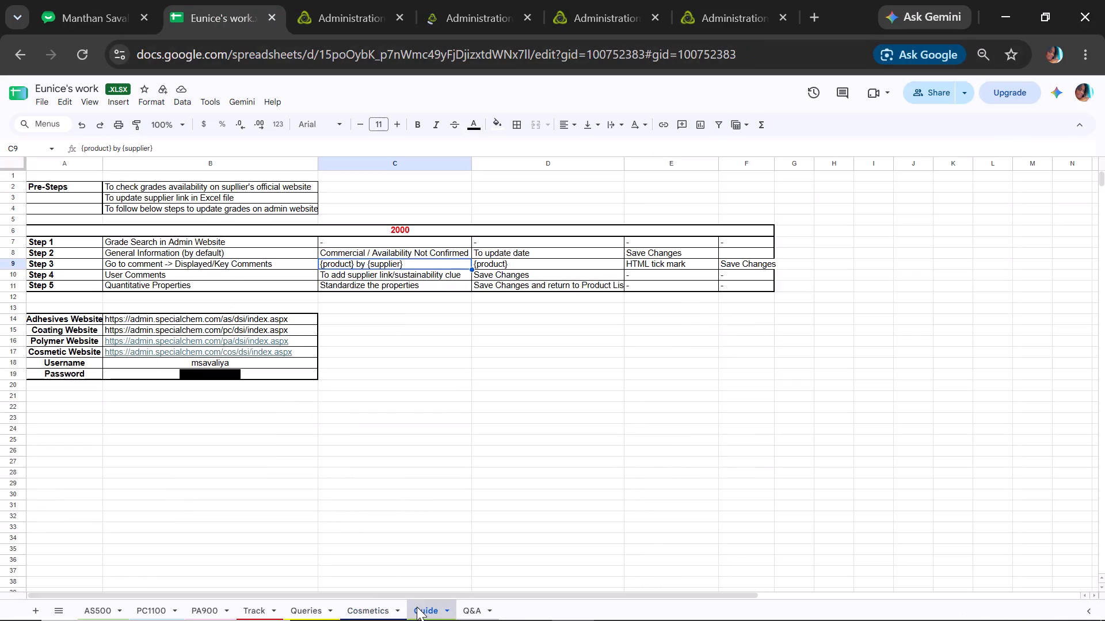
key(ctrl+c)
click(457, 0)
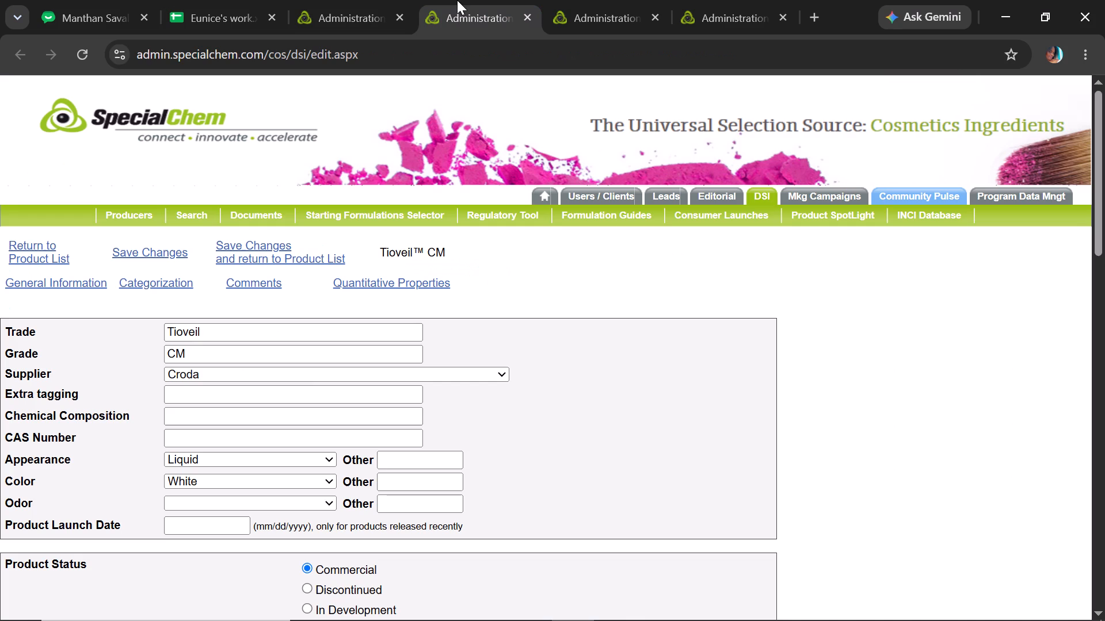
Set the Tioveil™ CM product status to Availability Not Confirmed and save the changes.
drag(1104, 143, 1103, 160)
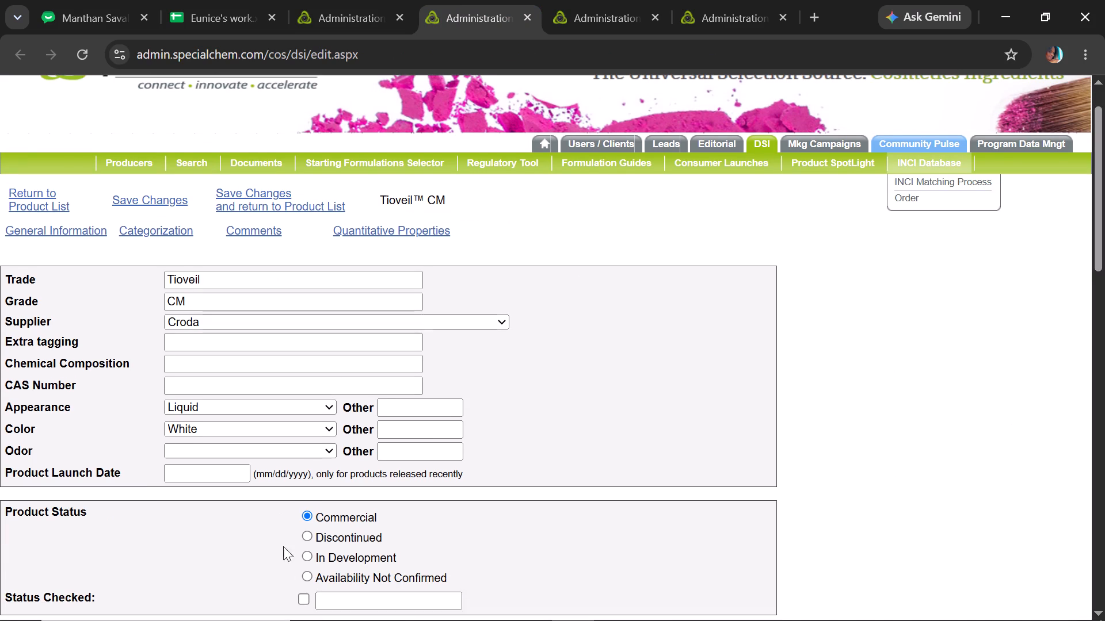
click(310, 579)
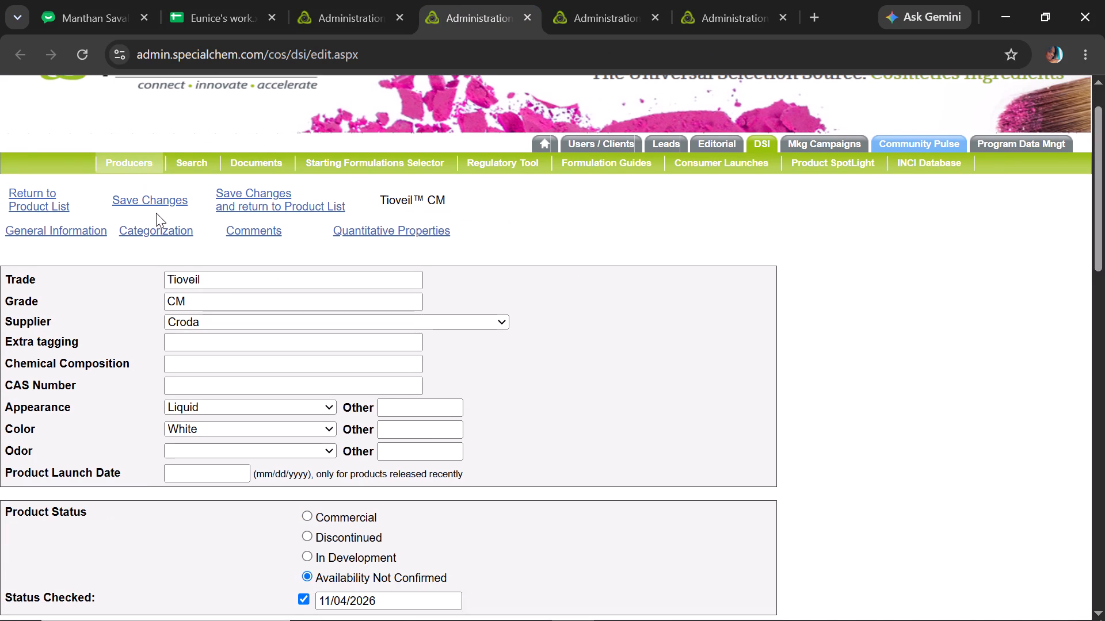
click(161, 202)
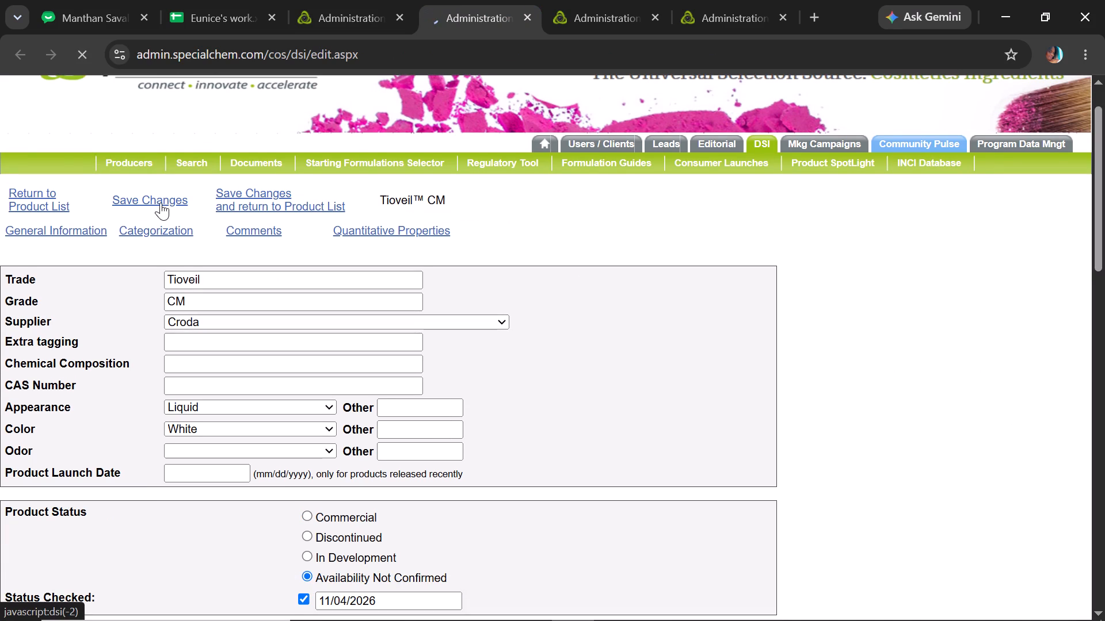
In the record's Displayed/Key Comments, replace "Tioveil™ CM by Croda" with the "{product} by {supplier}" placeholder.
click(269, 284)
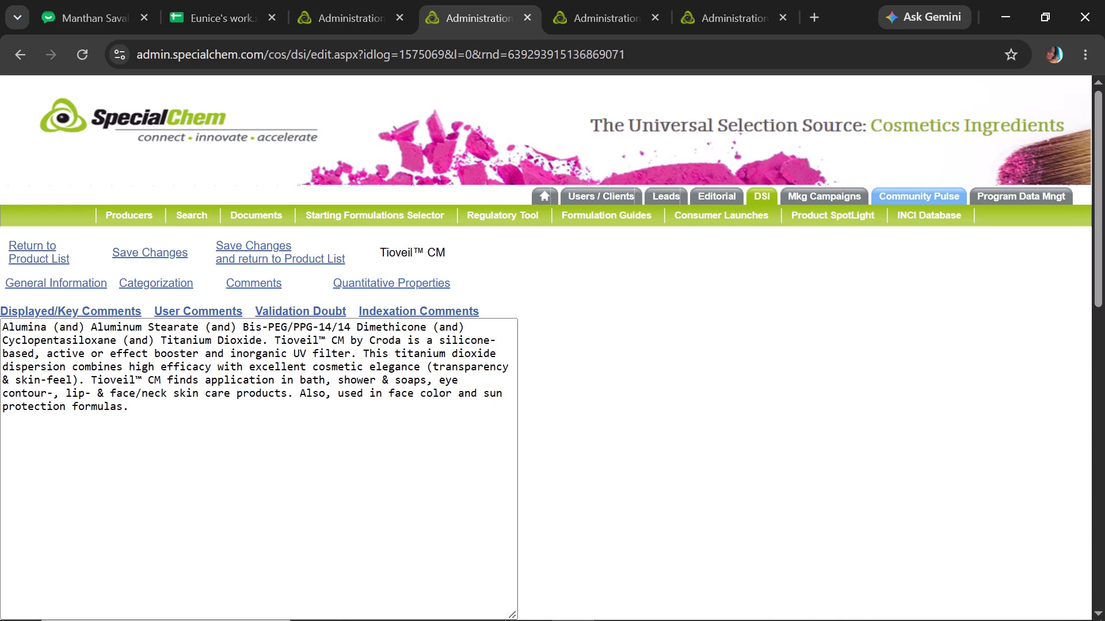
double_click(276, 336)
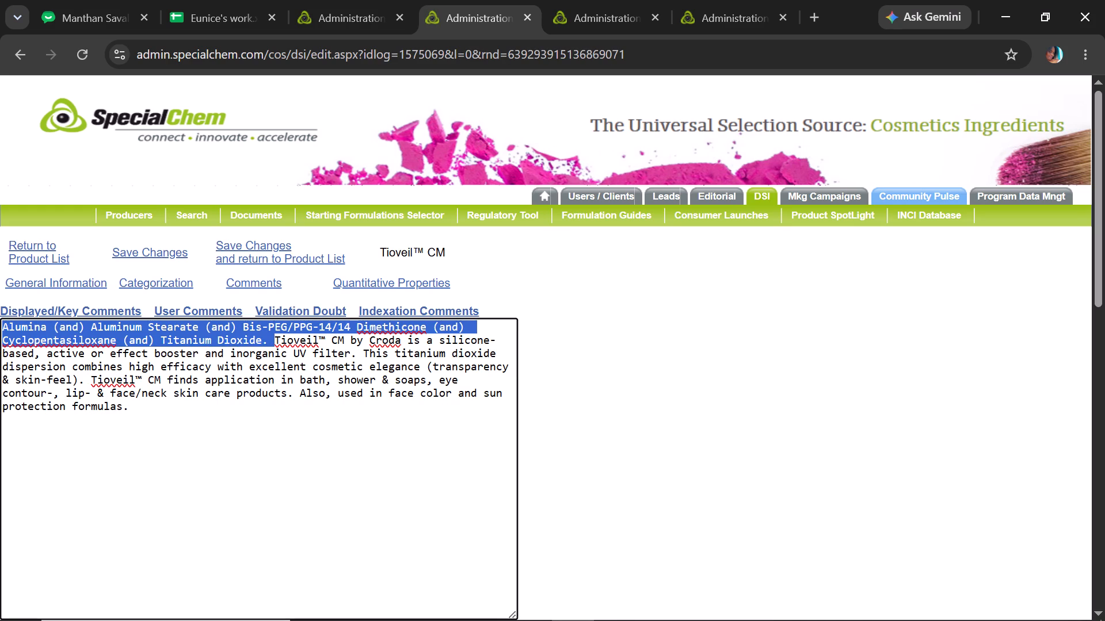
click(276, 336)
drag(276, 336, 403, 337)
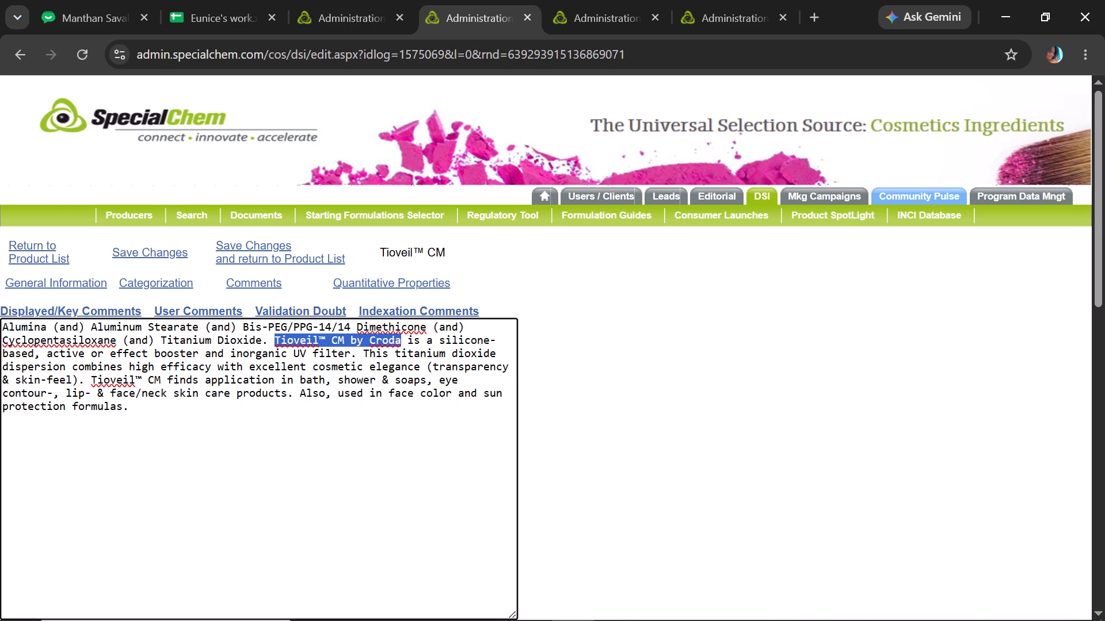
key(ctrl+v)
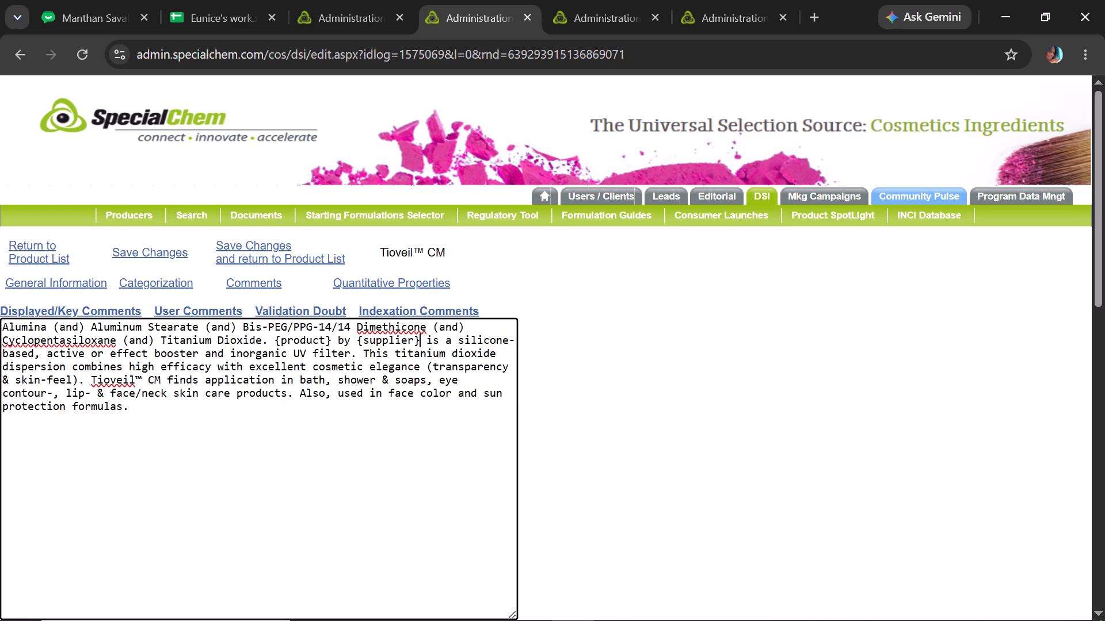
Replace the remaining "Tioveil™ CM" mention in the comment text with the "{product}" placeholder.
drag(332, 340, 275, 335)
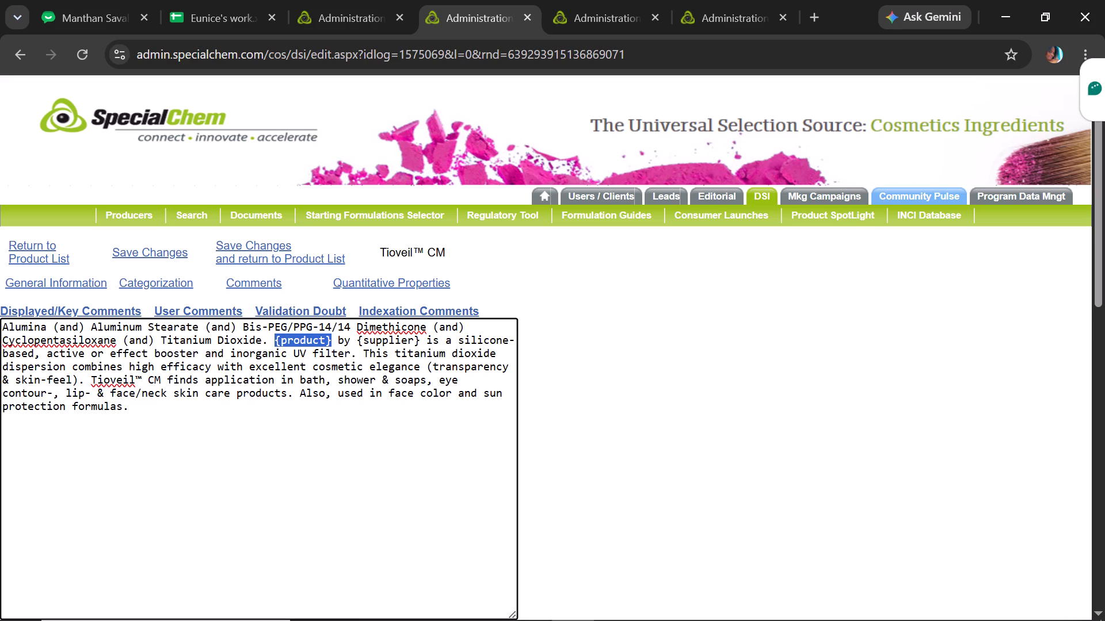
key(ctrl+c)
drag(90, 377, 164, 377)
key(ctrl+v)
key(space)
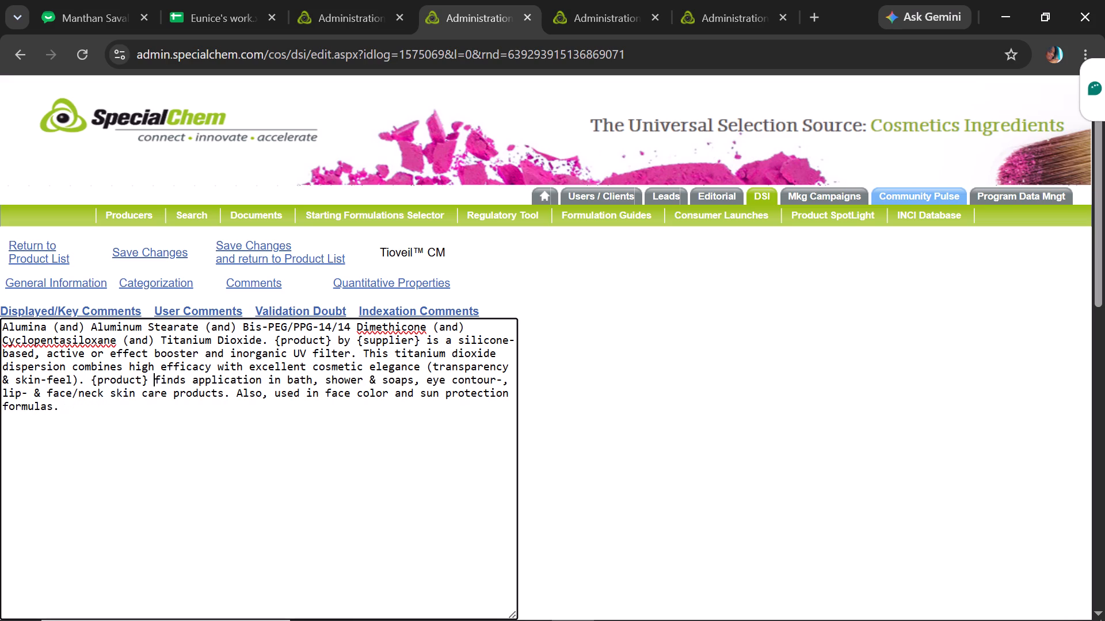
Correct "skin-feel" to "skin feel" in the comment text.
drag(1104, 224, 1102, 246)
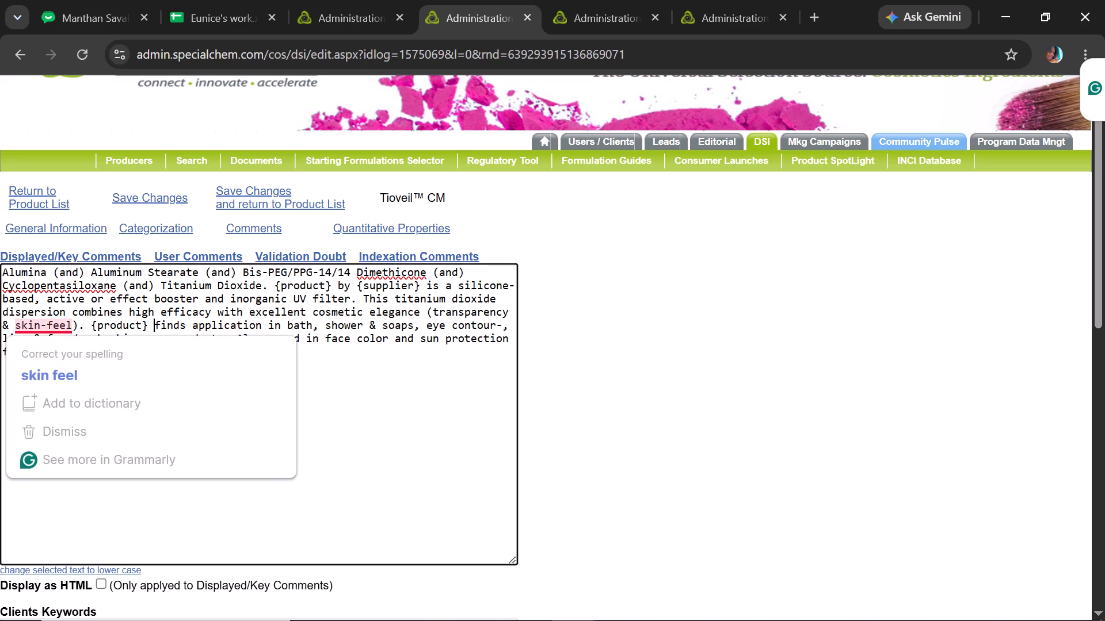
click(51, 355)
text(skin feel)
Enable Display as HTML for the Displayed/Key Comments and save the changes.
click(105, 584)
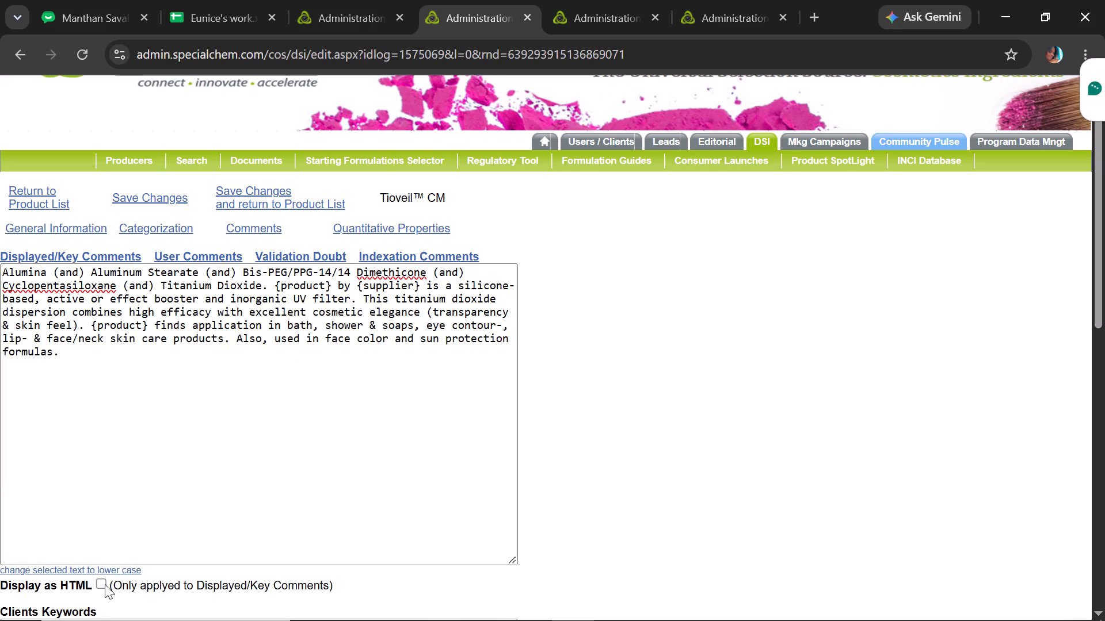
click(136, 200)
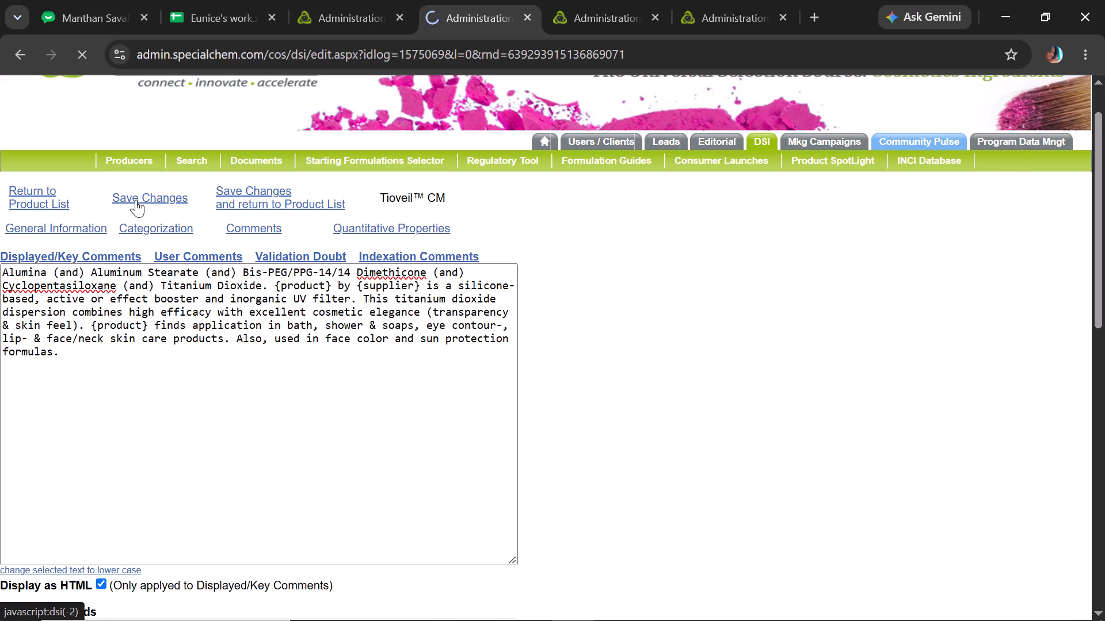
Rename the first property in the record's Quantitative Properties to "Solid Content", then save and return to the product list.
click(409, 285)
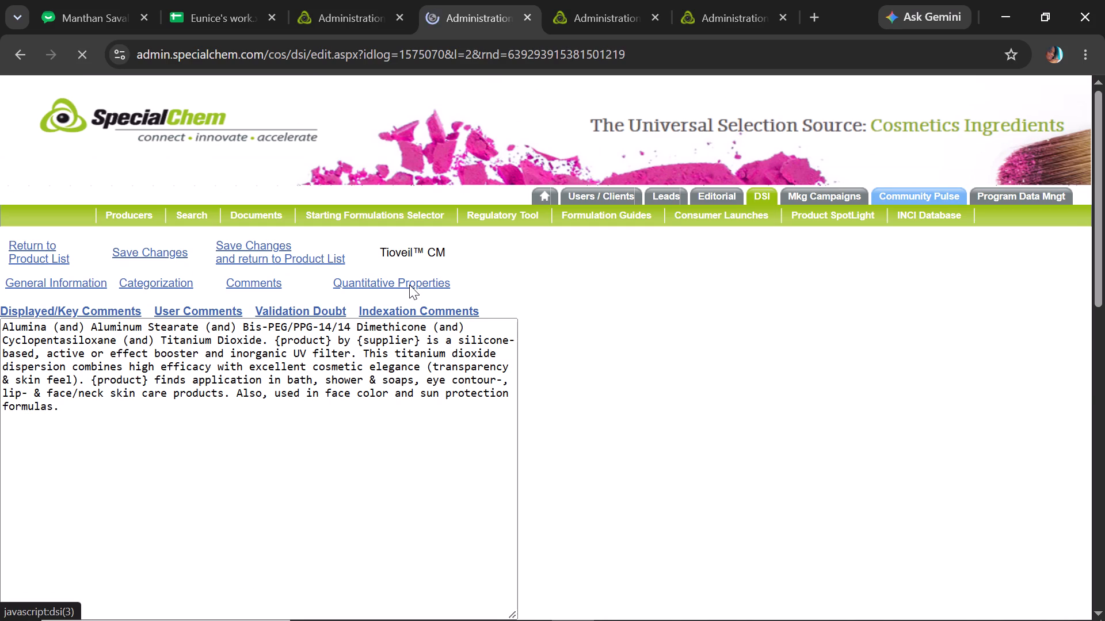
click(44, 371)
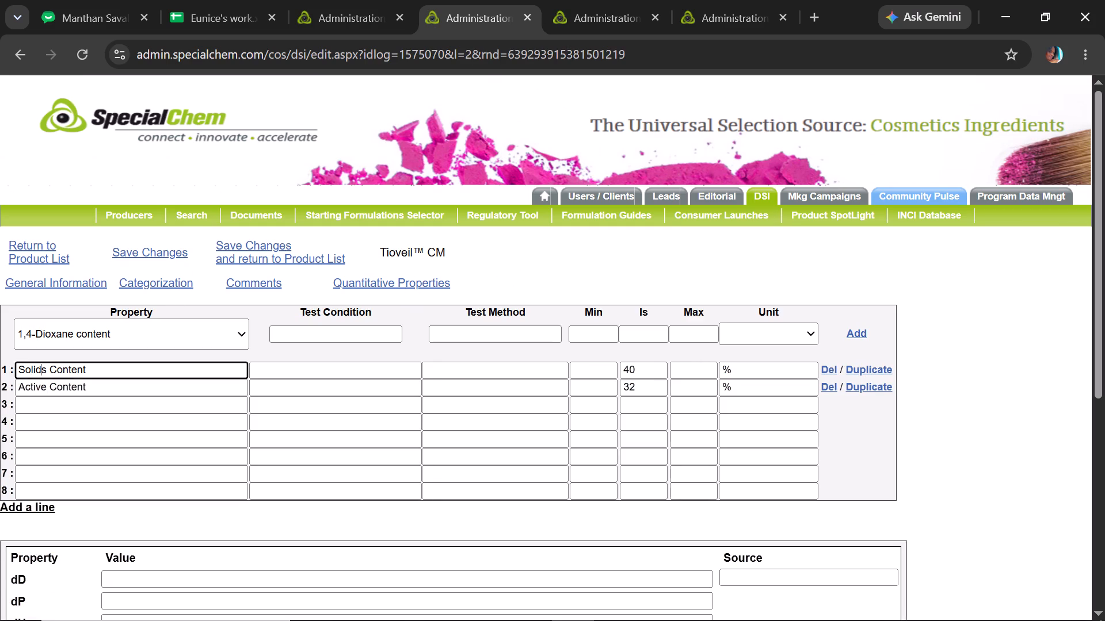
key(Delete)
click(252, 252)
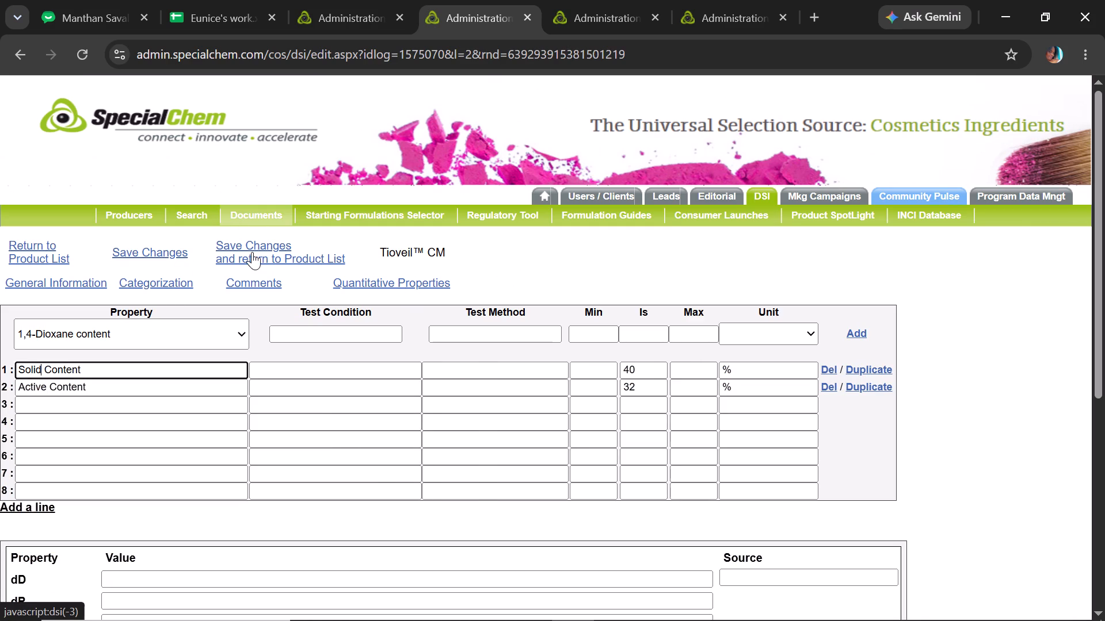
Copy the product name "Tween 61 NV" from the Cosmetics sheet, search for it by Trade/Grade on the admin site, and open the Tween™ 61 NV record.
click(194, 0)
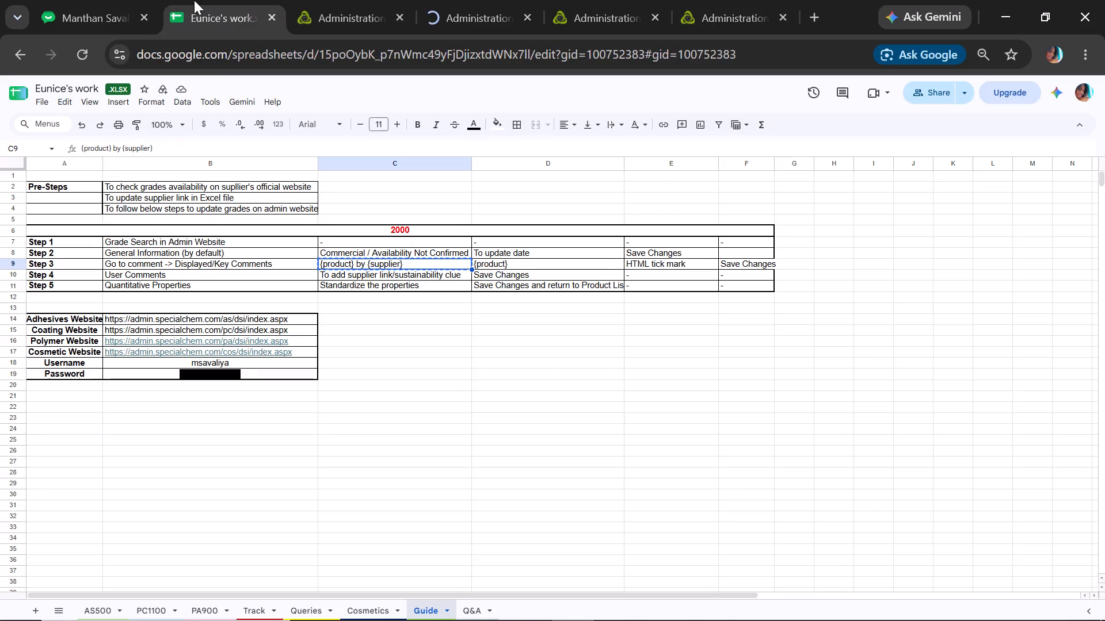
click(363, 603)
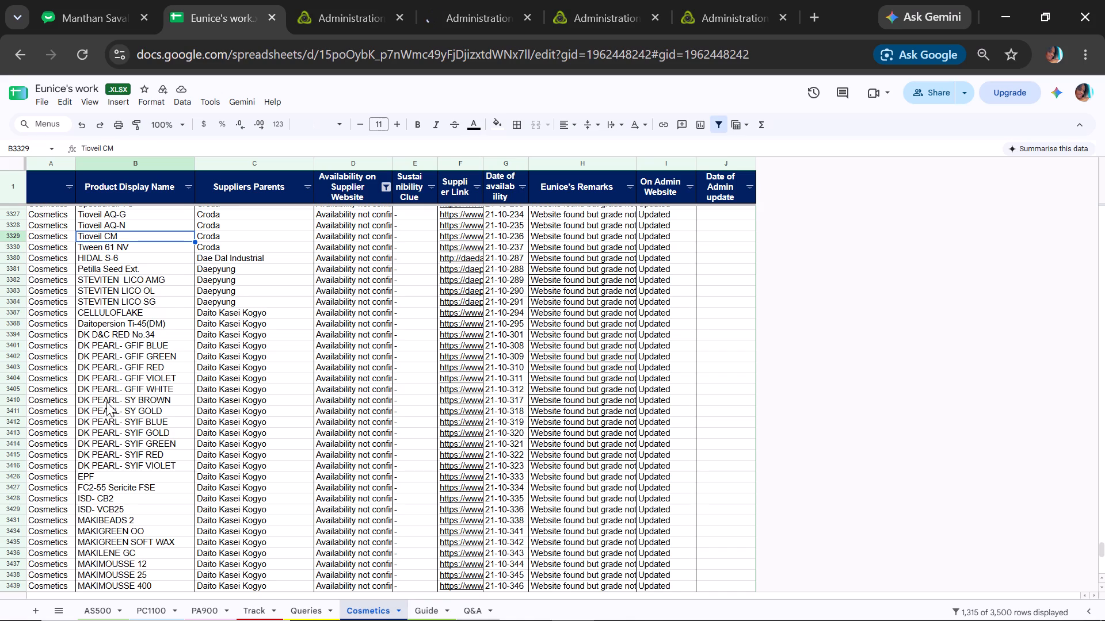
click(123, 251)
key(ctrl+c)
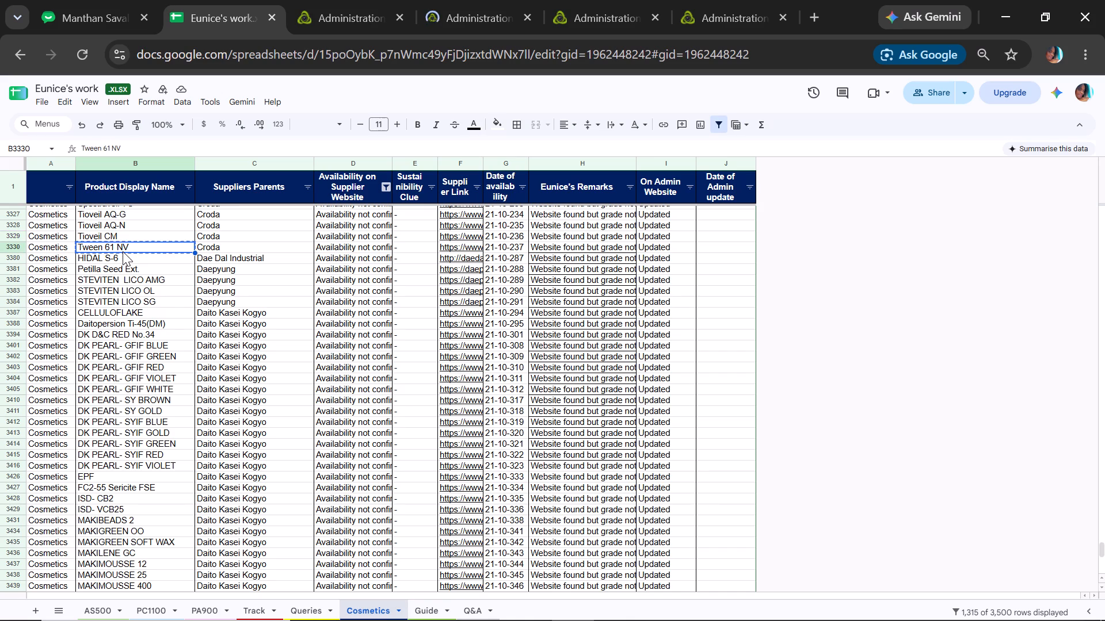
click(325, 0)
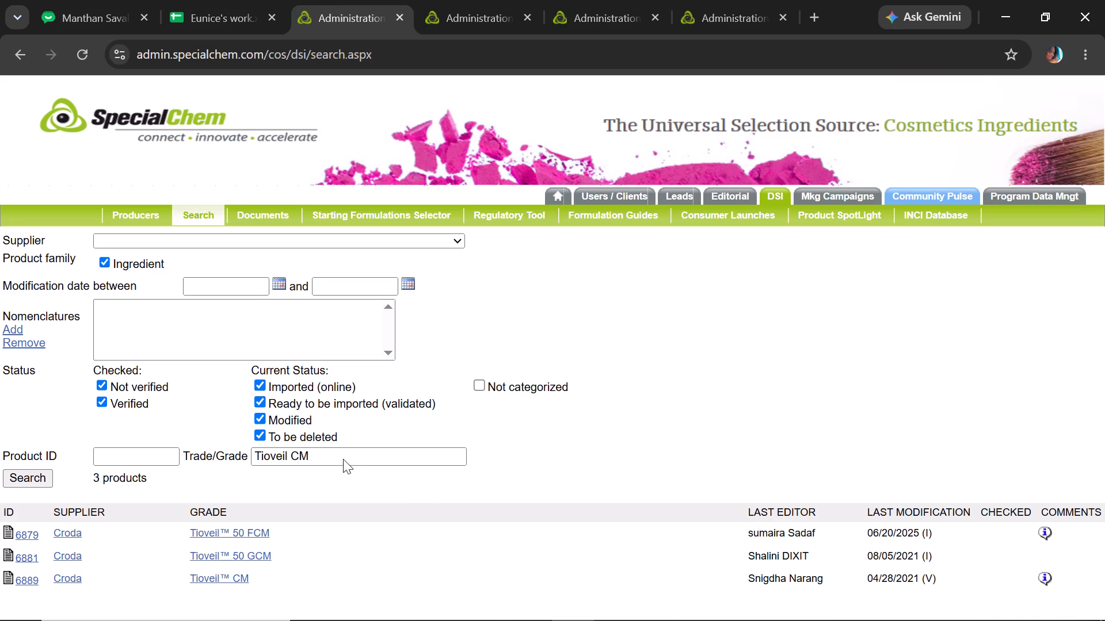
drag(341, 456, 242, 462)
key(ctrl+v)
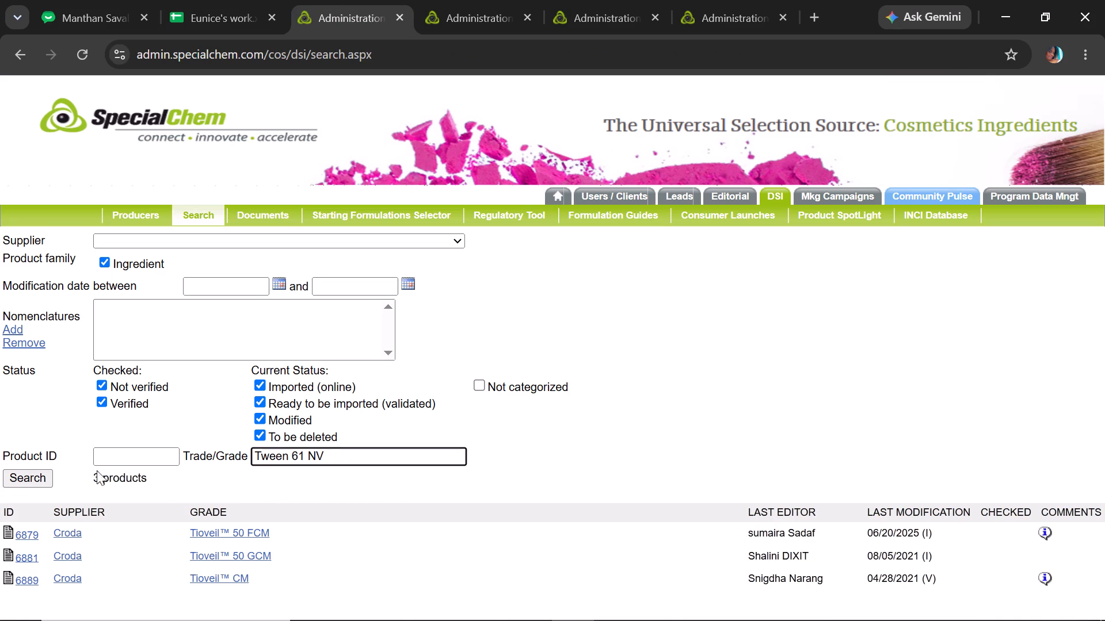
click(31, 477)
click(240, 532)
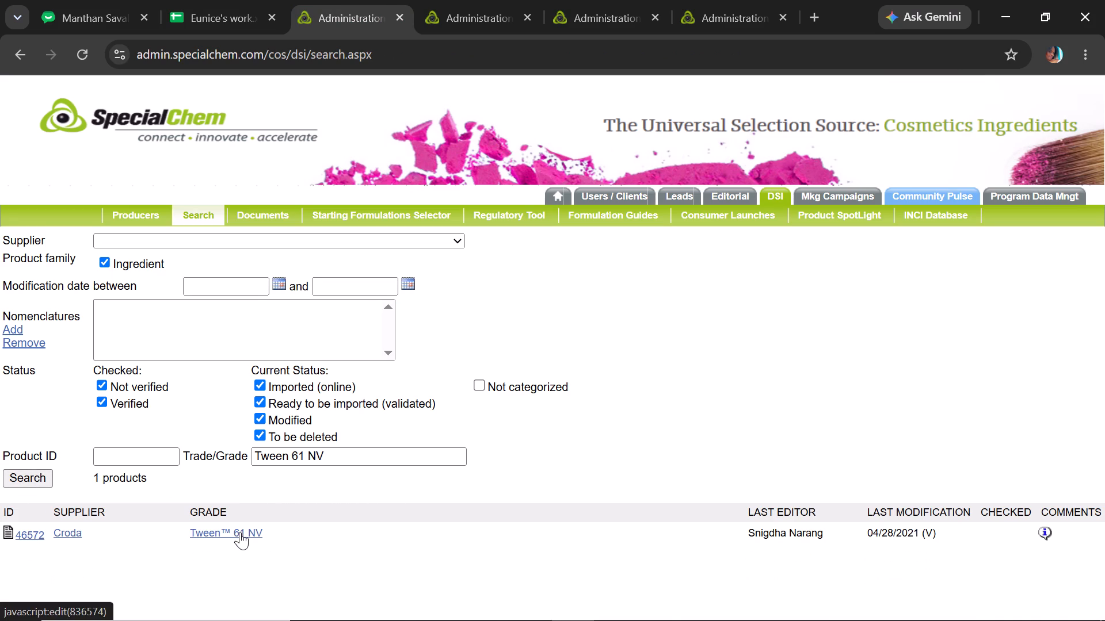
Copy the "{product} by {supplier}" placeholder from the Guide sheet and return to the Tween™ 61 NV record.
click(198, 6)
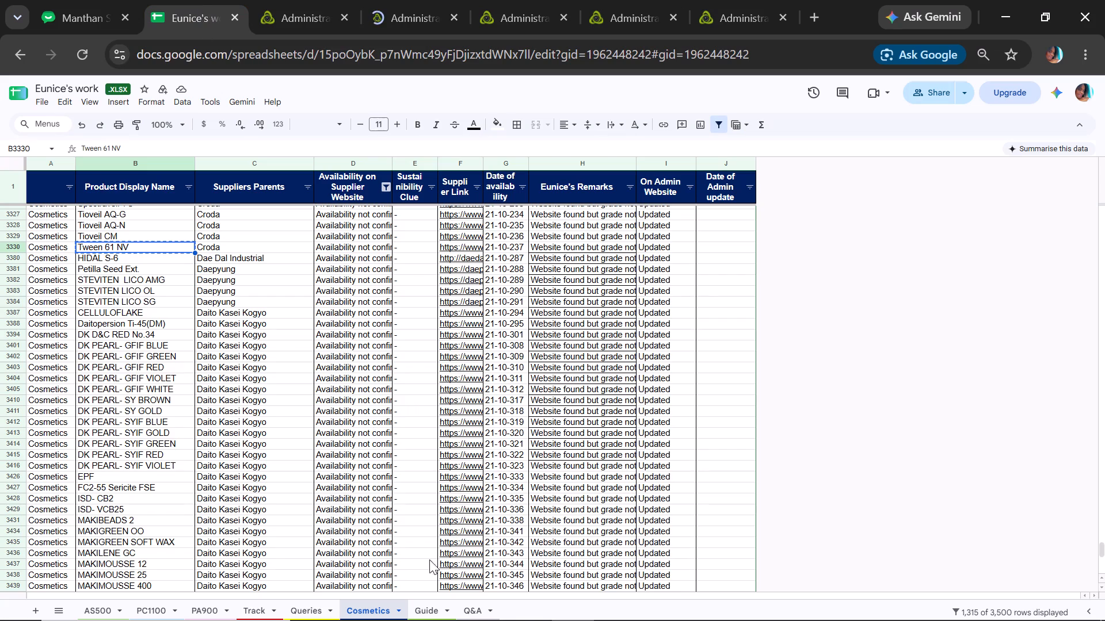
click(421, 603)
key(ctrl+c)
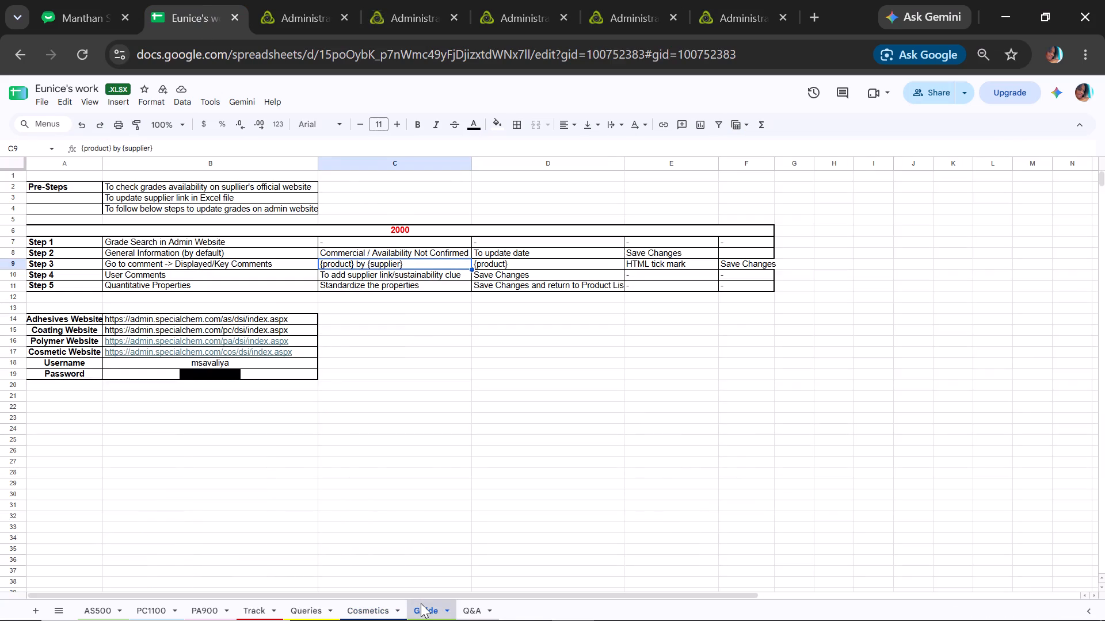
click(383, 0)
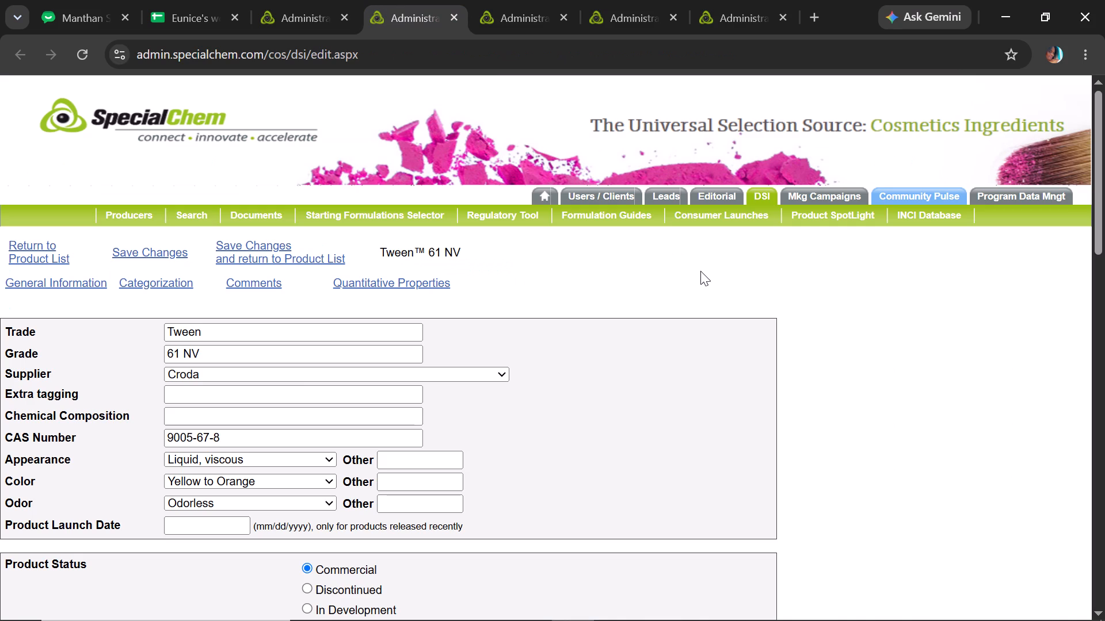
Set the Tween™ 61 NV product status to Availability Not Confirmed with status checked on 11/04/2026, and save the changes.
drag(1087, 198, 1099, 190)
drag(1099, 190, 1096, 206)
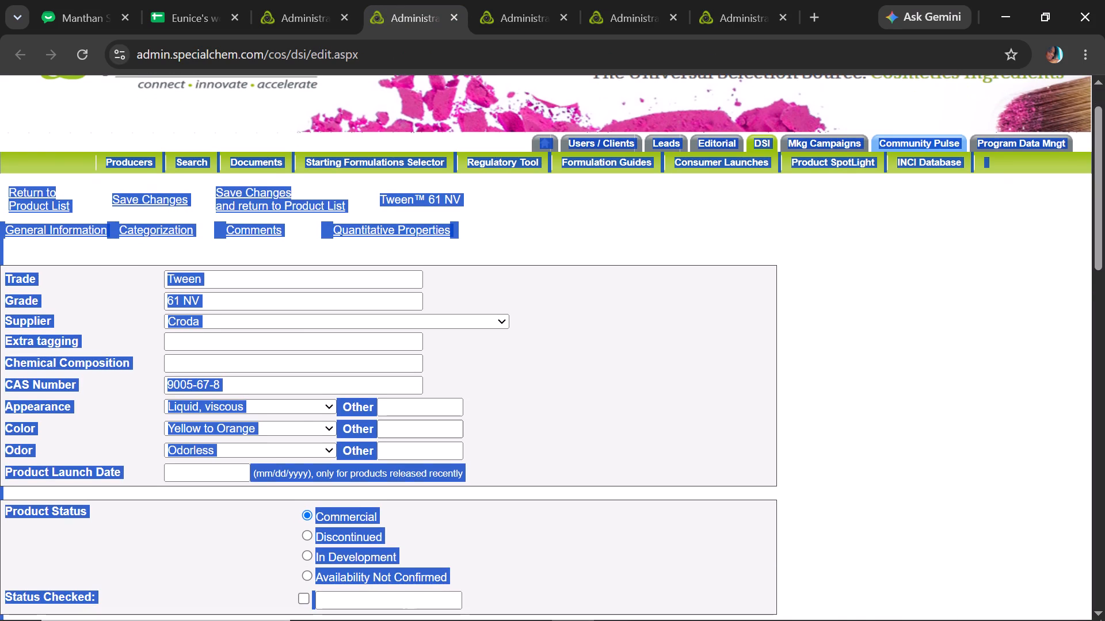
click(307, 572)
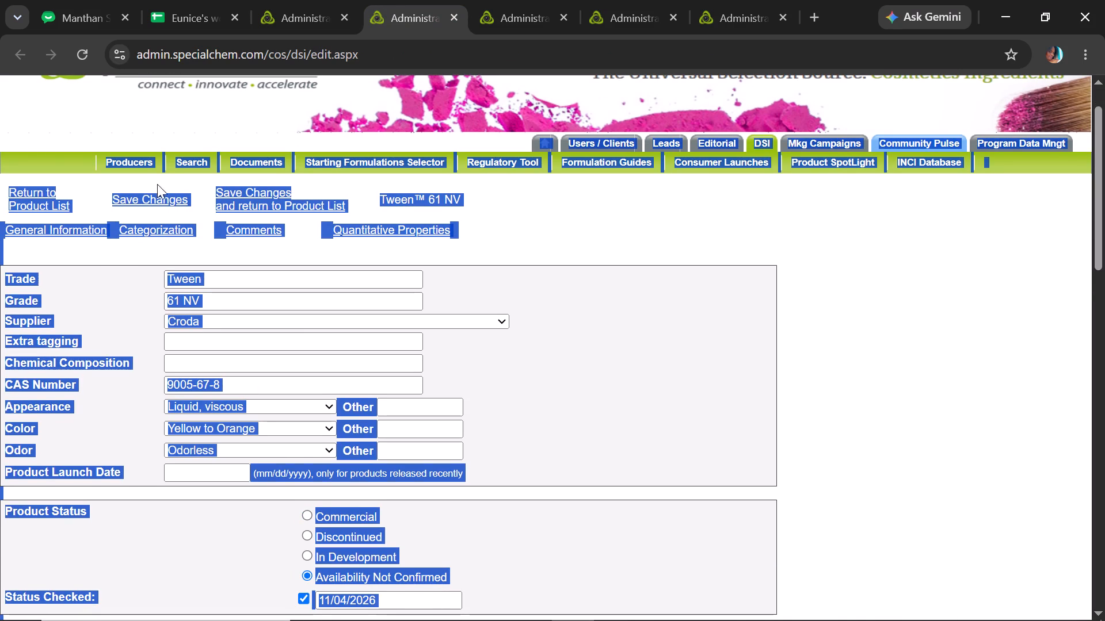
click(158, 197)
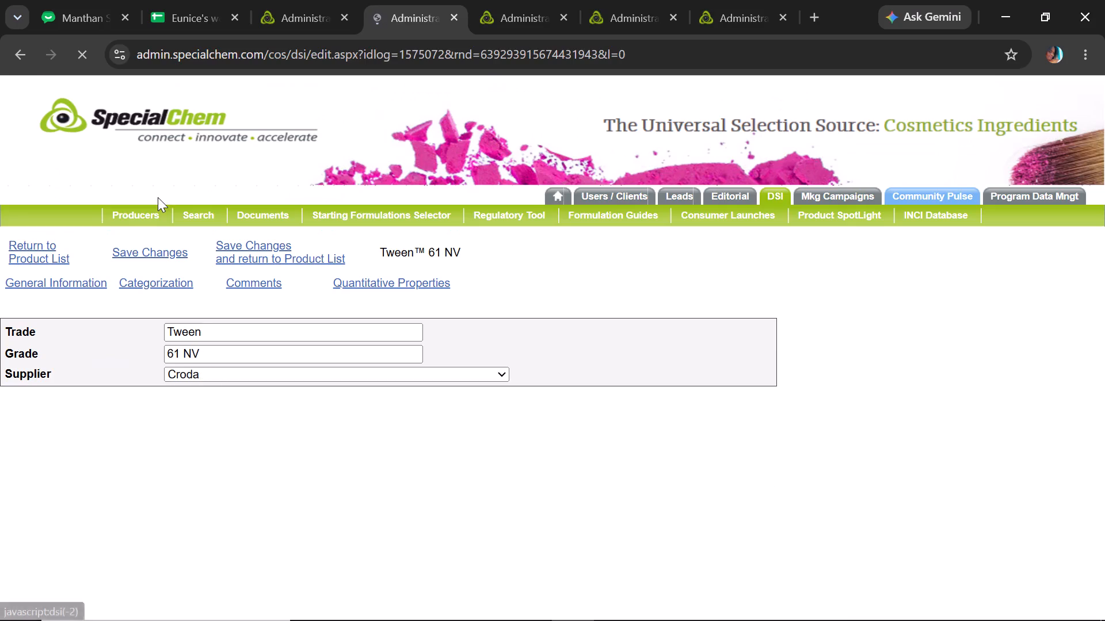
click(170, 0)
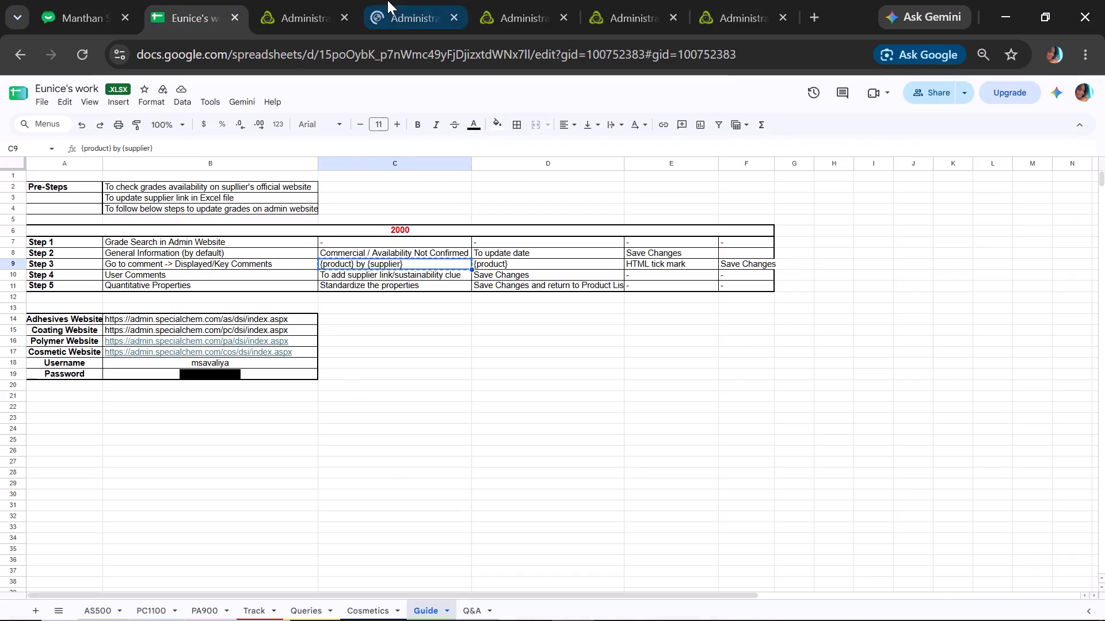
click(386, 0)
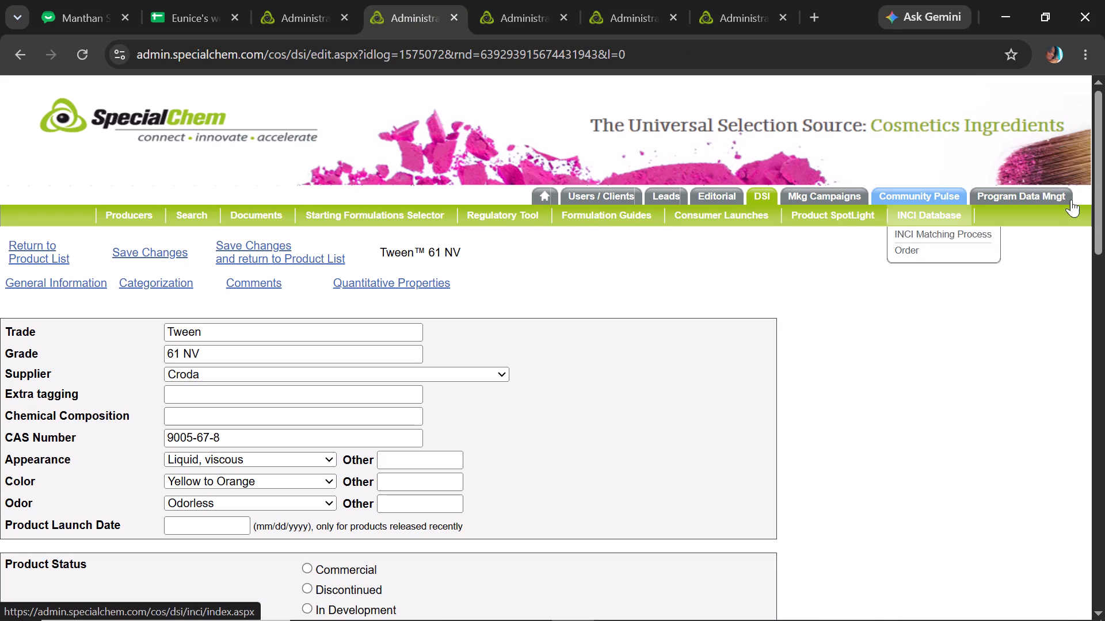
In the Displayed/Key Comments, replace "Tween™ 61 NV by Croda" with "{product} by {supplier}" and the second product name with "{product}".
drag(1104, 198, 1100, 229)
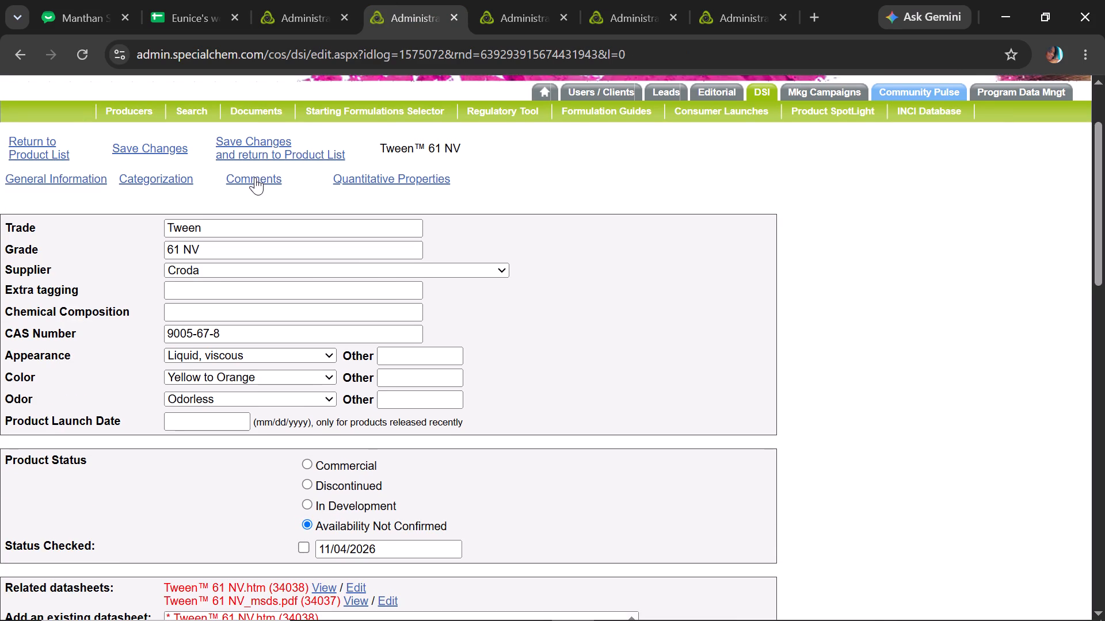
click(256, 177)
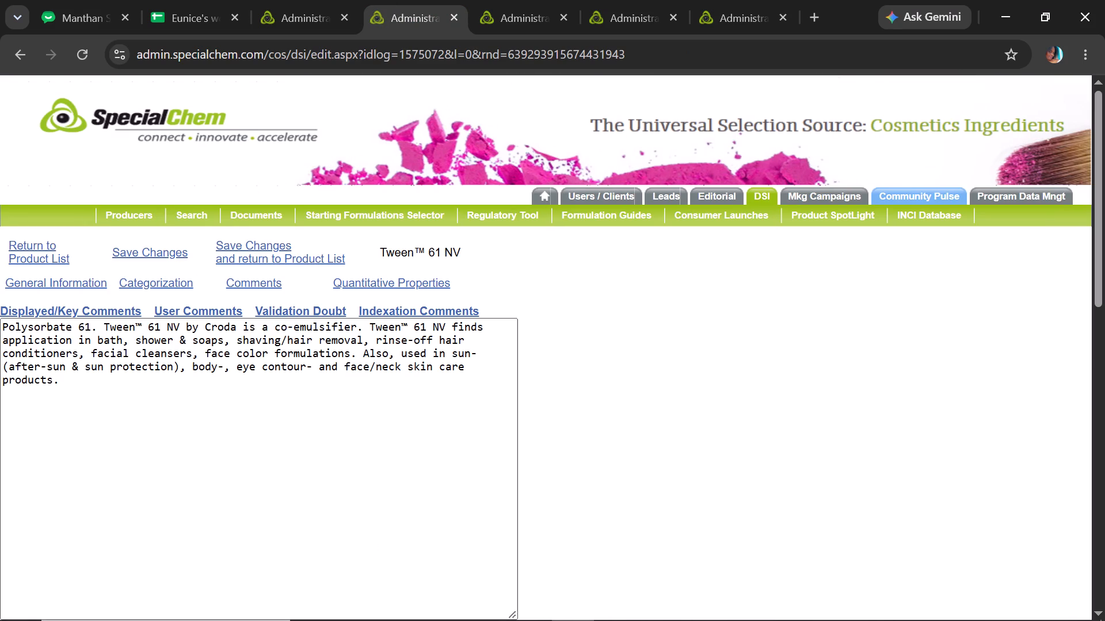
double_click(106, 328)
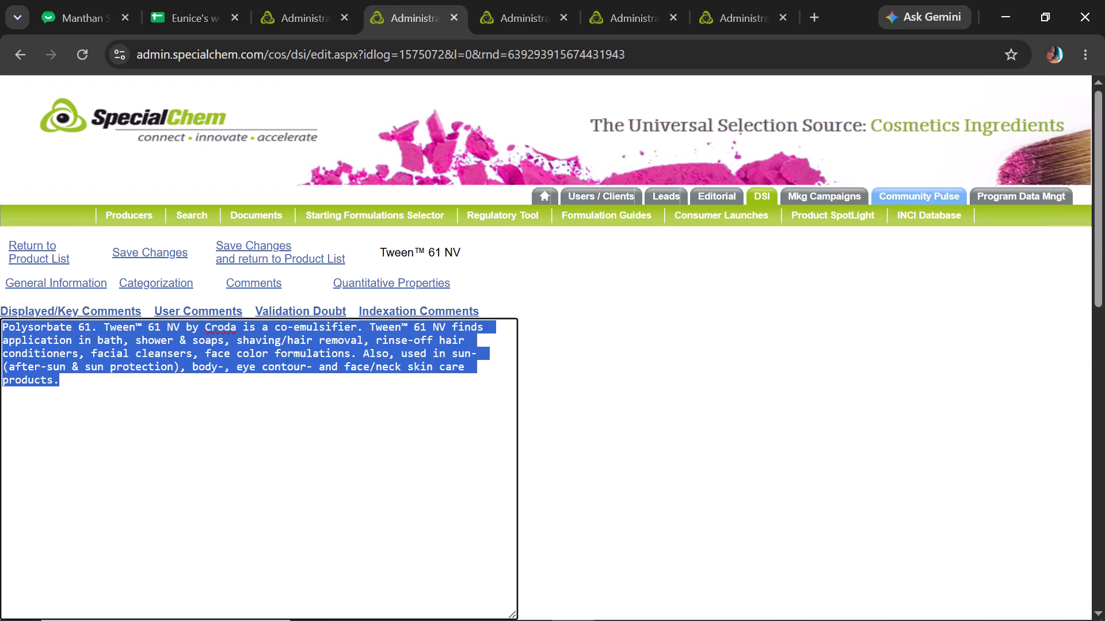
click(101, 325)
drag(101, 325, 179, 321)
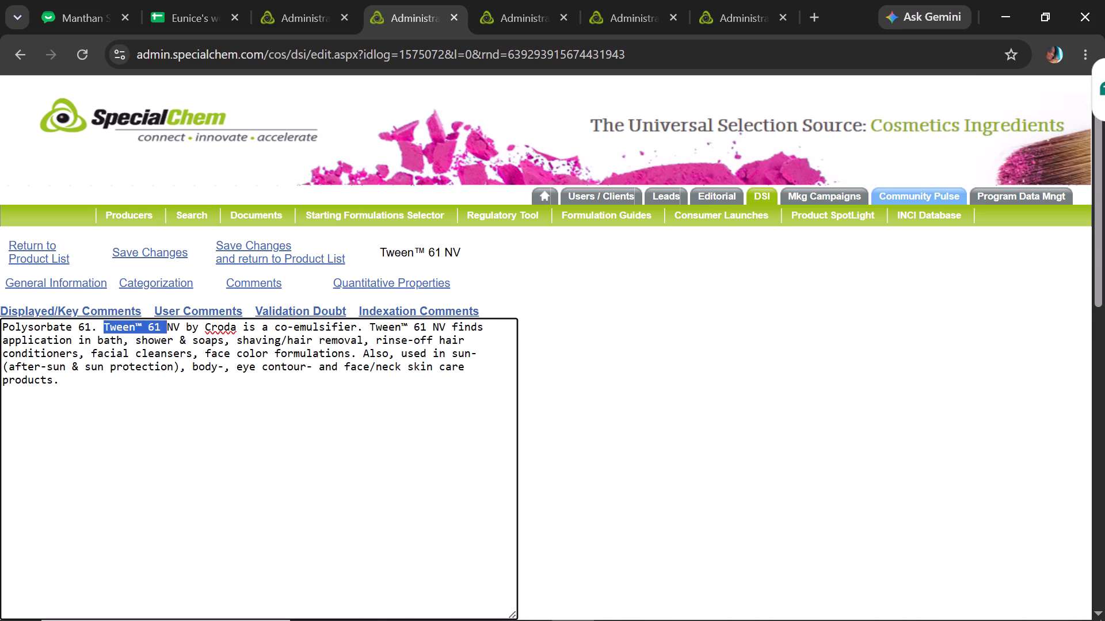
drag(179, 321, 238, 316)
key(ctrl+v)
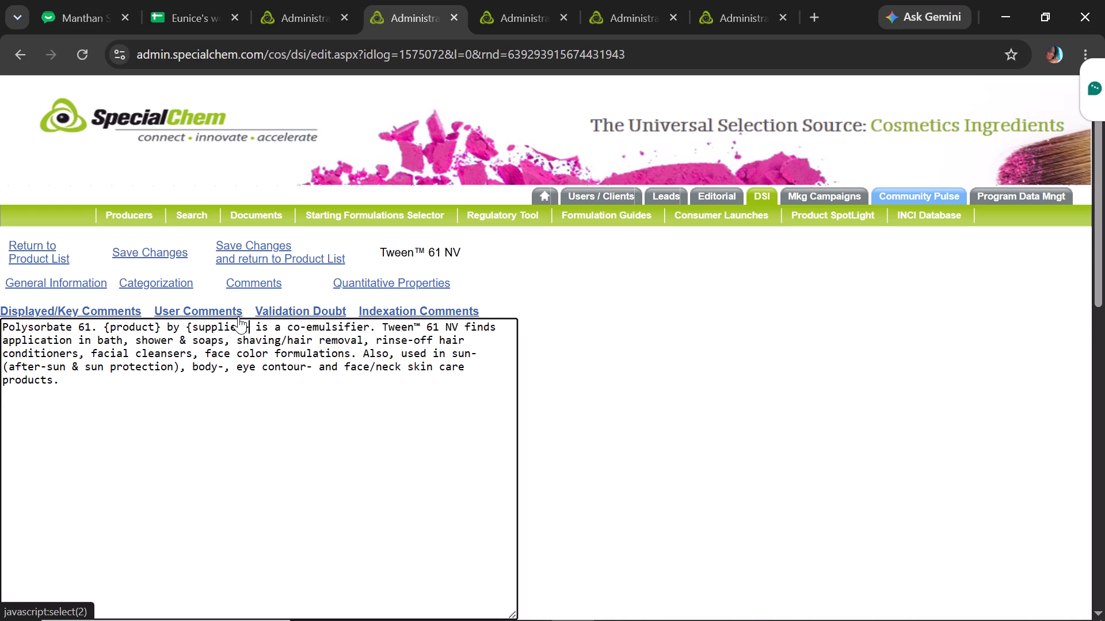
drag(161, 325, 102, 326)
key(ctrl+c)
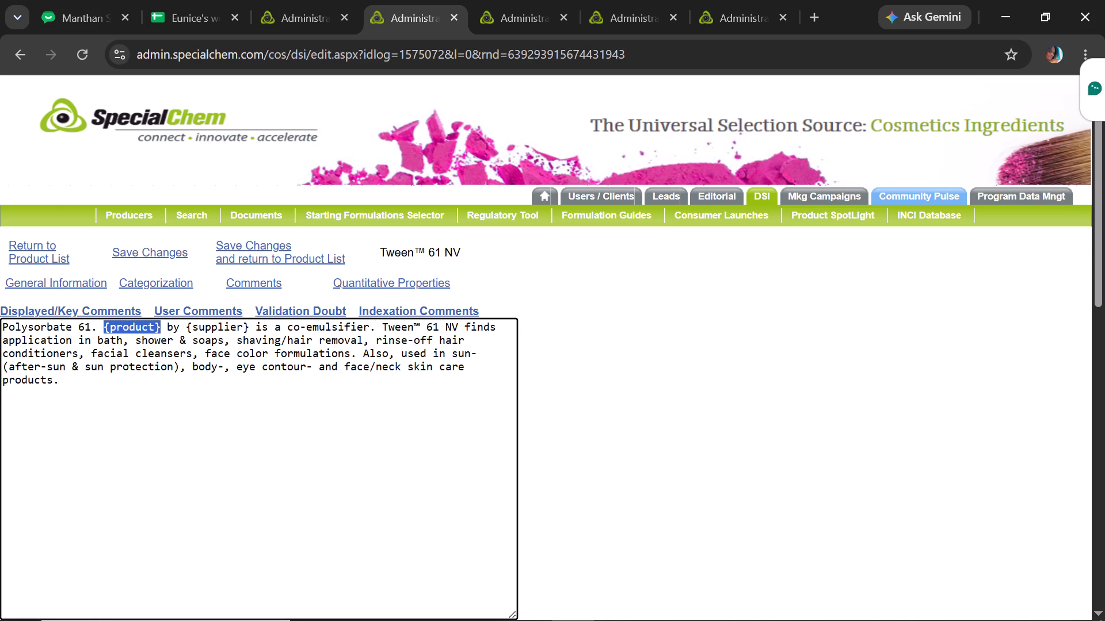
drag(379, 325, 460, 319)
key(ctrl+v)
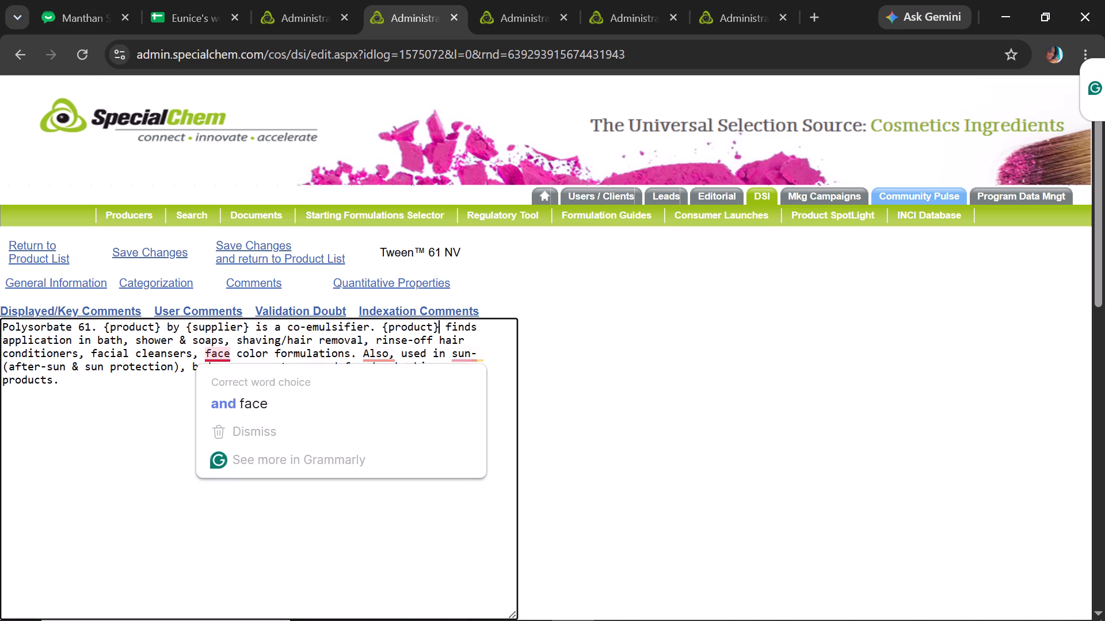
Apply the Grammarly corrections to the comment: "and face color", "Also used" without comma, "sun" without hyphen, and a comma before "and face/neck".
click(253, 377)
text(and)
key(space)
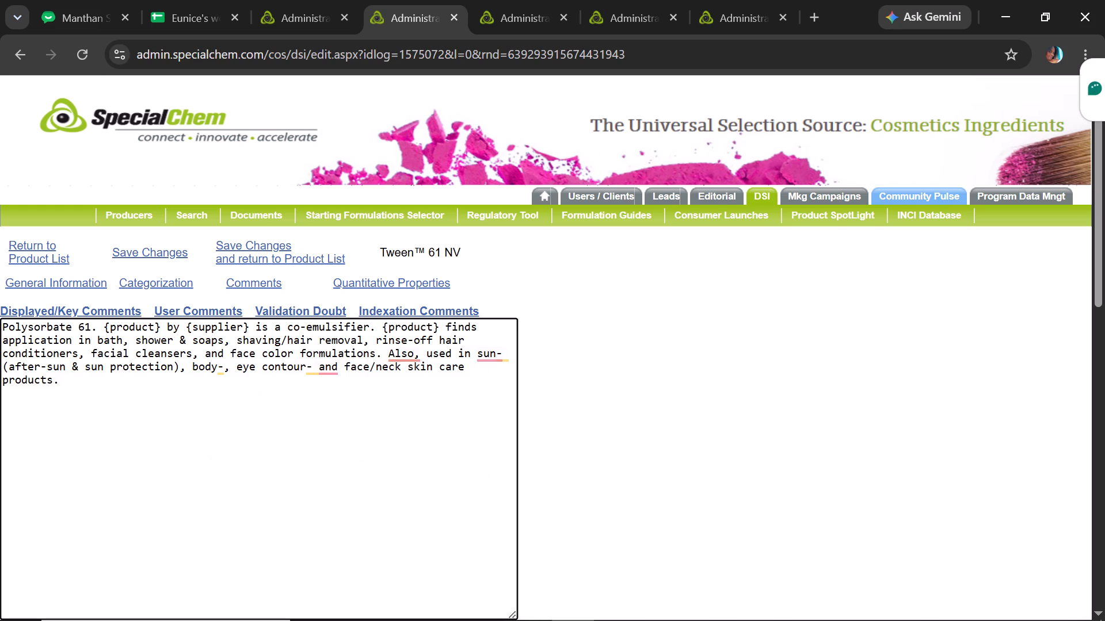
click(451, 402)
key(BackSpace)
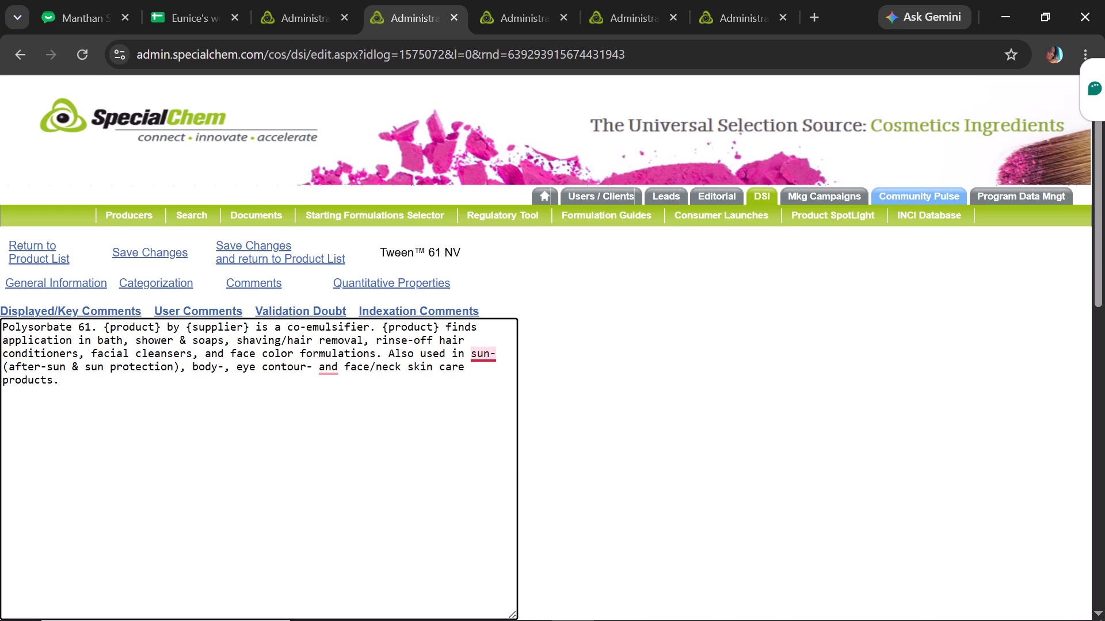
drag(508, 391, 331, 370)
text(sun)
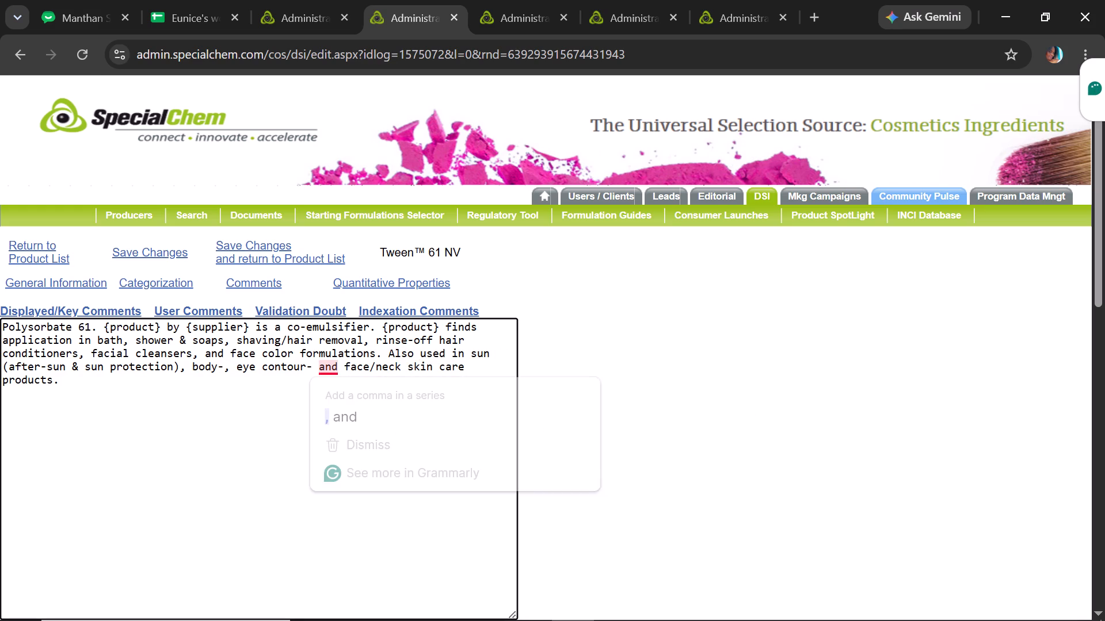
click(358, 420)
key(comma)
Enable Display as HTML for the Displayed/Key Comments and save the changes.
drag(1104, 200, 1104, 215)
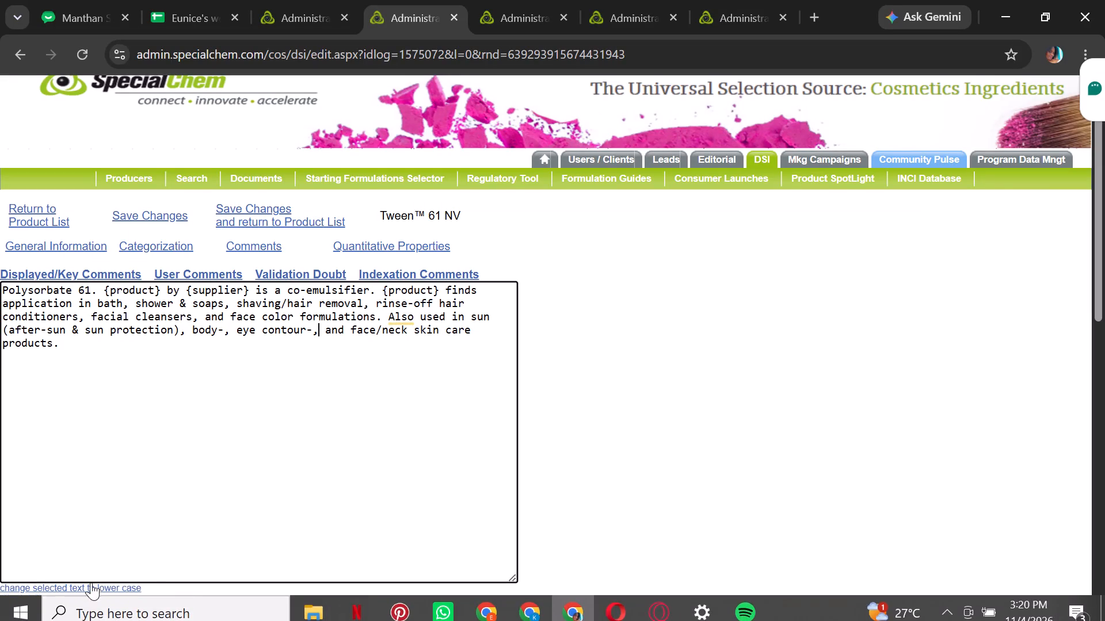
click(98, 602)
click(143, 213)
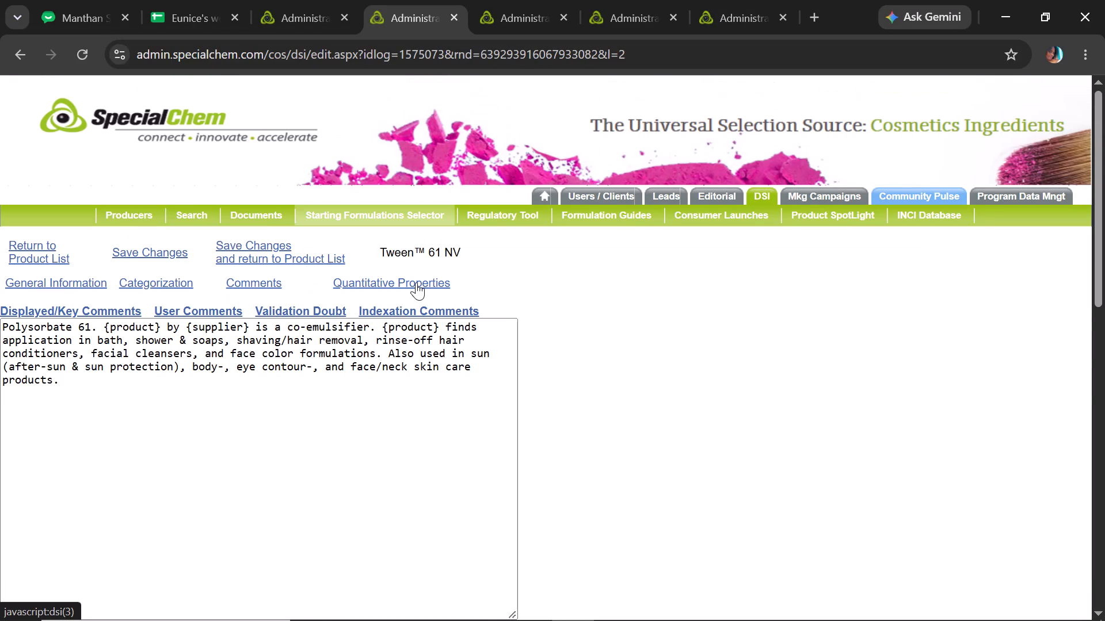
Check the record's Quantitative Properties, then save the changes and return to the product list.
click(416, 282)
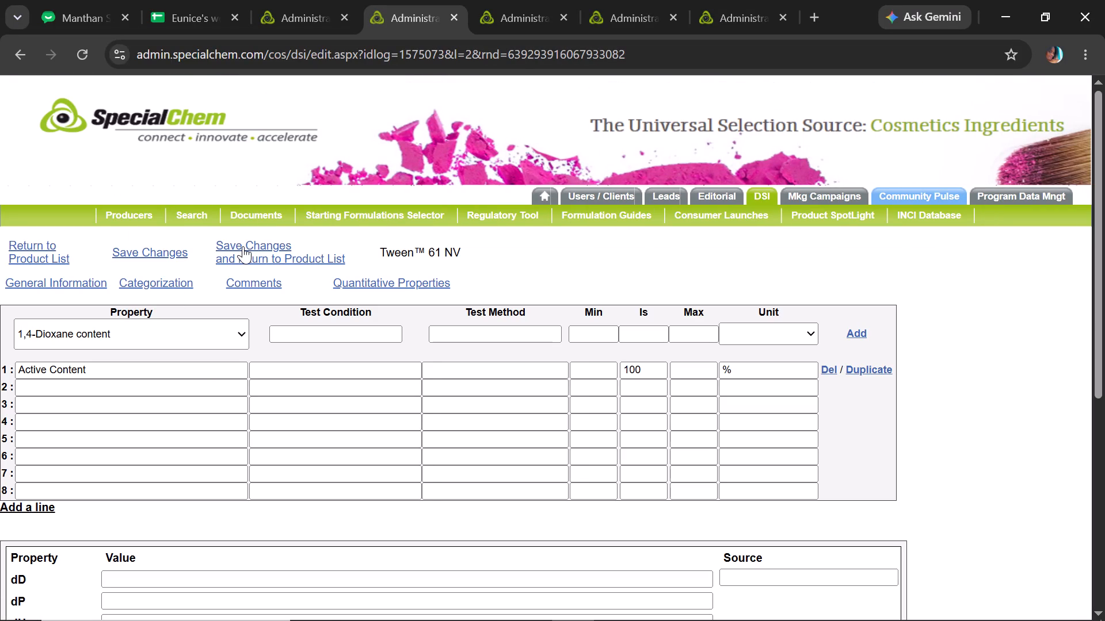
click(243, 246)
Copy the product name "HIDAL S-6" from the Cosmetics sheet, search for it by Trade/Grade on the admin site, and open its record.
click(178, 0)
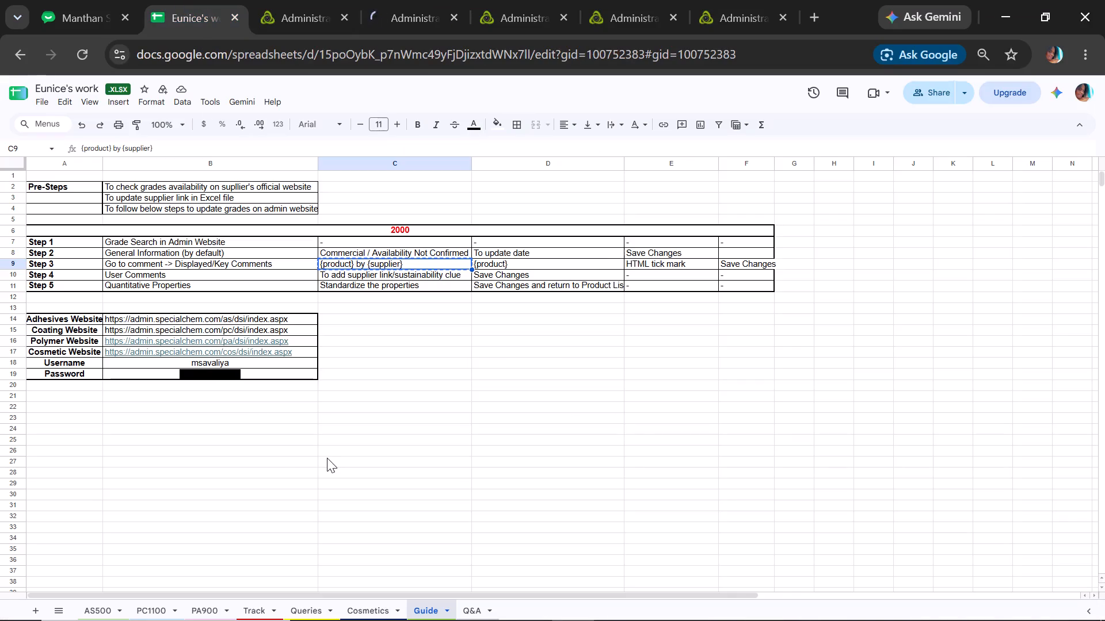
click(361, 606)
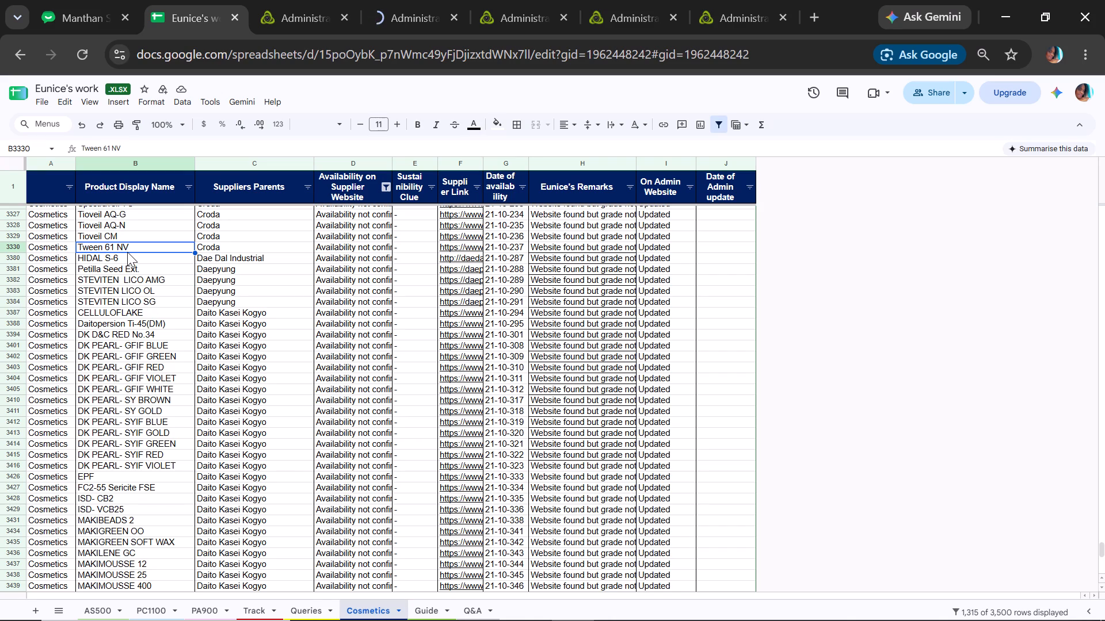
click(132, 258)
key(ctrl+c)
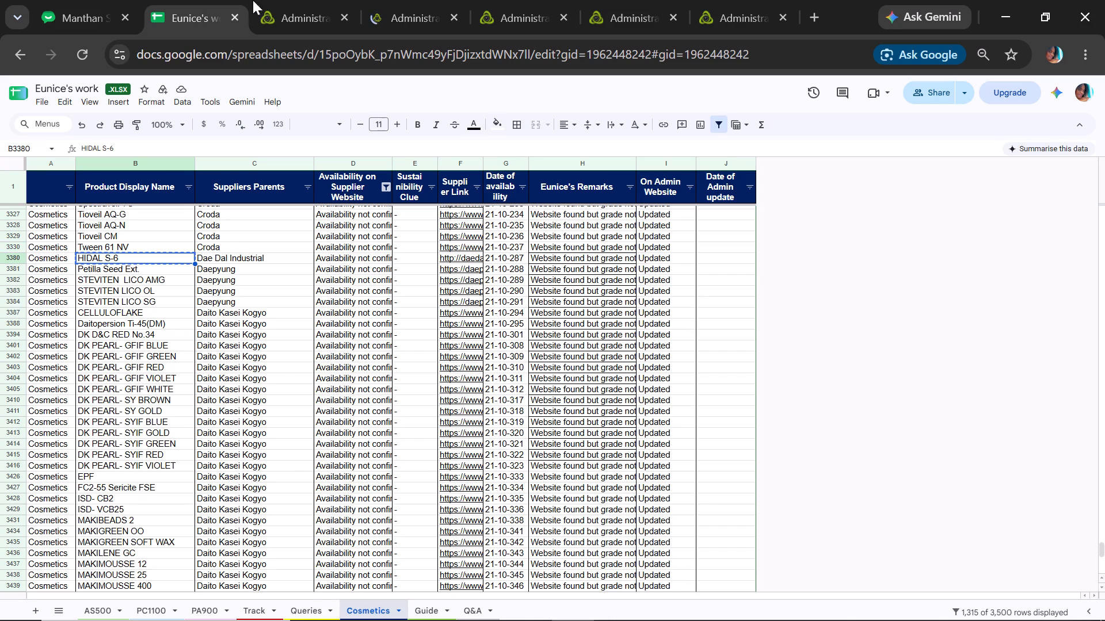
click(292, 0)
drag(355, 461, 78, 432)
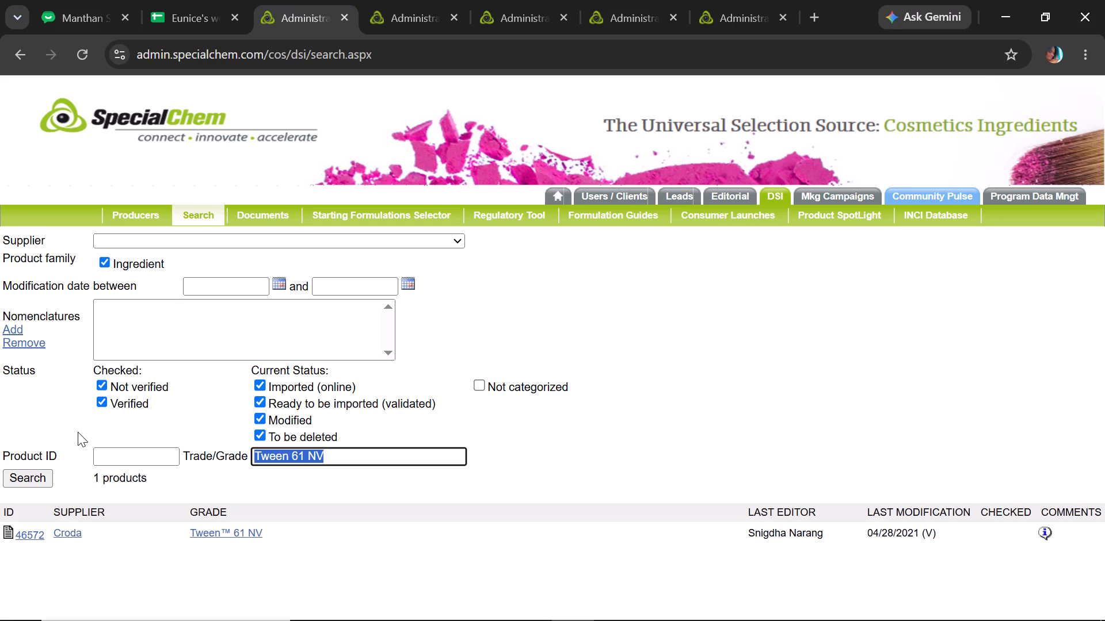
key(ctrl+v)
click(26, 480)
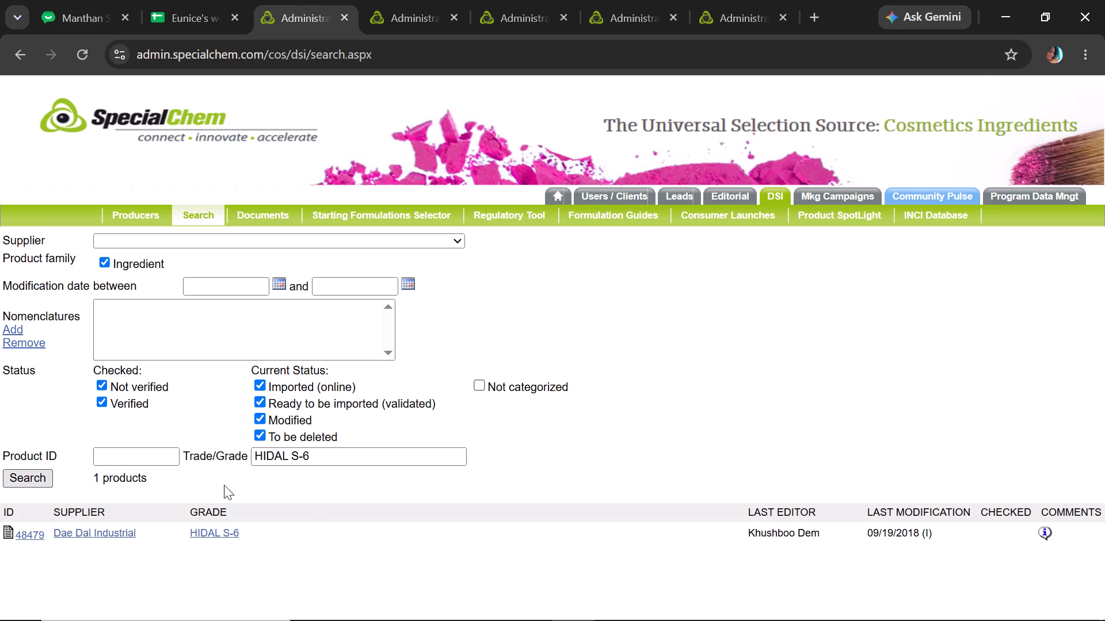
click(226, 527)
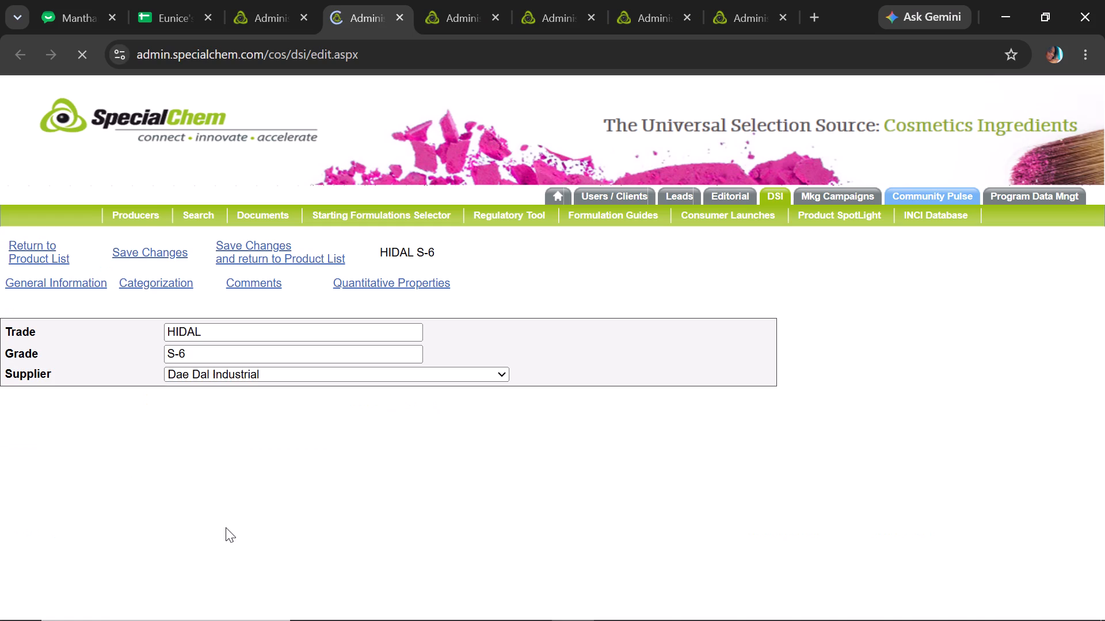
Set the HIDAL S-6 product status to Availability Not Confirmed with status checked on 11/04/2026, and save the changes.
drag(1104, 201, 1099, 236)
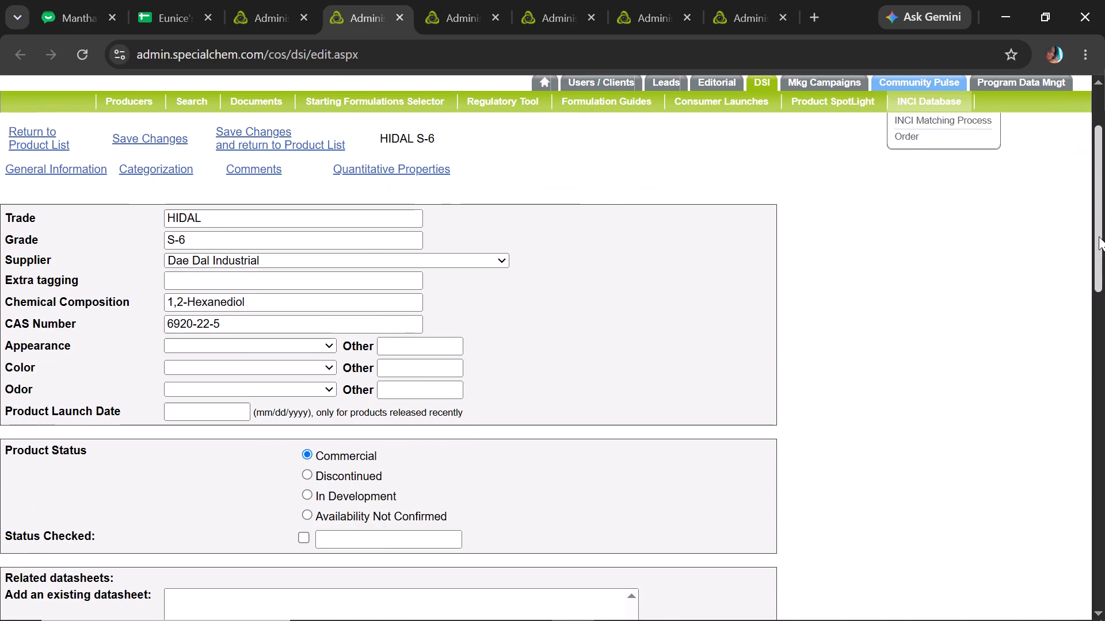
click(306, 513)
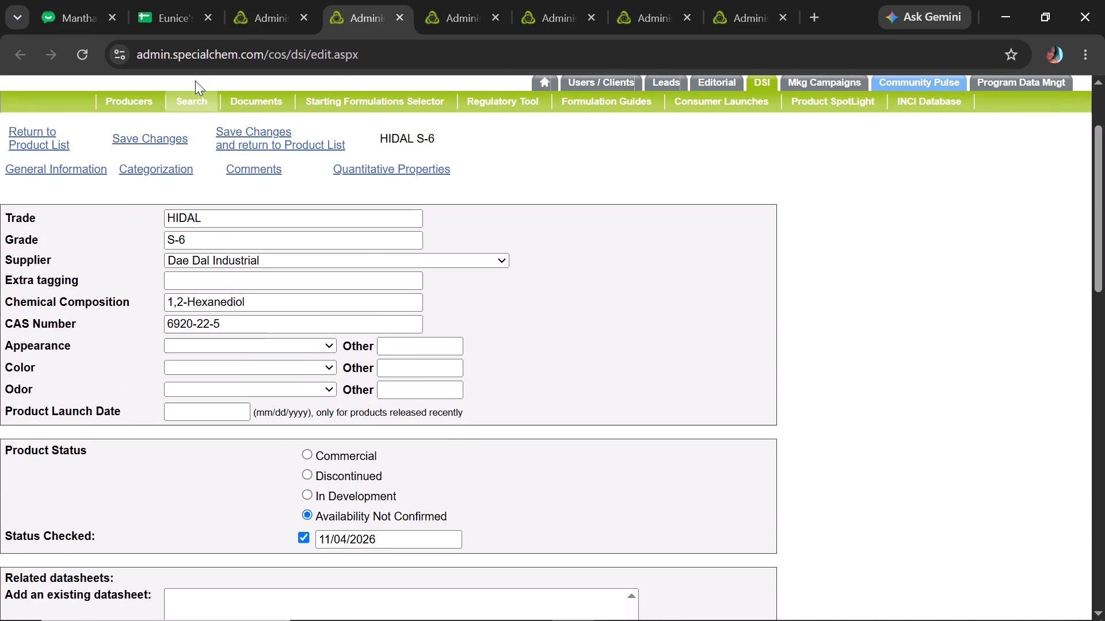
click(156, 139)
Copy the "{product} by {supplier}" placeholder from the Guide sheet and return to the HIDAL S-6 record.
click(149, 0)
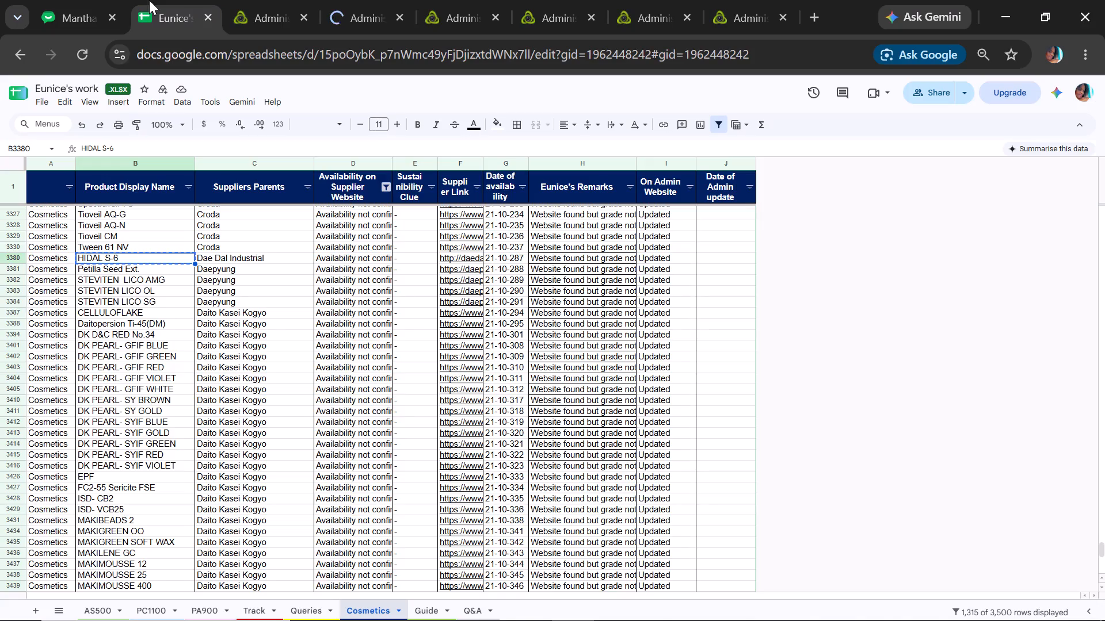
click(437, 611)
key(ctrl+c)
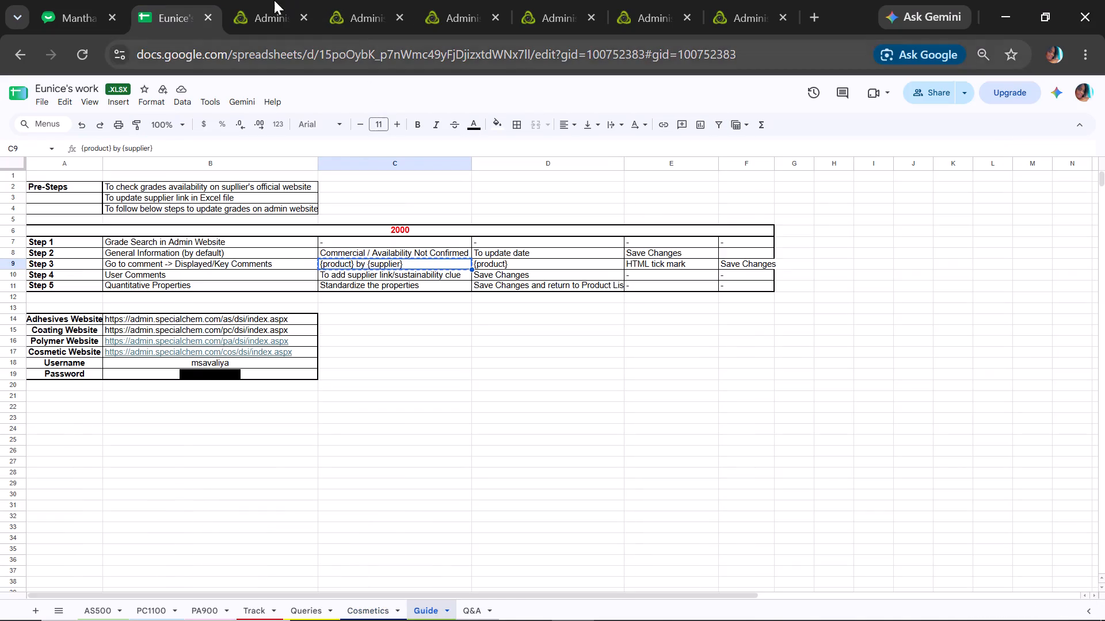
click(273, 0)
click(331, 8)
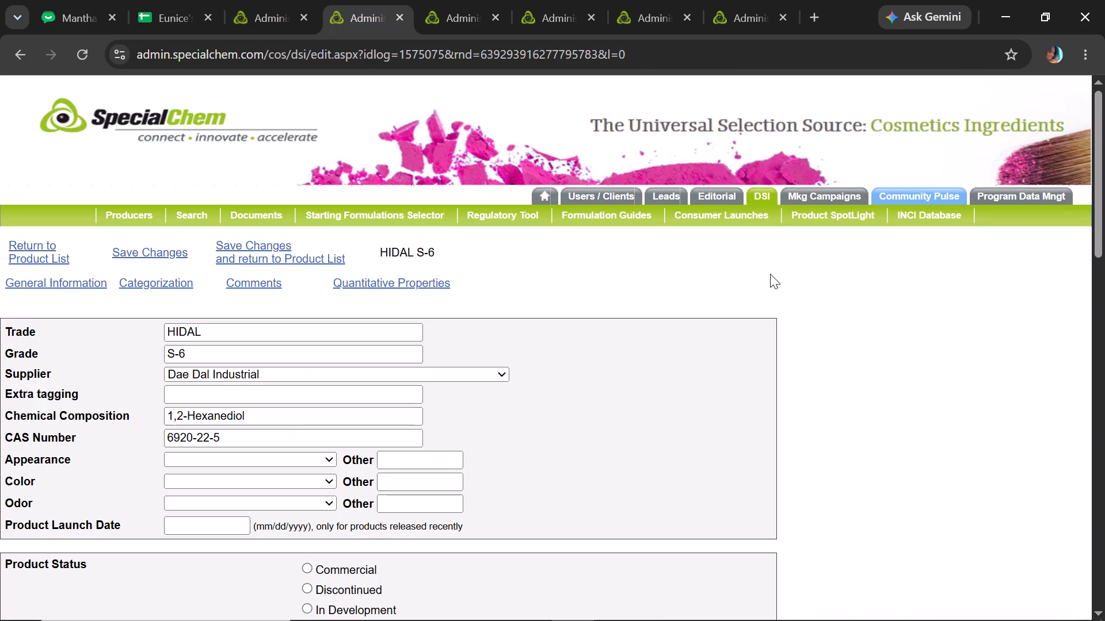
In the Displayed/Key Comments, replace "HIDAL S-6 by Dae Dal Industrial" with "{product} by {supplier}", and copy the "{product}" part.
drag(1104, 209, 1088, 238)
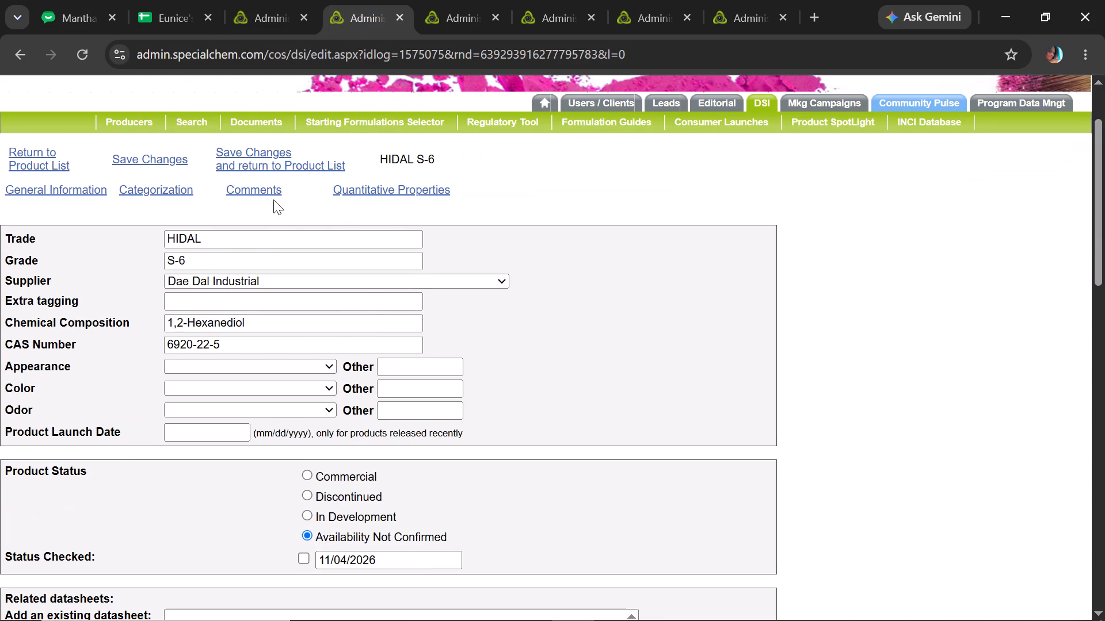
click(268, 189)
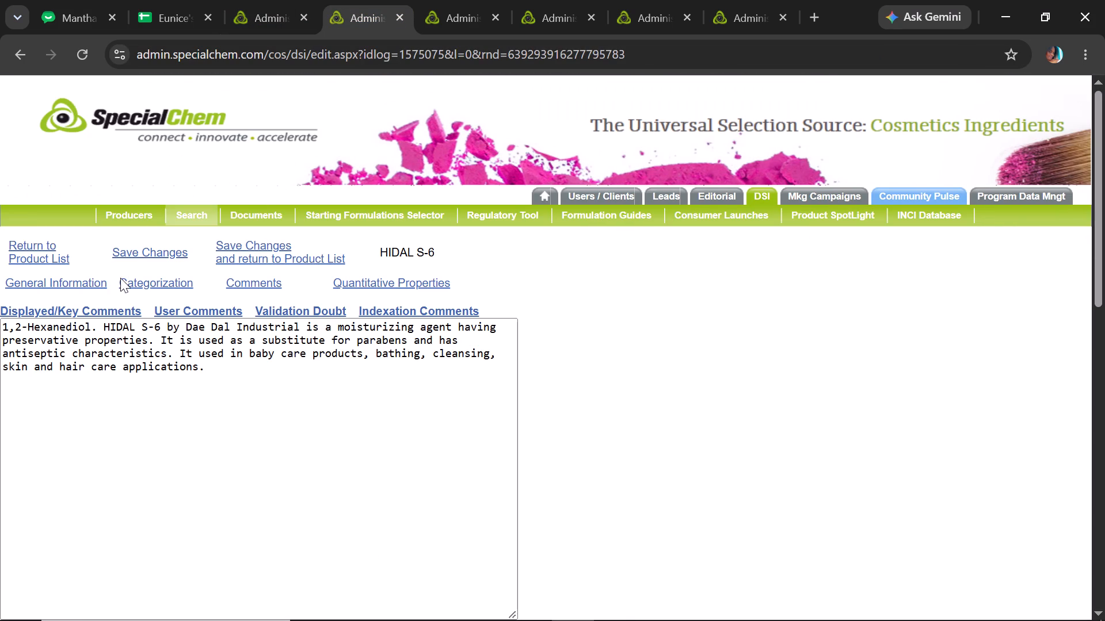
double_click(102, 327)
click(102, 327)
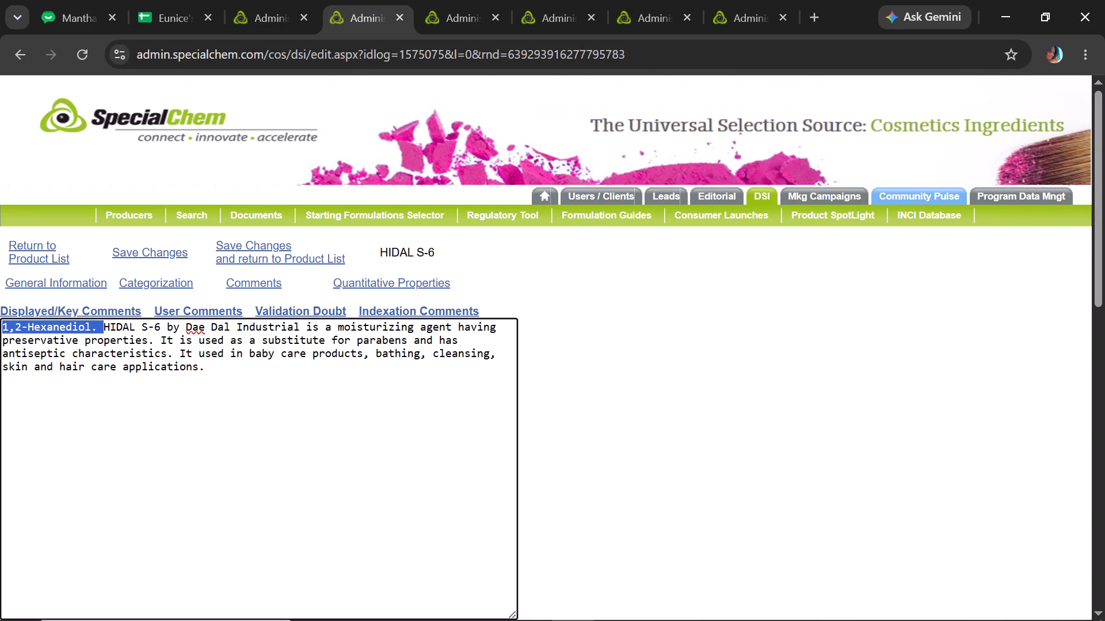
drag(102, 327, 303, 310)
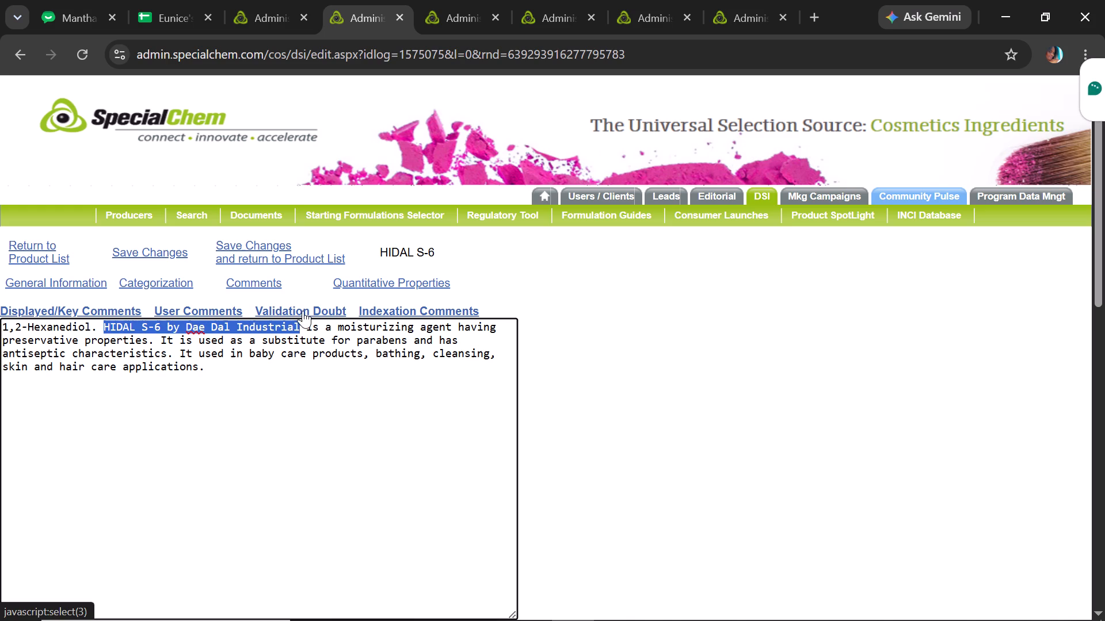
key(ctrl+v)
drag(159, 324, 102, 319)
key(ctrl+c)
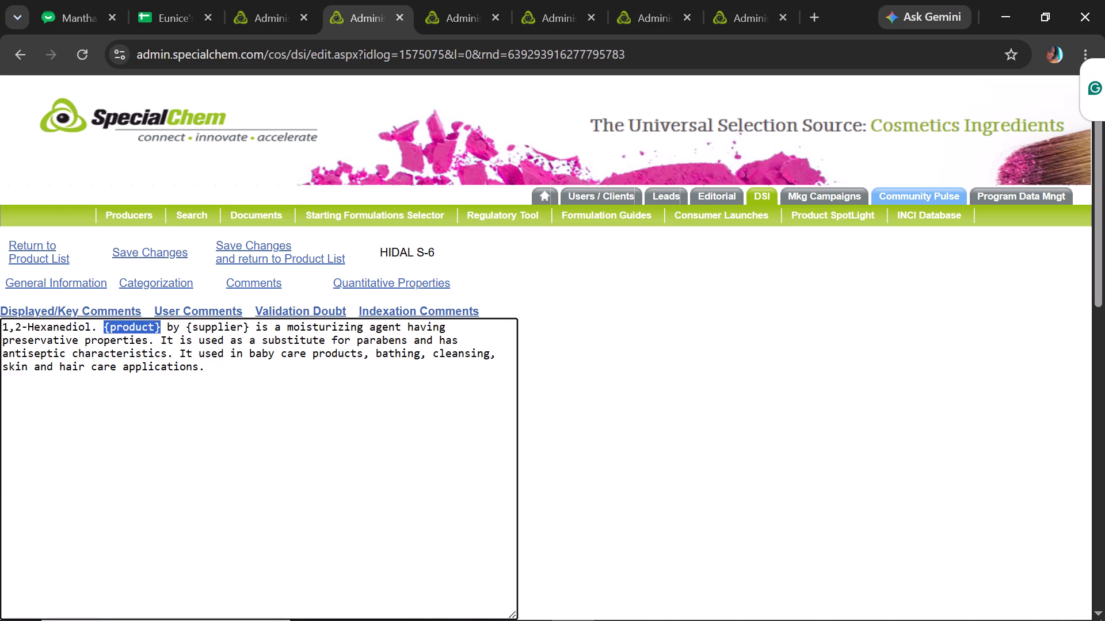
Apply the Grammarly correction that inserts "and" before "skin and hair care applications" in the comment.
click(37, 388)
text(and)
key(space)
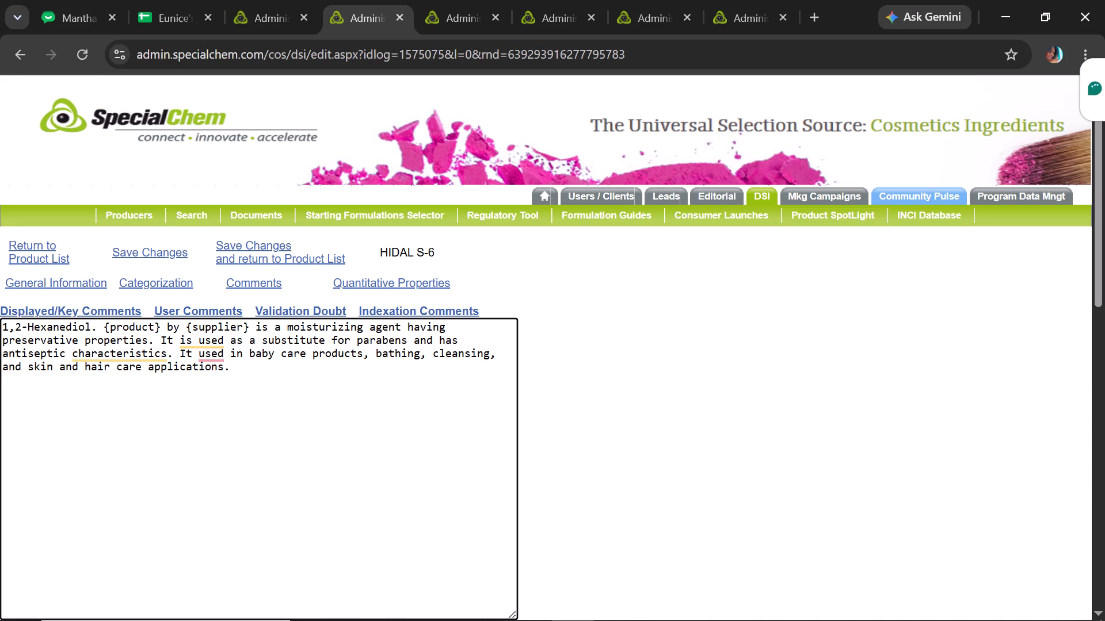
In the HIDAL S-6 comment, replace "It" in the second sentence with "{product}" and apply the Grammarly correction "is used" in the third.
click(175, 342)
key(BackSpace)
key(BackSpace)
key(ctrl+v)
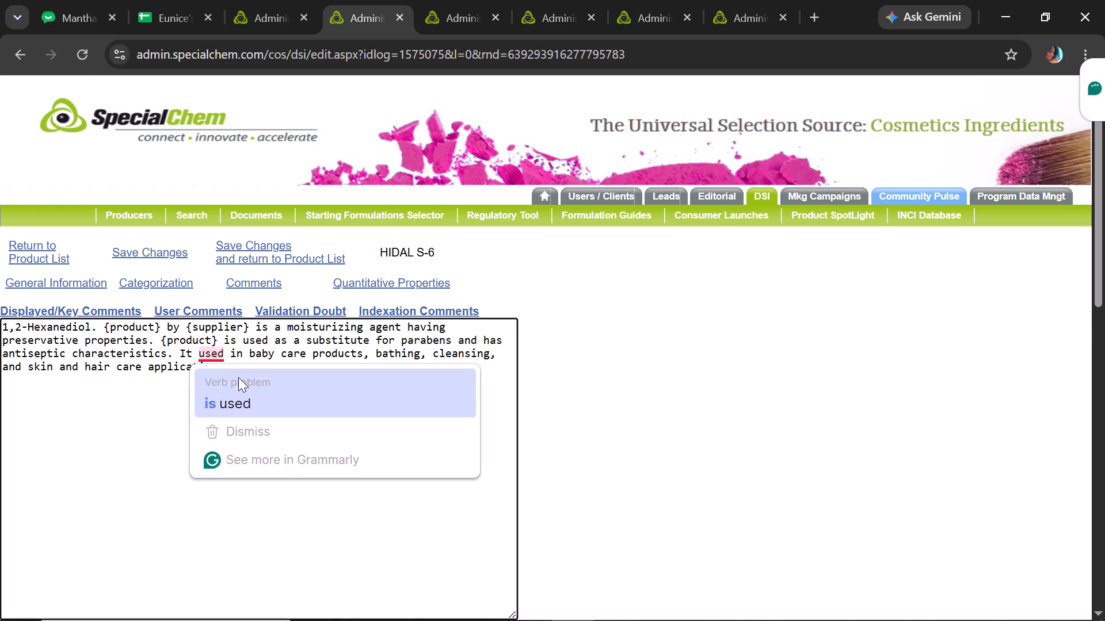
click(238, 377)
text(is)
key(space)
Enable Display as HTML for the HIDAL S-6 comment and save the changes.
drag(1104, 267, 1099, 295)
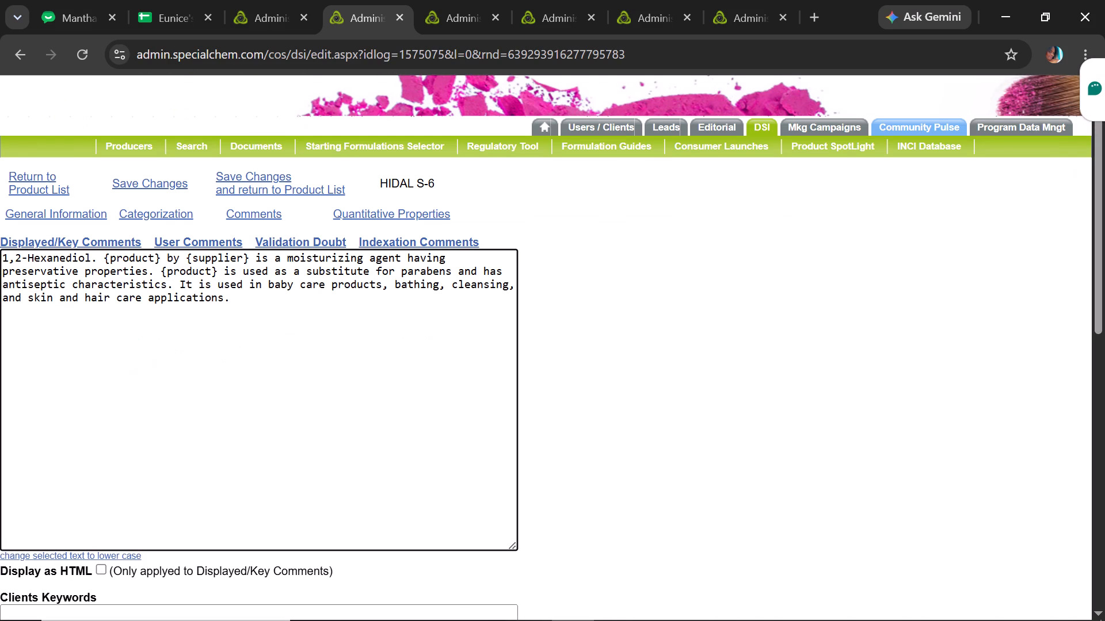
click(102, 569)
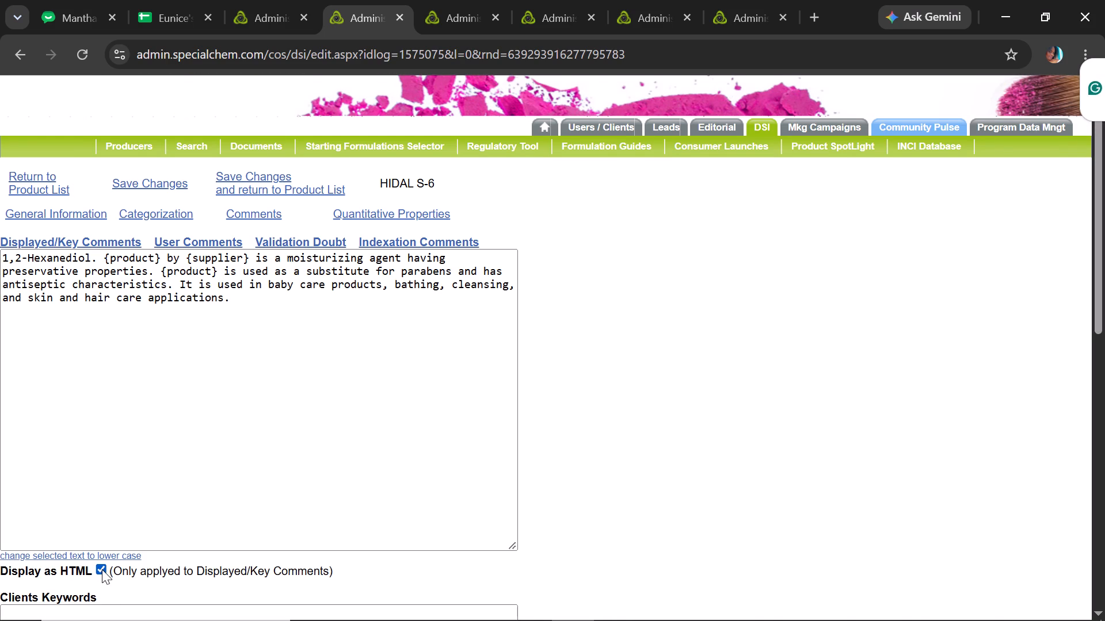
click(168, 185)
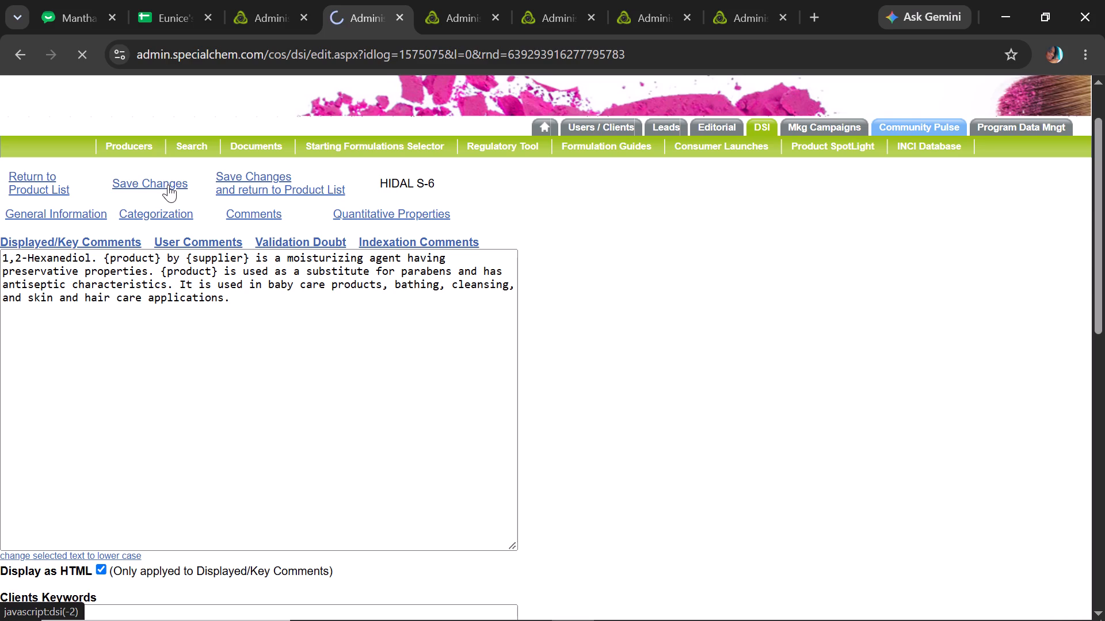
Open the Quantitative Properties of HIDAL S-6, then save the changes and return to the product list.
click(384, 279)
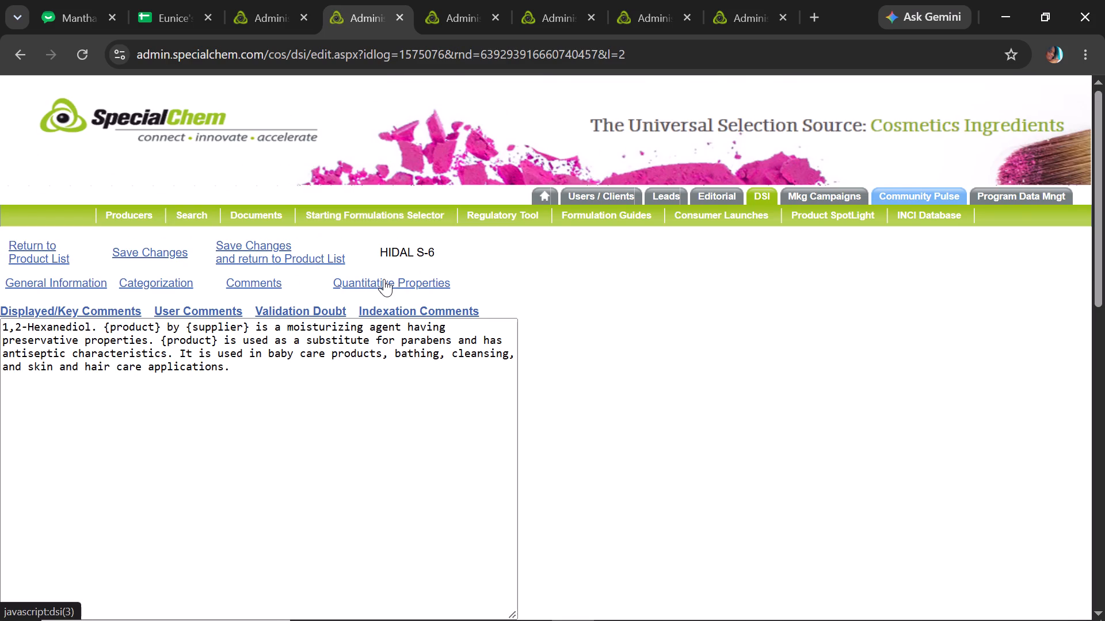
click(258, 244)
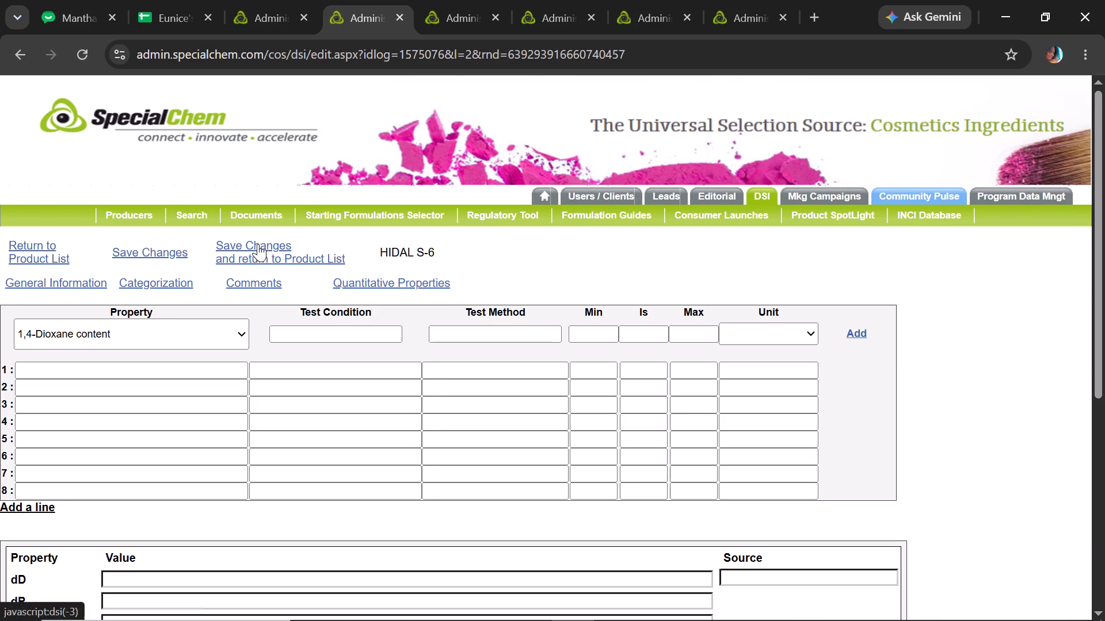
Copy the product name Petilla Seed Ext. from the Cosmetics sheet, search for it as the Trade/Grade, and open its record.
click(180, 0)
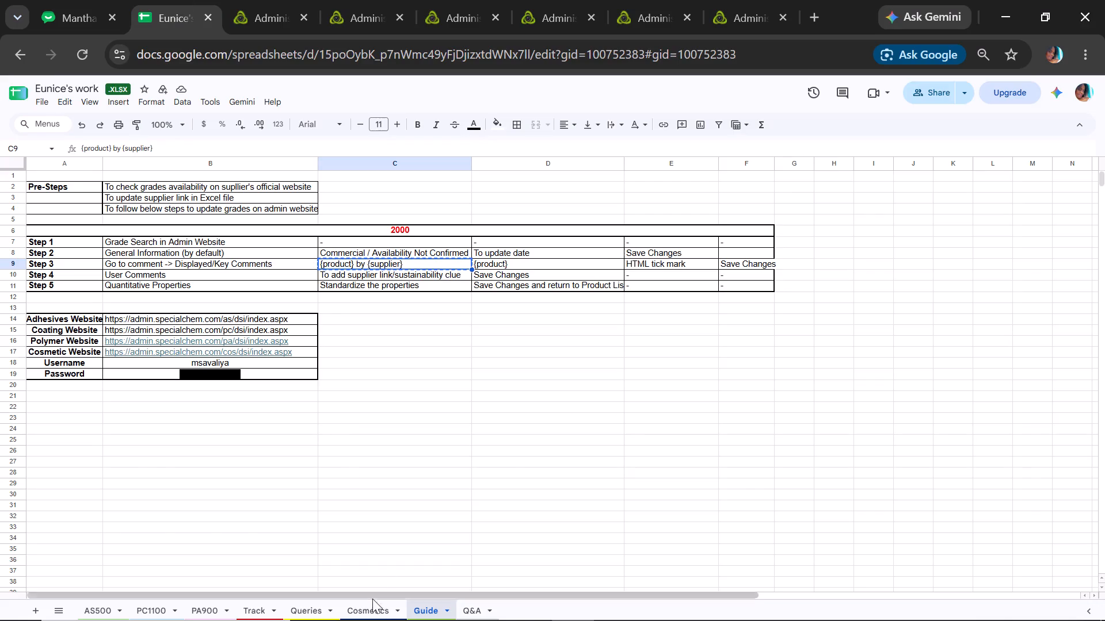
click(372, 605)
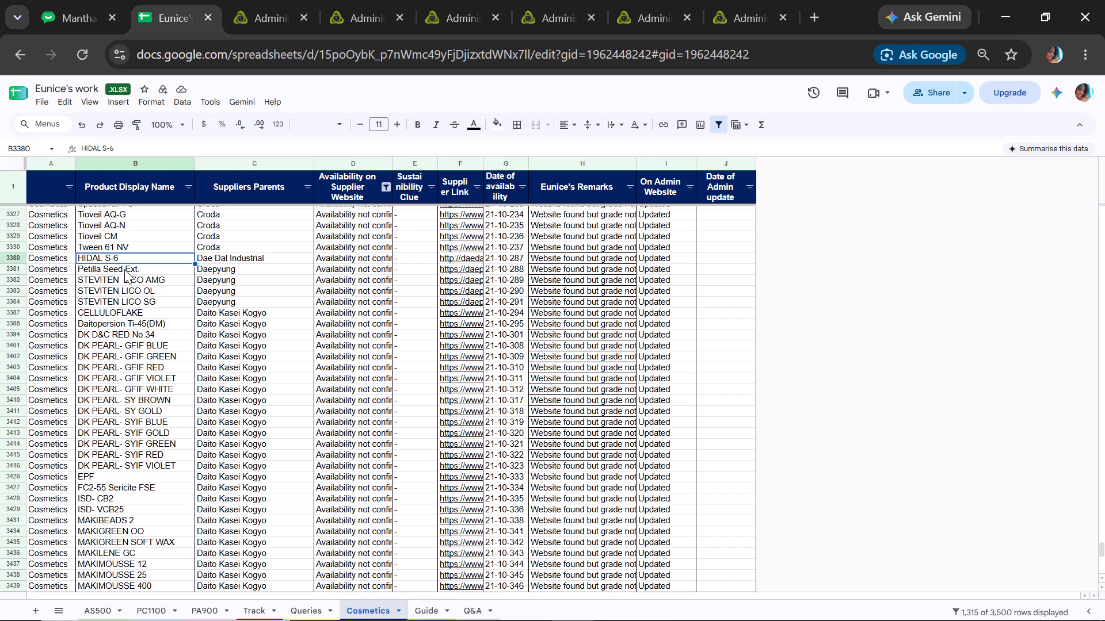
click(124, 269)
key(ctrl+c)
click(242, 0)
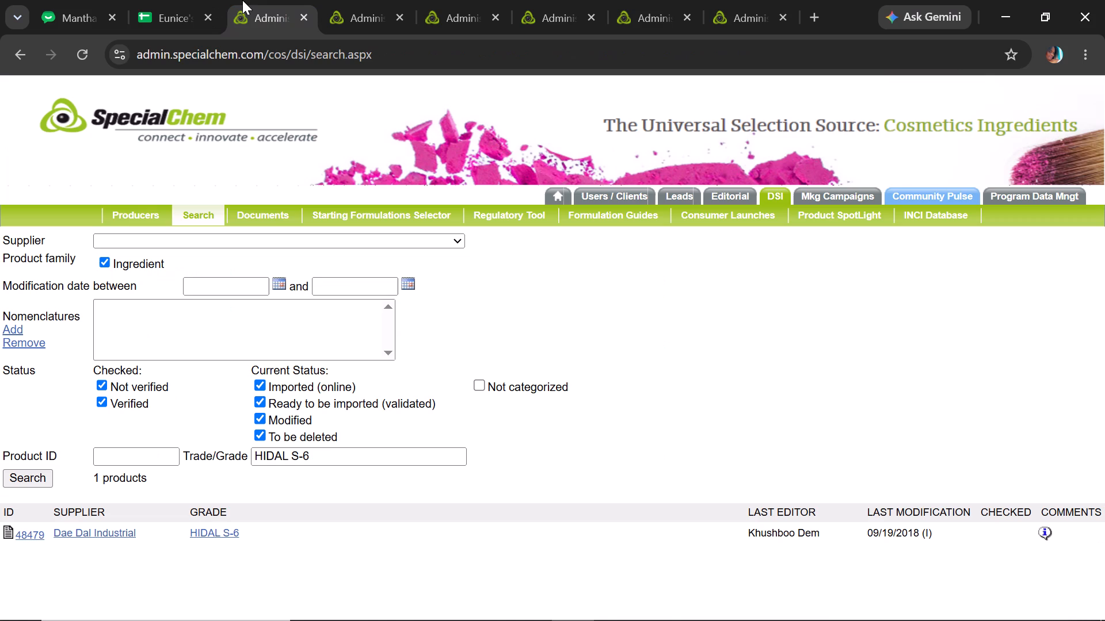
drag(327, 454, 110, 407)
key(ctrl+v)
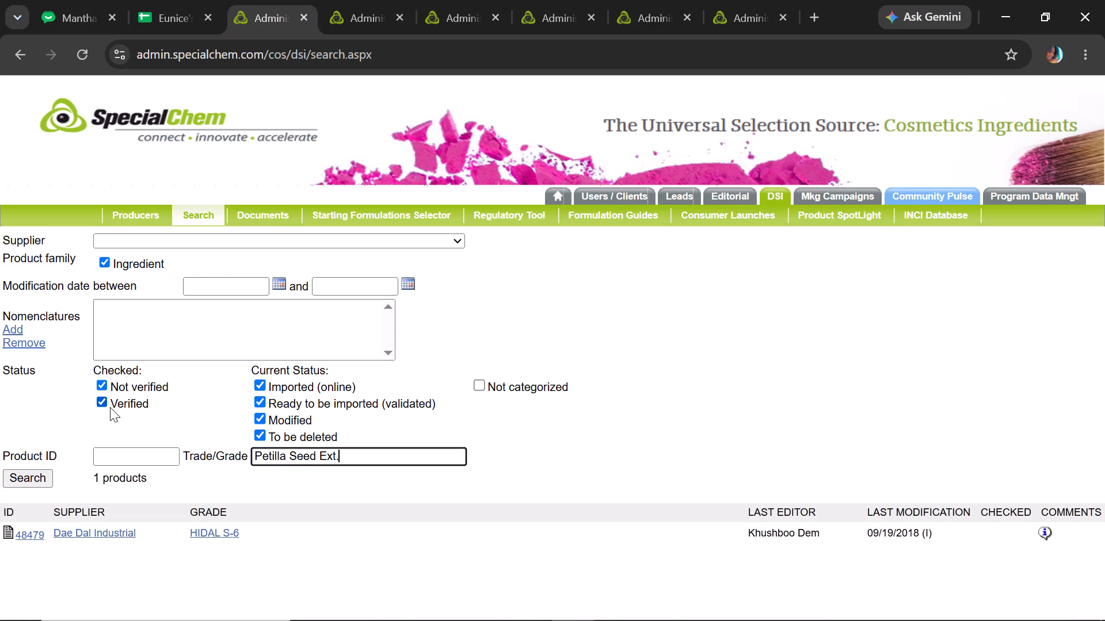
click(43, 474)
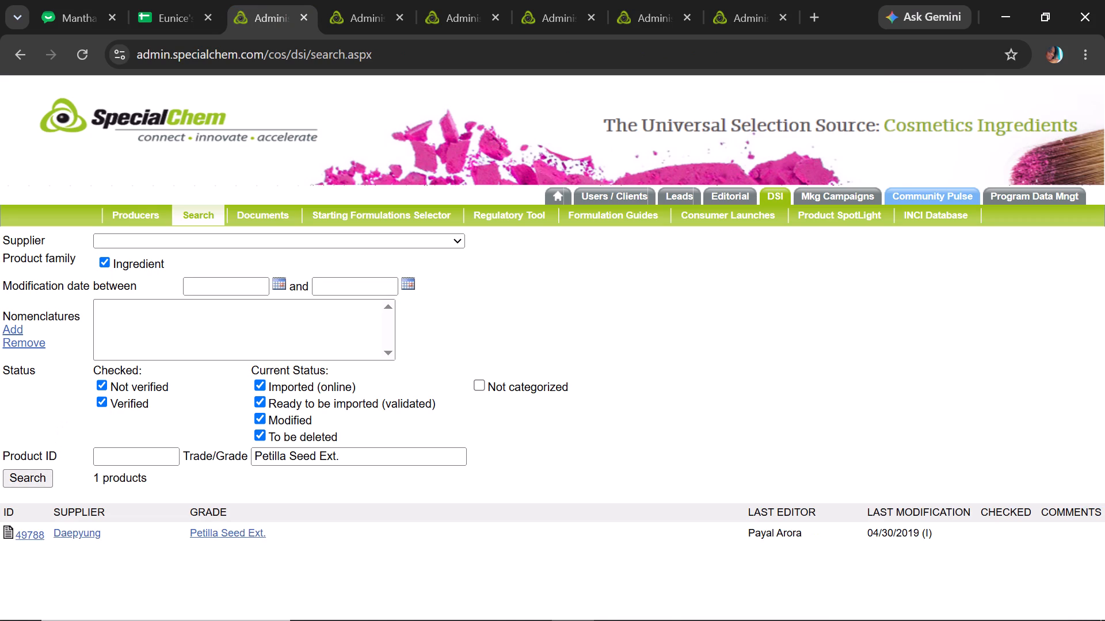
click(225, 532)
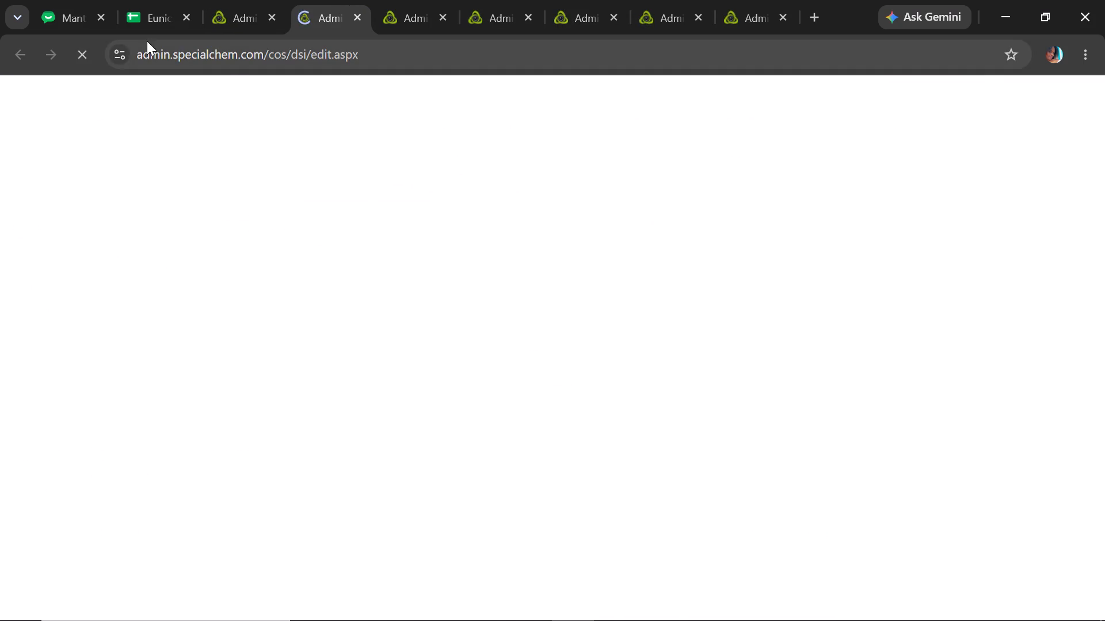
Copy the "{product} by {supplier}" placeholder from the Guide sheet and return to the Petilla Seed Ext. record.
click(151, 16)
click(424, 607)
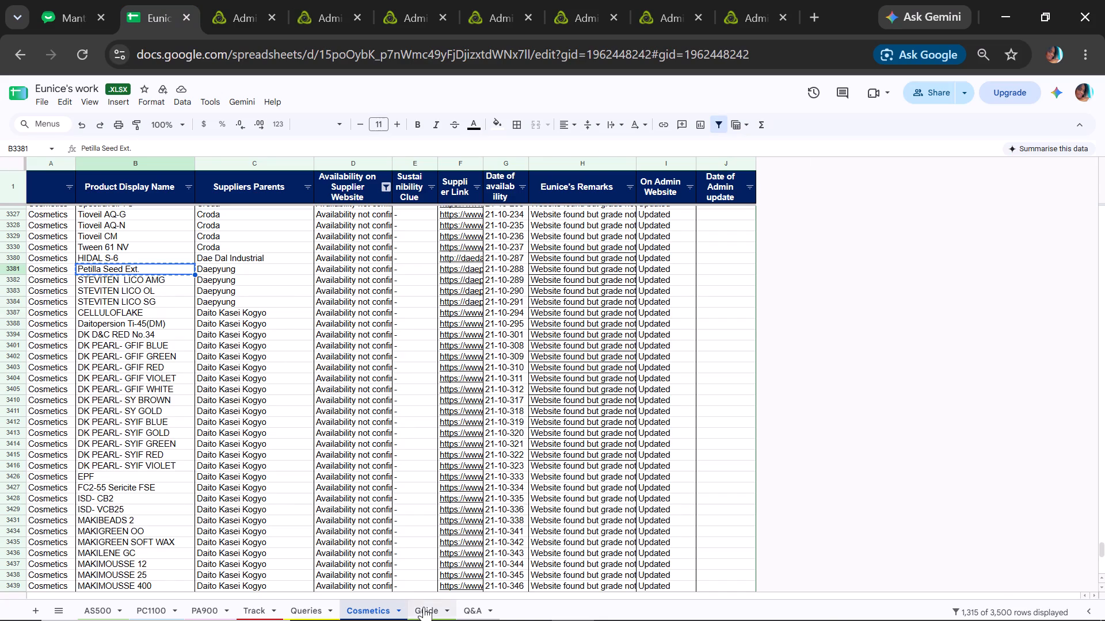
key(ctrl+c)
click(252, 0)
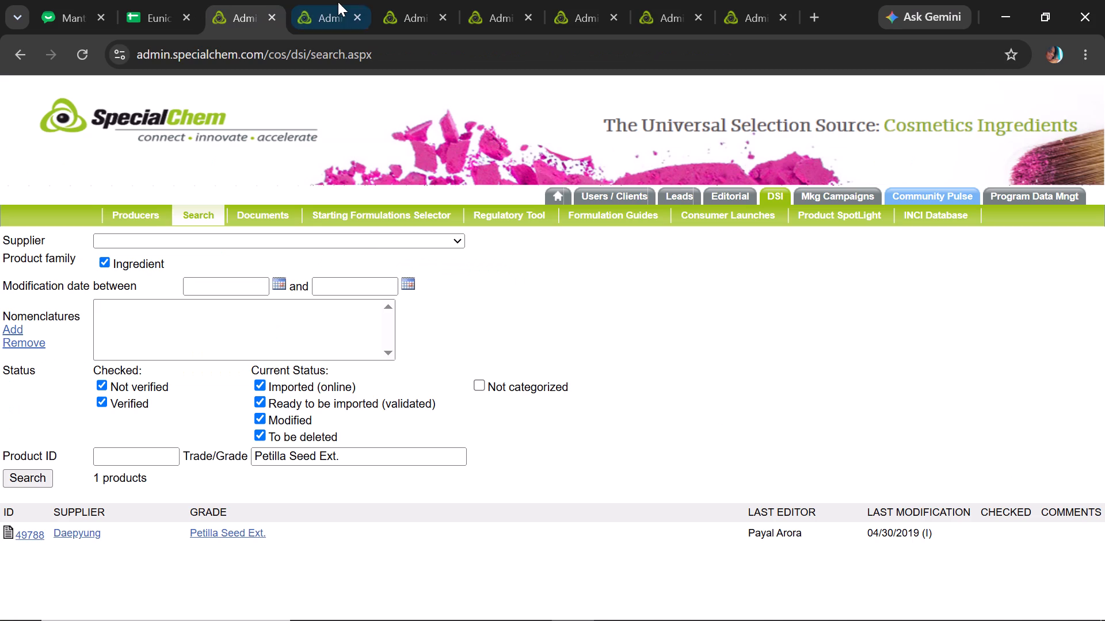
click(338, 2)
Set the Petilla Seed Ext. product status to Availability Not Confirmed with status checked on 11/04/2026, and save the changes.
drag(1104, 213, 1088, 261)
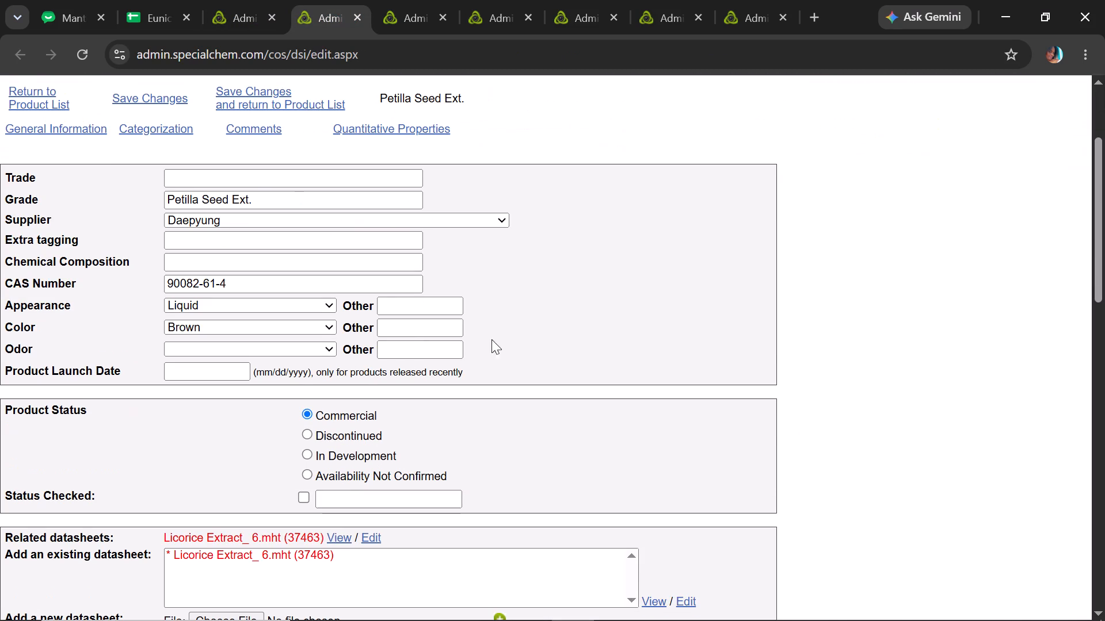
click(308, 473)
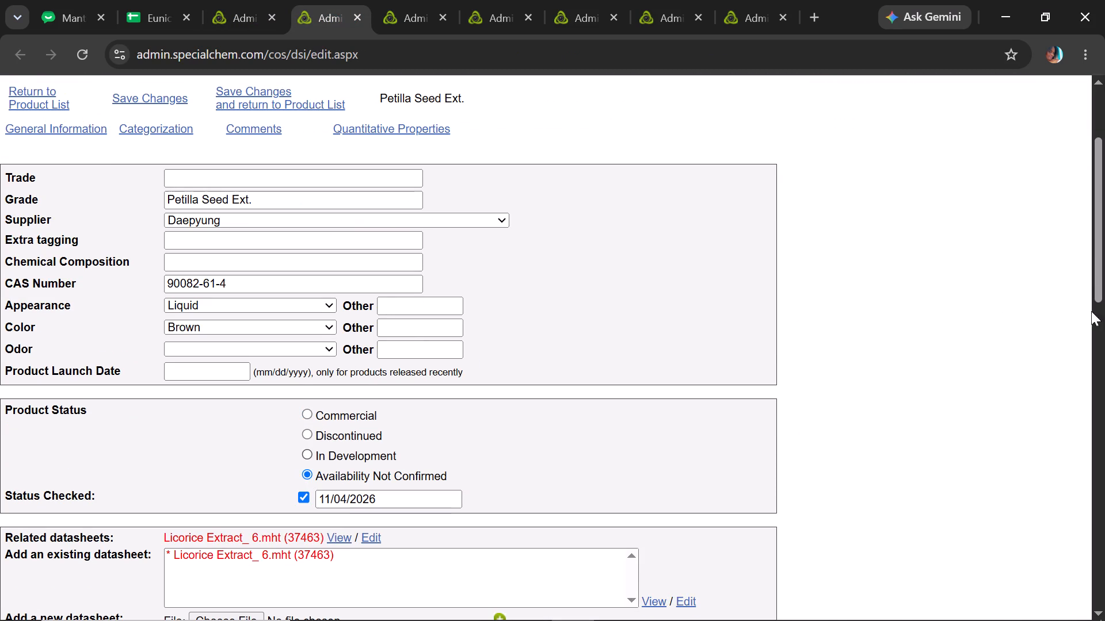
drag(1104, 258, 1092, 223)
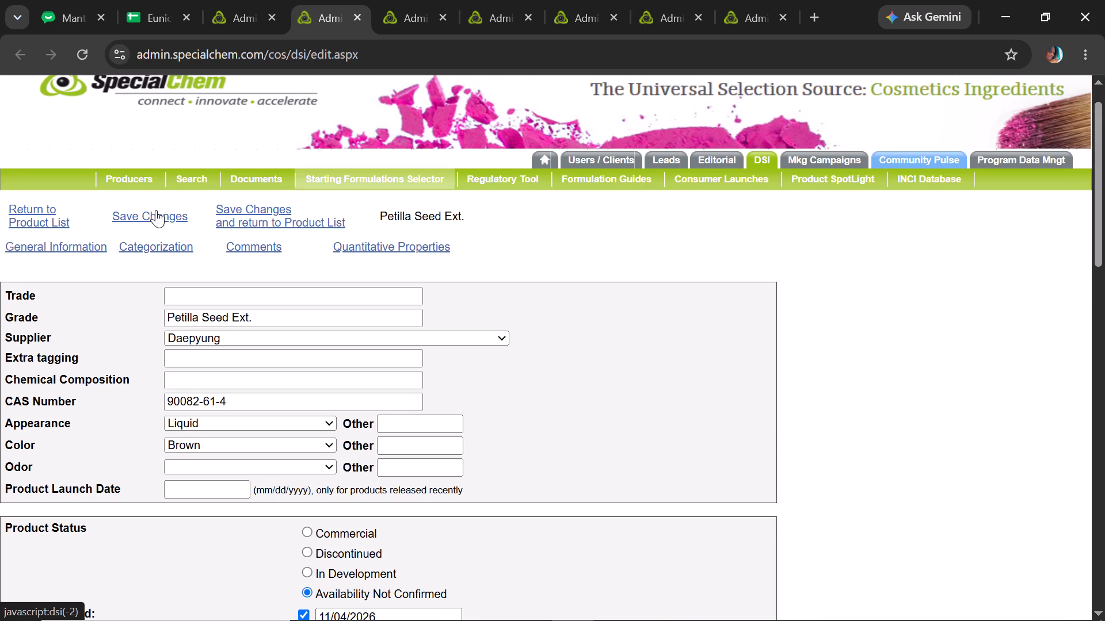
click(156, 210)
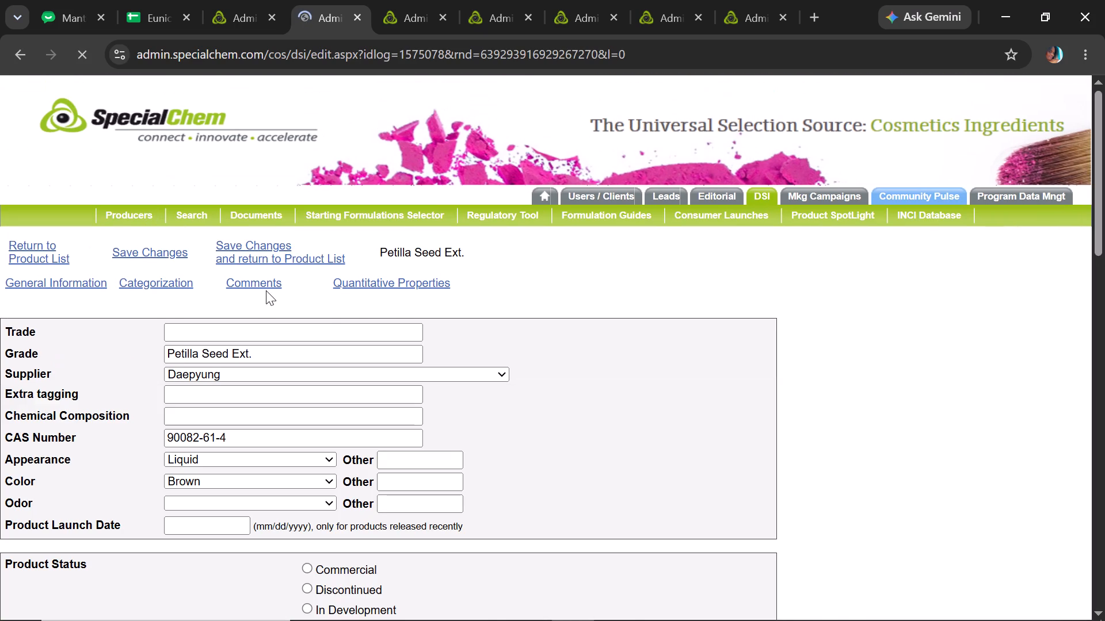
In the Displayed/Key Comments, replace "Petilla Seed Ext. by Daepyung" with "{product} by {supplier}", and copy the "{product}" part.
click(273, 282)
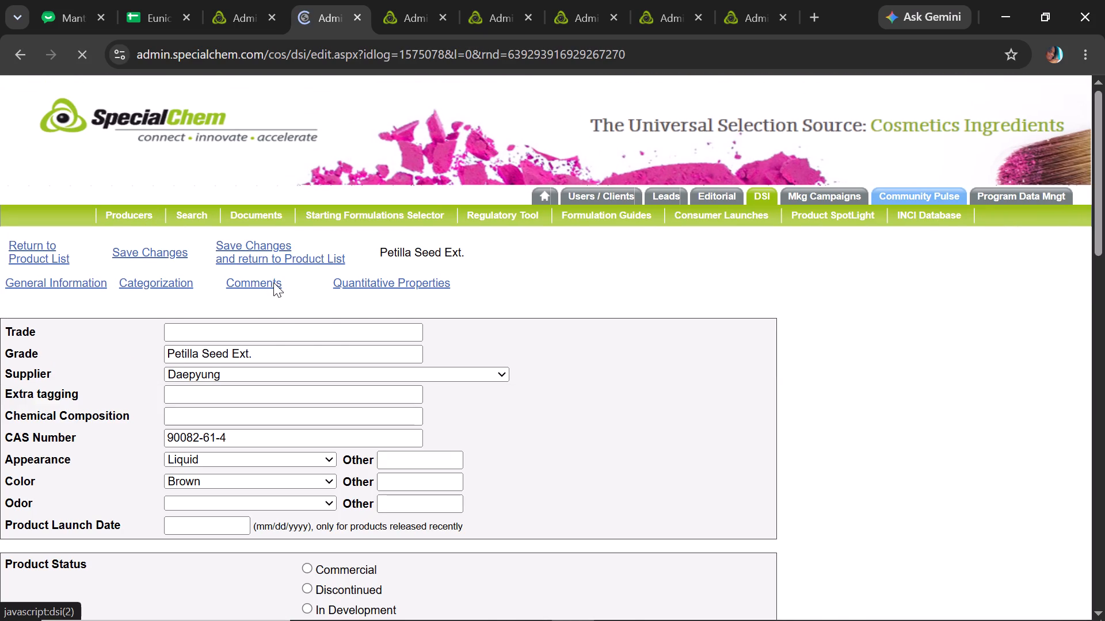
double_click(115, 326)
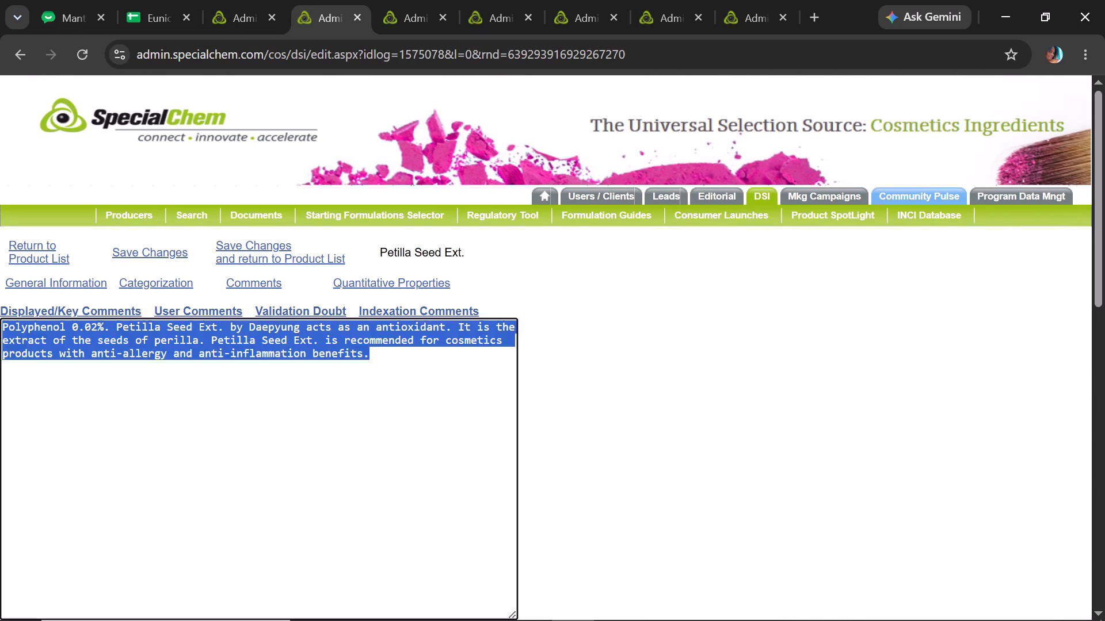
click(115, 326)
drag(115, 326, 304, 310)
key(ctrl+v)
key(space)
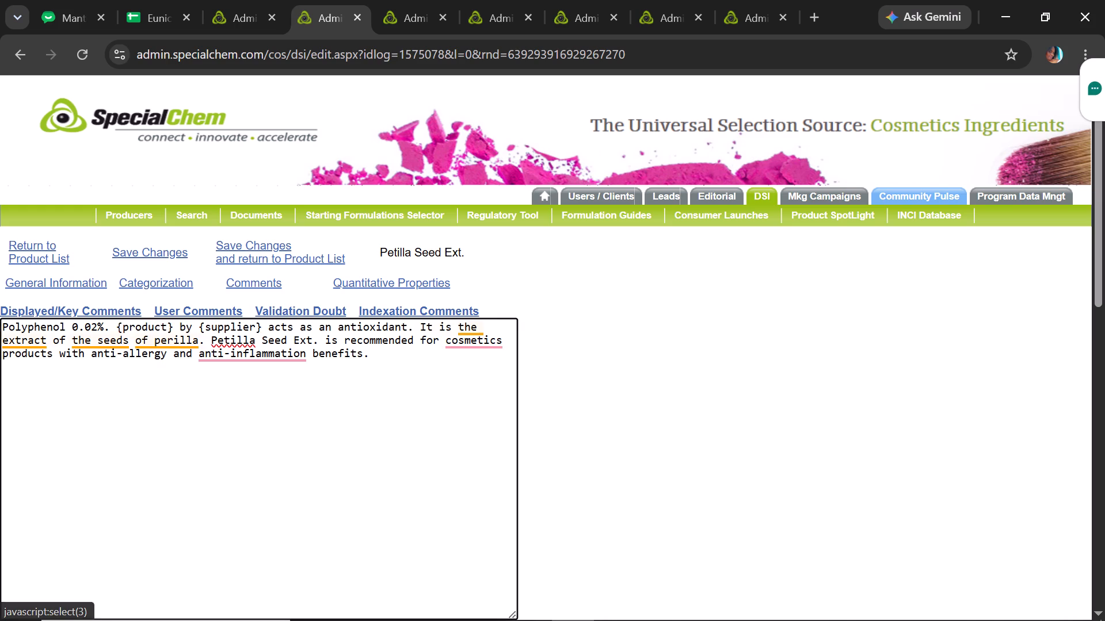
drag(175, 324, 117, 319)
key(ctrl+c)
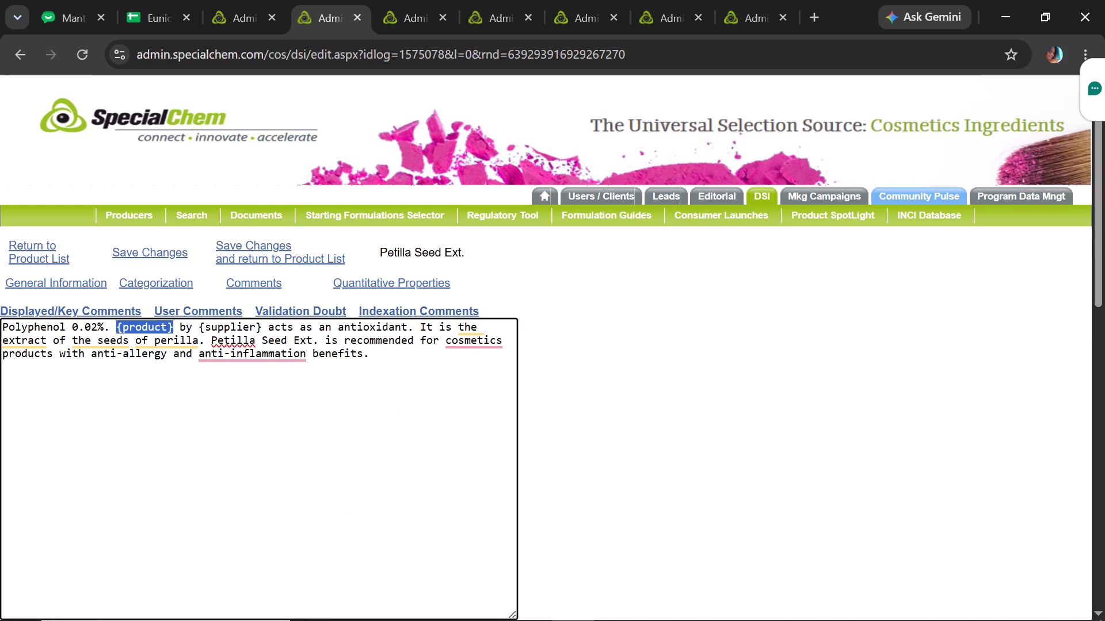
Apply the Grammarly corrections "anti-inflammatory" for "anti-inflammation" and "cosmetic" for "cosmetics" in the comment.
click(277, 376)
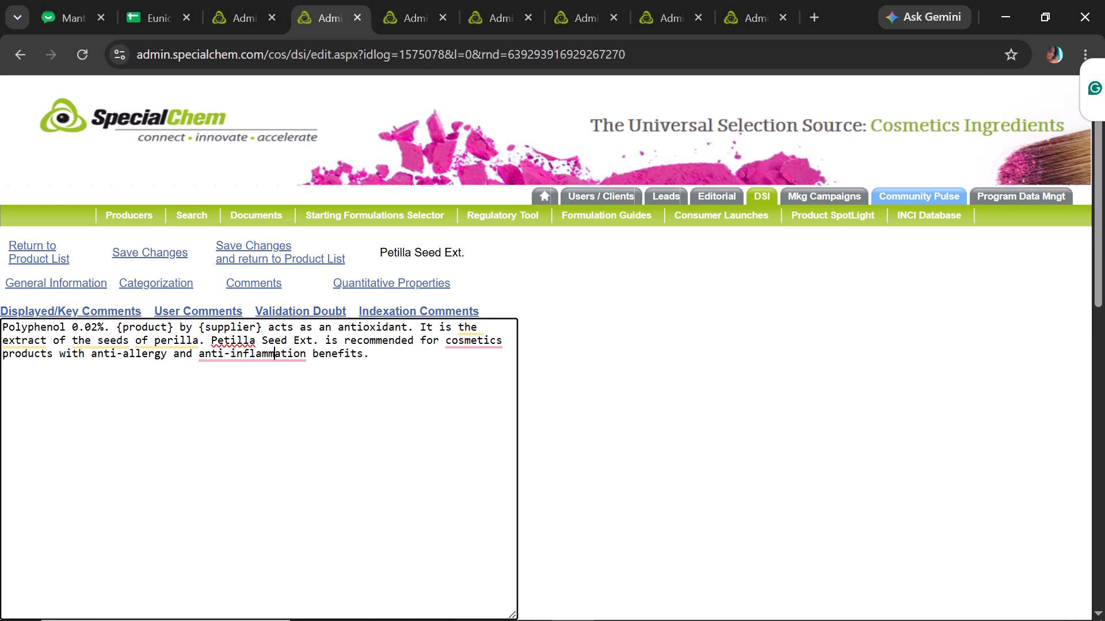
click(307, 375)
text(anti-)
text(inflam)
key(m)
key(a)
key(t)
key(o)
key(r)
key(y)
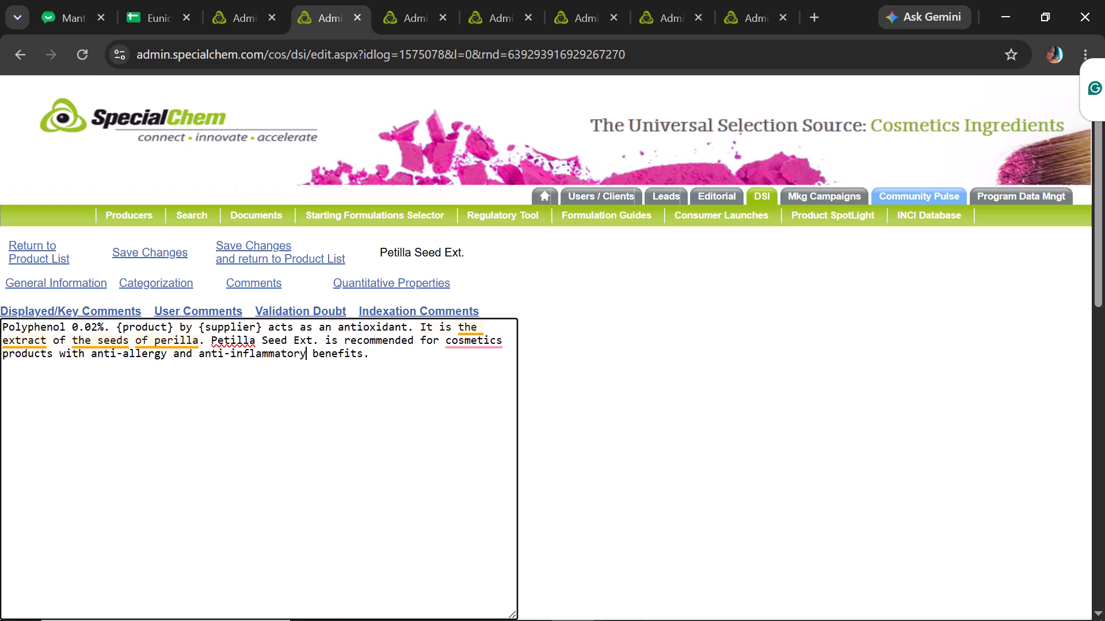
click(510, 370)
text(cosmetic)
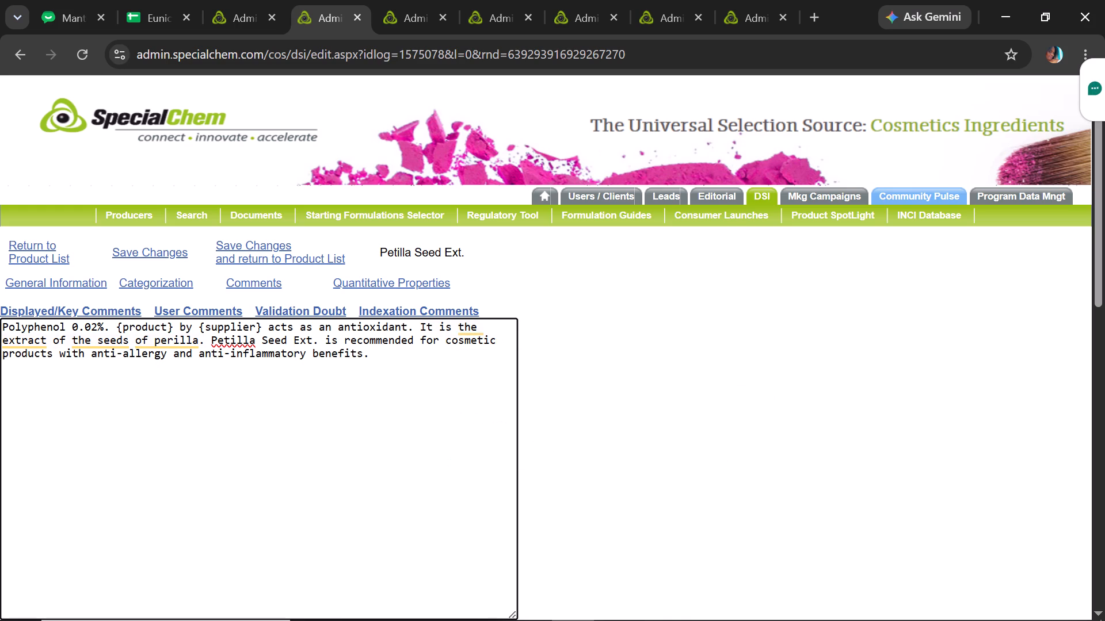
Replace the remaining "Petilla Seed Ext." in the comment with "{product}".
drag(210, 342, 316, 340)
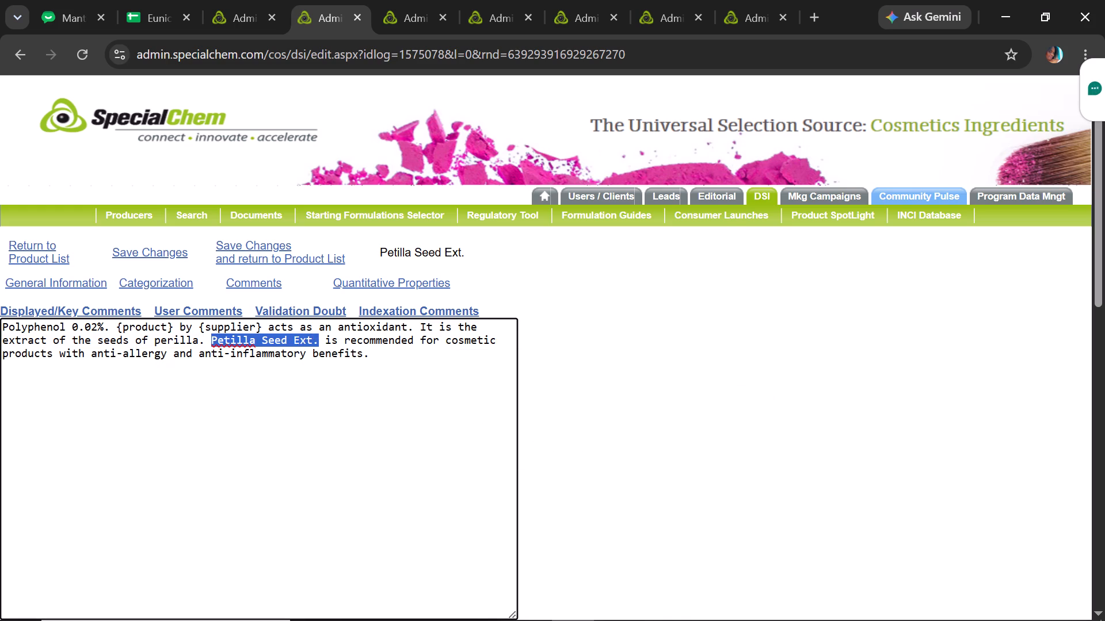
key(ctrl+v)
Enable Display as HTML for the Petilla Seed Ext. comment and save the changes.
drag(1104, 245, 1092, 292)
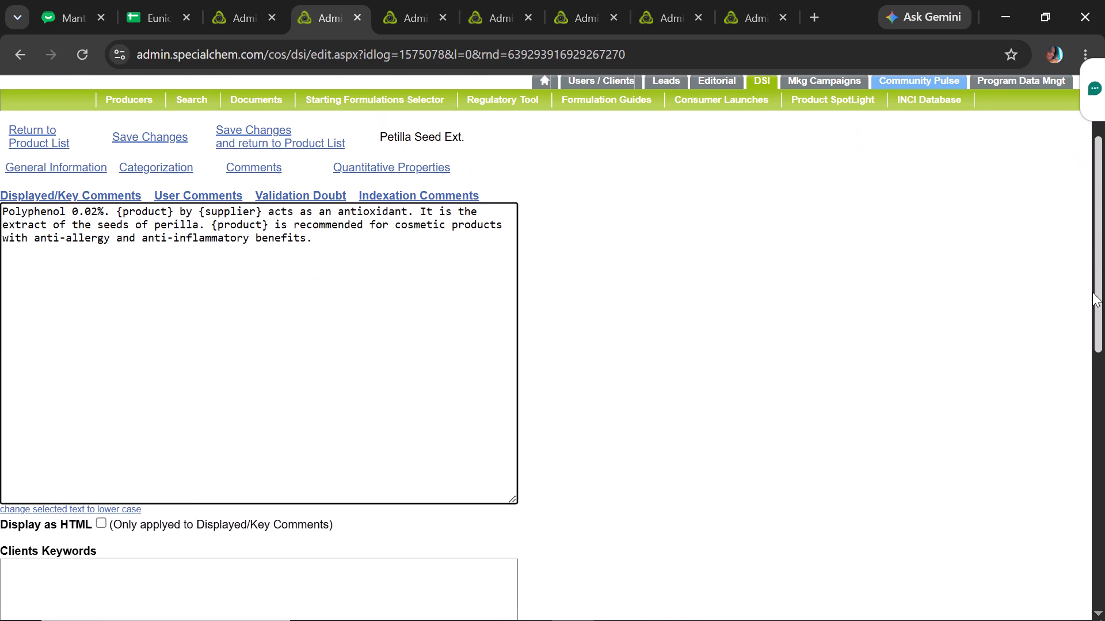
click(105, 521)
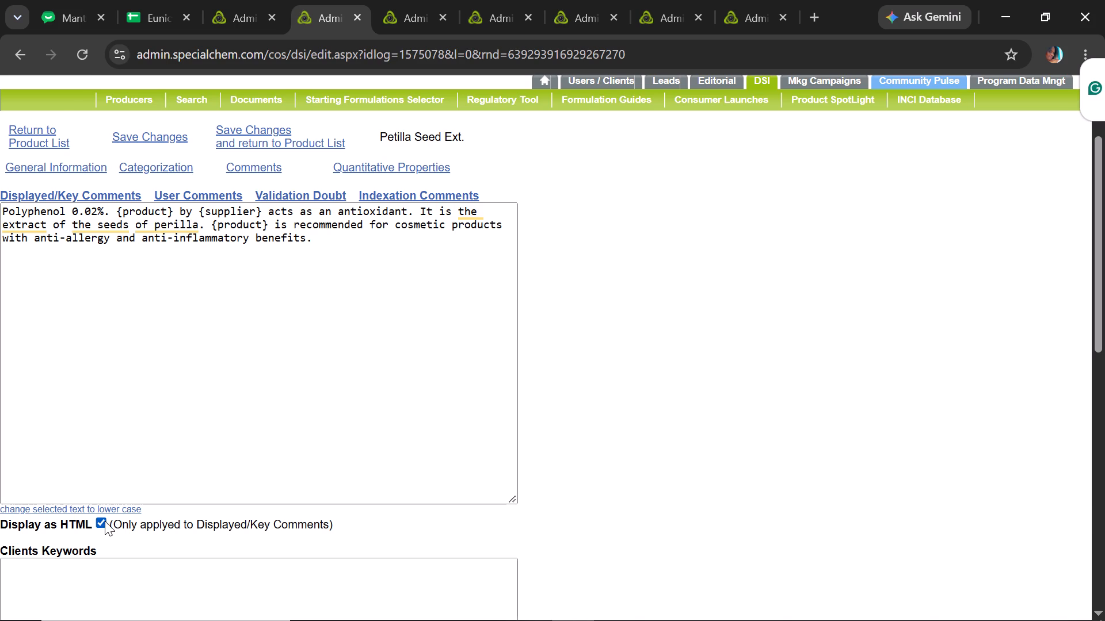
click(176, 133)
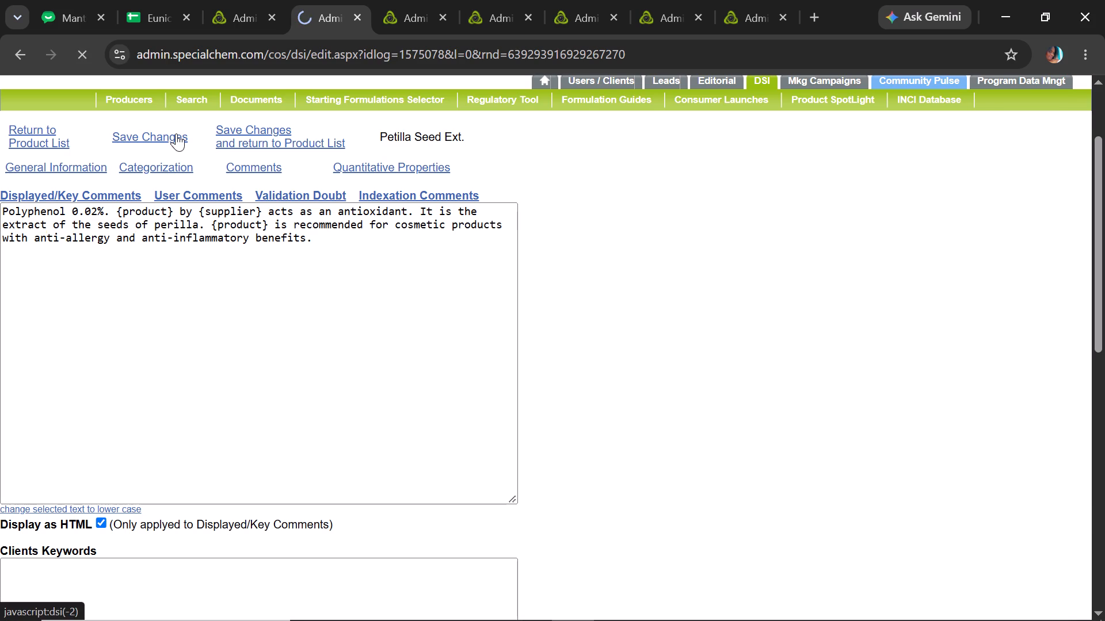
Open the Quantitative Properties of Petilla Seed Ext., then save the changes and return to the product list.
click(368, 282)
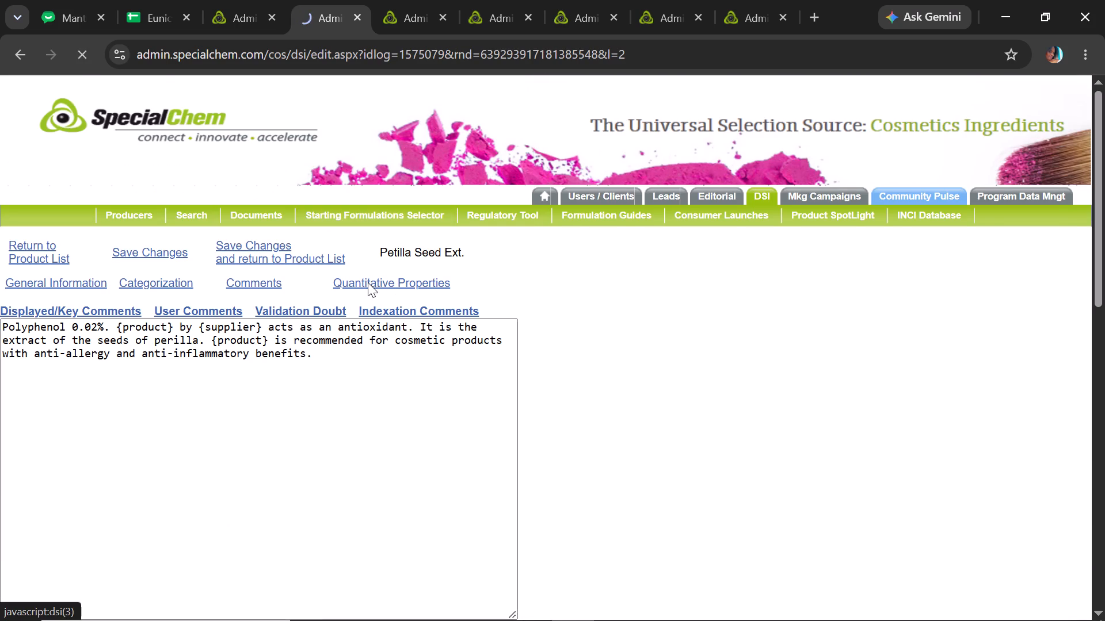
click(242, 241)
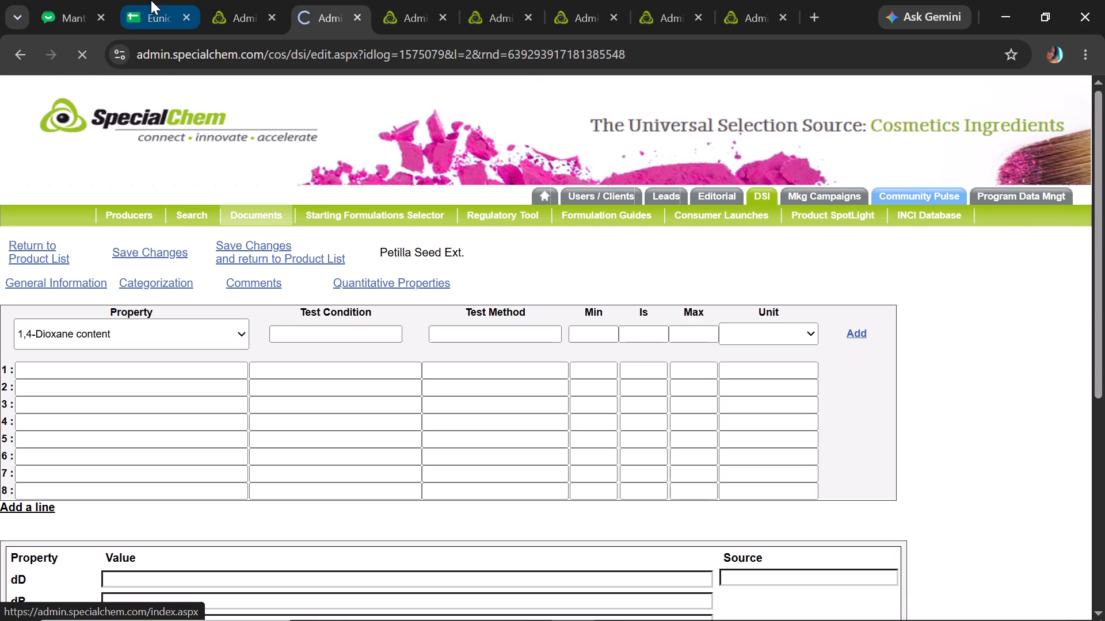
Copy STEVITEN LICO AMG from the Cosmetics sheet, search for that grade on the SpecialChem admin site and open its record.
click(151, 0)
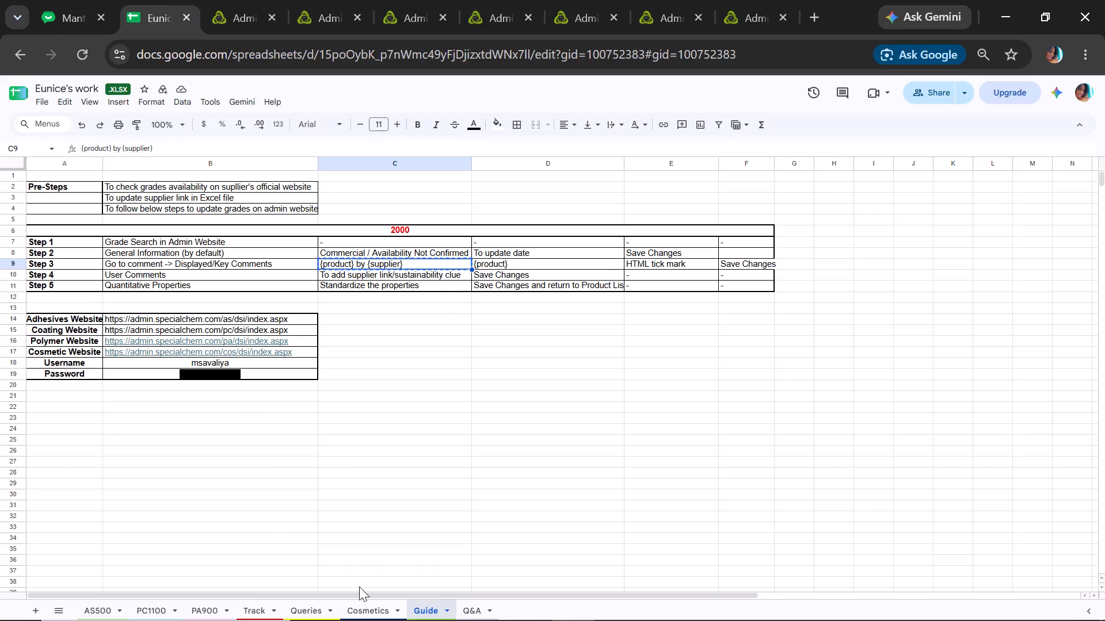
click(366, 604)
click(158, 279)
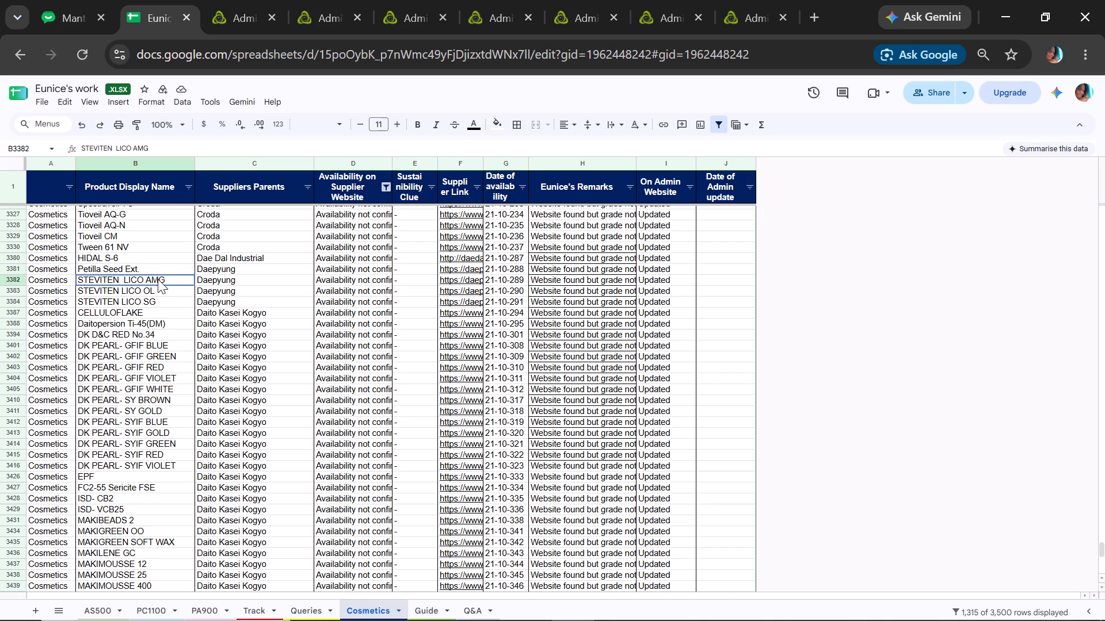
key(ctrl+c)
click(231, 11)
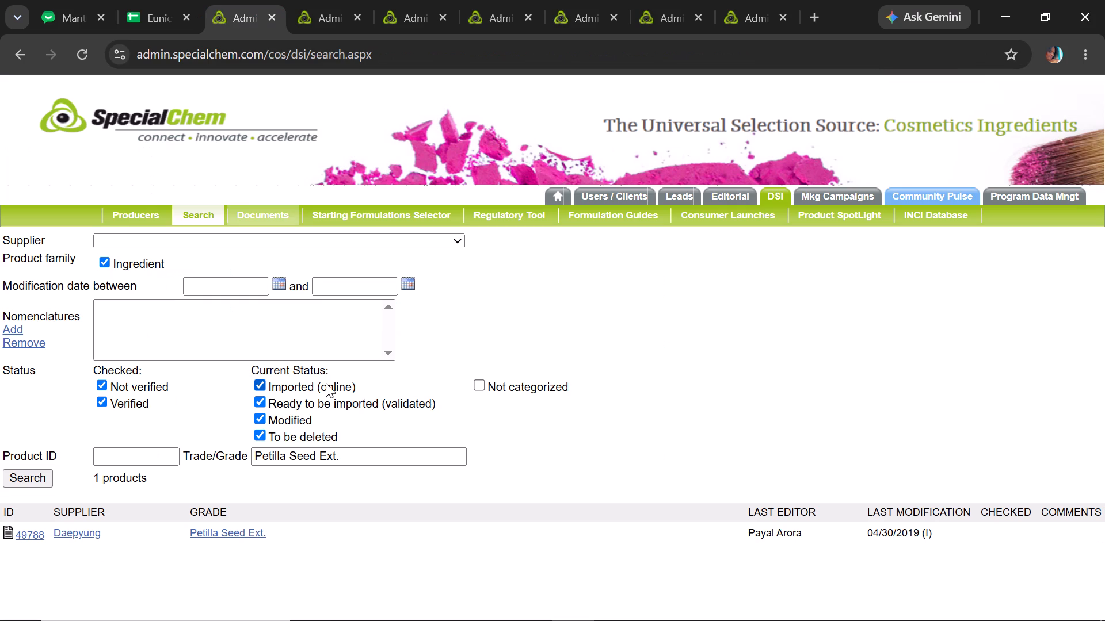
drag(343, 460, 42, 424)
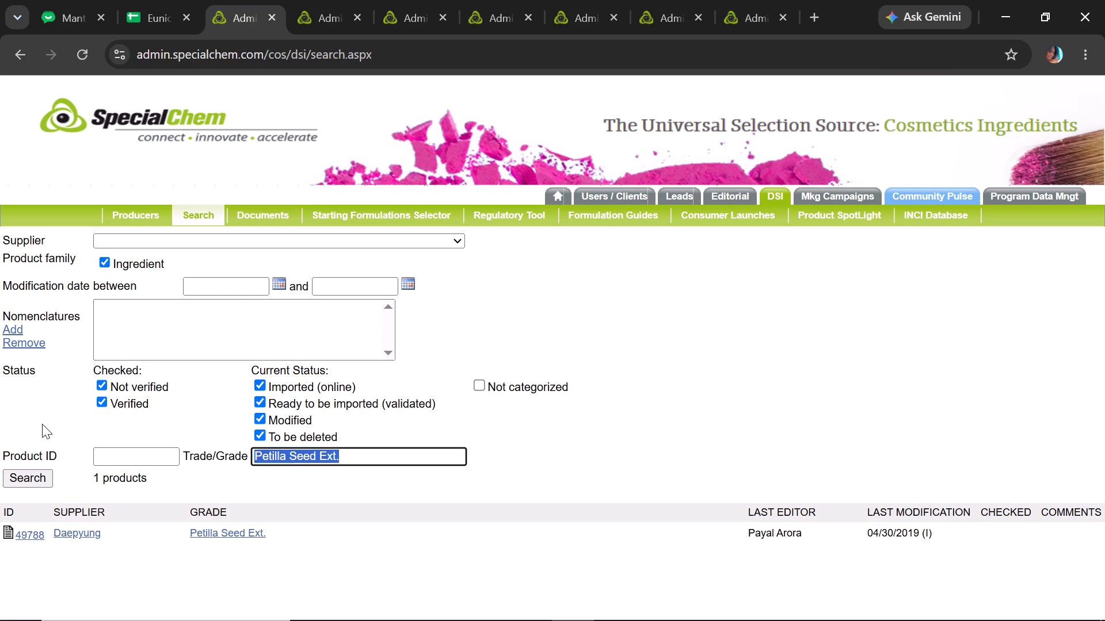
key(ctrl+v)
click(21, 475)
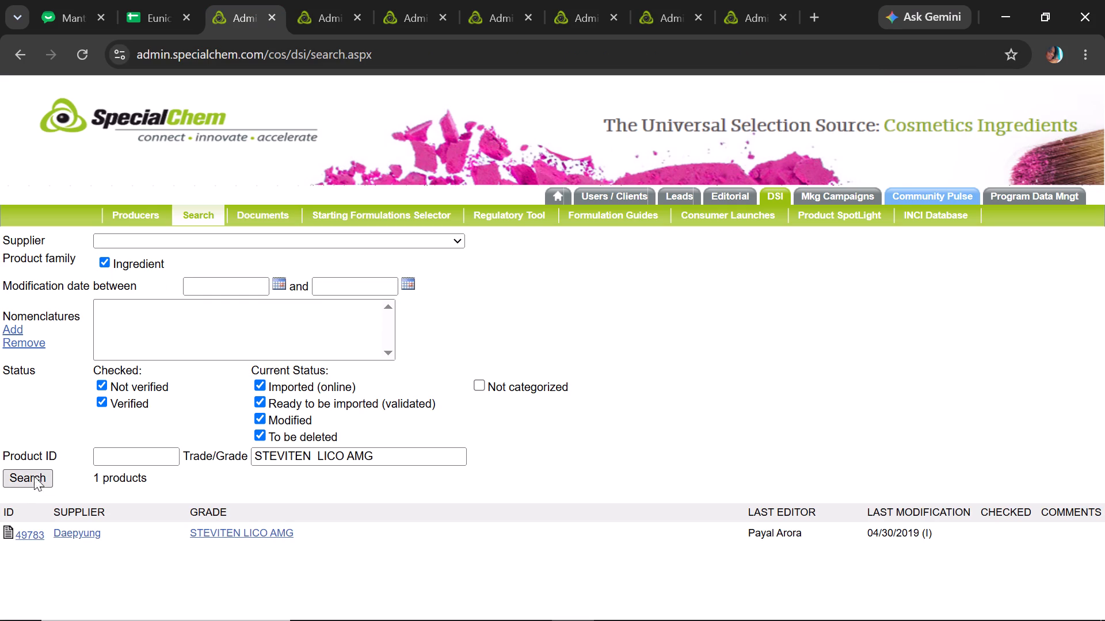
click(277, 535)
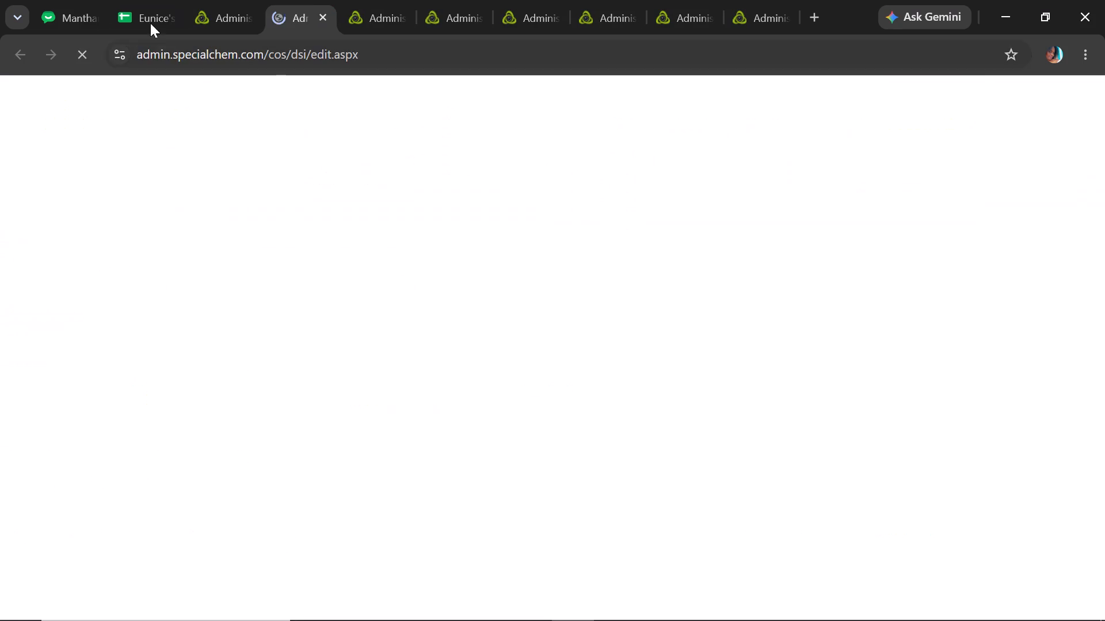
Copy the "{product} by {supplier}" placeholder from the Guide sheet of the spreadsheet.
click(143, 10)
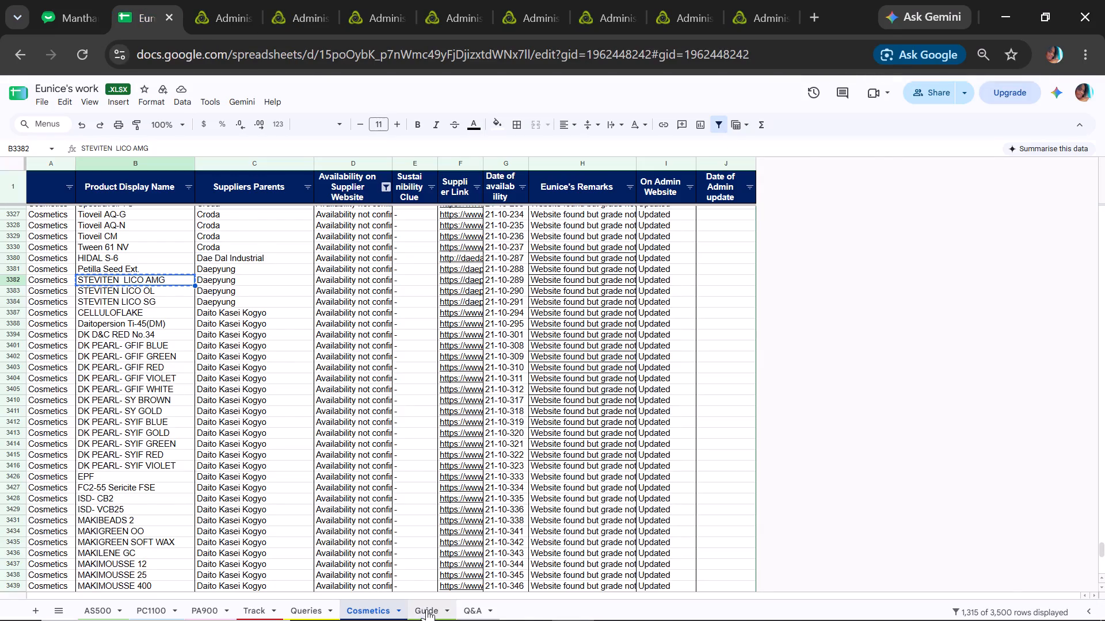
click(426, 609)
key(ctrl+c)
Set the product status of STEVITEN LICO AMG to Availability Not Confirmed on the admin site and save the changes.
click(252, 1)
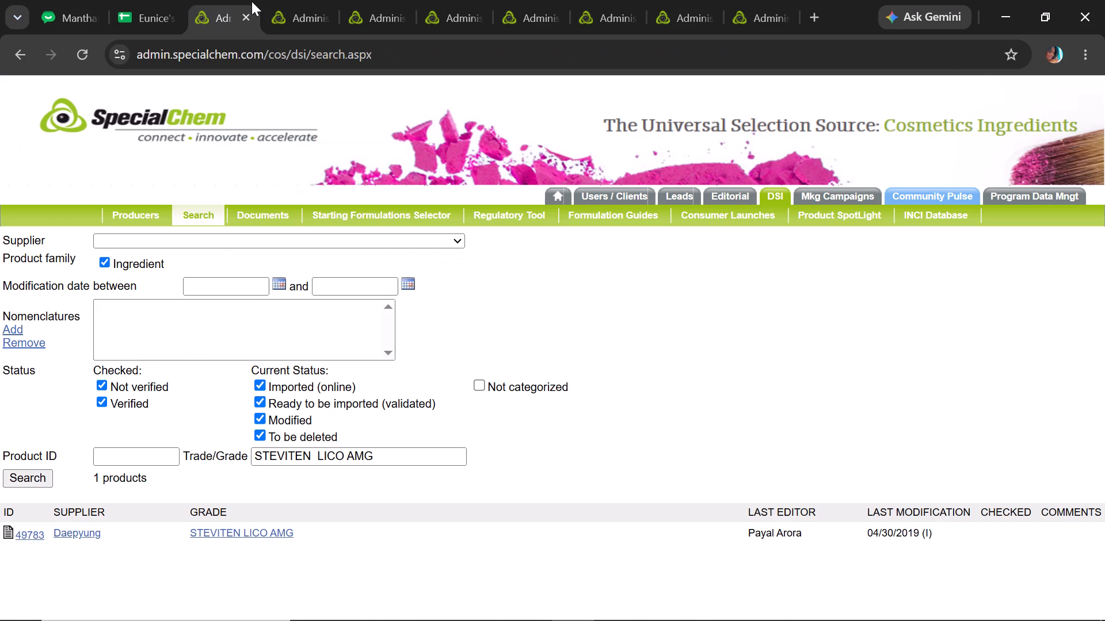
click(285, 10)
drag(1104, 183, 1089, 230)
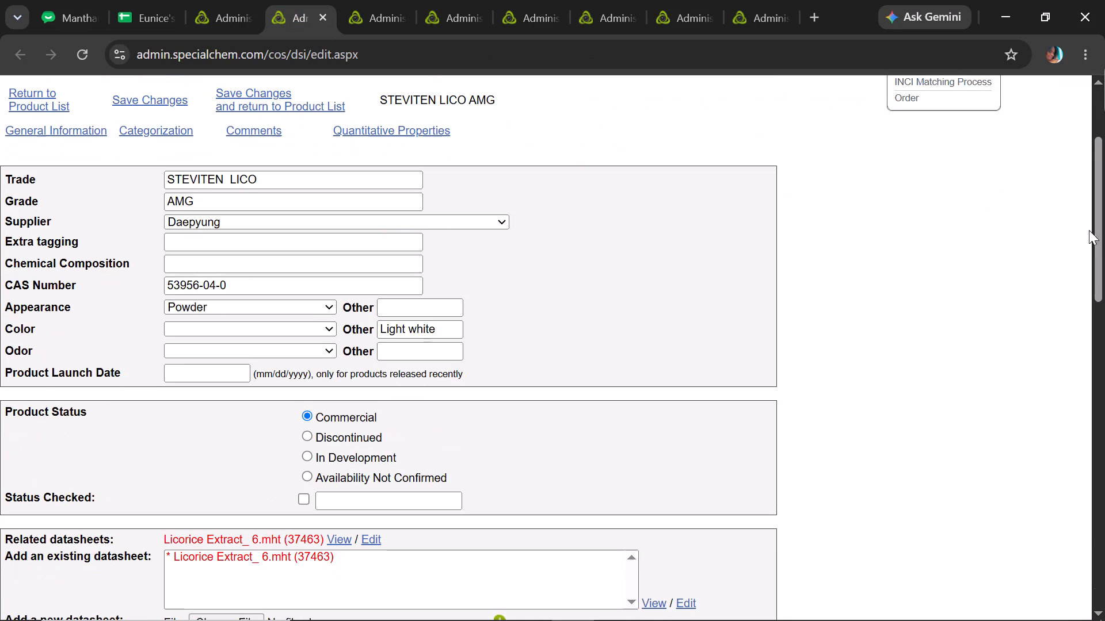
click(308, 477)
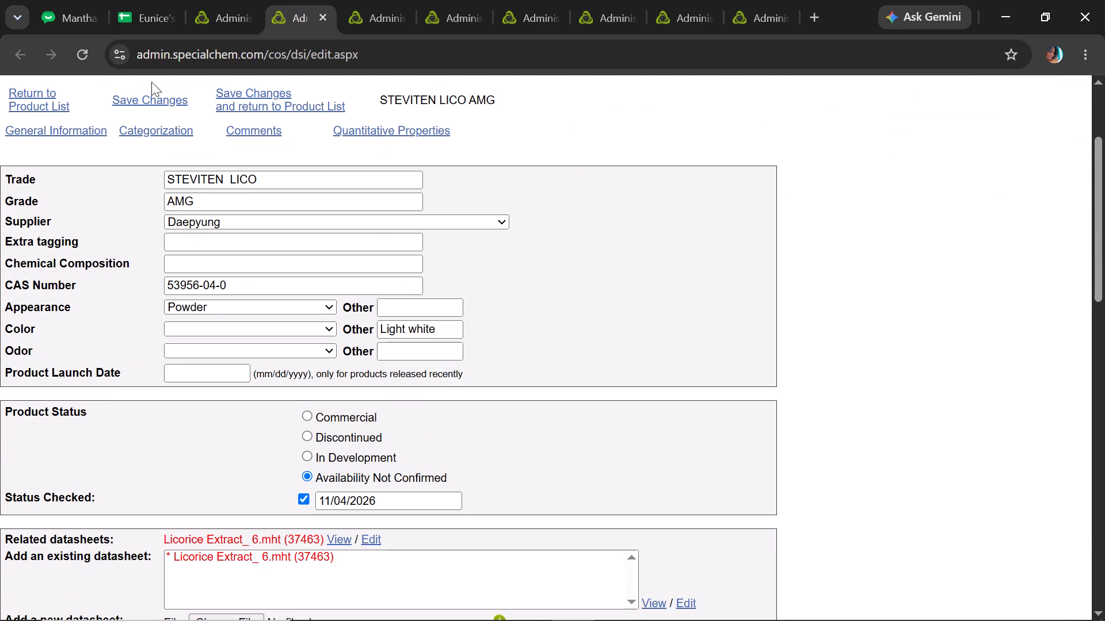
click(155, 97)
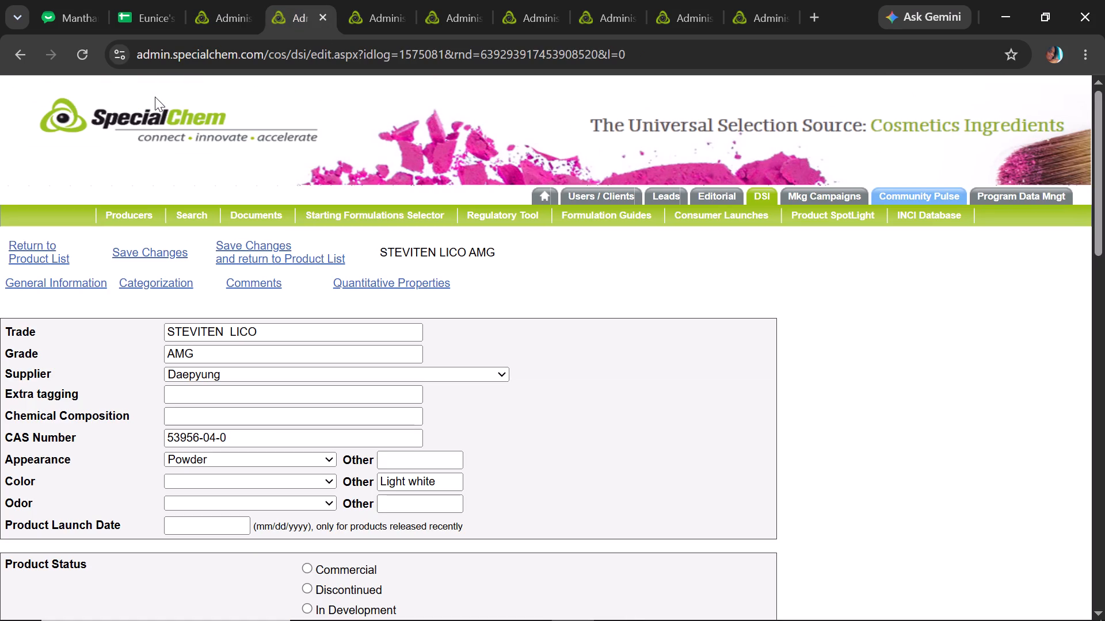
Replace "STEVITEN LICO AMG by Daepyung" in the product's Displayed/Key Comments with "{product} by {supplier}".
click(275, 284)
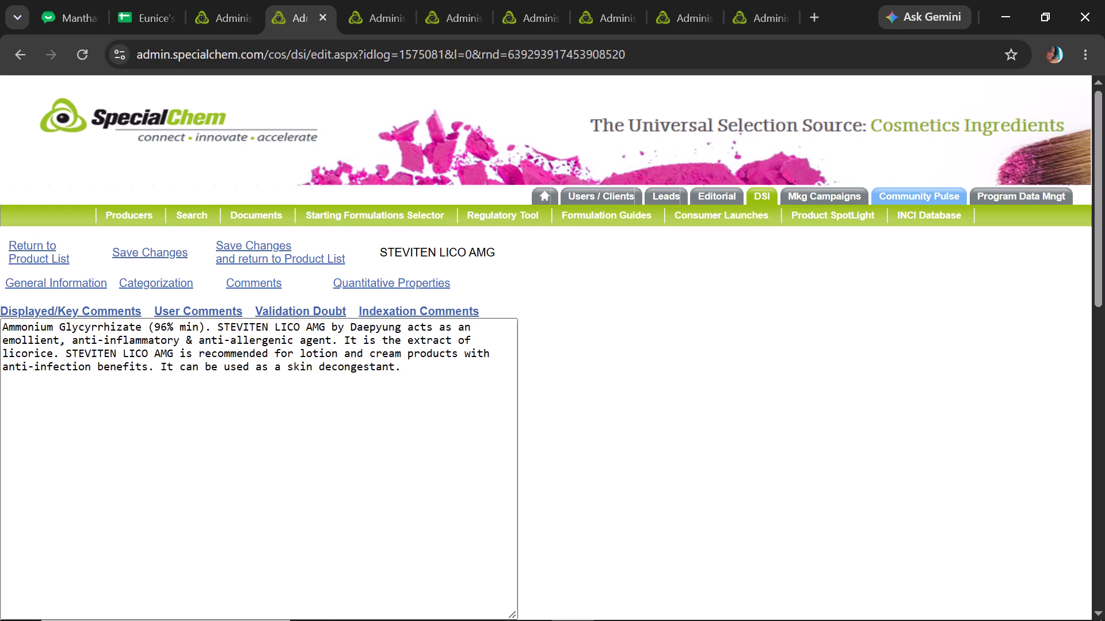
double_click(218, 328)
click(218, 328)
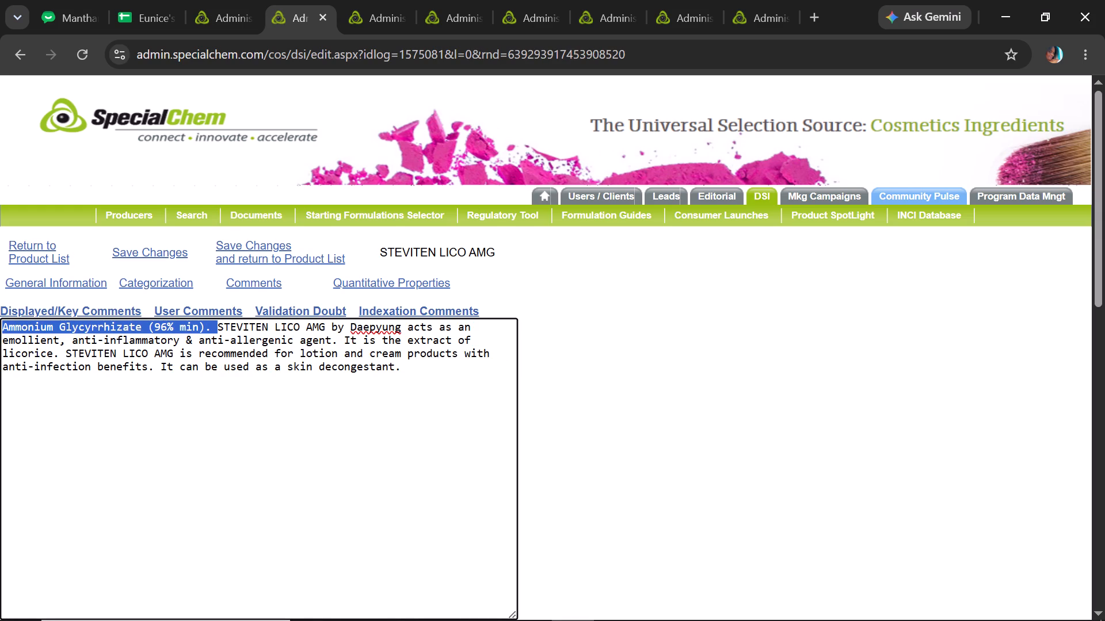
drag(218, 328, 401, 325)
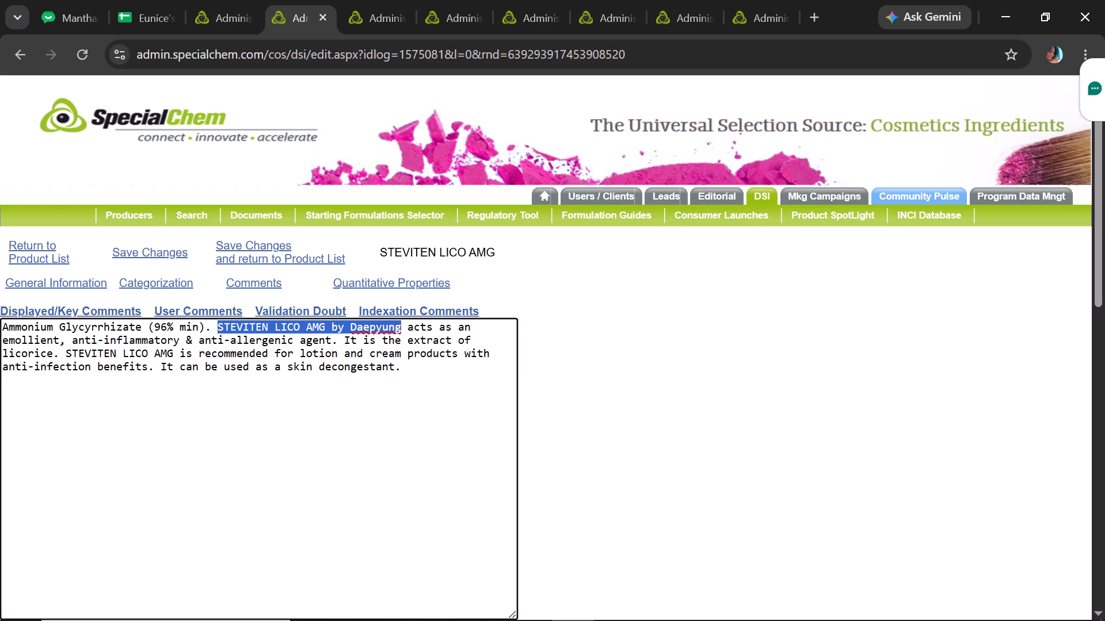
key(ctrl+v)
Correct "the extract" to "an extract" with Grammarly and replace the remaining "STEVITEN LICO AMG" in the comment with "{product}".
drag(276, 320, 271, 320)
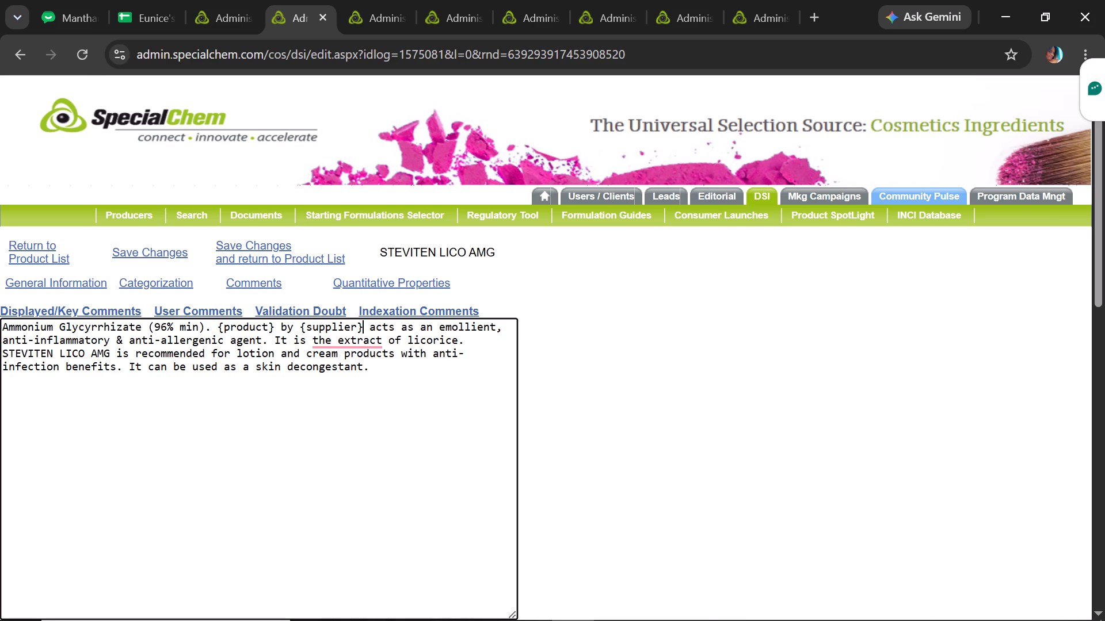
drag(271, 320, 217, 319)
key(ctrl+c)
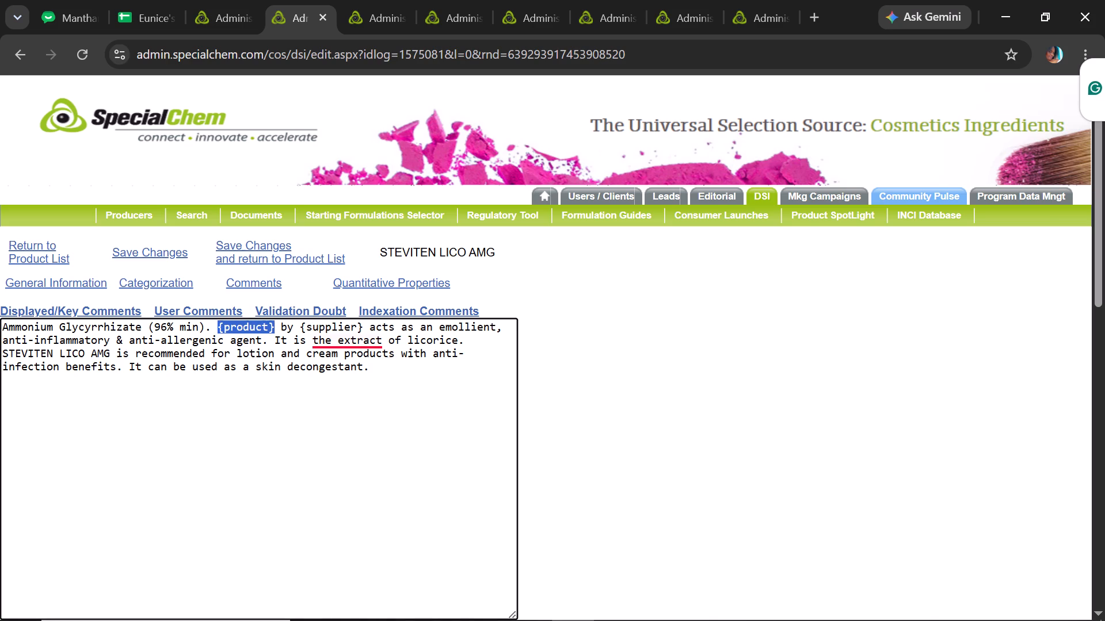
click(371, 374)
text(an)
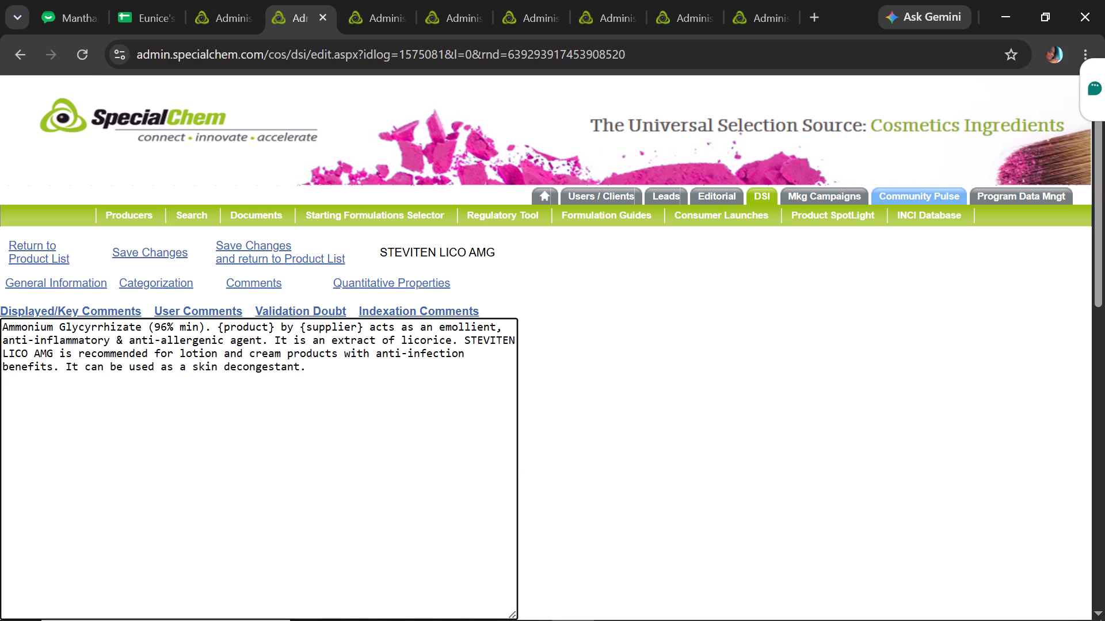
drag(55, 352, 148, 309)
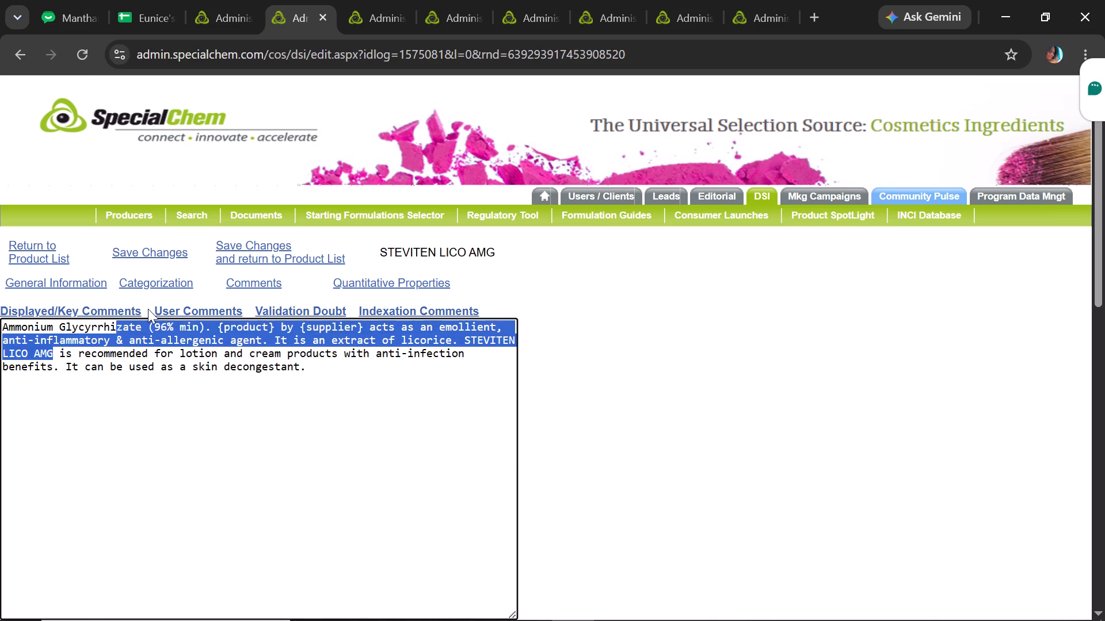
drag(148, 309, 466, 335)
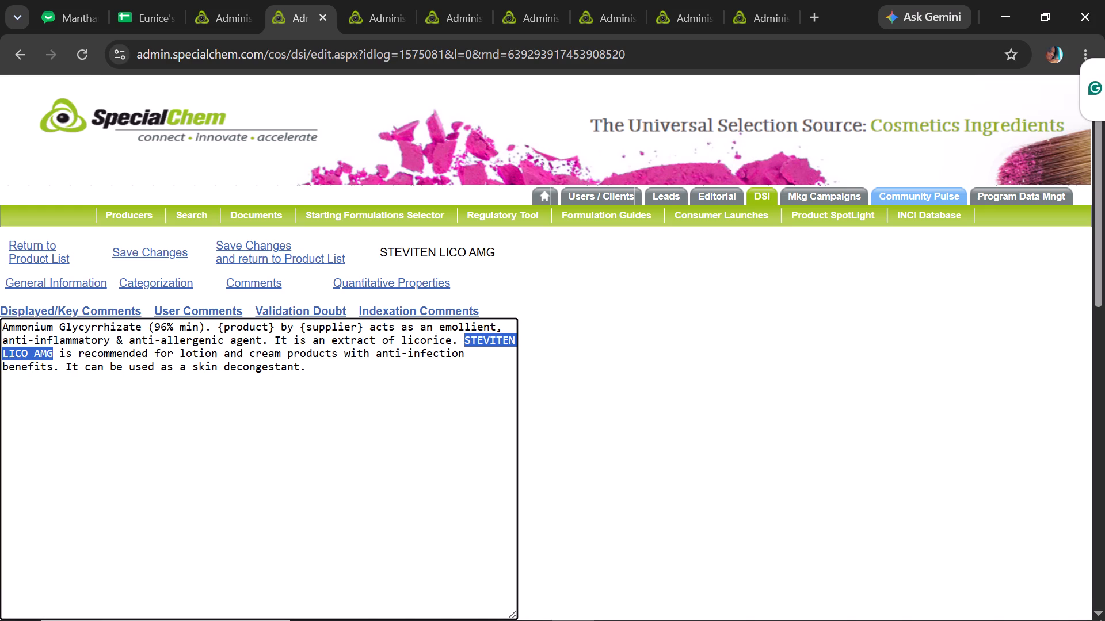
key(ctrl+v)
Enable Display as HTML for the STEVITEN LICO AMG comment and save the changes.
drag(1104, 210, 1087, 277)
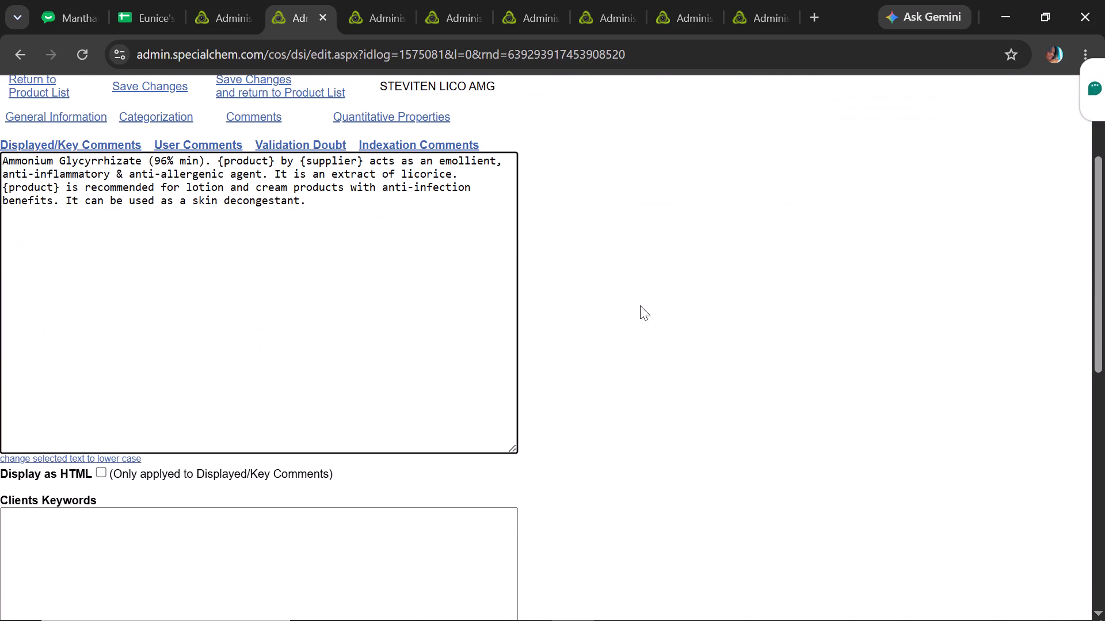
click(102, 473)
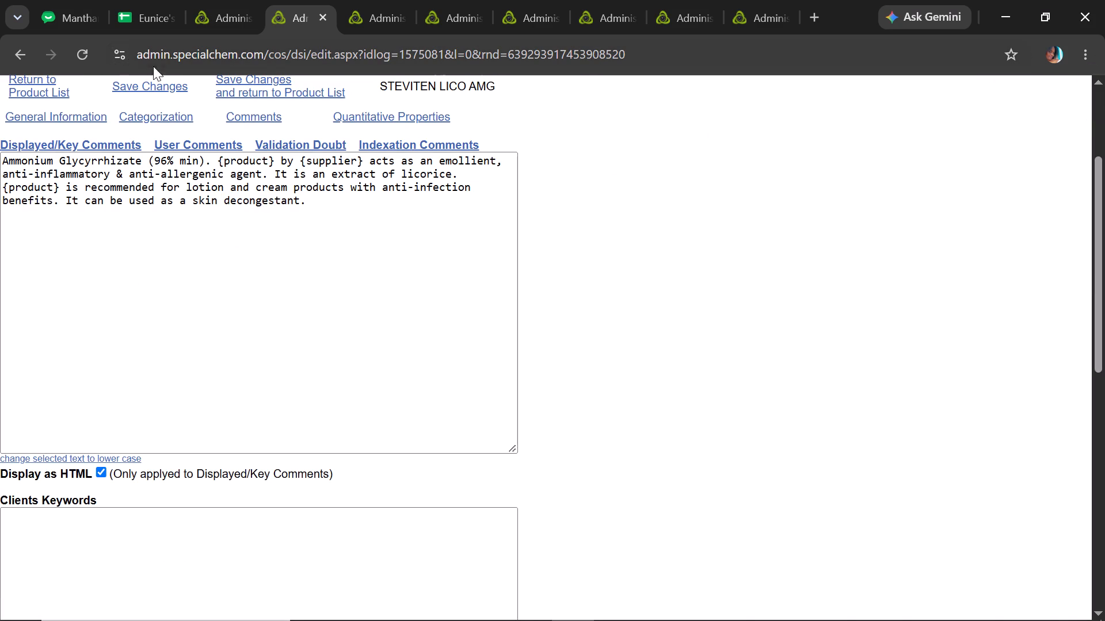
click(154, 85)
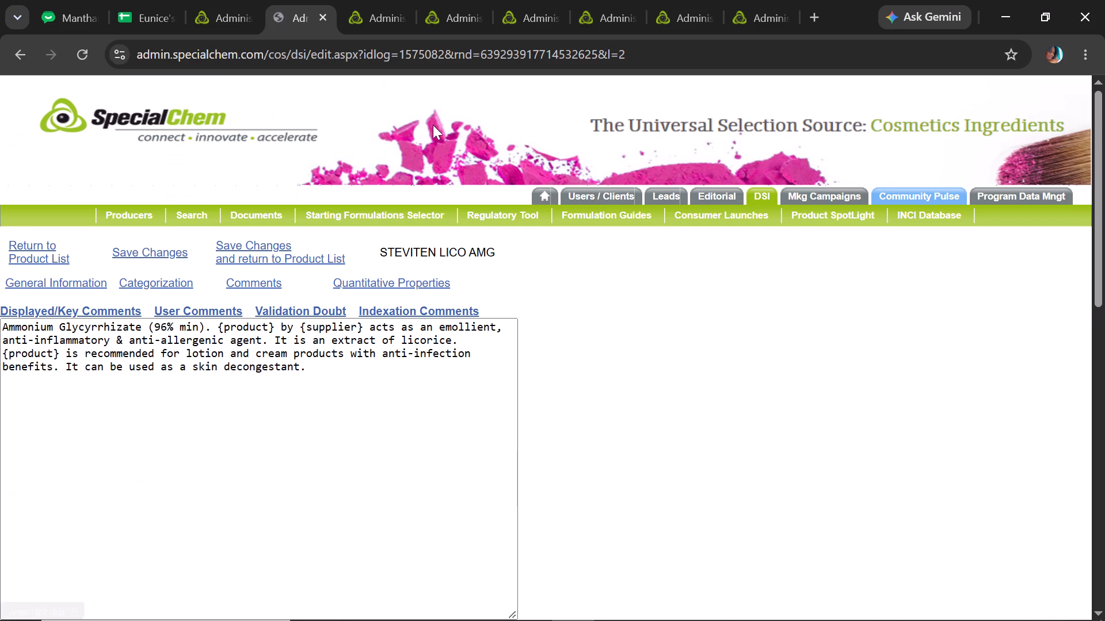
Open the Quantitative Properties of STEVITEN LICO AMG, then save the changes and return to the product list.
click(368, 288)
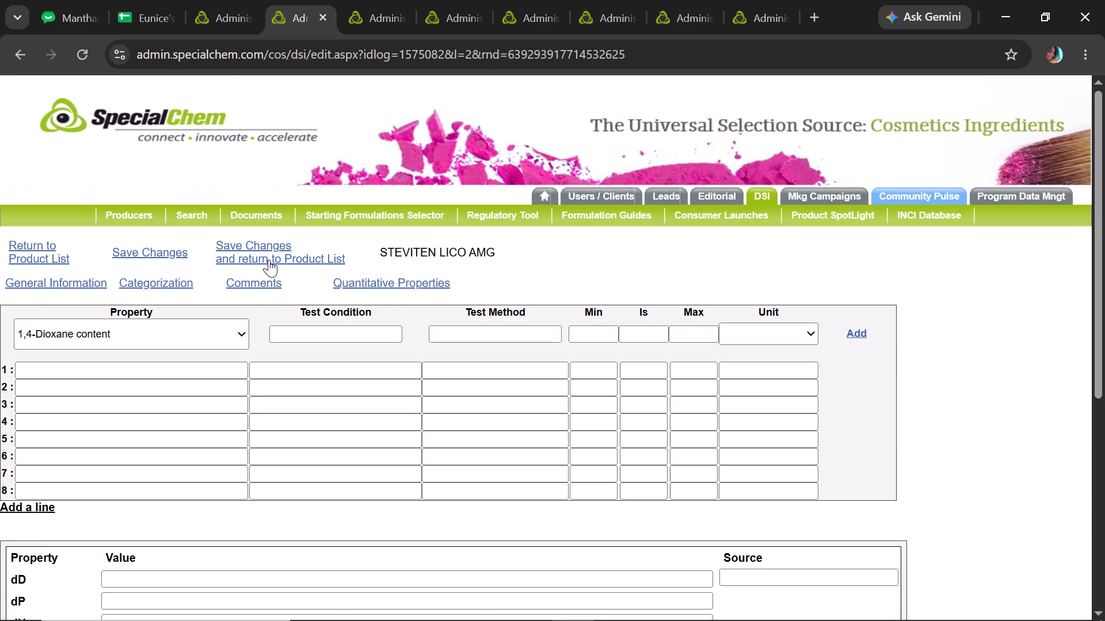
click(260, 255)
Copy STEVITEN LICO OL from the Cosmetics sheet, search for that grade on the admin site and open its record.
click(228, 0)
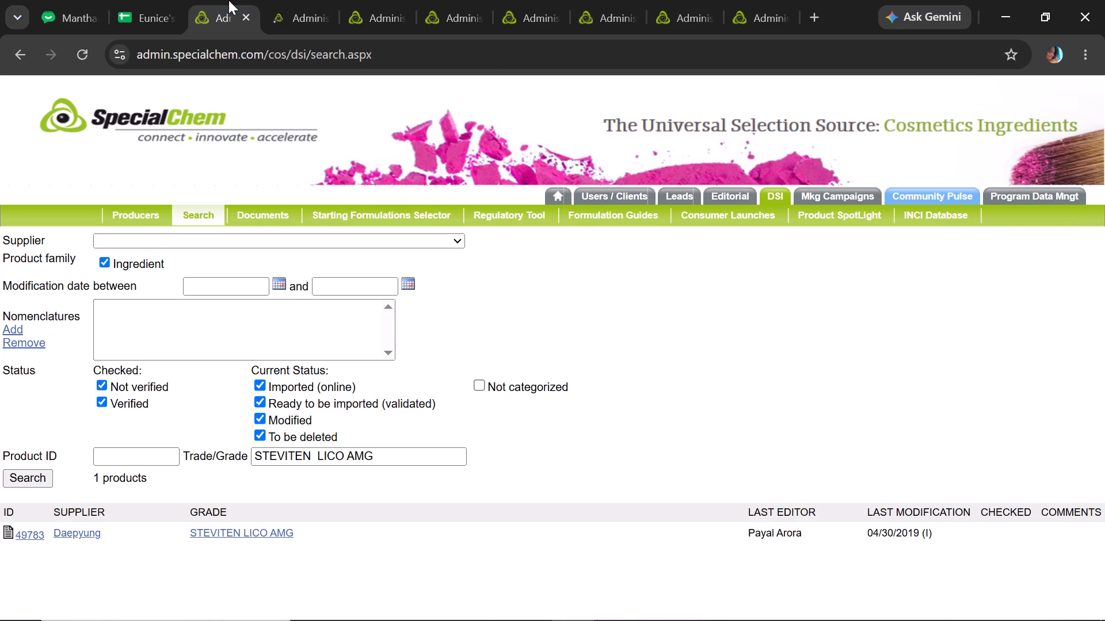
click(153, 1)
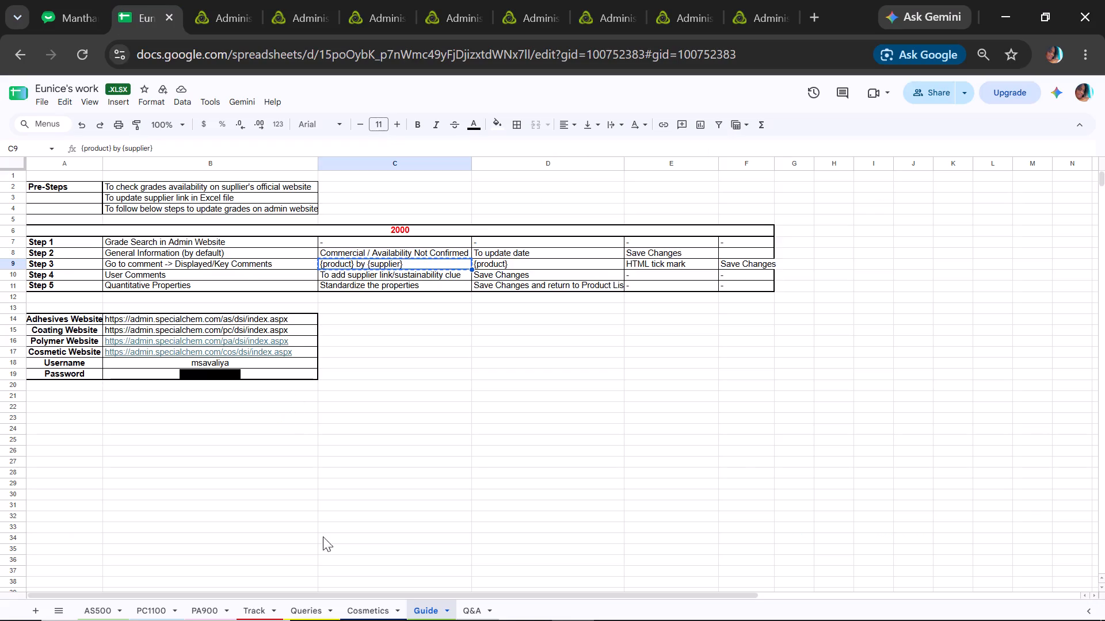
click(370, 607)
click(154, 287)
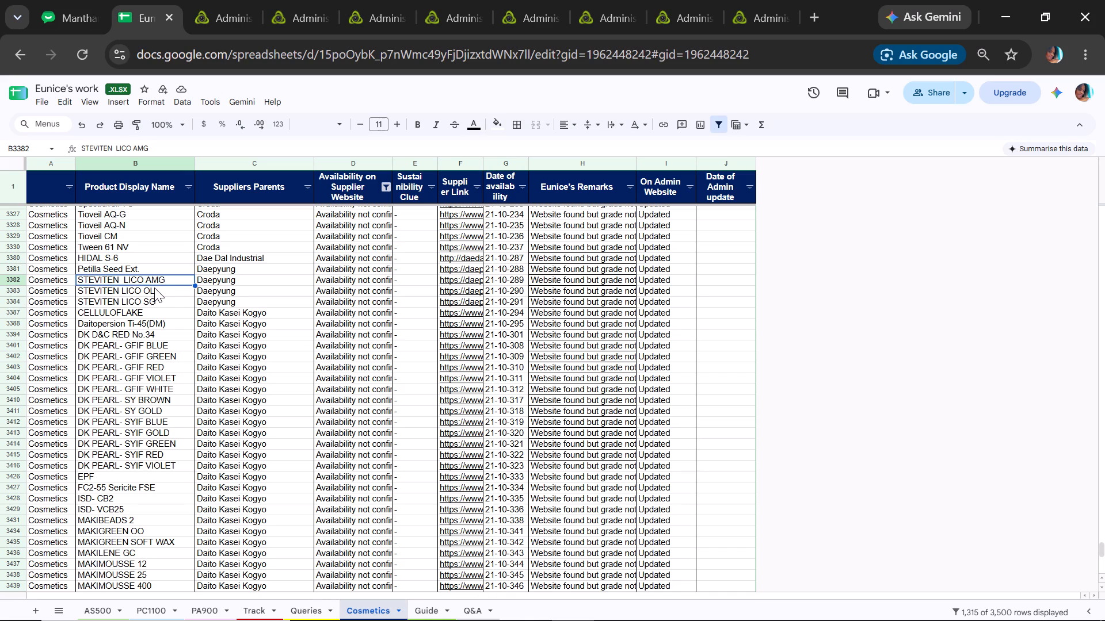
key(ctrl+c)
click(251, 3)
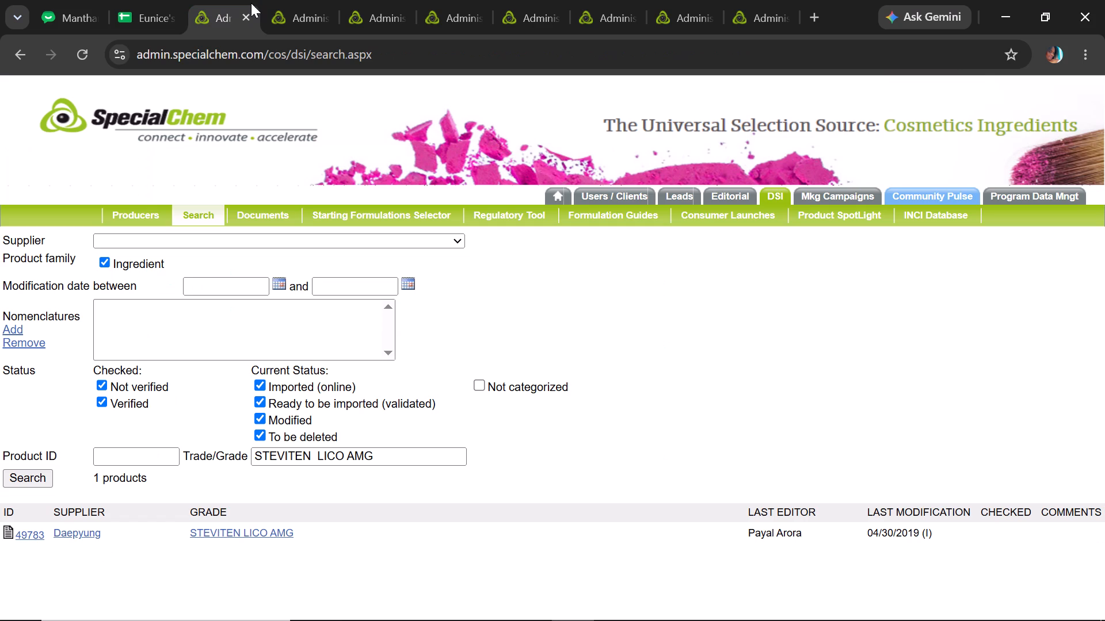
drag(399, 450, 204, 460)
key(ctrl+v)
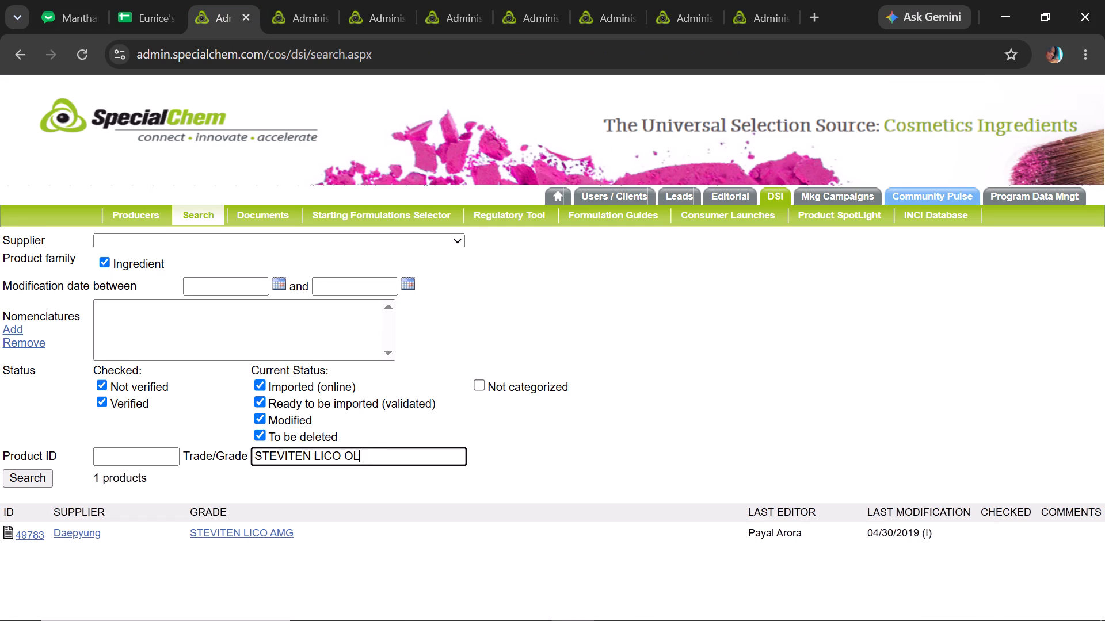
click(18, 474)
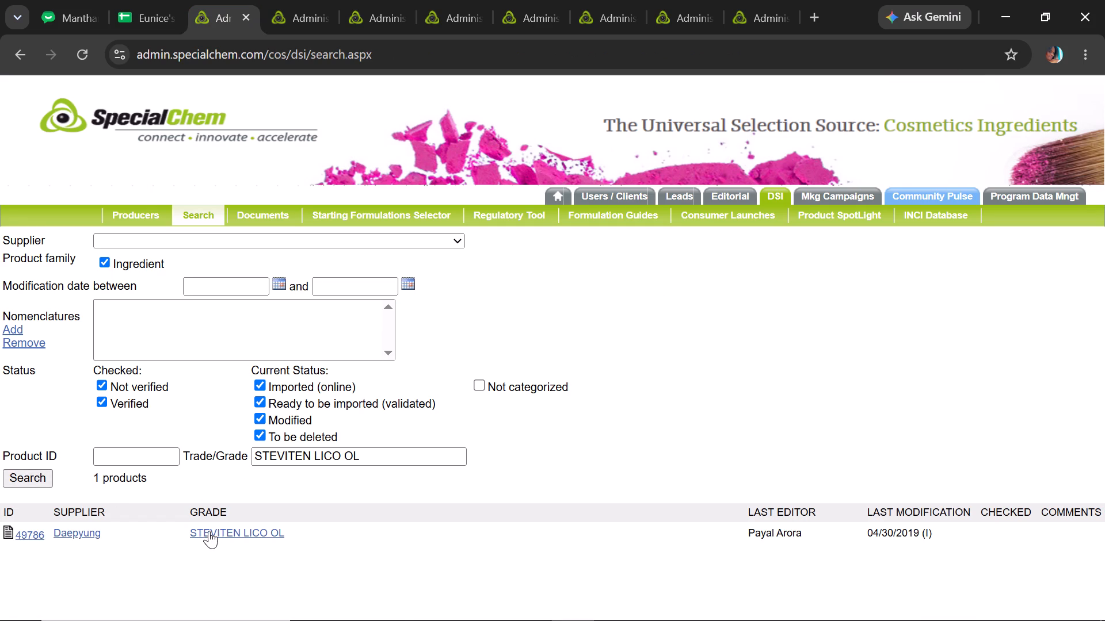
click(212, 536)
Copy the "{product} by {supplier}" placeholder from the Guide sheet again.
click(151, 0)
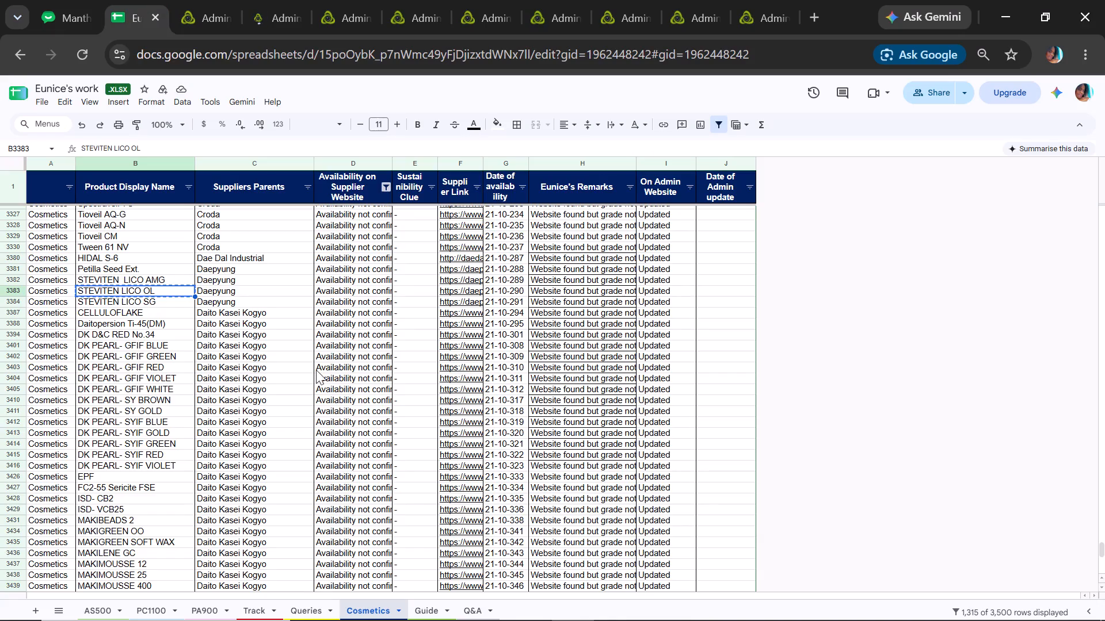
click(429, 605)
key(ctrl+c)
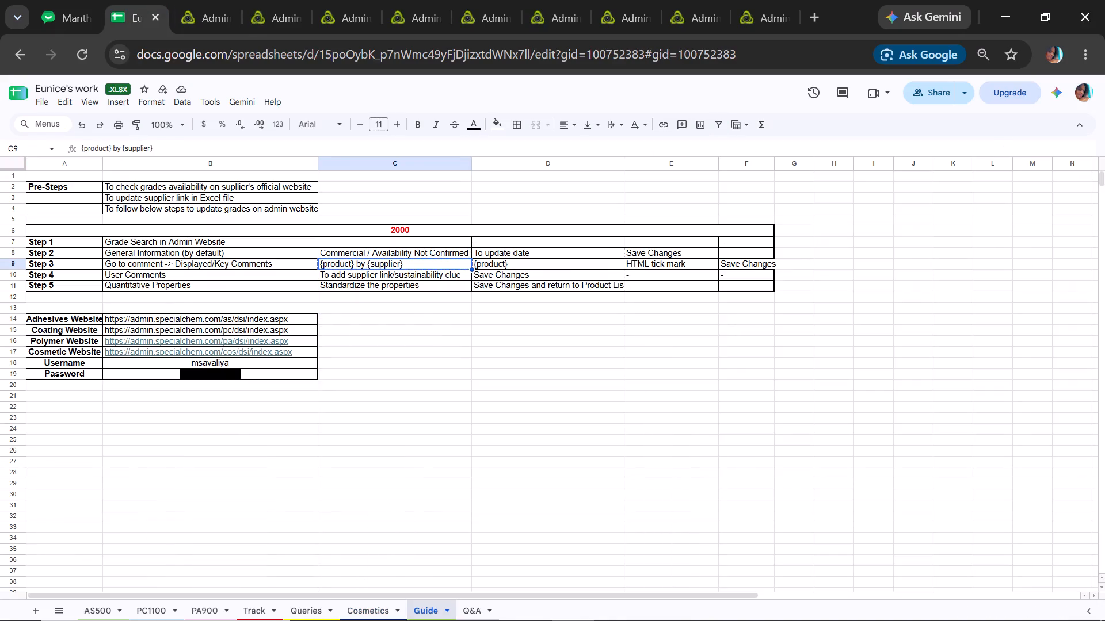
Set the product status of STEVITEN LICO OL to Availability Not Confirmed and save the changes.
click(197, 0)
click(307, 13)
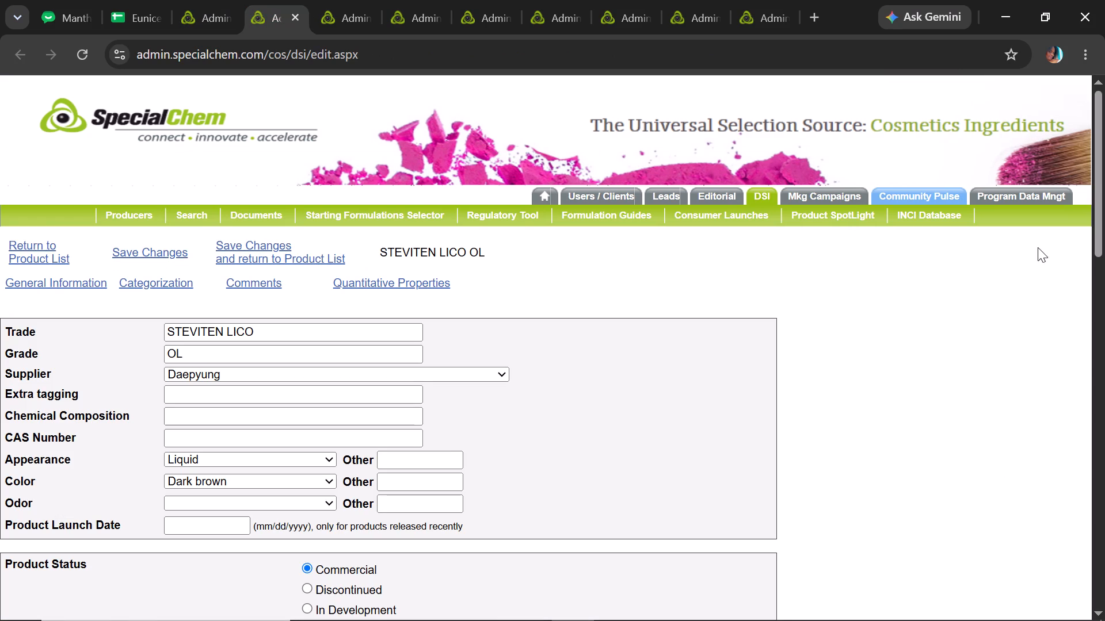
drag(1103, 210, 1104, 261)
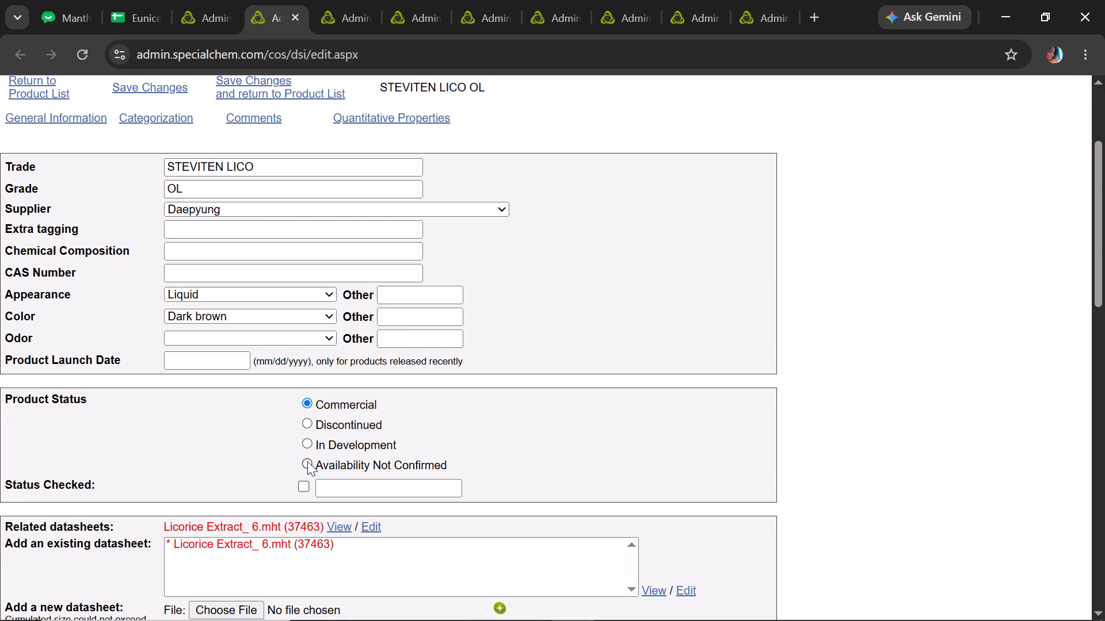
click(307, 461)
drag(1104, 180, 1100, 103)
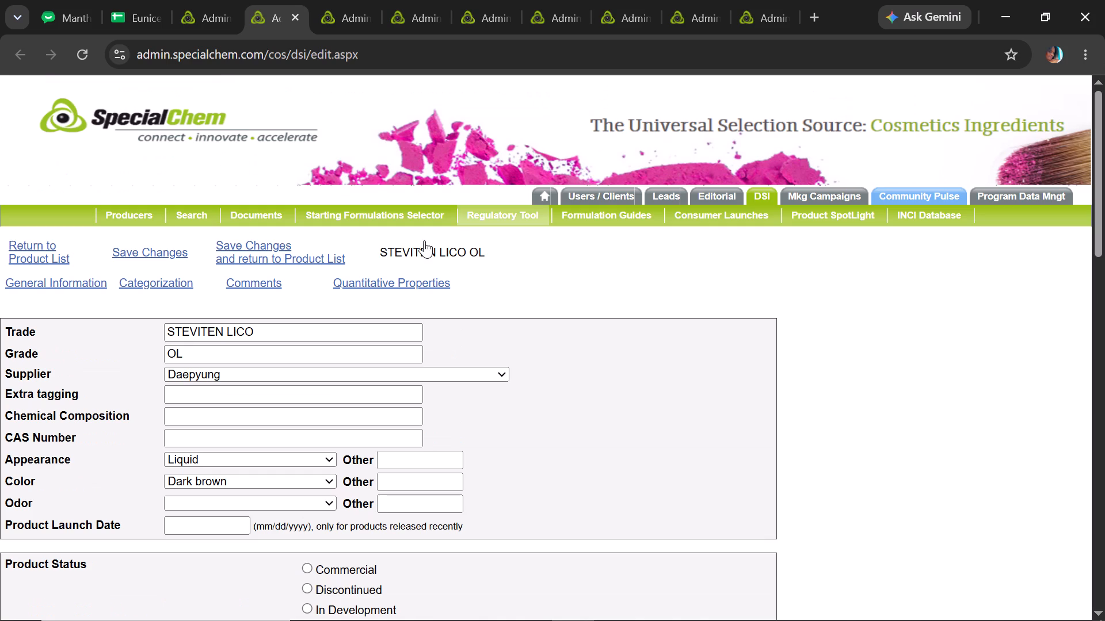
click(160, 254)
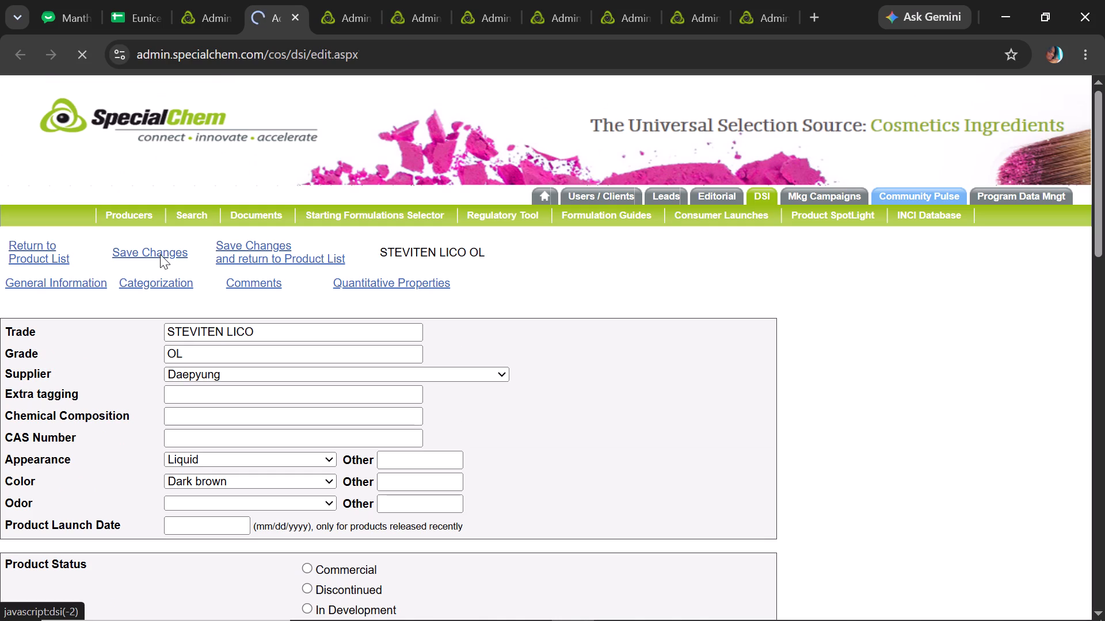
In the STEVITEN LICO OL displayed comment, replace the opening product and supplier names with "{product} by {supplier}" and the second product name with "{product}".
click(251, 286)
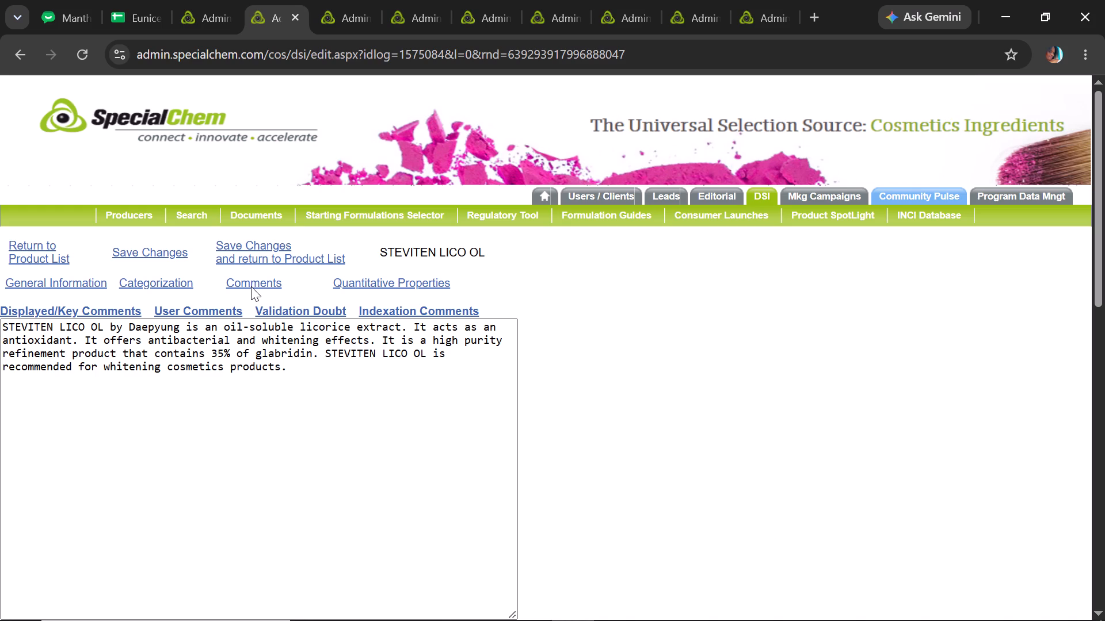
double_click(180, 327)
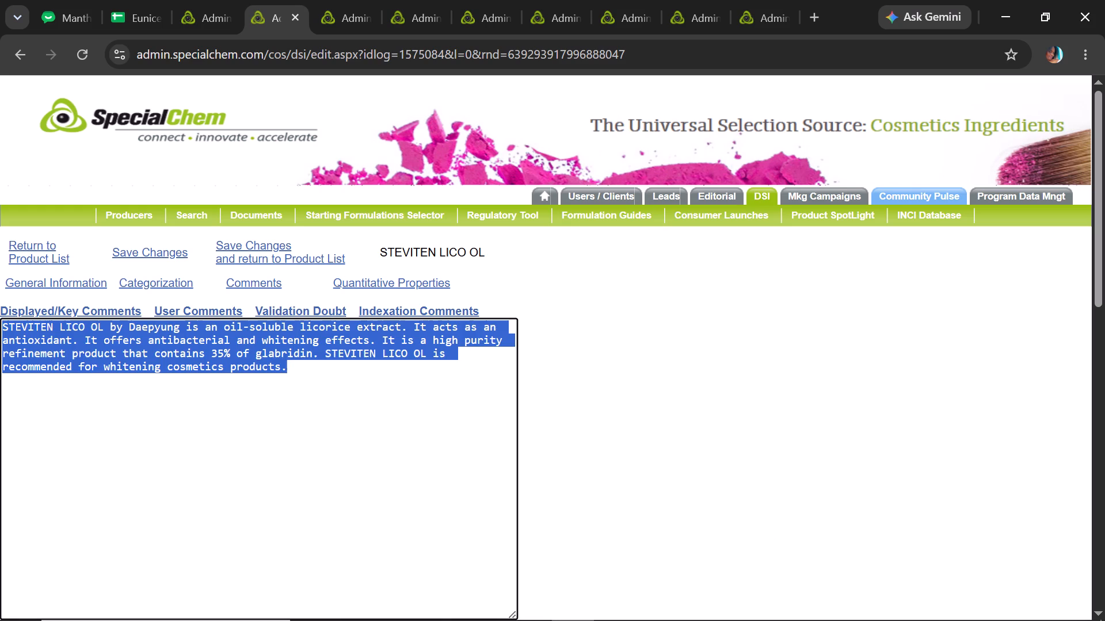
click(180, 327)
click(180, 327)
click(180, 327)
drag(180, 327, 1, 323)
key(ctrl+v)
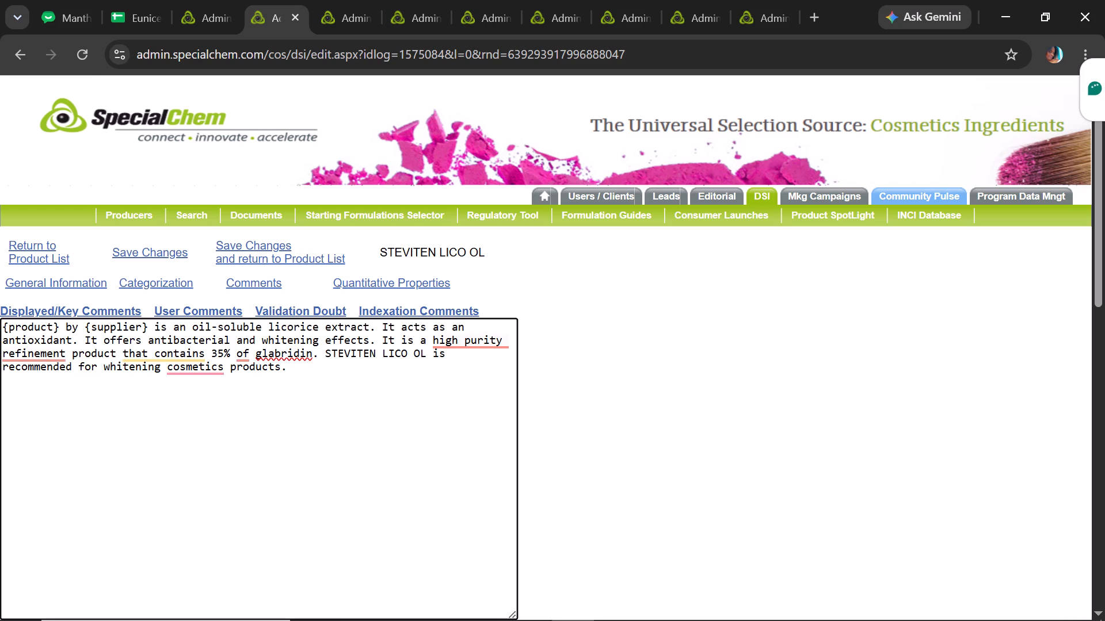
drag(61, 327, 1, 332)
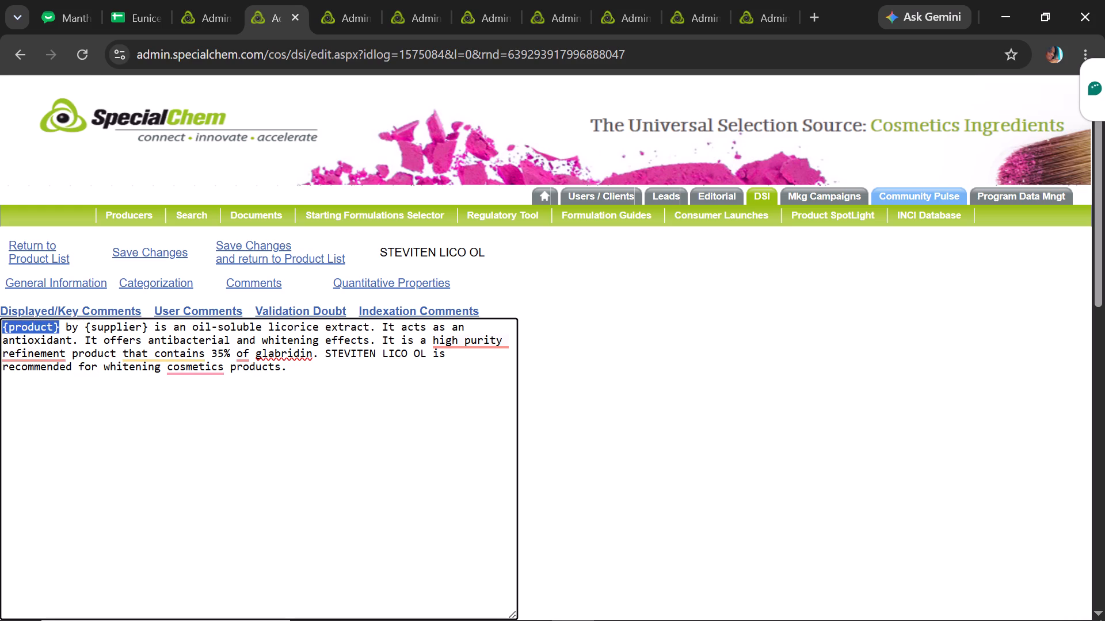
key(ctrl+c)
drag(327, 352, 424, 352)
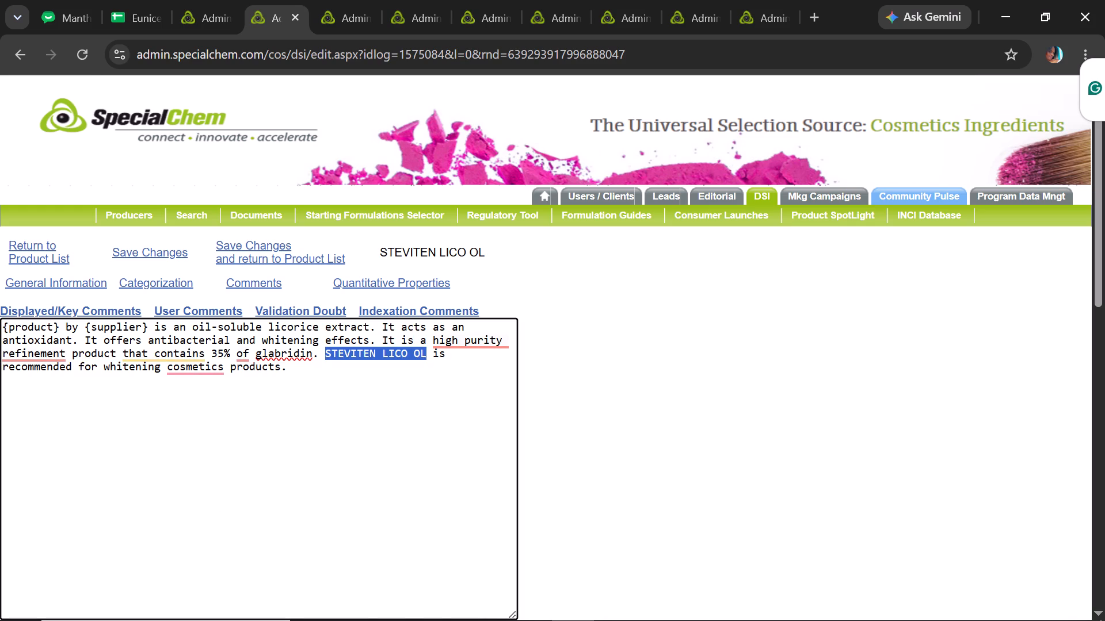
key(ctrl+v)
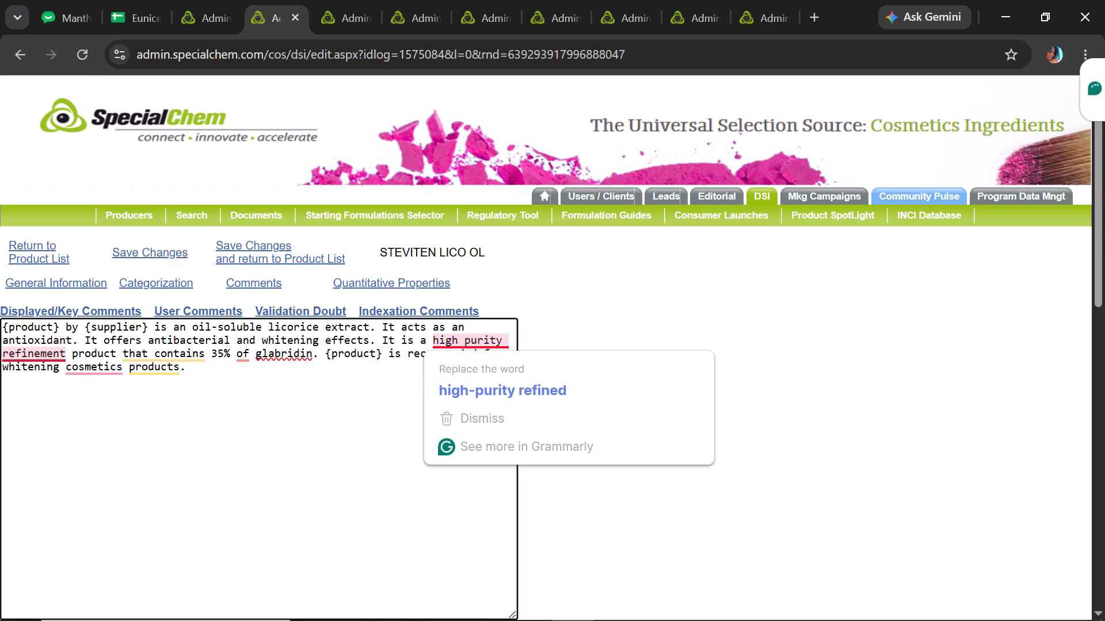
Correct the comment's grammar with the suggestions "high-purity refined" and "cosmetic", and remove "of" before "glabridin".
click(483, 362)
text(high-purity r)
text(efined)
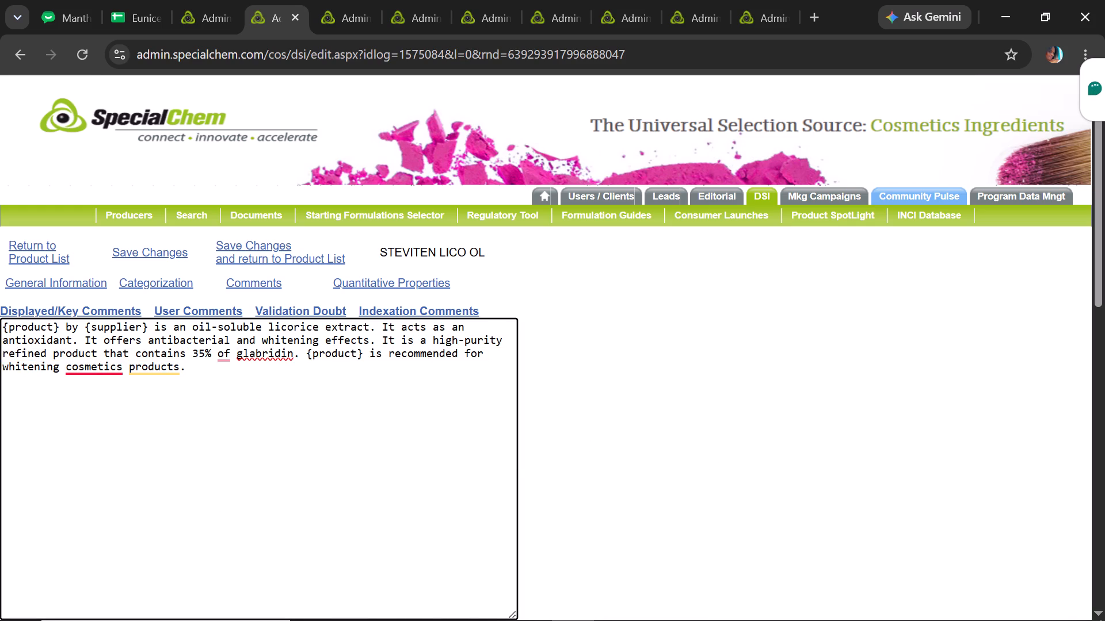
click(123, 394)
text(cosmetic)
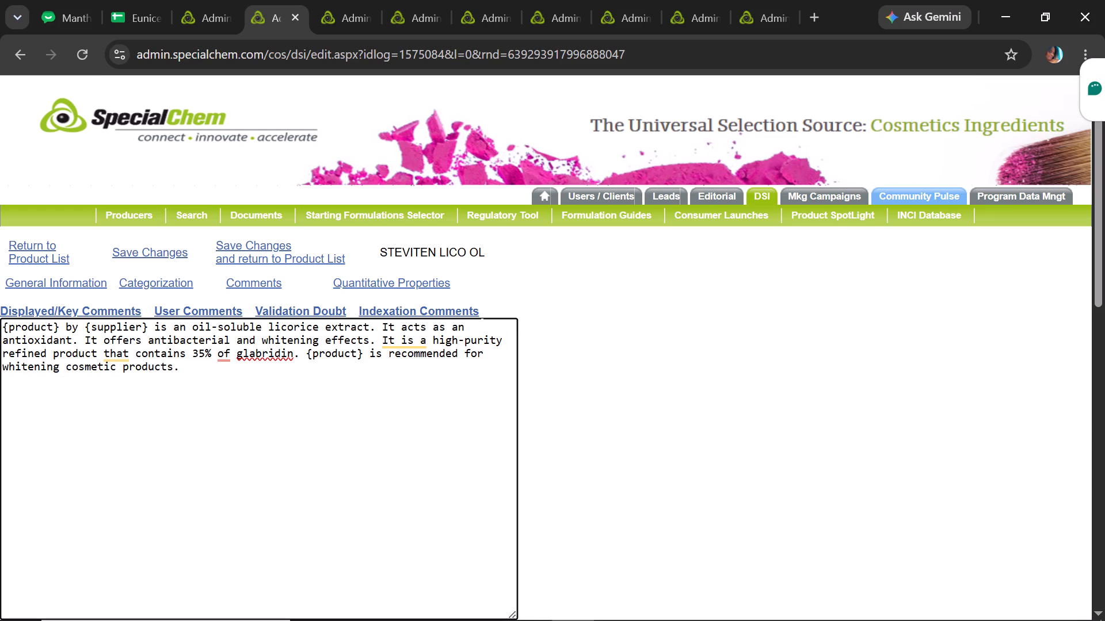
click(271, 412)
key(BackSpace)
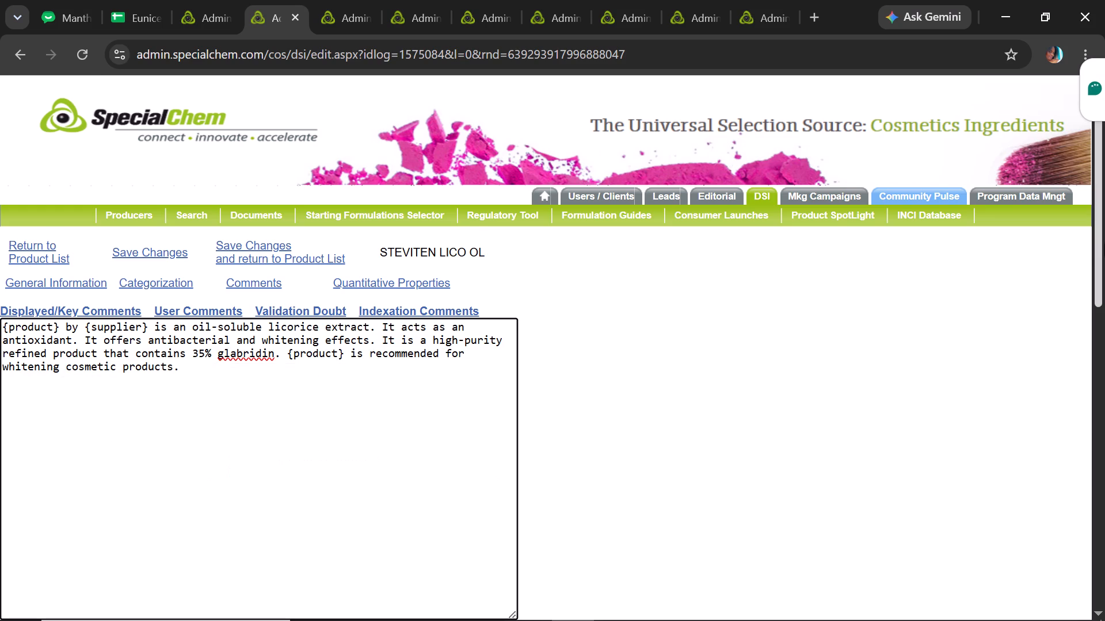
Enable Display as HTML for the STEVITEN LICO OL comment and save the changes.
drag(1104, 242, 1097, 297)
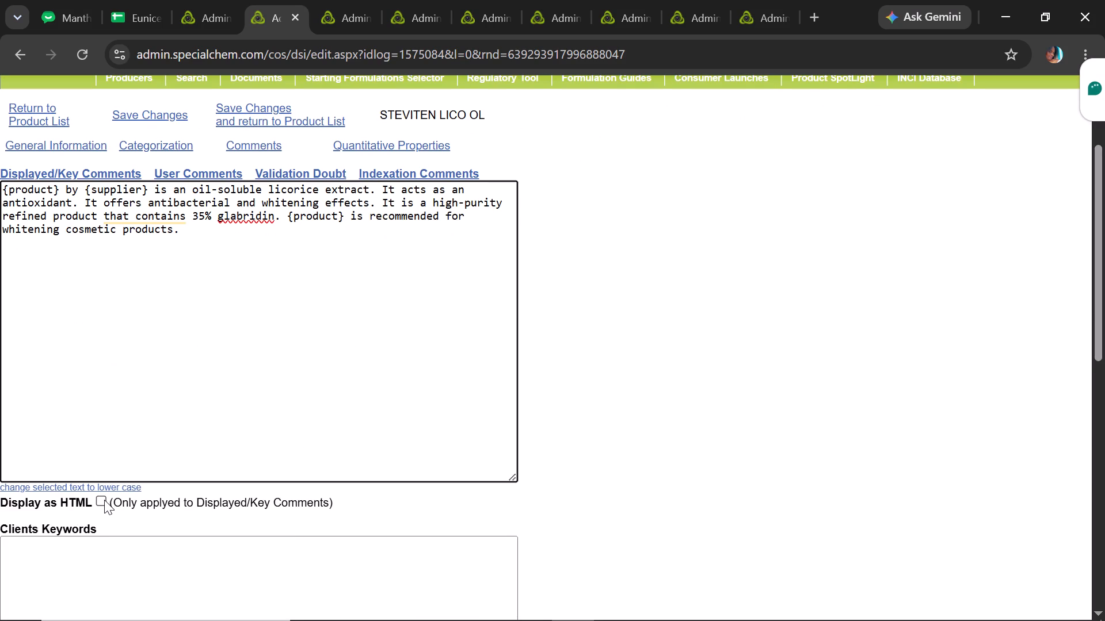
click(104, 500)
click(165, 115)
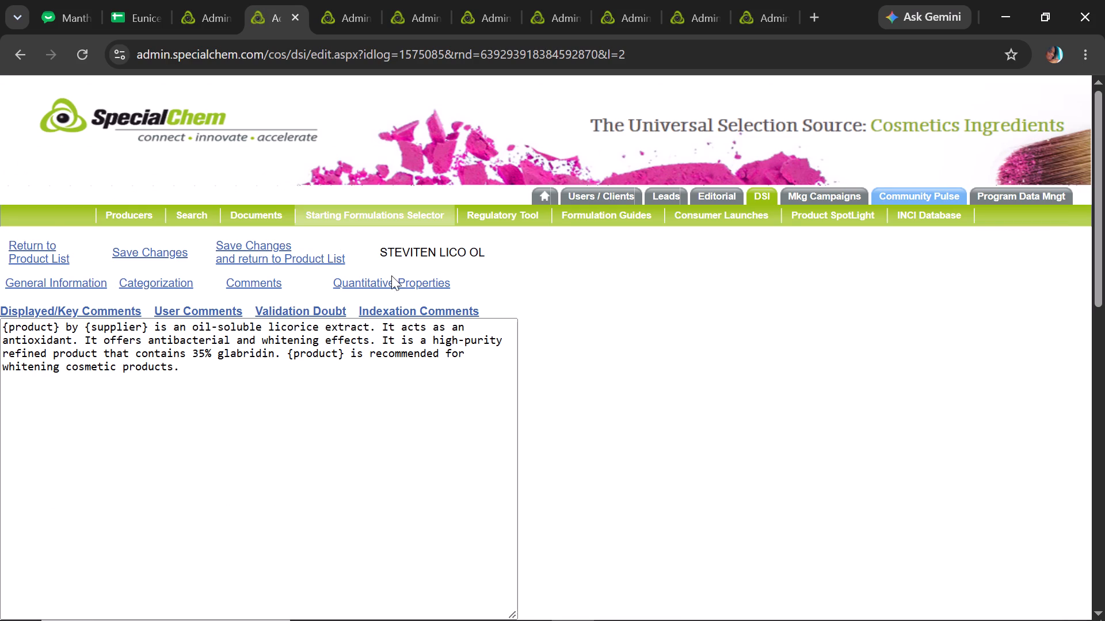
Open the Quantitative Properties of STEVITEN LICO OL, then save the changes and return to the product list.
click(397, 283)
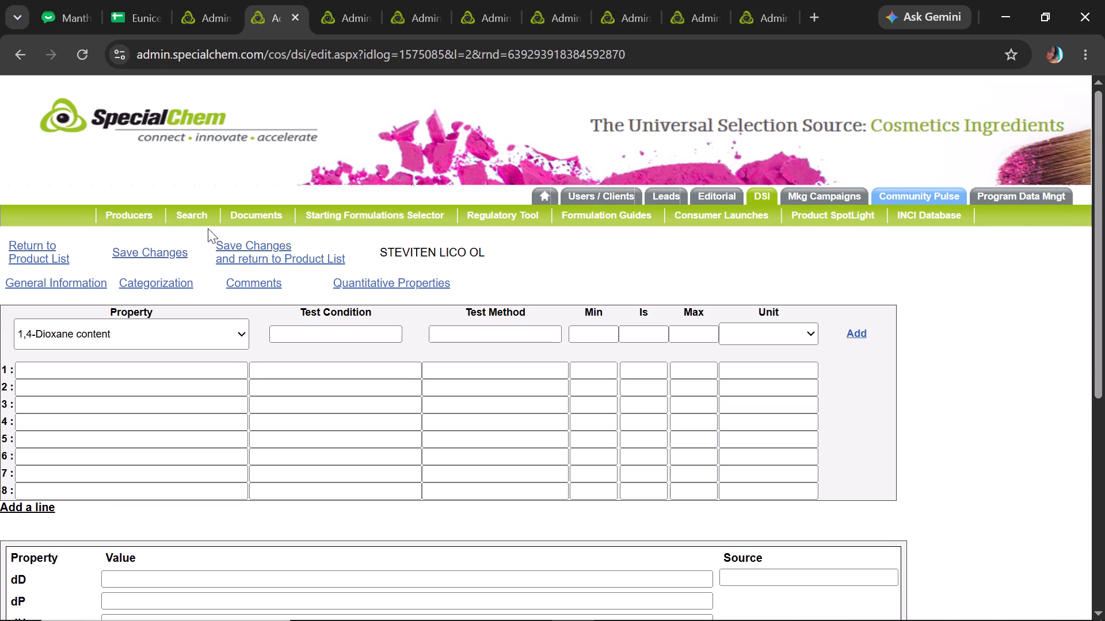
click(245, 259)
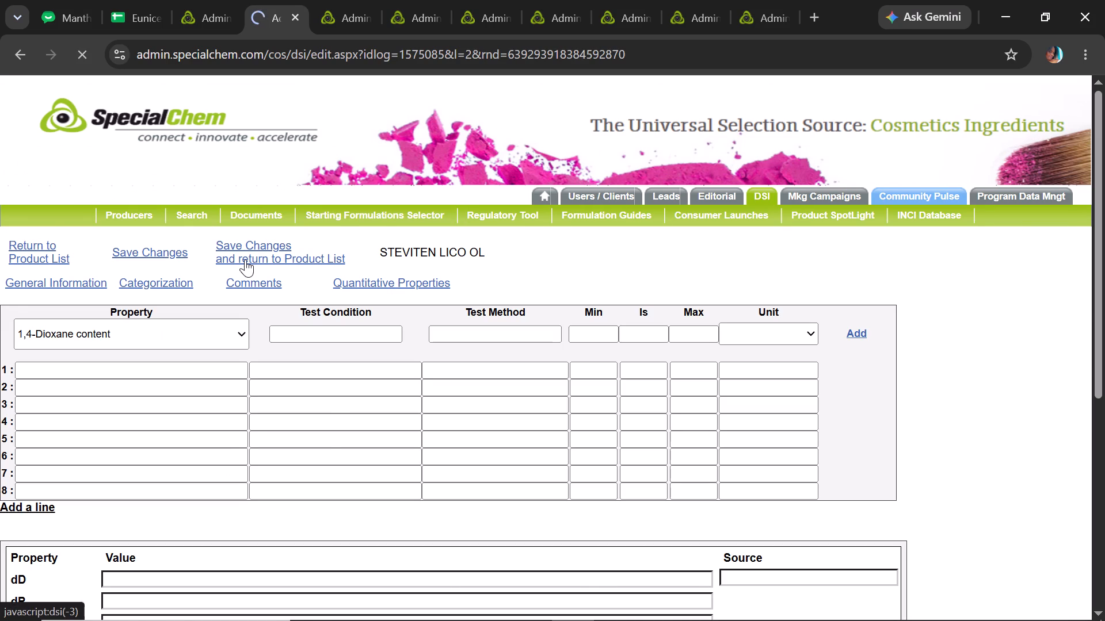
Copy STEVITEN LICO SG from the Cosmetics sheet, search for that grade on the admin site and open its record.
click(159, 2)
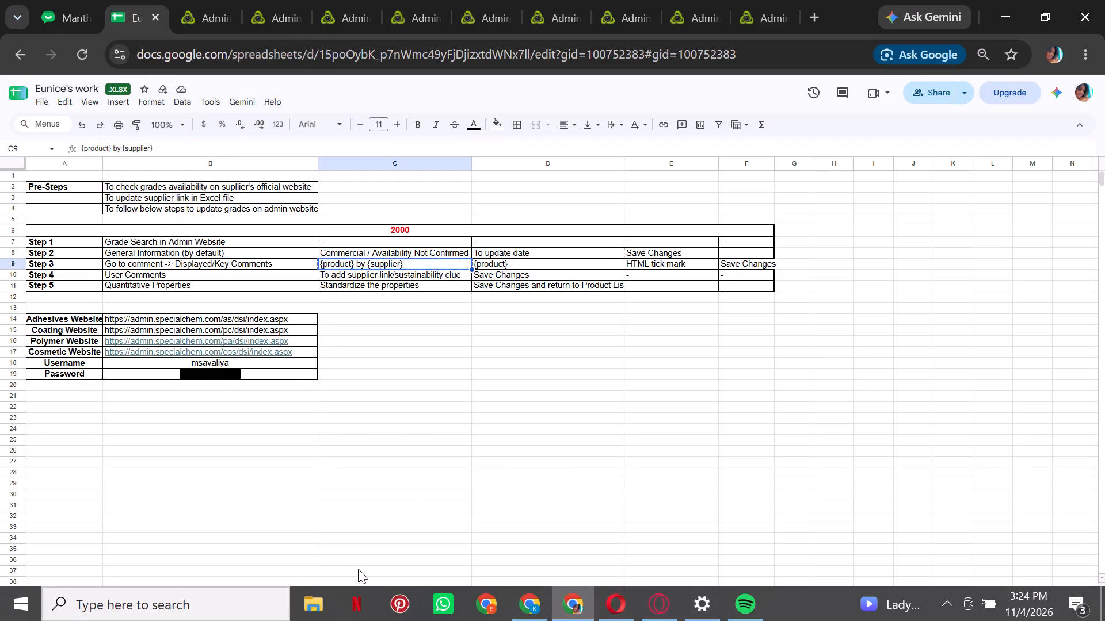
click(358, 605)
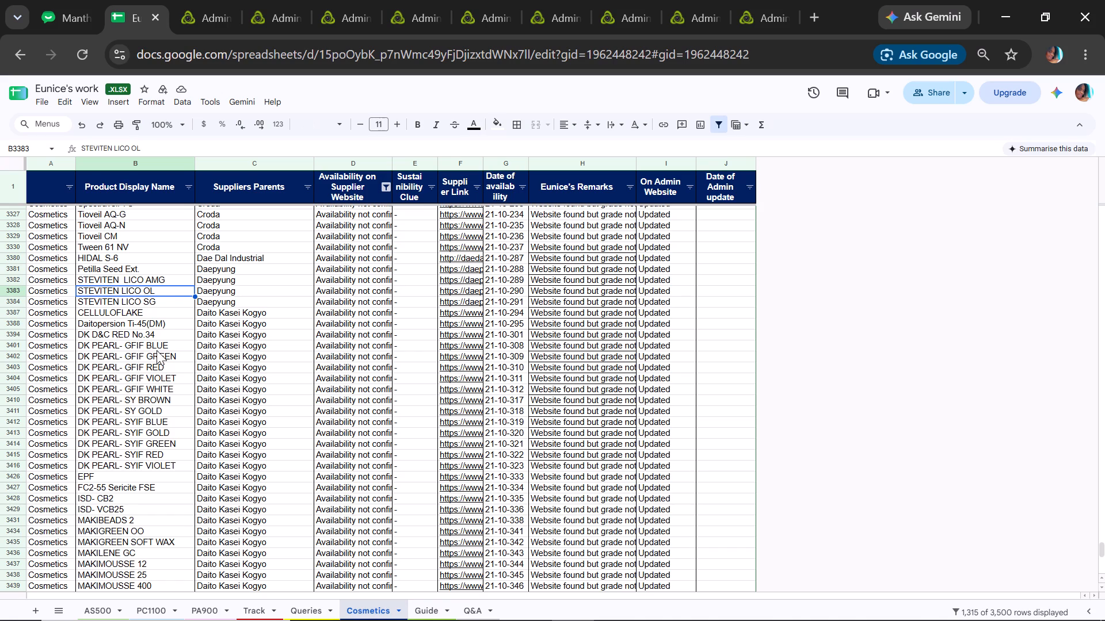
click(163, 297)
click(172, 304)
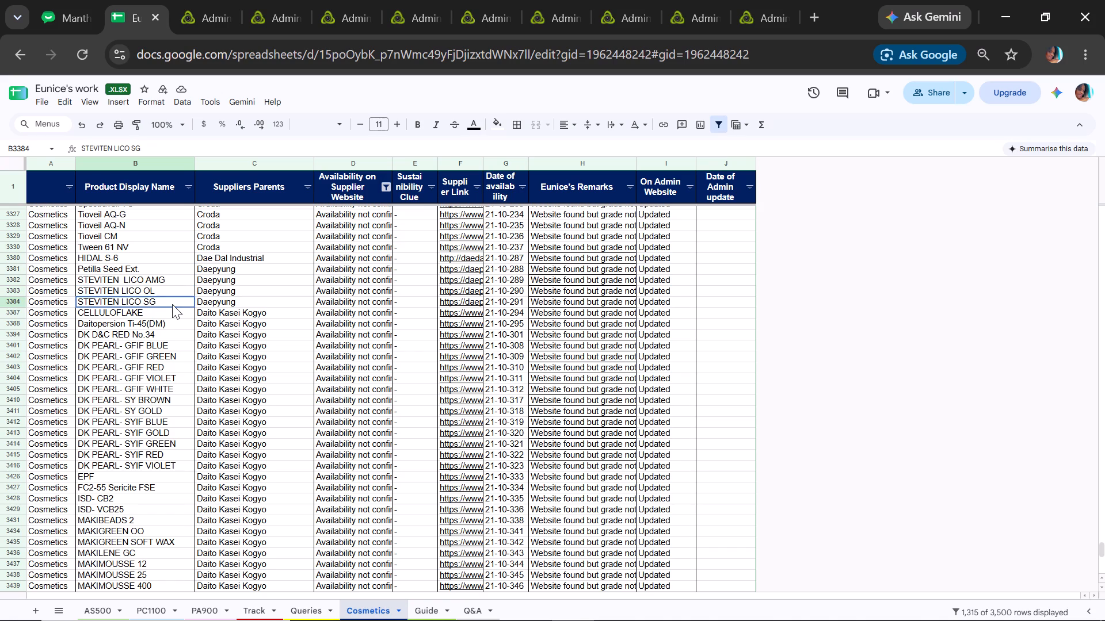
key(ctrl+c)
click(197, 19)
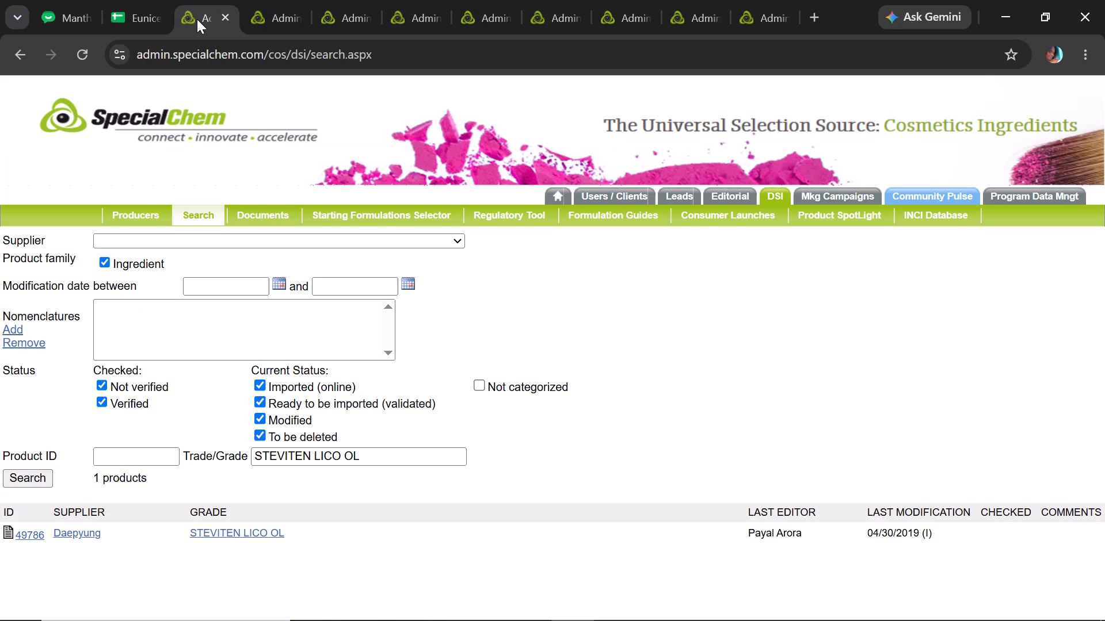
drag(361, 453, 55, 438)
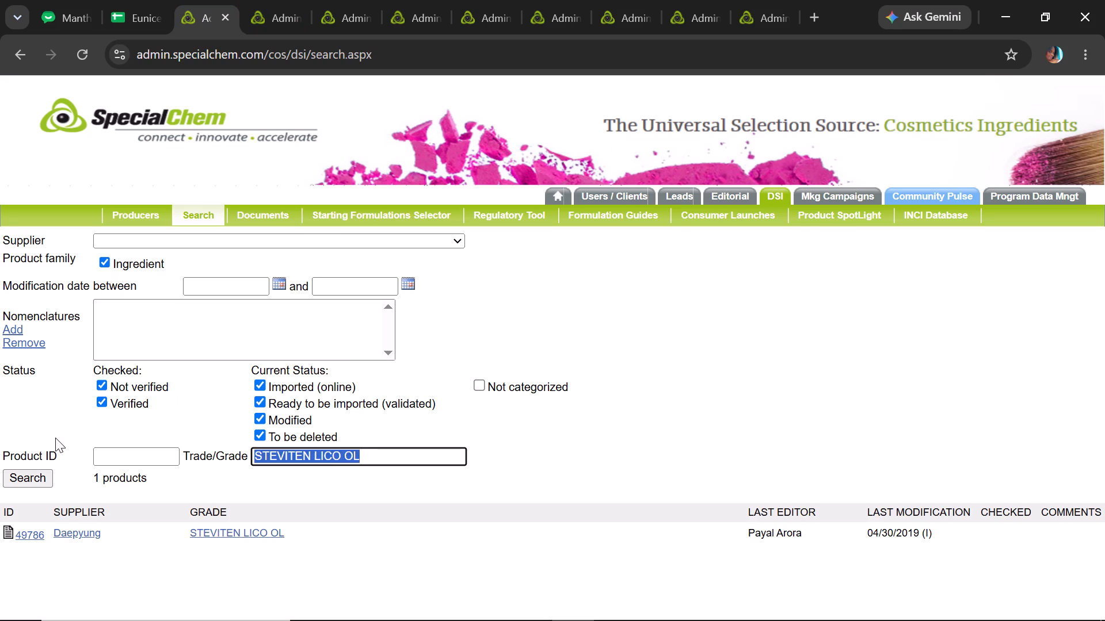
key(ctrl+v)
click(32, 474)
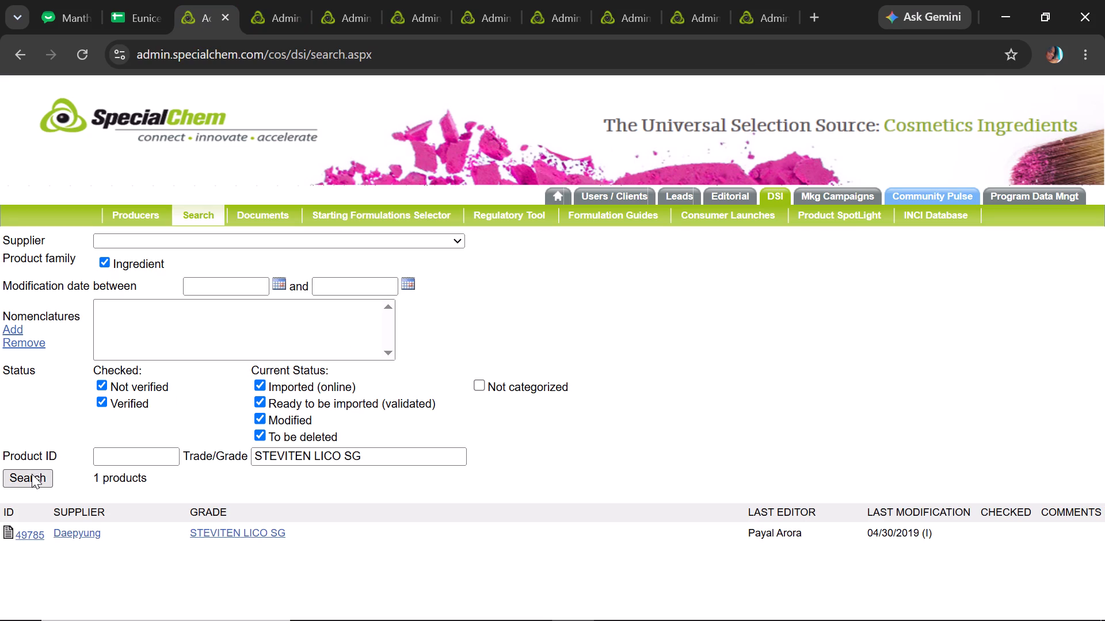
click(206, 531)
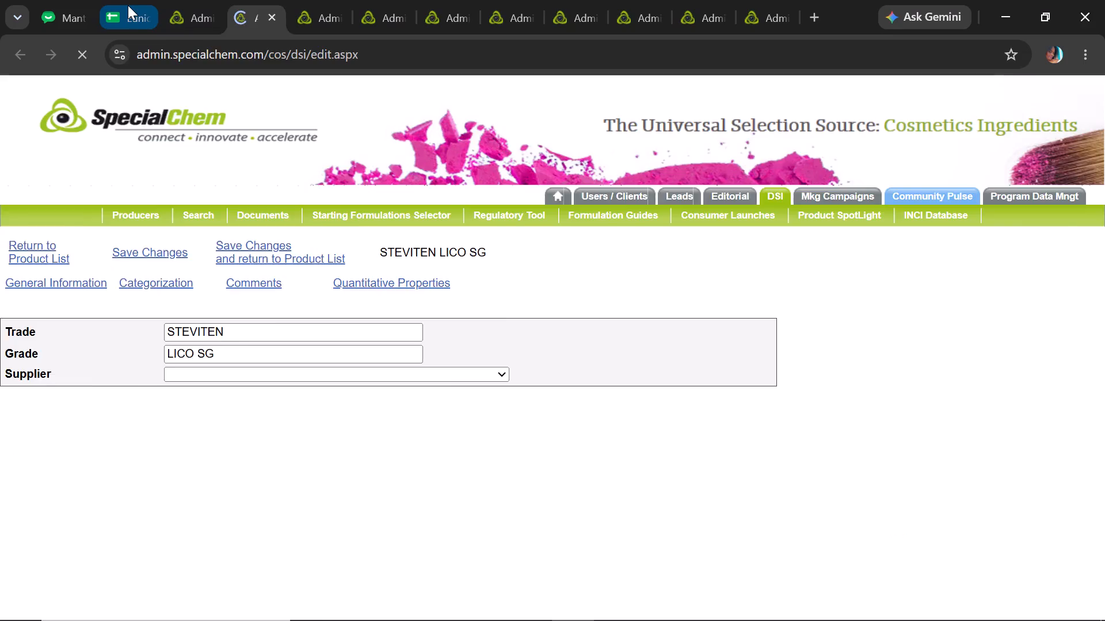
Copy the "{product} by {supplier}" placeholder from the Guide sheet.
click(128, 5)
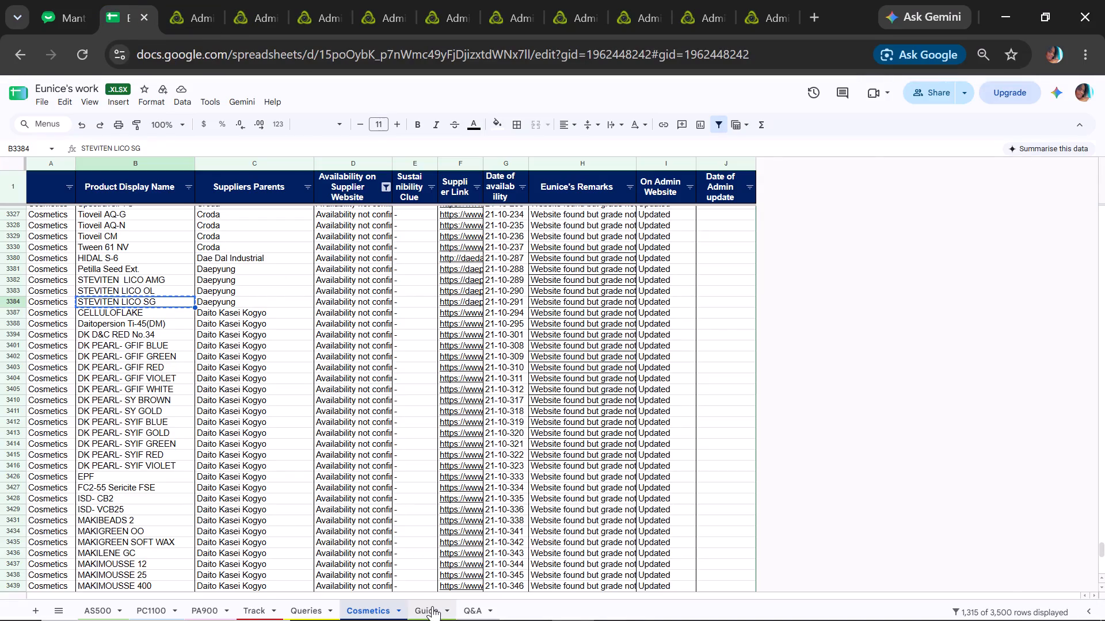
click(432, 606)
key(ctrl+c)
Set the product status of STEVITEN LICO SG to Availability Not Confirmed and save the changes.
click(258, 0)
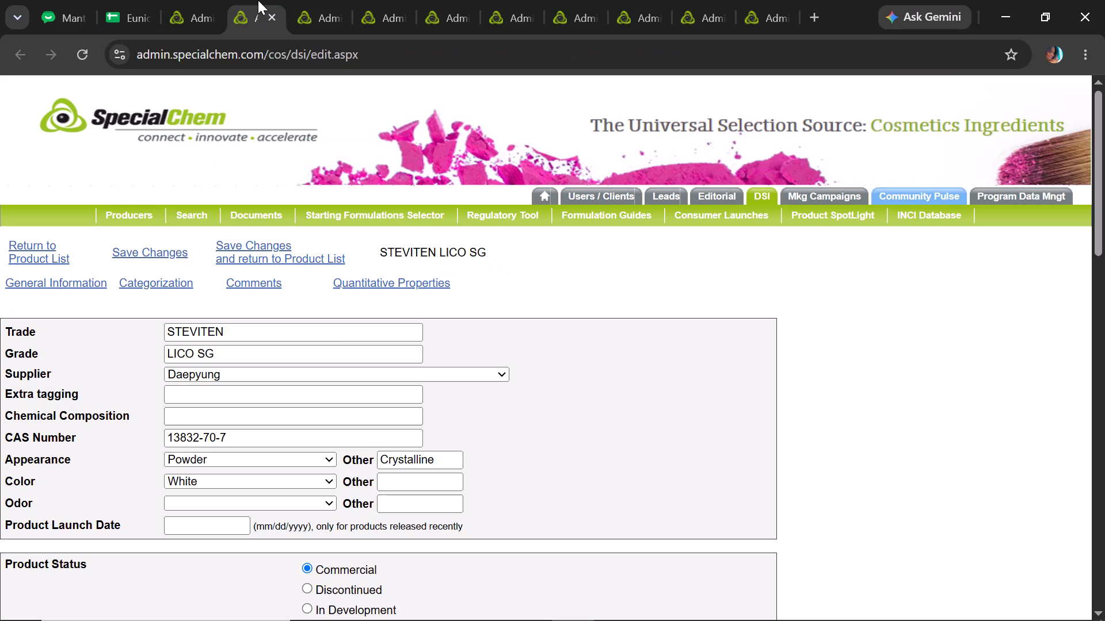
drag(1104, 165, 1101, 198)
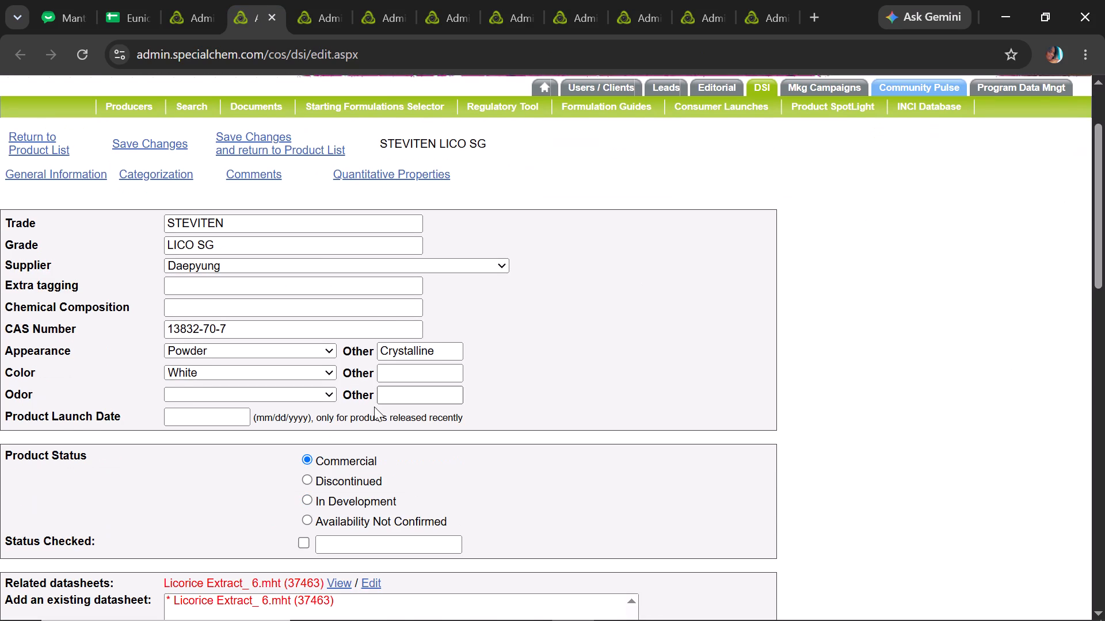
click(313, 514)
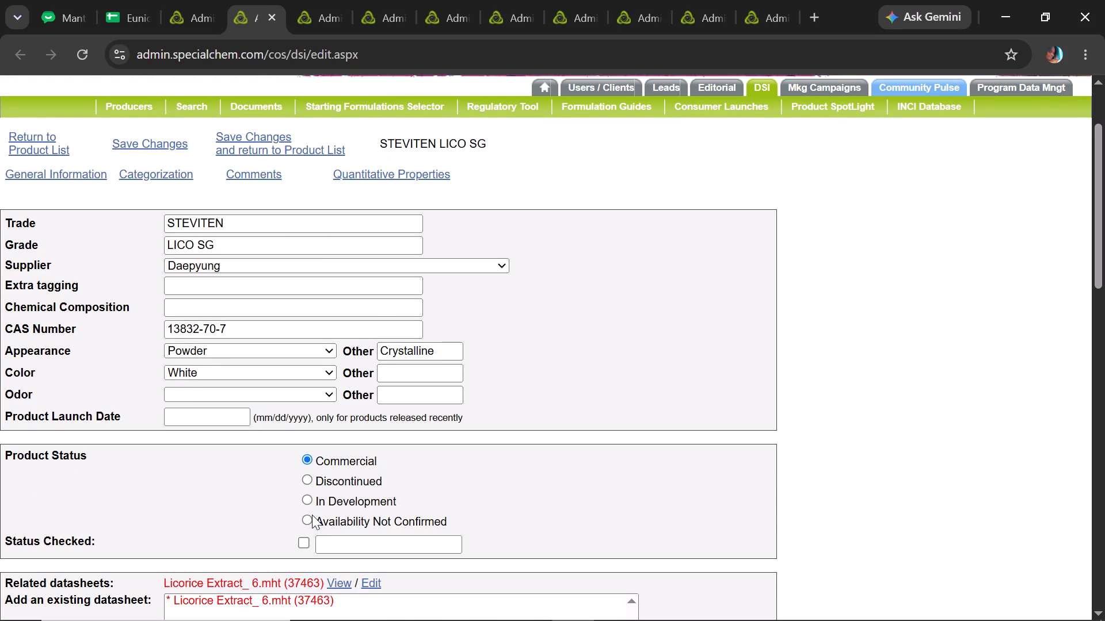
click(308, 517)
click(144, 144)
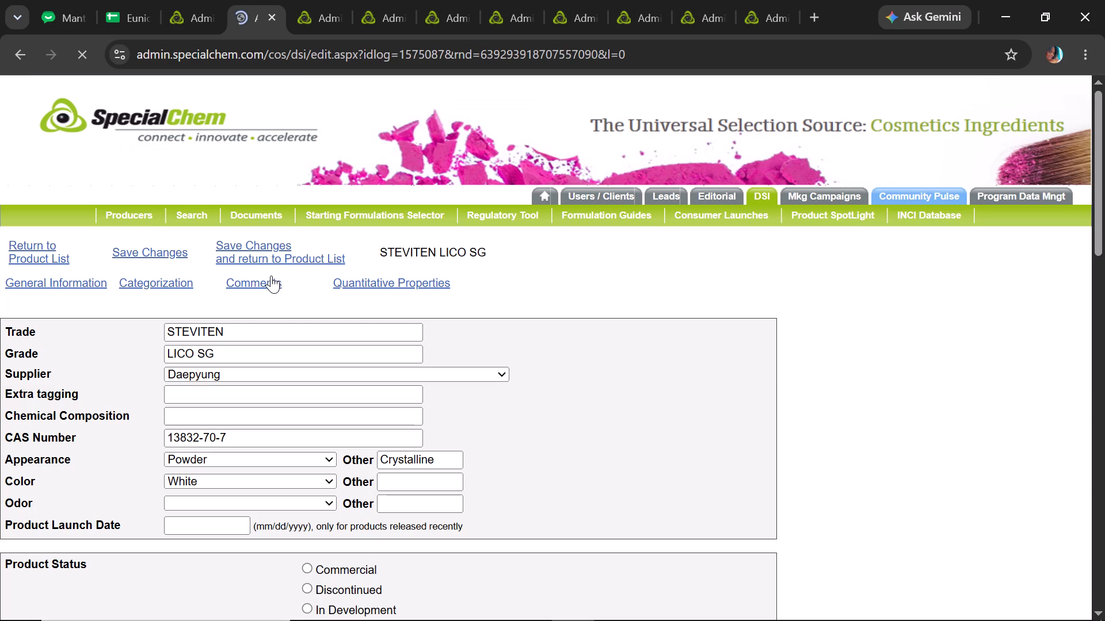
In the STEVITEN LICO SG comments, replace "STEVITEN LICO SG by Daepyung" with the "{product} by {supplier}" placeholder copied from the Guide sheet.
click(269, 278)
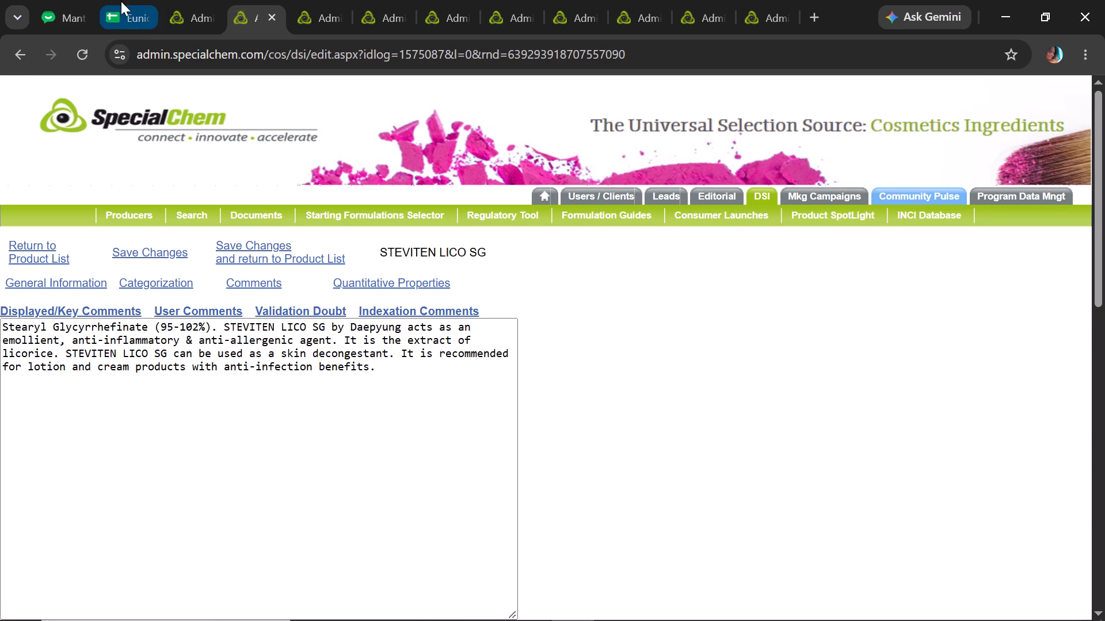
click(125, 0)
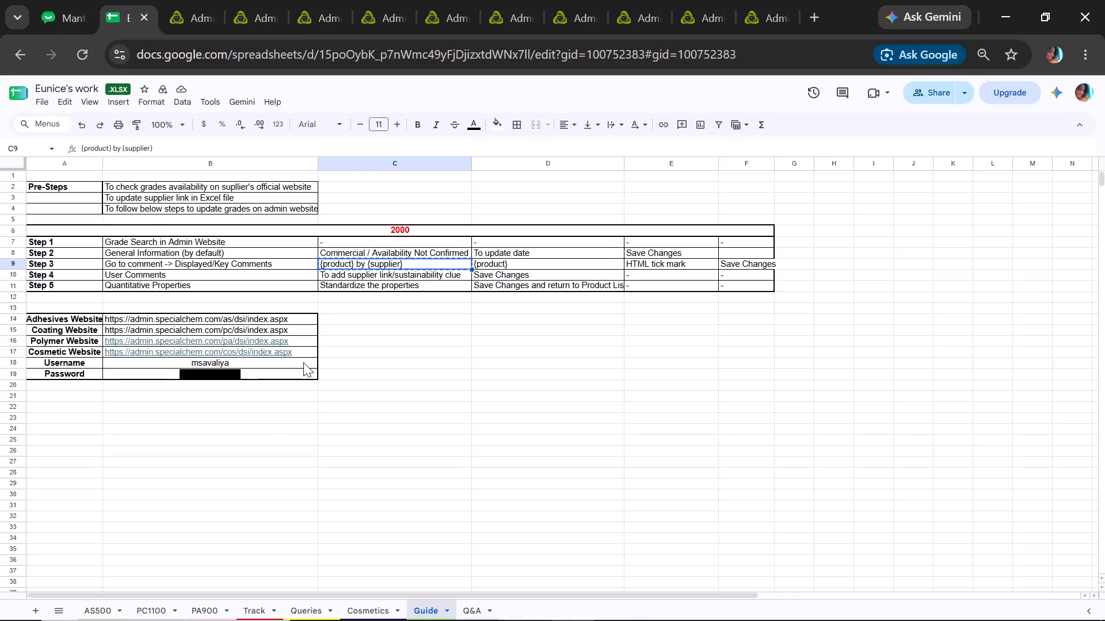
key(ctrl+c)
click(243, 0)
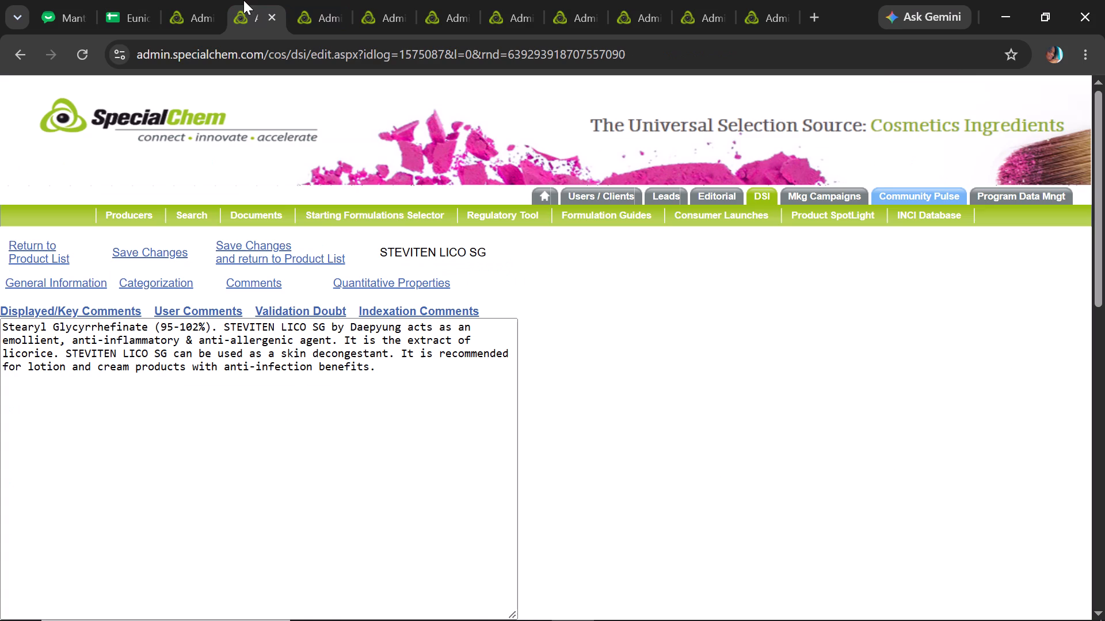
click(222, 327)
click(222, 327)
click(222, 327)
double_click(222, 327)
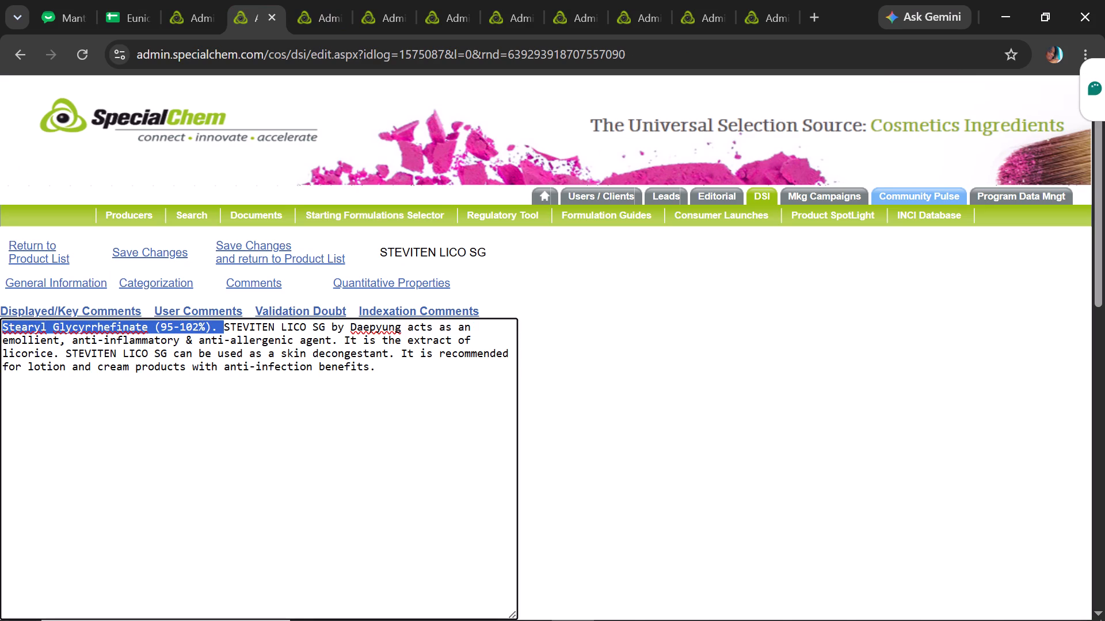
click(222, 327)
drag(222, 327, 406, 312)
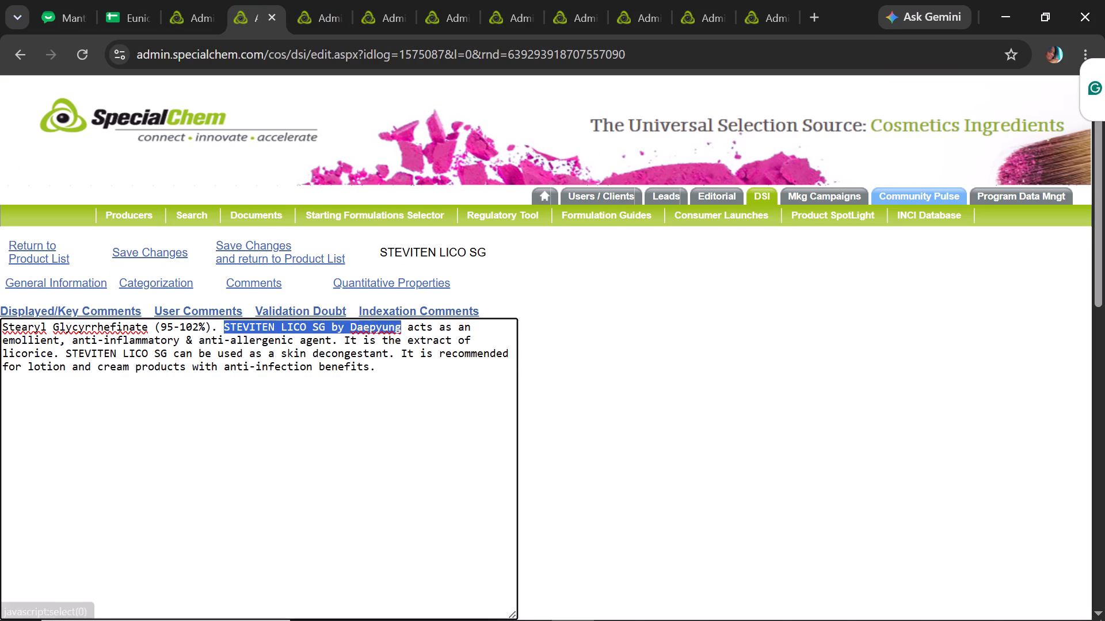
drag(406, 312, 402, 317)
key(ctrl+v)
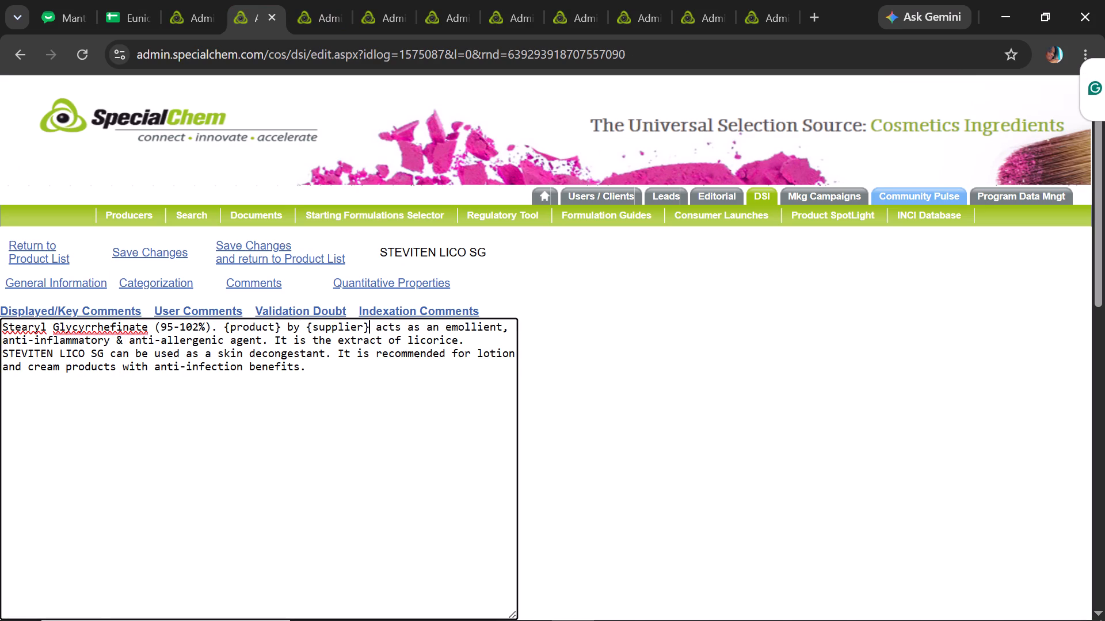
Replace the remaining "STEVITEN LICO SG" mention in the displayed comment with a copy of the "{product}" placeholder.
drag(282, 322, 224, 322)
key(ctrl+c)
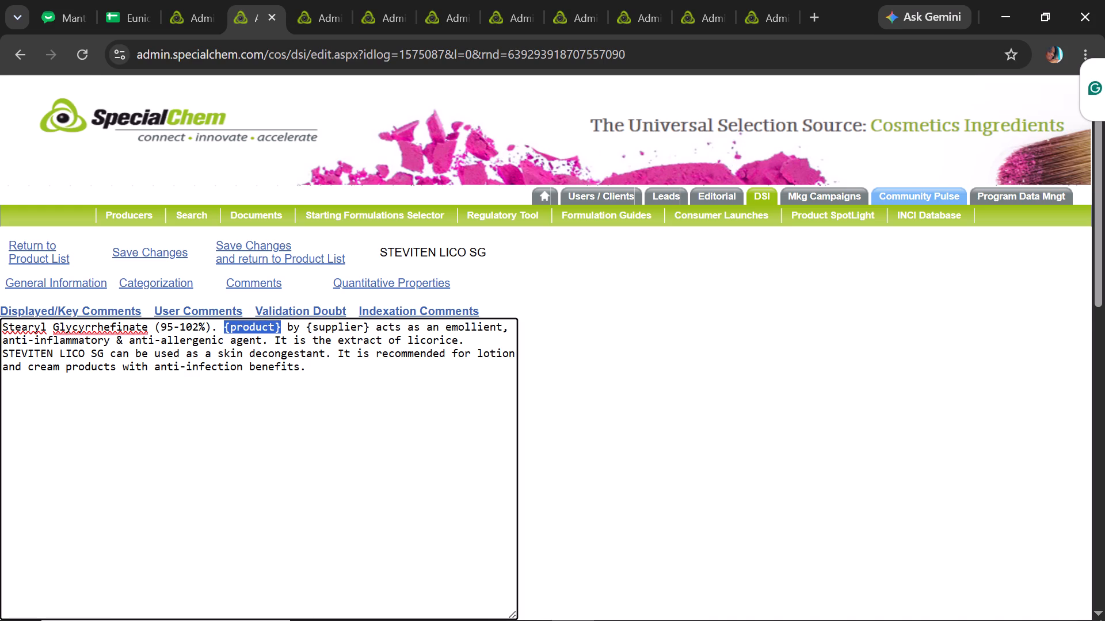
drag(104, 358, 0, 355)
key(ctrl+v)
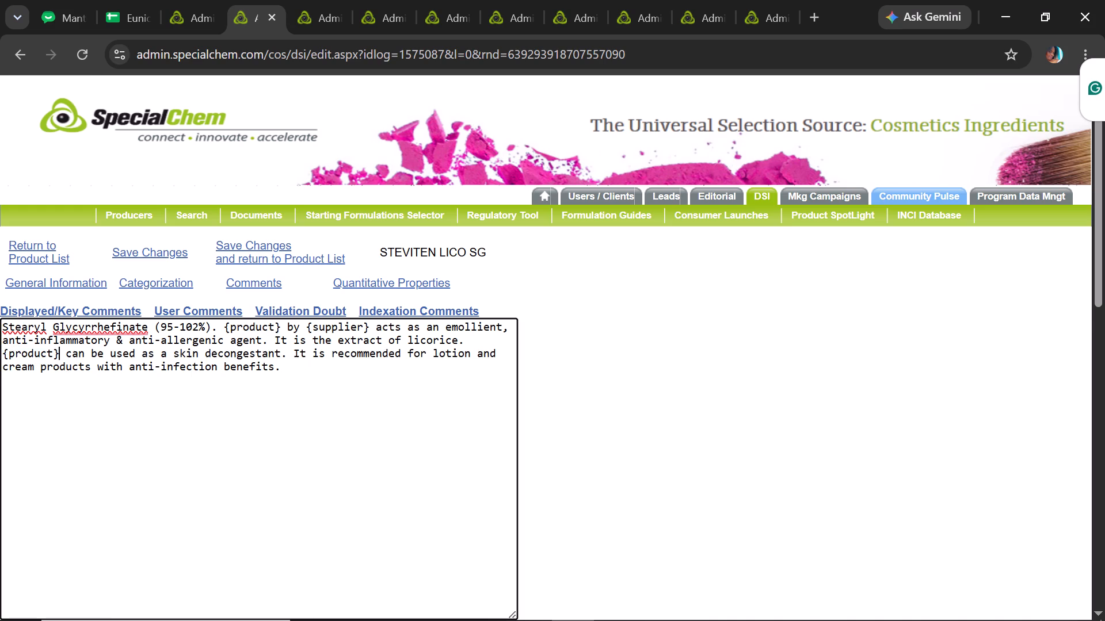
Enable Display as HTML for the STEVITEN LICO SG comment and save the changes.
drag(1104, 205, 1104, 228)
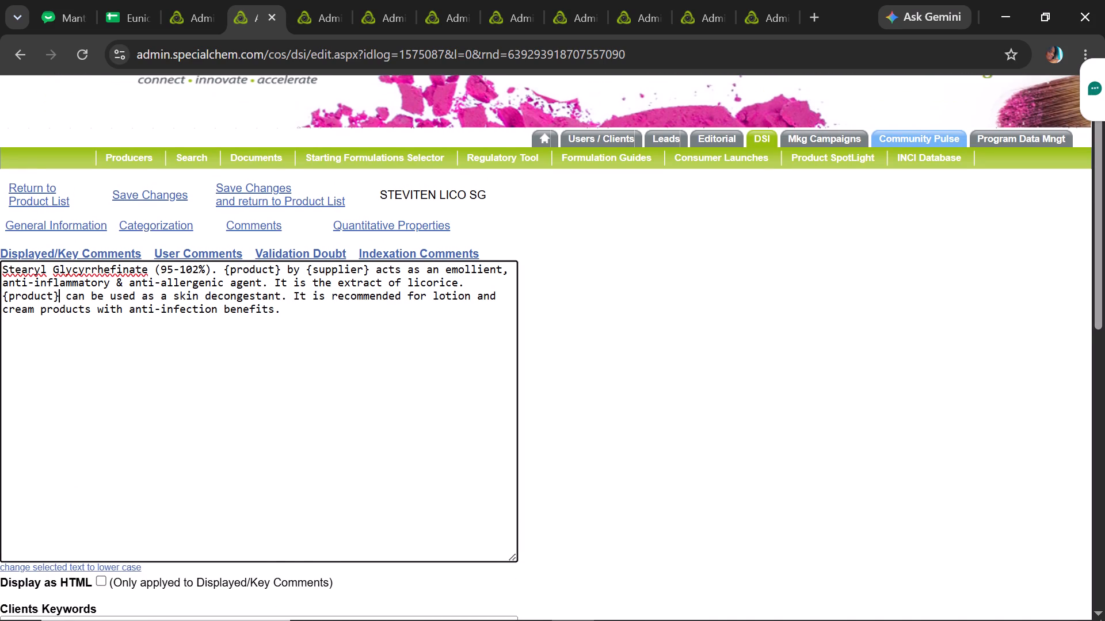
click(99, 578)
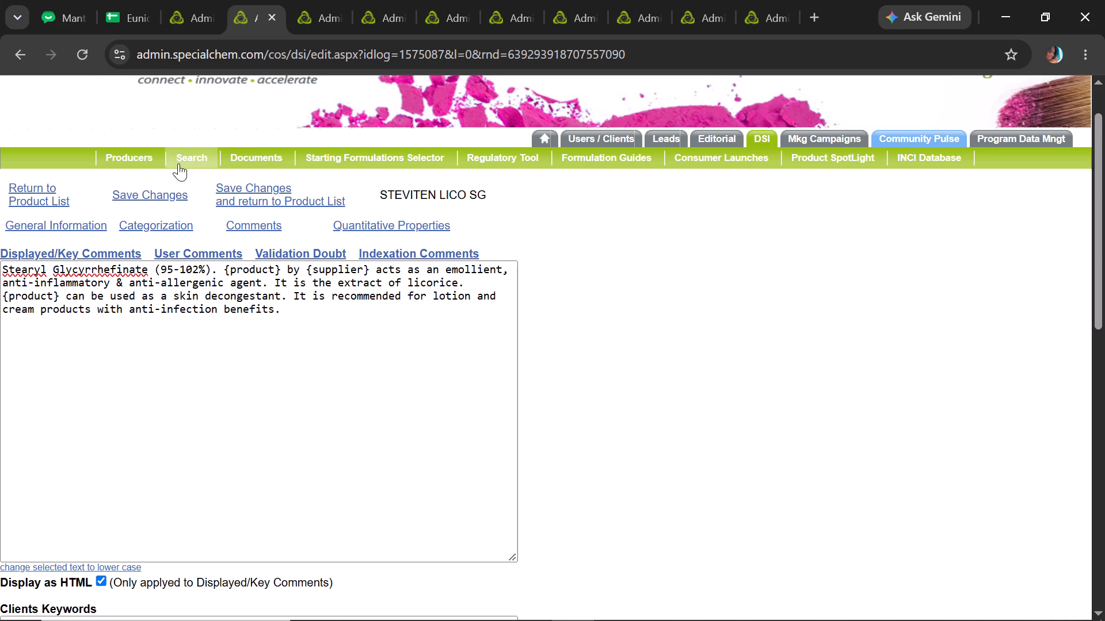
click(181, 193)
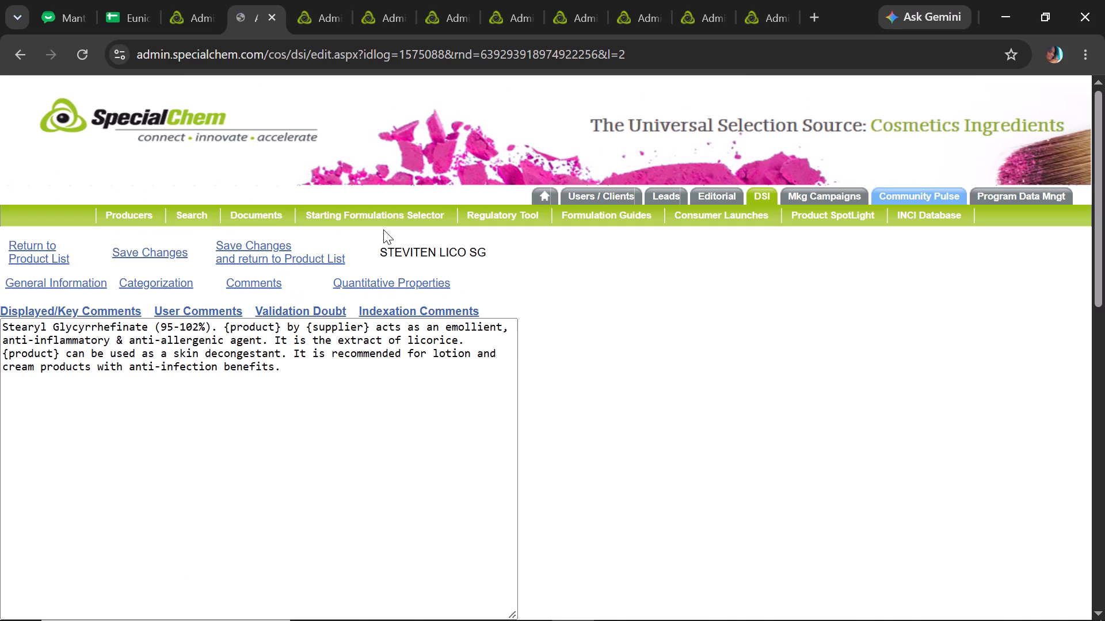
Open the Quantitative Properties of STEVITEN LICO SG, then save the changes and return to the product list.
click(384, 285)
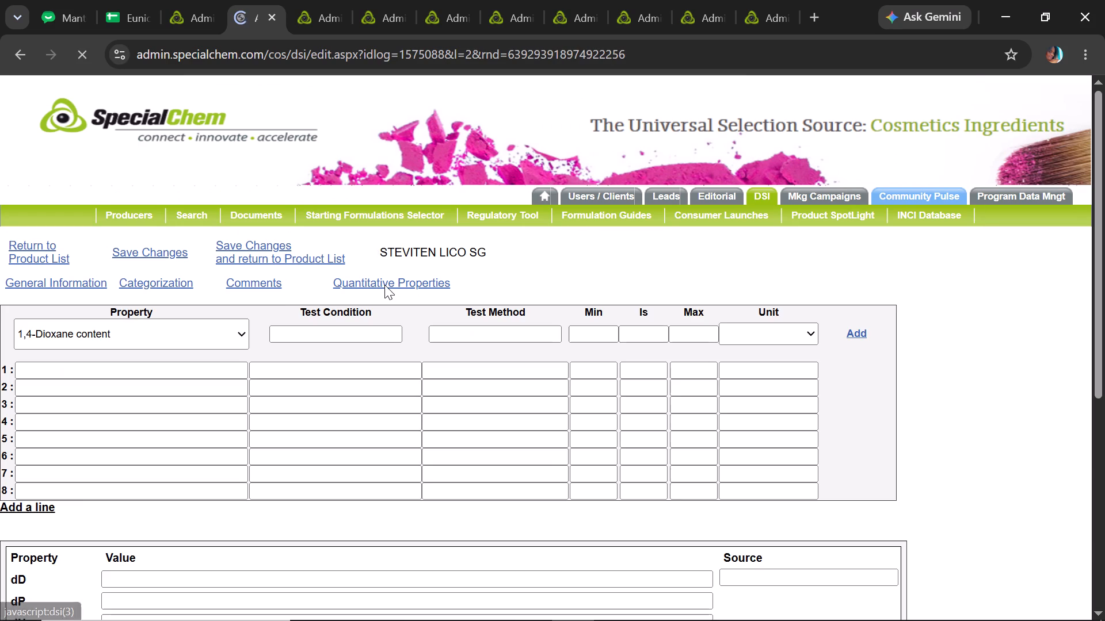
click(274, 256)
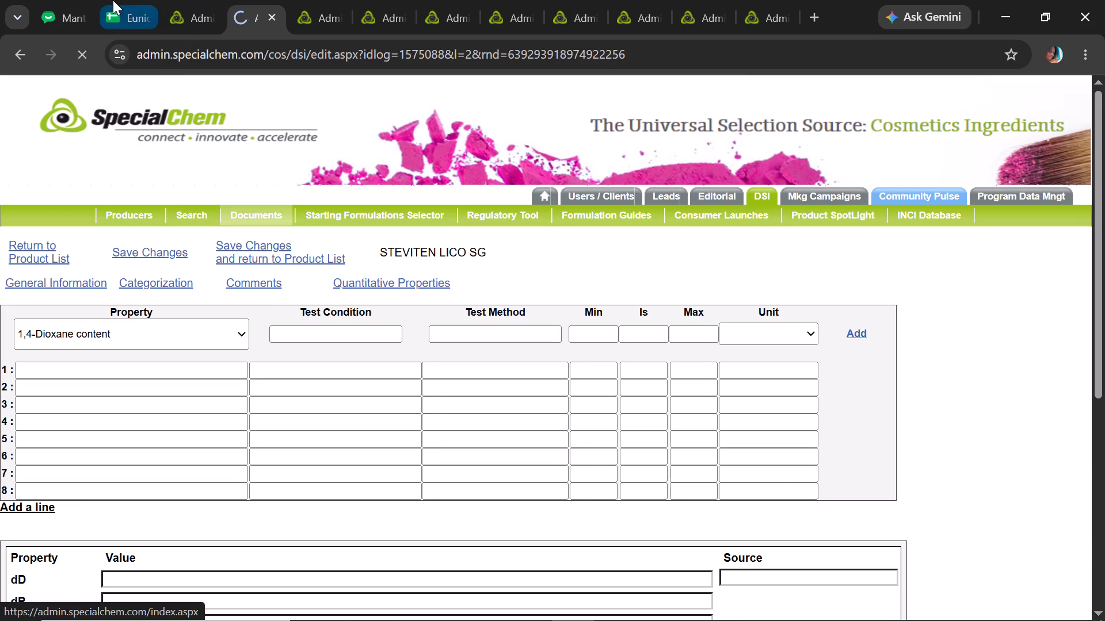
Copy CELLULOFLAKE from the Cosmetics sheet, search for that grade on the admin site and open its record.
click(111, 3)
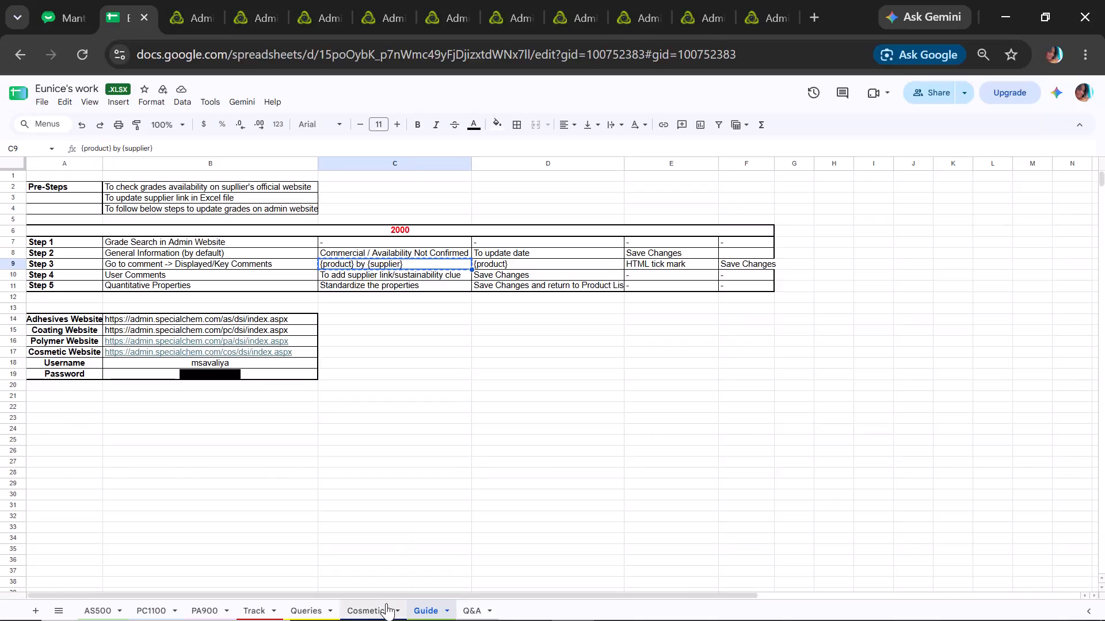
click(386, 603)
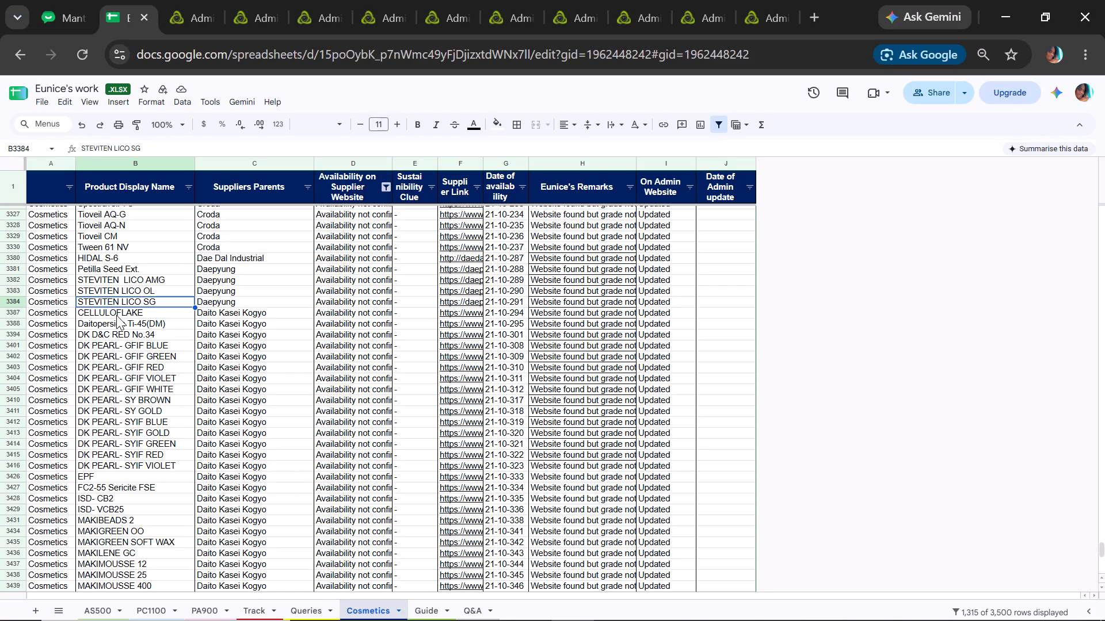
click(116, 315)
key(ctrl+c)
click(237, 0)
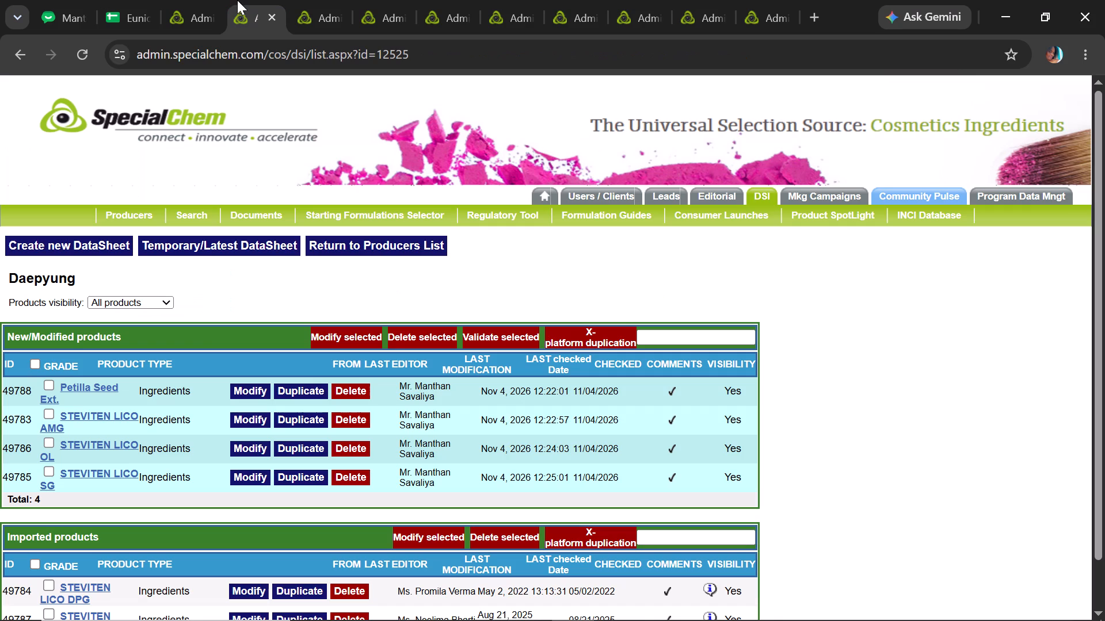
click(201, 0)
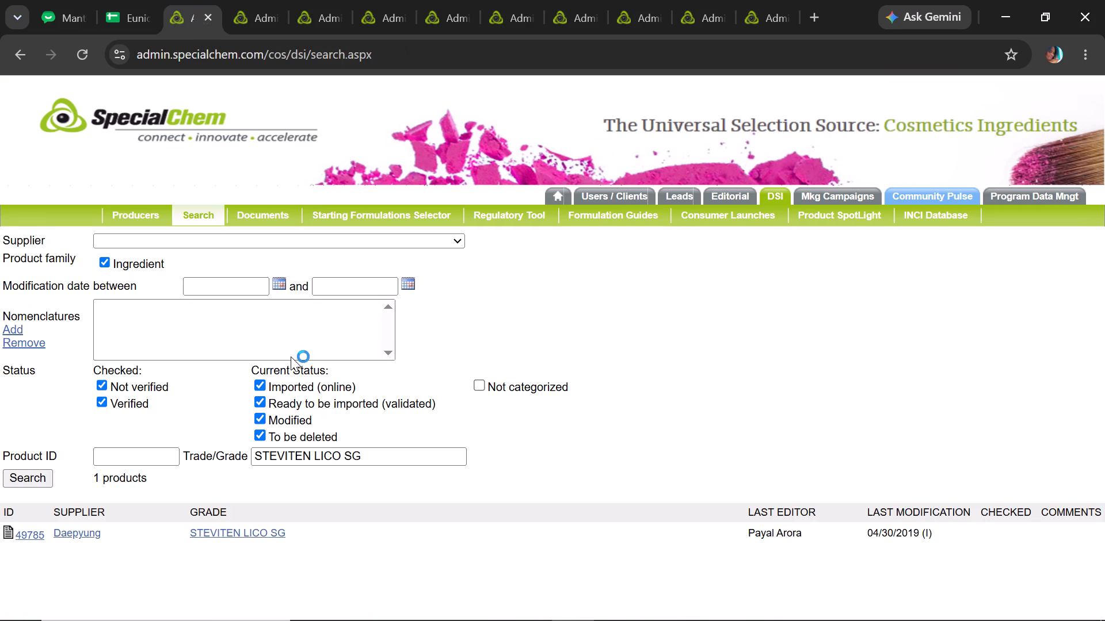
drag(372, 458, 0, 339)
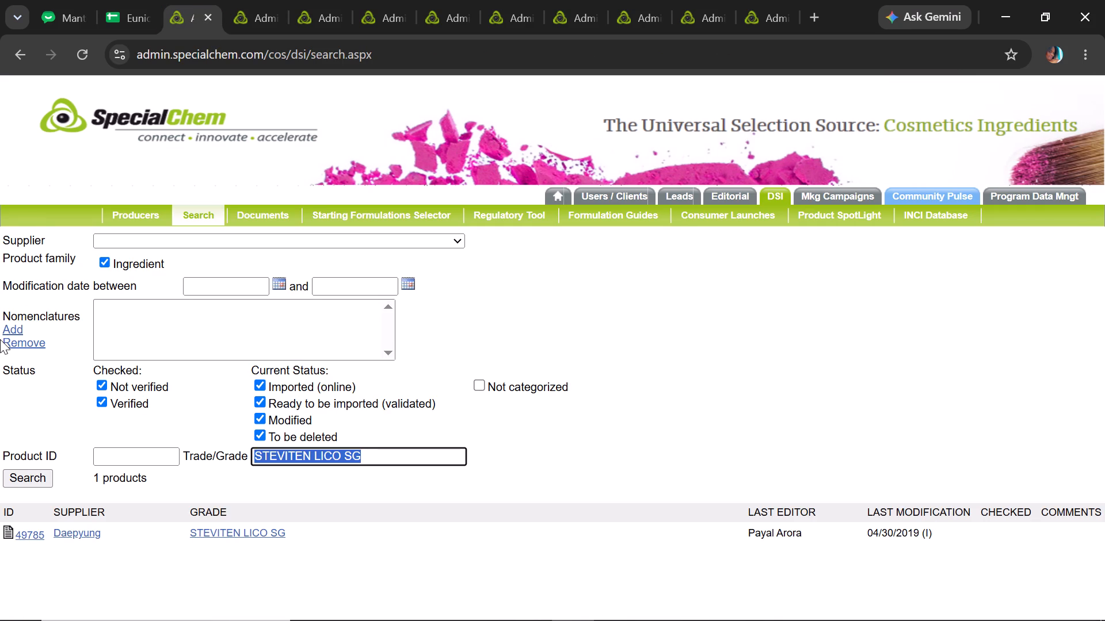
key(ctrl+v)
click(18, 476)
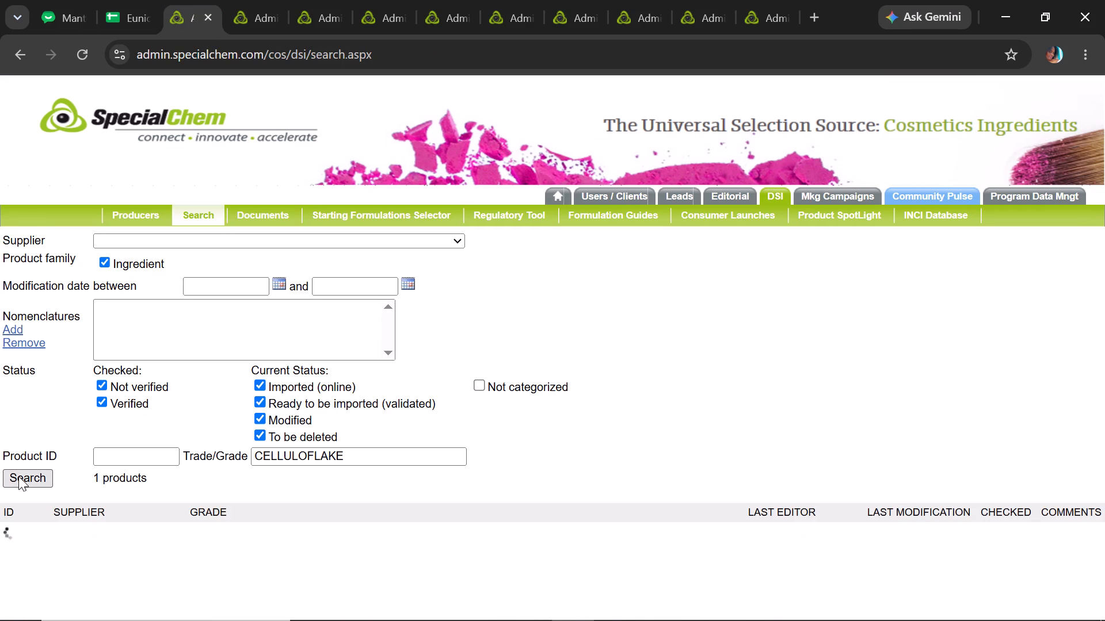
click(225, 532)
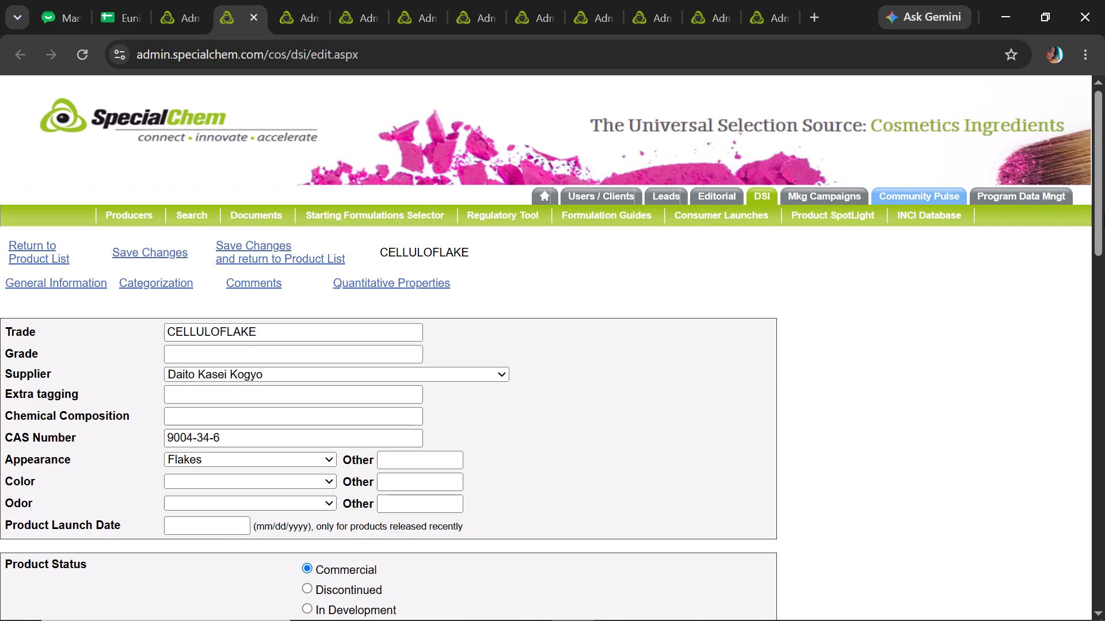
Set the product status of CELLULOFLAKE to Availability Not Confirmed and save the changes.
drag(1104, 207, 1102, 228)
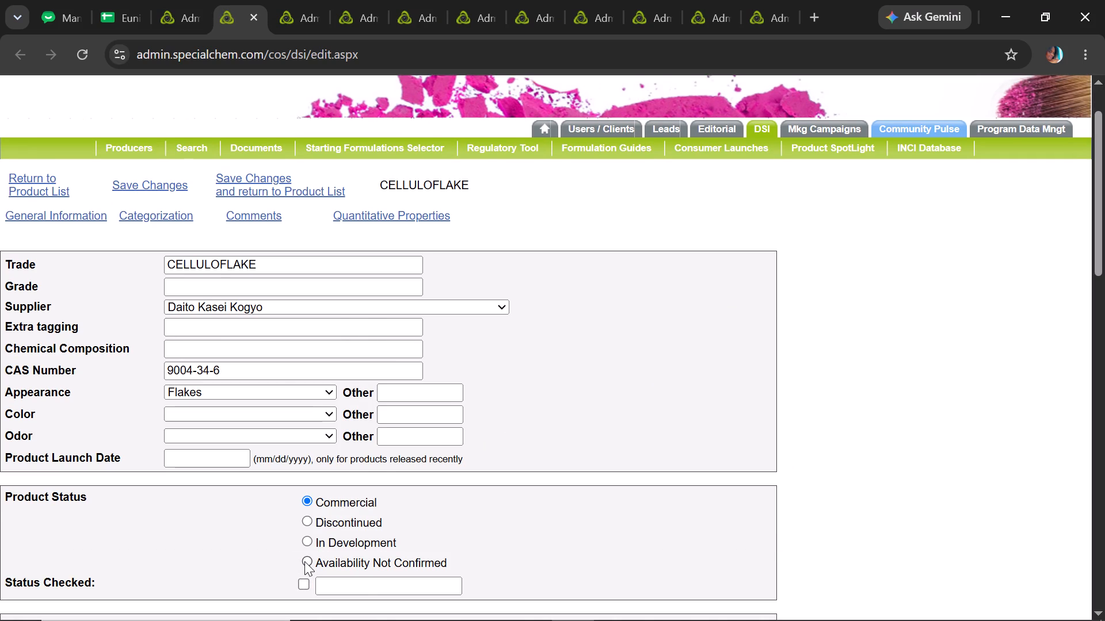
click(304, 561)
click(172, 183)
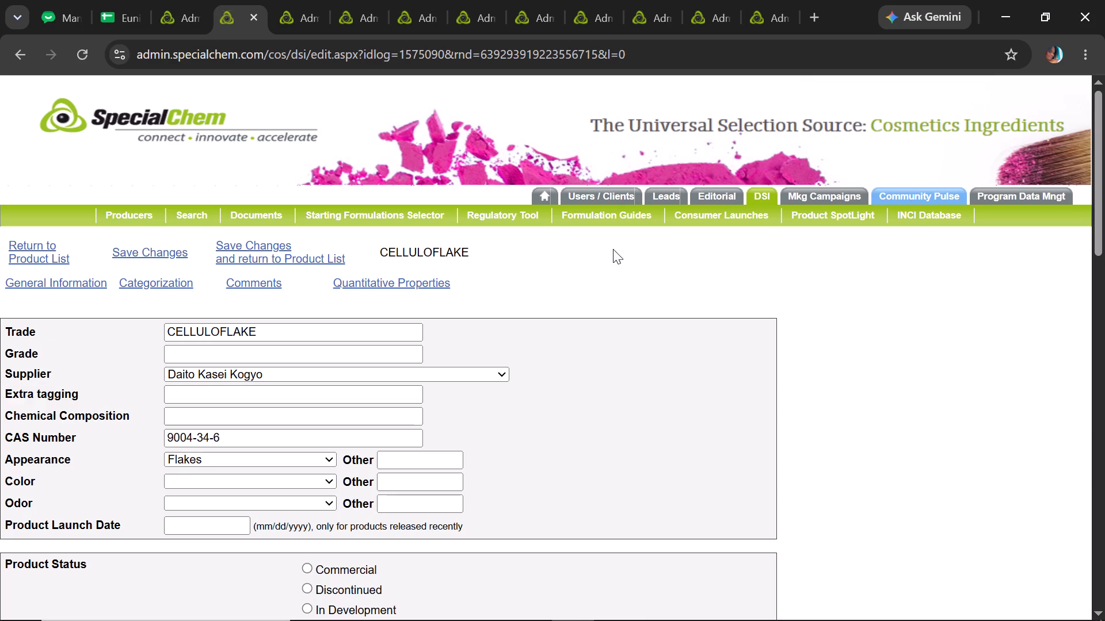
In the CELLULOFLAKE comments, replace the first bold-tagged product and supplier mention with the "{product} by {supplier}" placeholder copied from the Guide sheet.
drag(1104, 186, 1104, 193)
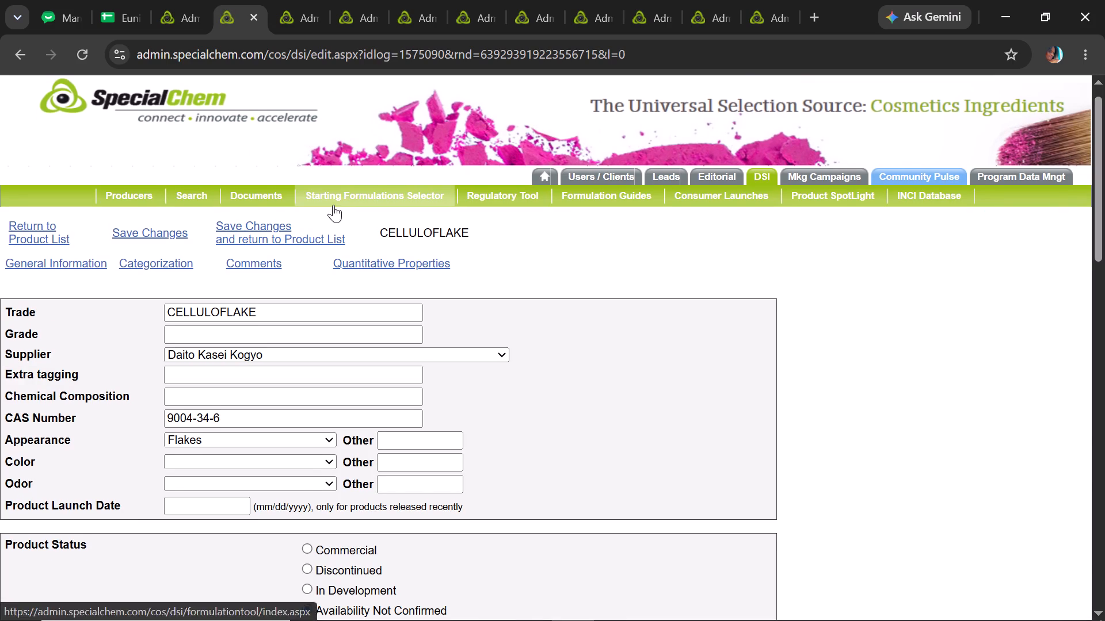
click(262, 261)
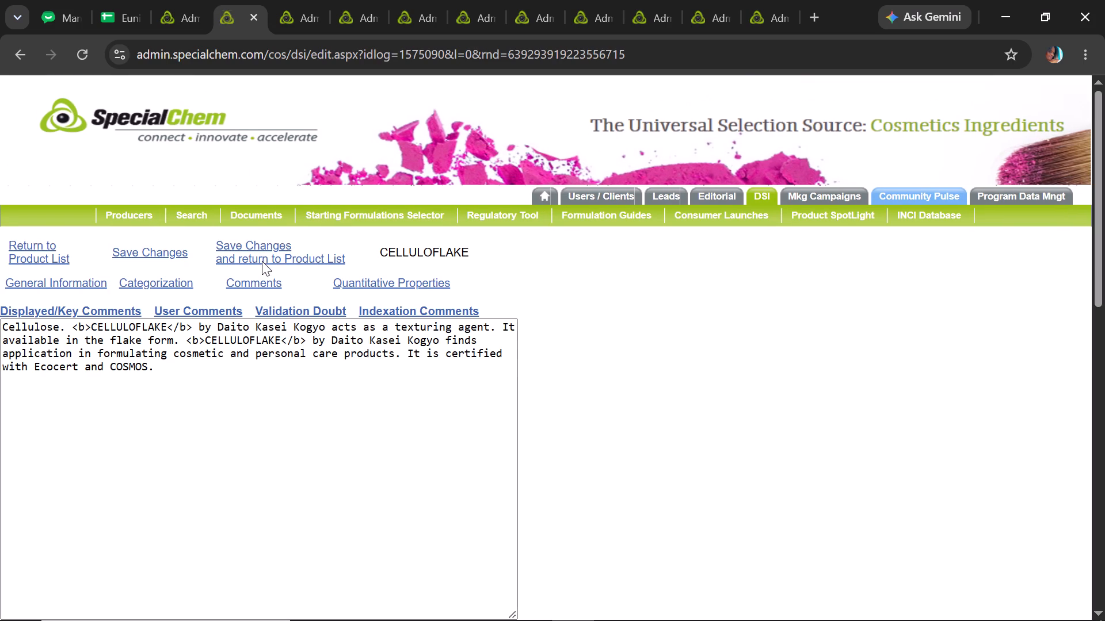
click(136, 9)
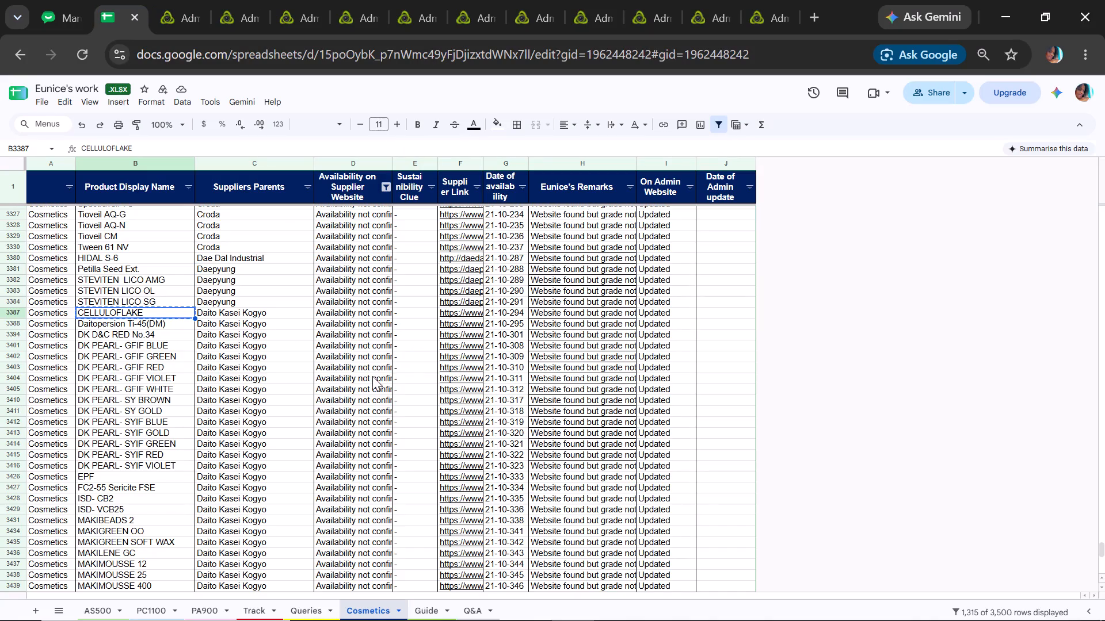
click(426, 609)
key(ctrl+c)
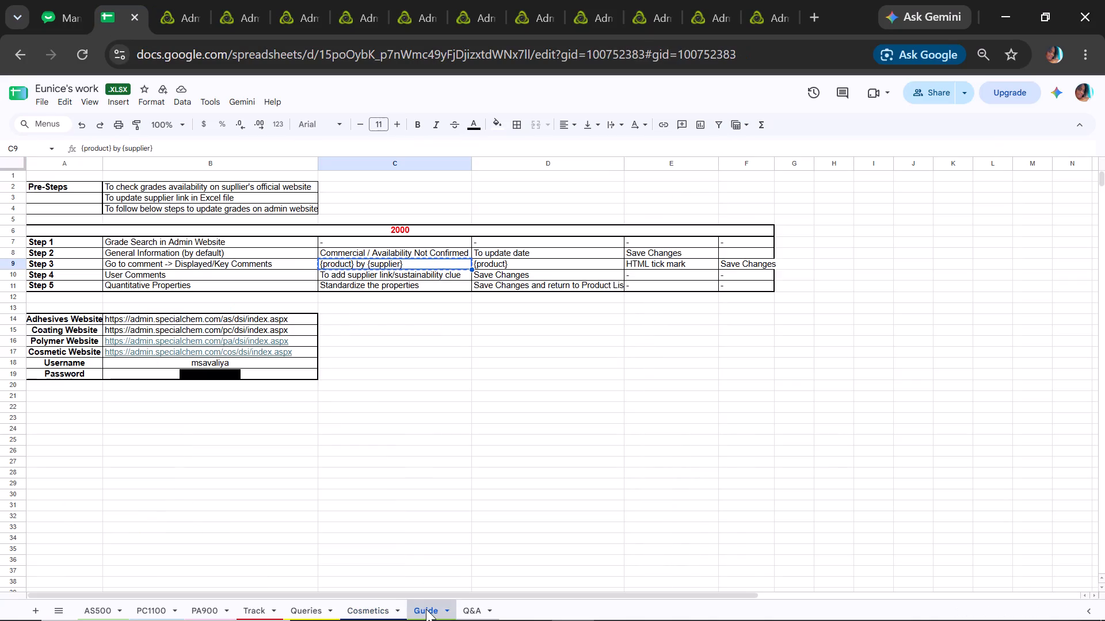
click(249, 0)
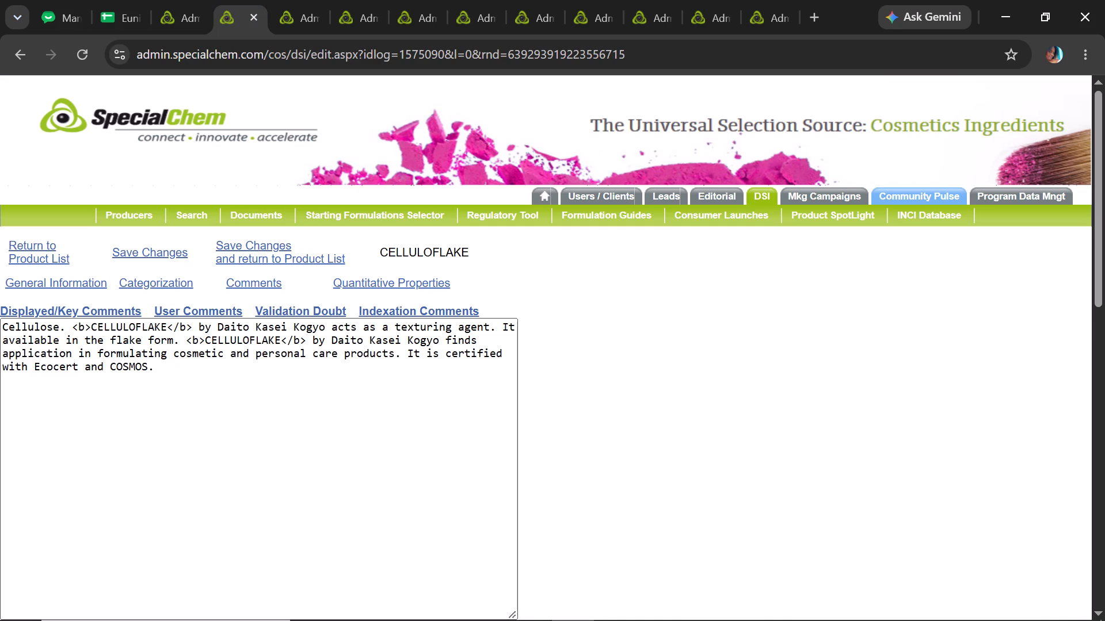
double_click(73, 325)
click(73, 325)
drag(73, 325, 153, 327)
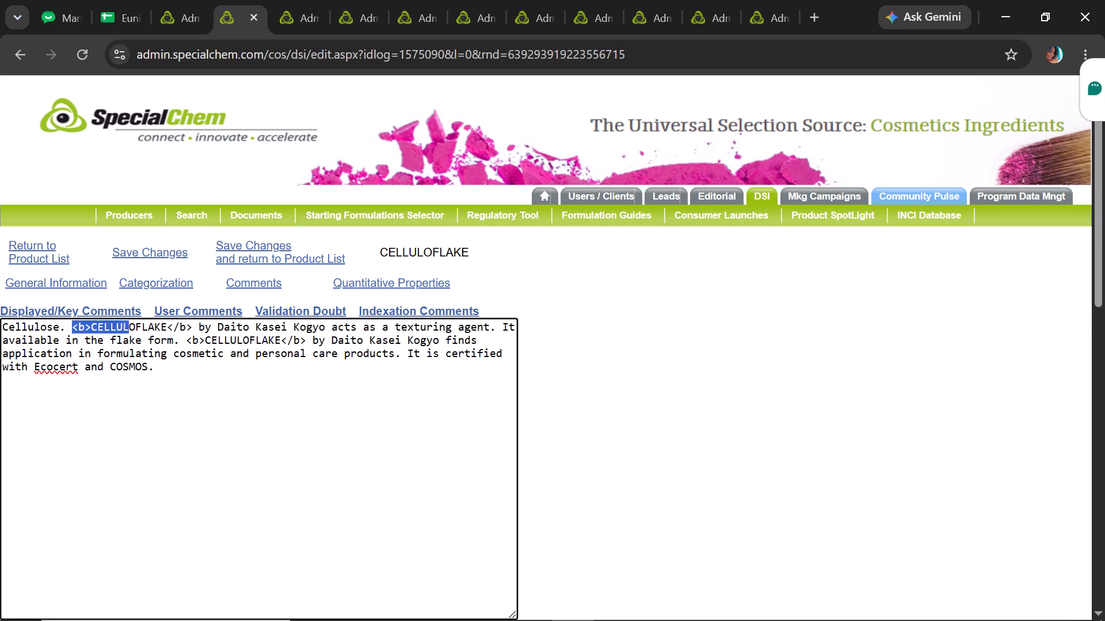
drag(153, 327, 323, 312)
key(ctrl+v)
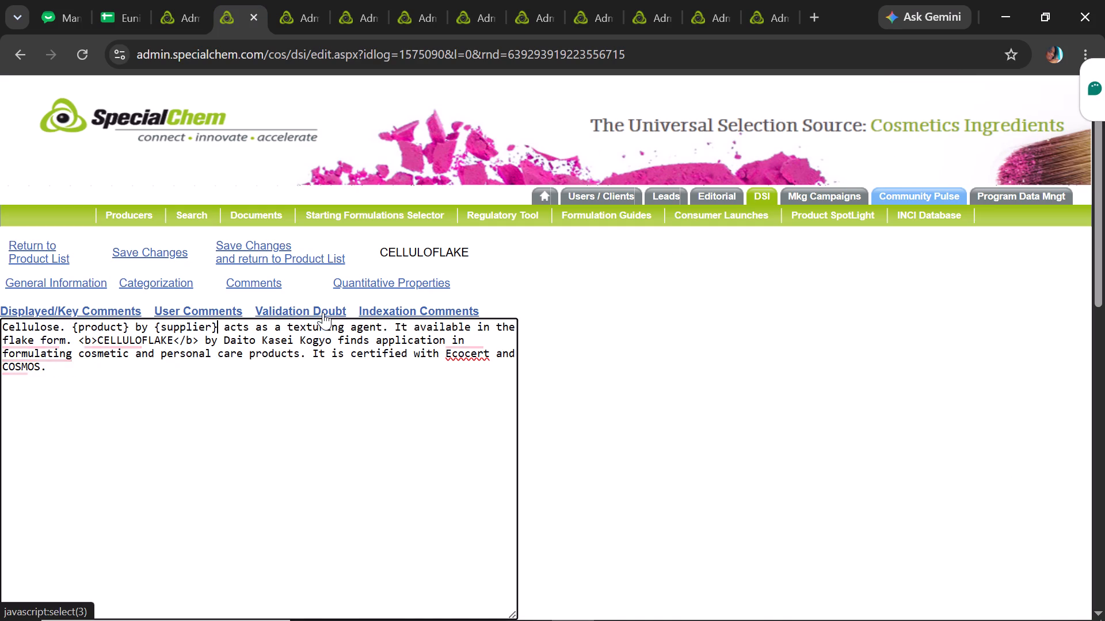
Replace the second "<b>CELLULOFLAKE</b> by Daito Kasei Kogyo" mention with a copy of the "{product}" placeholder.
drag(128, 324, 67, 315)
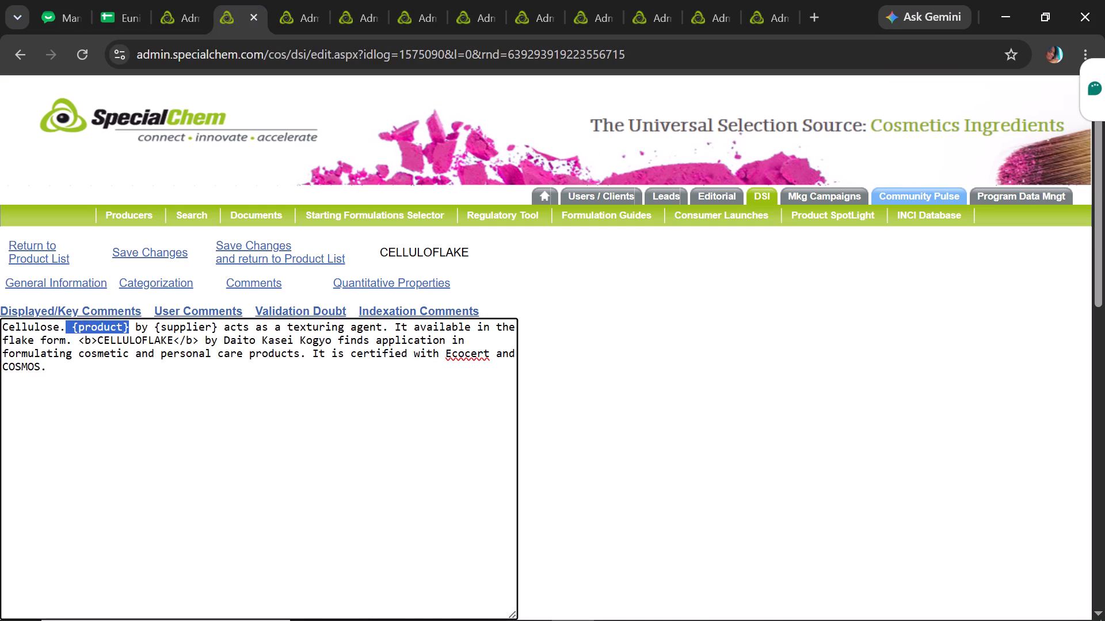
drag(67, 315, 74, 317)
key(ctrl+c)
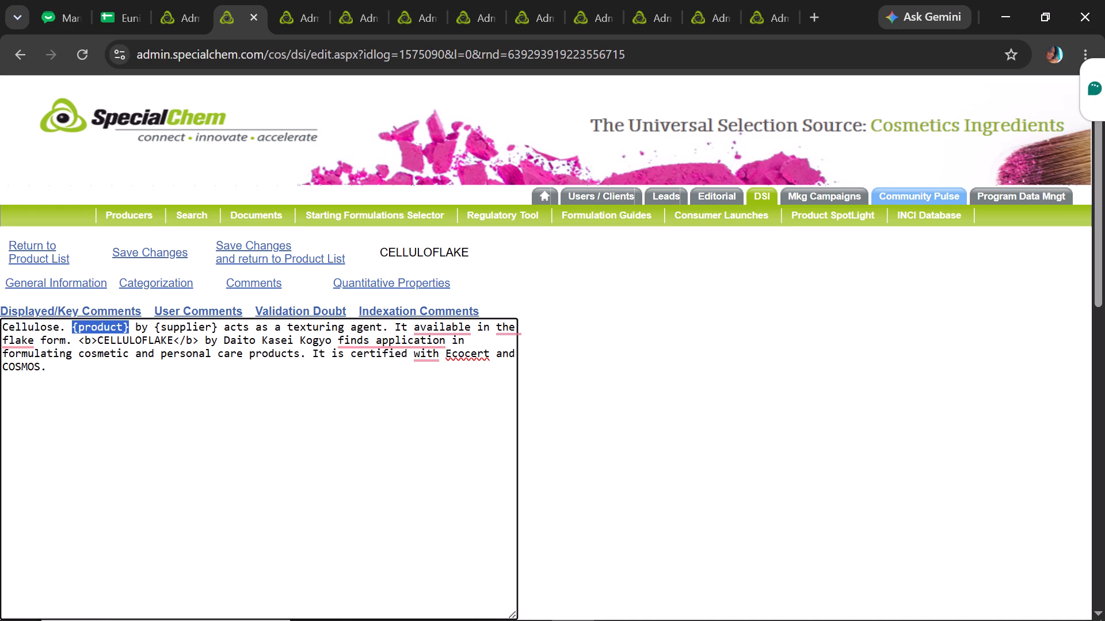
drag(76, 341, 322, 337)
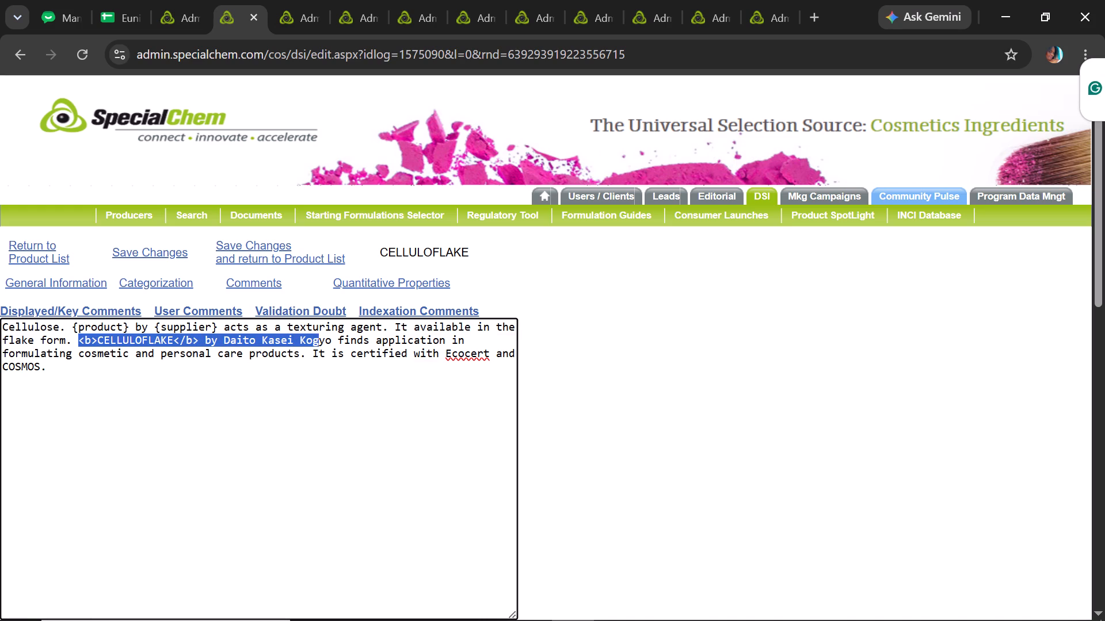
drag(322, 337, 330, 342)
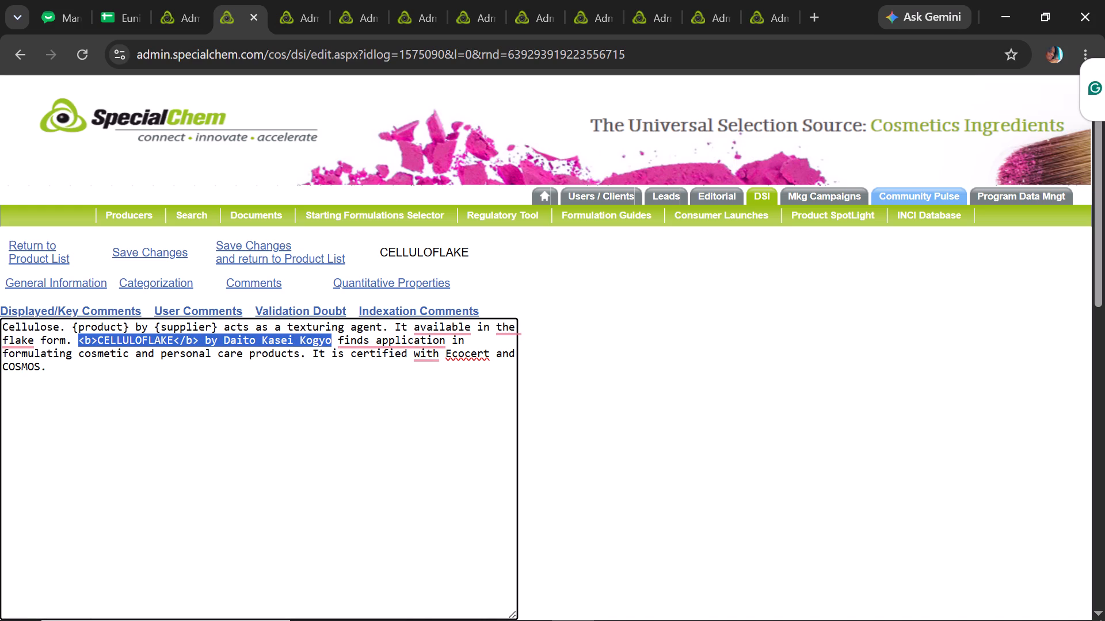
key(ctrl+v)
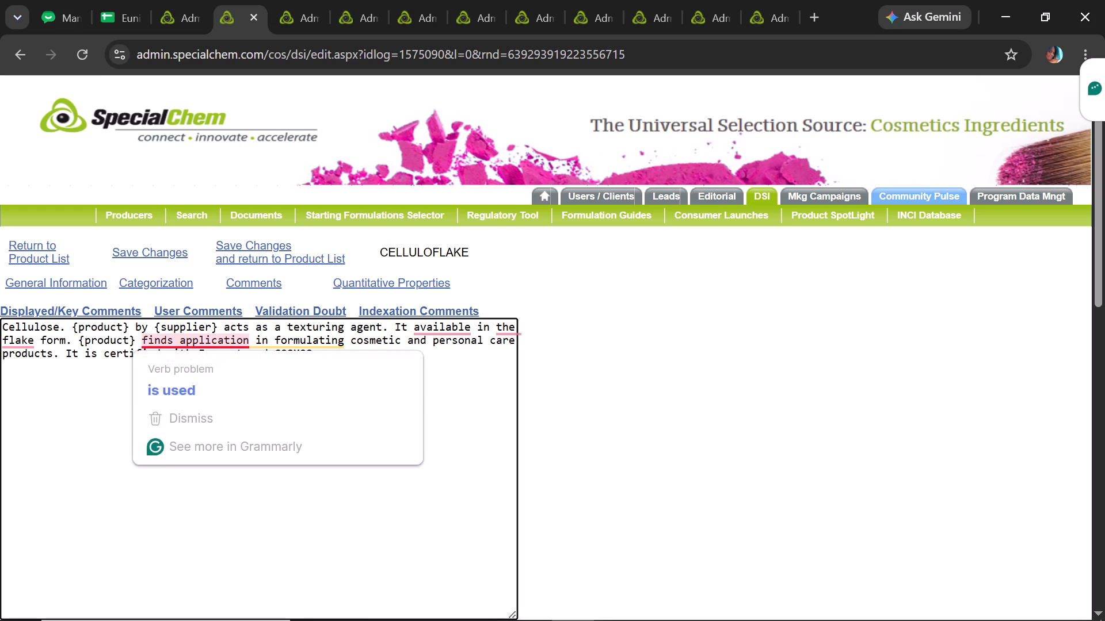
Correct the CELLULOFLAKE comments' grammar to read "is used in formulating", "It is available in flake form" and "certified by Ecocert".
click(193, 369)
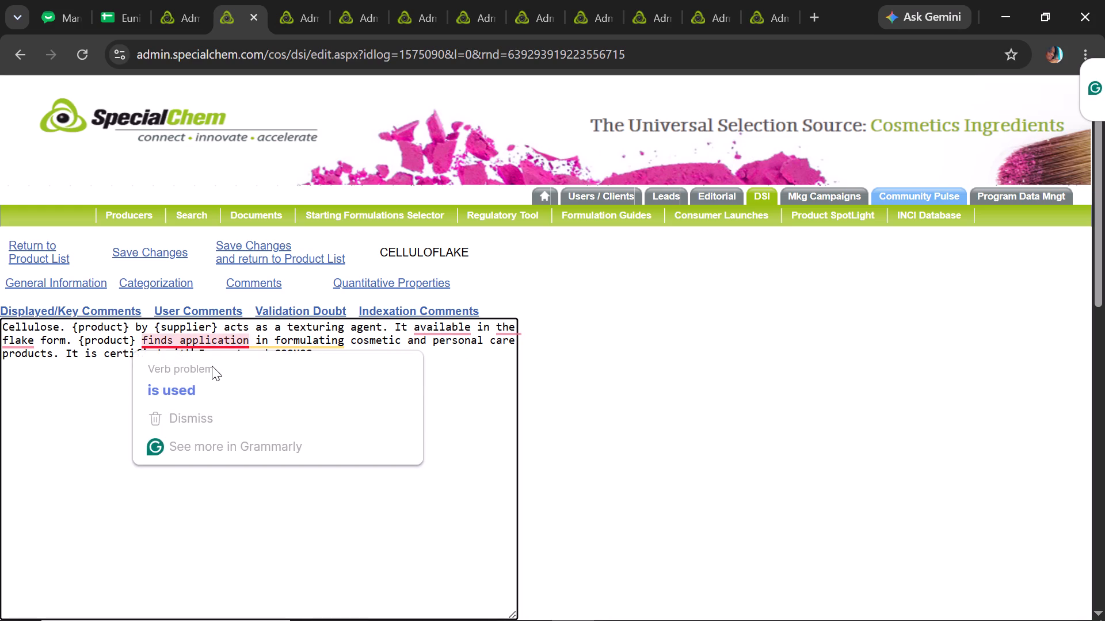
click(212, 366)
text(is used)
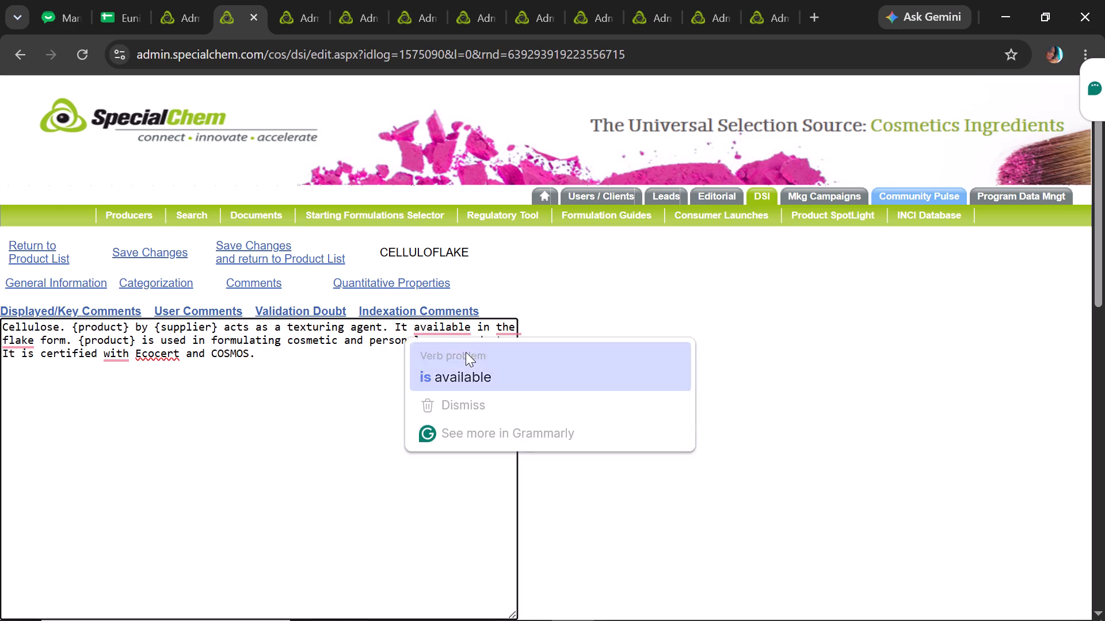
click(466, 352)
drag(478, 362, 504, 329)
text(is)
key(space)
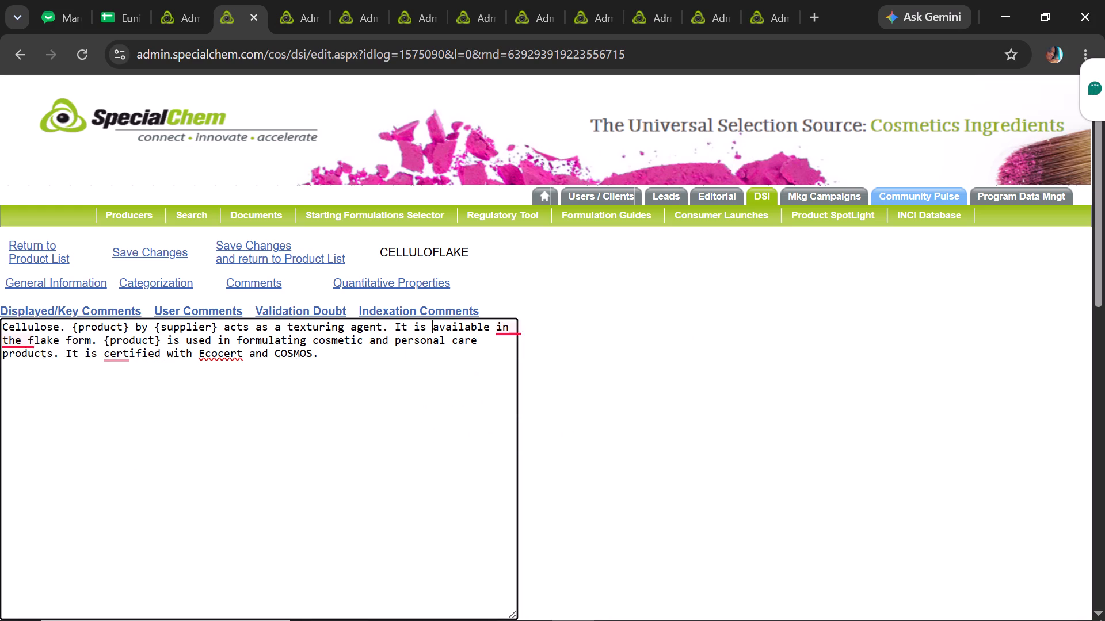
drag(504, 329, 159, 375)
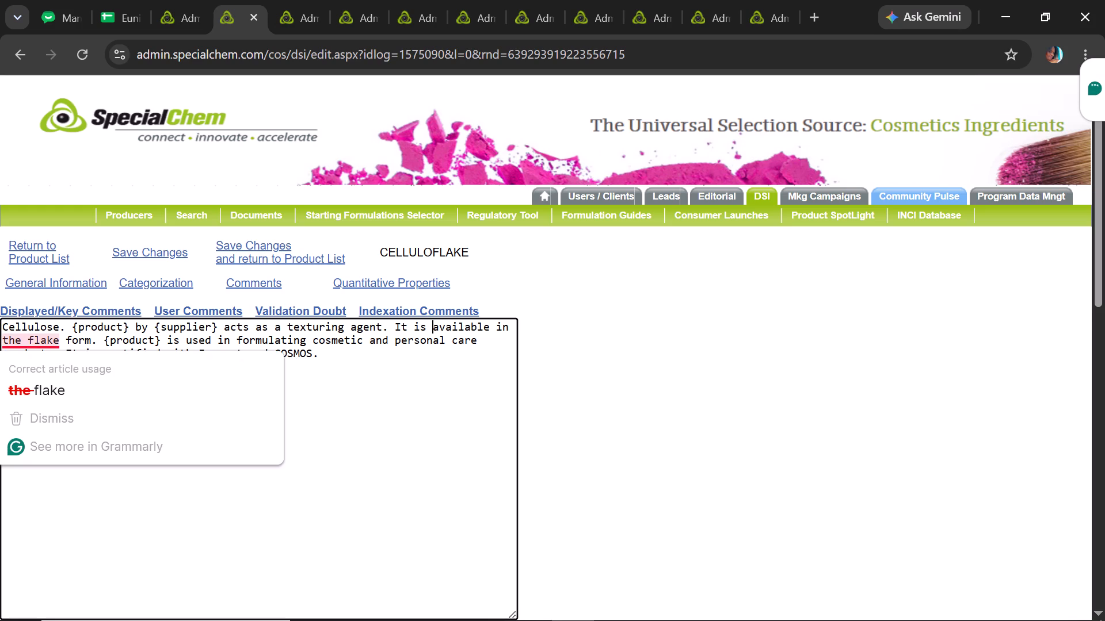
click(55, 359)
key(BackSpace)
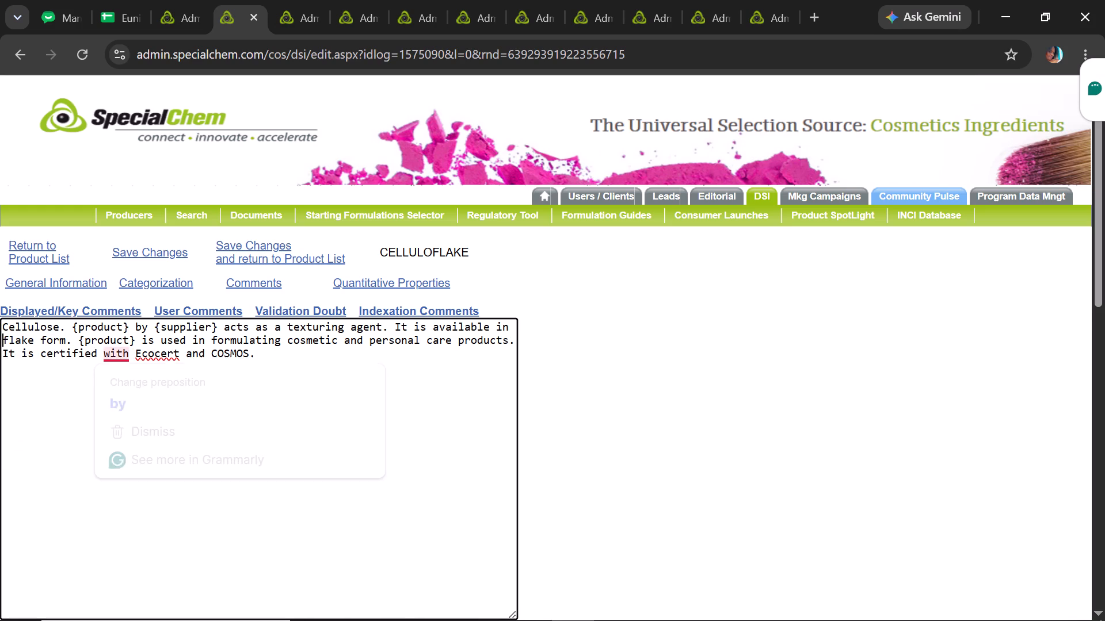
click(170, 382)
text(by)
Enable Display as HTML for the CELLULOFLAKE comments and save the changes.
drag(1104, 252, 1085, 311)
click(102, 490)
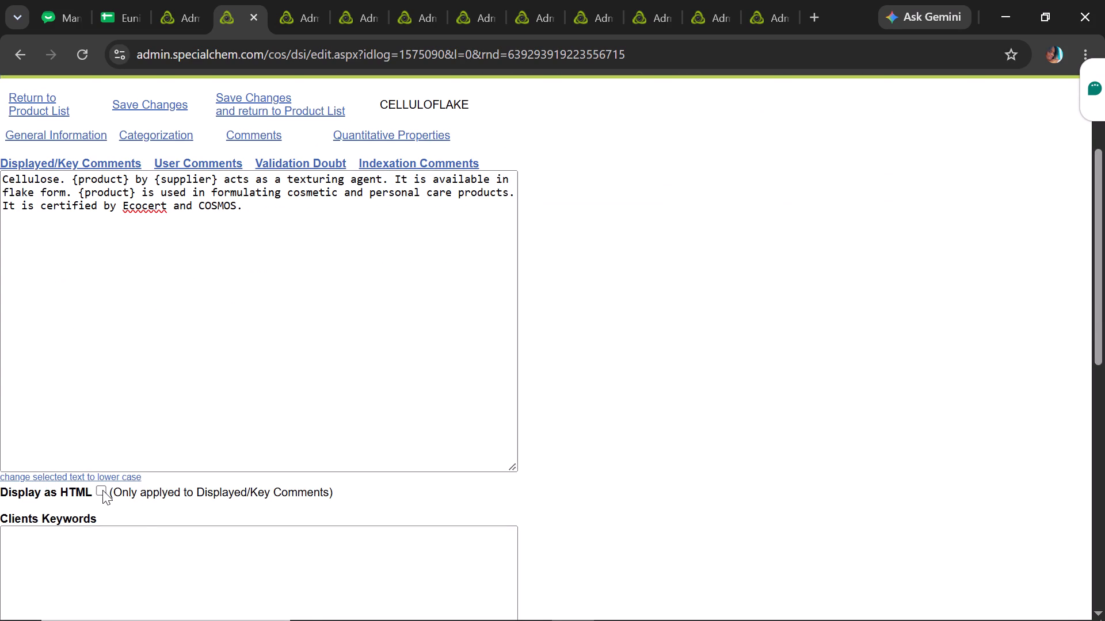
click(160, 109)
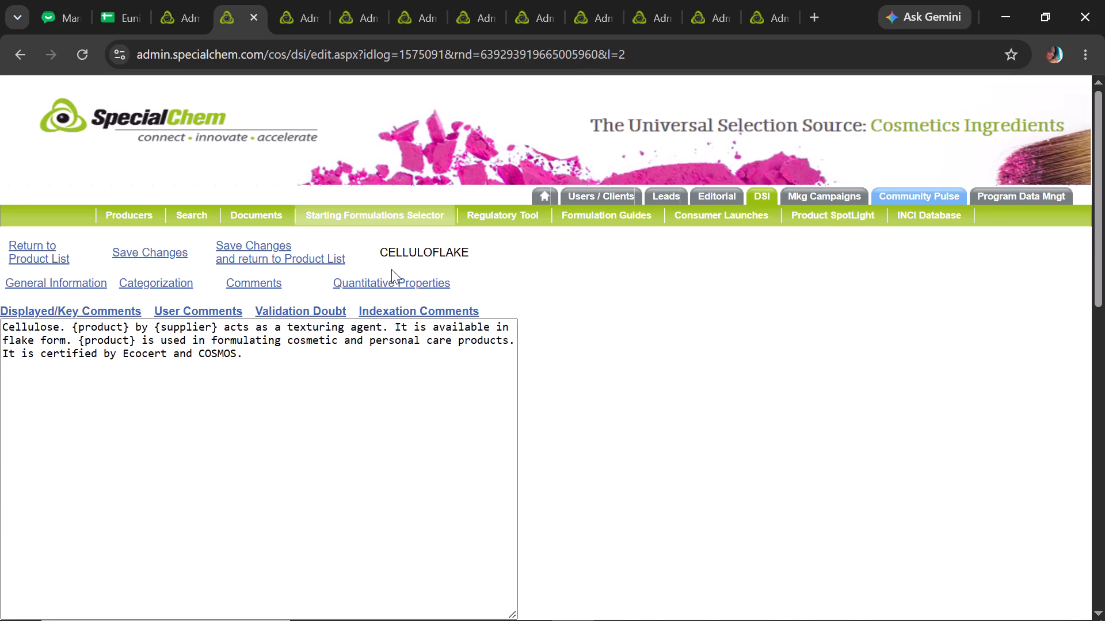
Check the quantitative properties of CELLULOFLAKE, save the record and return to the product list.
click(395, 279)
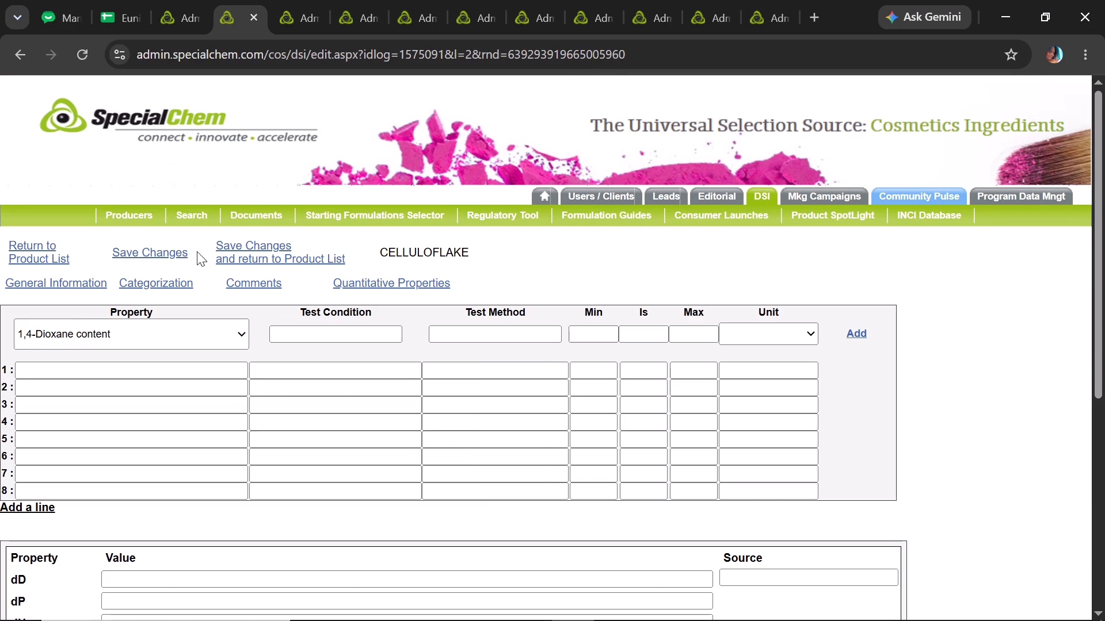
click(239, 256)
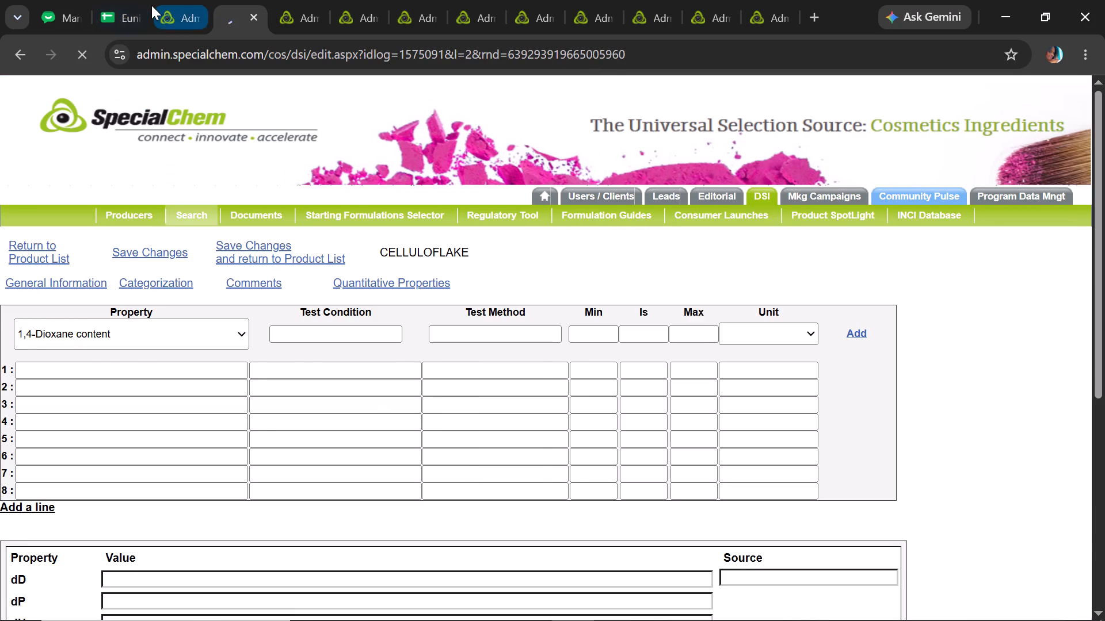
Copy Daitopersion Ti-45(DM) from the Cosmetics sheet, search for that grade on the admin site and open its record.
click(151, 5)
click(124, 10)
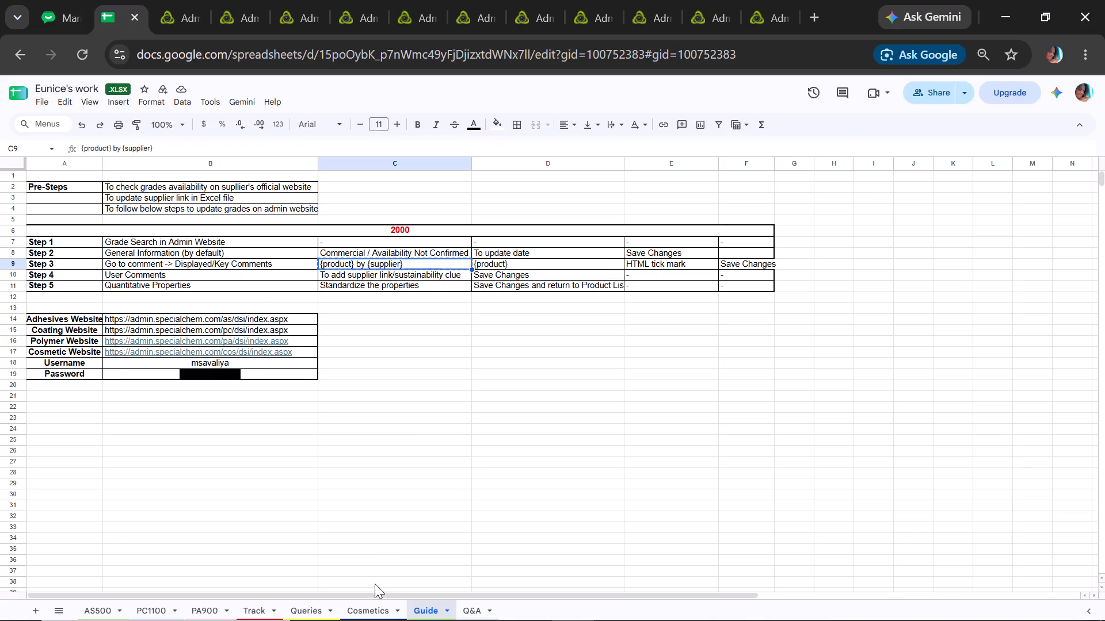
click(368, 604)
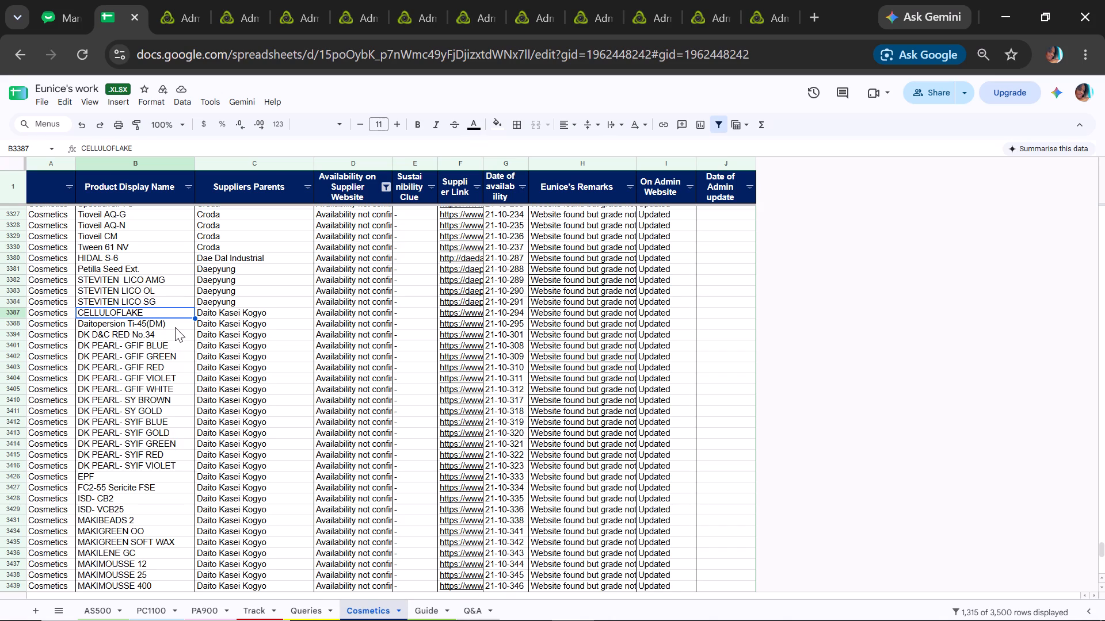
click(176, 324)
key(ctrl+c)
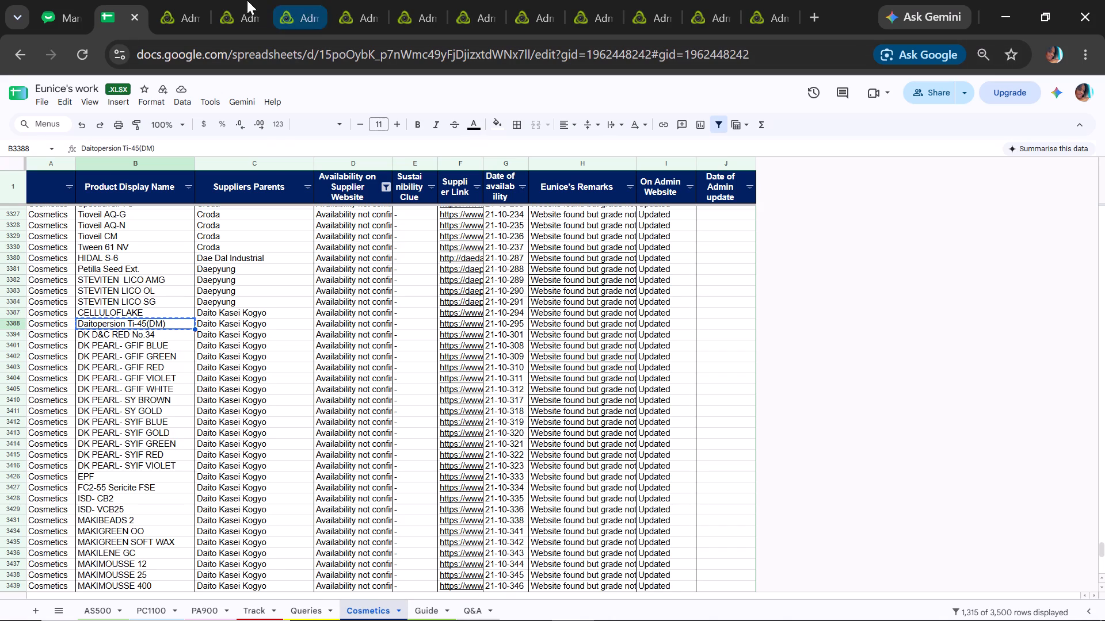
click(173, 3)
drag(346, 456, 154, 431)
key(ctrl+v)
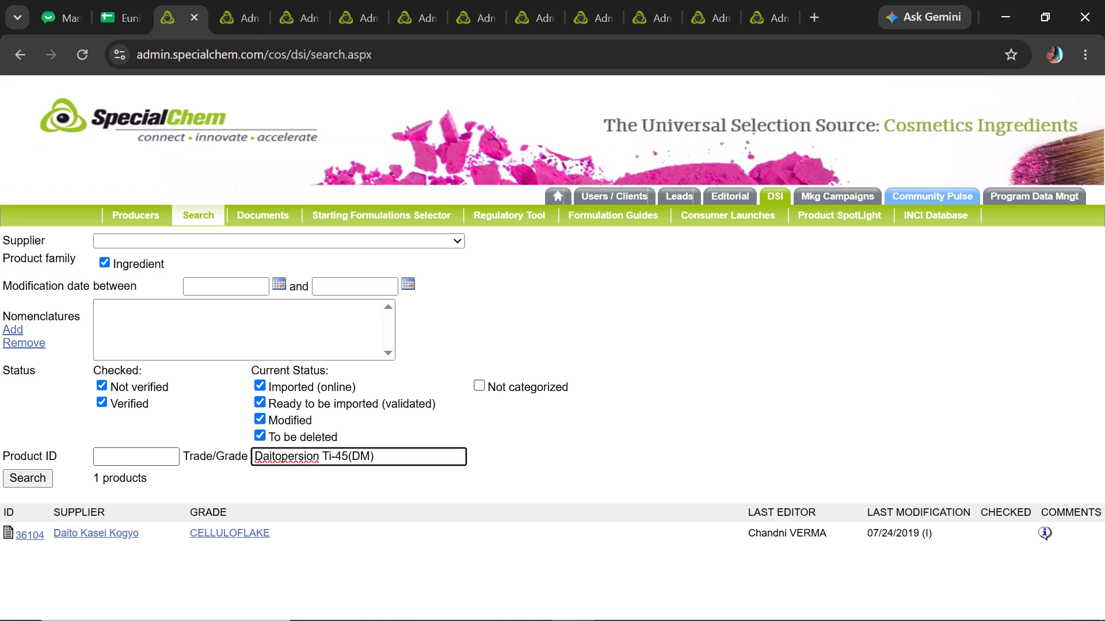
click(41, 475)
click(229, 534)
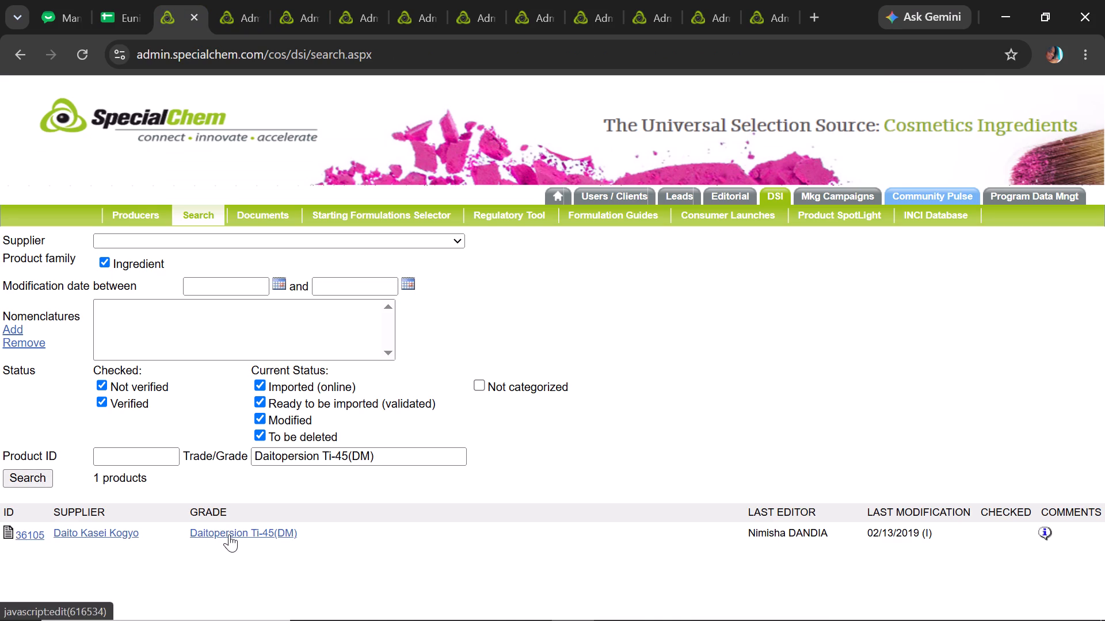
Copy the "{product} by {supplier}" placeholder from the Guide sheet.
click(129, 8)
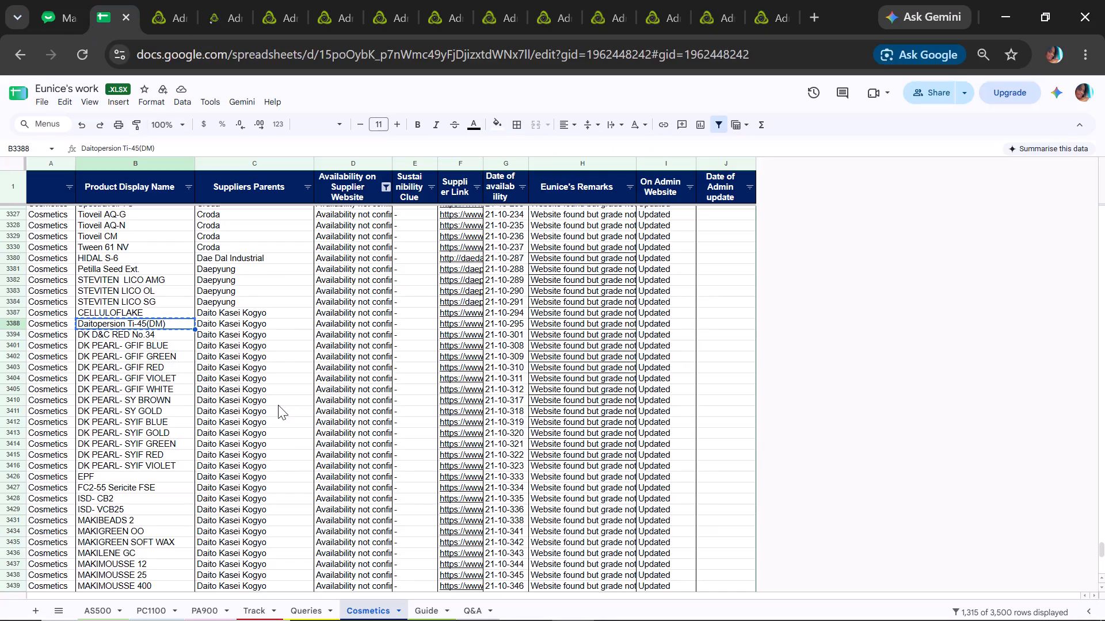
click(422, 605)
key(ctrl+c)
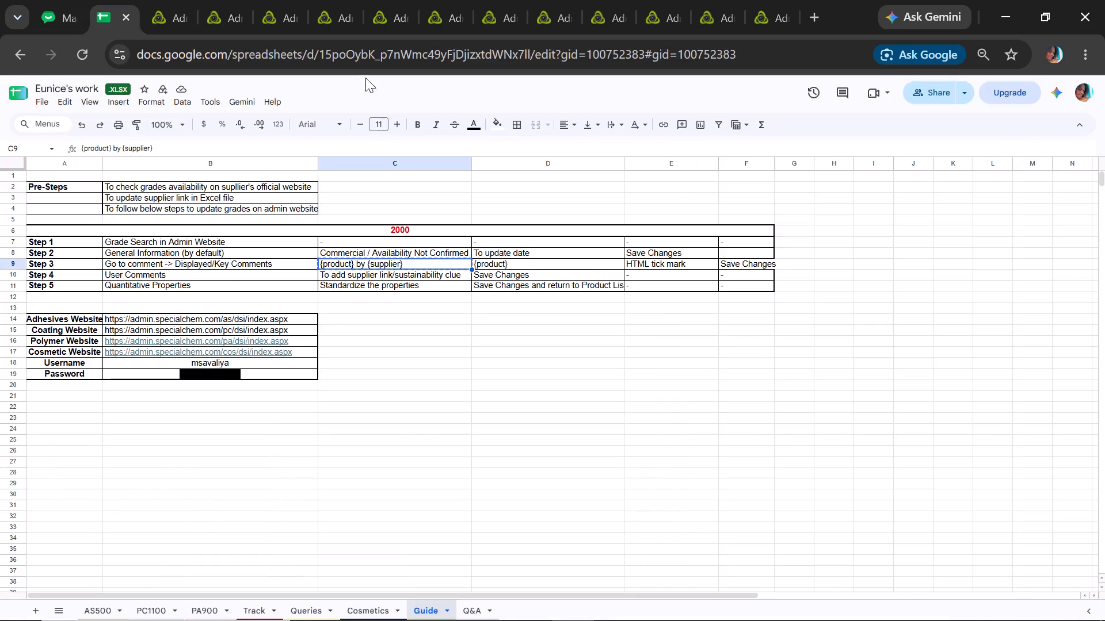
Set the product status of Daitopersion Ti-45(DM) to Availability Not Confirmed and save the changes.
click(221, 0)
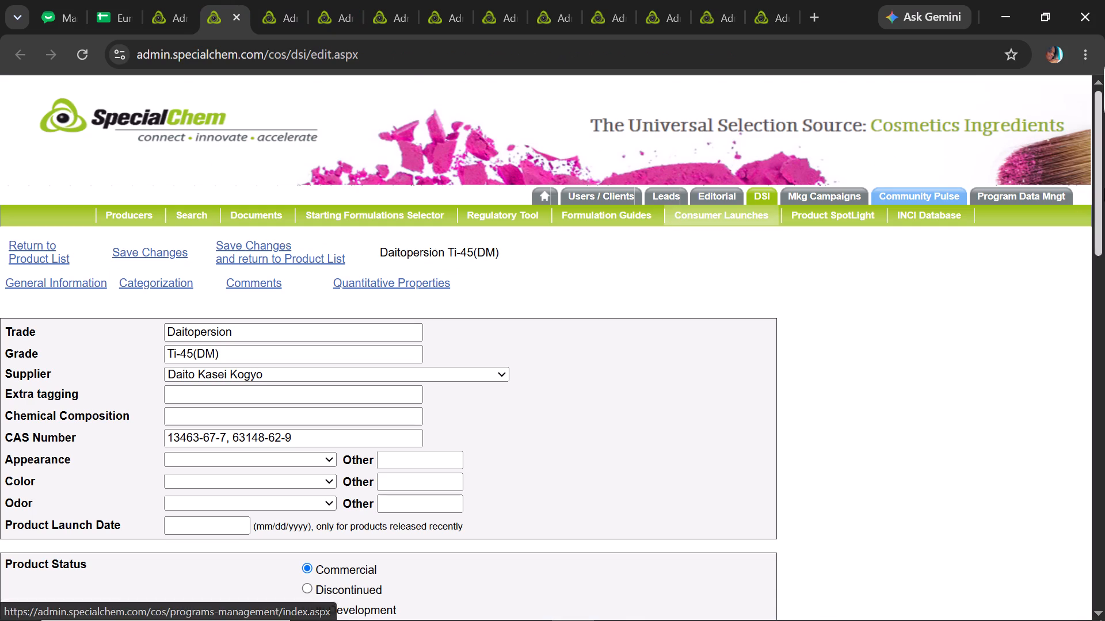
drag(1104, 188, 1102, 225)
click(307, 508)
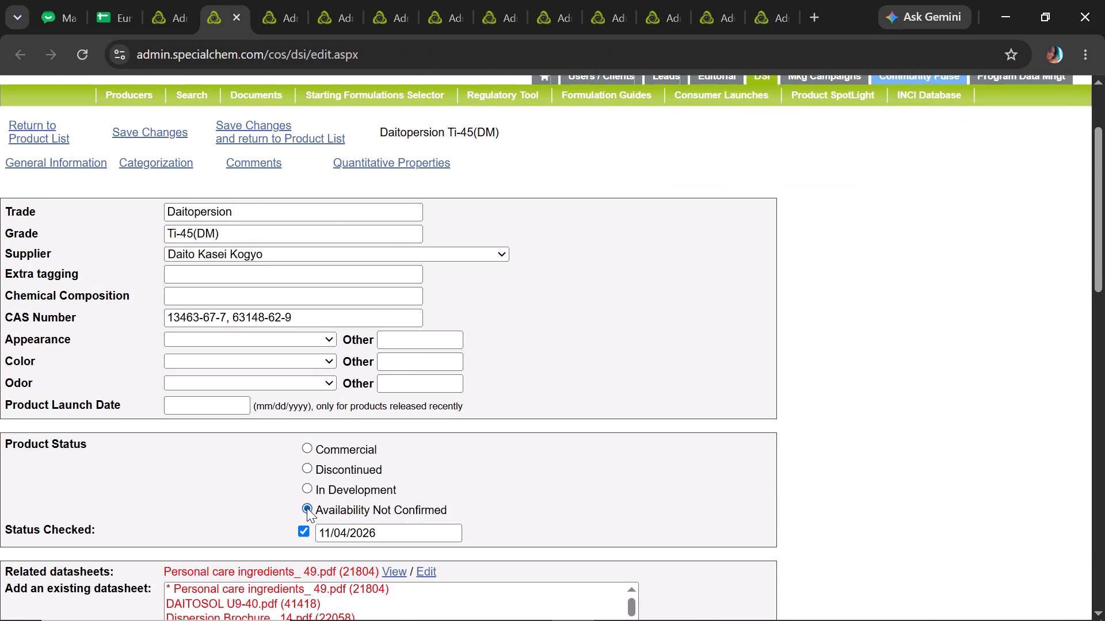
click(166, 132)
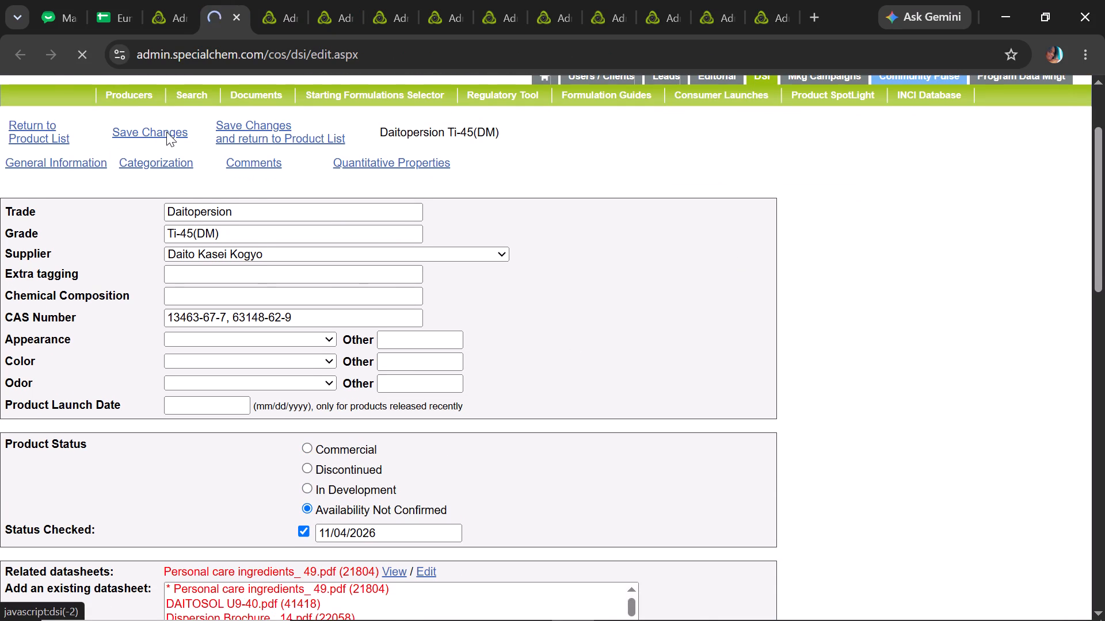
In the record's comments, replace "Daitopersion Ti-45(DM) by Daito Kasei Kogyo" with the copied "{product} by {supplier}" placeholder.
click(252, 276)
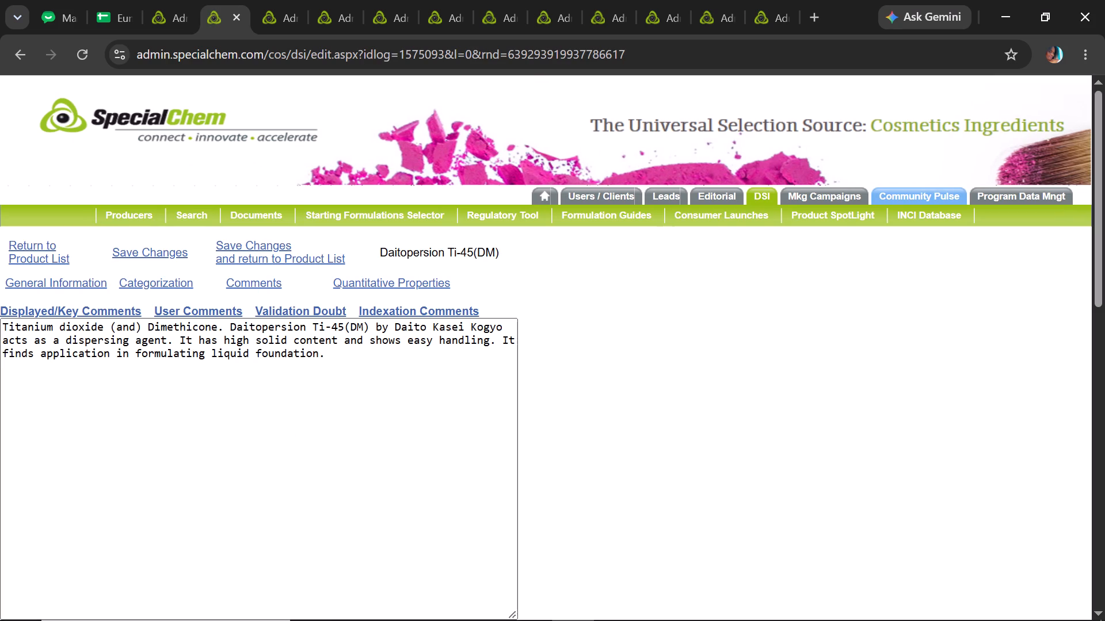
double_click(229, 324)
click(229, 324)
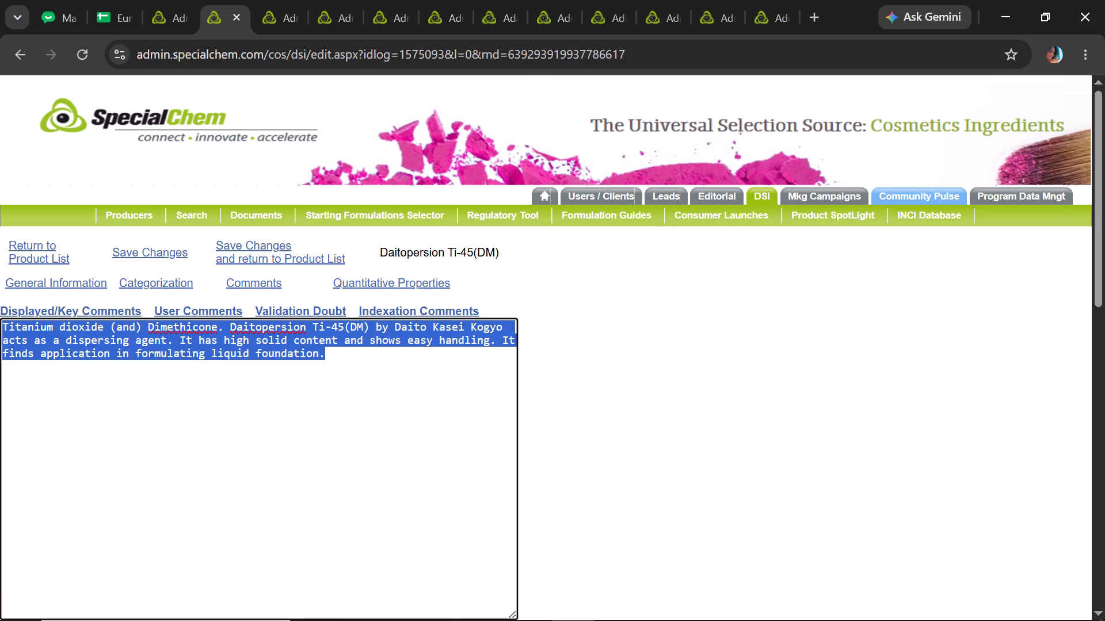
click(229, 324)
double_click(229, 324)
click(229, 324)
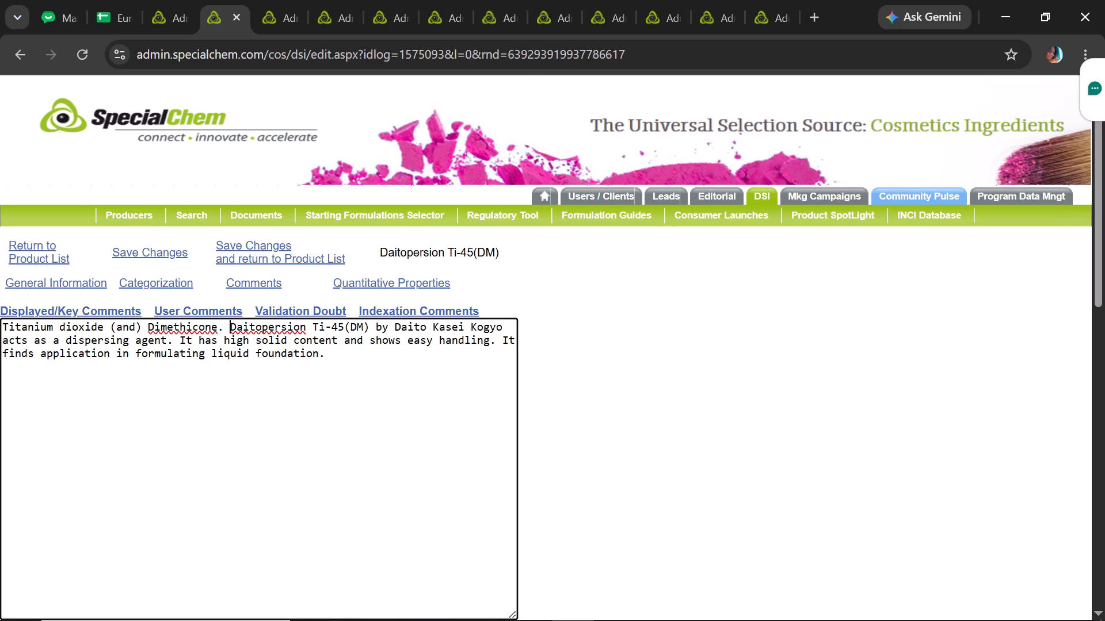
drag(229, 324, 502, 311)
key(ctrl+v)
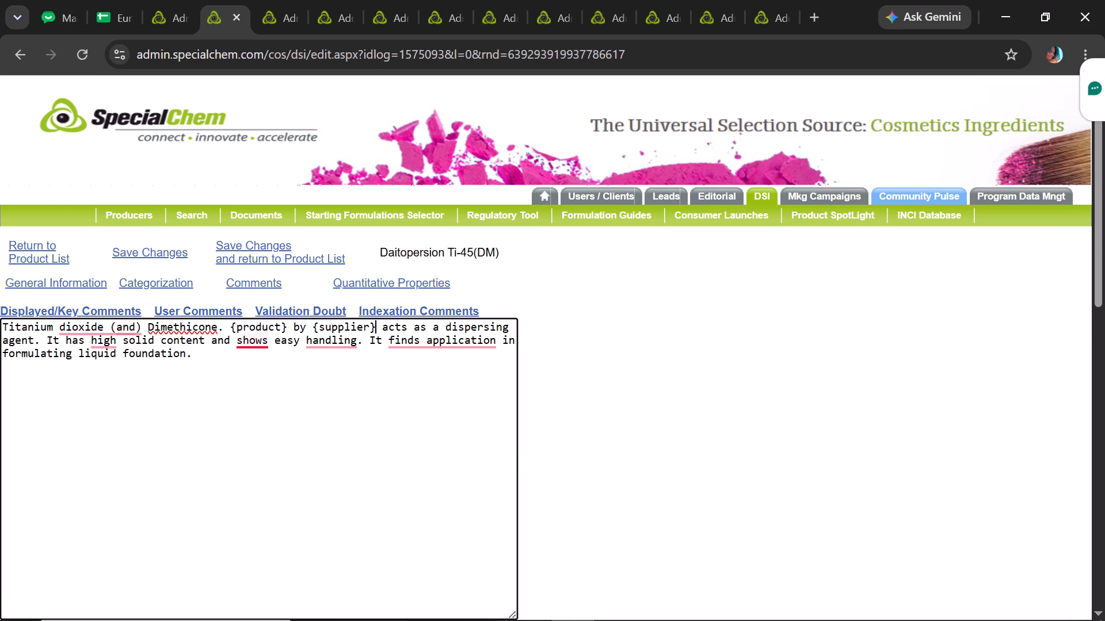
Correct the Daitopersion Ti-45(DM) comments' grammar to read "a high solid content and is easy to handle" and "It is used in".
click(279, 384)
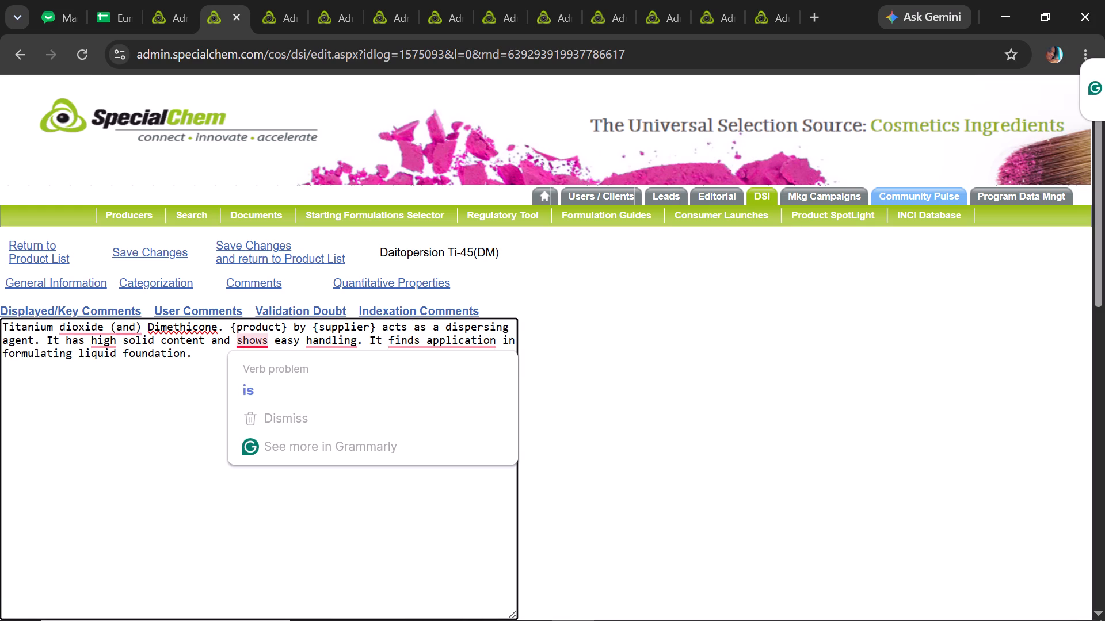
click(281, 397)
text(is)
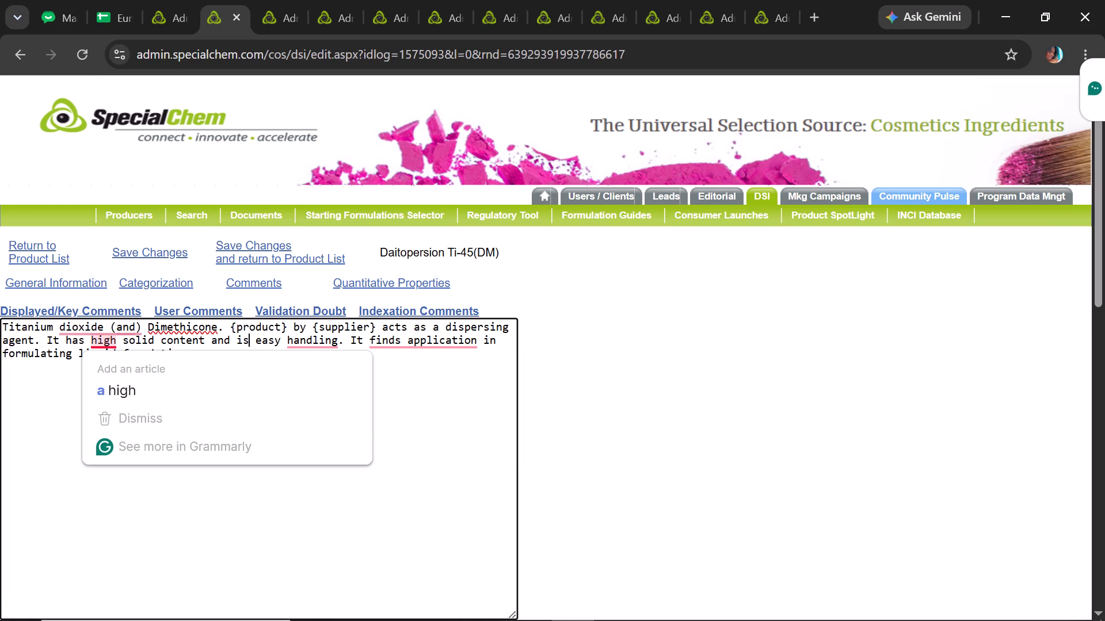
click(124, 366)
text(a)
key(space)
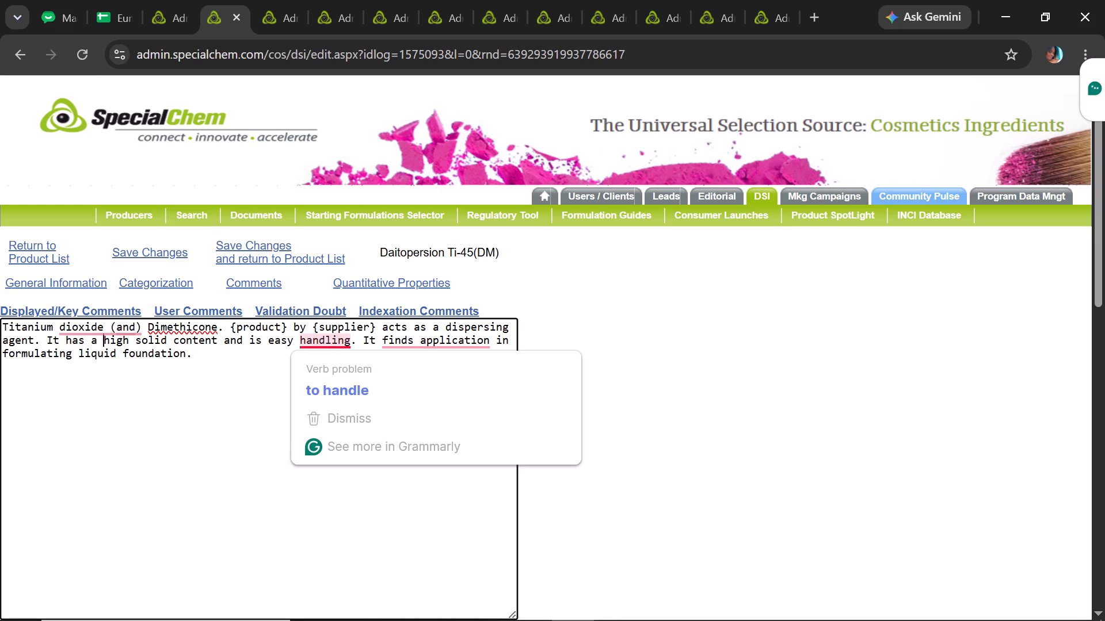
click(369, 375)
text(to handle)
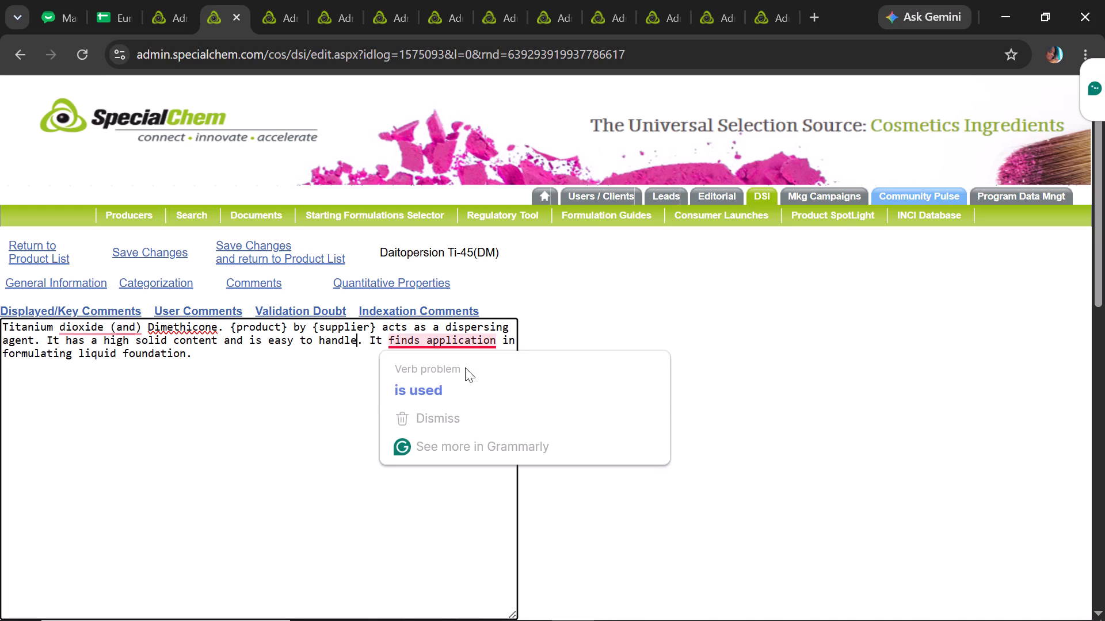
click(465, 367)
text(is used)
Replace "It" at the start of the comment's last sentence with a copy of the "{product}" placeholder.
drag(285, 324, 262, 324)
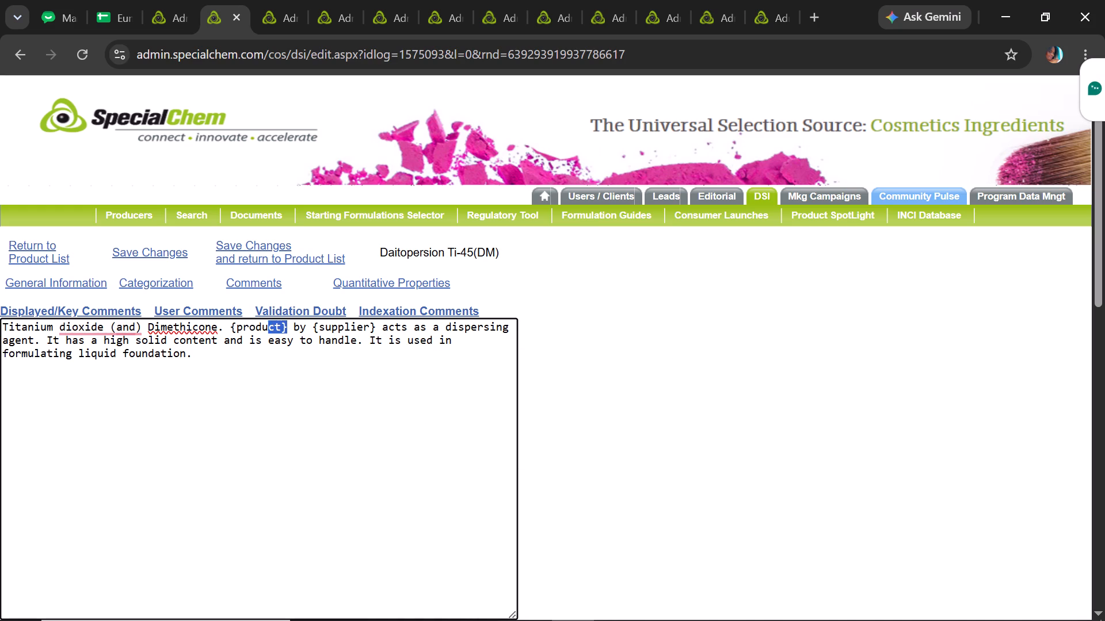
drag(262, 324, 232, 324)
key(ctrl+c)
click(382, 342)
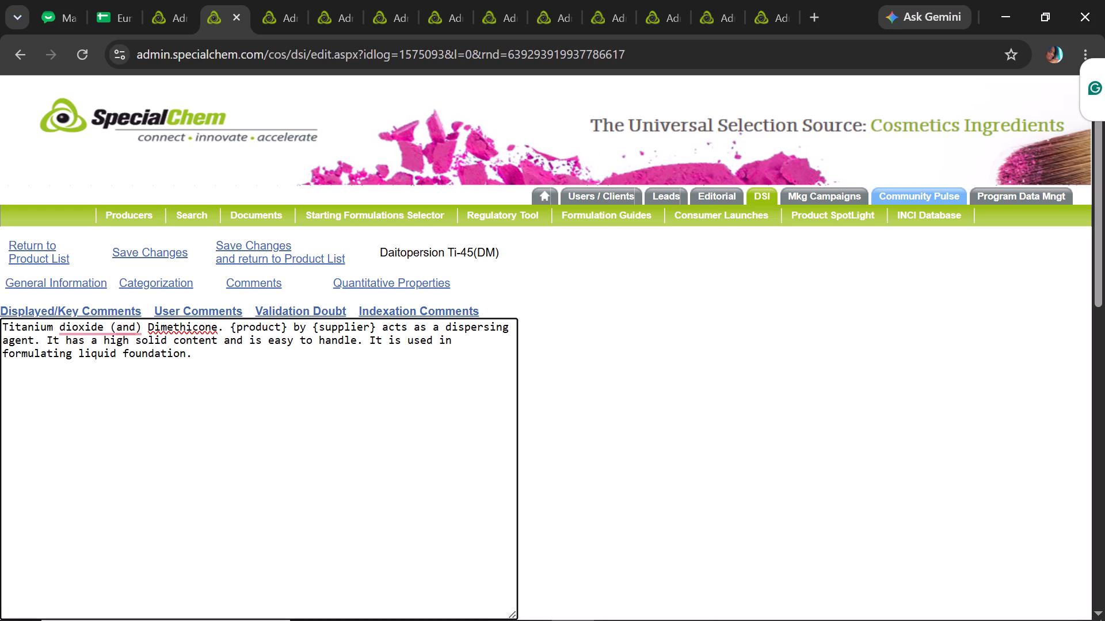
key(BackSpace)
key(BackSpace)
key(ctrl+v)
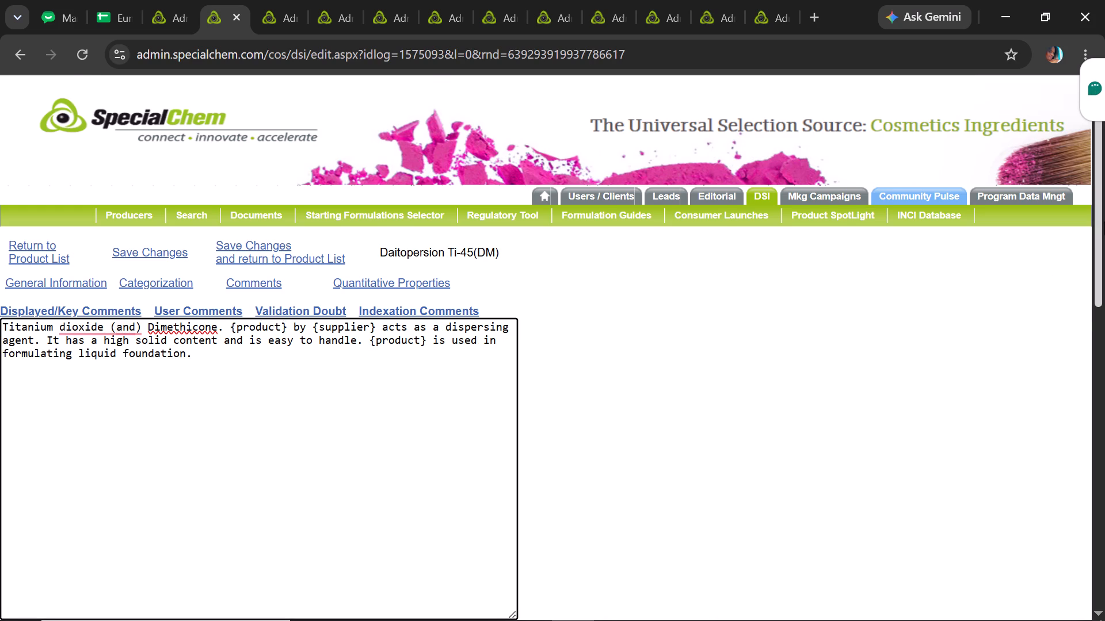
Enable Display as HTML for the Daitopersion Ti-45(DM) comments and save the changes.
drag(1104, 221, 1104, 239)
click(102, 592)
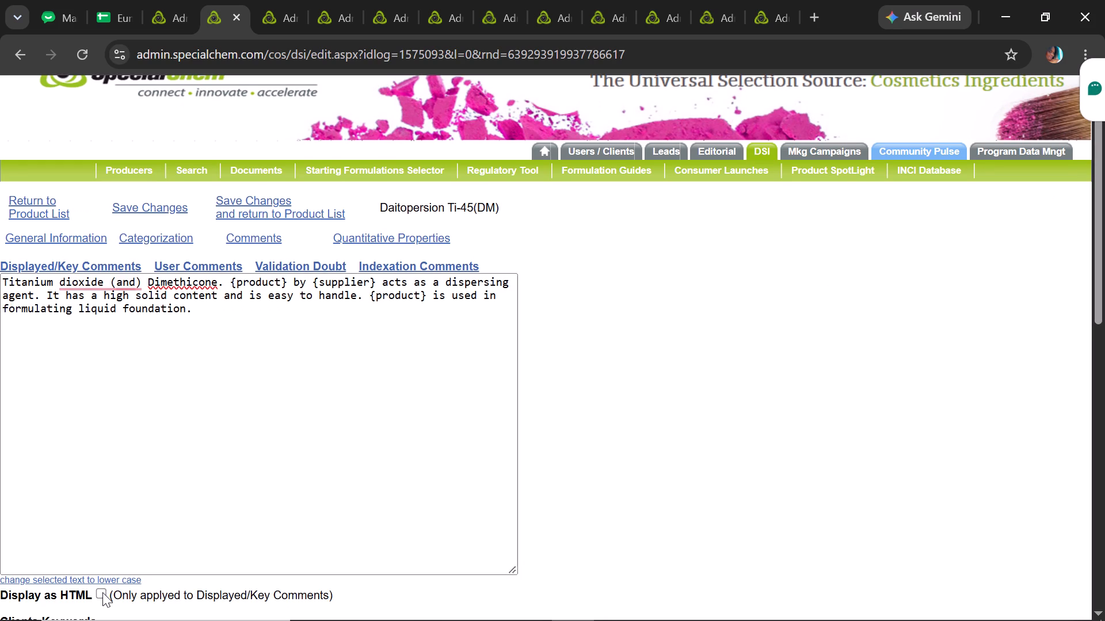
click(170, 210)
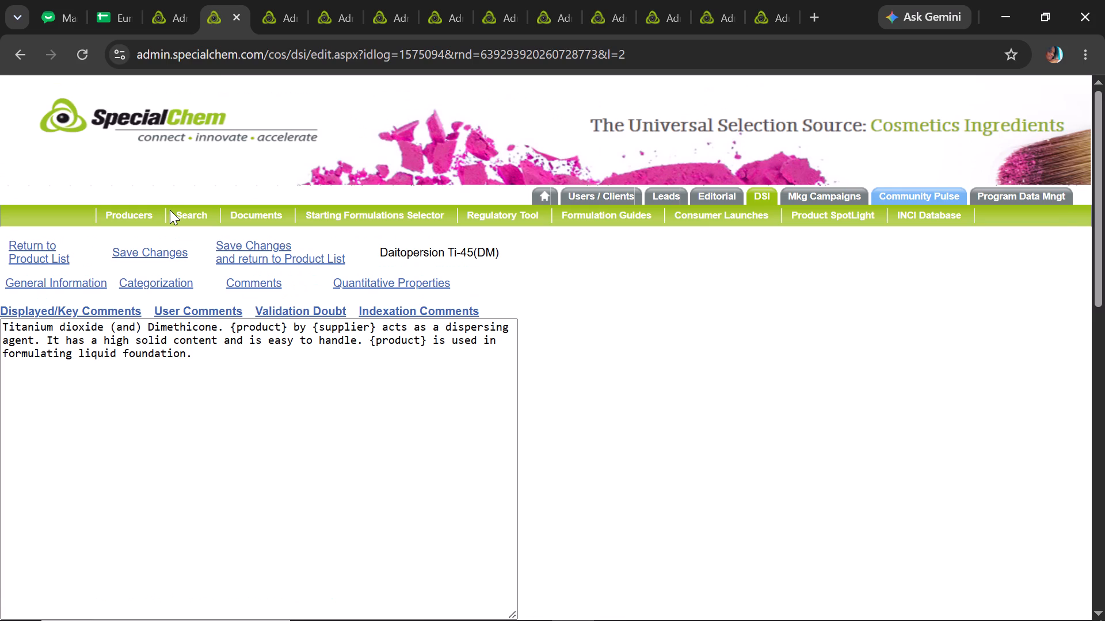
Check the quantitative properties of Daitopersion Ti-45(DM), save the record and return to the product list.
click(379, 278)
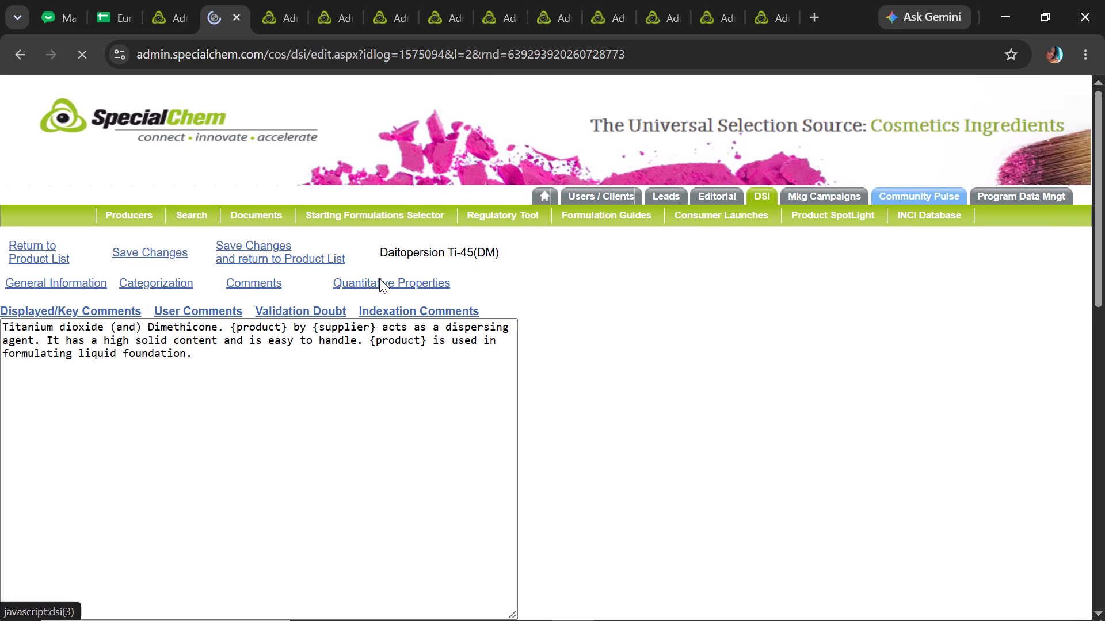
click(235, 254)
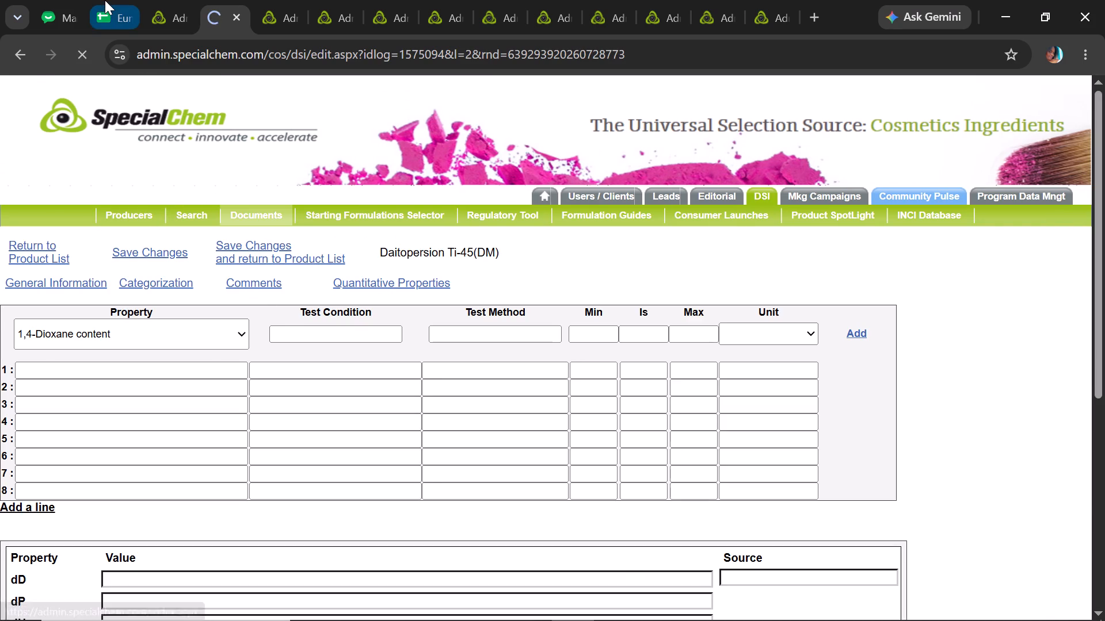
Copy DK D&C RED No.34 from the Cosmetics sheet, search the admin site for that grade and open its record.
click(105, 0)
click(370, 603)
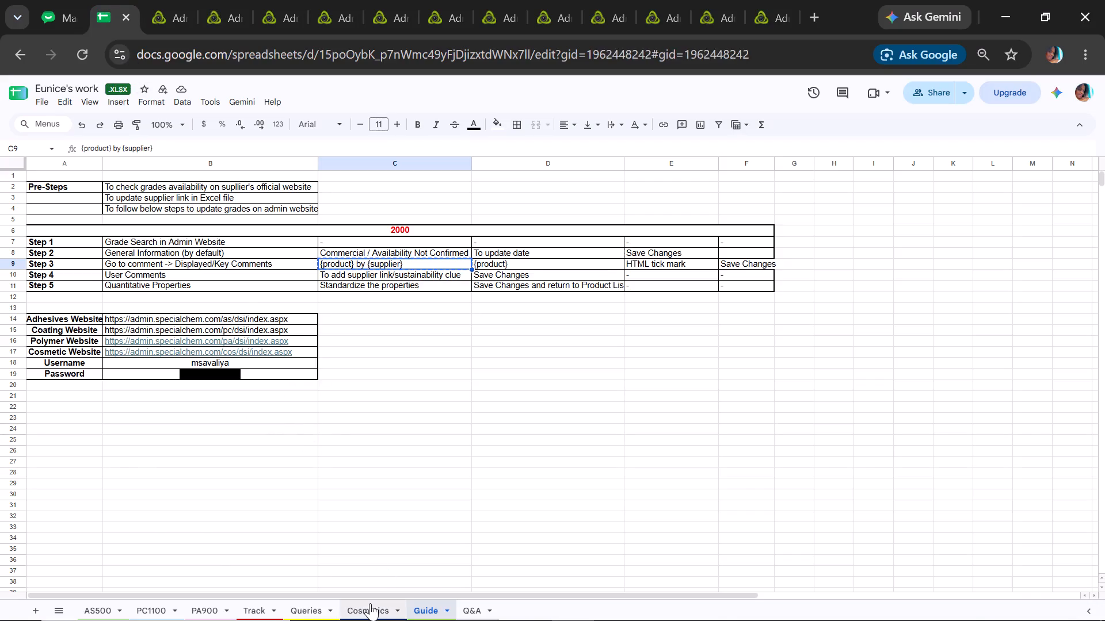
click(144, 335)
key(ctrl+c)
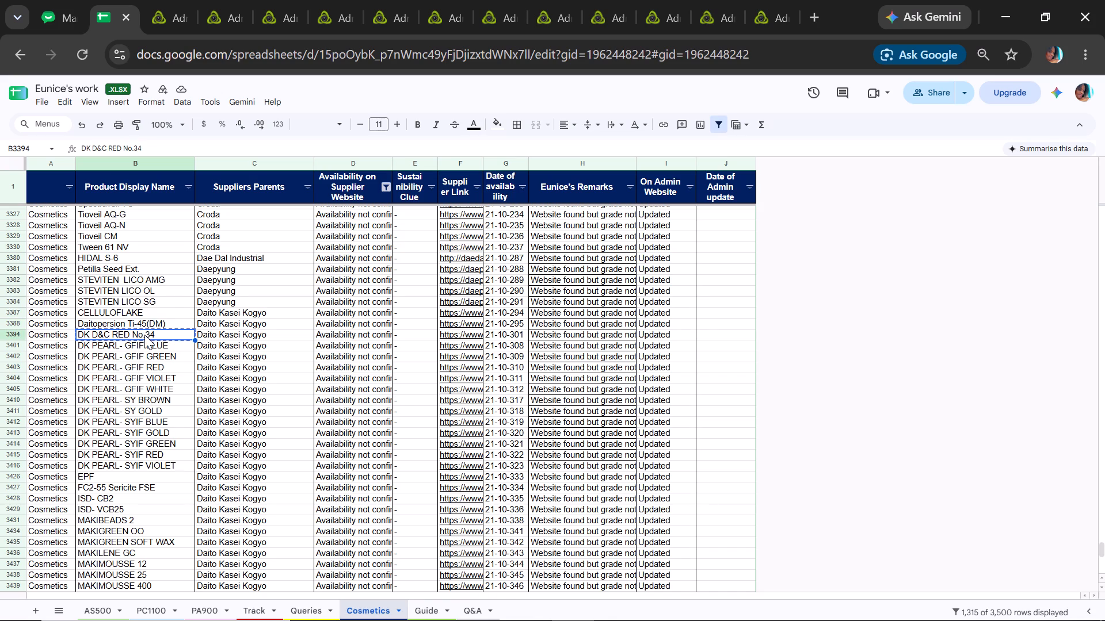
drag(216, 9, 147, 12)
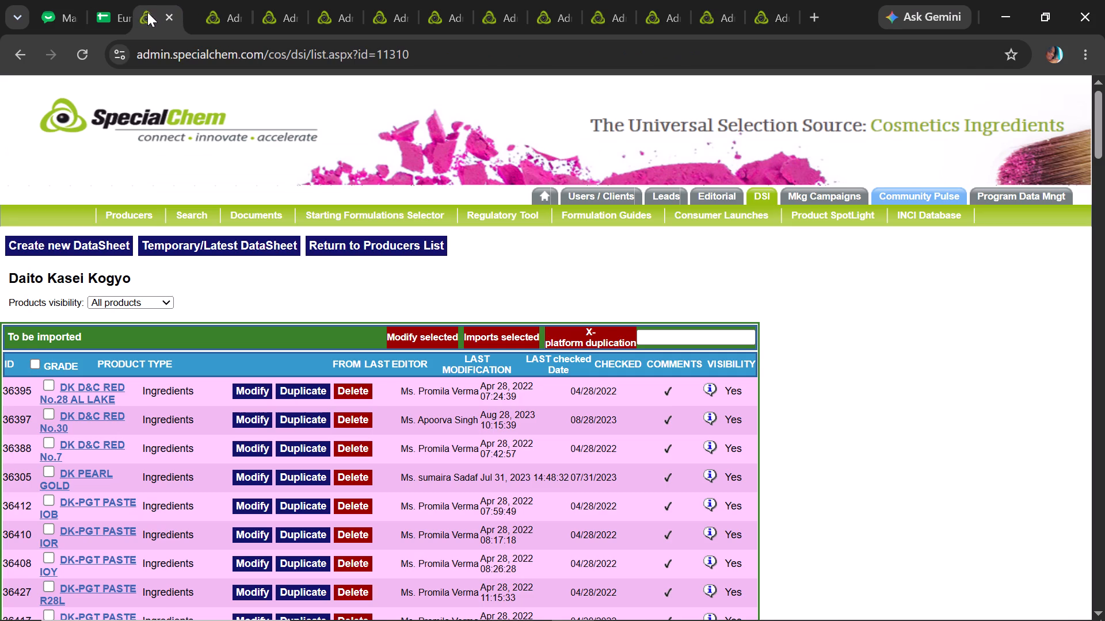
click(147, 12)
drag(159, 12, 194, 16)
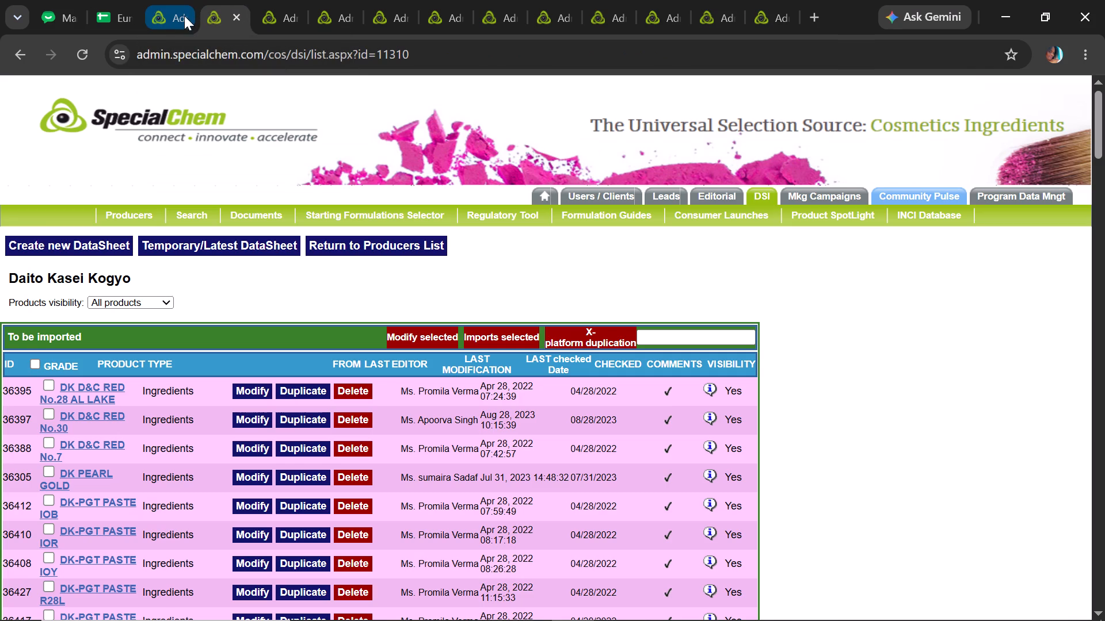
click(173, 16)
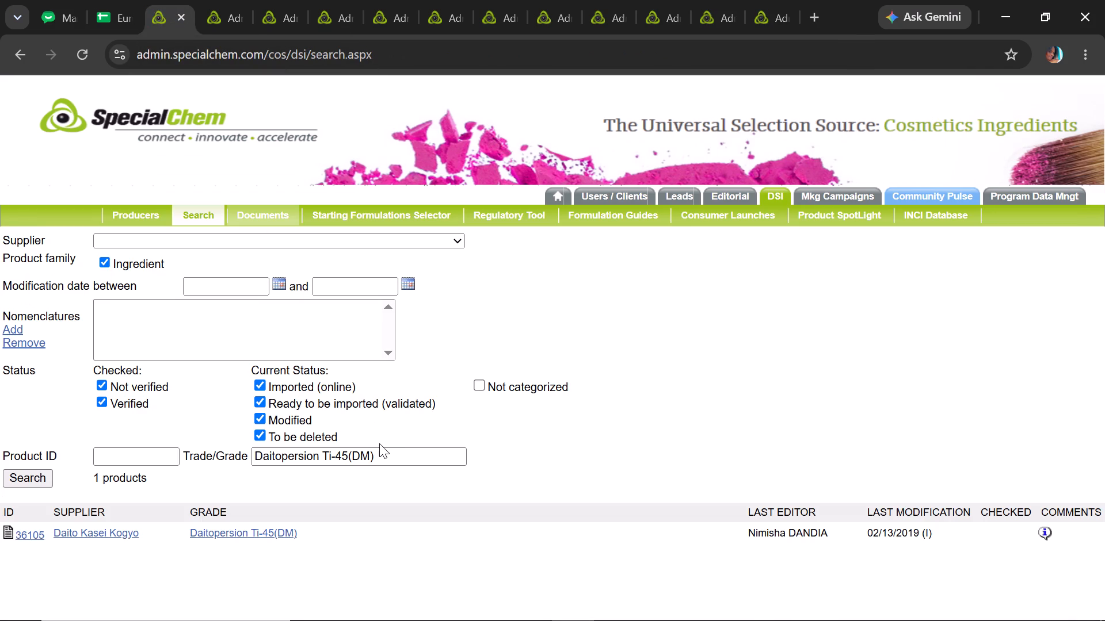
drag(386, 448, 141, 442)
key(ctrl+v)
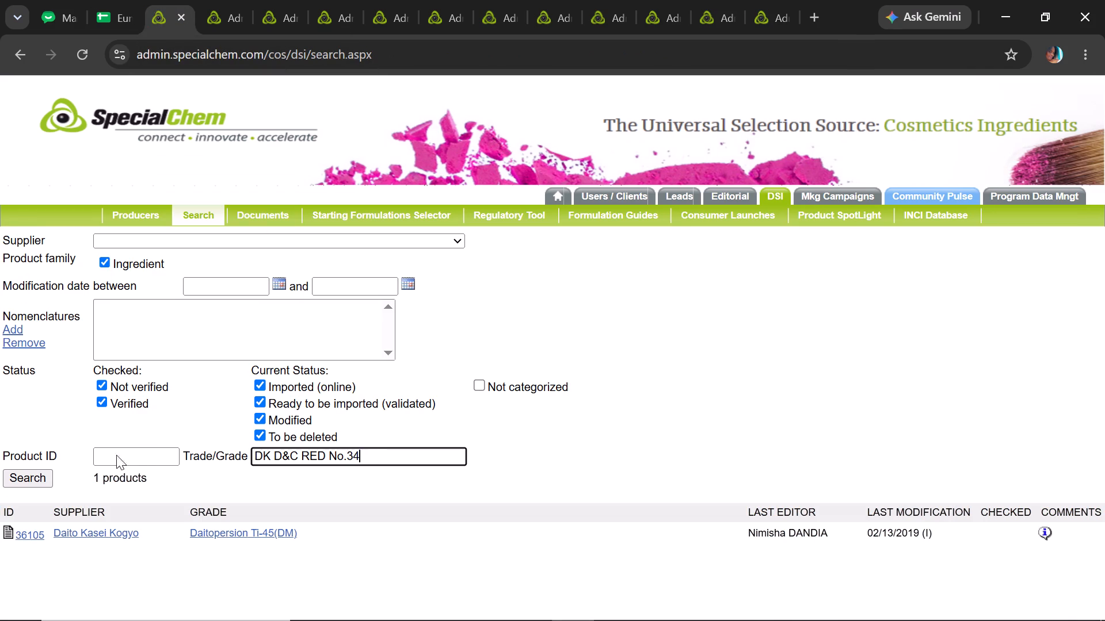
click(8, 483)
click(263, 538)
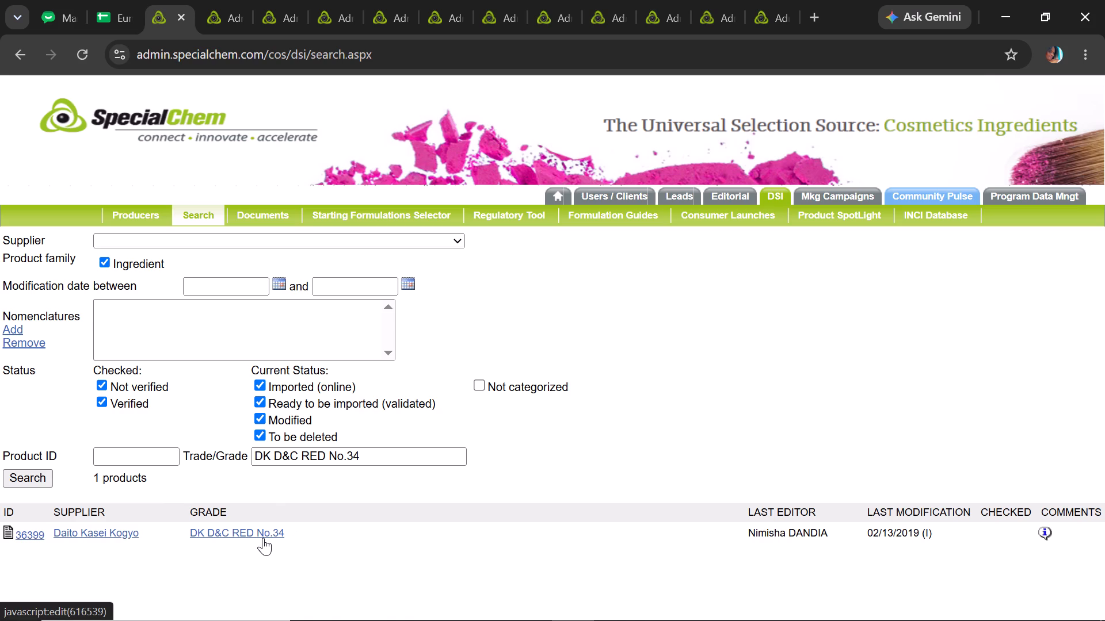
Copy the "{product} by {supplier}" placeholder from the spreadsheet's Guide sheet.
click(109, 25)
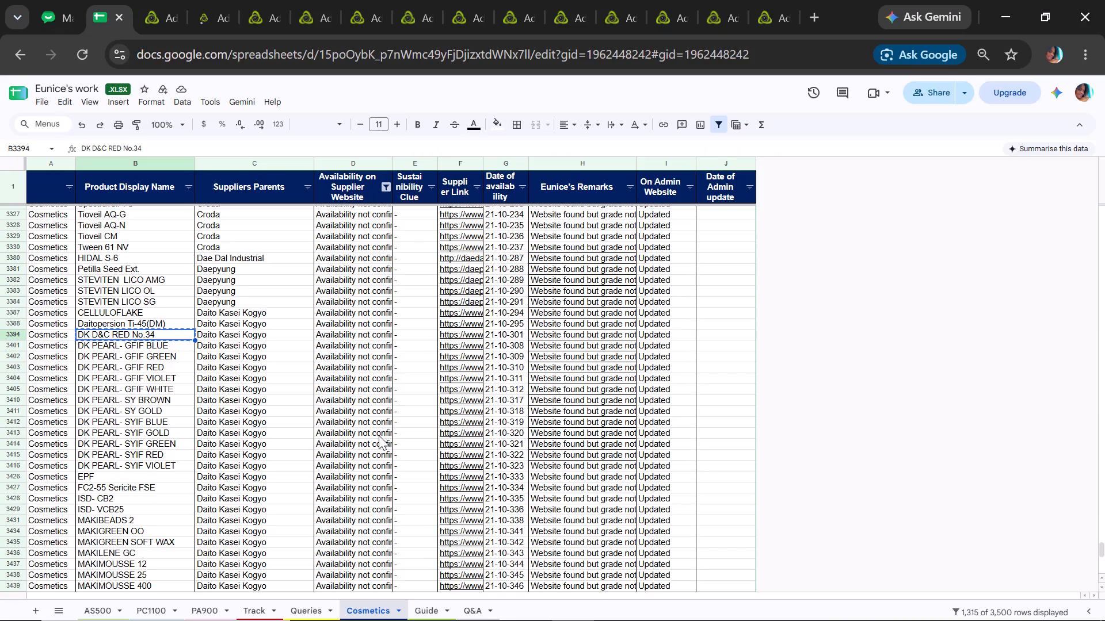
click(440, 601)
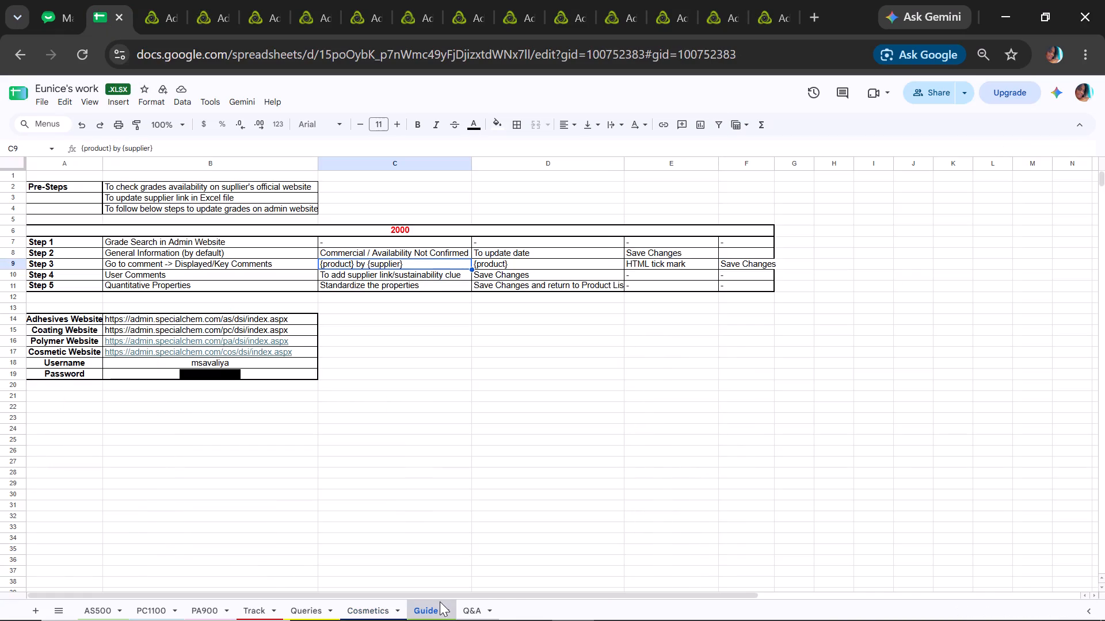
key(ctrl+c)
Set the product status of DK D&C RED No.34 to Availability Not Confirmed and save the changes.
click(195, 0)
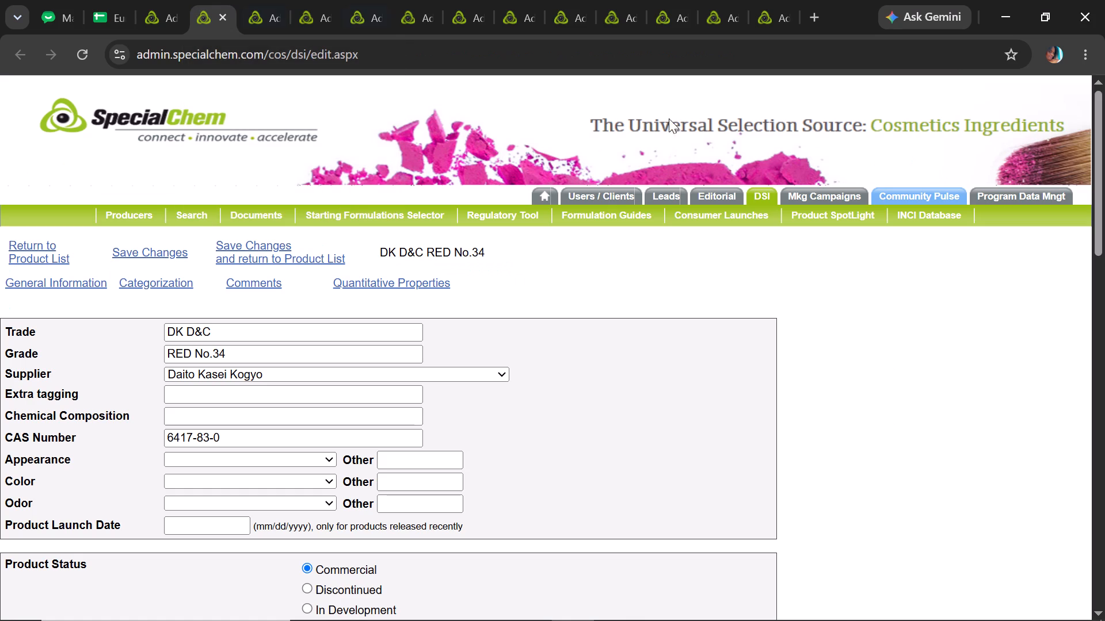
drag(1104, 192, 1090, 230)
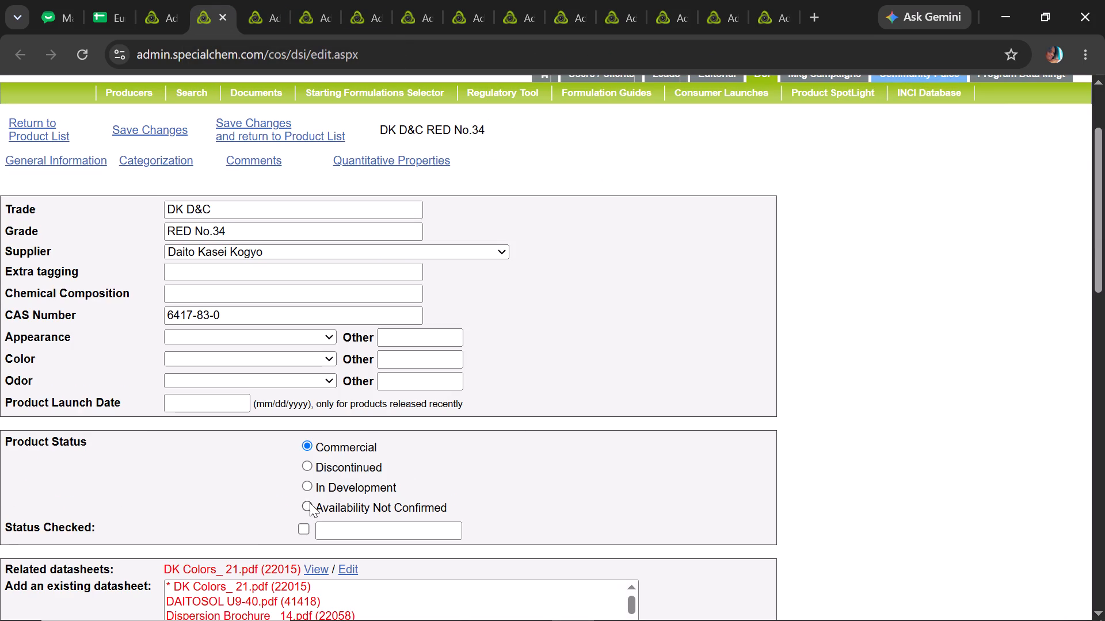
click(305, 503)
click(162, 125)
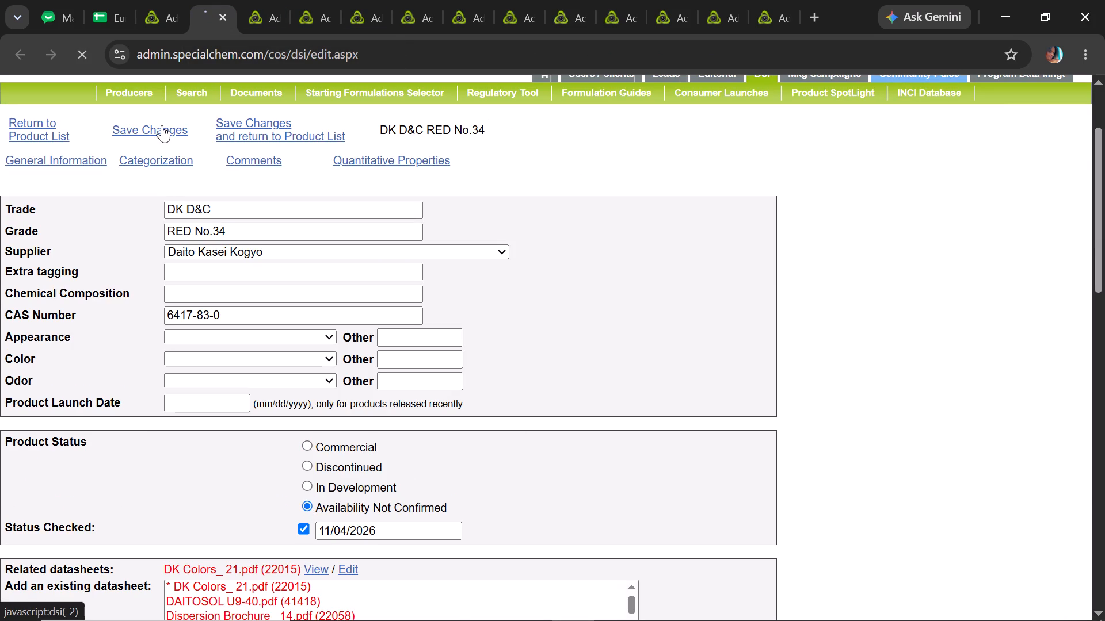
Clear the admin site window and the blank new-tab window off the desktop and launch Kuro.
click(995, 4)
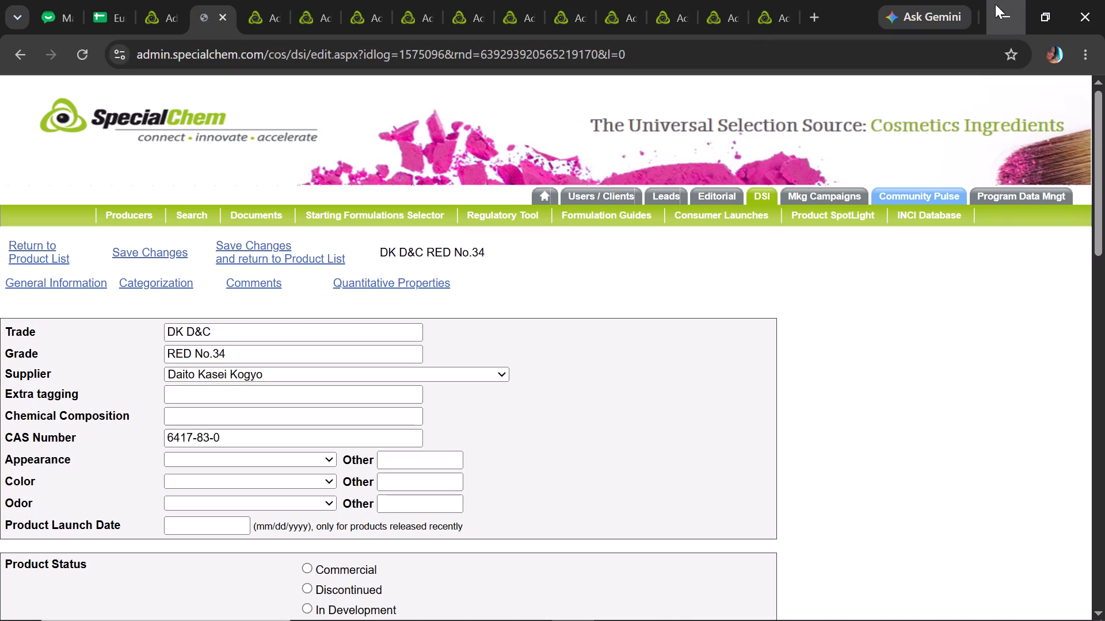
click(1095, 29)
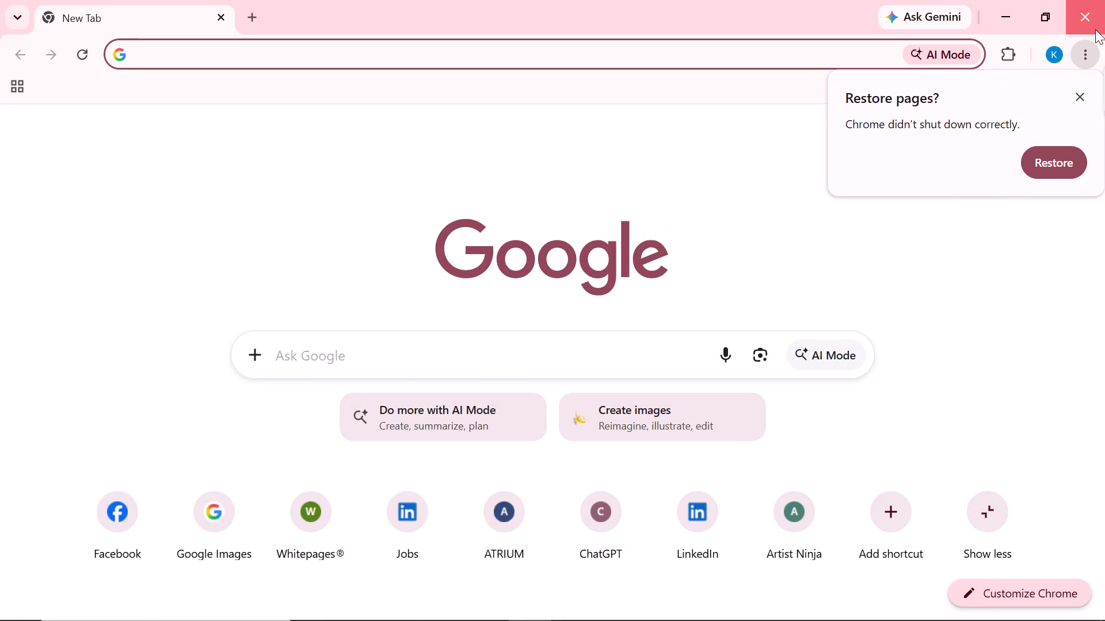
double_click(379, 355)
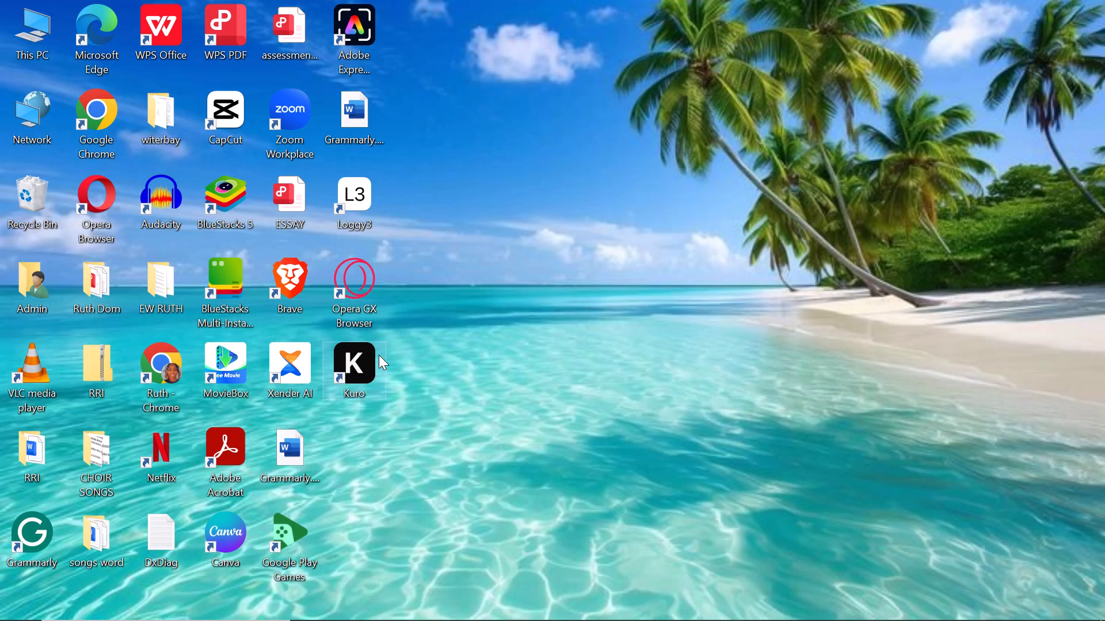
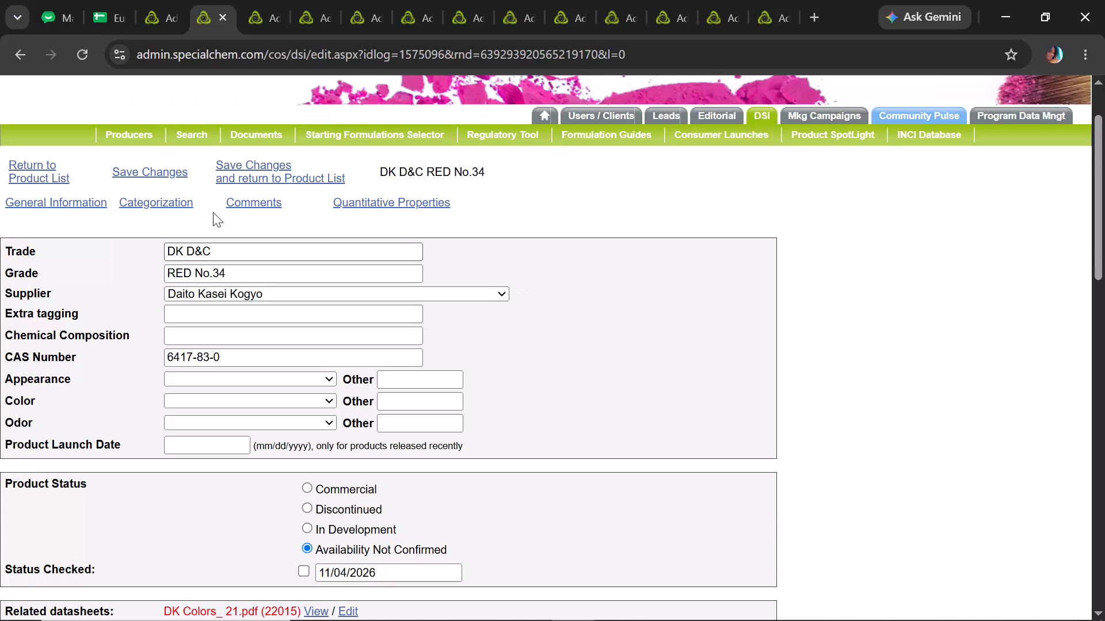
In the comments of DK D&C RED No.34, replace the first product and supplier mention with the Guide sheet's "{product} by {supplier}" placeholder.
click(265, 198)
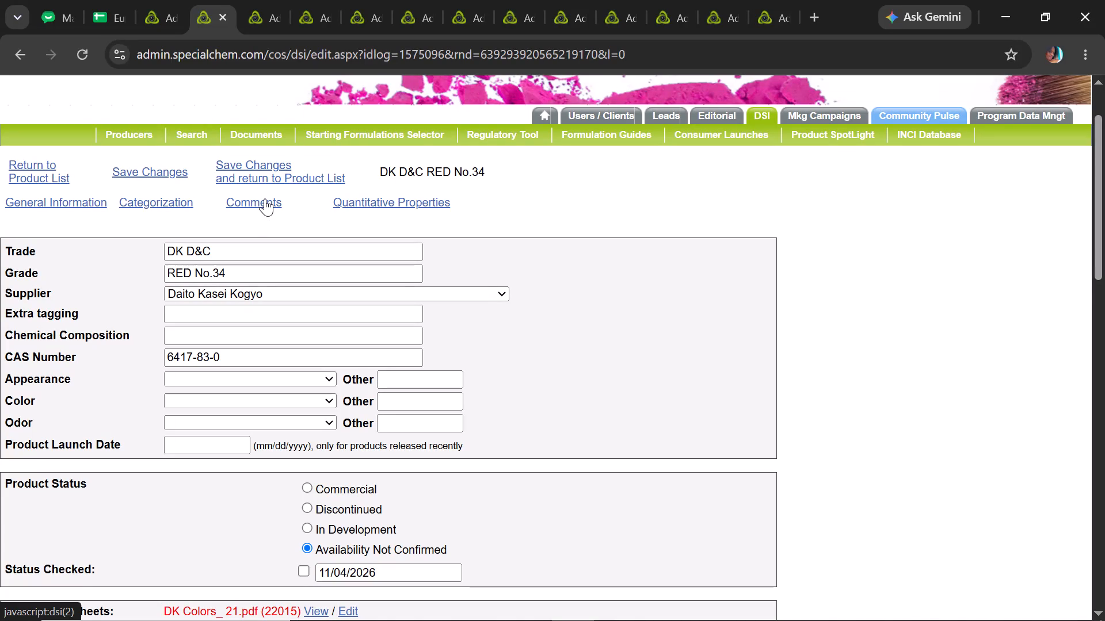
drag(265, 198, 106, 7)
click(106, 7)
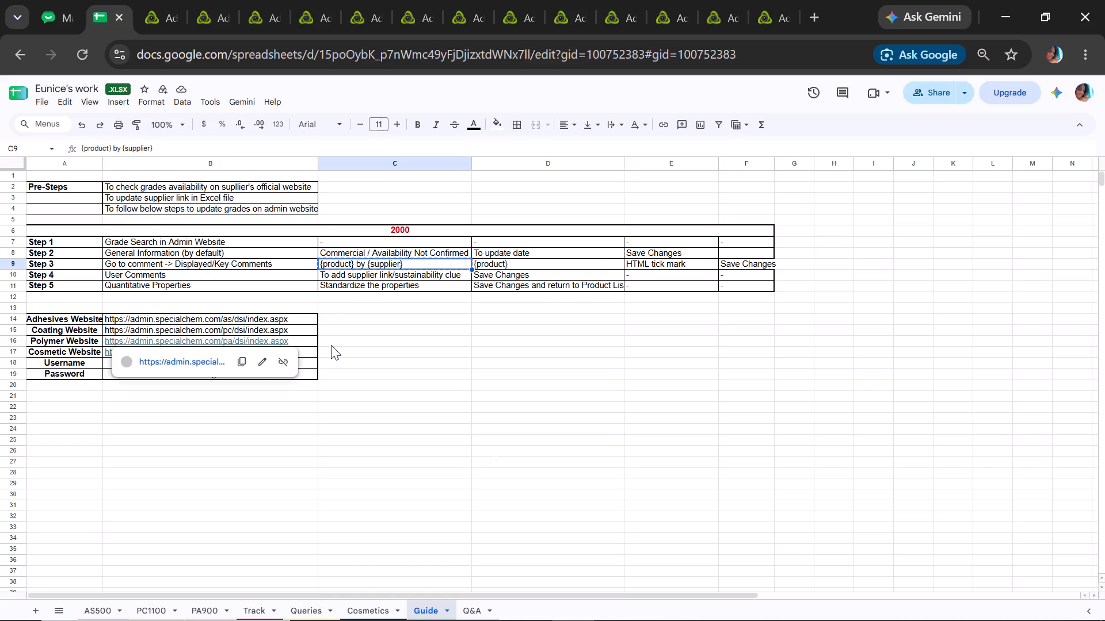
key(ctrl+c)
click(165, 0)
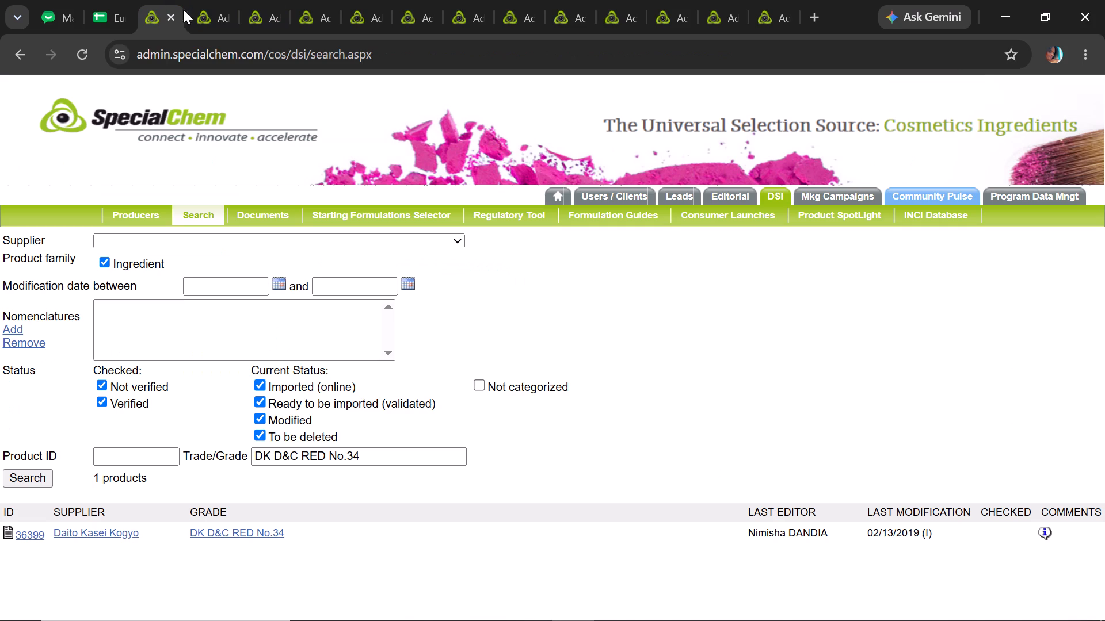
click(209, 18)
click(279, 410)
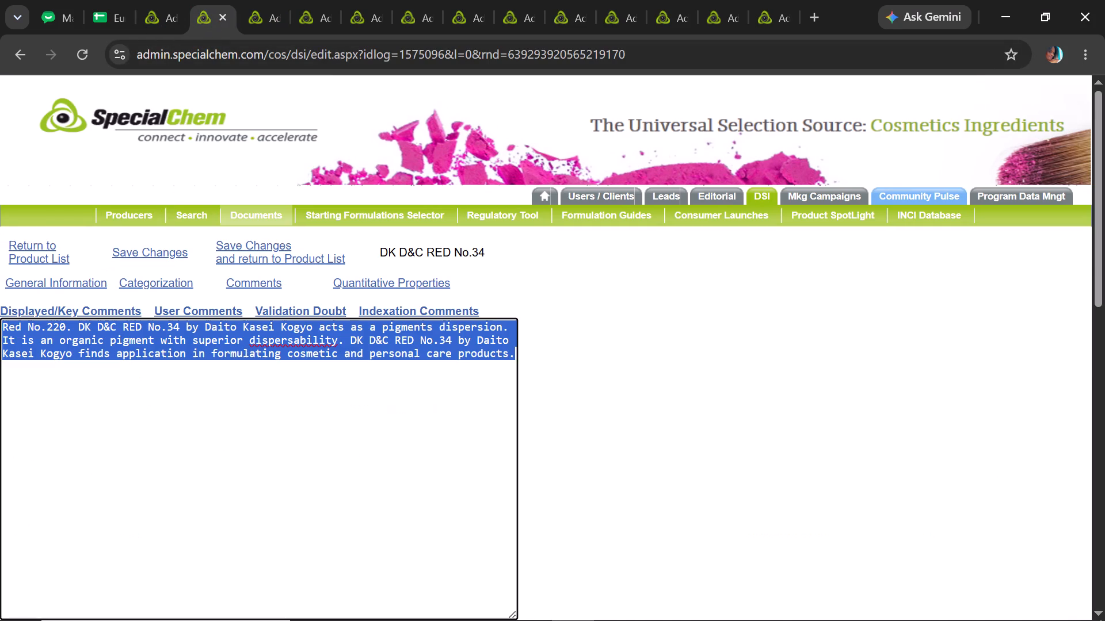
click(183, 331)
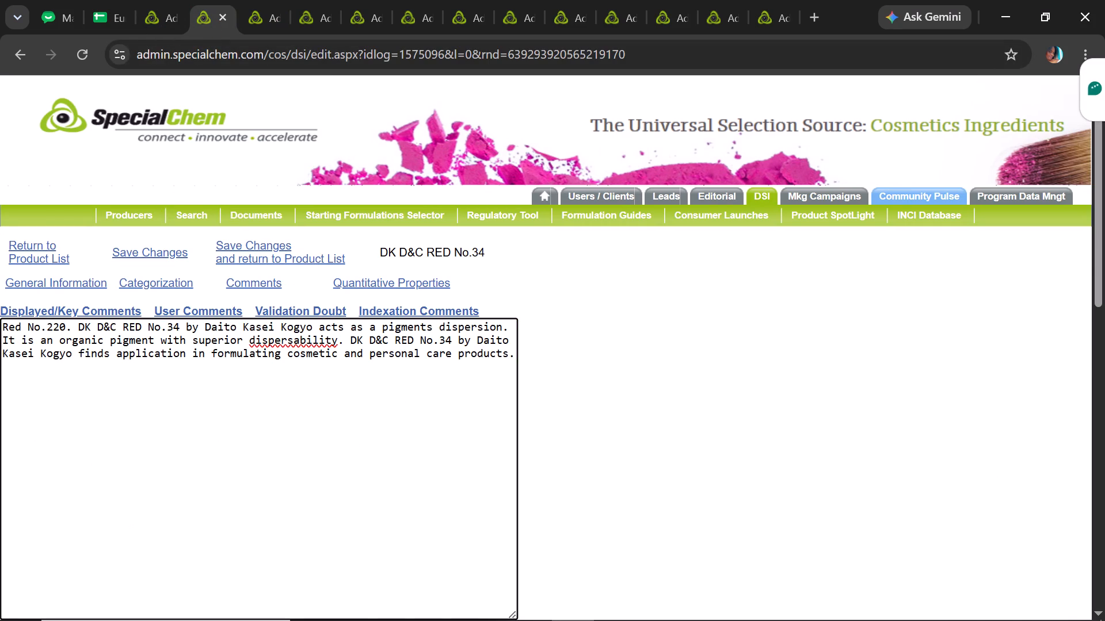
drag(79, 321, 310, 315)
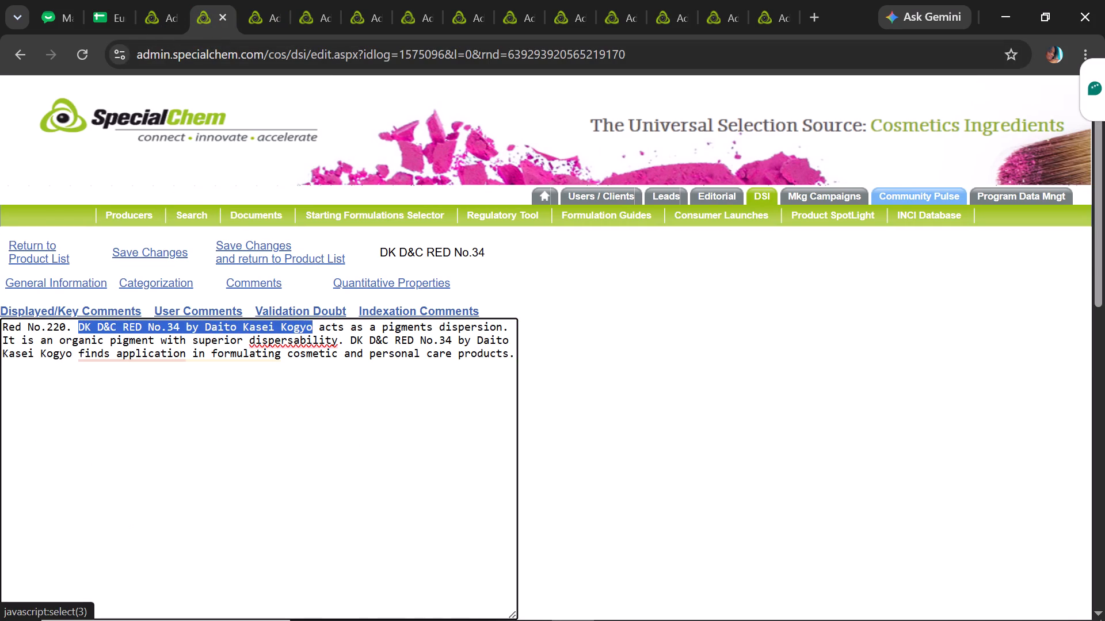
drag(310, 315, 310, 315)
key(ctrl+v)
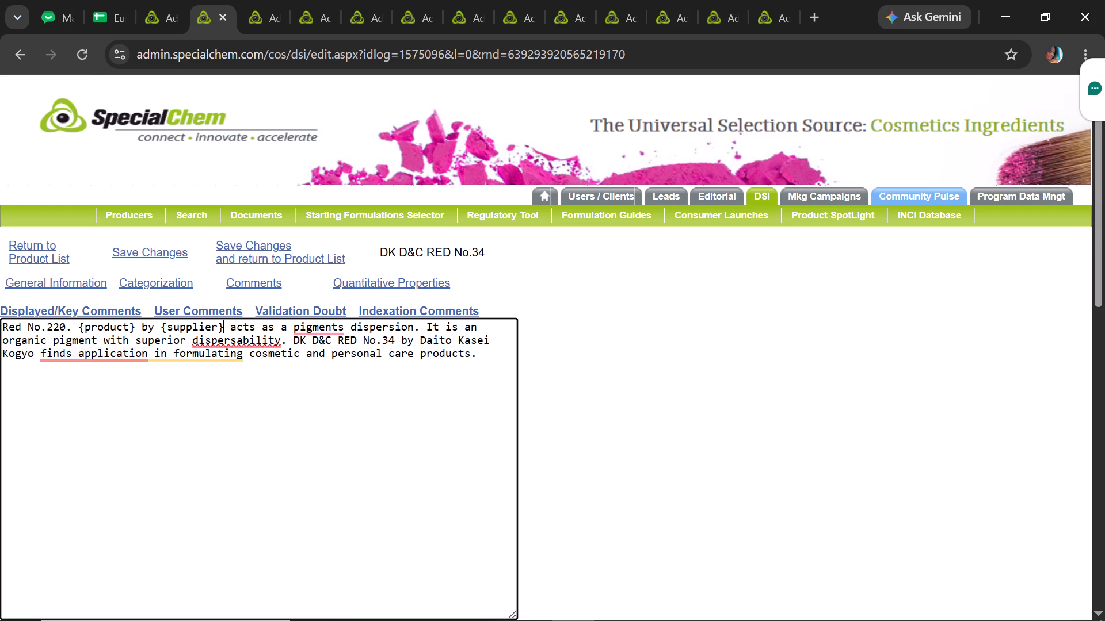
Replace the second mention of DK D&C RED No.34 by Daito Kasei Kogyo in the comment with "{product}".
drag(135, 327, 82, 327)
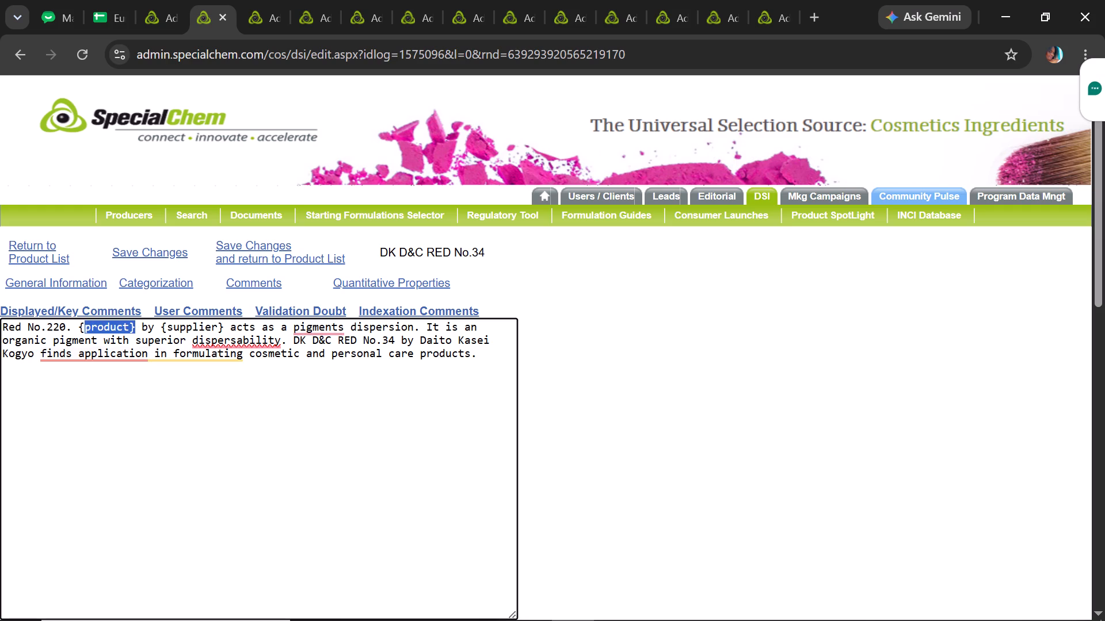
drag(77, 327, 137, 323)
key(ctrl+c)
drag(294, 340, 489, 340)
key(ctrl+v)
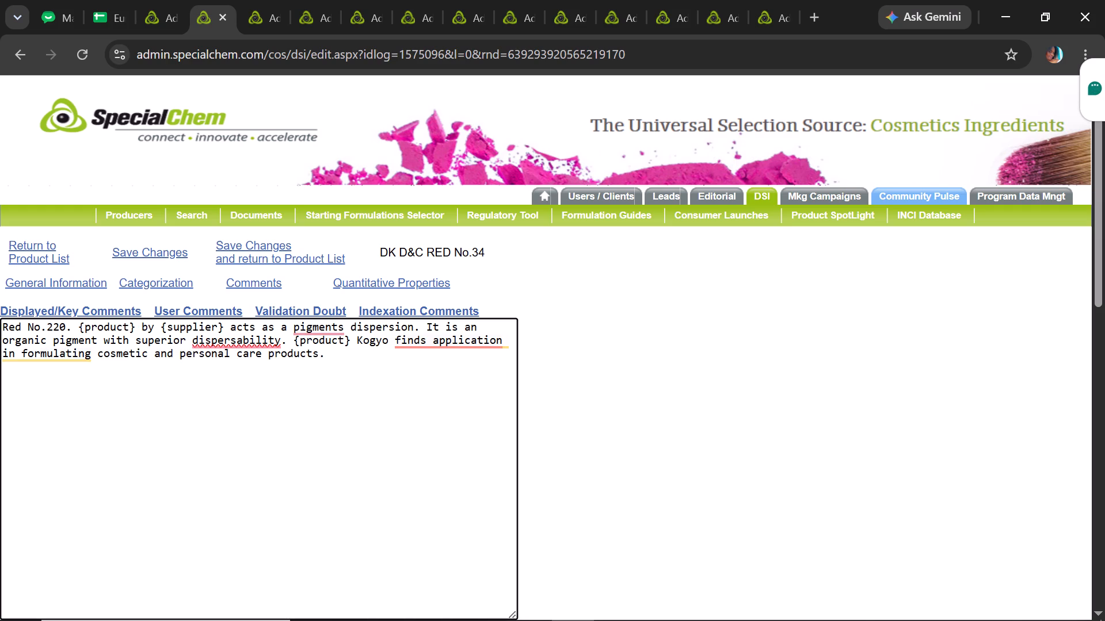
key(Delete)
key(Delete)
key(Delete)
key(Delete)
key(Delete)
key(Delete)
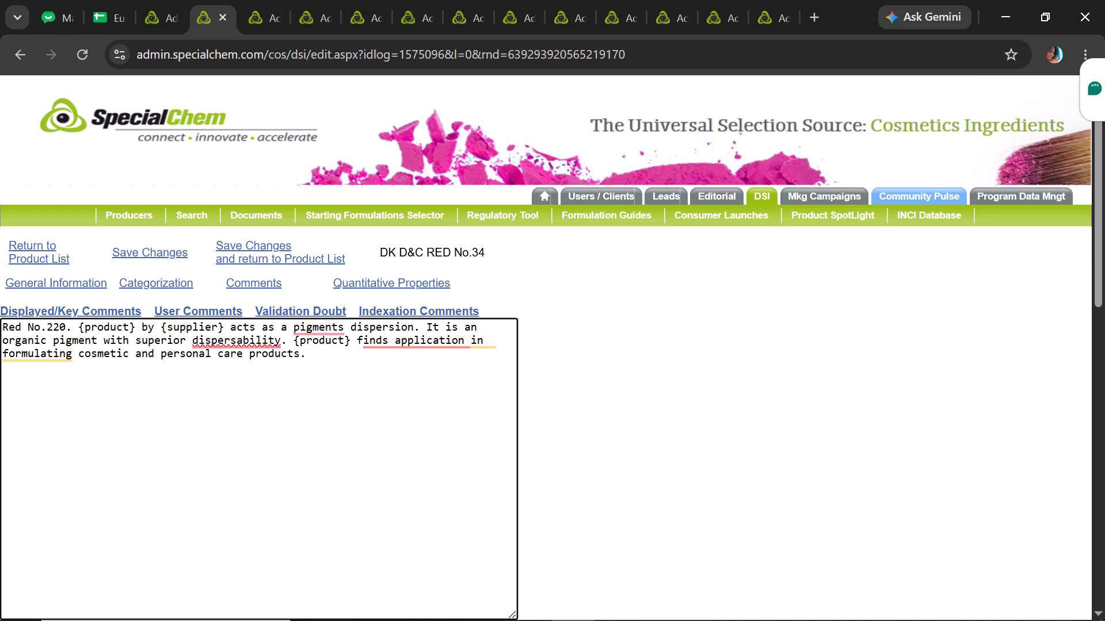
Apply the Grammarly corrections "dispersibility", "pigment" and "is used" to the displayed comment.
drag(489, 340, 322, 325)
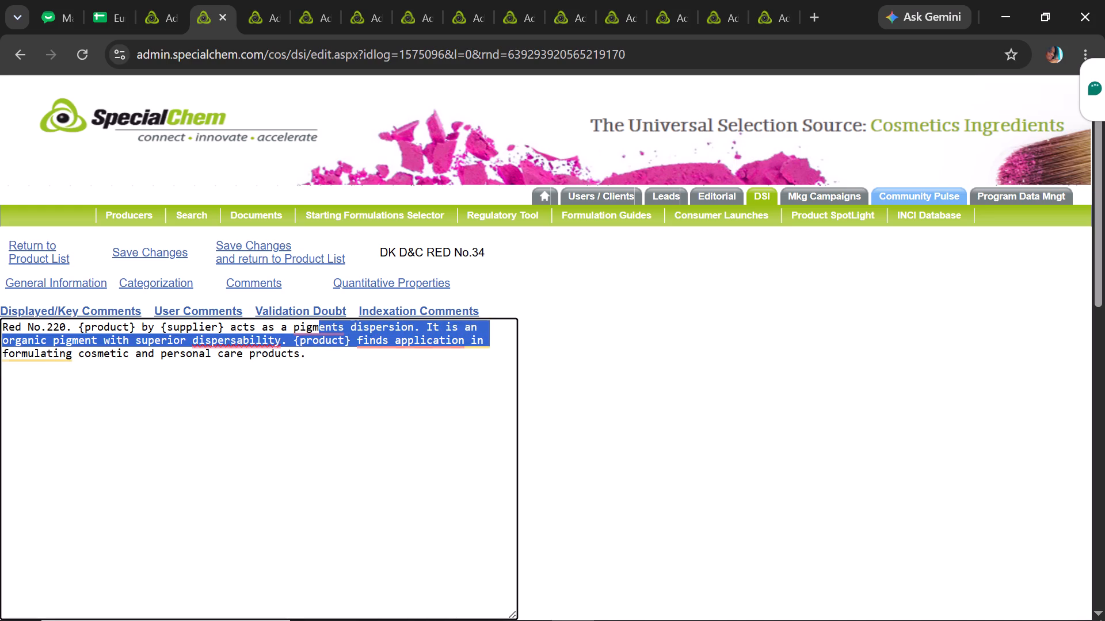
click(322, 325)
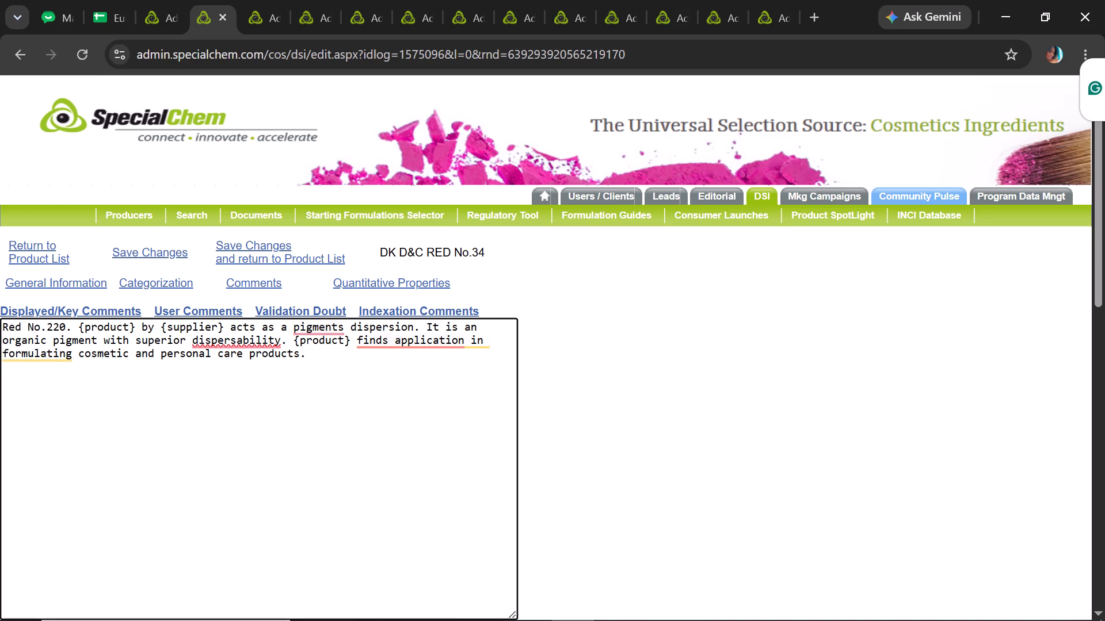
click(241, 362)
text(dispersi)
text(bility)
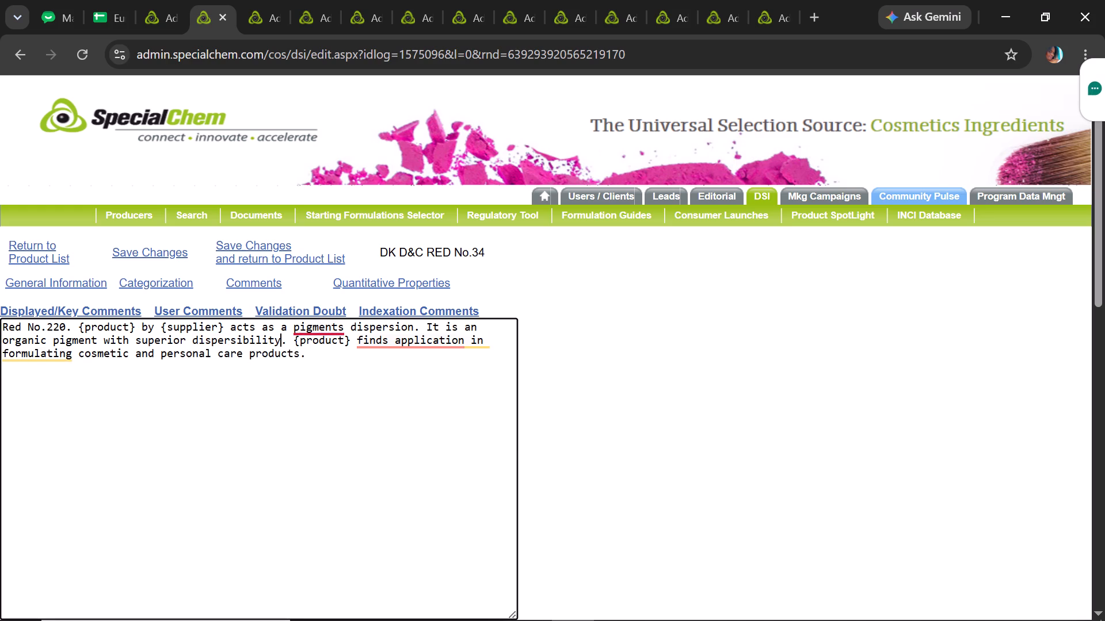
click(337, 362)
text(pigm)
text(ent)
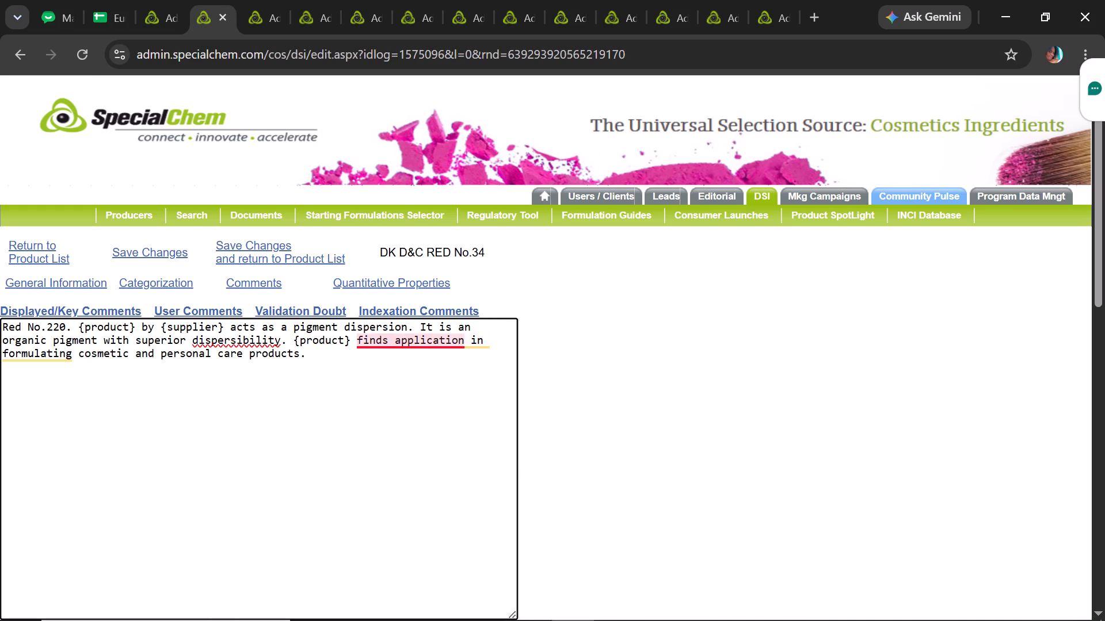
click(427, 367)
text(is used)
Enable Display as HTML for the displayed comment and save the changes.
drag(1102, 252, 1102, 275)
click(102, 582)
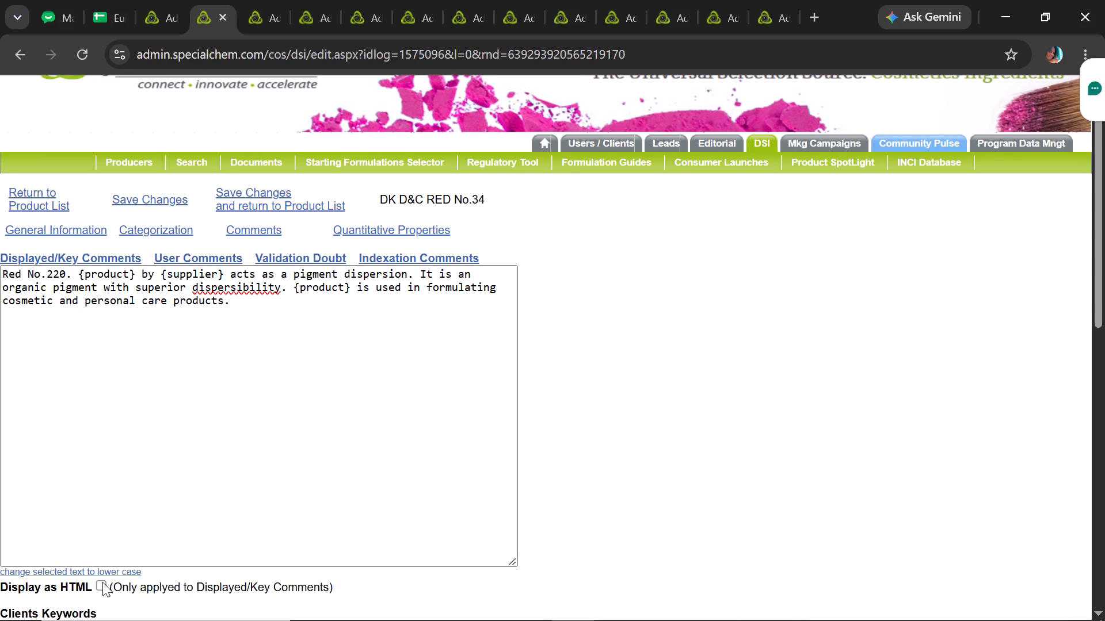
click(148, 198)
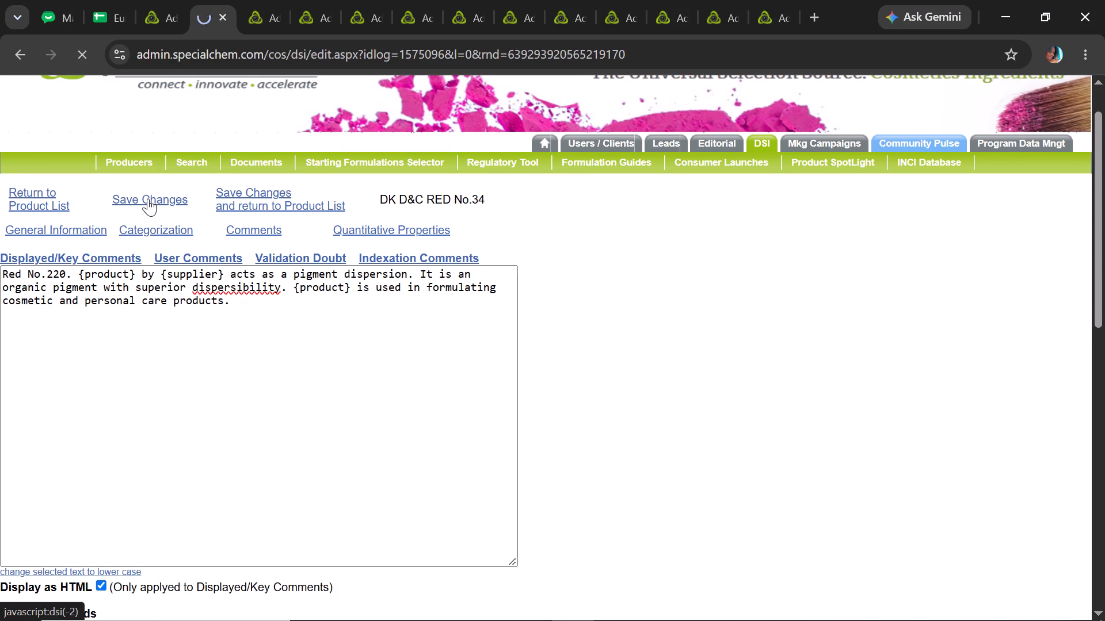
Open the quantitative properties of DK D&C RED No.34 and copy the property name "Pure dye content".
click(347, 283)
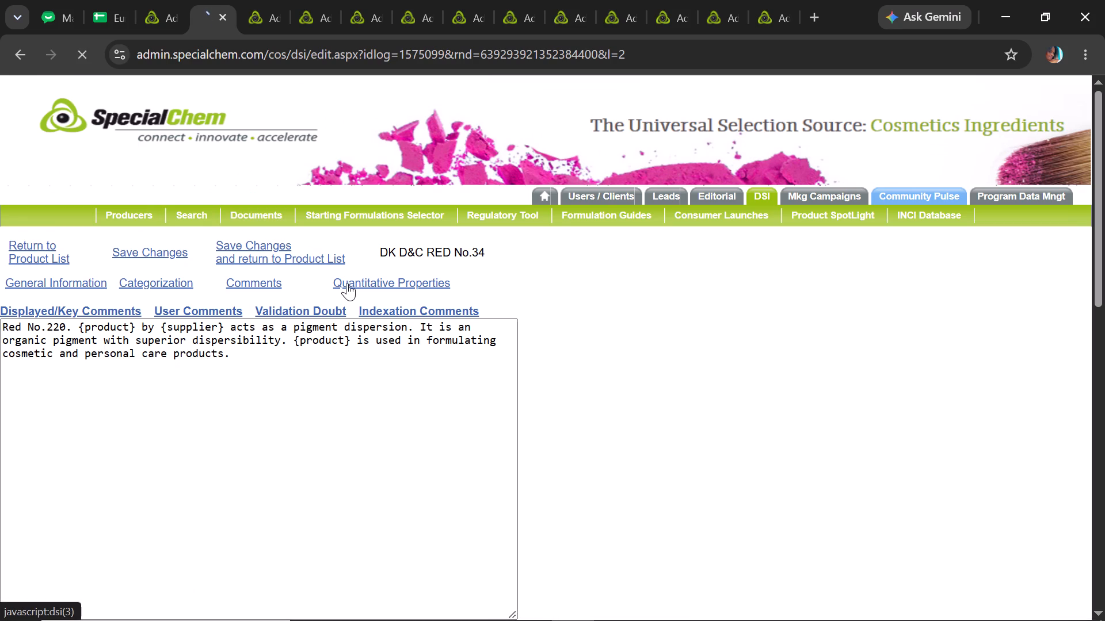
drag(130, 375, 0, 378)
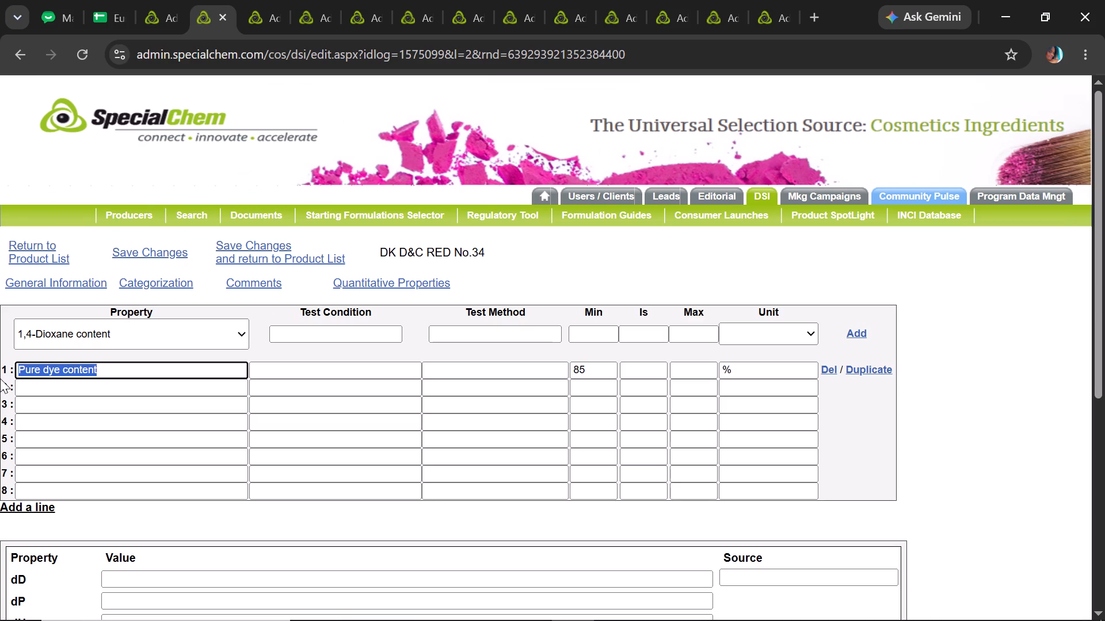
key(ctrl+c)
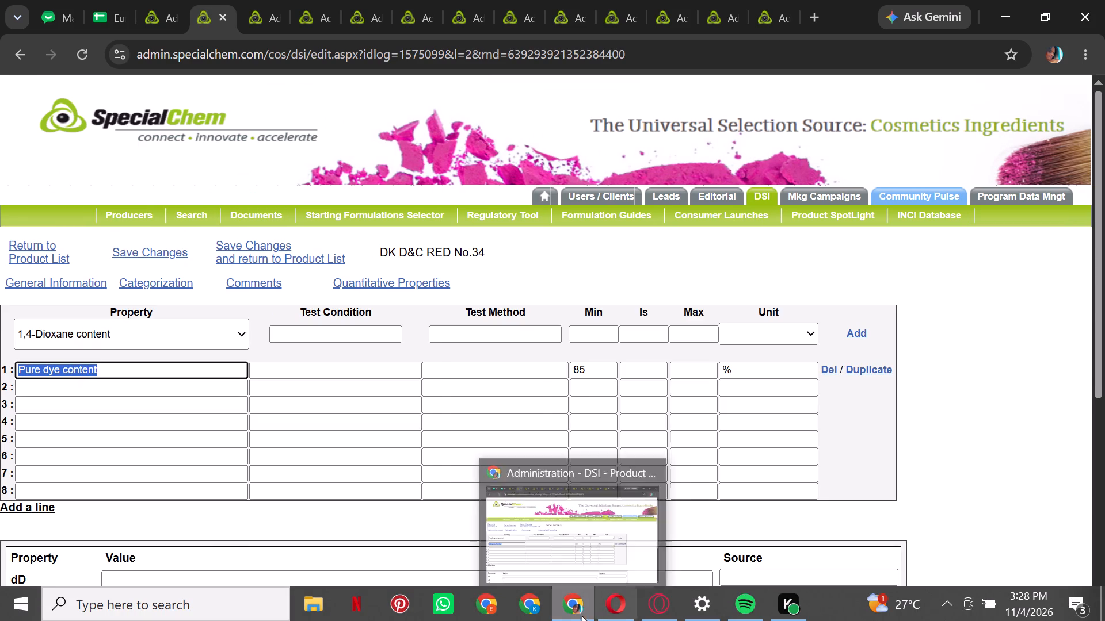
Open the recent file Standard Properties (1) from File Explorer in WPS Office and go to its PROPERTIES sheet.
click(307, 605)
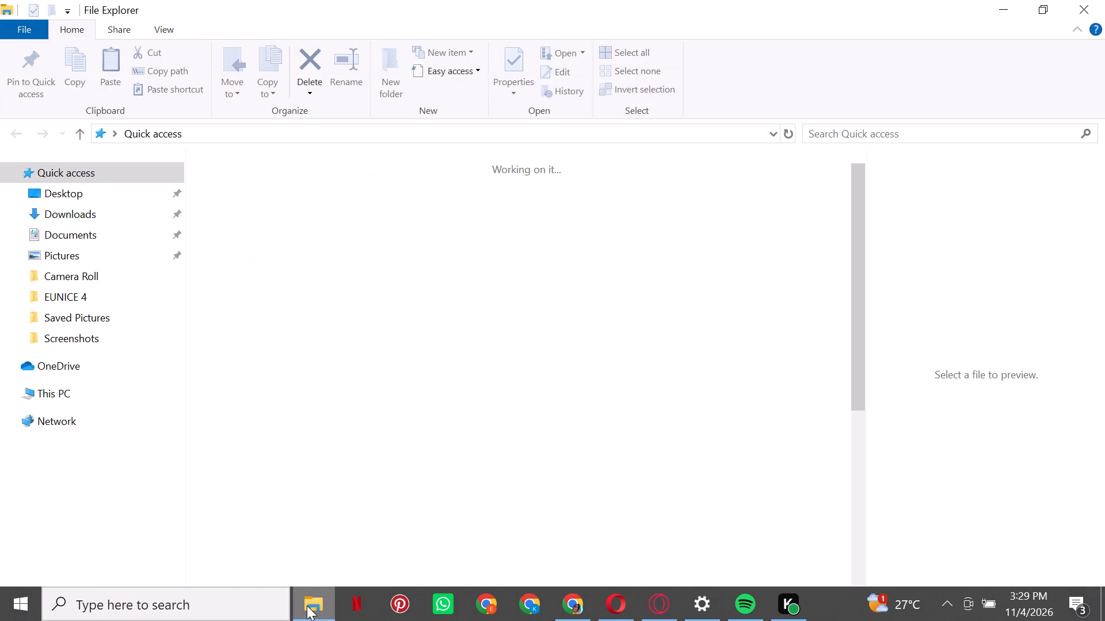
click(299, 400)
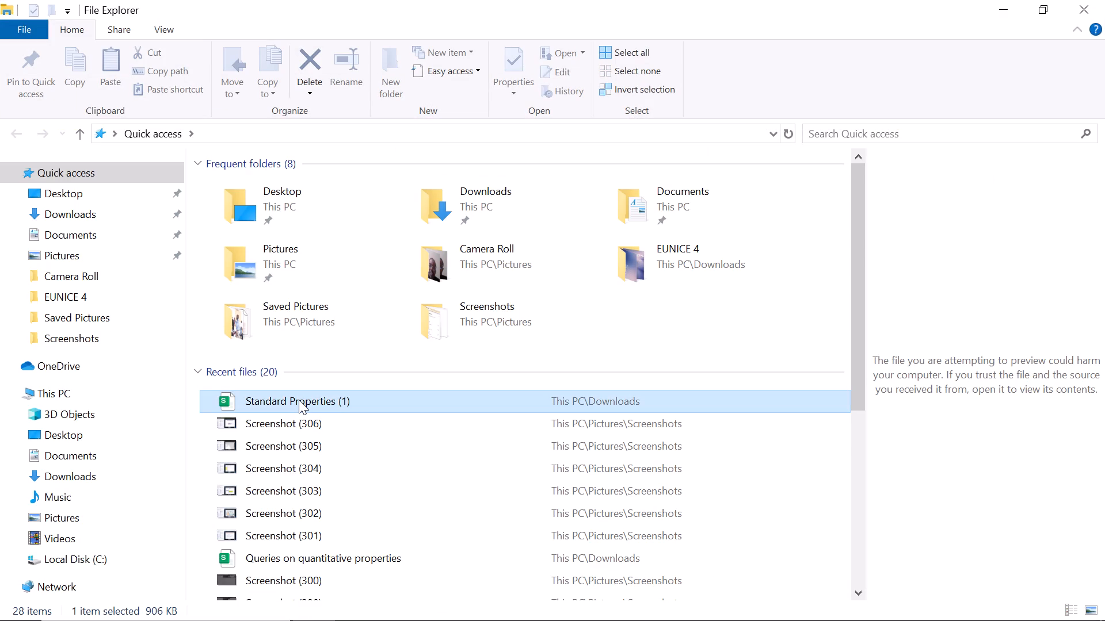
right_click(299, 400)
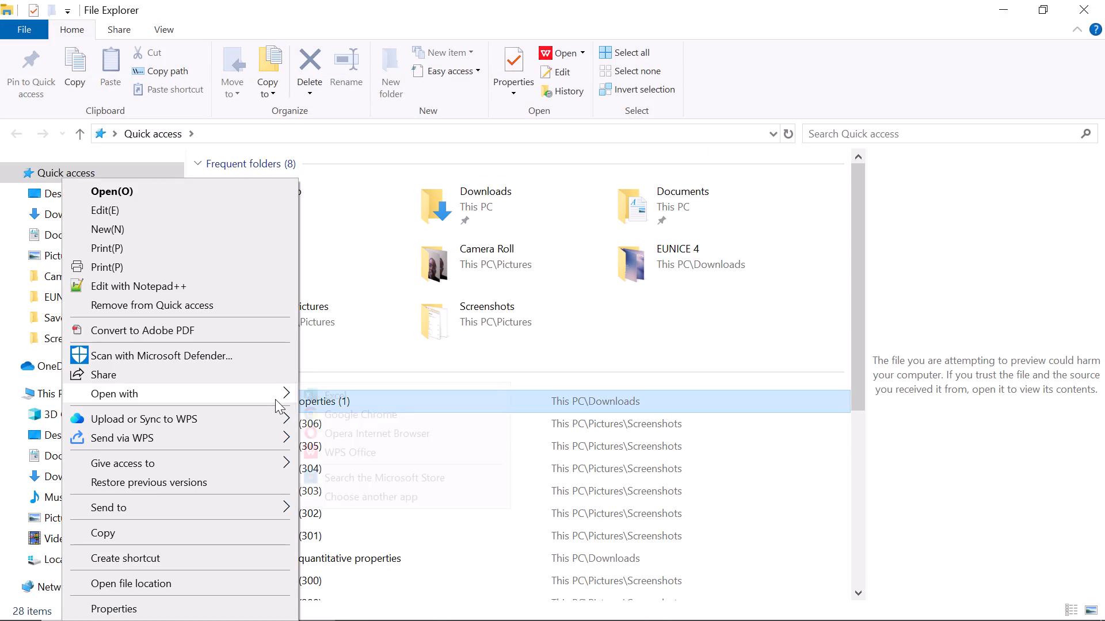
click(353, 445)
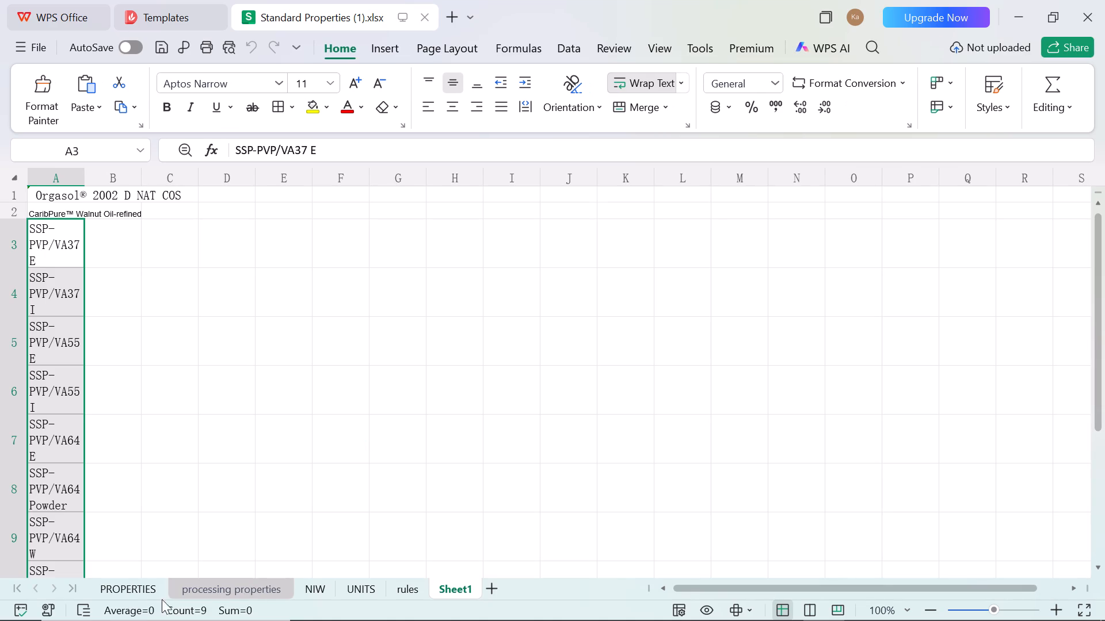
click(137, 592)
click(138, 585)
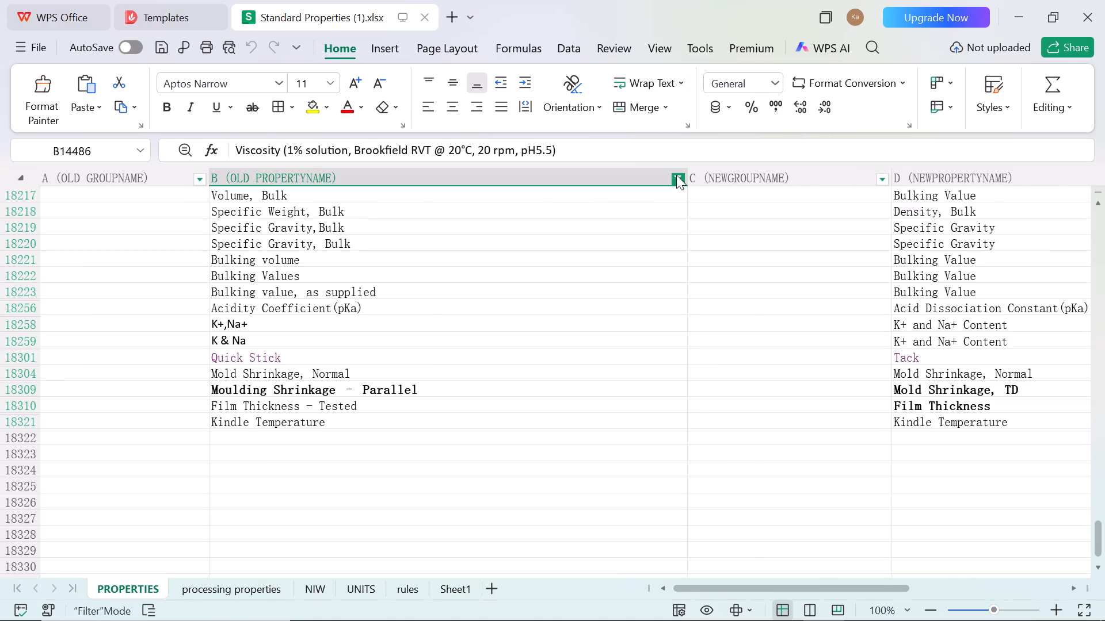
Search the OLD PROPERTYNAME column's filter values for "Pure dye content", and shorten the search to "Pure".
click(676, 175)
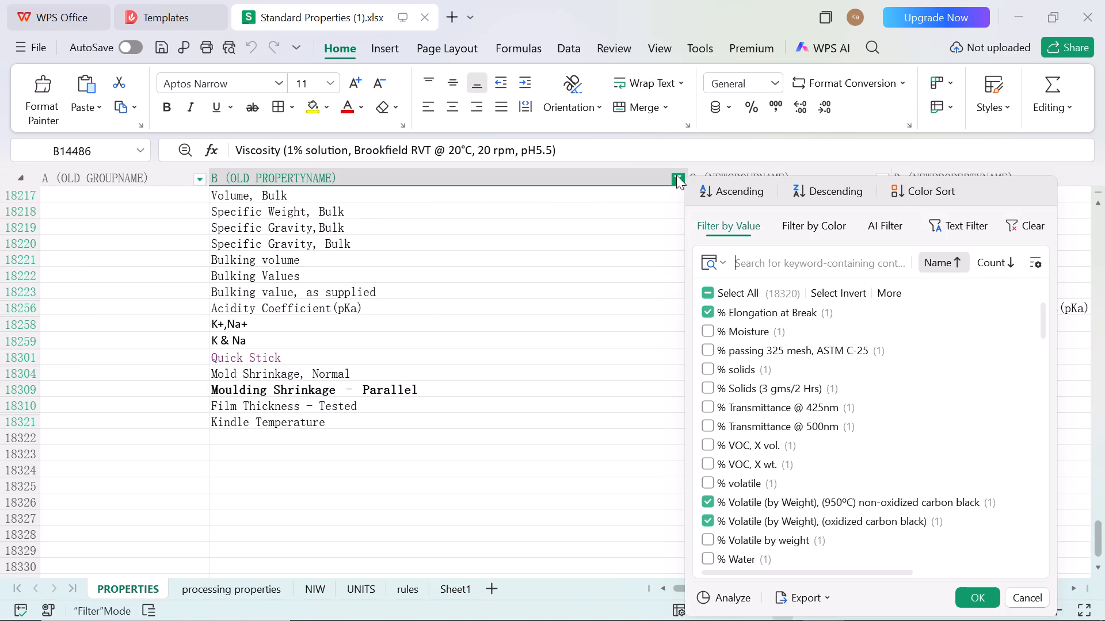
key(ctrl+v)
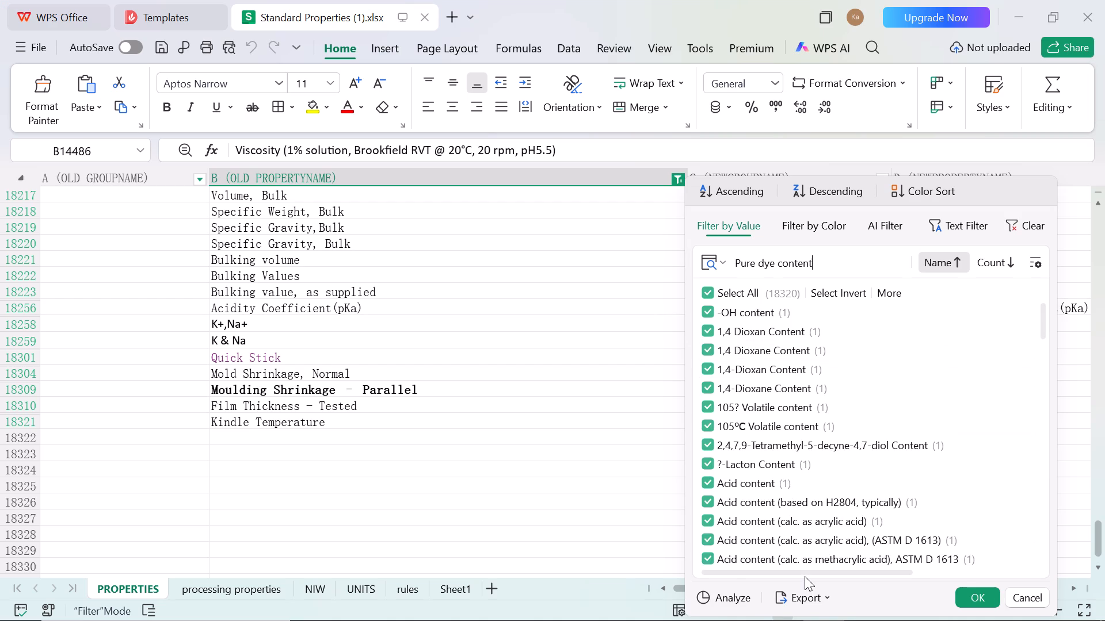
click(699, 263)
click(728, 292)
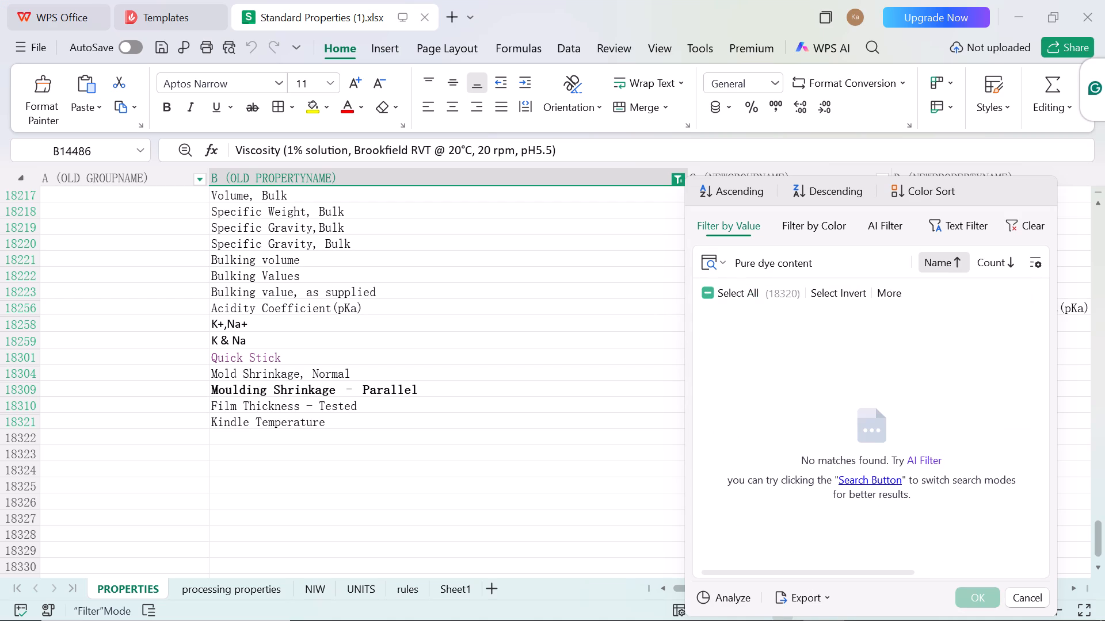
key(BackSpace)
key(BackSpace)
key(BackSpace)
key(BackSpace)
key(BackSpace)
key(BackSpace)
key(BackSpace)
key(BackSpace)
key(BackSpace)
key(BackSpace)
key(BackSpace)
key(BackSpace)
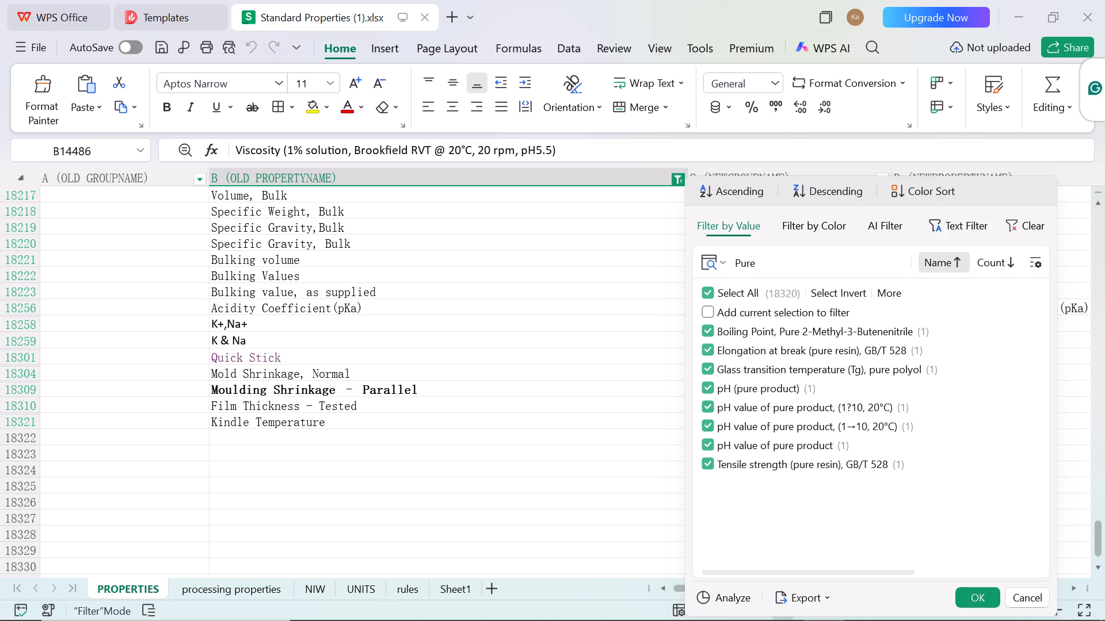
Search the OLD PROPERTYNAME filter values for "dye" instead.
key(BackSpace)
key(BackSpace)
key(BackSpace)
key(BackSpace)
text(dyr)
key(BackSpace)
key(e)
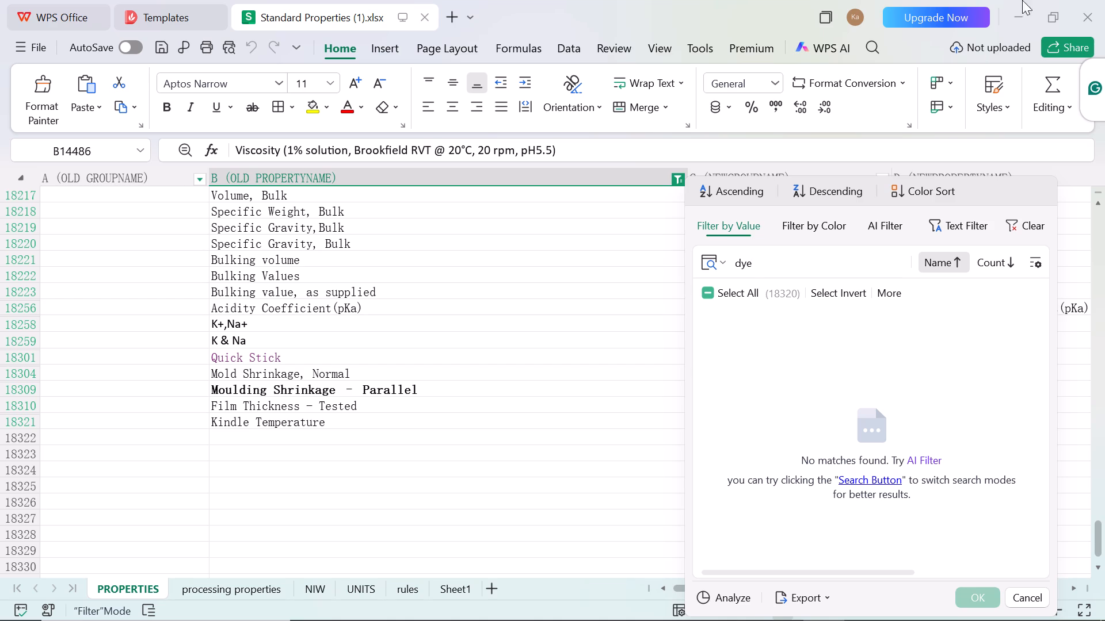
Return to the quantitative properties of DK D&C RED No.34 in Chrome and rename the property as "Pure Dye Content".
click(1032, 23)
click(1032, 23)
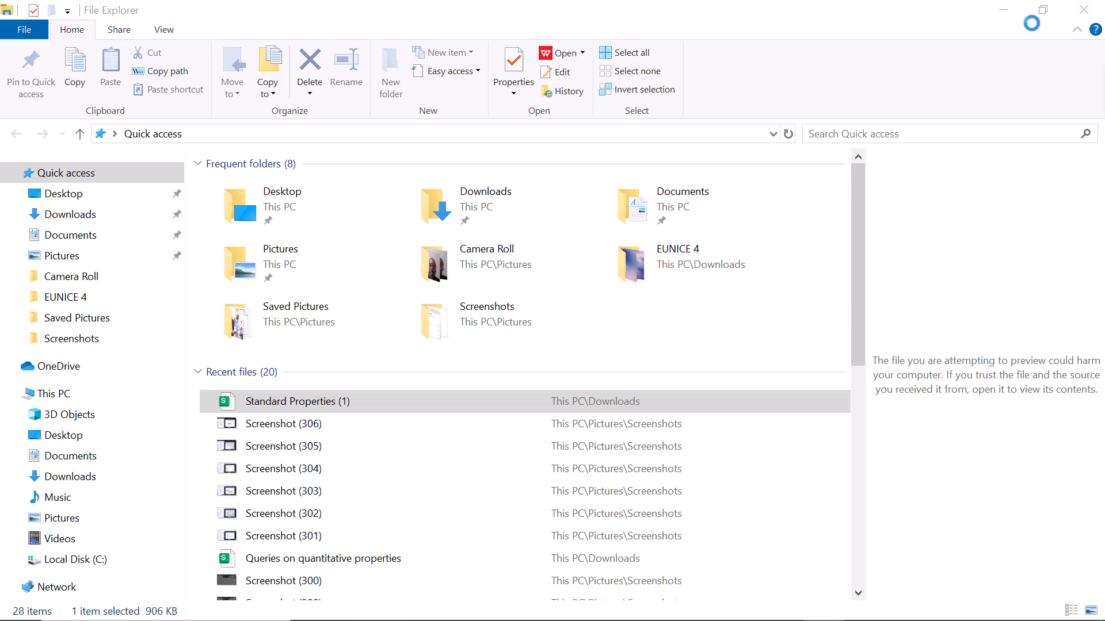
click(995, 2)
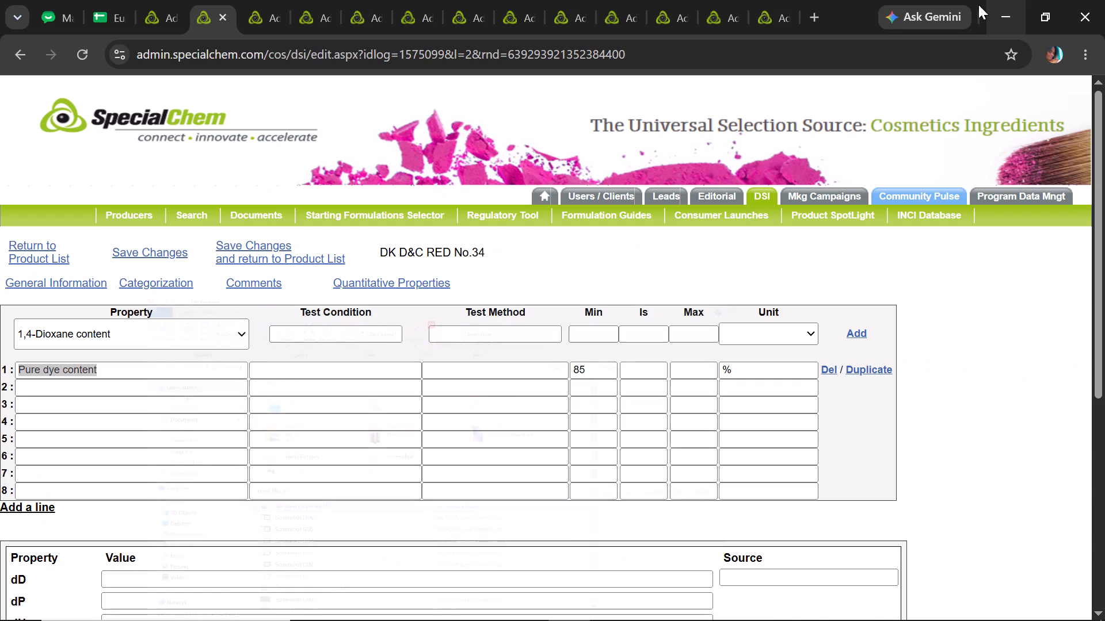
click(47, 367)
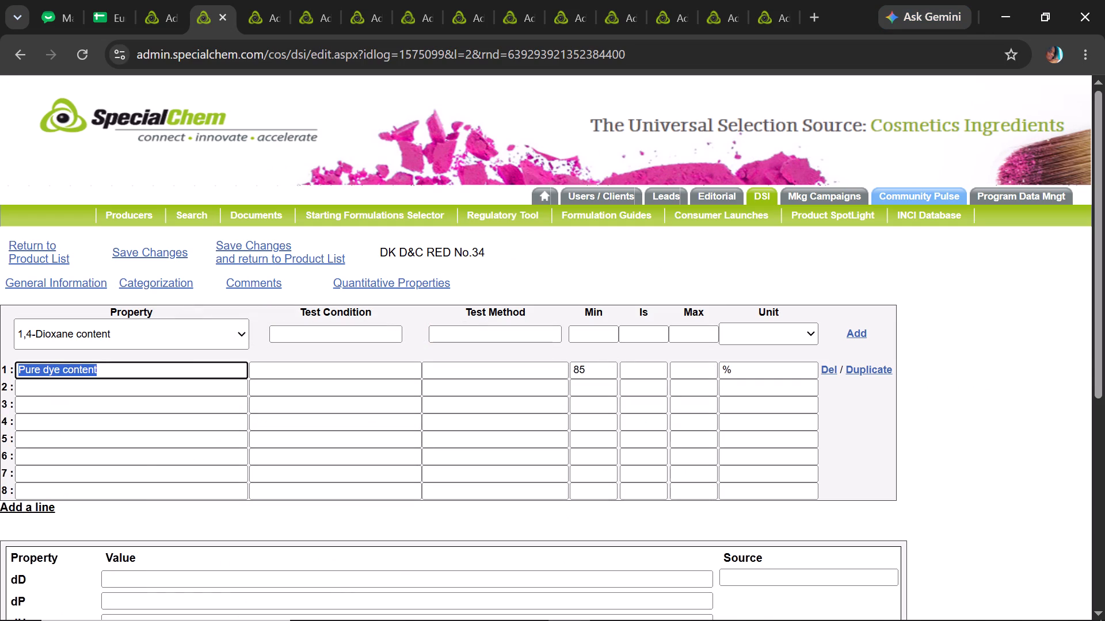
key(BackSpace)
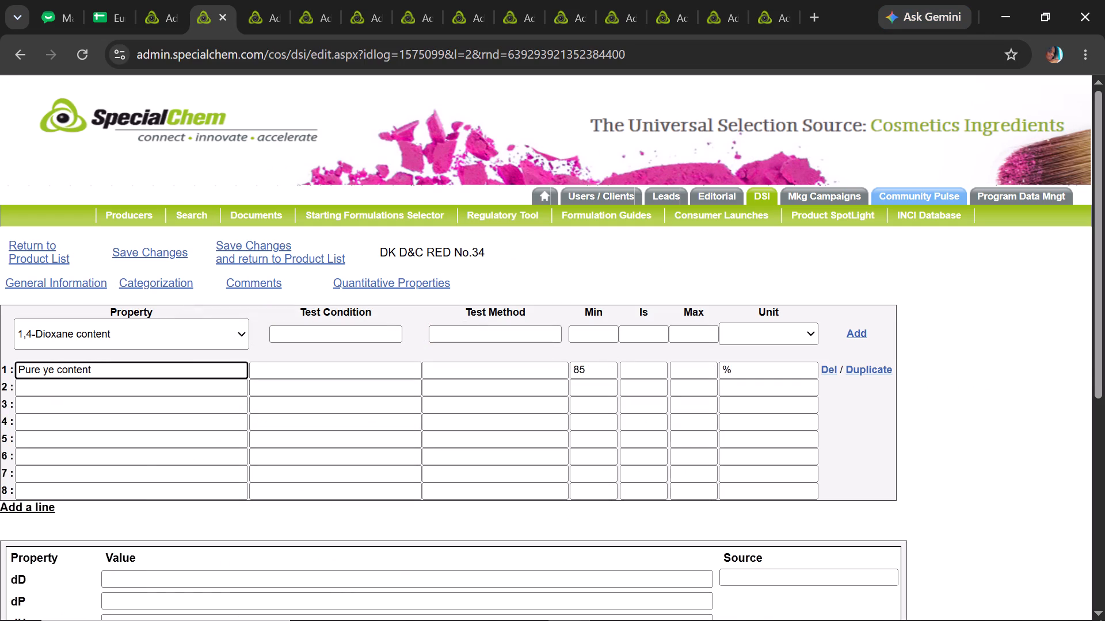
key(d)
click(68, 367)
key(BackSpace)
key(c)
Copy the property name "Pure Dye Content", and save the record with return to the product list.
drag(102, 371, 0, 367)
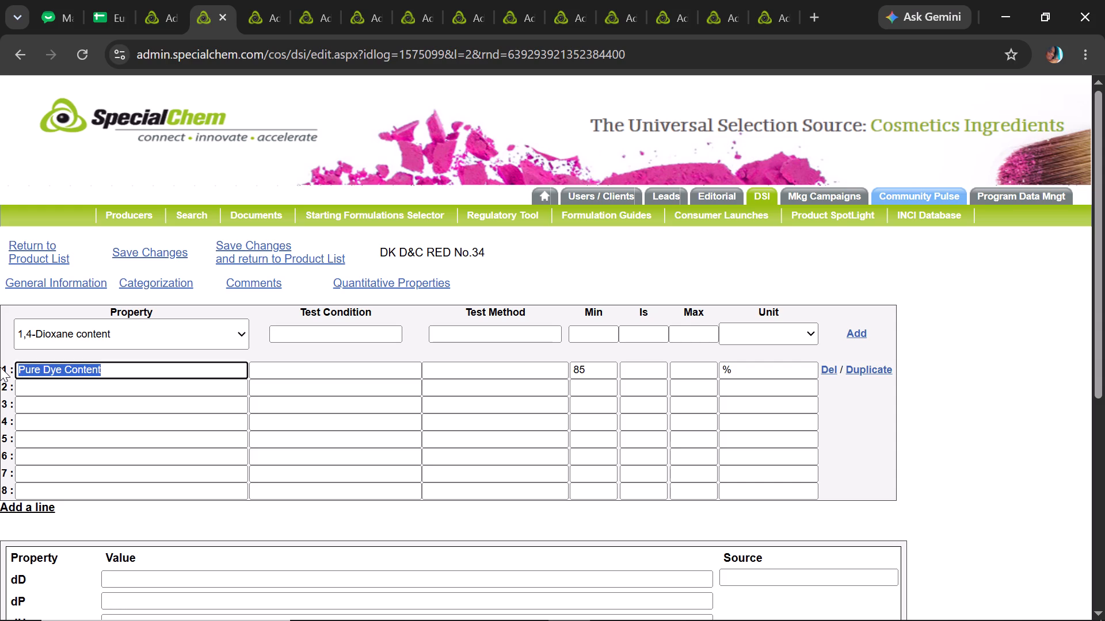
key(ctrl+c)
click(270, 252)
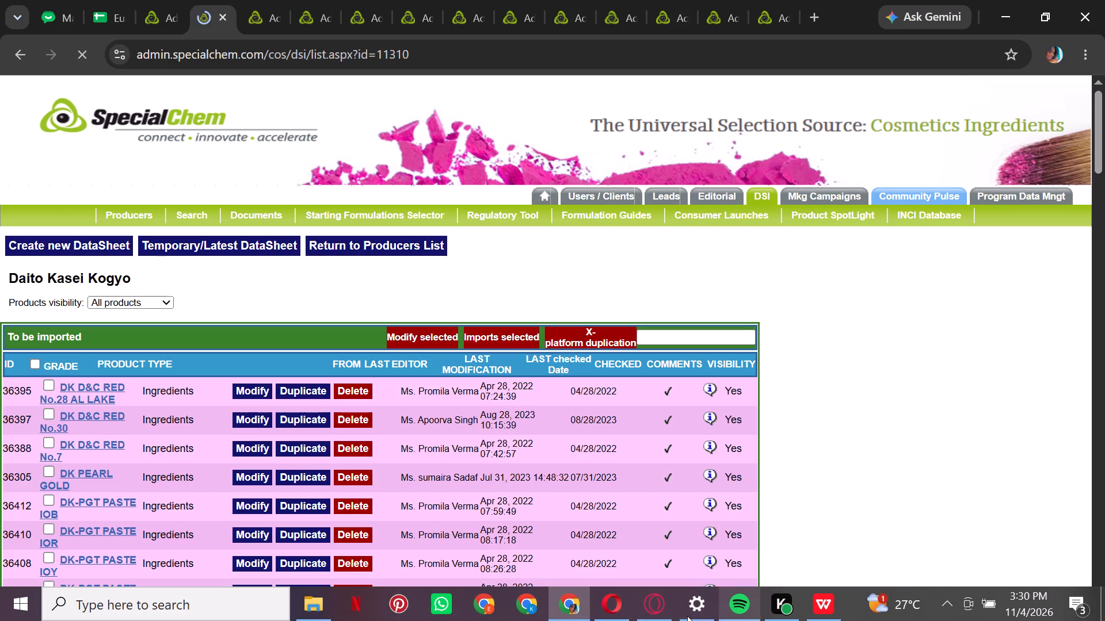
Clear the old property, product and supplier entries in A25:C46 of the Q&A sheet in Eunice's work.
click(105, 13)
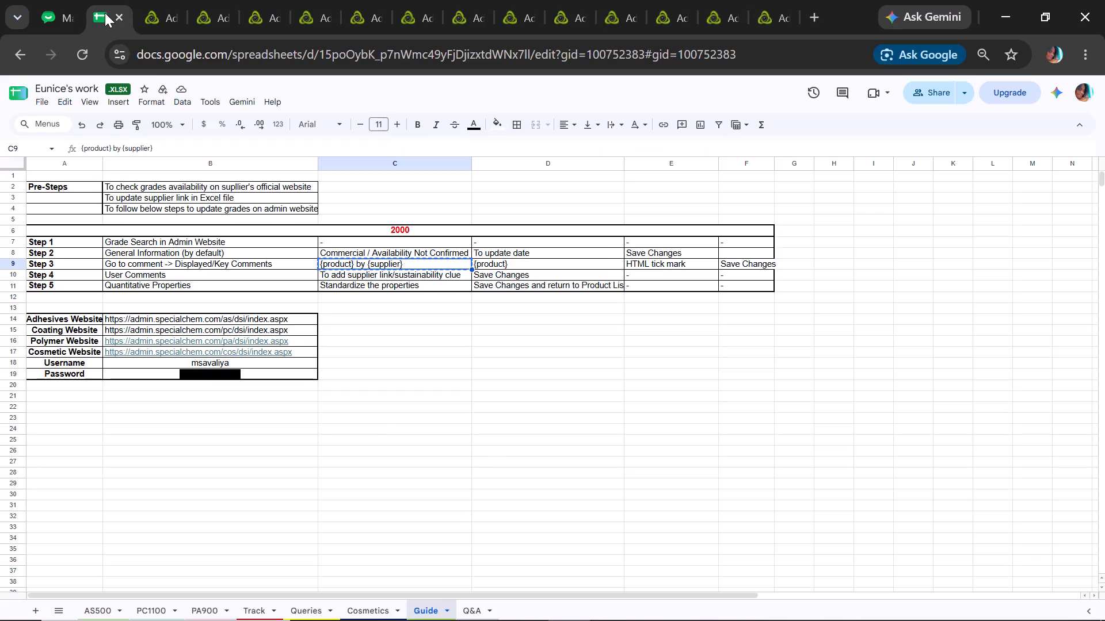
click(478, 603)
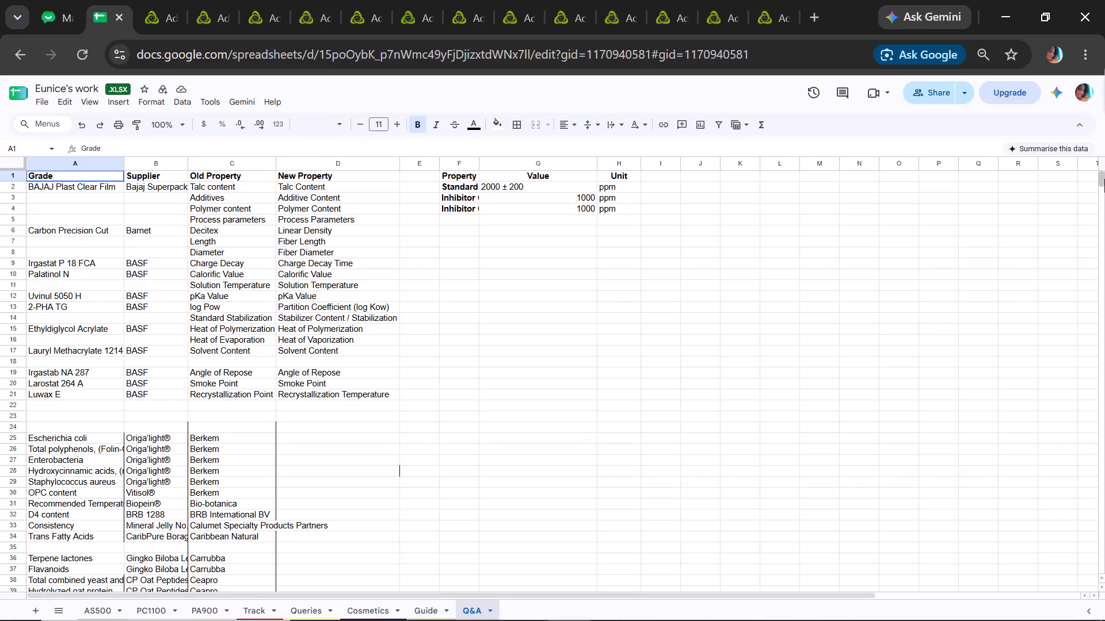
drag(1104, 179, 1104, 187)
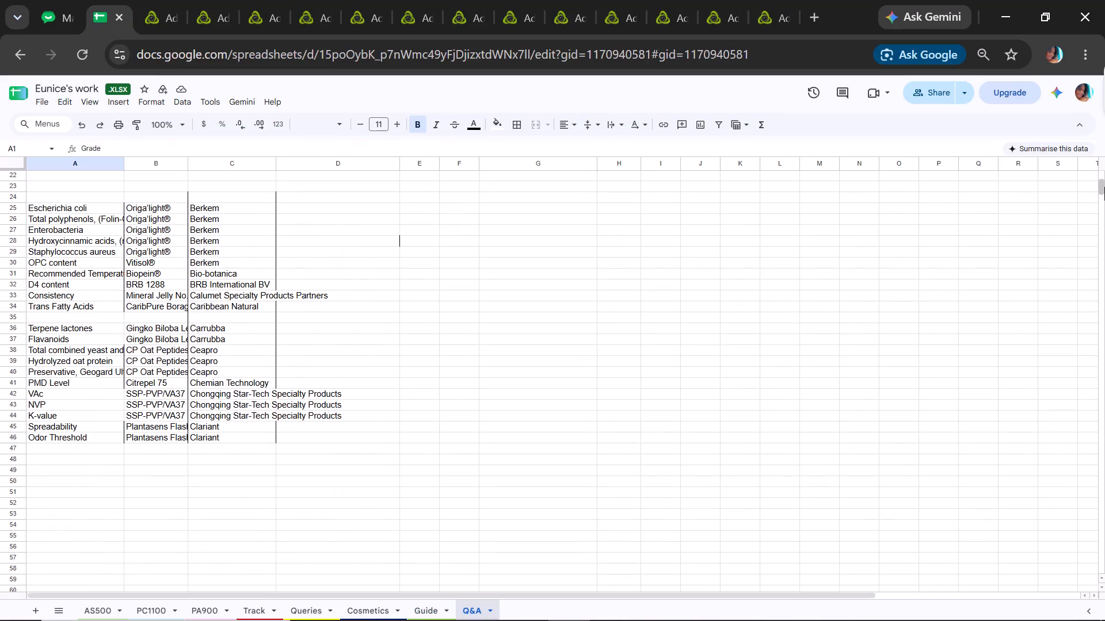
drag(60, 205, 220, 303)
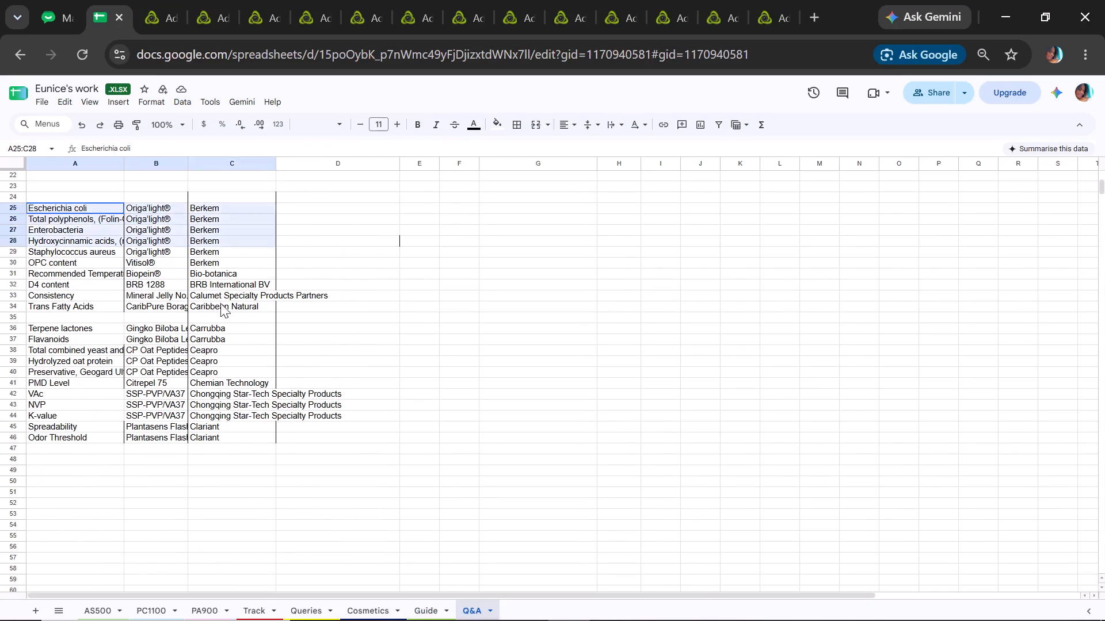
drag(220, 303, 230, 420)
key(BackSpace)
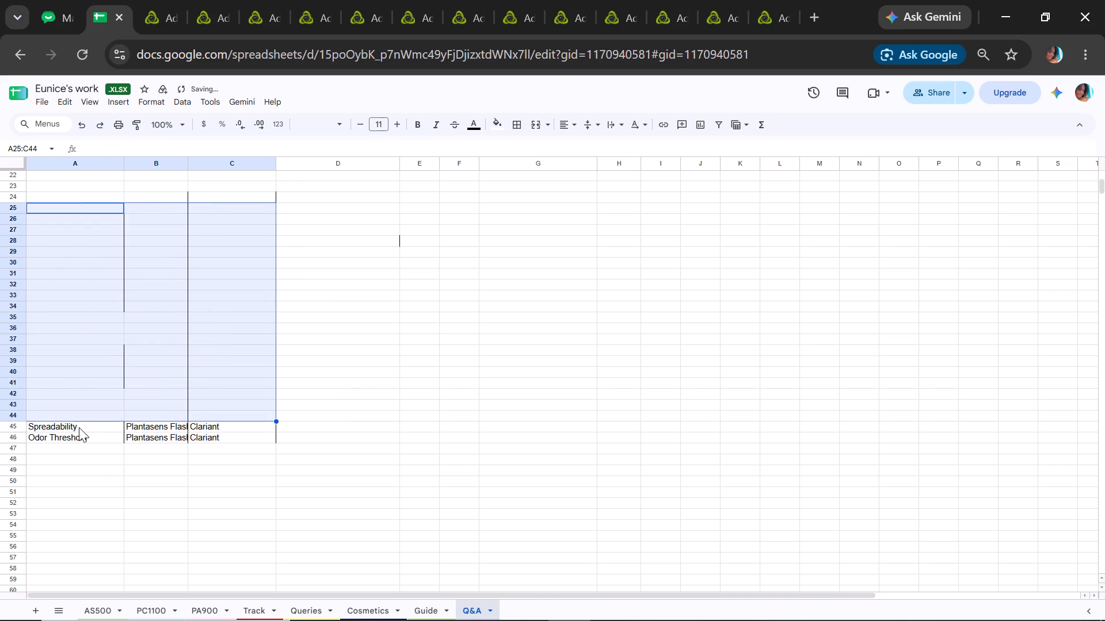
drag(79, 427, 218, 442)
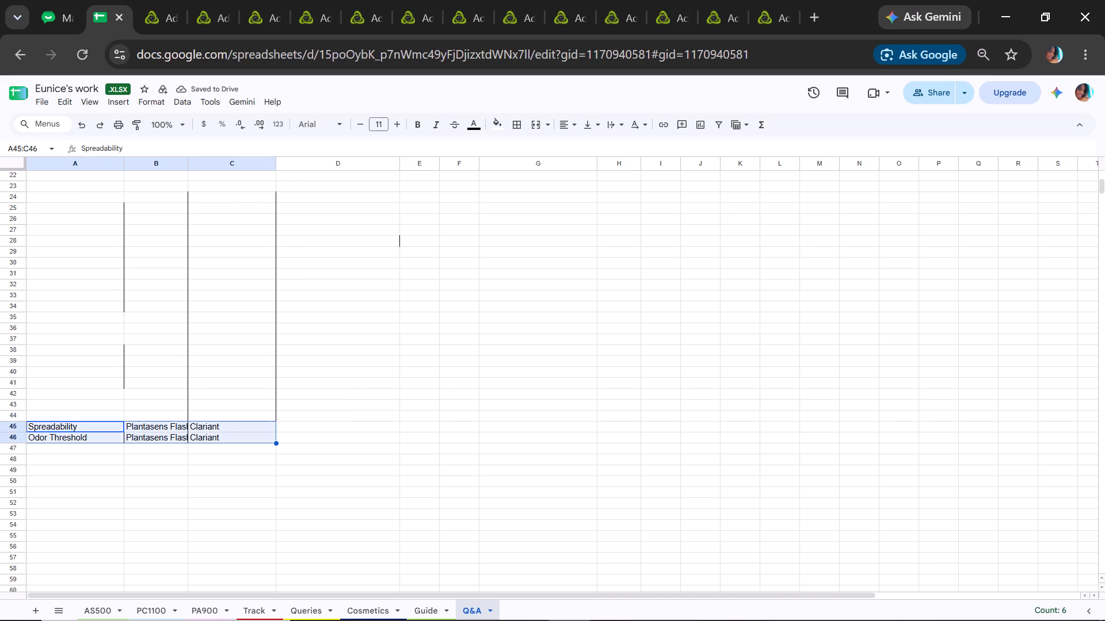
key(BackSpace)
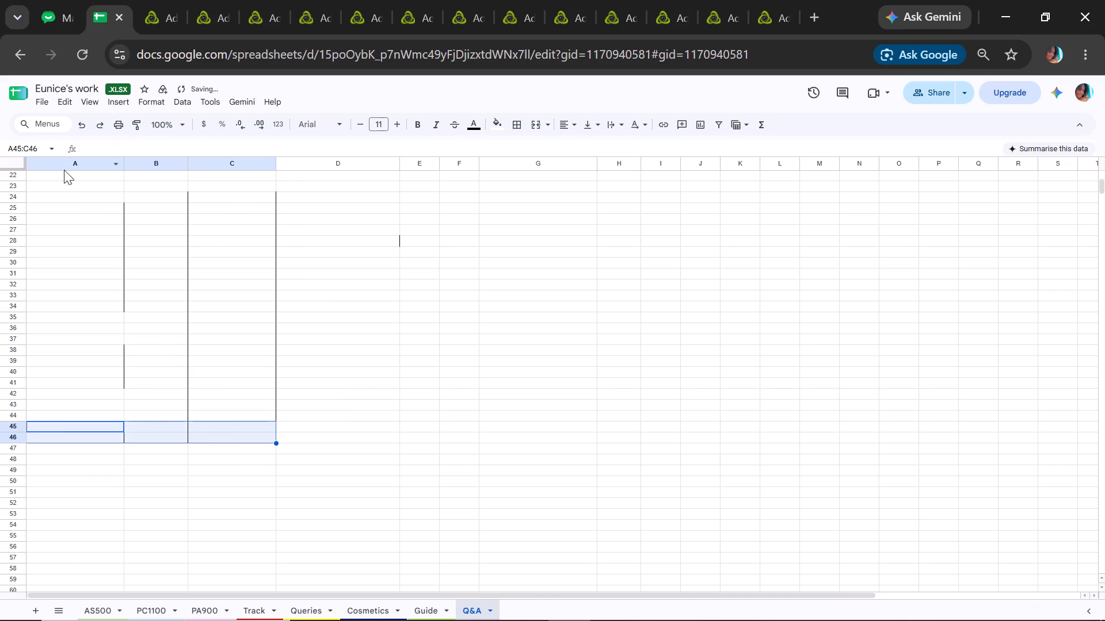
Paste the copied property name "Pure Dye Content" into cell A24 of the Q&A sheet.
click(67, 200)
key(ctrl+v)
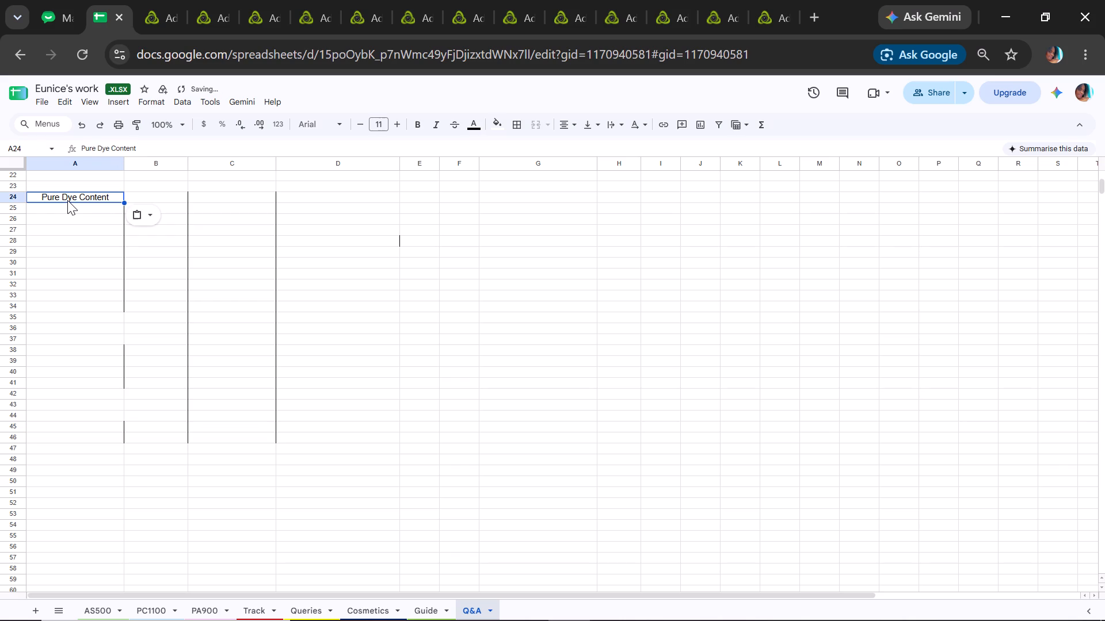
Copy DK D&C RED No.34 and its supplier Daito Kasei Kogyo from the Cosmetics sheet into B24:C24 of the Q&A sheet.
click(173, 14)
click(214, 9)
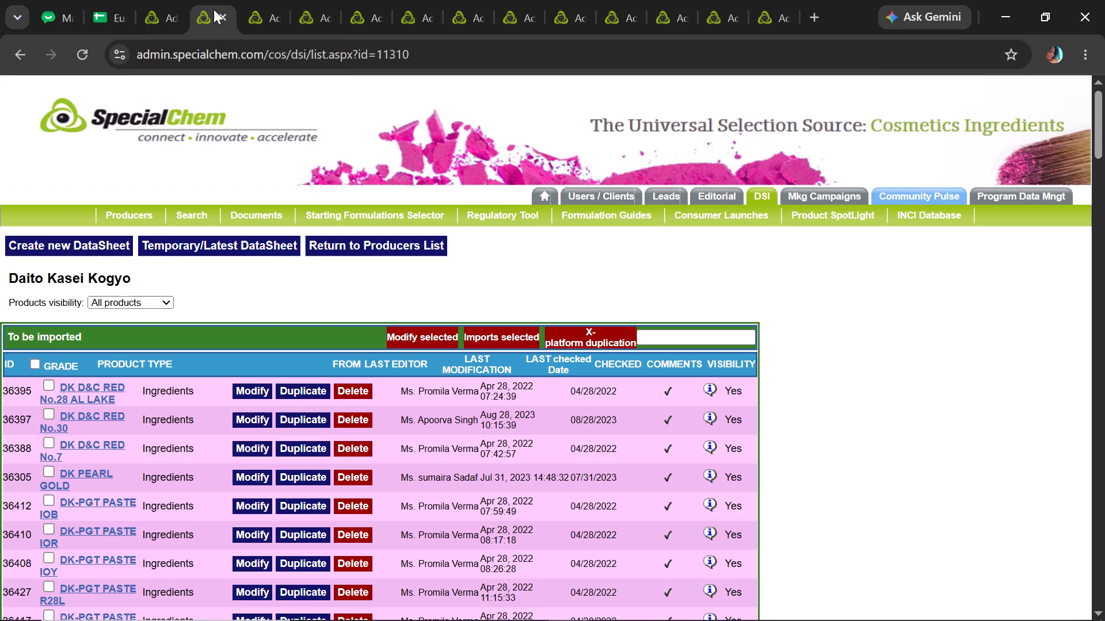
click(164, 14)
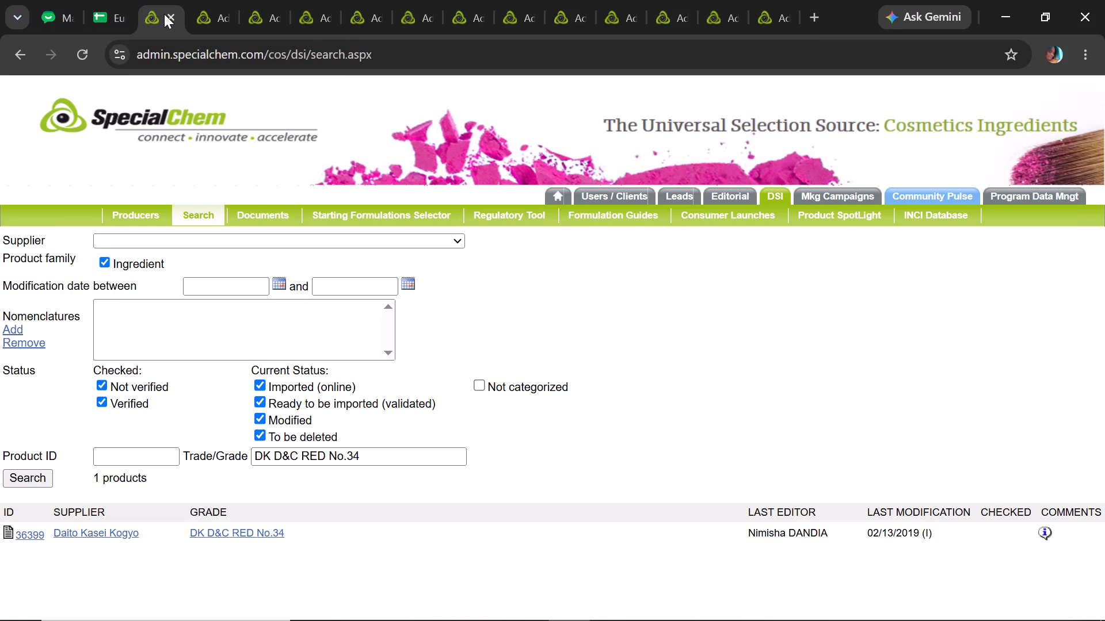
click(105, 7)
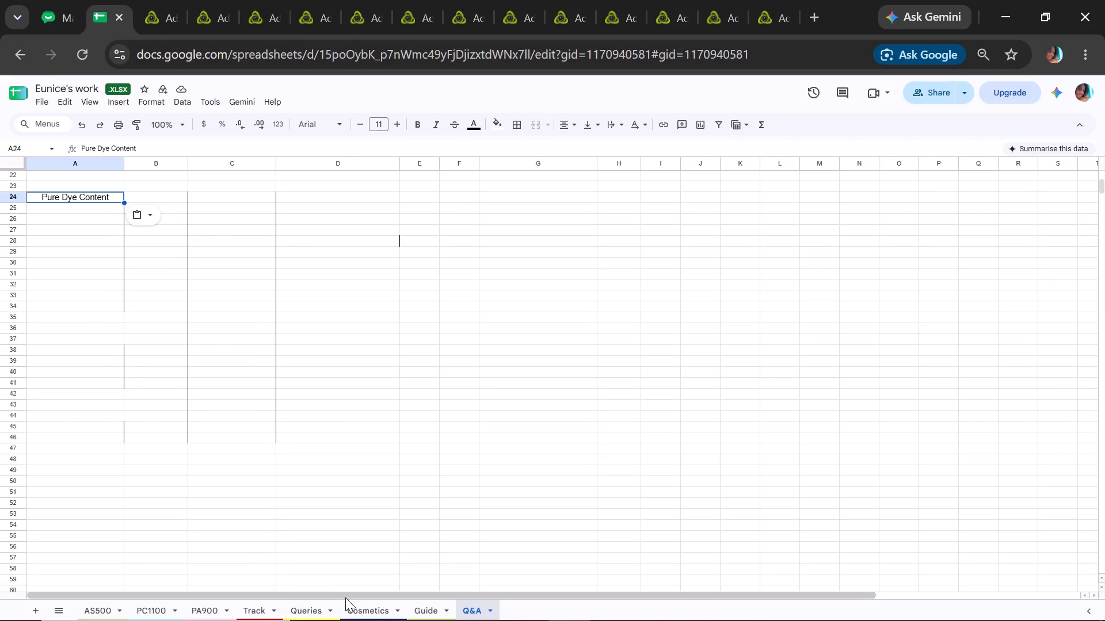
click(354, 604)
drag(146, 336, 189, 340)
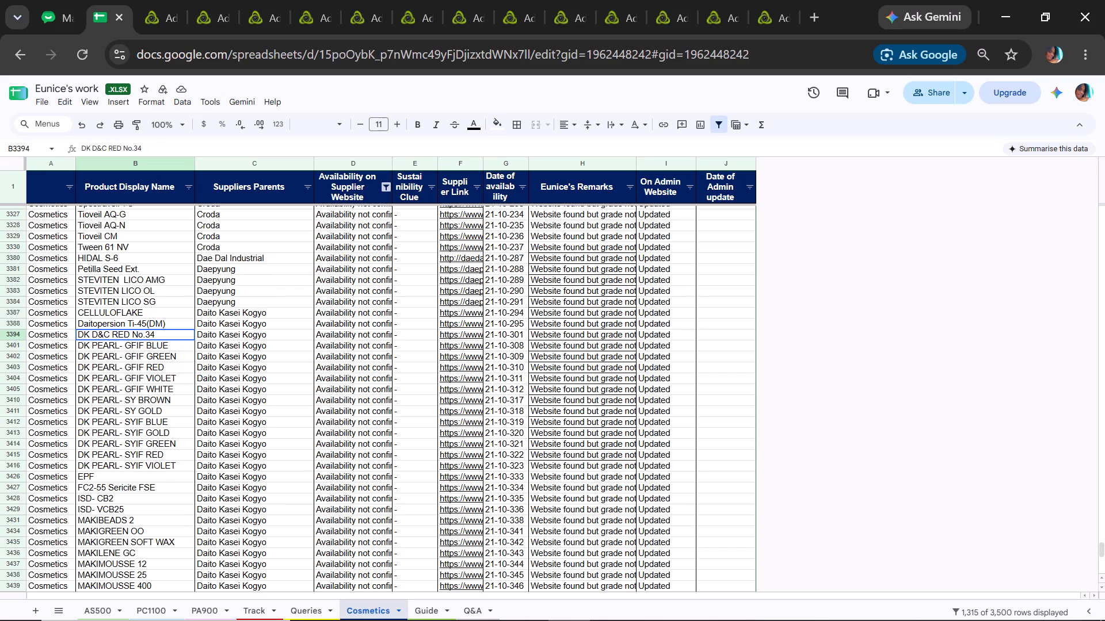
drag(189, 340, 212, 338)
key(ctrl+c)
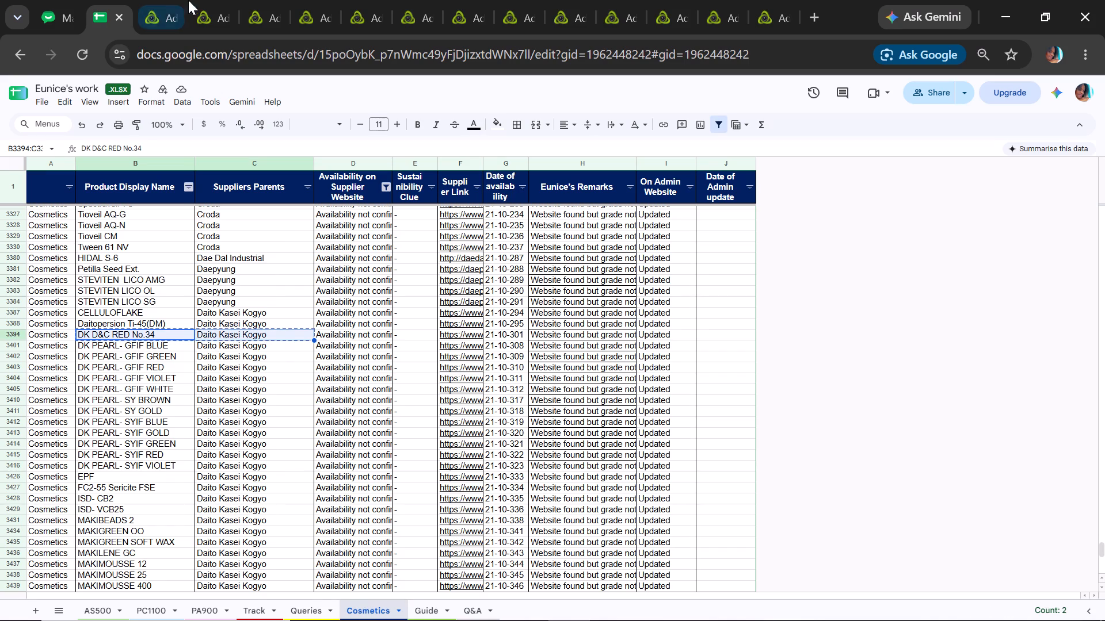
click(180, 17)
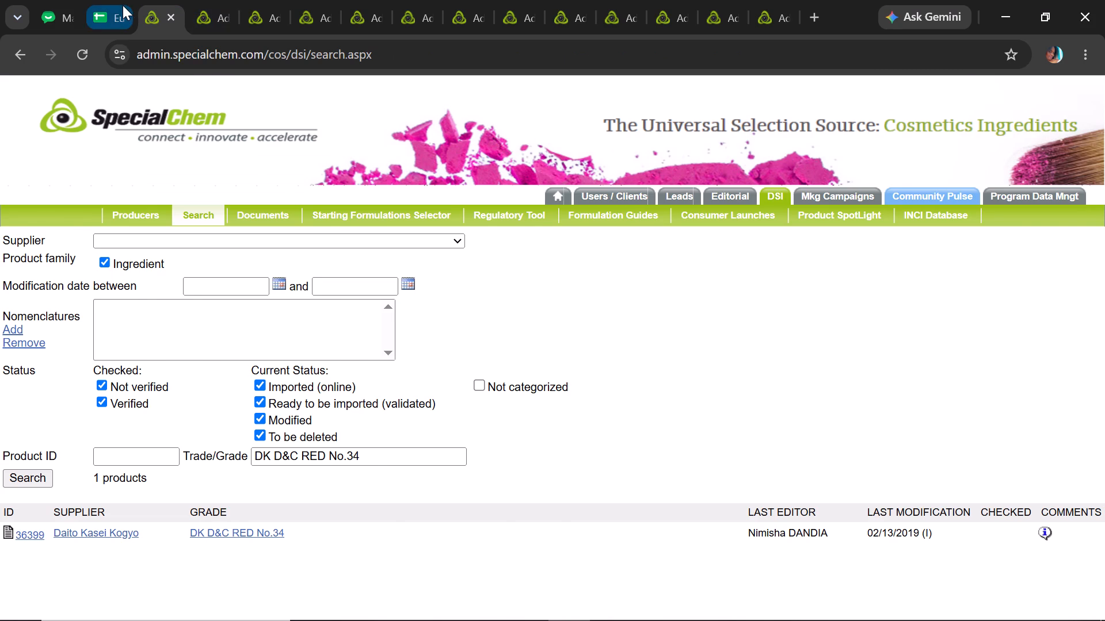
click(123, 5)
click(443, 604)
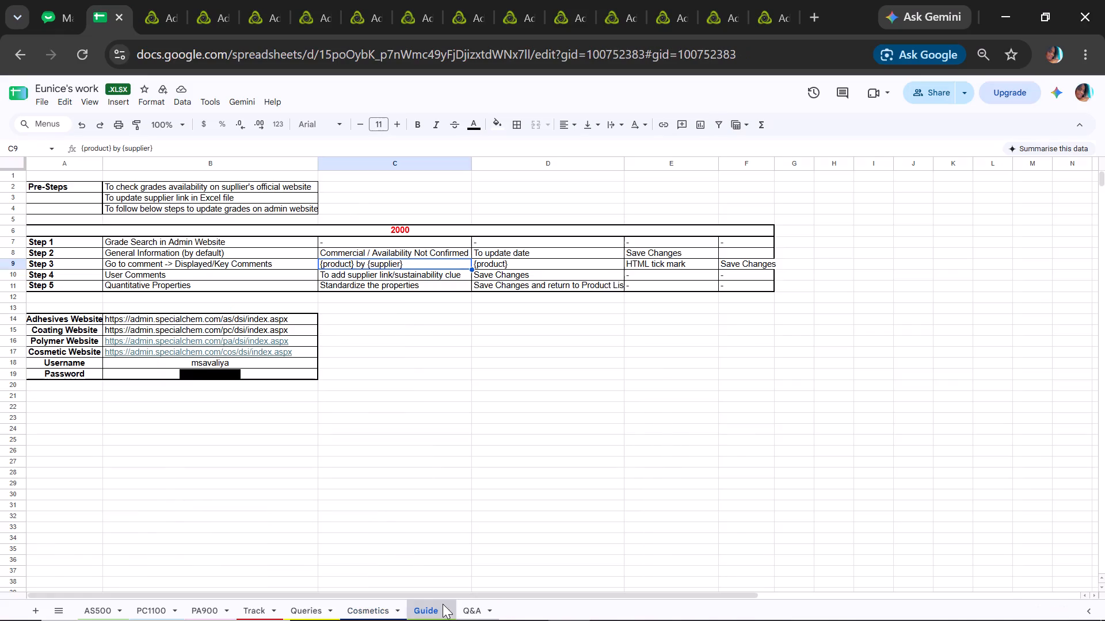
click(482, 604)
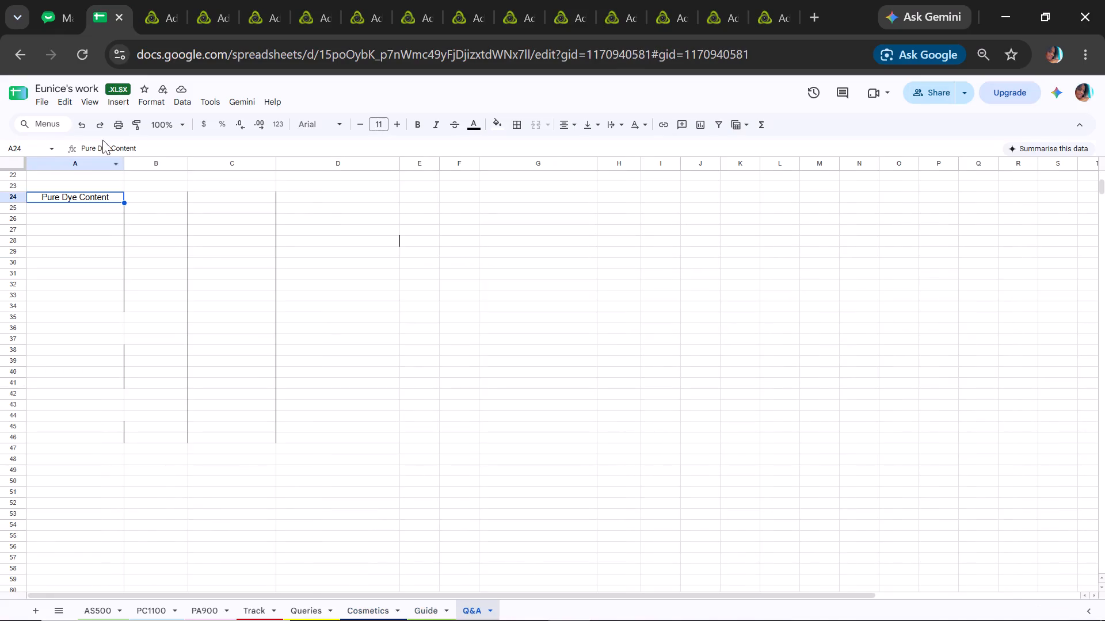
click(150, 198)
key(ctrl+v)
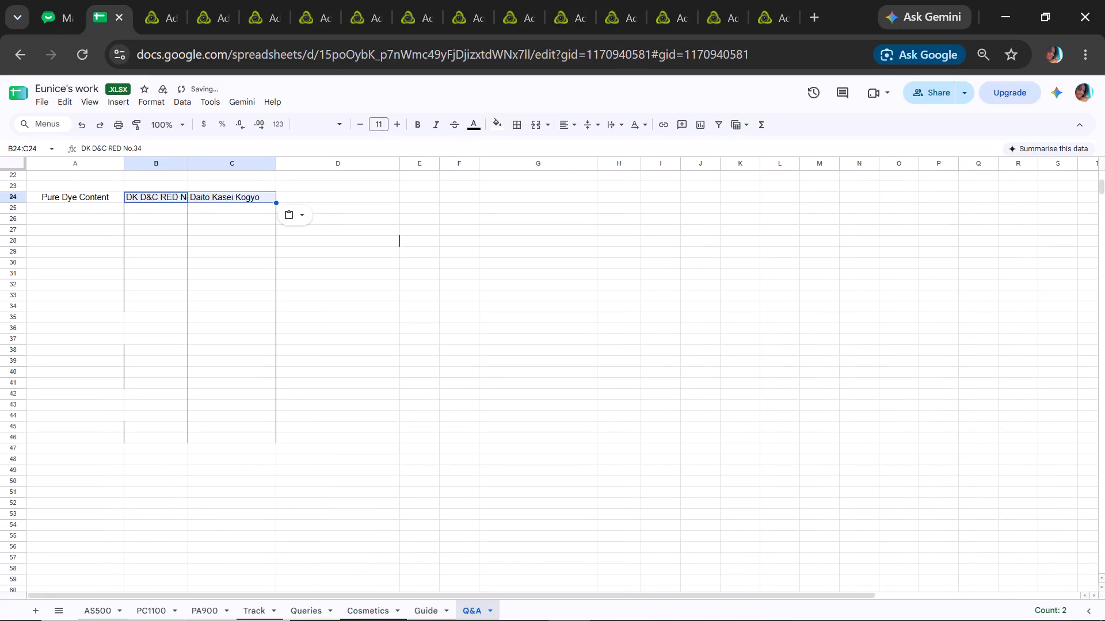
click(73, 205)
click(94, 2)
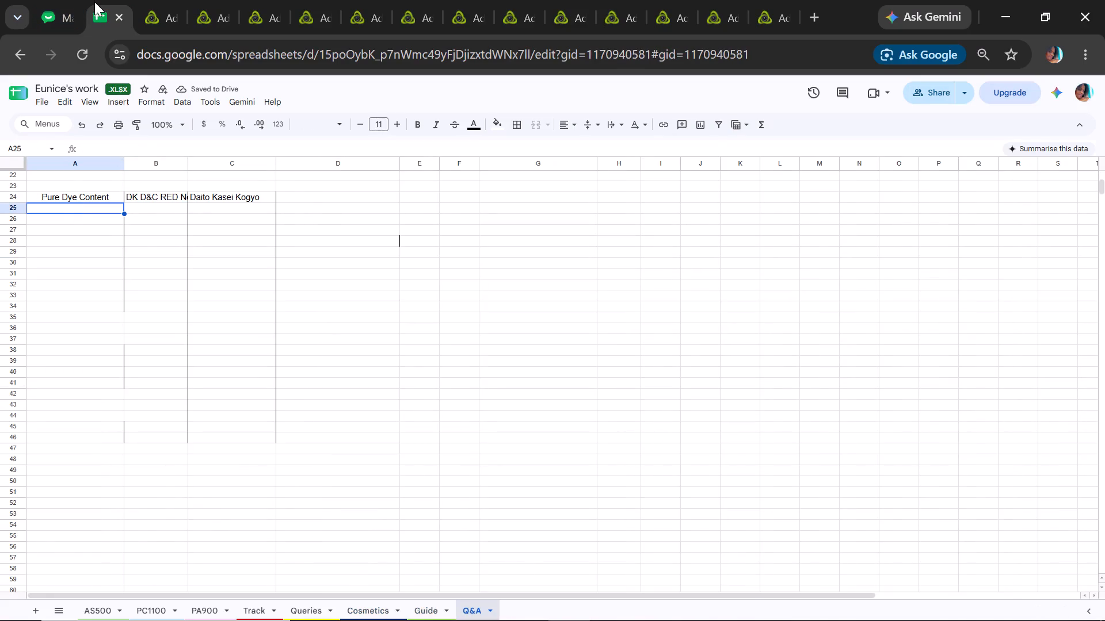
Copy the product name DK PEARL- GFIF BLUE from the Cosmetics sheet, search the admin site for that grade, and open its record.
click(101, 11)
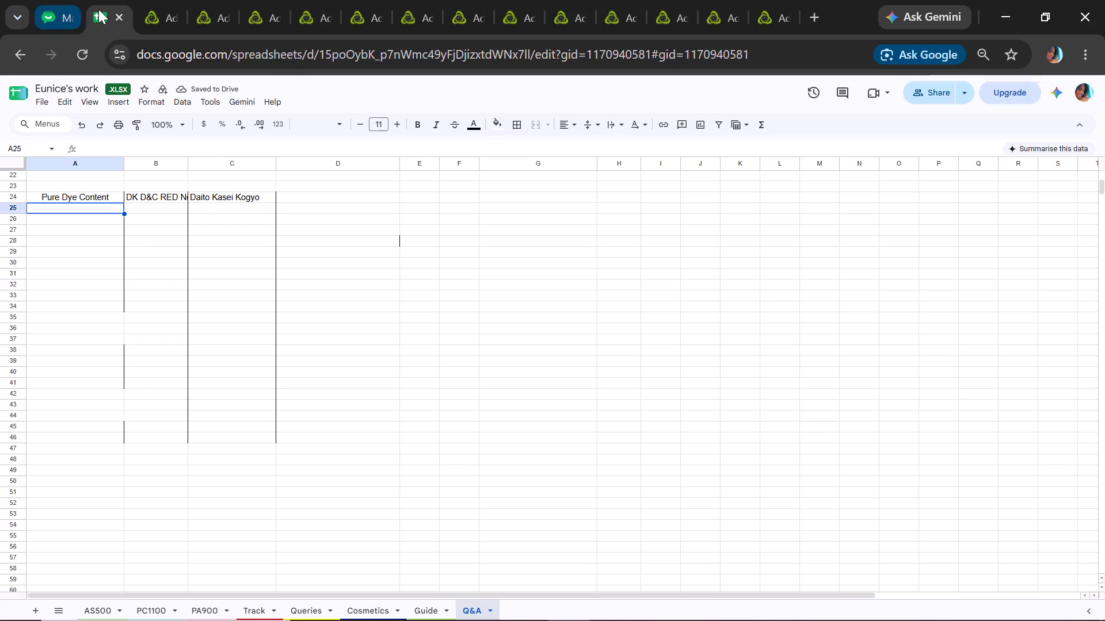
click(418, 615)
click(380, 612)
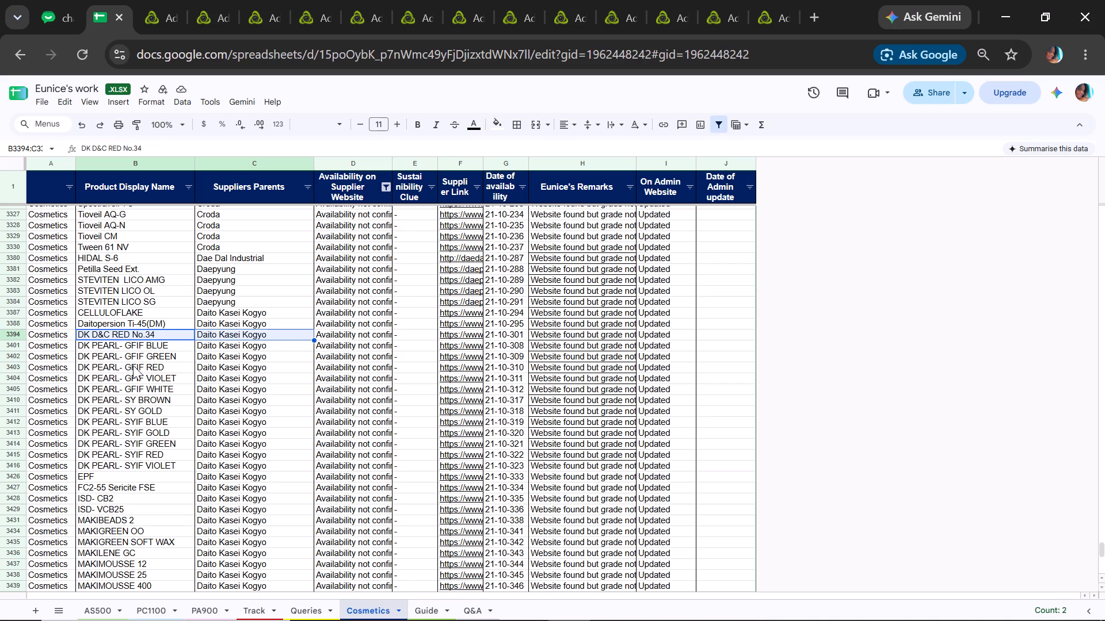
click(117, 346)
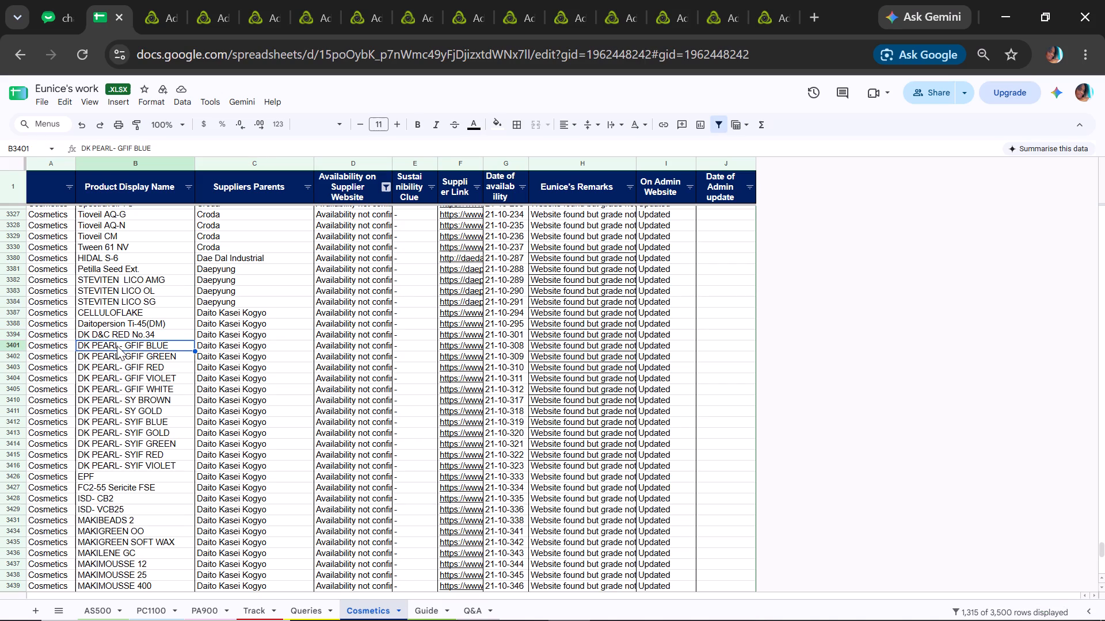
key(ctrl+c)
click(176, 9)
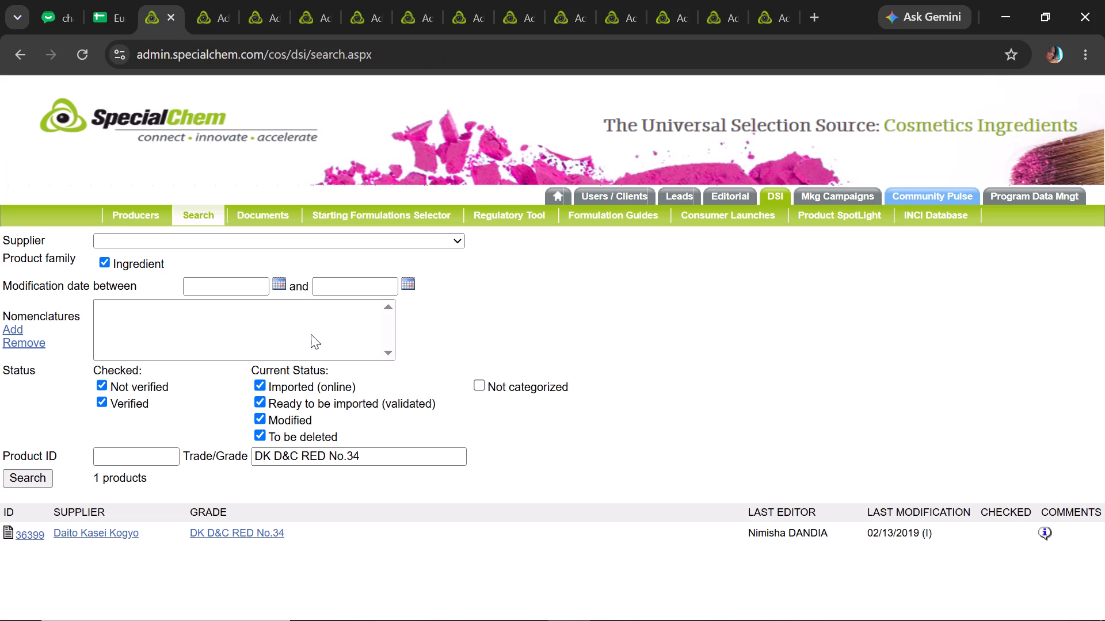
drag(416, 461, 178, 475)
key(ctrl+v)
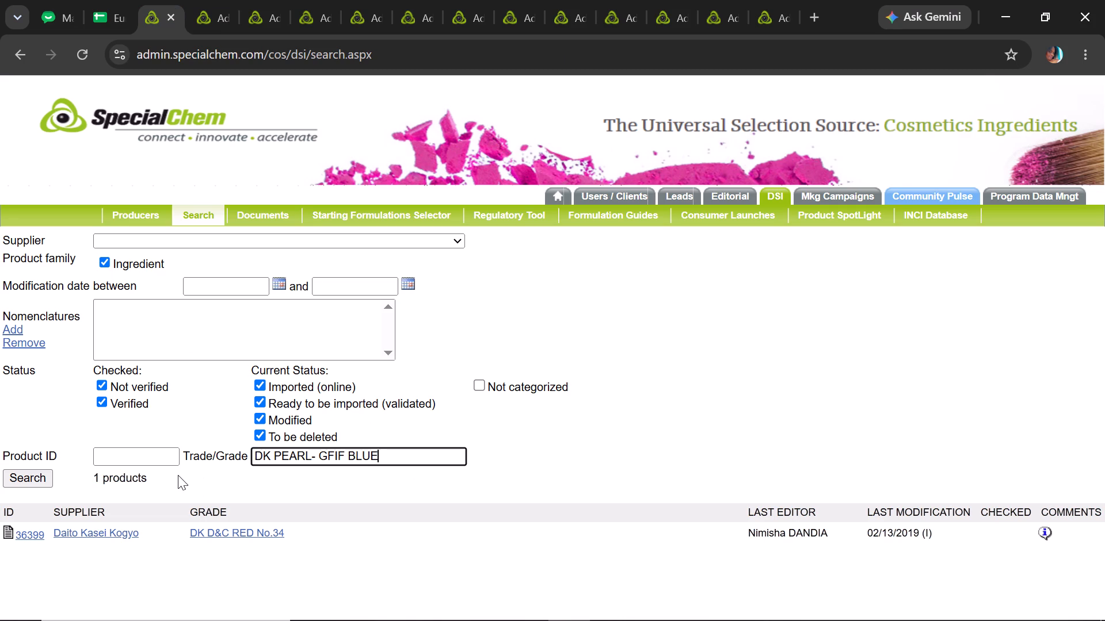
click(40, 478)
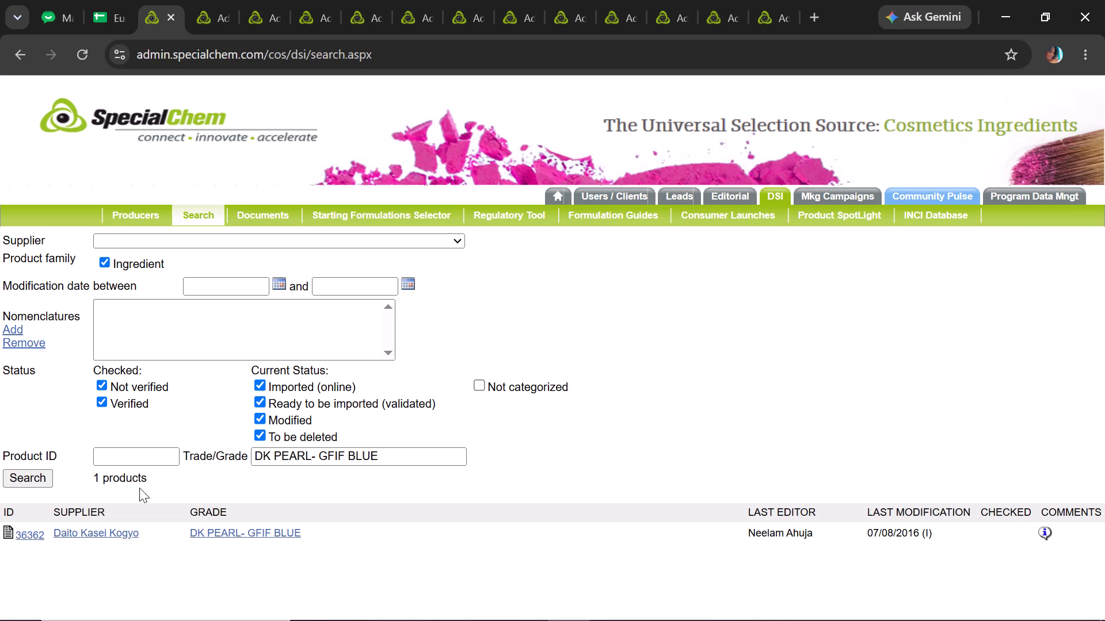
click(211, 531)
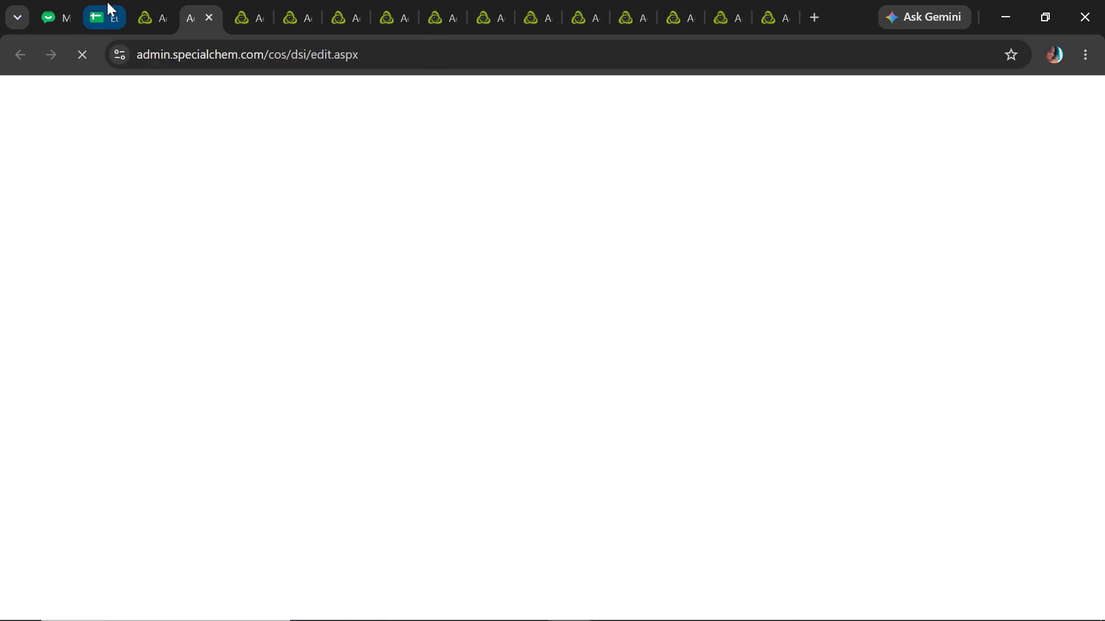
Copy the placeholder text "{product} by {supplier}" from the Guide sheet and return to the DK PEARL- GFIF BLUE record.
click(107, 2)
click(422, 610)
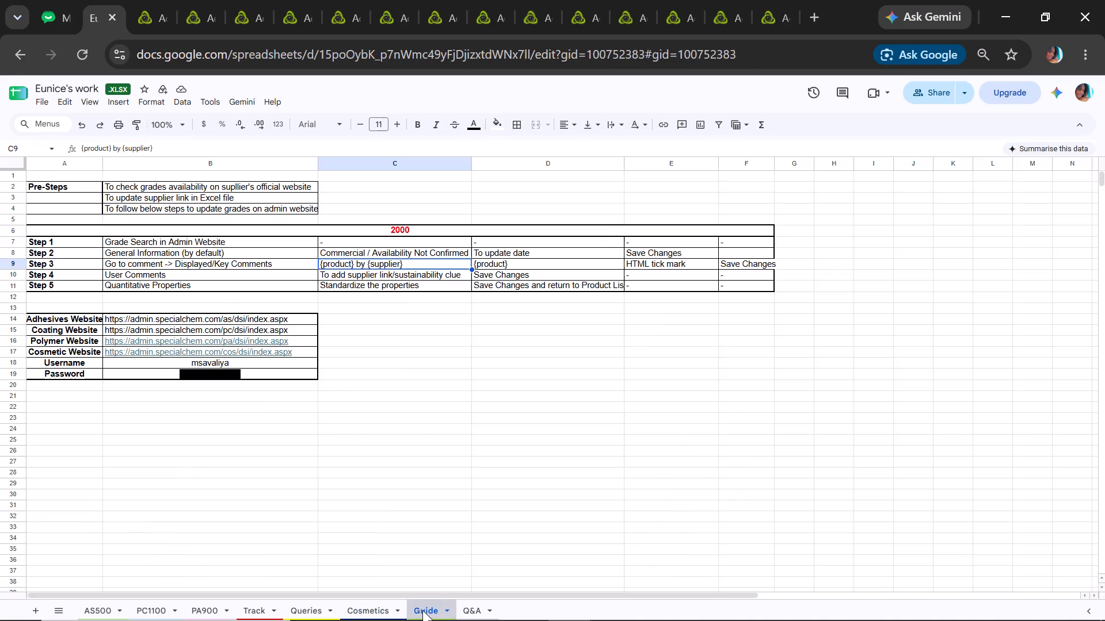
key(ctrl+c)
click(210, 0)
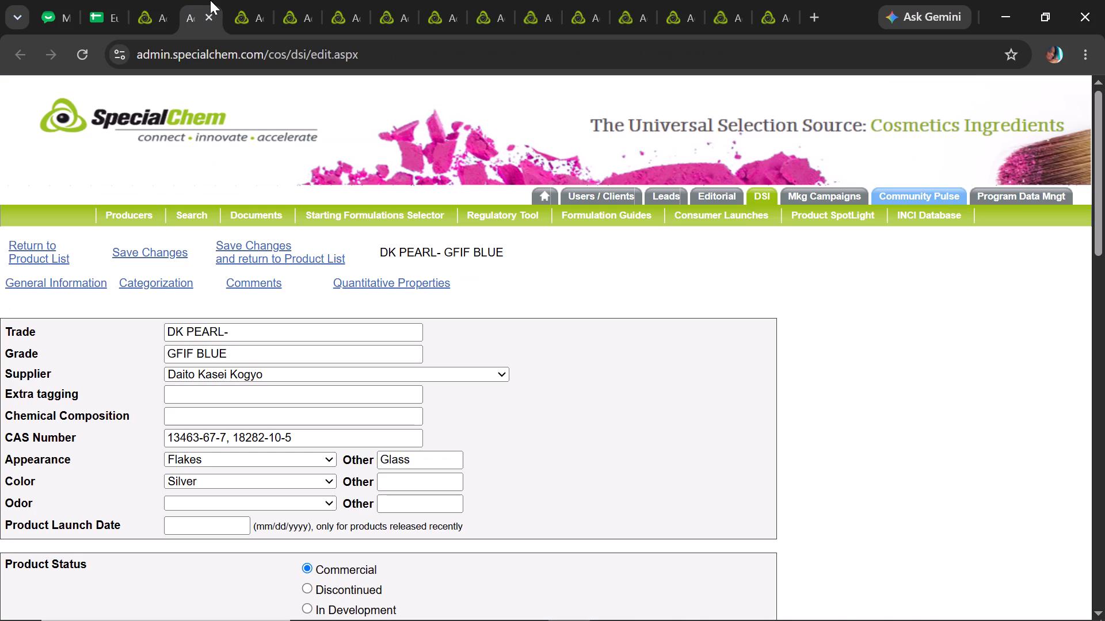
Set the product status of DK PEARL- GFIF BLUE to Availability Not Confirmed and save the record.
drag(1104, 201, 1103, 213)
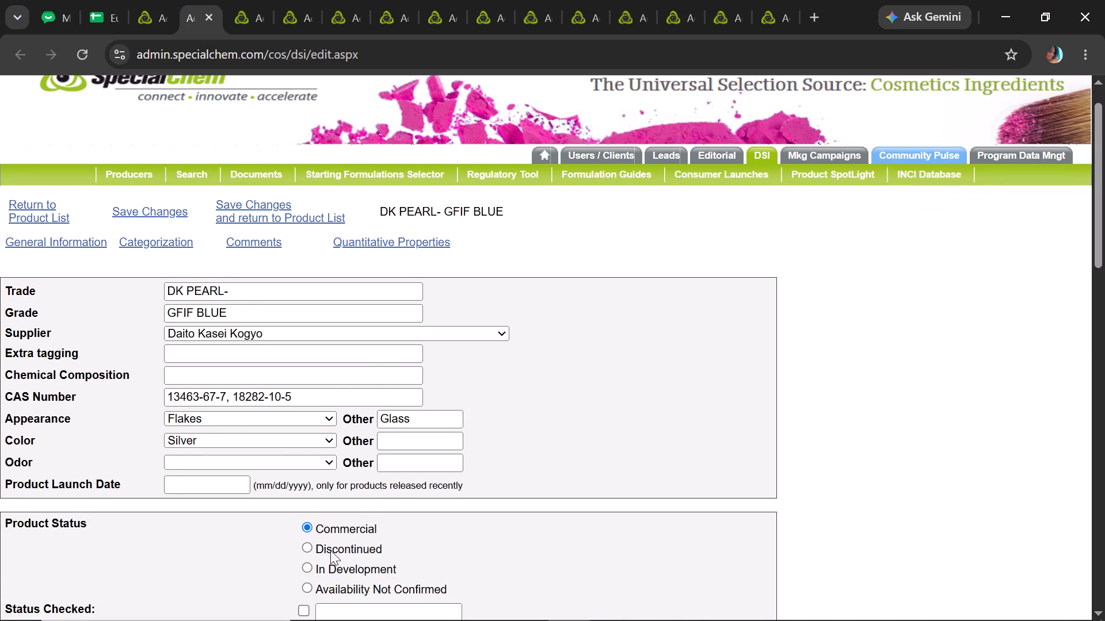
click(307, 584)
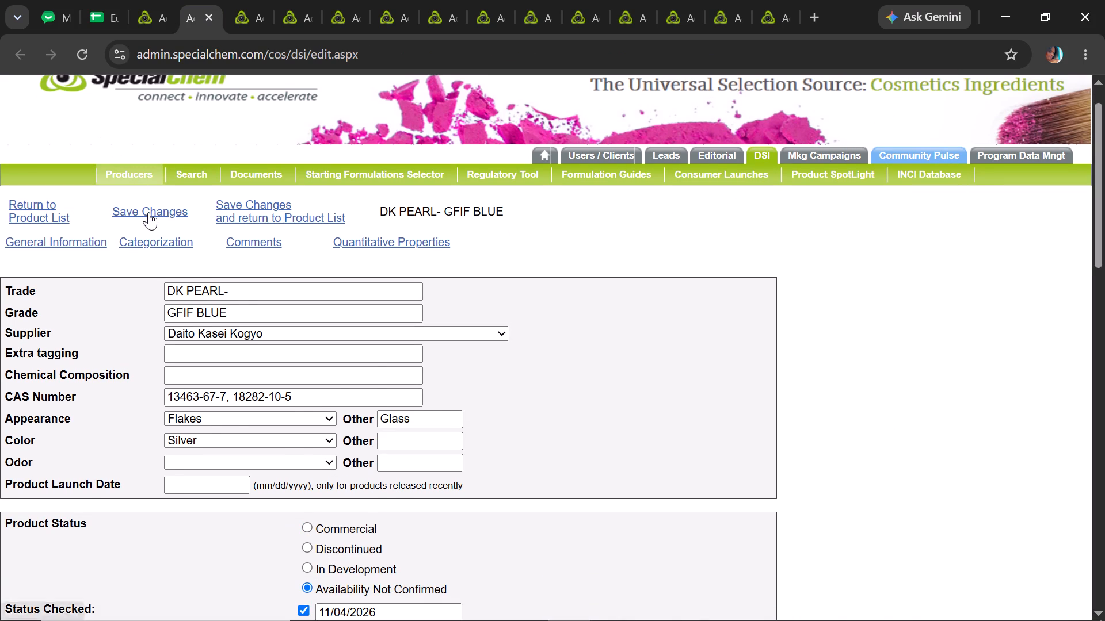
click(148, 212)
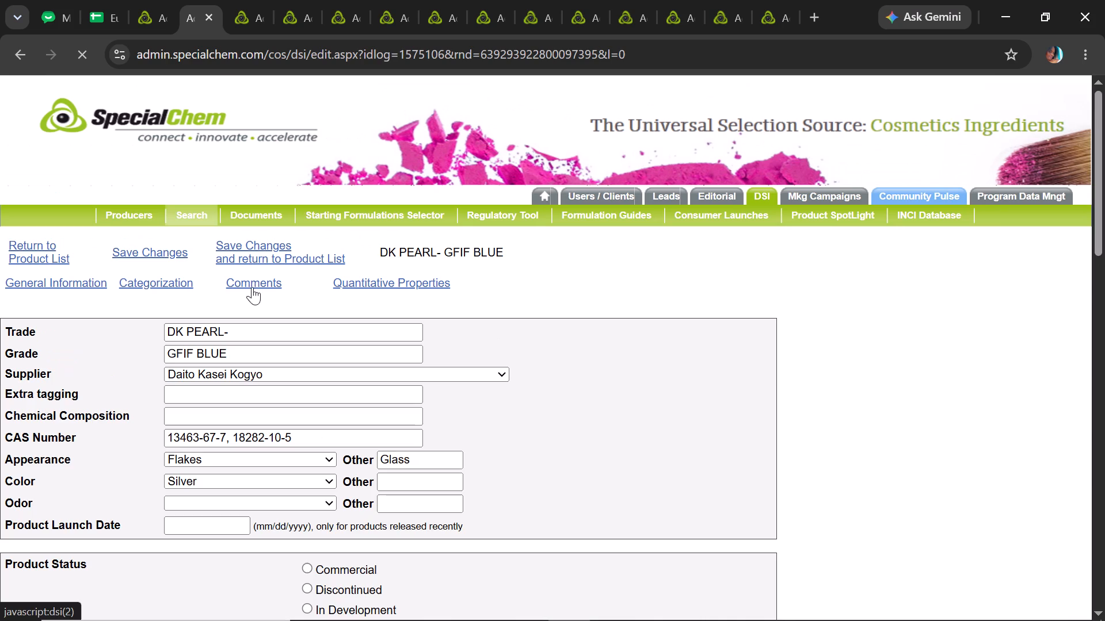
In the Displayed/Key Comments, replace the first bold product name and supplier mention with the copied placeholder "{product} by {supplier}".
click(258, 287)
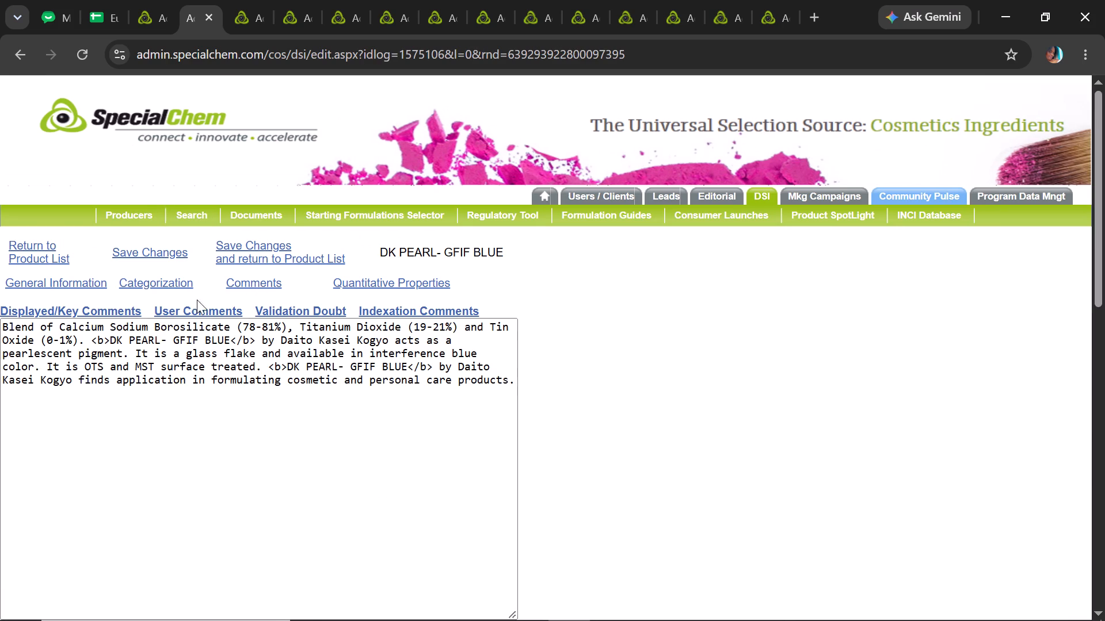
double_click(92, 339)
click(92, 339)
drag(92, 339, 161, 329)
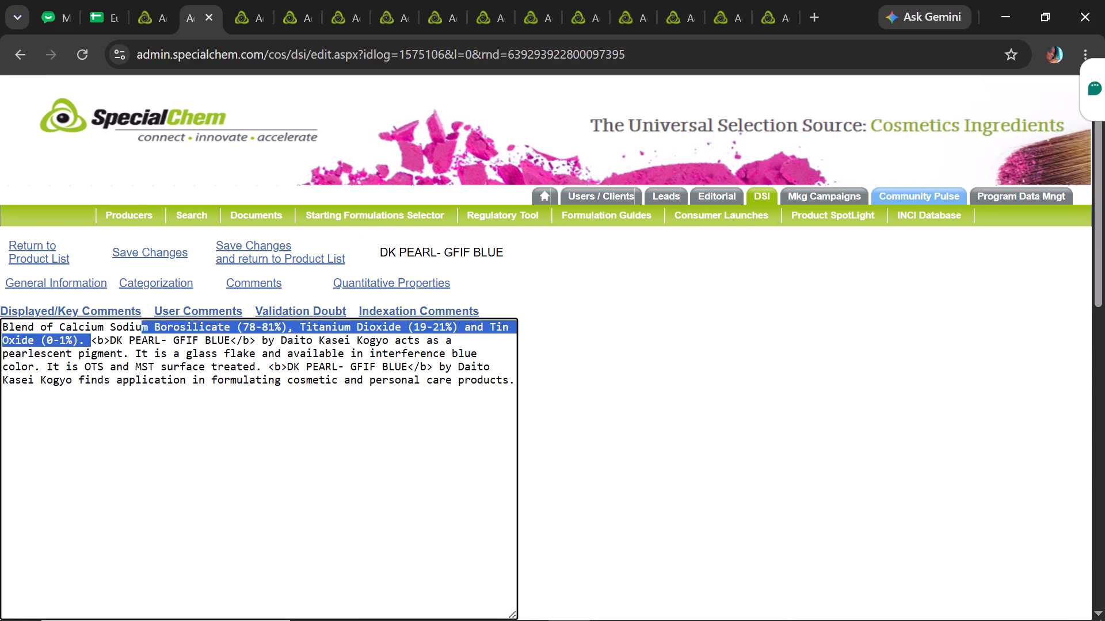
drag(161, 329, 390, 338)
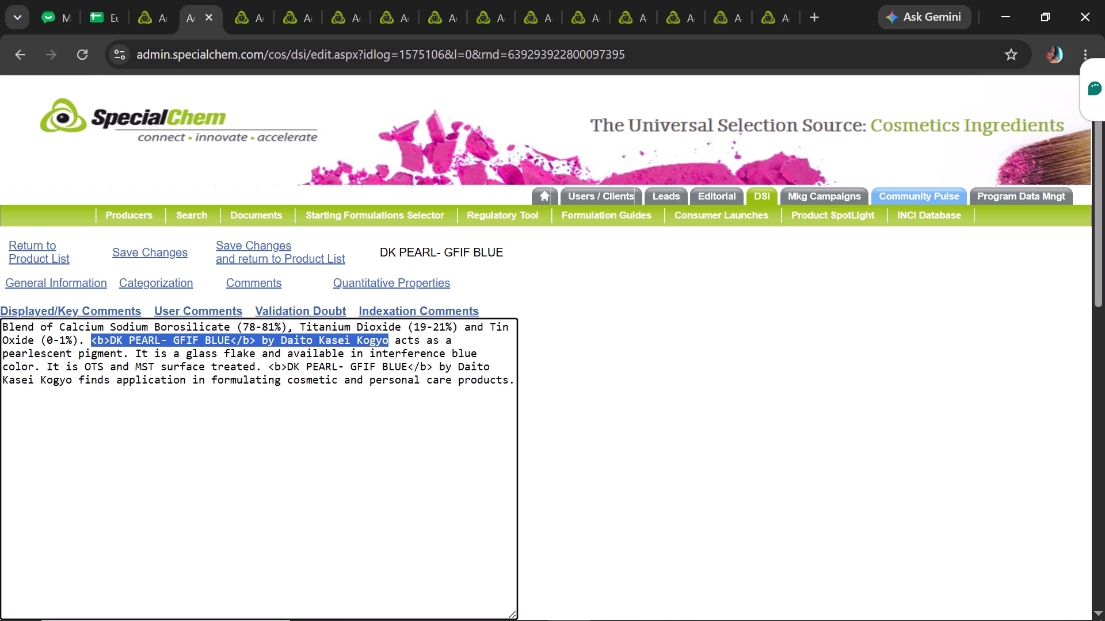
key(ctrl+v)
Copy "{product}" from the comment and use it to replace the second mention, "<b>DK PEARL- GFIF BLUE</b> by Daito Kasei Kogyo".
drag(149, 342, 102, 342)
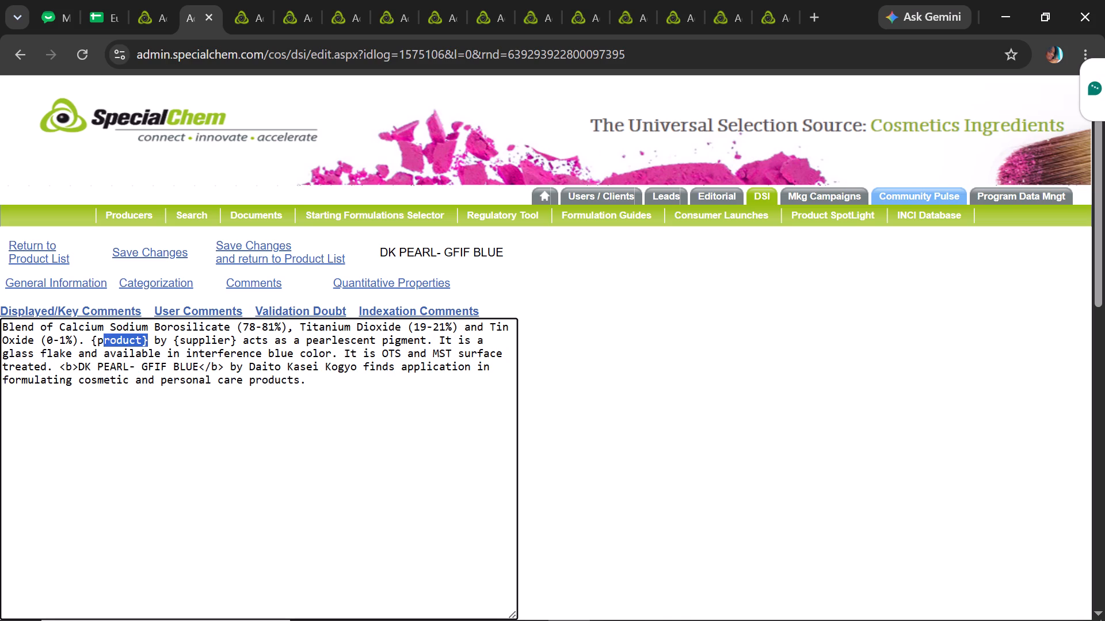
drag(102, 342, 92, 342)
key(ctrl+c)
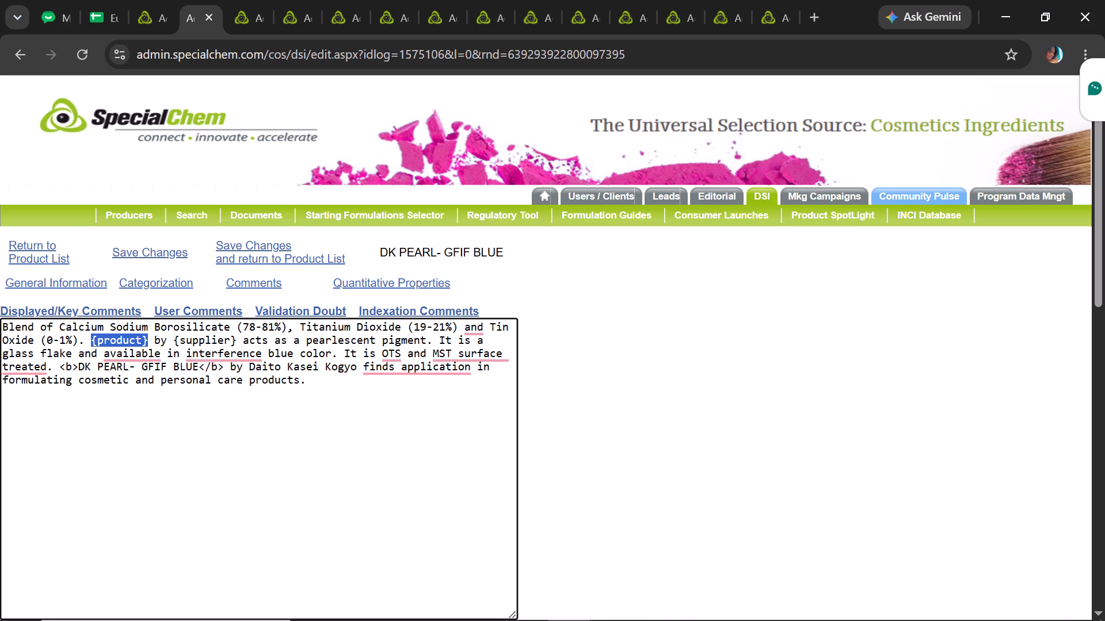
drag(58, 369, 314, 367)
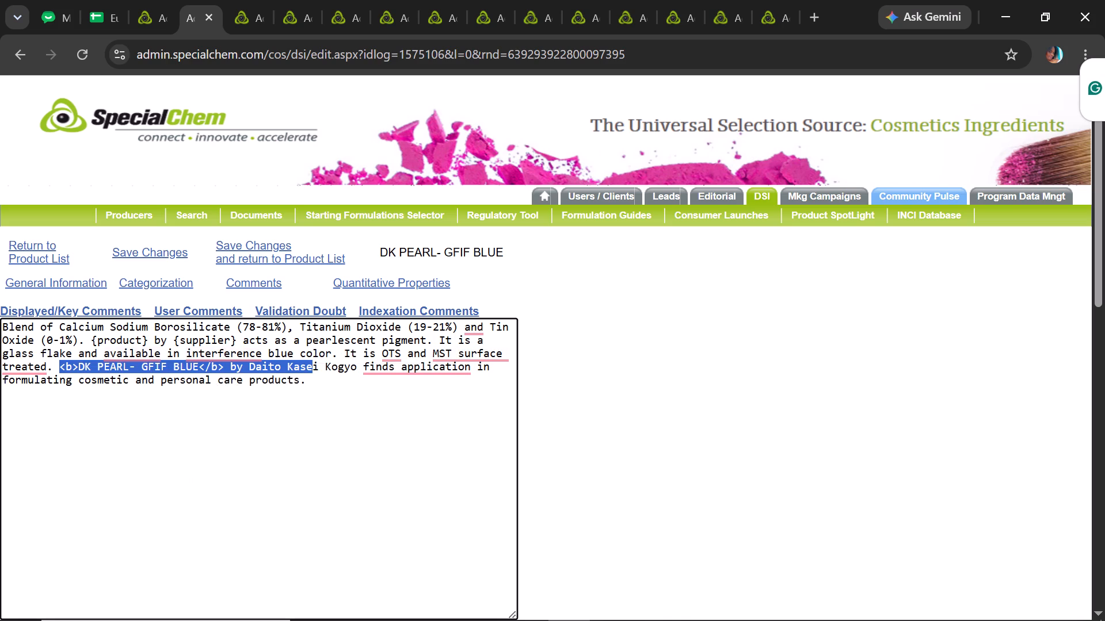
drag(314, 367, 391, 365)
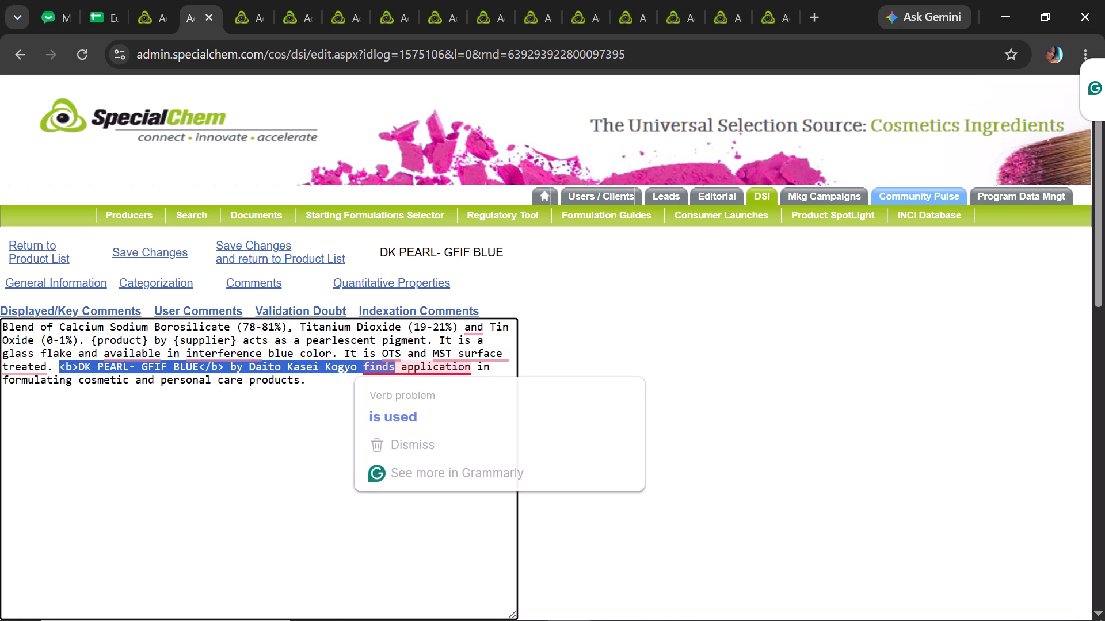
drag(391, 365, 361, 365)
key(ctrl+v)
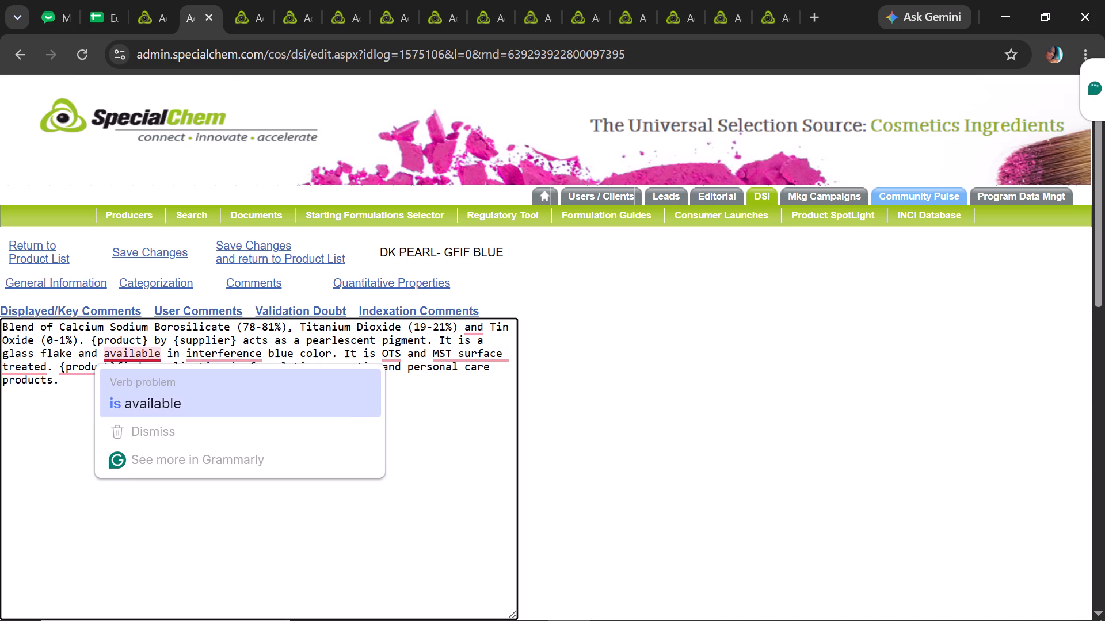
Apply Grammarly corrections: "is available", "an interference", "{product} is used", "OTS- and MST-surface-treated", and a comma before "and Tin Oxide".
click(157, 413)
text(is)
key(space)
click(246, 371)
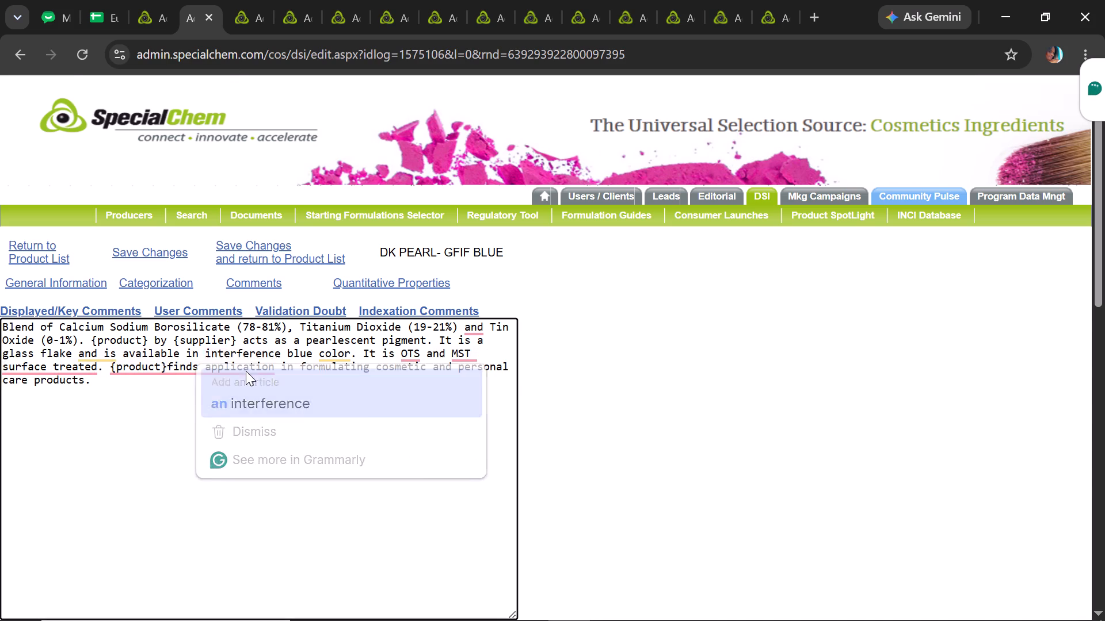
text(an)
key(space)
click(185, 386)
text({product} is used)
click(92, 394)
text(MST-surface)
text(-treated)
click(446, 371)
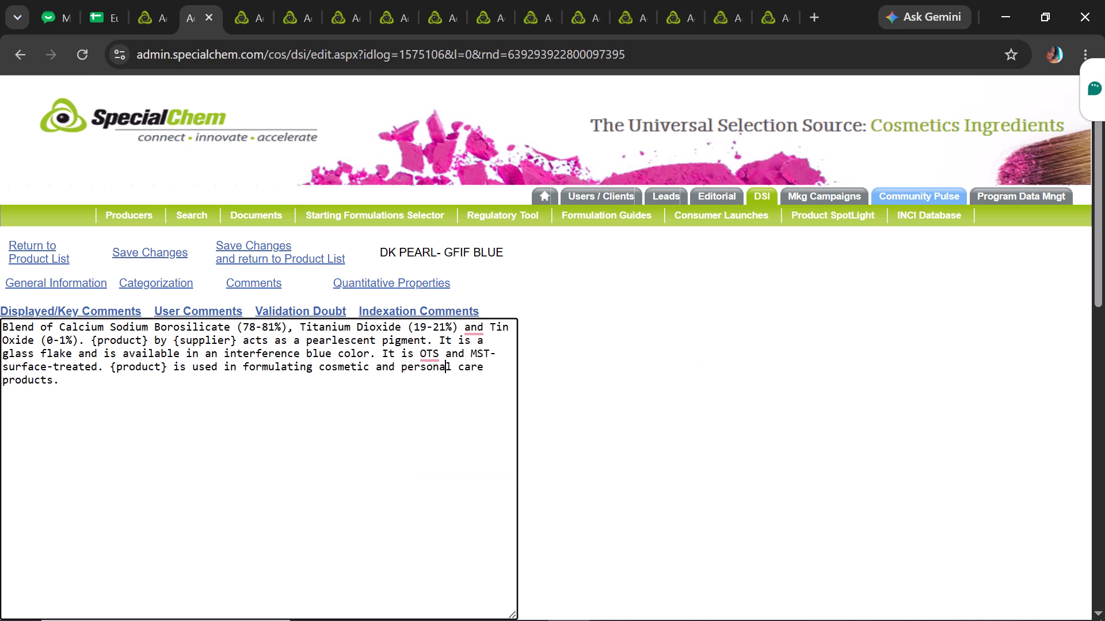
drag(461, 384, 475, 331)
text(OTS-)
click(496, 359)
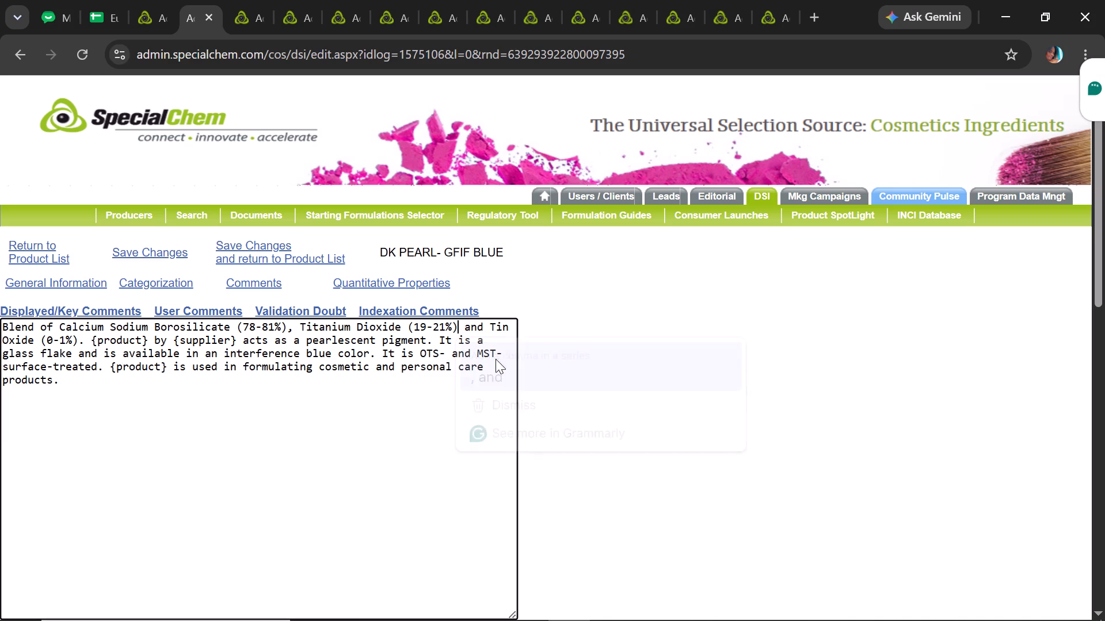
key(comma)
Enable Display as HTML for the DK PEARL- GFIF BLUE comment and save the changes.
drag(1104, 236, 1102, 267)
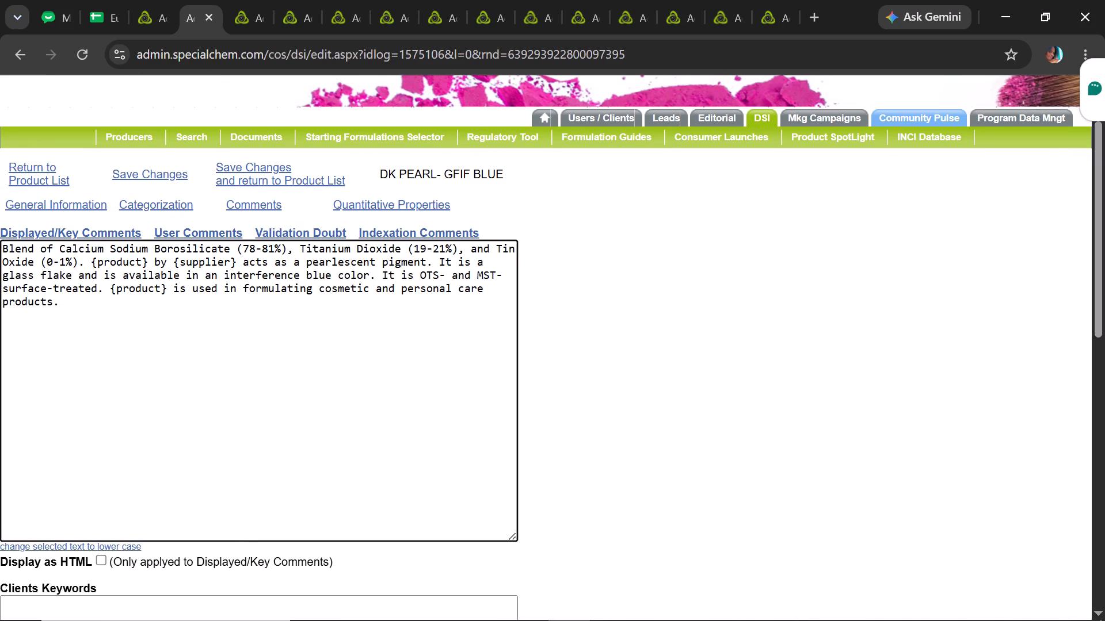
click(102, 558)
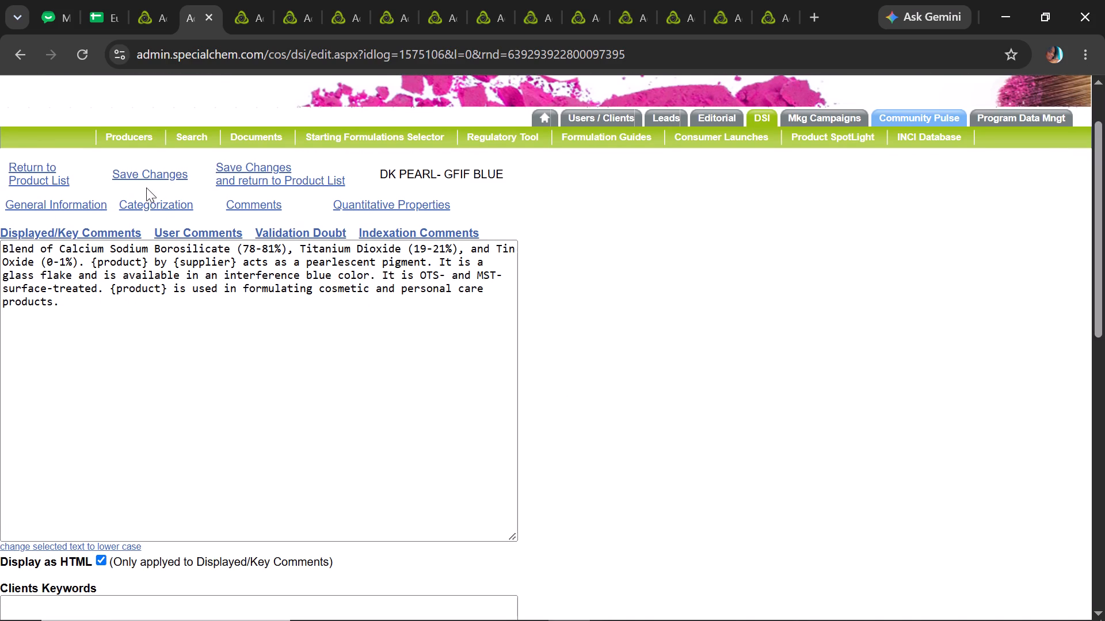
click(156, 177)
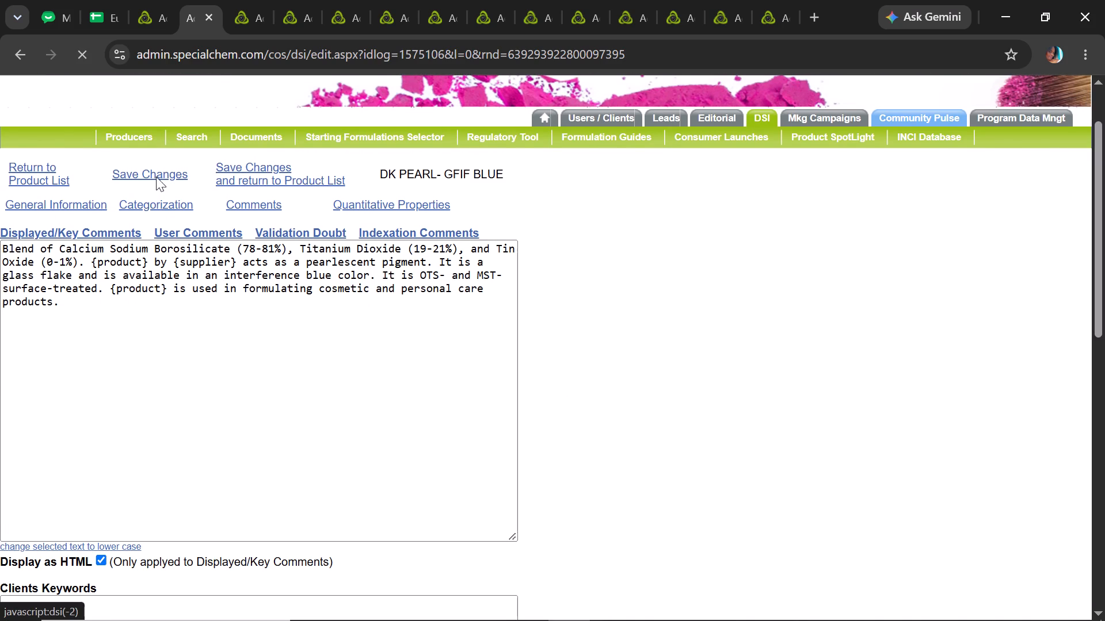
click(173, 248)
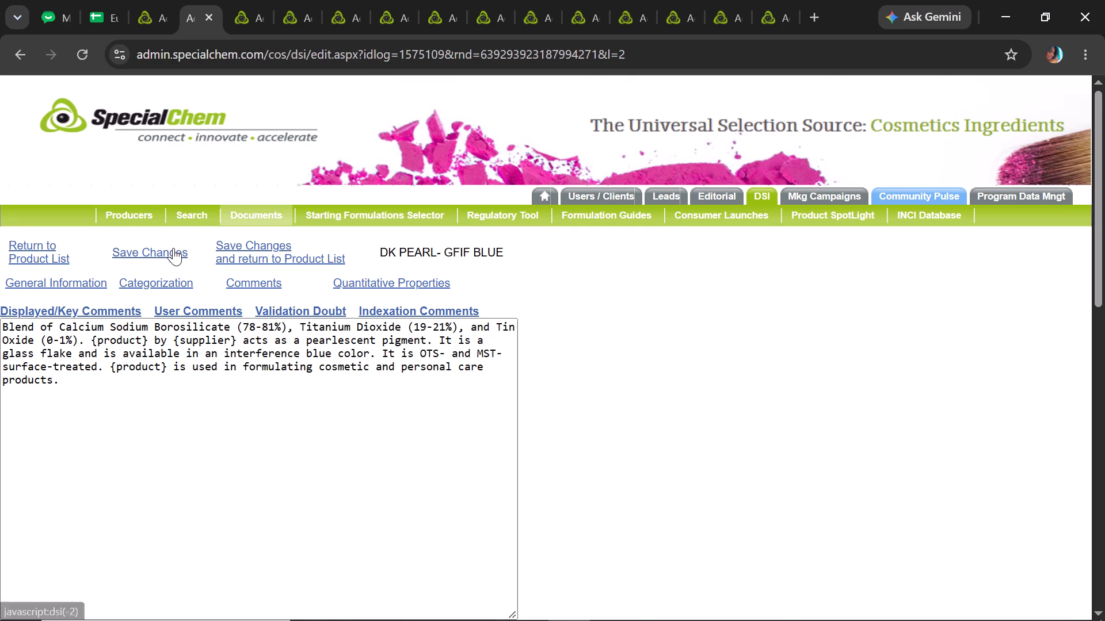
Open the Quantitative Properties of DK PEARL- GFIF BLUE, then save the record and return to the product list.
click(383, 277)
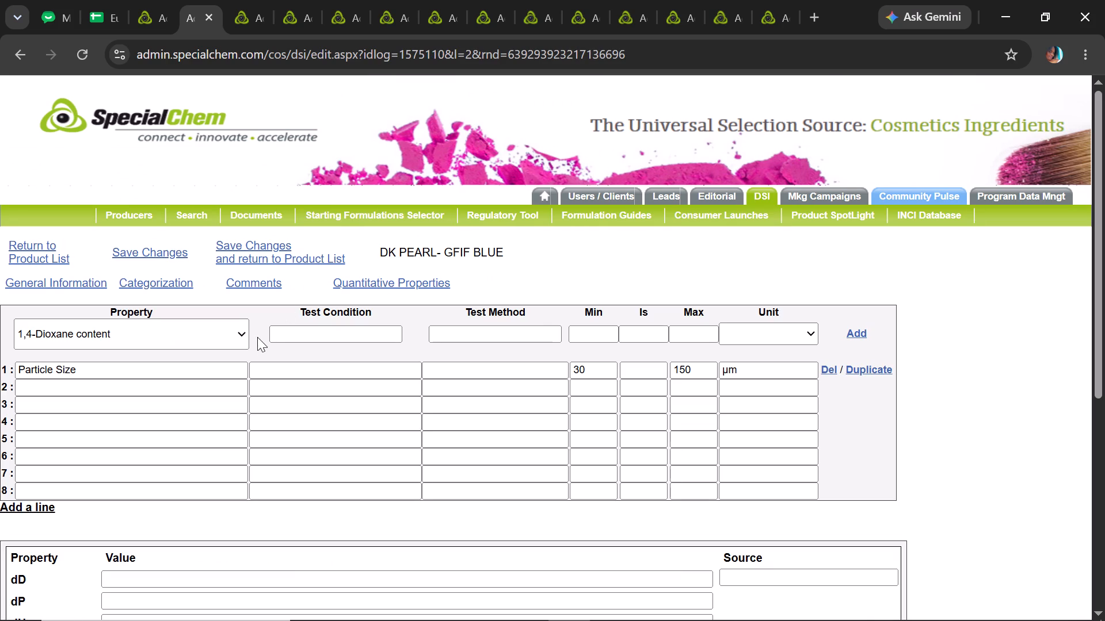
click(274, 258)
Copy the product name DK PEARL- GFIF GREEN from the Cosmetics sheet, search the admin site for that grade, and open its record.
click(109, 7)
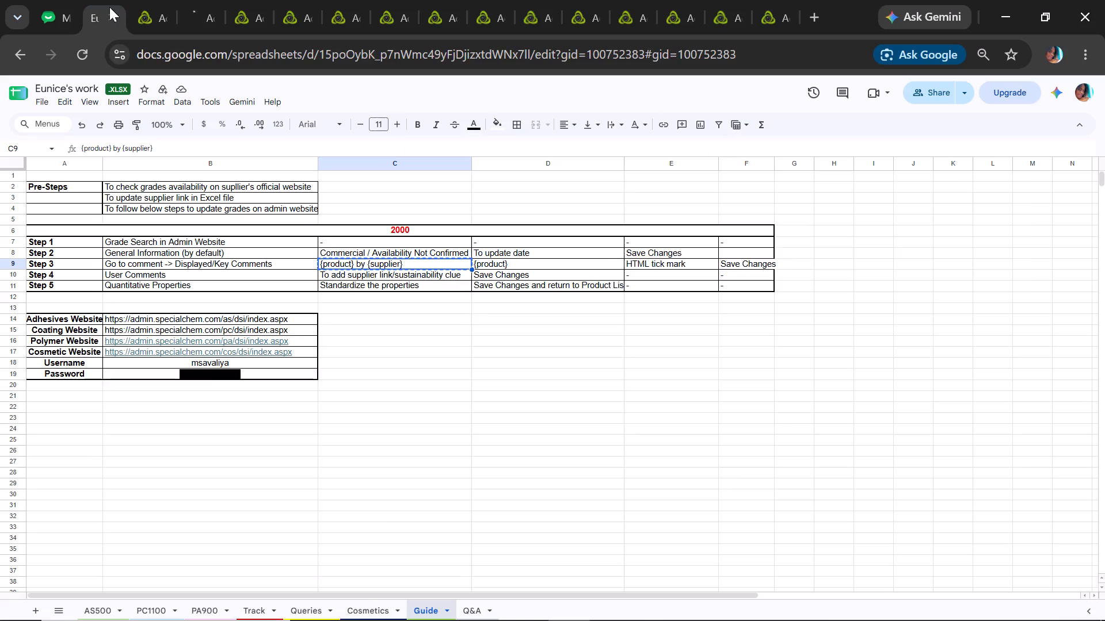
click(368, 601)
key(Down)
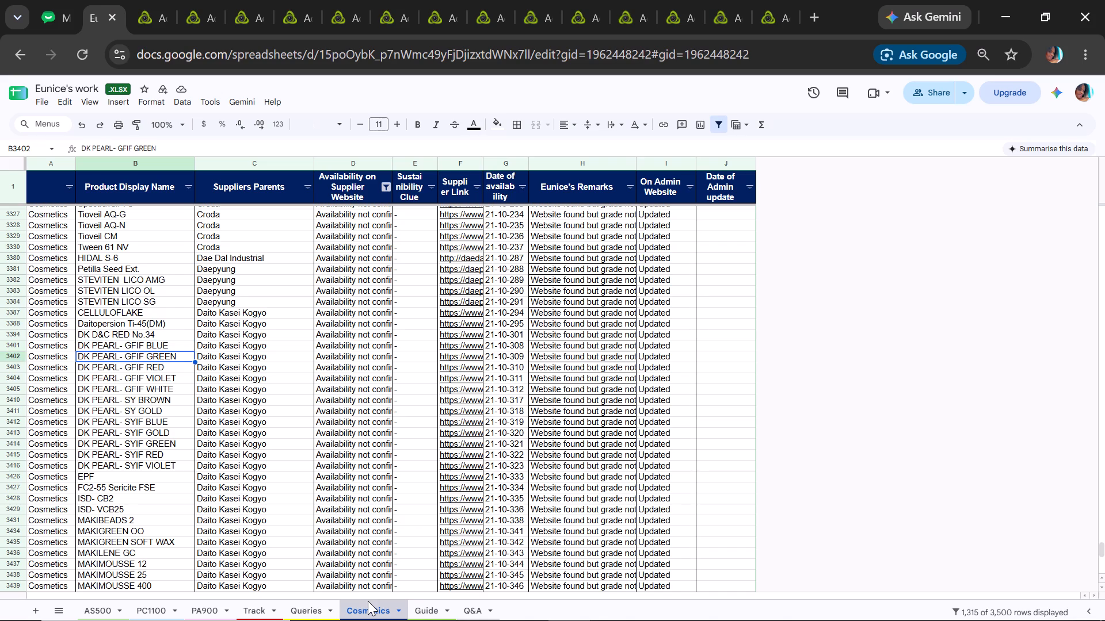
key(ctrl+c)
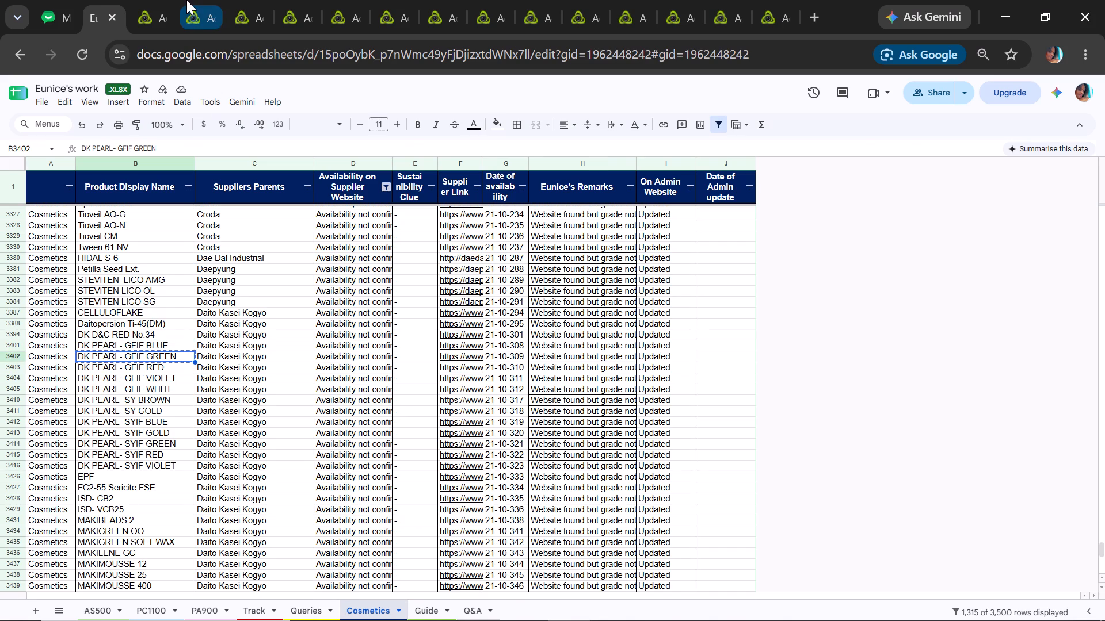
click(186, 0)
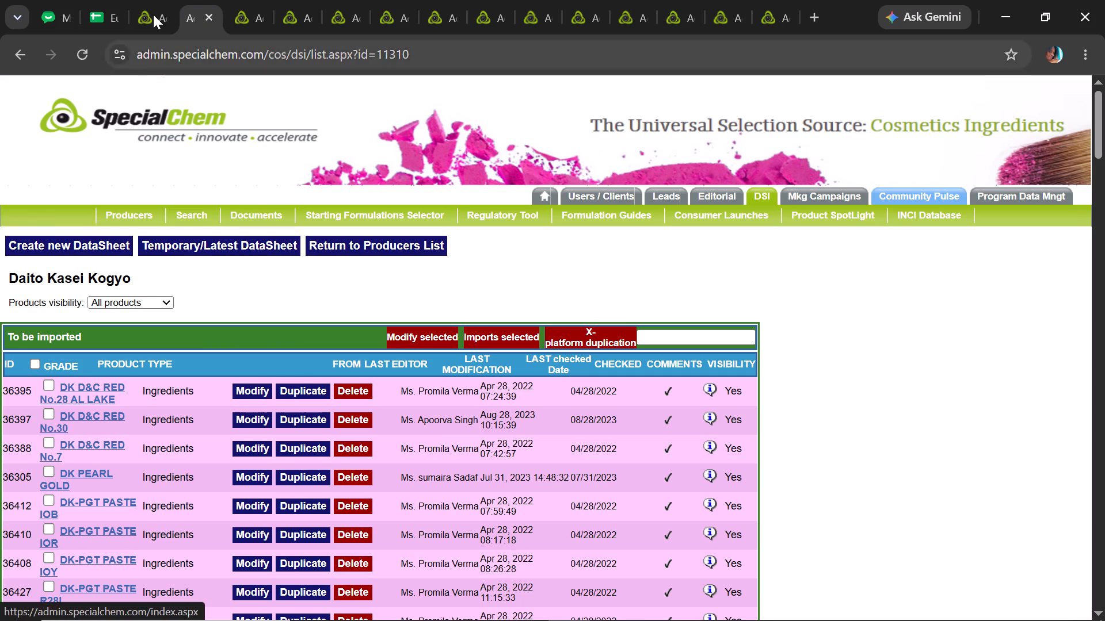
click(153, 14)
drag(403, 450, 0, 456)
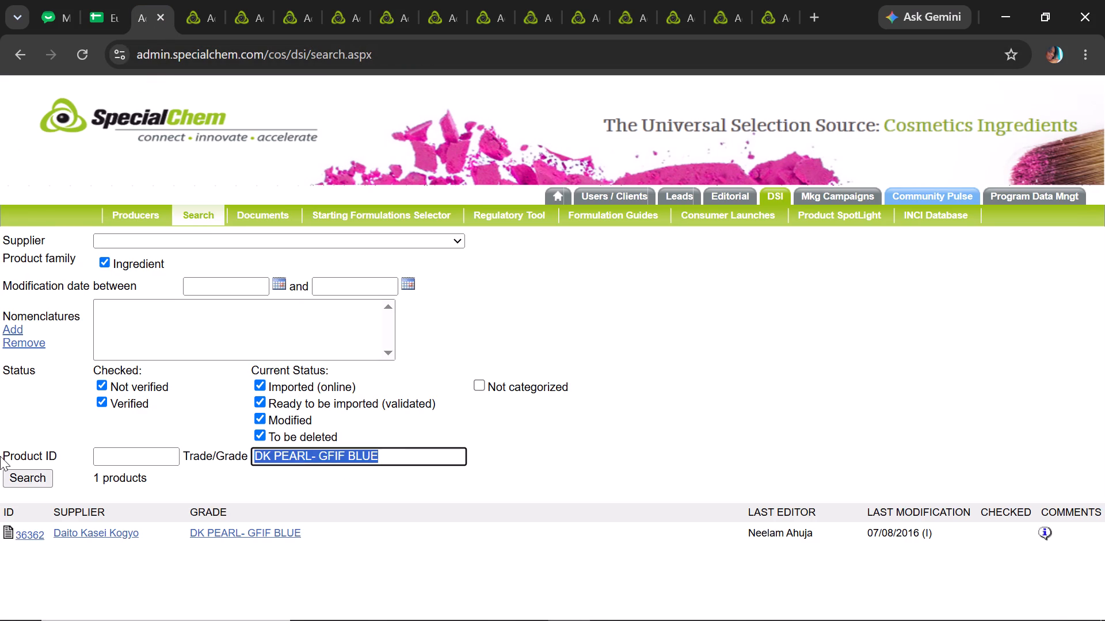
key(ctrl+v)
click(35, 474)
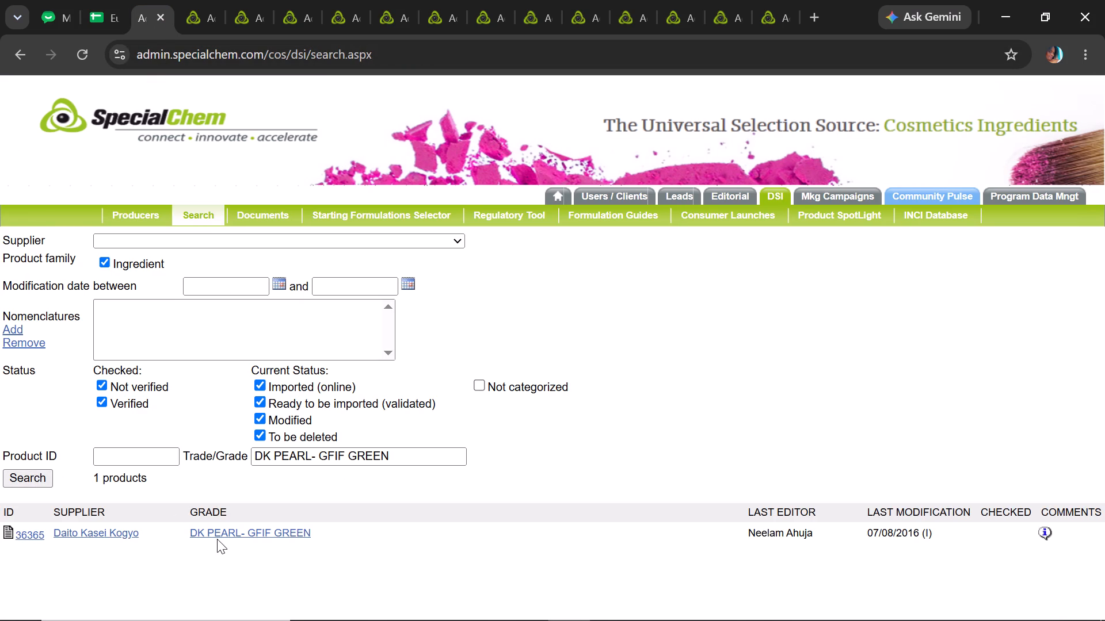
click(226, 535)
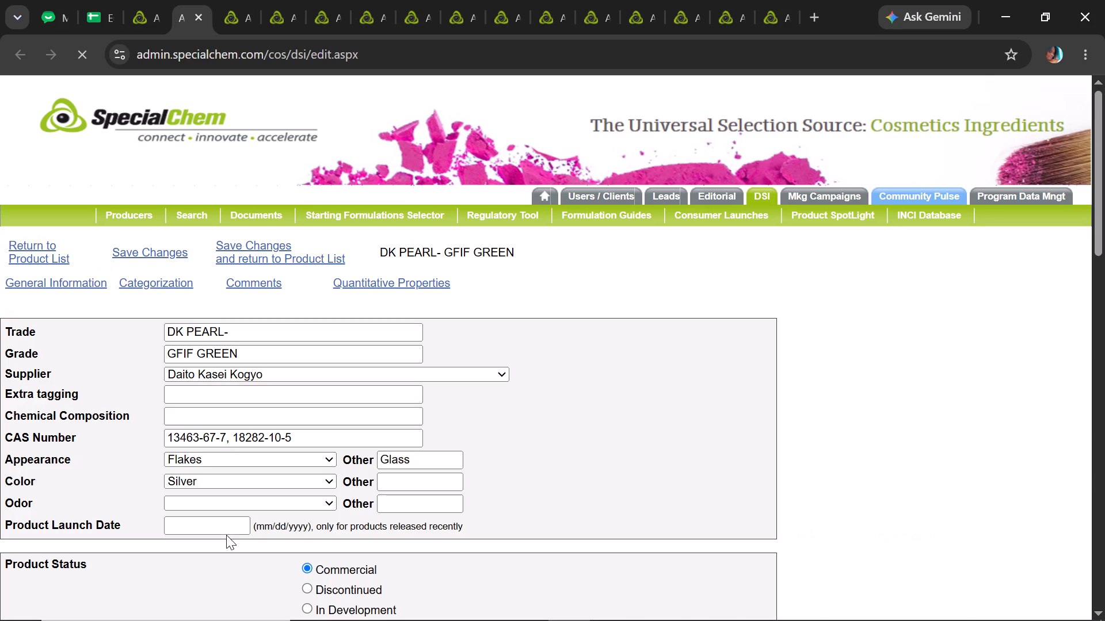
Set the product status of DK PEARL- GFIF GREEN to Availability Not Confirmed and save the record.
drag(1104, 251, 1104, 264)
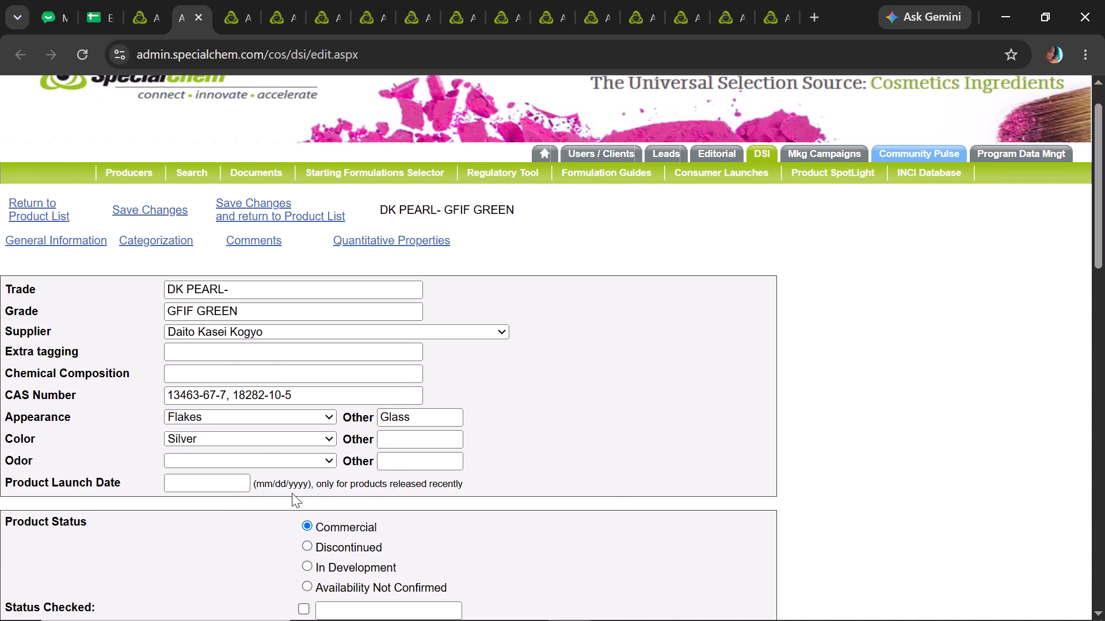
click(310, 588)
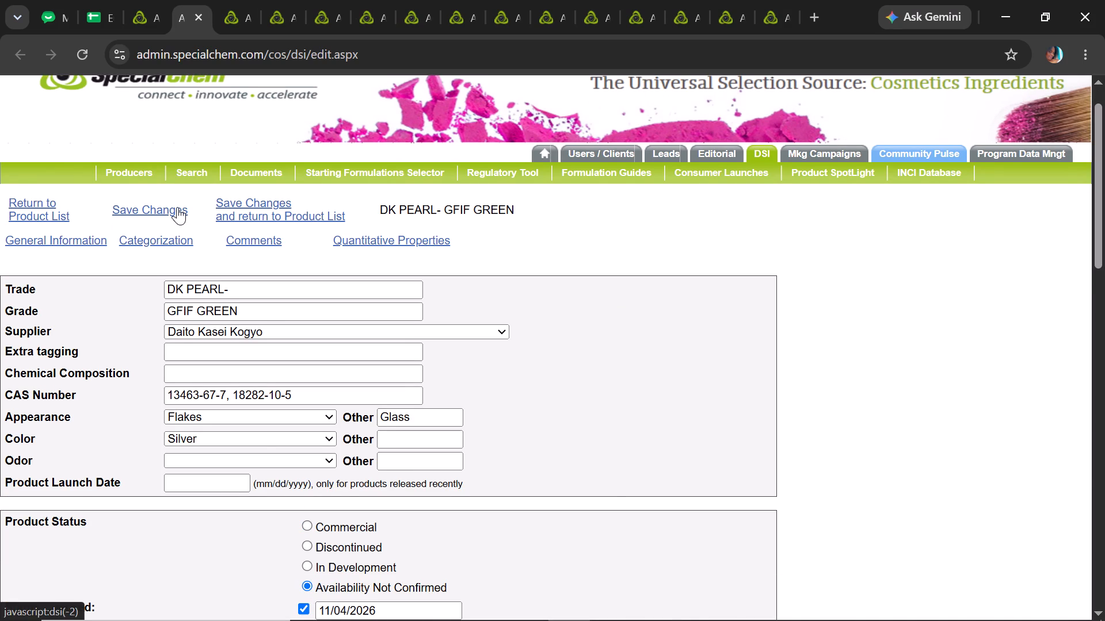
click(177, 207)
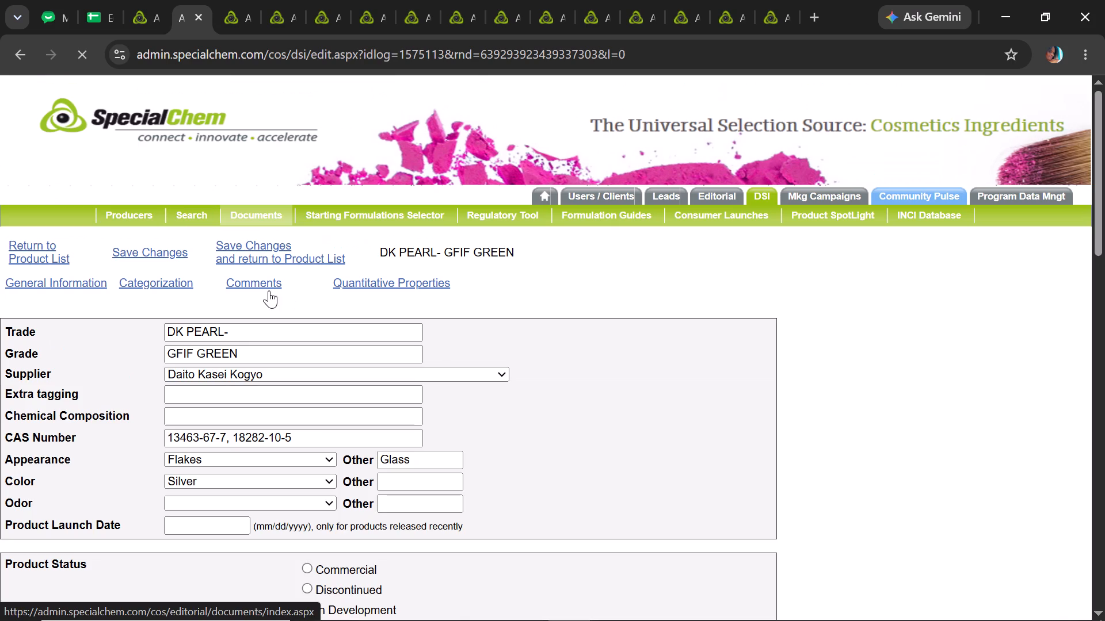
Open the DK PEARL- GFIF GREEN comments, copy the placeholder "{product} by {supplier}" from the Guide sheet, and return to the record.
click(269, 285)
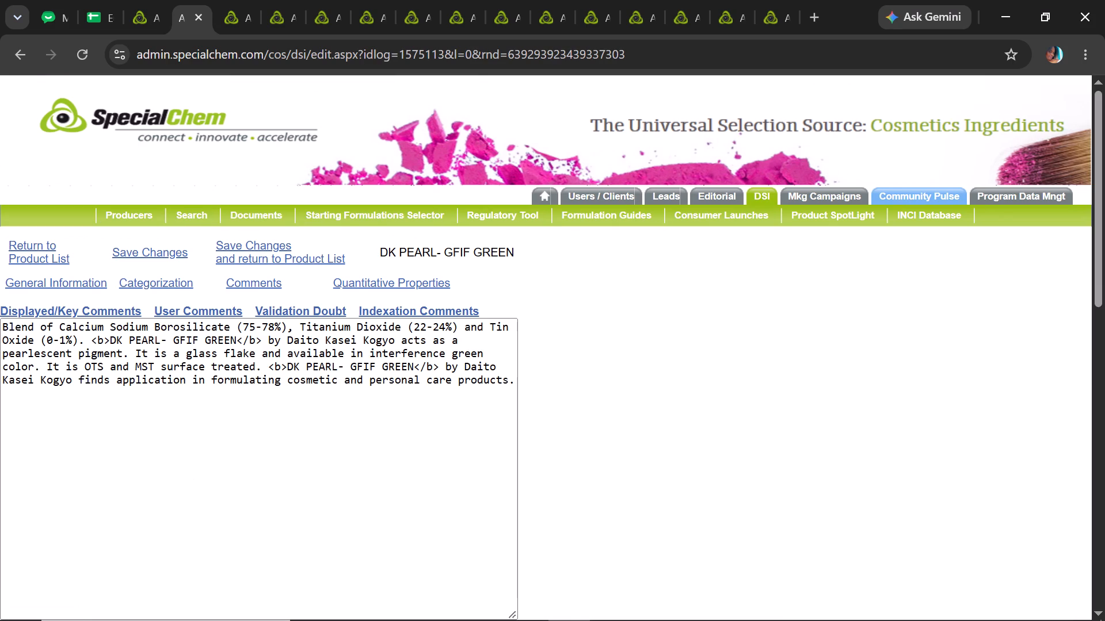
click(109, 9)
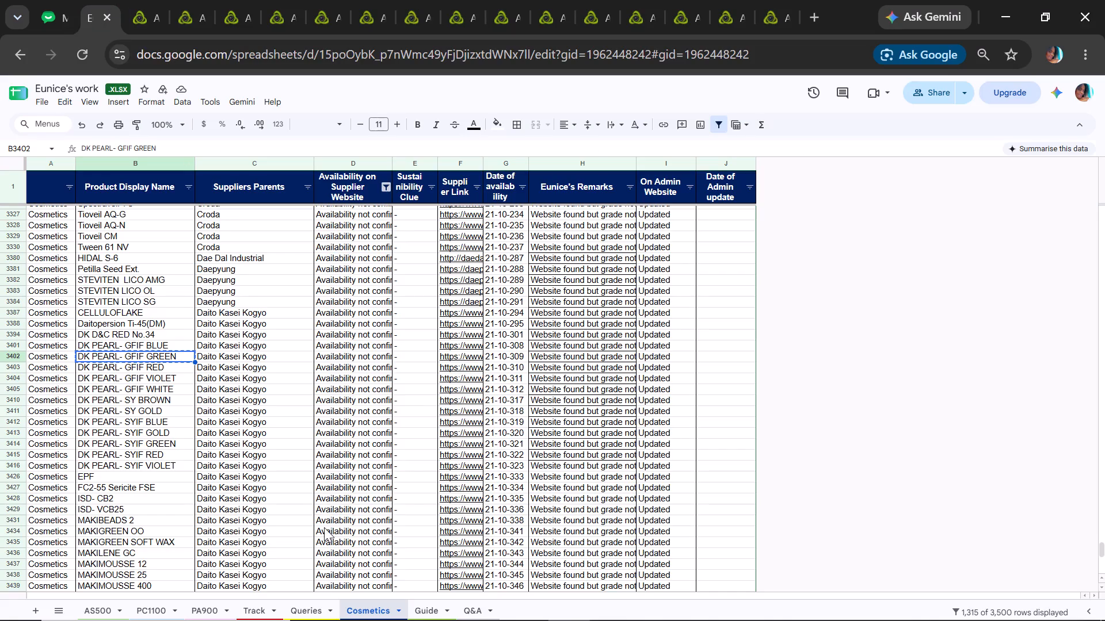
click(428, 609)
key(ctrl+c)
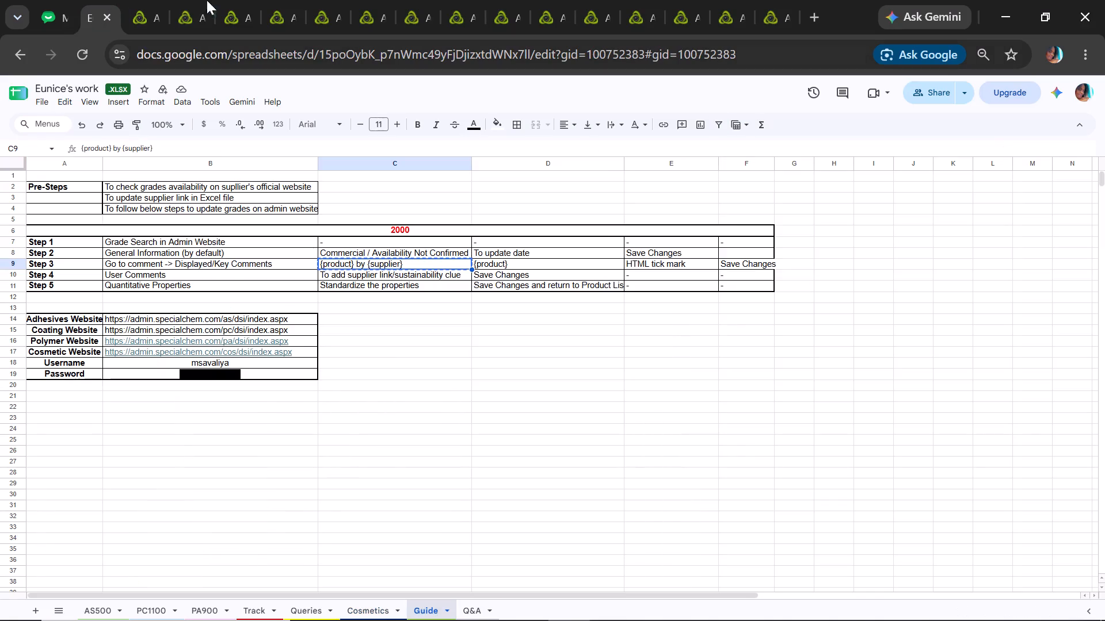
click(153, 1)
click(203, 7)
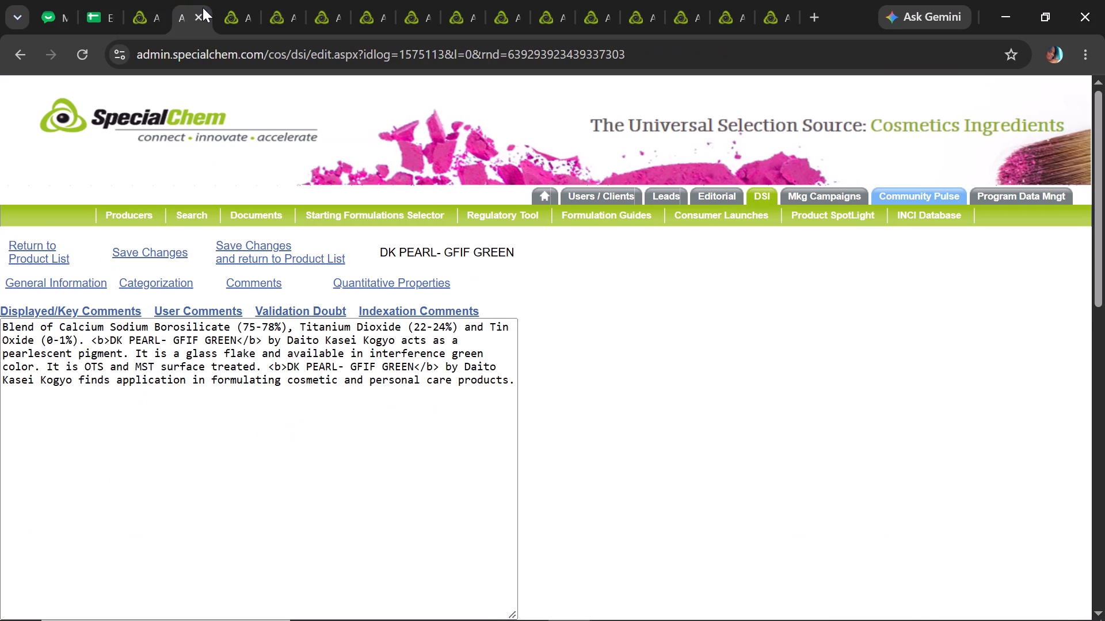
In the DK PEARL- GFIF GREEN comments, replace the first bold product-and-supplier mention with "{product} by {supplier}" and the second with "{product}".
double_click(91, 339)
click(91, 339)
drag(91, 339, 151, 339)
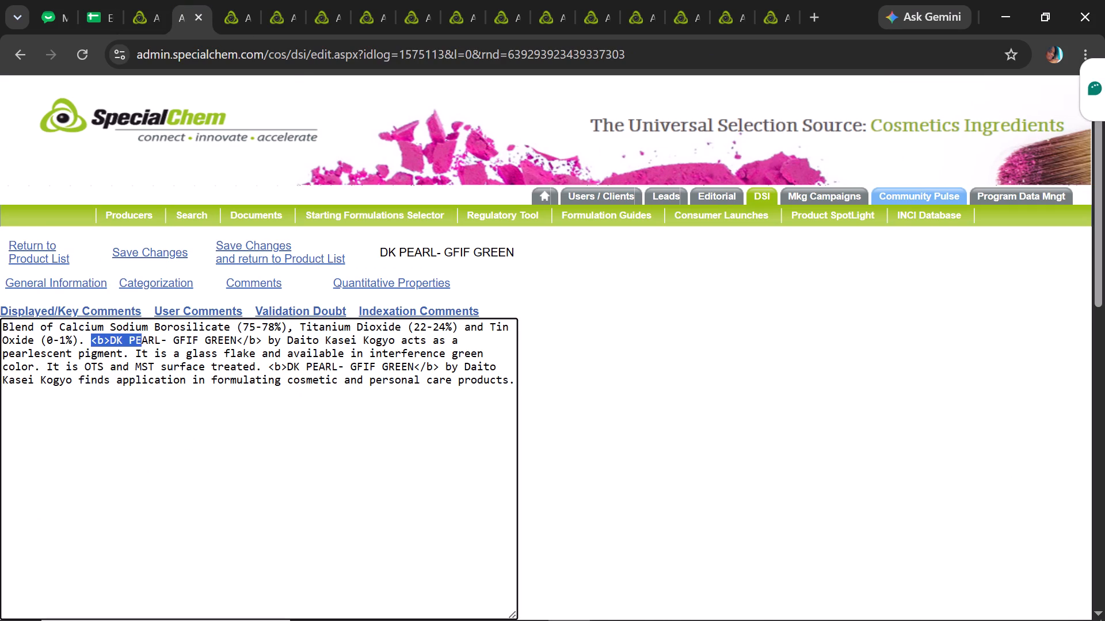
drag(151, 339, 393, 343)
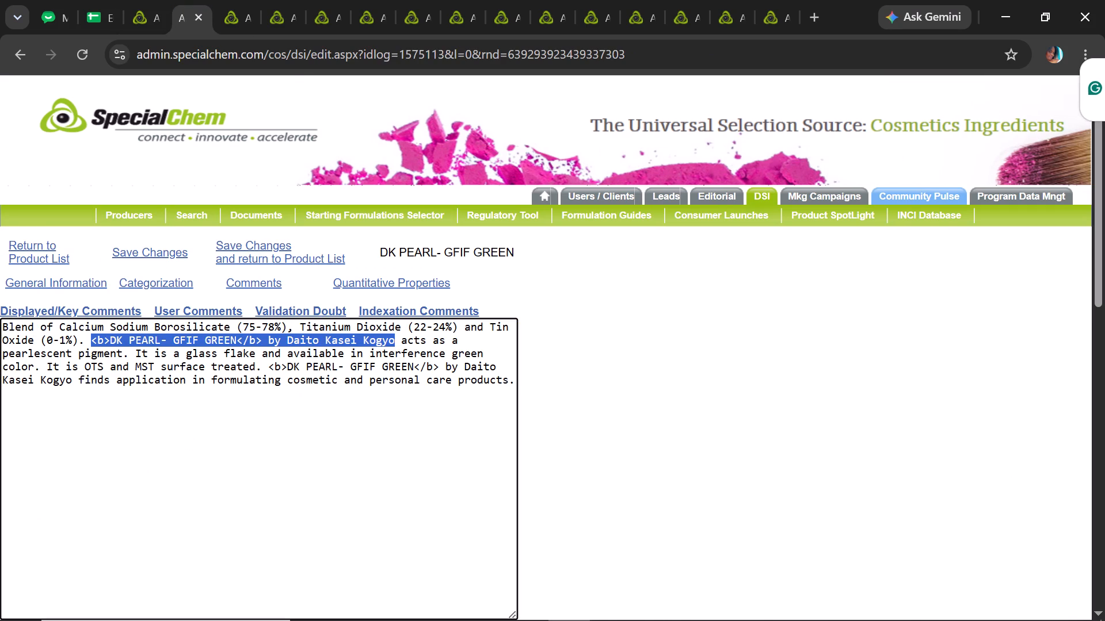
key(ctrl+v)
drag(149, 341, 93, 339)
key(ctrl+c)
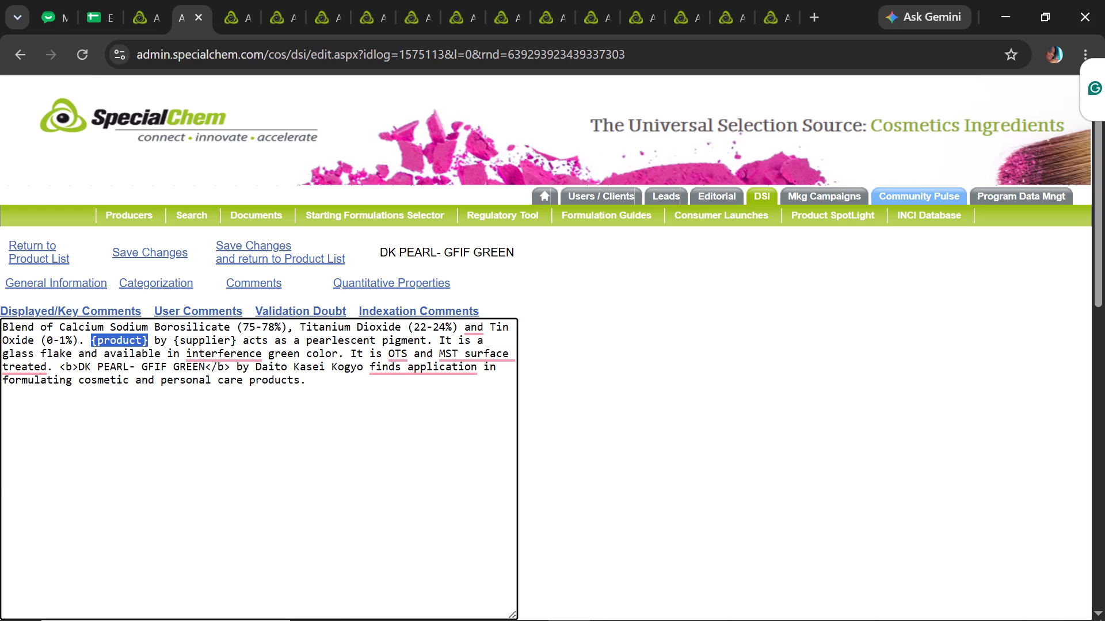
drag(59, 367, 240, 369)
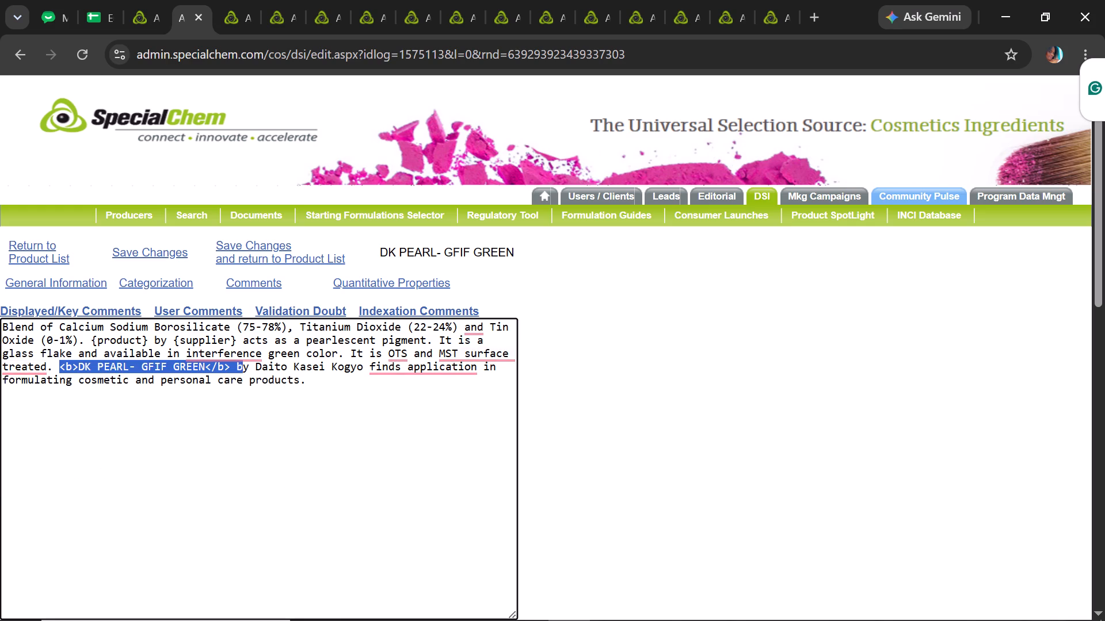
drag(240, 369, 361, 364)
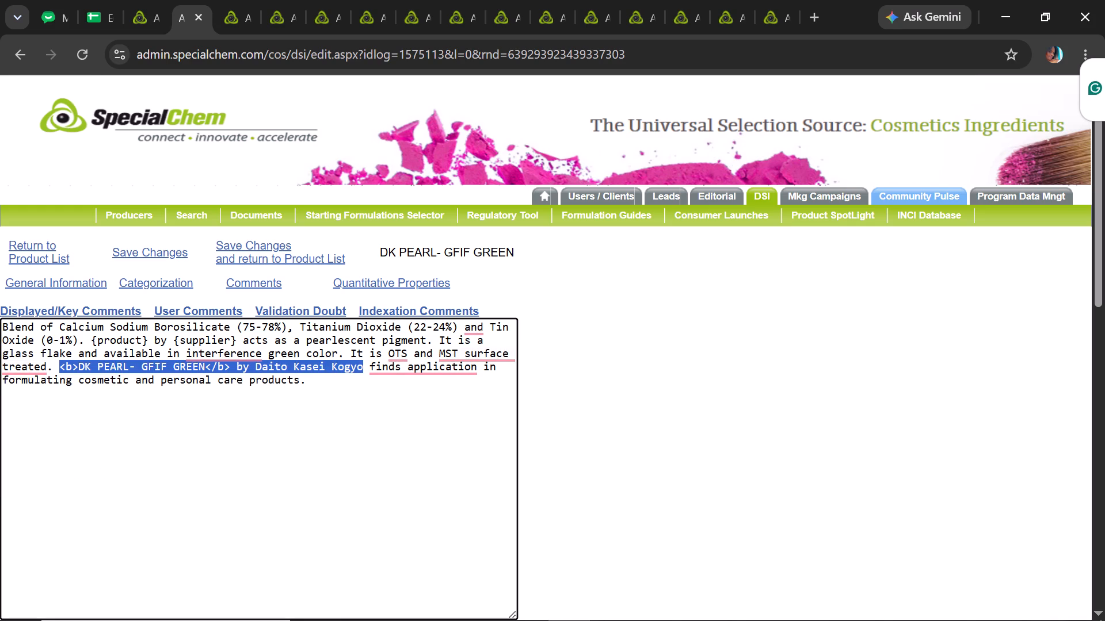
key(ctrl+v)
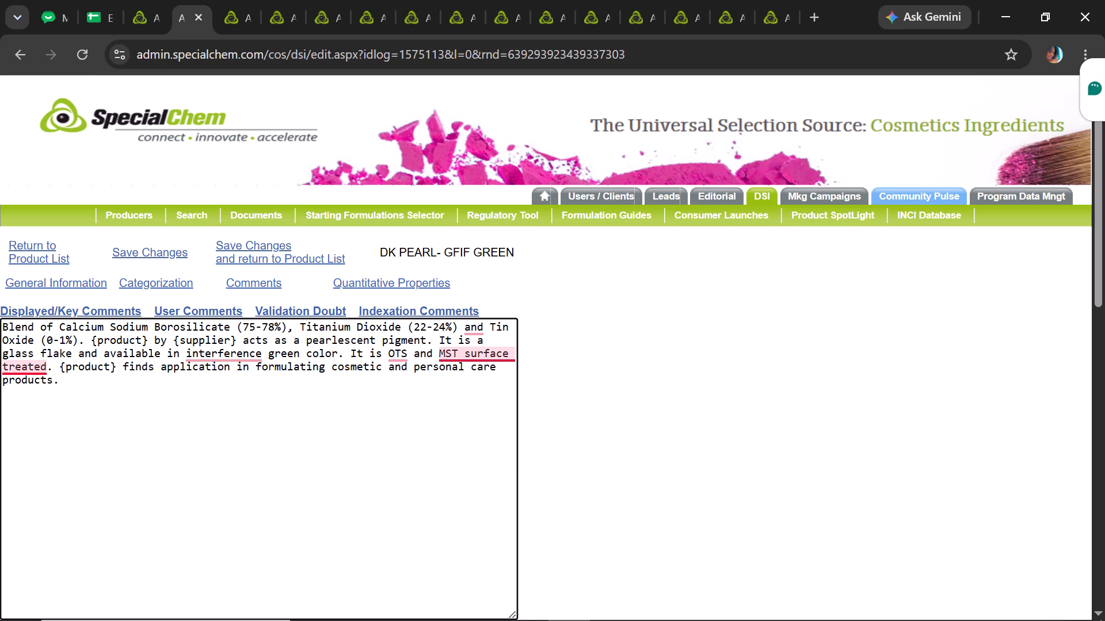
Apply the Grammarly corrections "MST-surface-treated", "is used", "an interference", "OTS-", the comma before "and Tin Oxide", and "is available" in the comment.
click(491, 388)
text(MST-surface-treated)
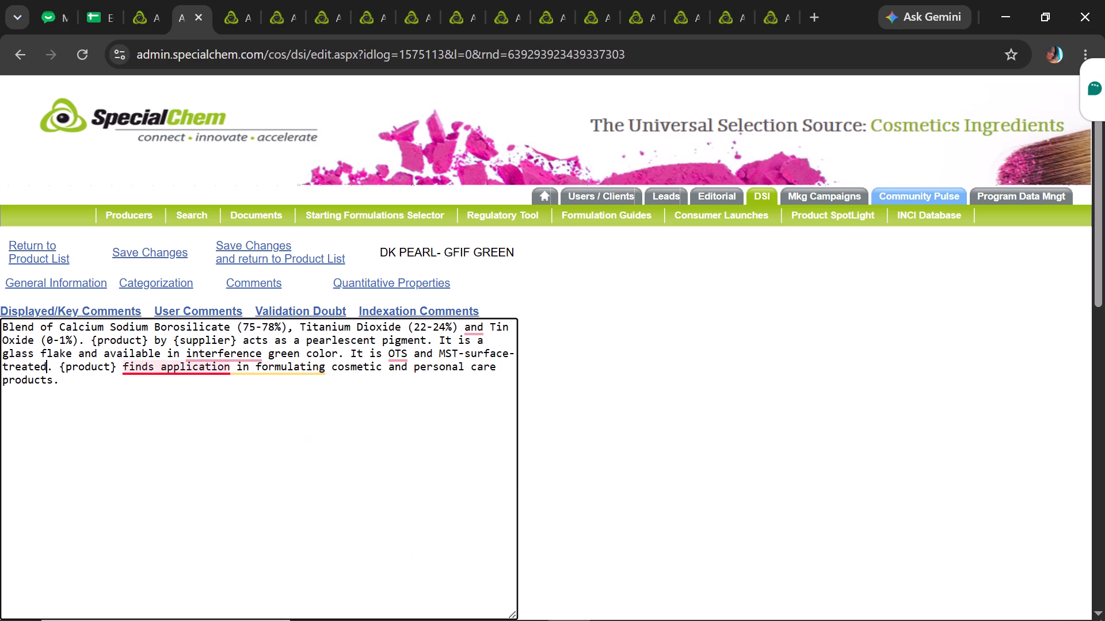
click(223, 400)
text(is used)
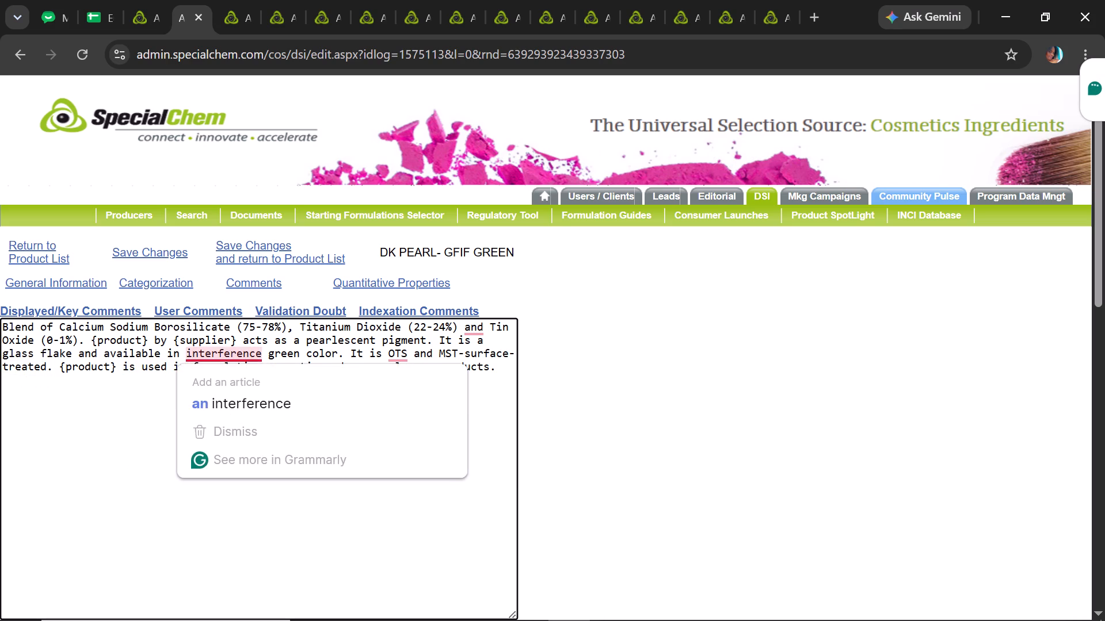
click(271, 409)
text(an)
key(space)
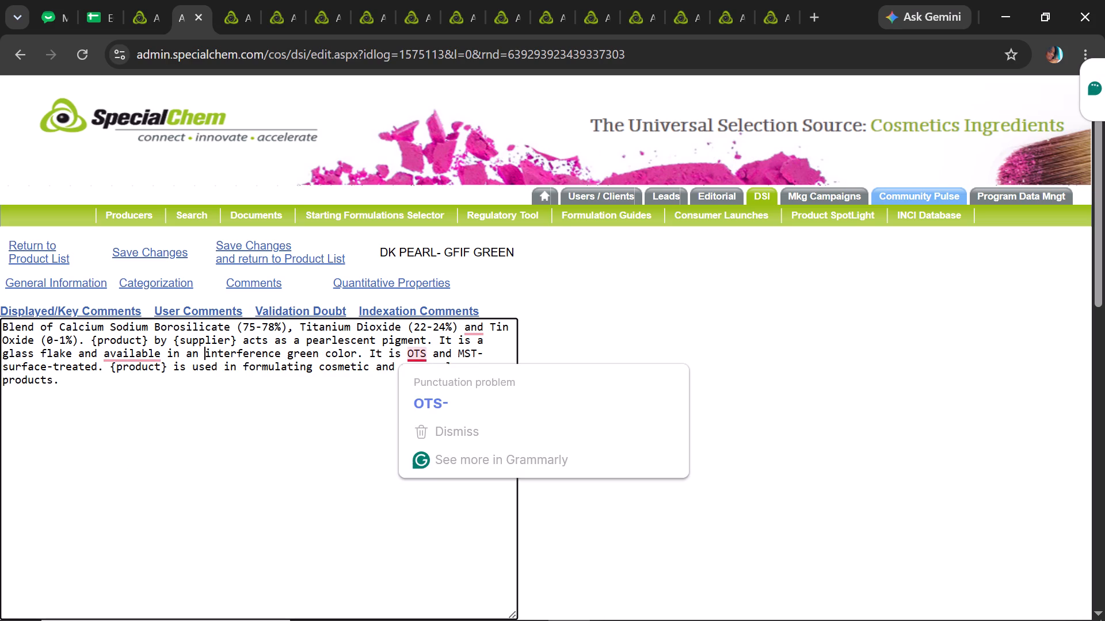
click(442, 382)
text(OTS-)
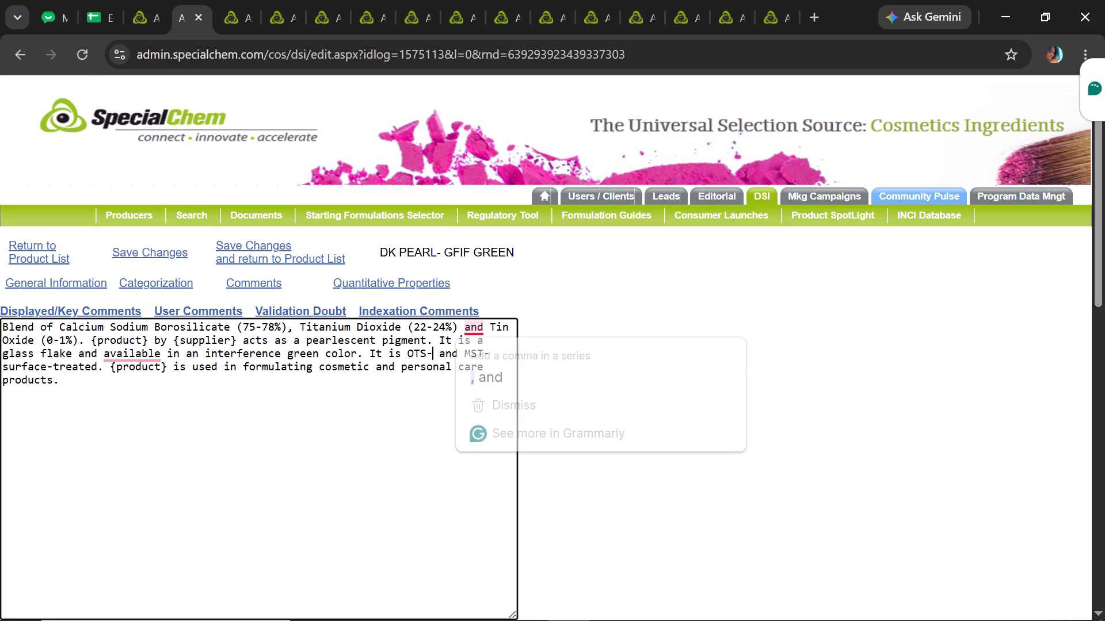
click(511, 374)
key(comma)
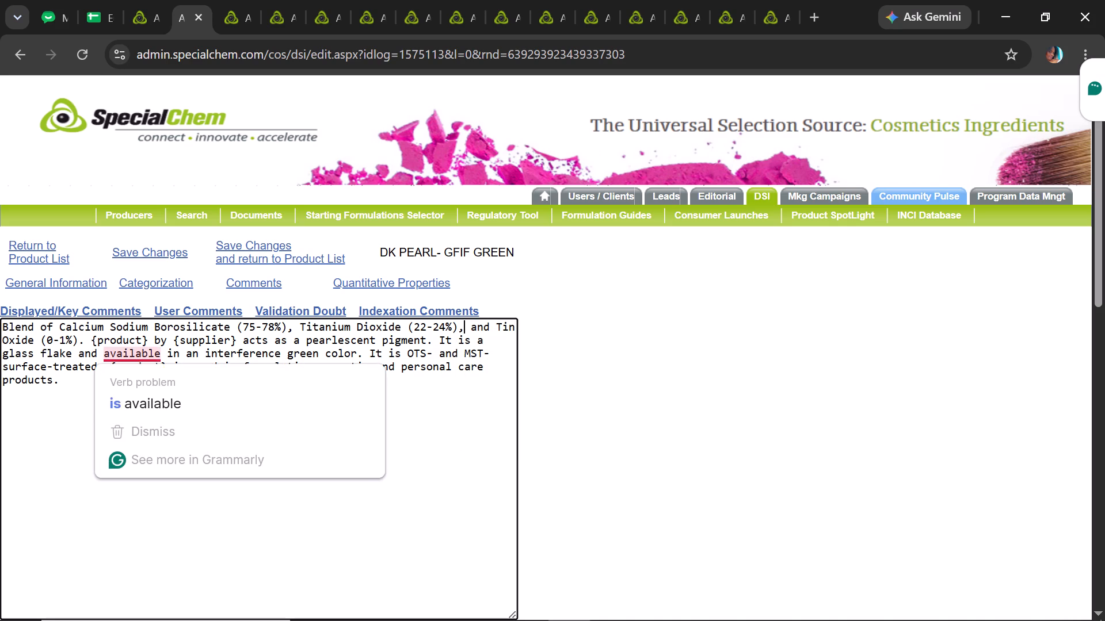
click(187, 393)
text(is)
key(space)
Turn on Display as HTML for the DK PEARL- GFIF GREEN key comments and save the changes.
drag(1104, 225, 1099, 249)
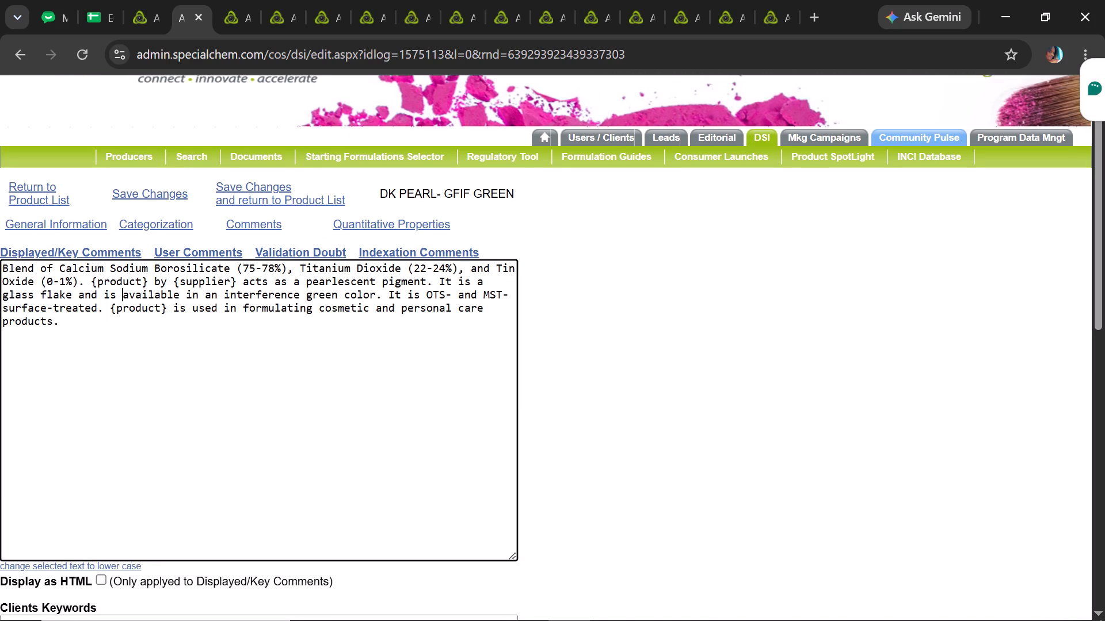
click(102, 584)
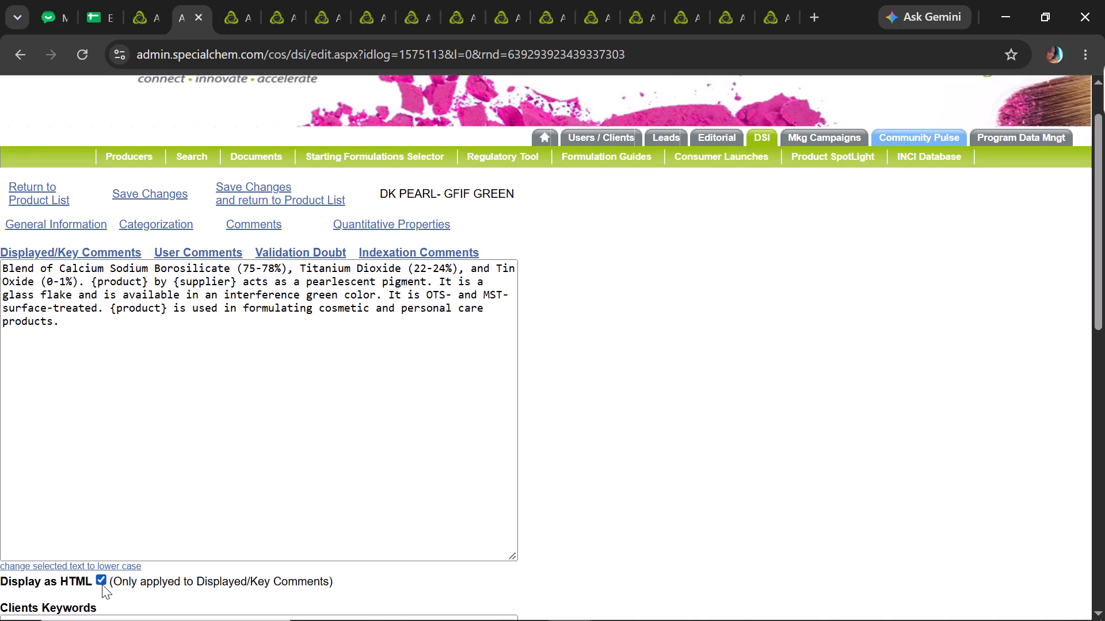
click(176, 200)
click(180, 193)
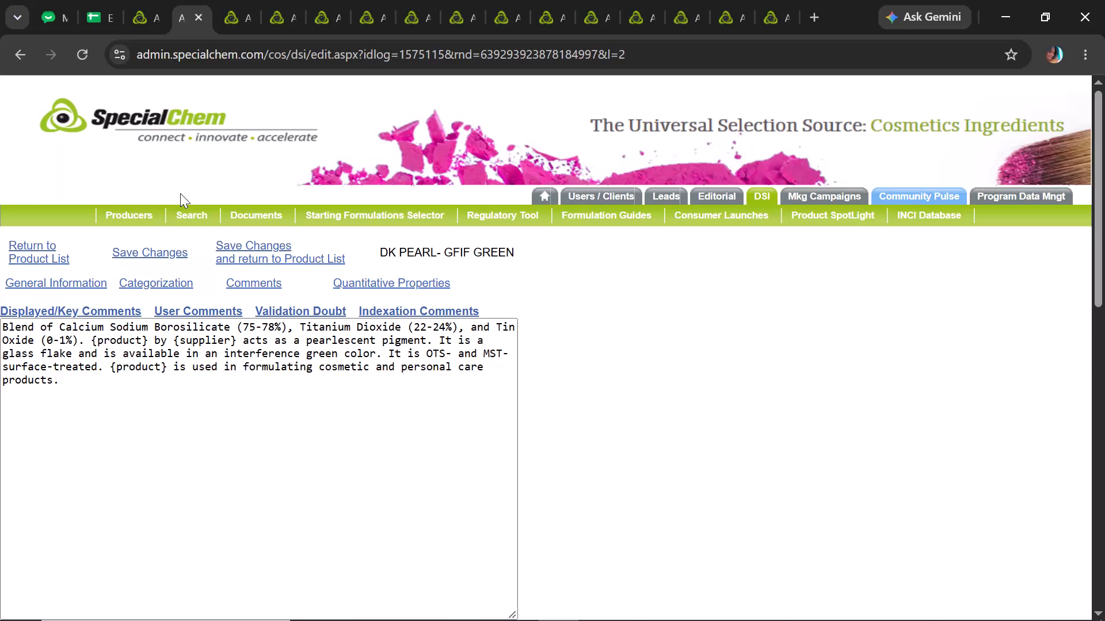
drag(1104, 263, 1104, 316)
click(134, 117)
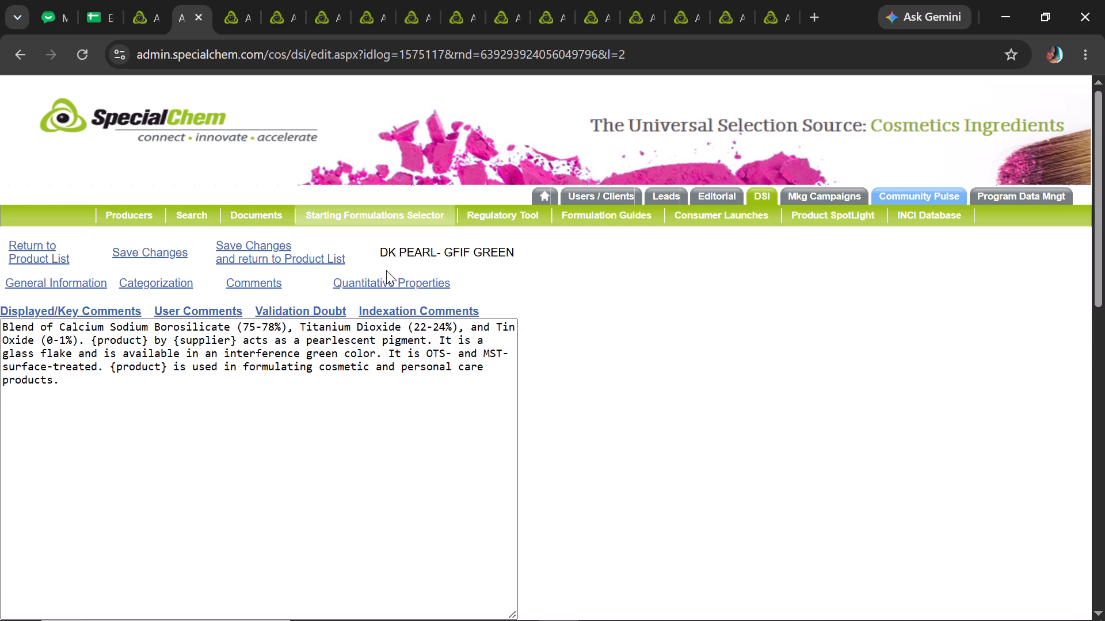
Open the Quantitative Properties of DK PEARL- GFIF GREEN, then save the record and return to the product list.
click(387, 283)
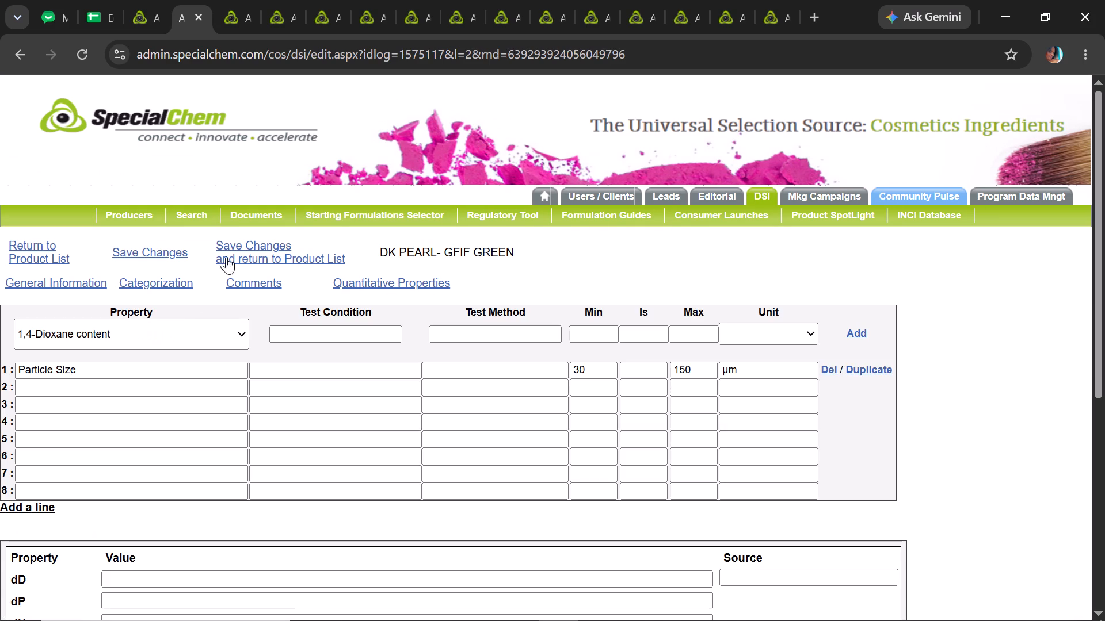
click(233, 250)
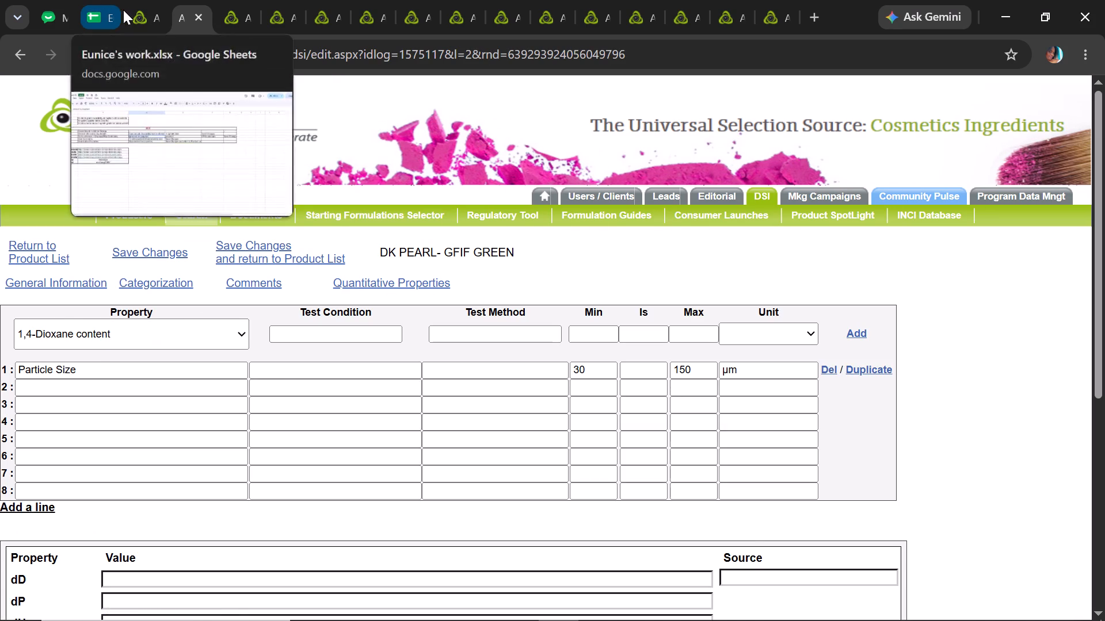
Copy the product name DK PEARL- GFIF RED from the Cosmetics sheet, find it in the Daito Kasei Kogyo product list, and return to the sheet.
click(140, 9)
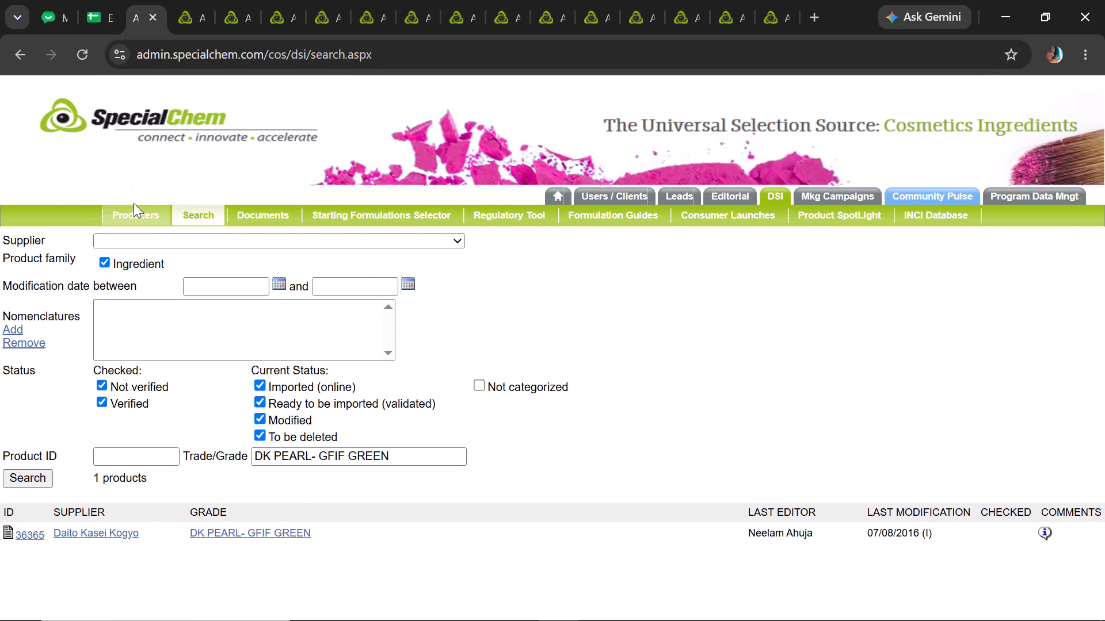
click(100, 3)
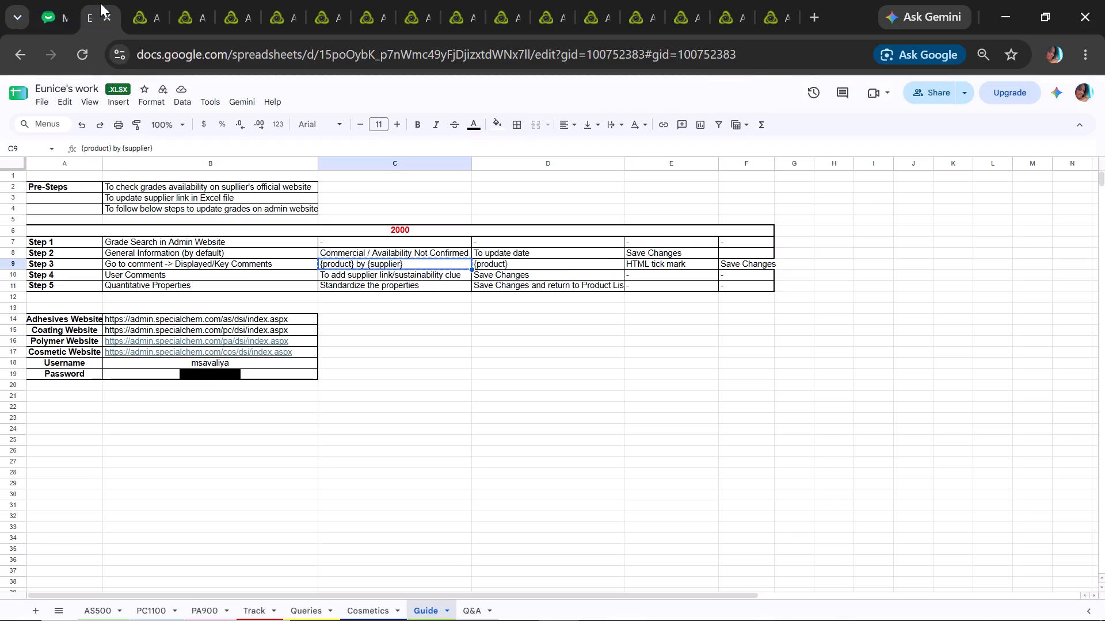
click(361, 607)
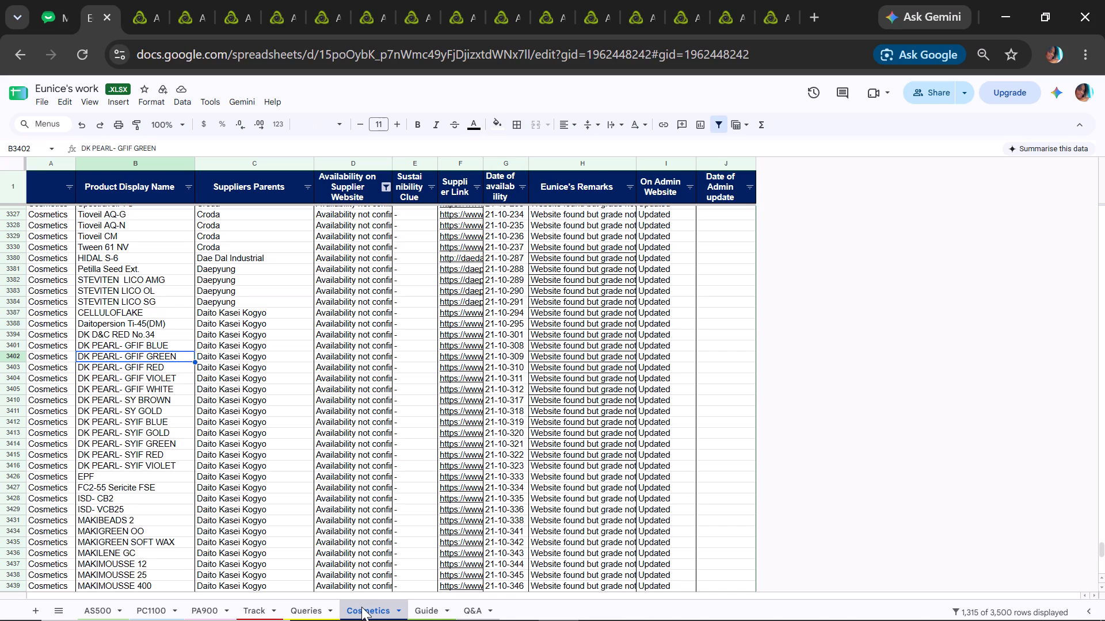
click(154, 366)
key(ctrl+c)
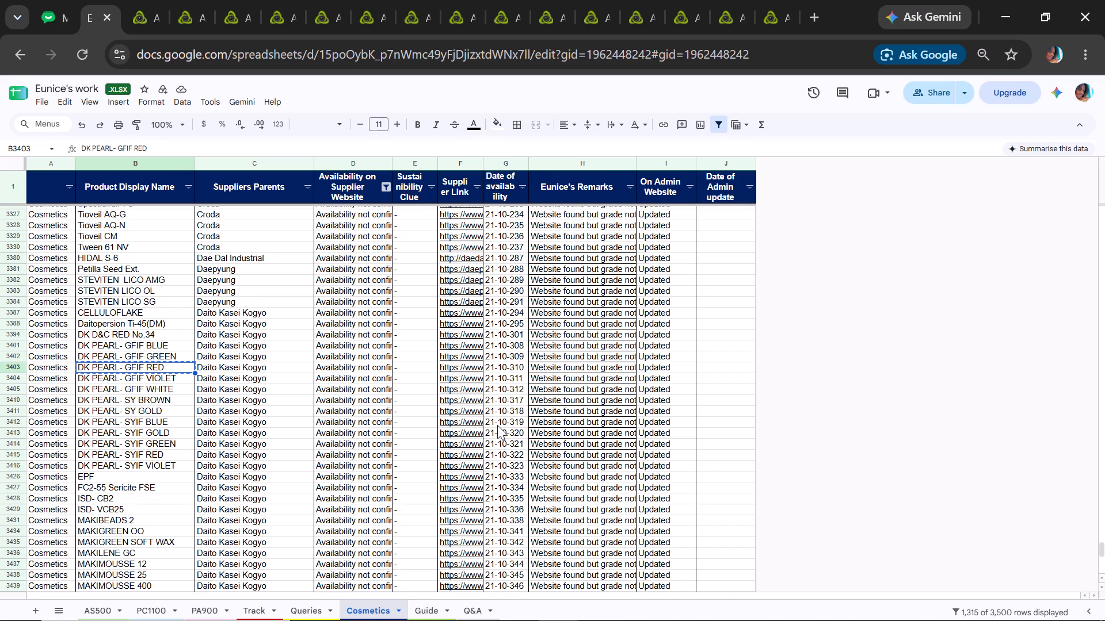
click(147, 1)
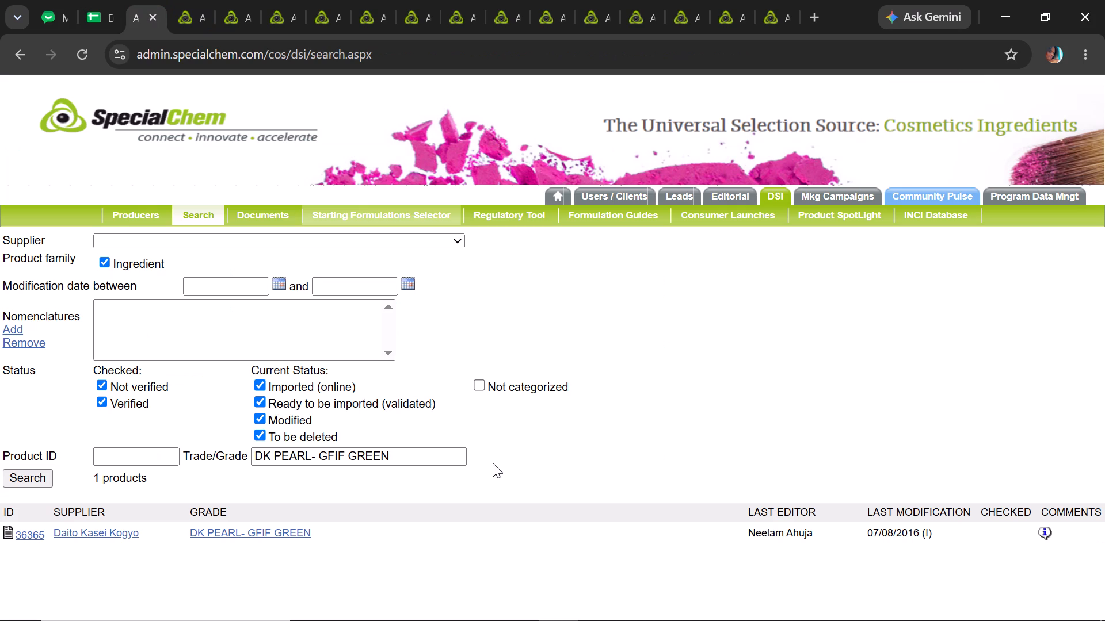
click(195, 17)
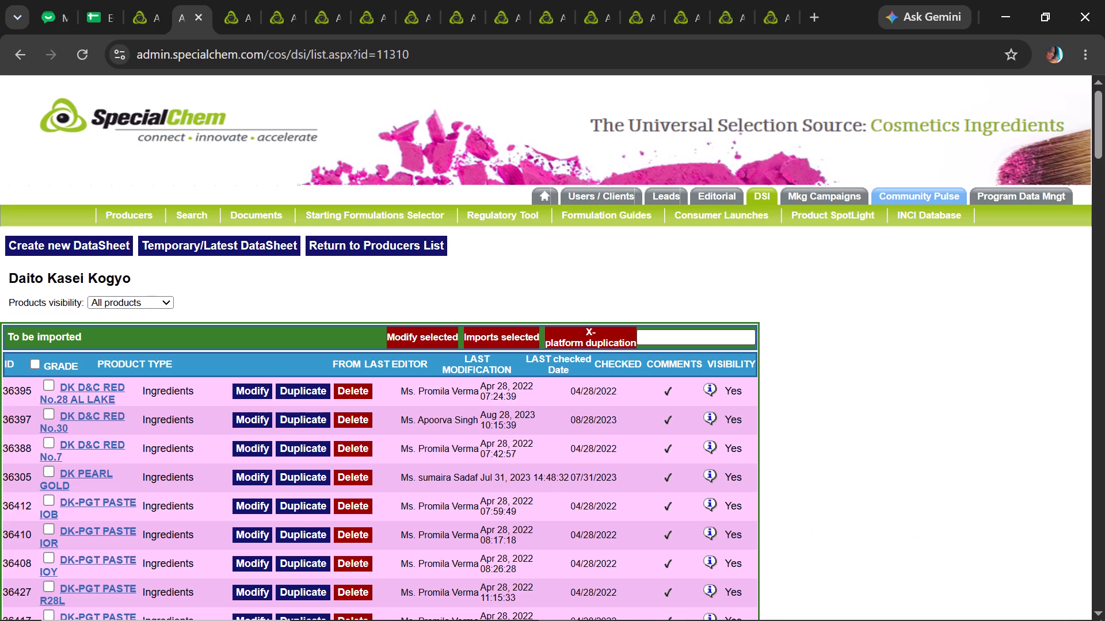
key(ctrl+f)
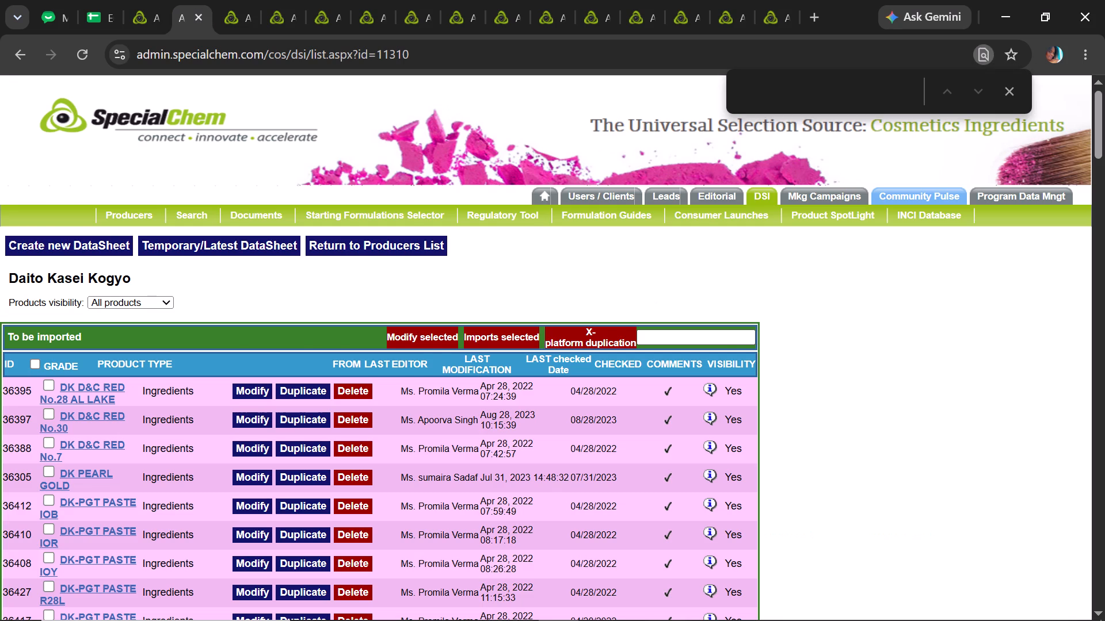
key(ctrl+v)
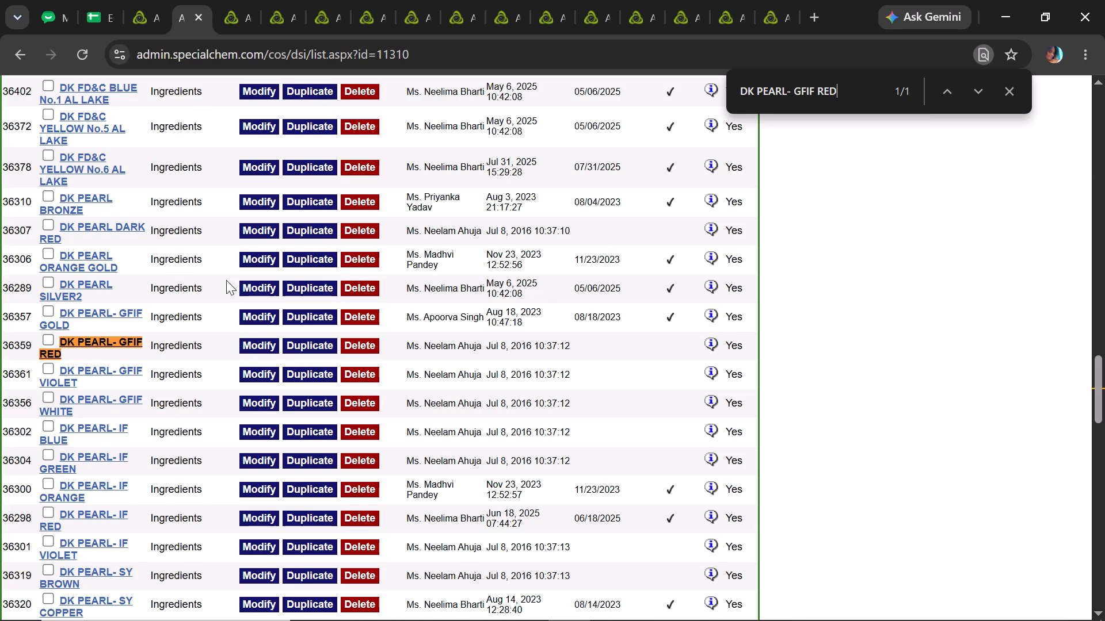
click(98, 7)
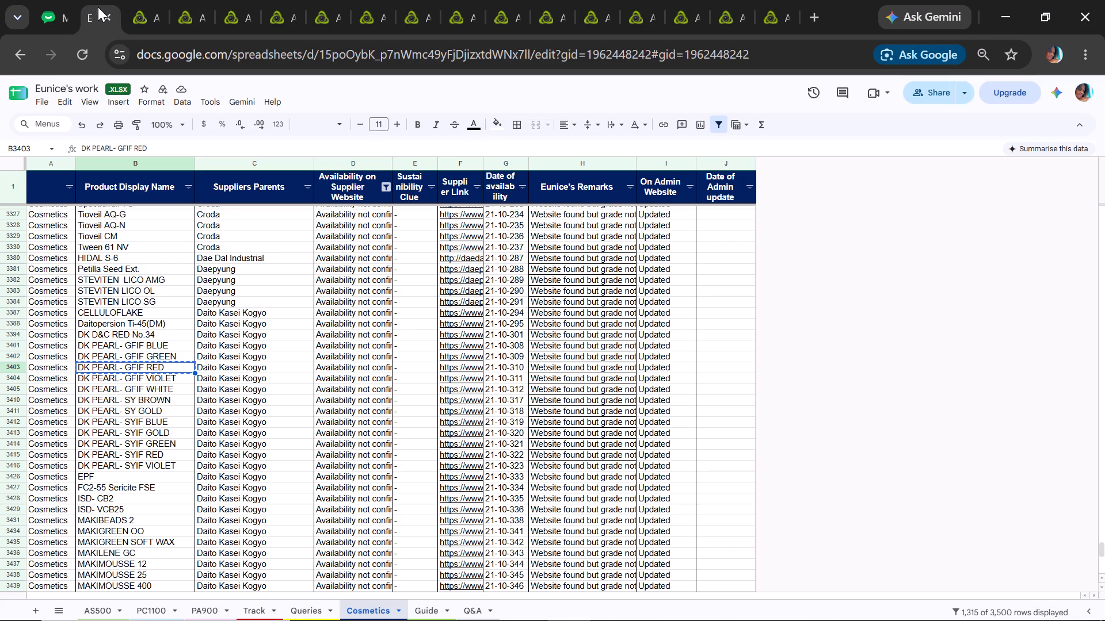
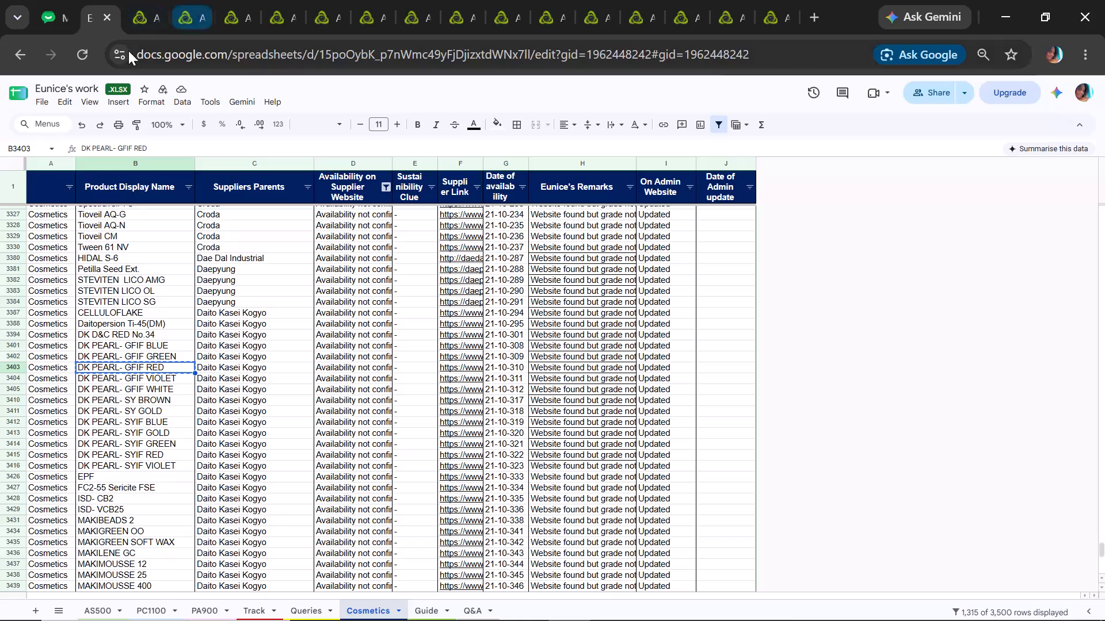
Close the surplus SpecialChem admin tabs, keeping the search page and the Daito Kasei Kogyo list with DK PEARL- GFIF RED found.
click(197, 30)
click(235, 19)
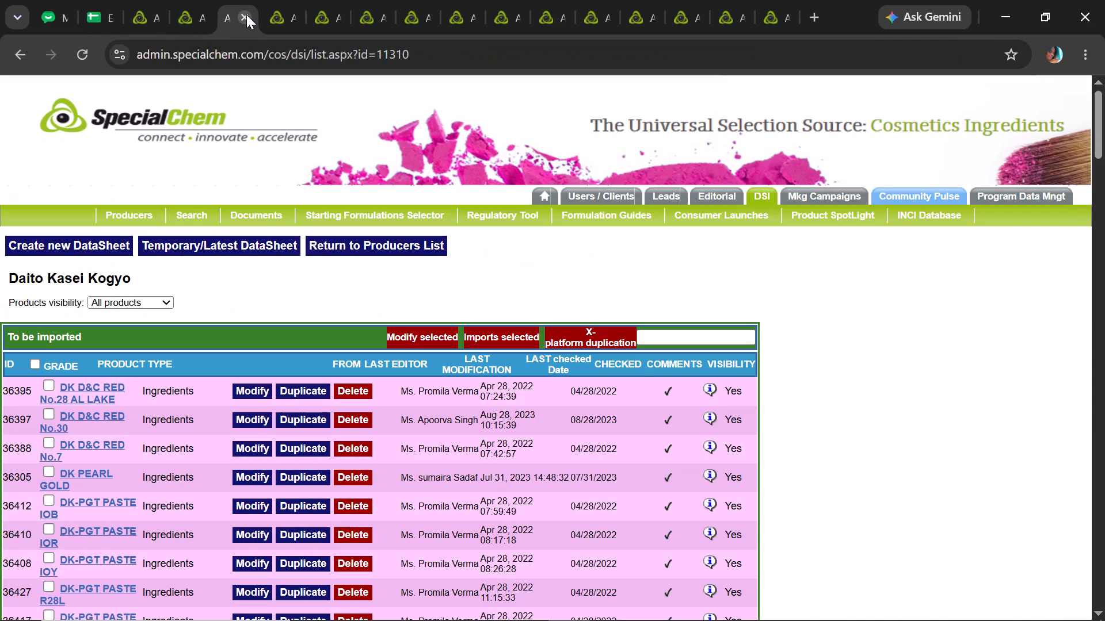
triple_click(246, 14)
triple_click(246, 14)
triple_click(246, 14)
triple_click(246, 14)
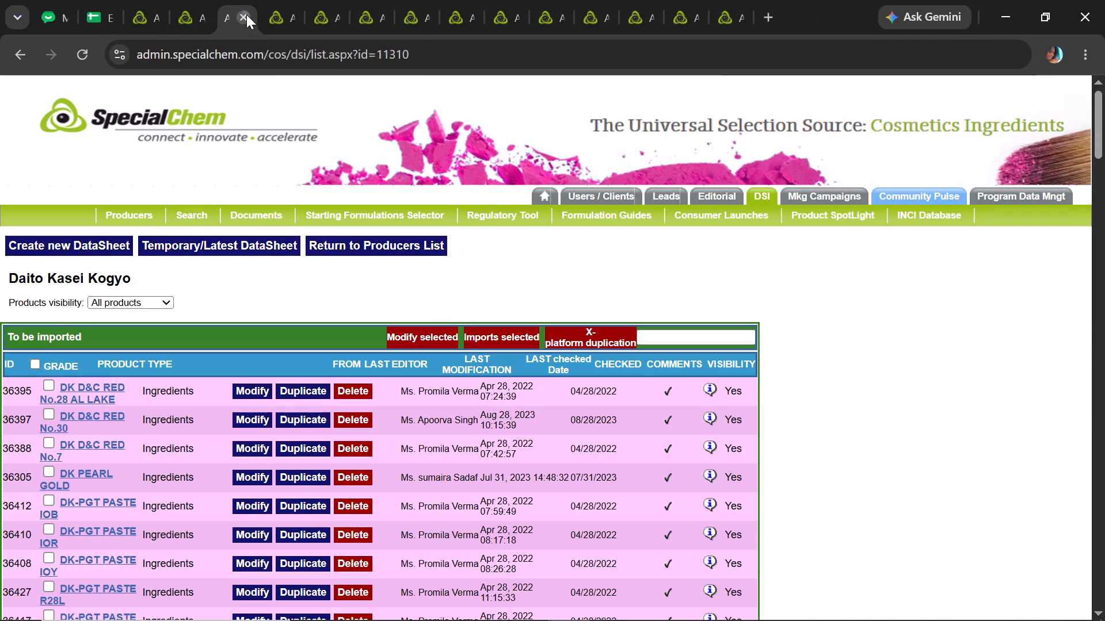
double_click(246, 14)
click(246, 14)
click(246, 14)
click(246, 14)
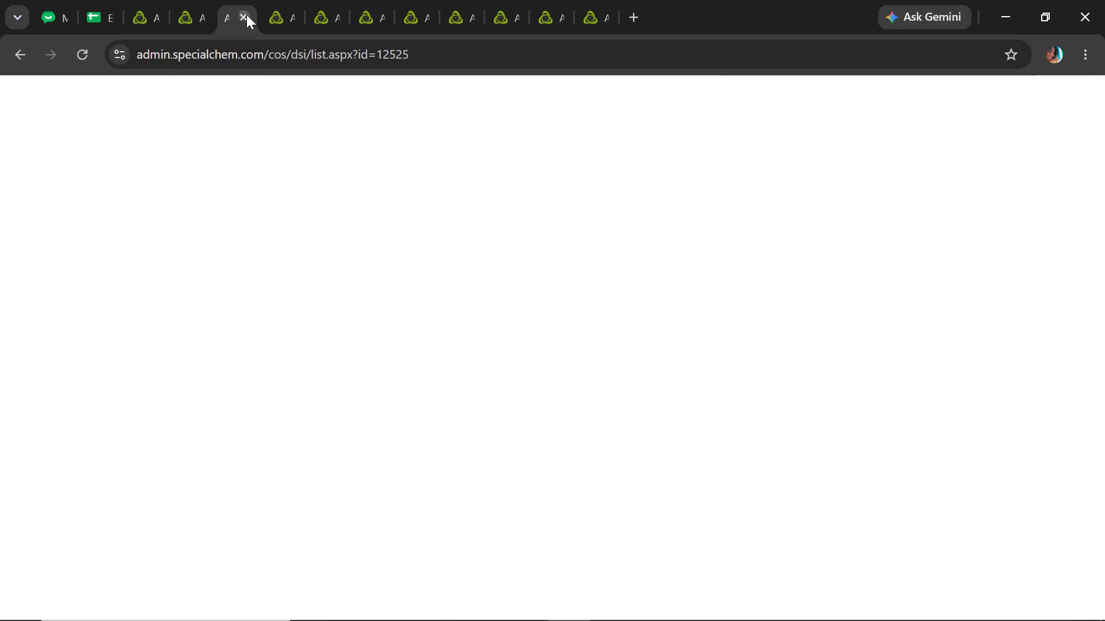
click(246, 14)
click(246, 14)
click(246, 14)
click(246, 14)
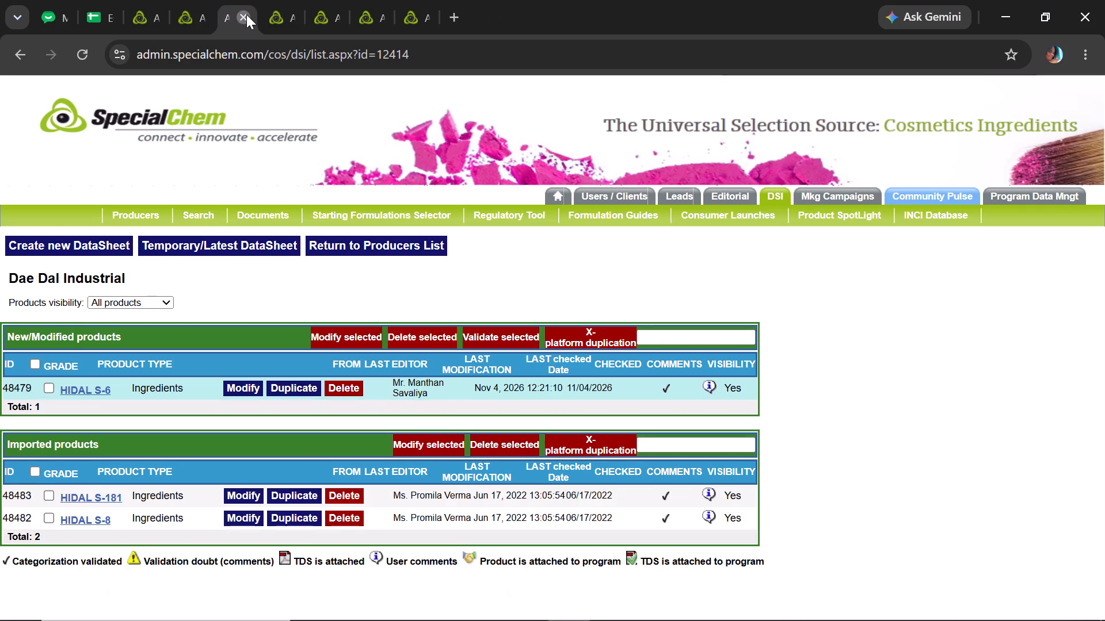
click(246, 14)
click(246, 14)
click(246, 14)
click(246, 14)
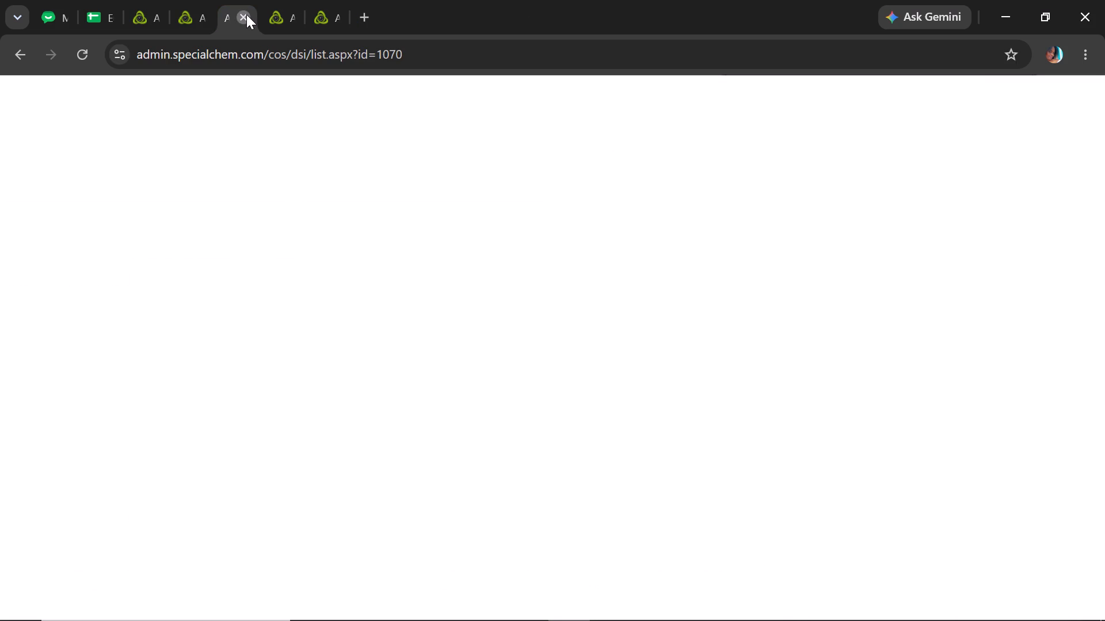
click(246, 14)
click(246, 14)
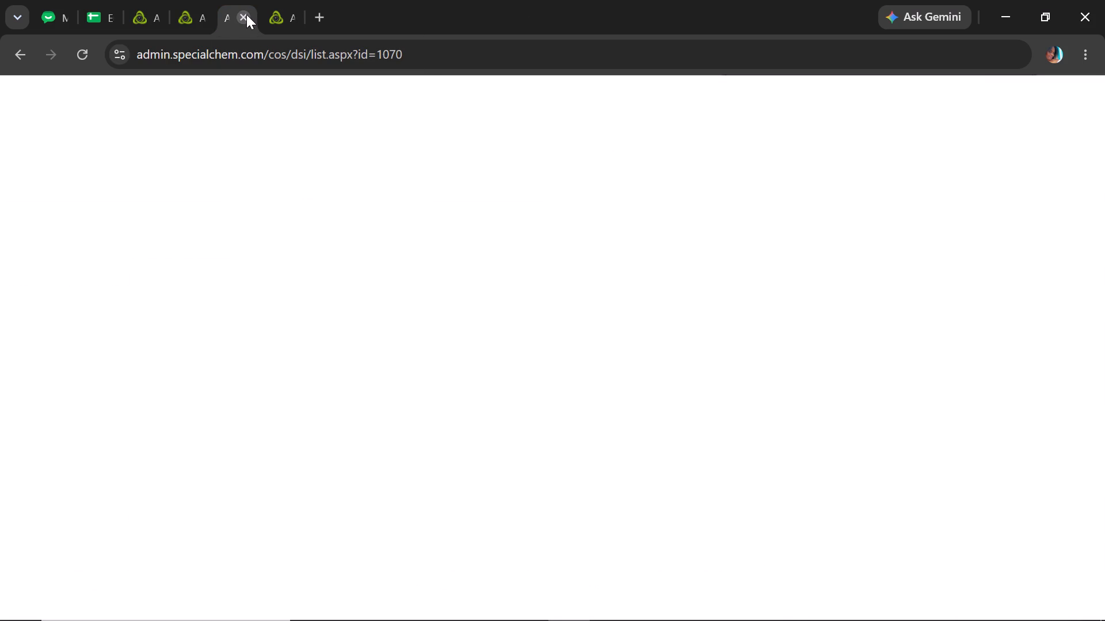
click(246, 14)
click(246, 14)
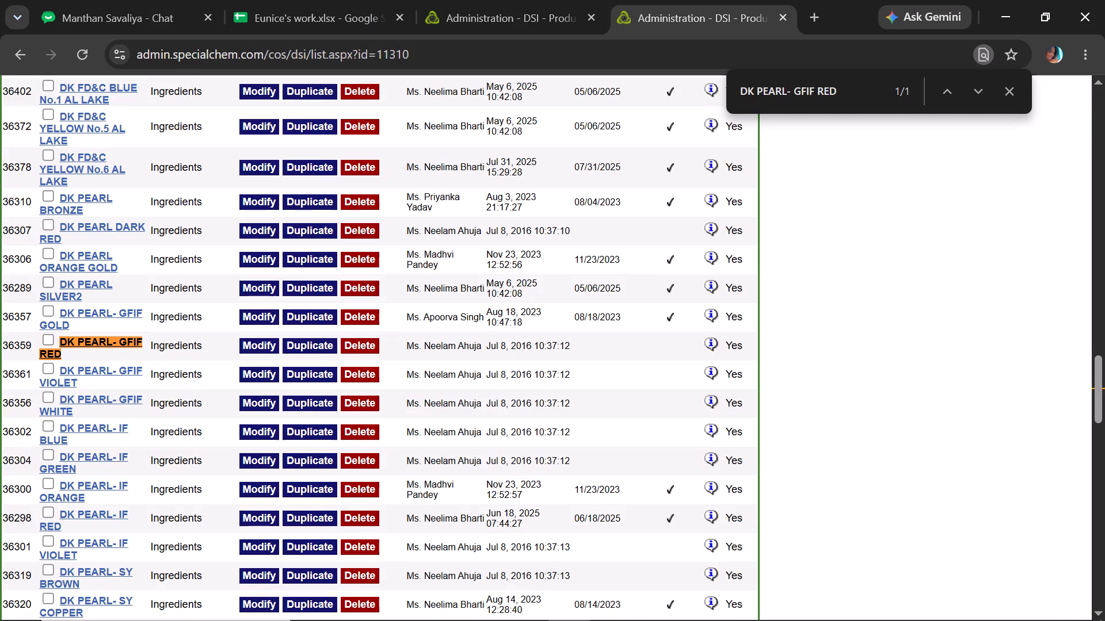
Open DK PEARL- GFIF RED for modification, set its status to Availability Not Confirmed with checked date 11/04/2026, and save the changes.
click(261, 346)
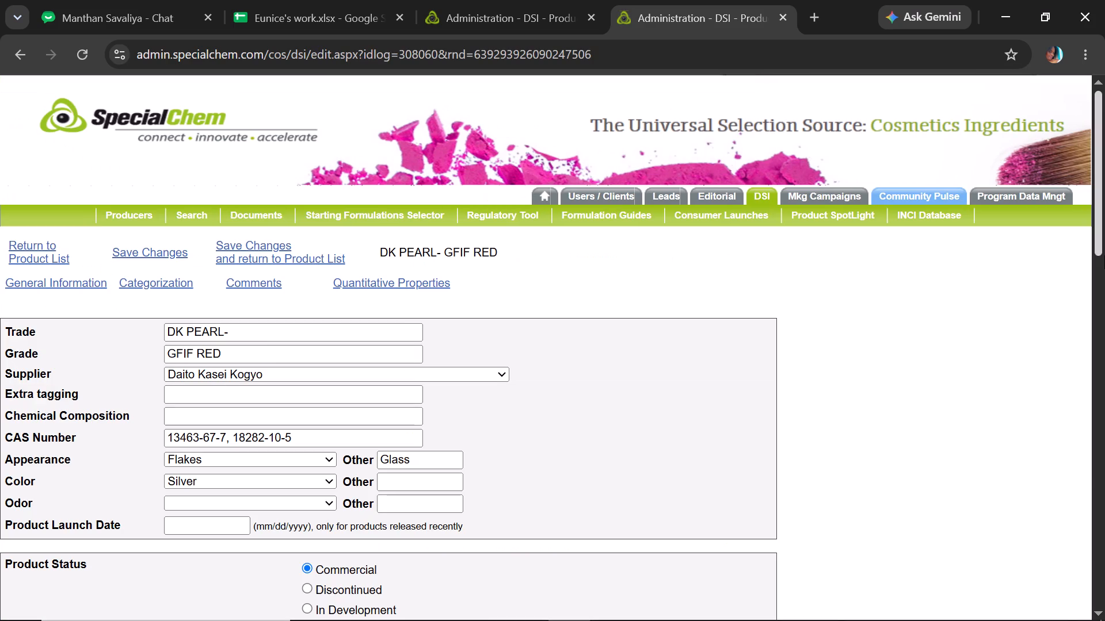
drag(1104, 239, 1104, 256)
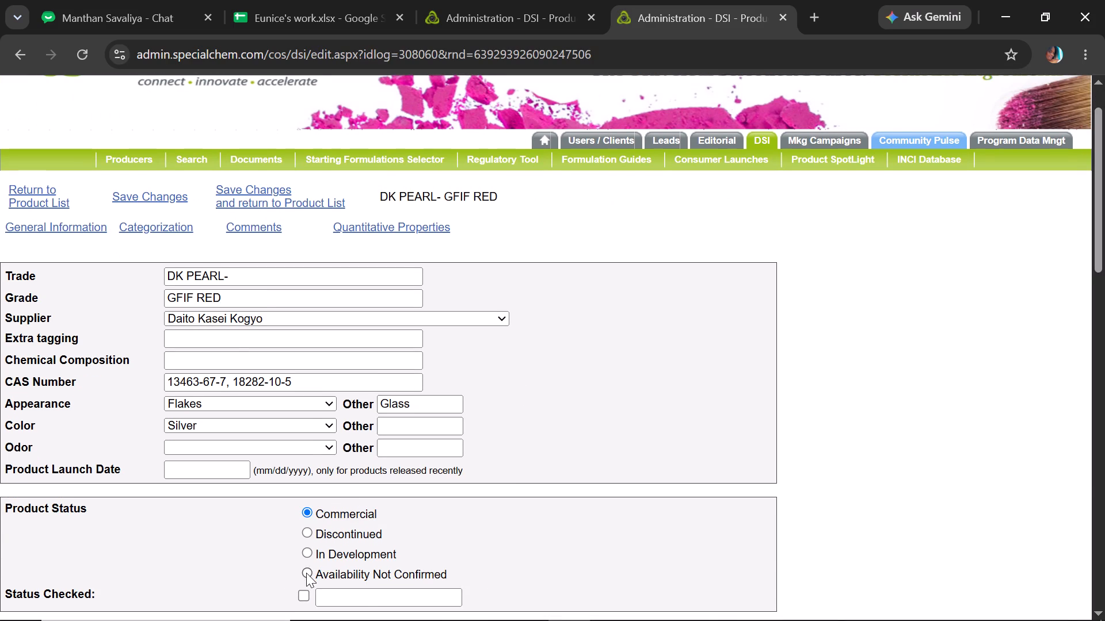
click(306, 573)
click(161, 190)
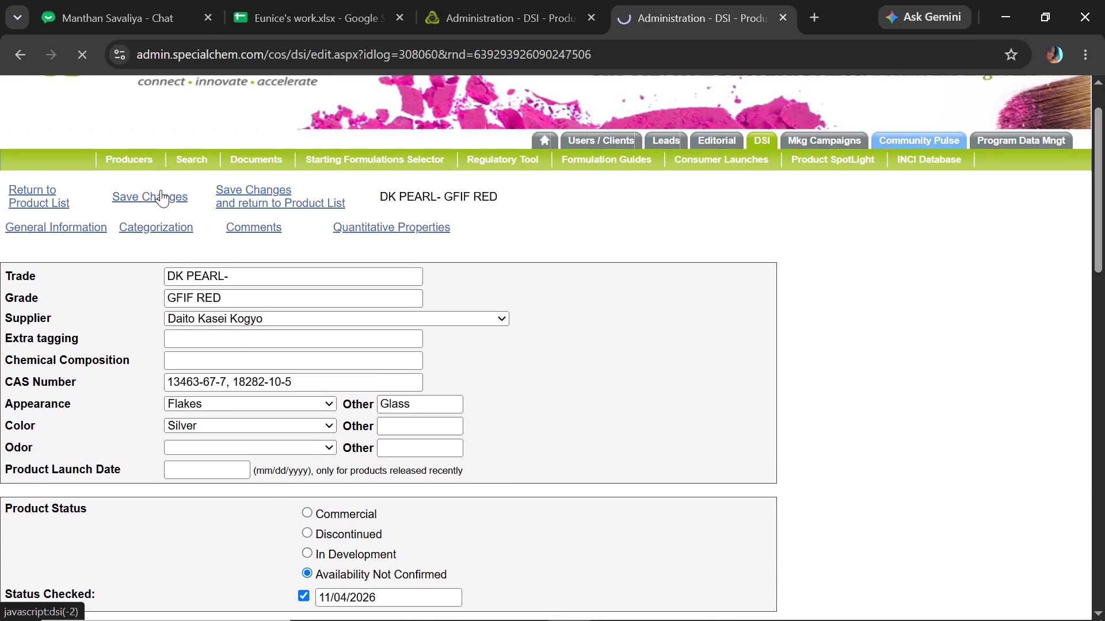
Copy "{product} by {supplier}" from the Guide sheet and replace the first product and supplier mention in the GFIF RED key comments with it.
click(255, 0)
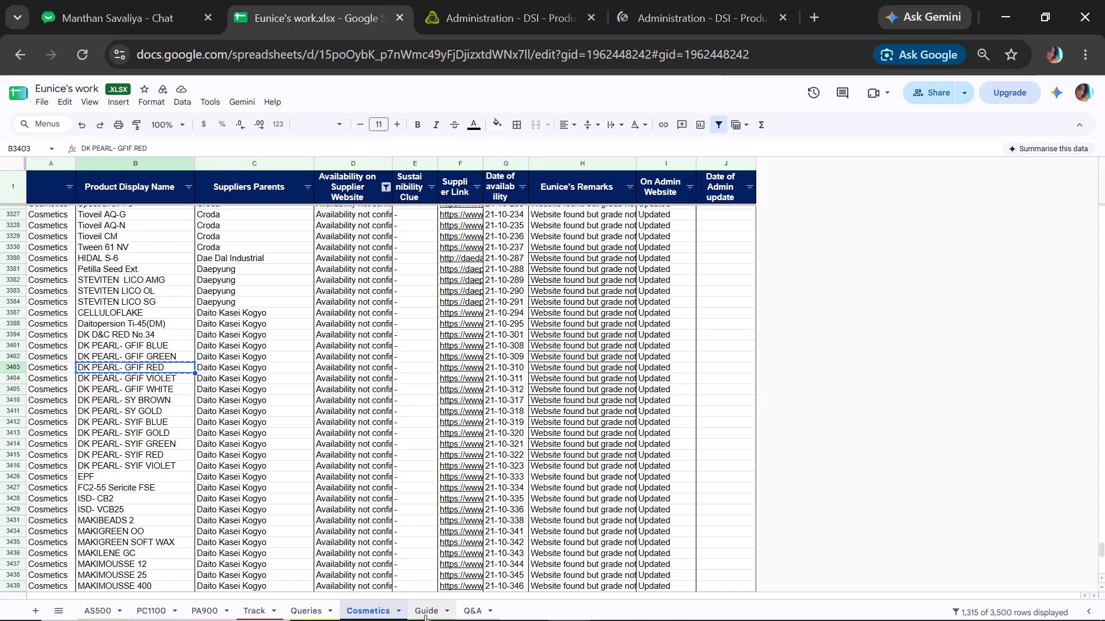
click(431, 612)
key(ctrl+c)
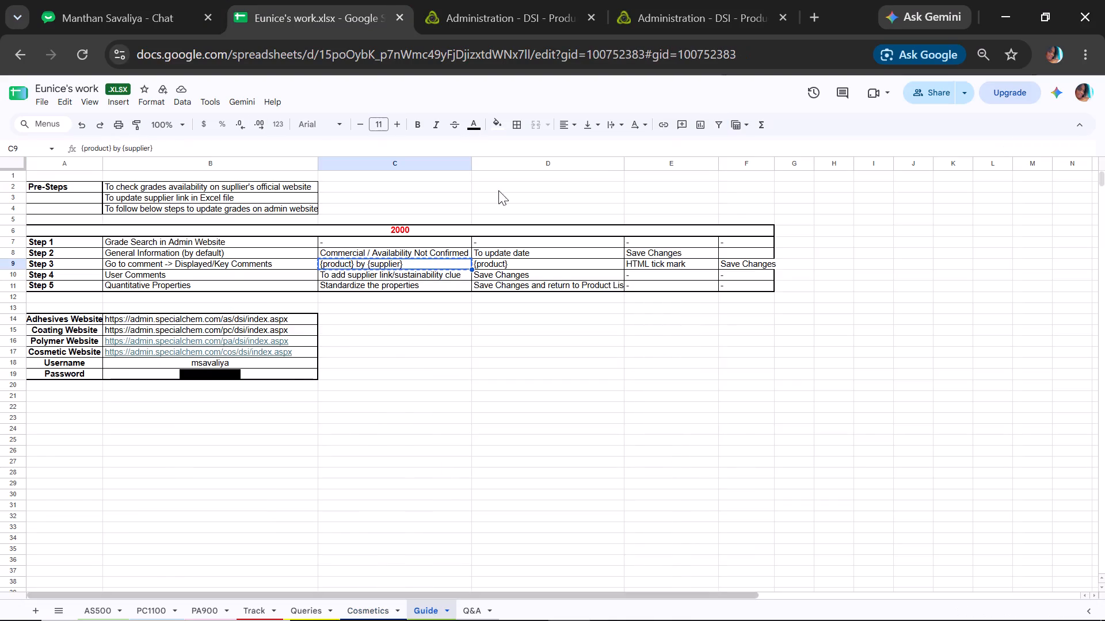
click(512, 0)
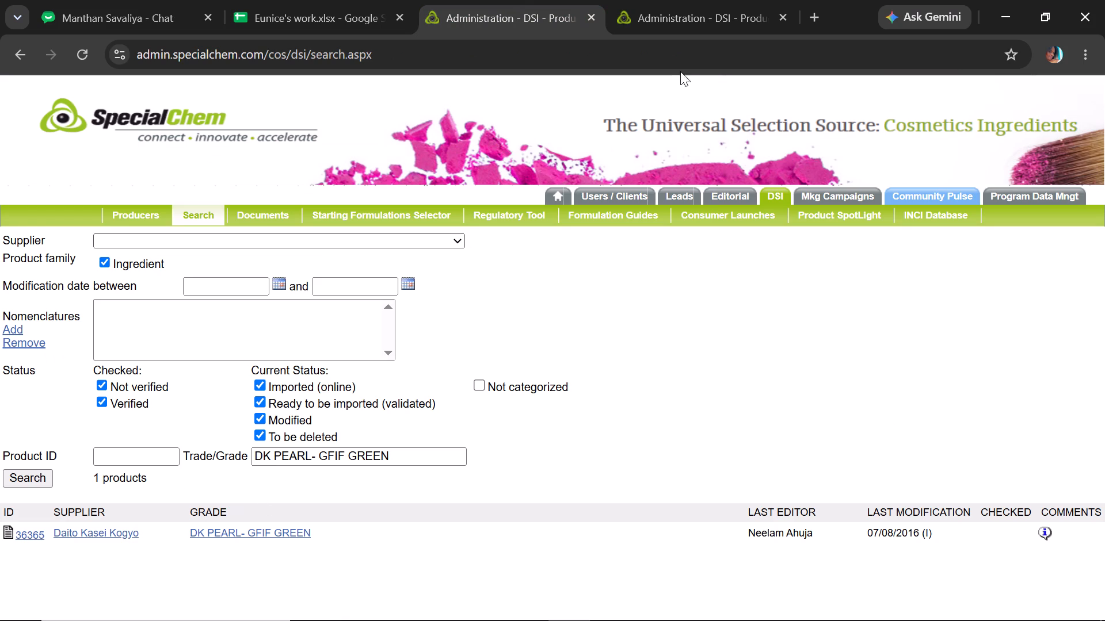
click(721, 0)
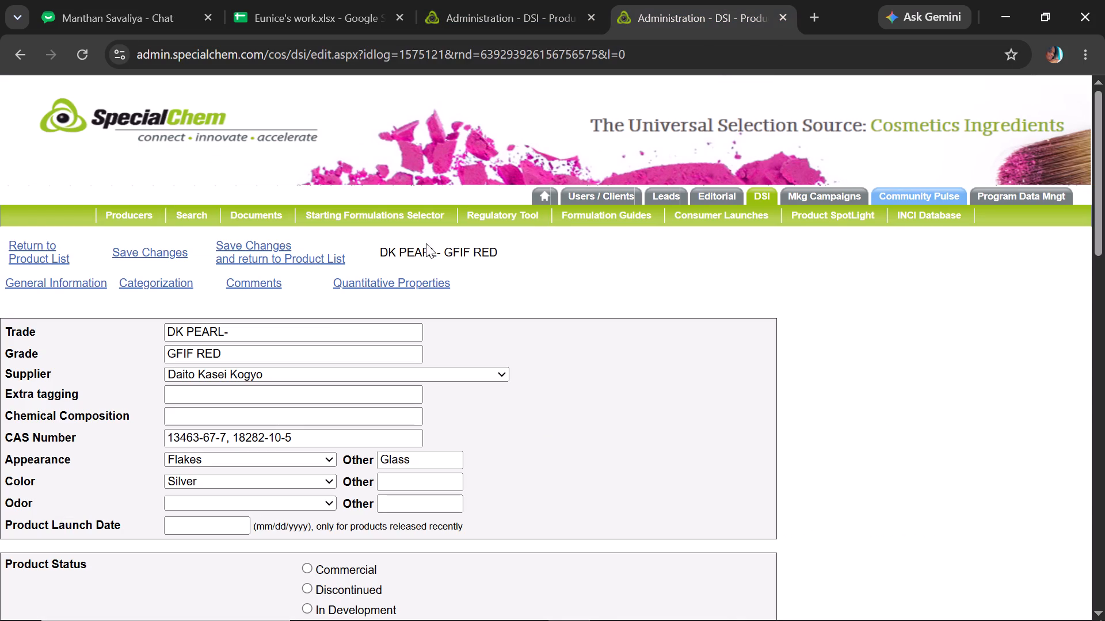
drag(1104, 175, 1104, 203)
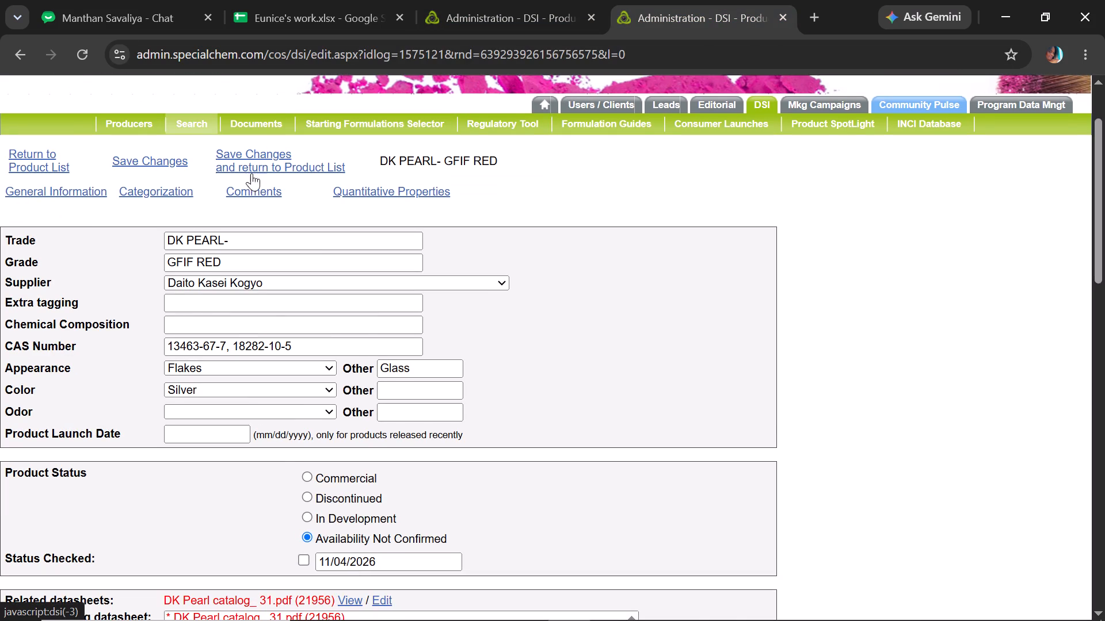
click(260, 188)
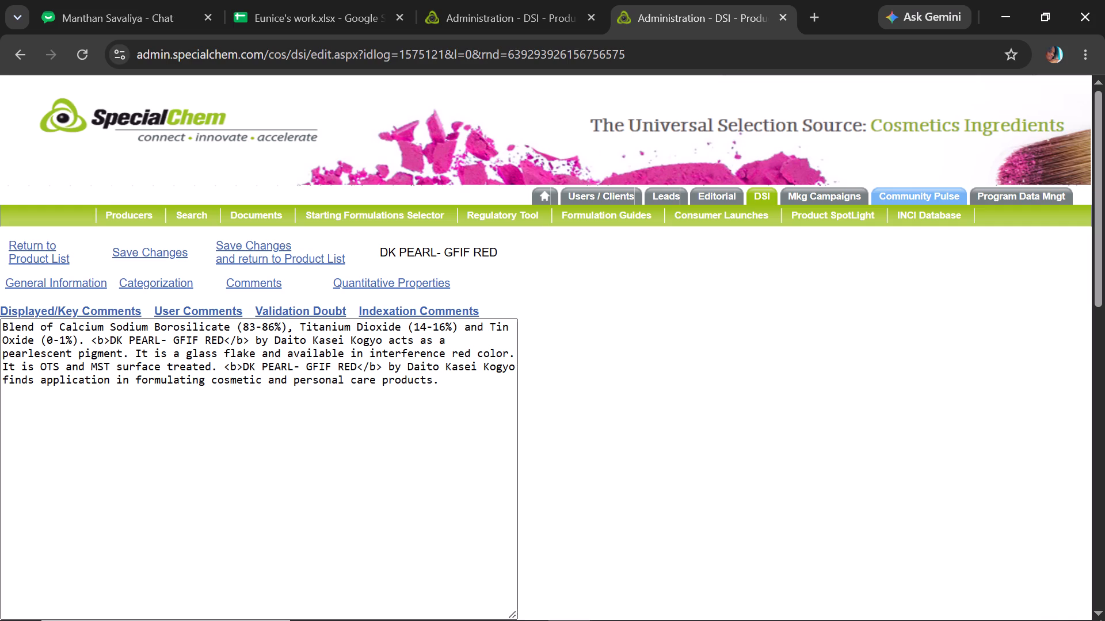
double_click(92, 339)
click(92, 339)
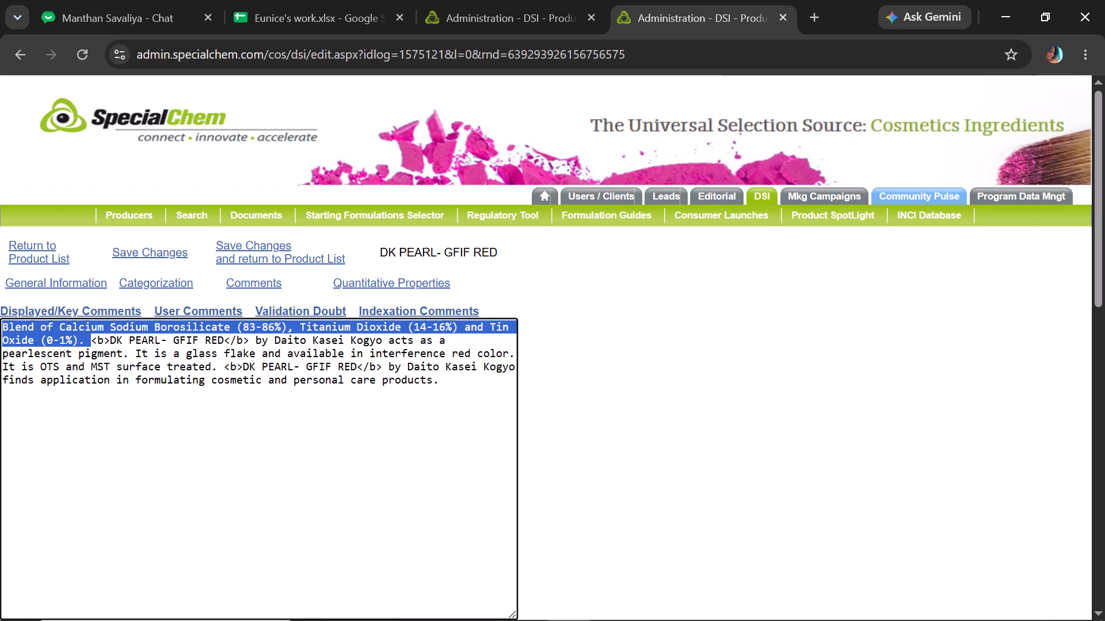
drag(92, 339, 385, 336)
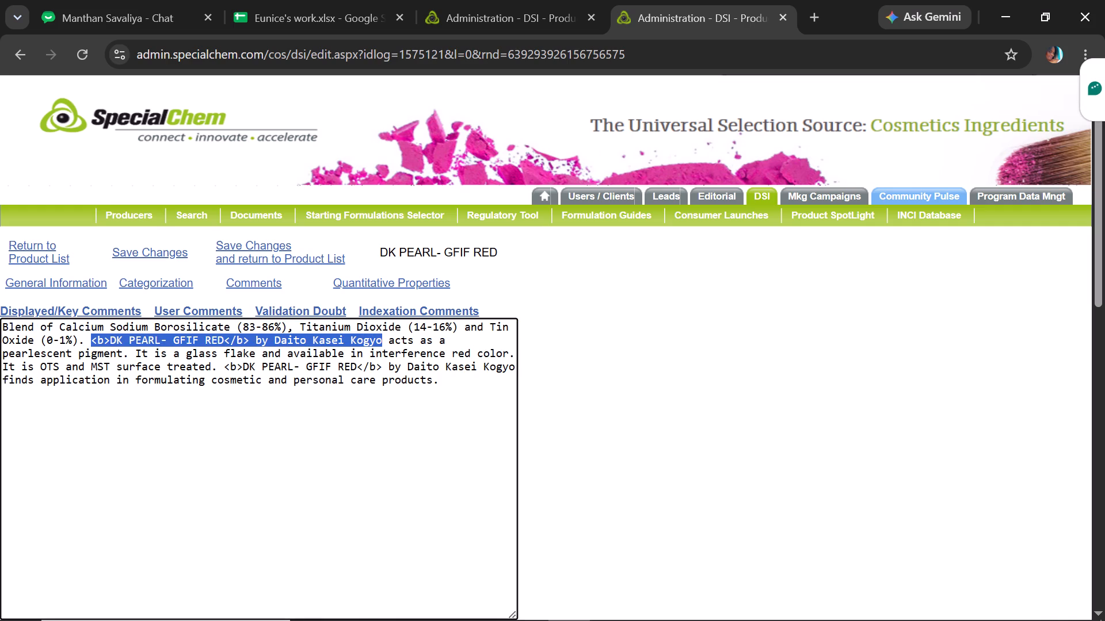
drag(385, 336, 386, 337)
key(ctrl+v)
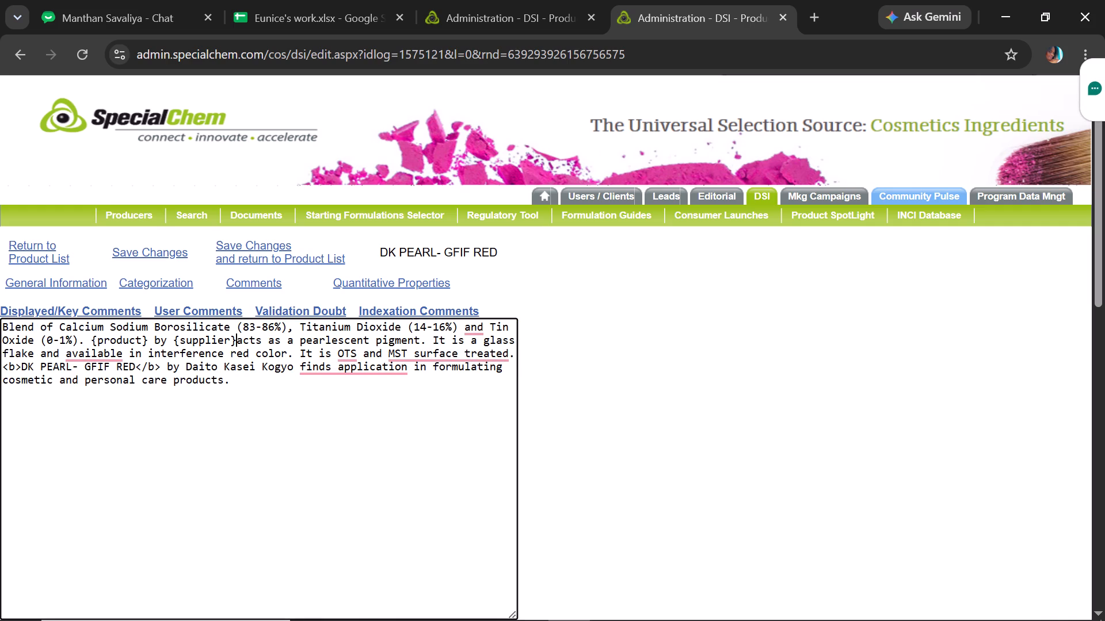
key(space)
Replace the second product and supplier mention in the comment, before "finds application", with "{product}".
drag(148, 336, 90, 337)
key(ctrl+c)
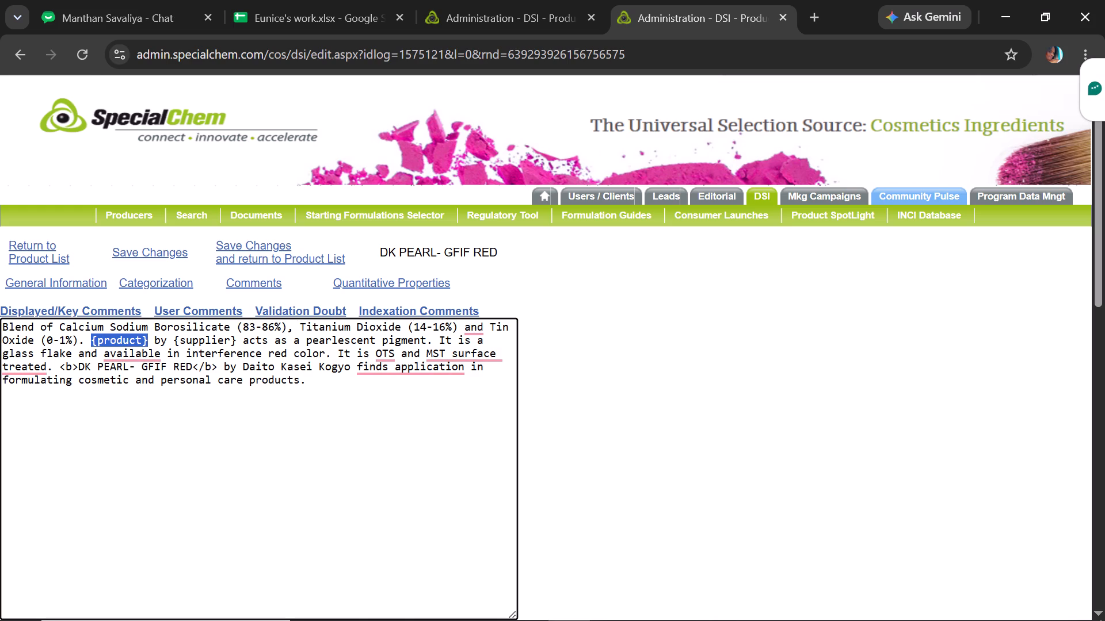
drag(58, 364, 353, 367)
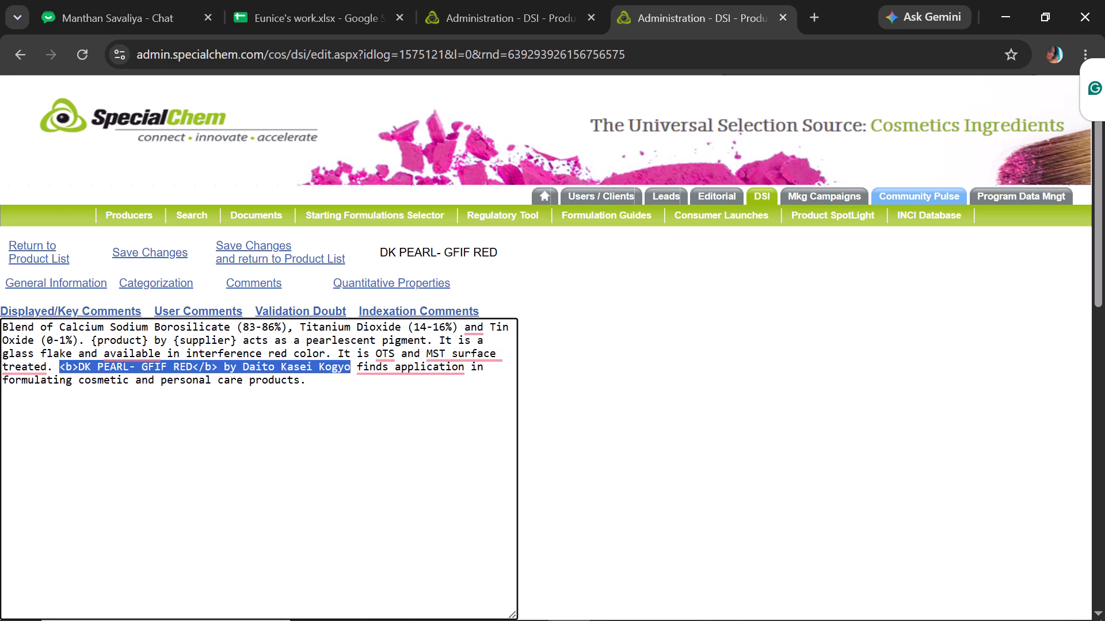
key(ctrl+v)
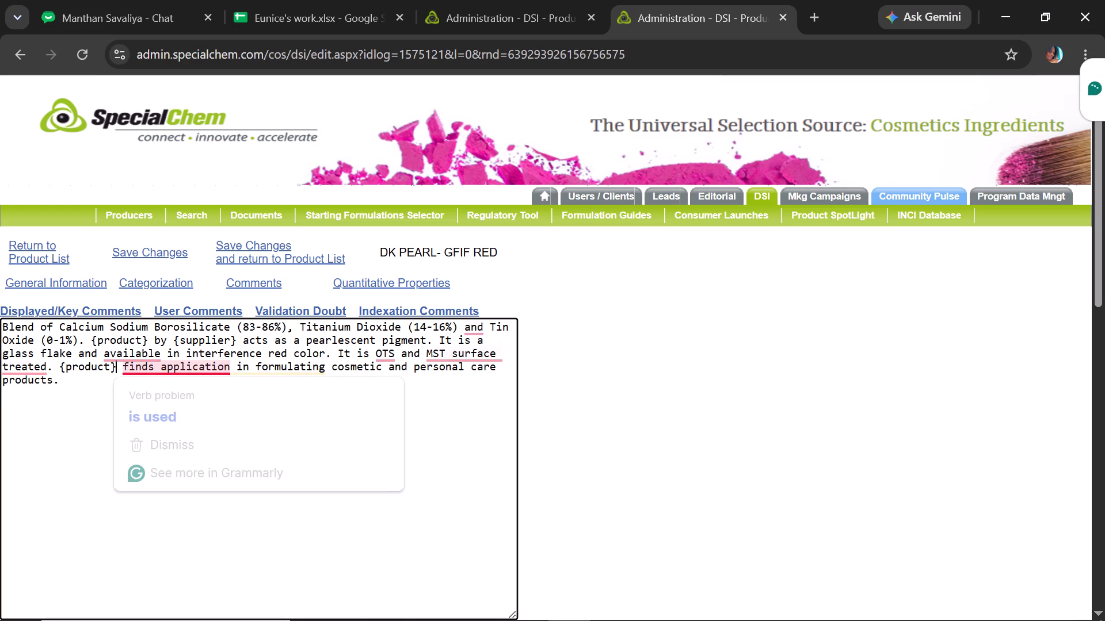
Apply the Grammarly corrections "is used", "is available", "MST-surface-treated", removal of "color" after "interference red", and "OTS-" in the comment.
click(215, 393)
text(is used)
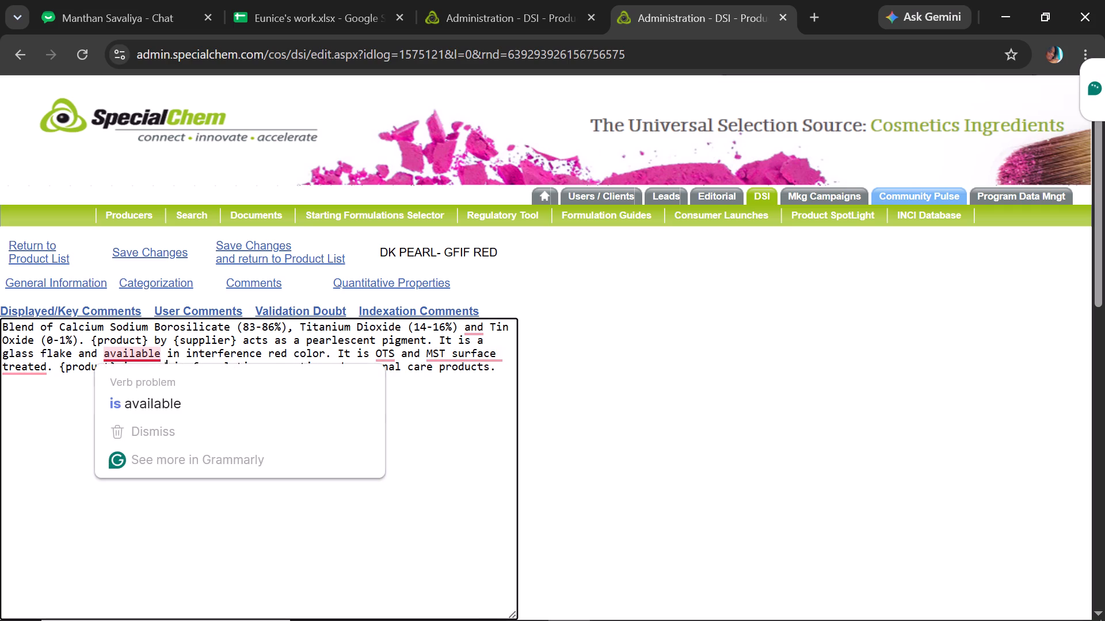
click(148, 385)
text(is)
key(space)
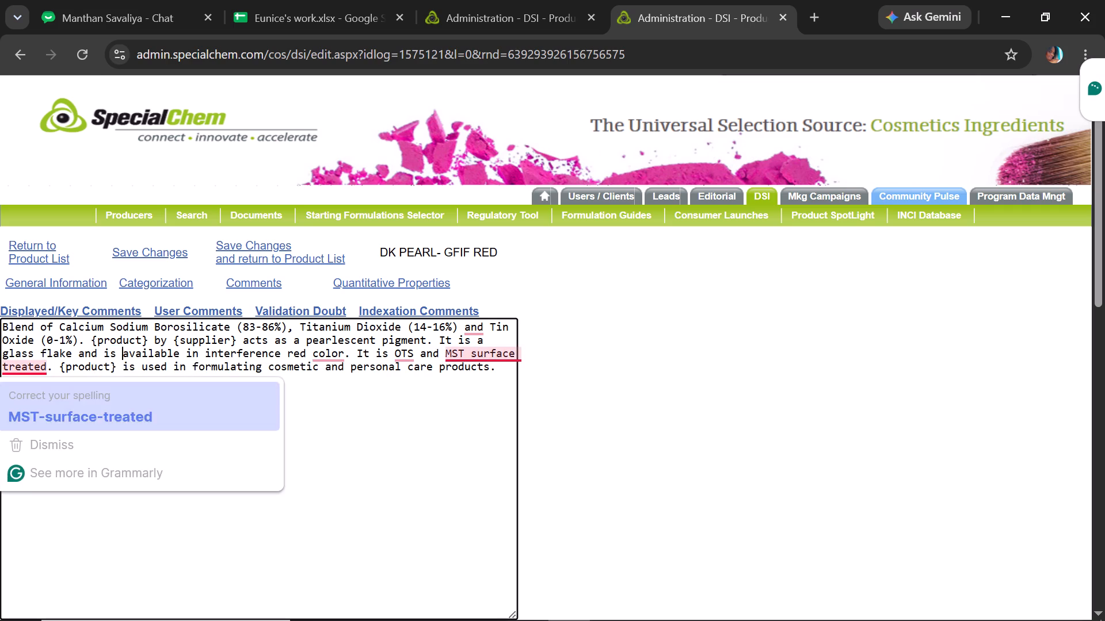
click(63, 416)
text(MST-surface-t)
text(reated)
click(371, 386)
key(BackSpace)
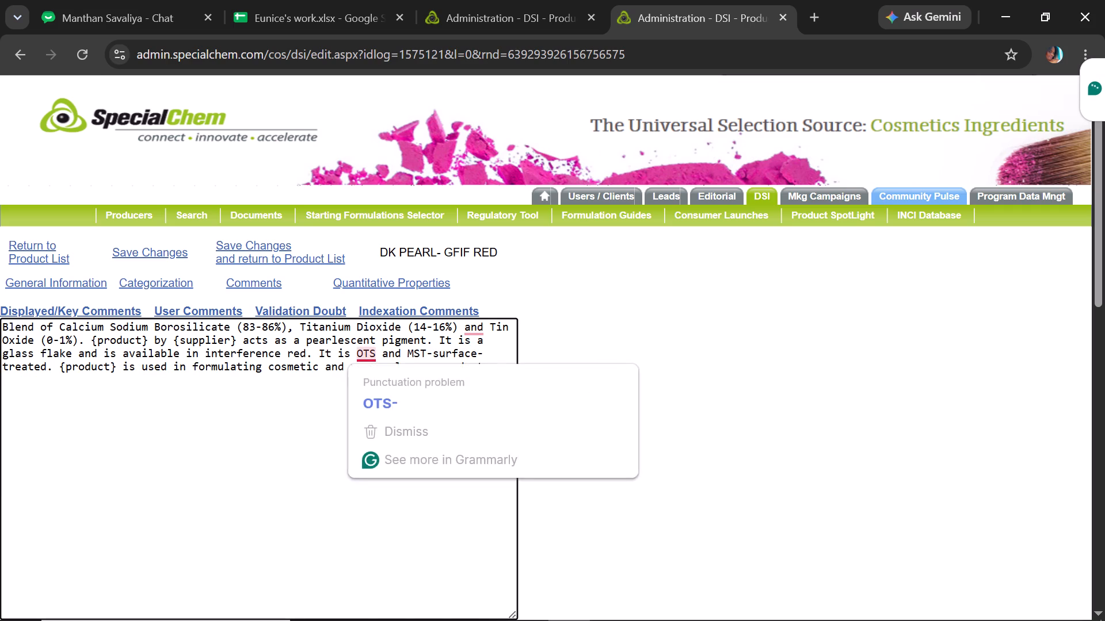
click(378, 375)
text(OTS-)
Turn on Display as HTML for the DK PEARL- GFIF RED key comments and save the changes.
drag(1104, 201, 1093, 243)
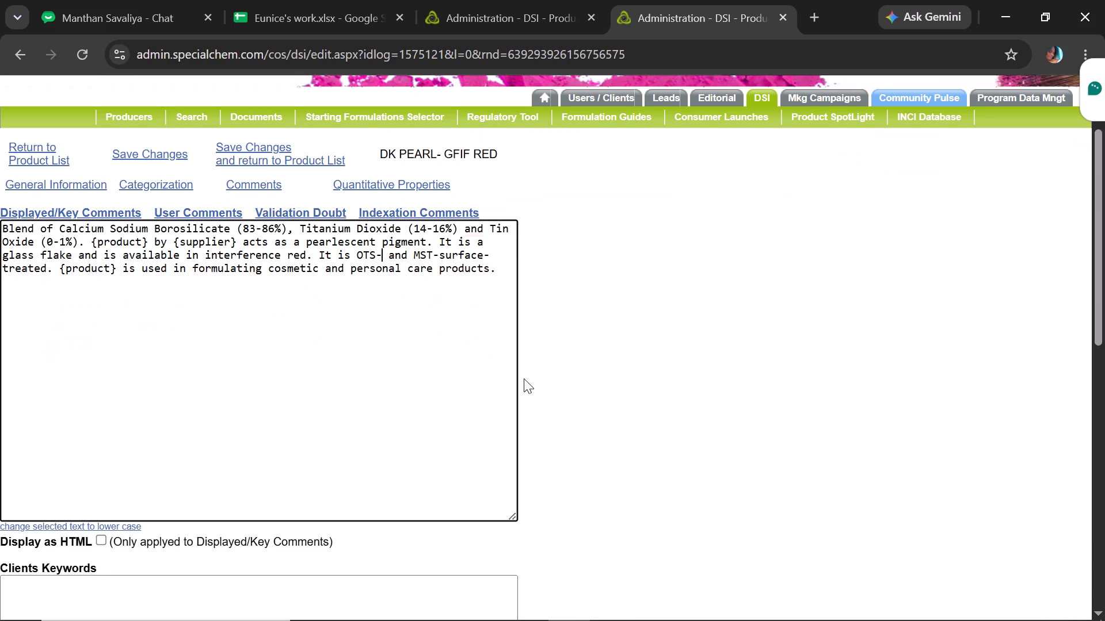
click(99, 542)
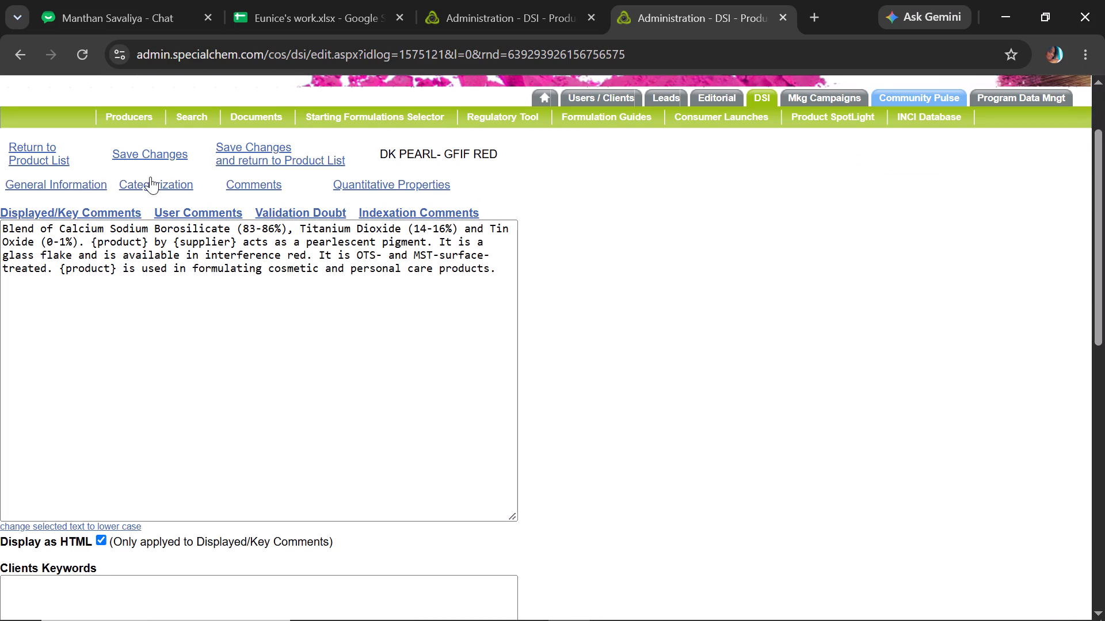
click(162, 149)
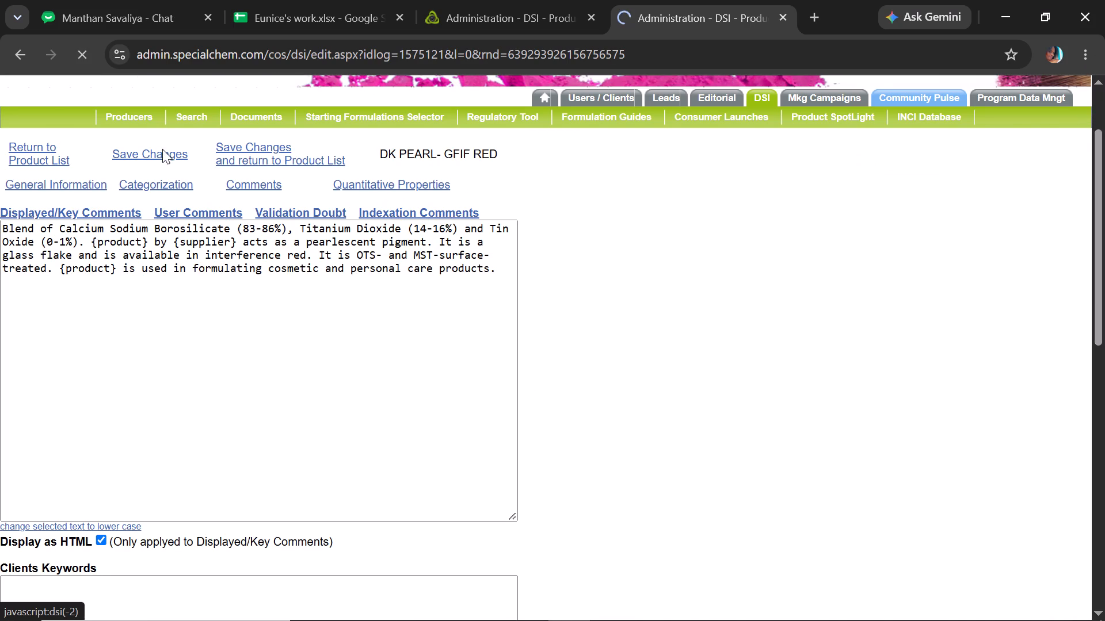
Open the Quantitative Properties of DK PEARL- GFIF RED, then save the record and return to the product list.
click(398, 280)
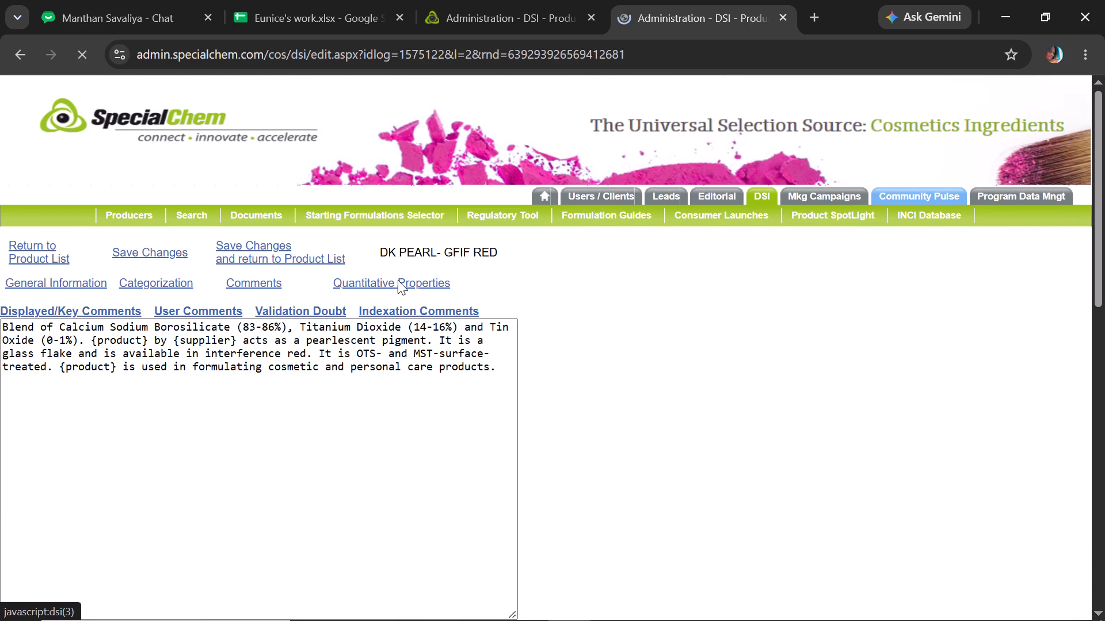
click(235, 247)
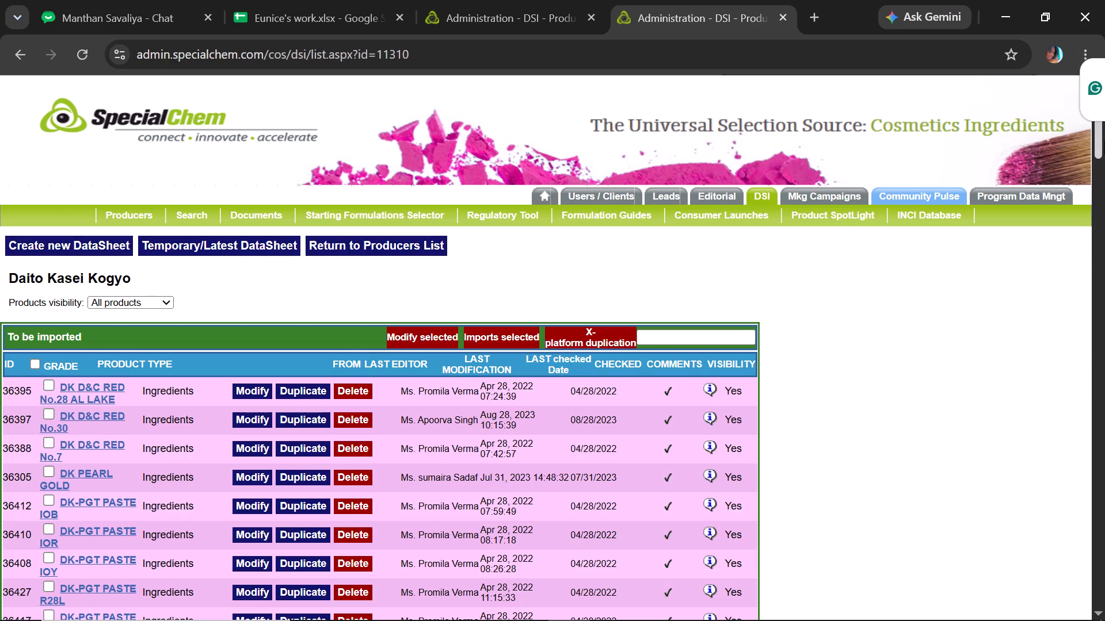
Open FC2-55 Sericite FSE for modification, update its Status Checked date to 11/04/2026 and save the changes.
drag(1104, 141, 1104, 192)
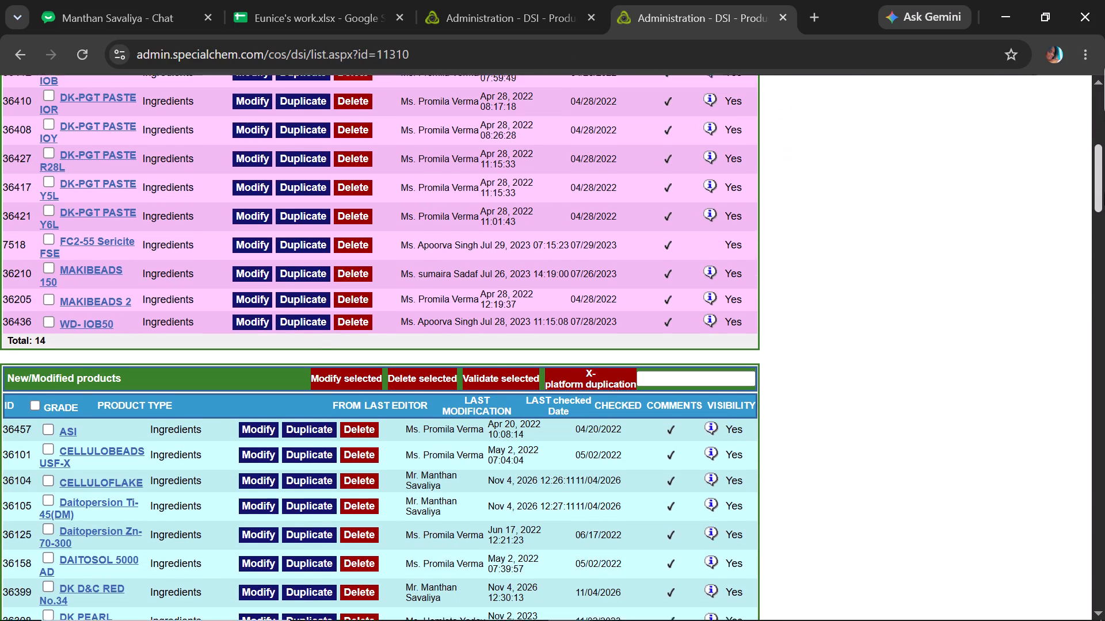
drag(1104, 192, 1104, 167)
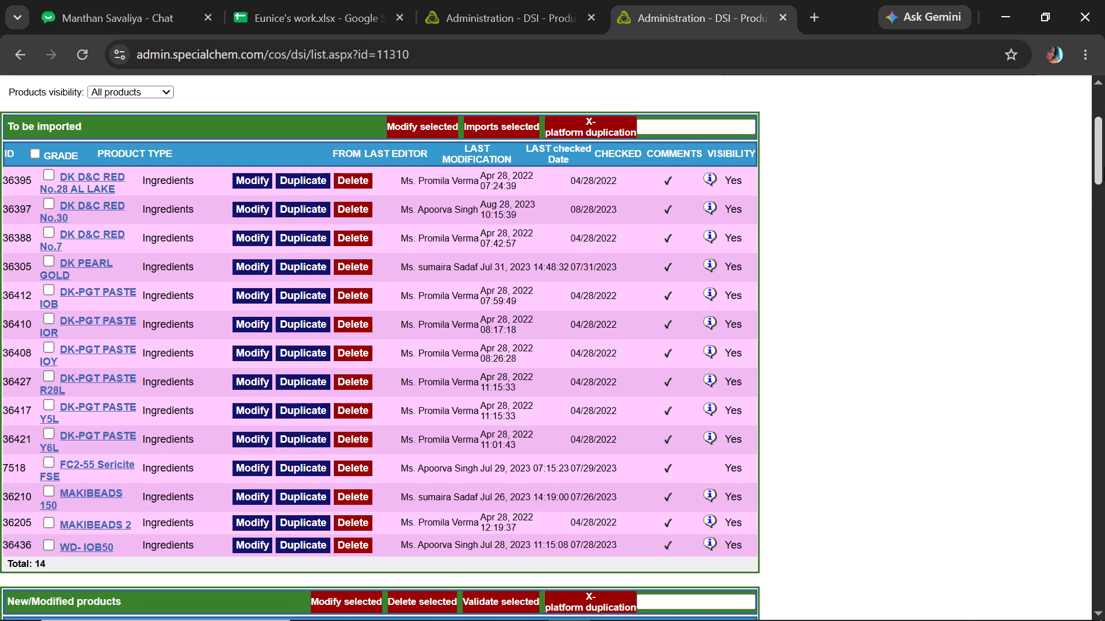
click(256, 465)
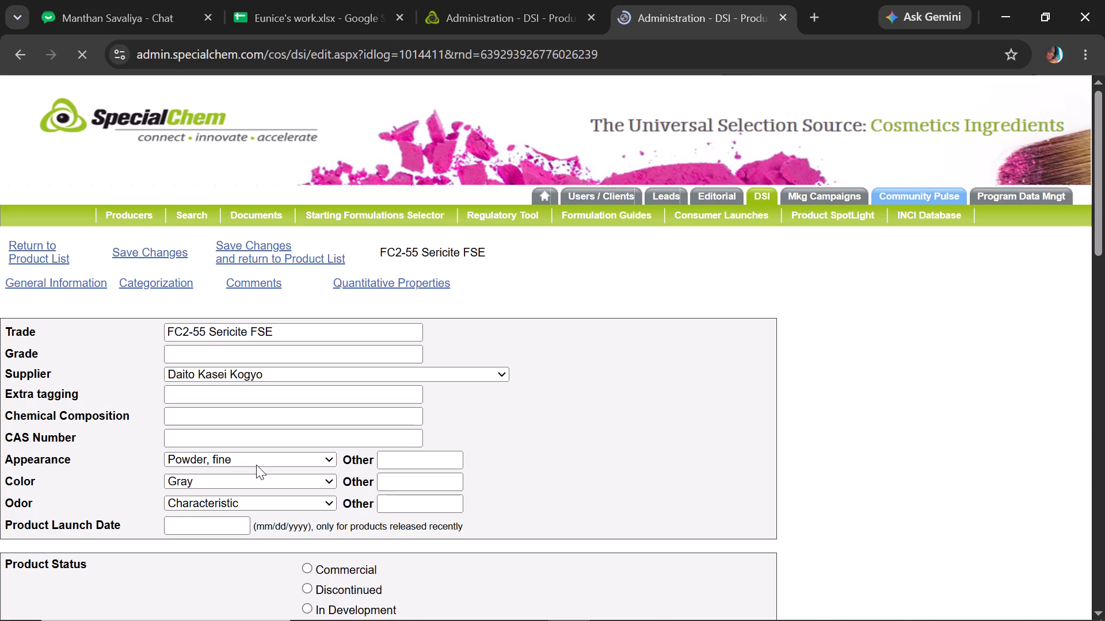
drag(1104, 152, 1103, 193)
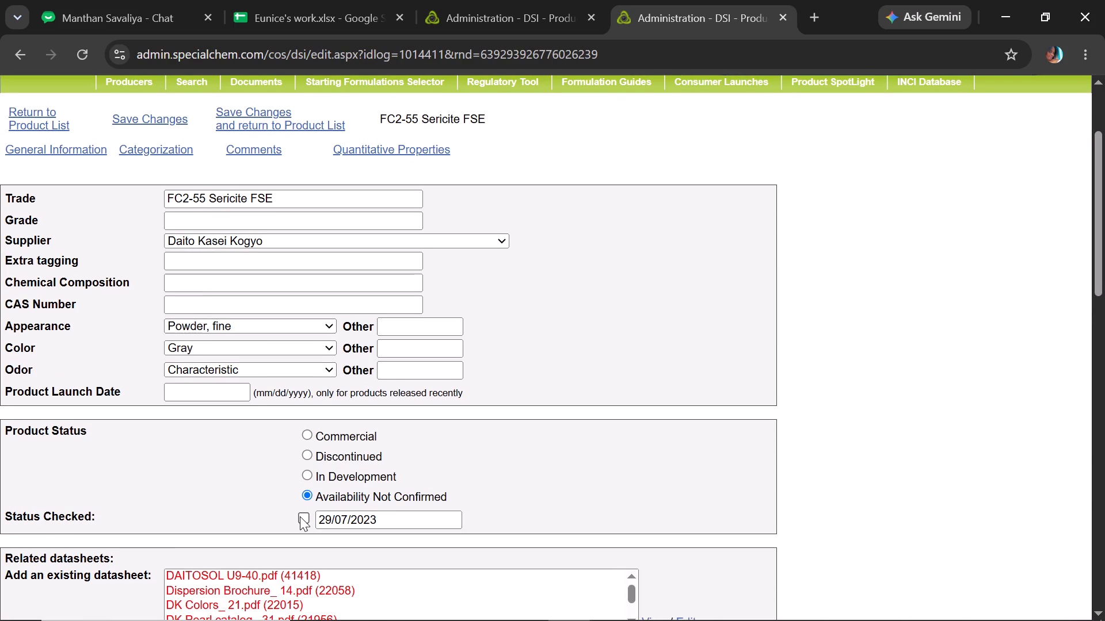
click(300, 518)
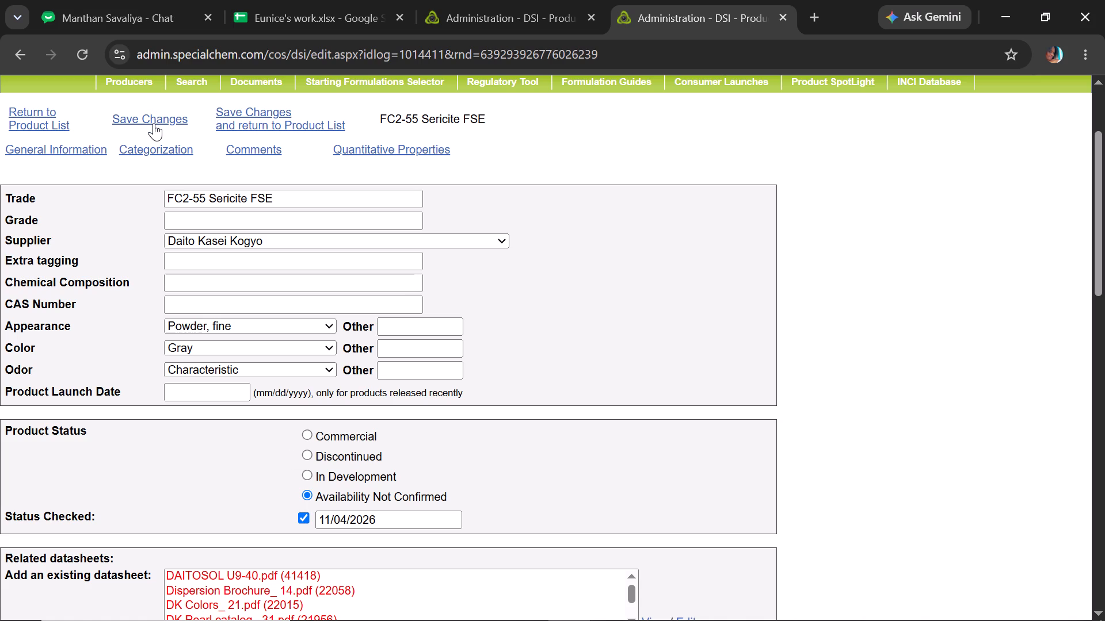
click(154, 123)
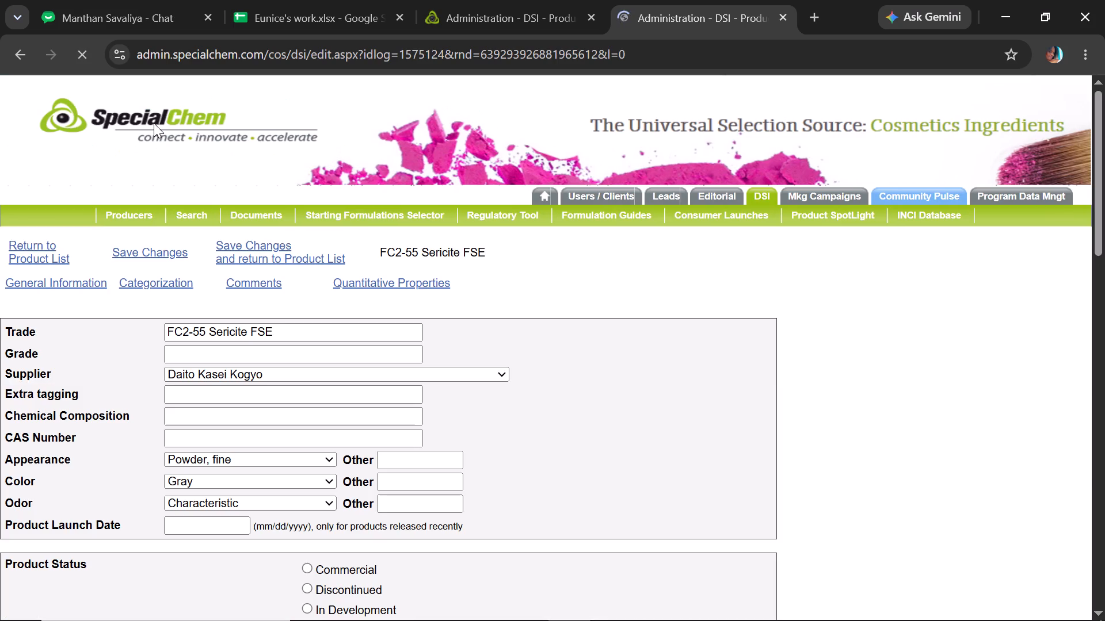
In the FC2-55 Sericite FSE key comments, change "Exhibit" in the last sentence to "{product} exhibits".
click(266, 286)
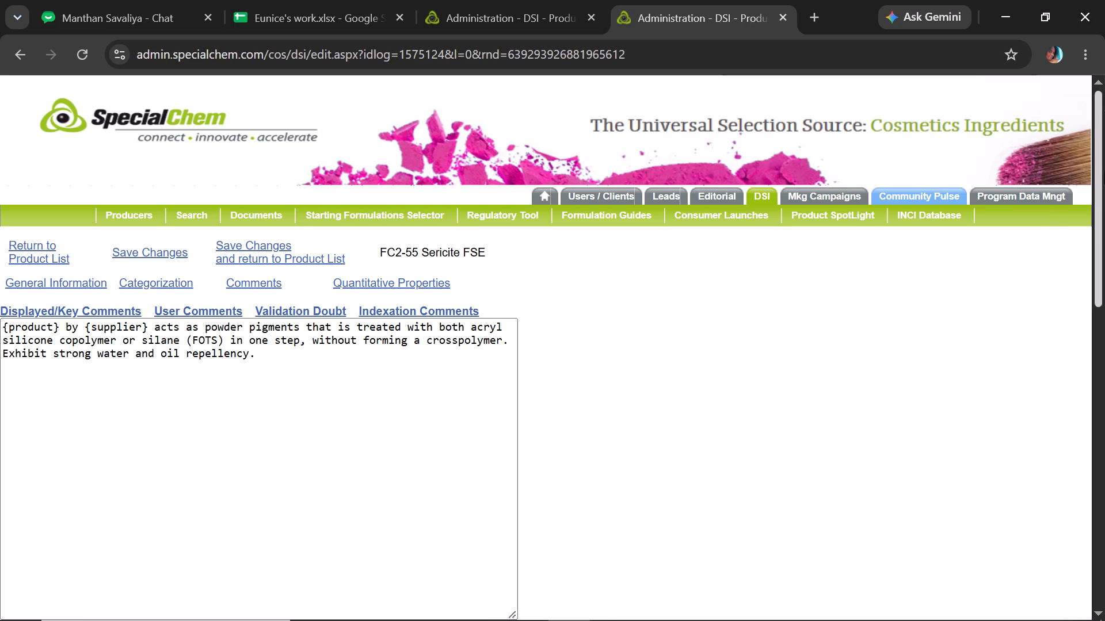
click(245, 360)
click(245, 360)
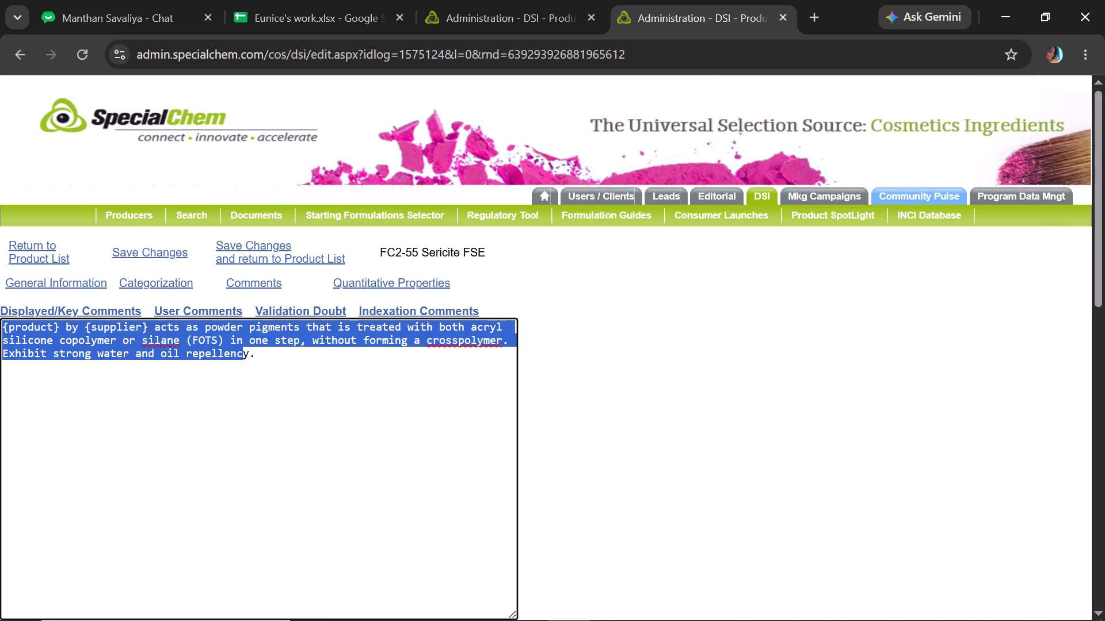
click(245, 360)
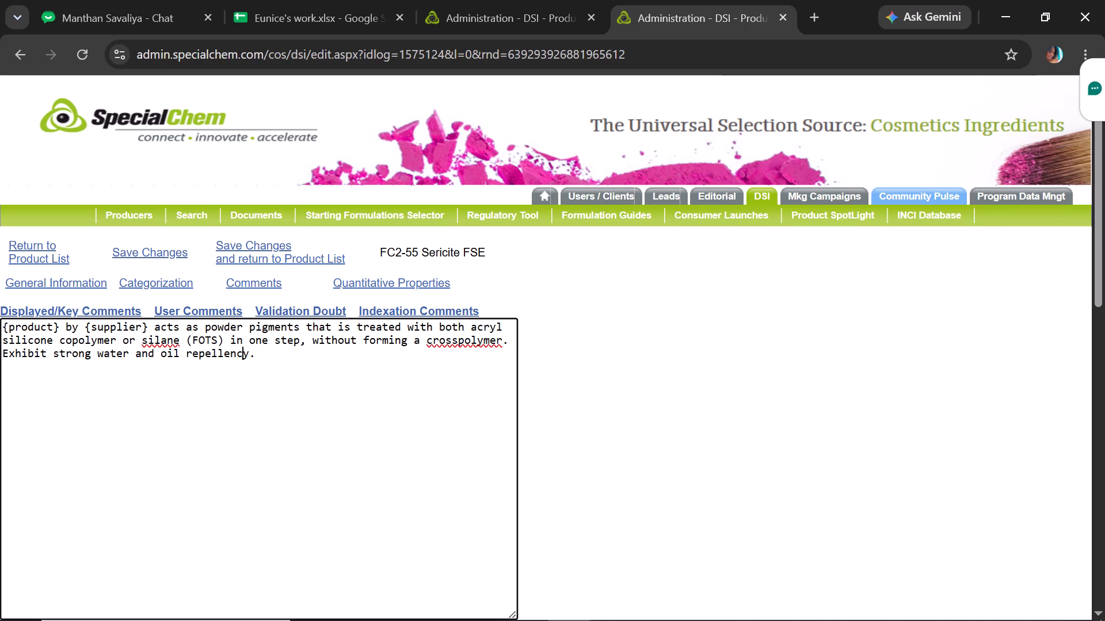
drag(61, 329, 0, 328)
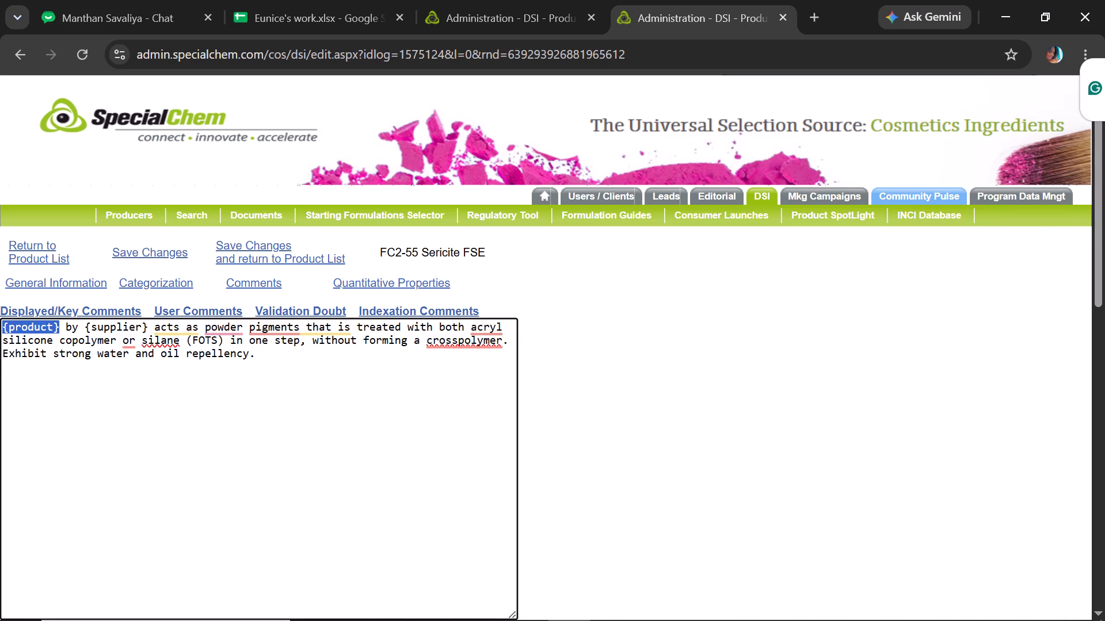
key(ctrl+c)
double_click(0, 363)
click(0, 363)
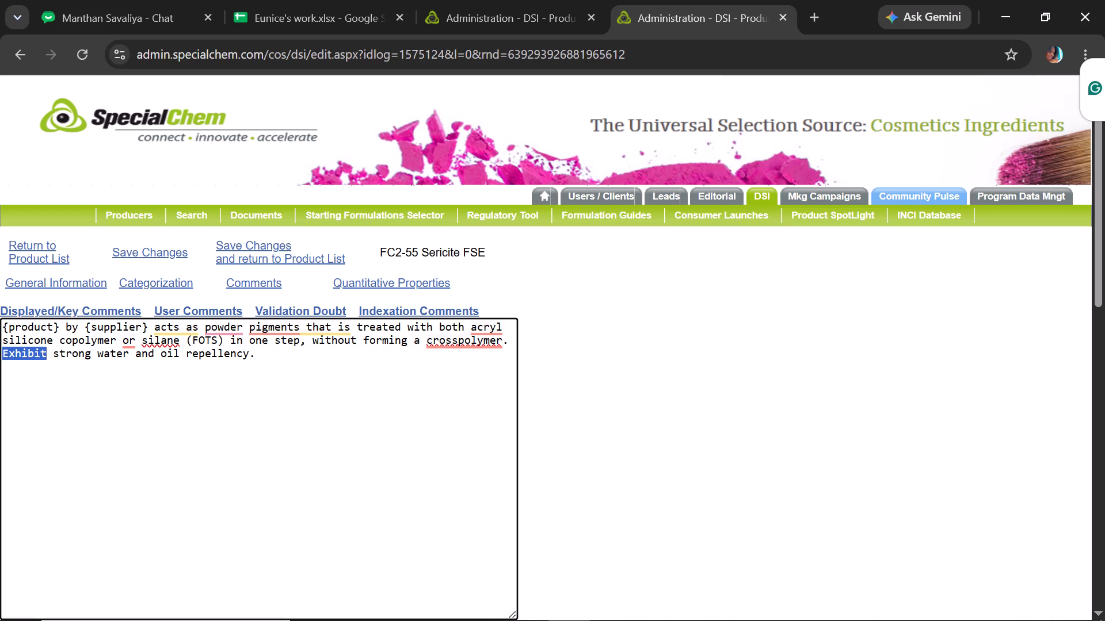
key(ctrl+v)
key(space)
key(Delete)
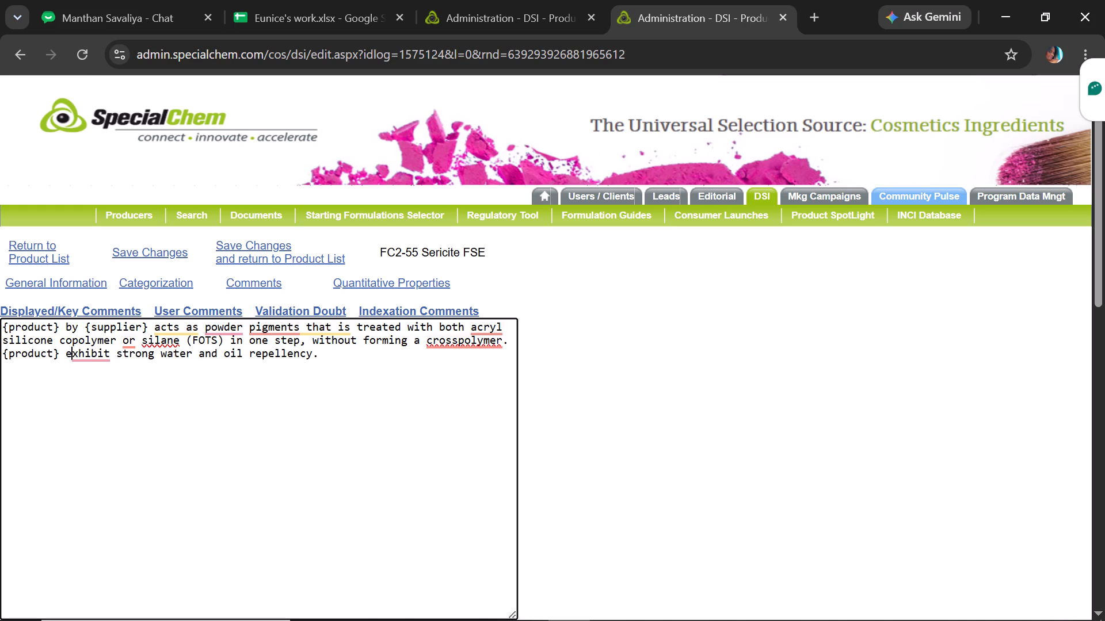
click(106, 354)
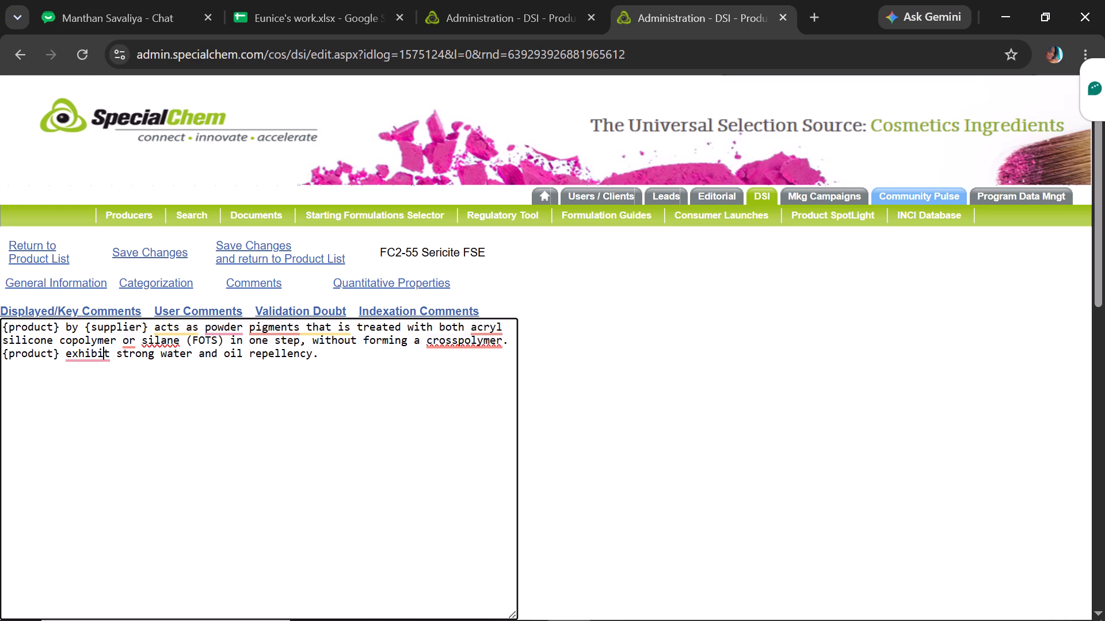
click(110, 351)
key(s)
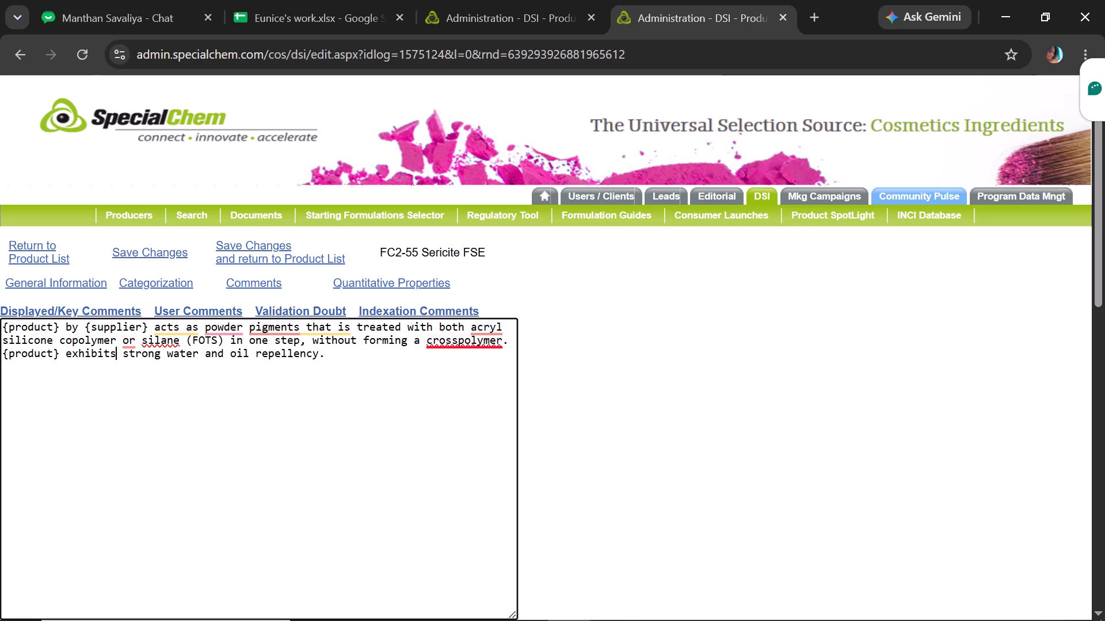
Apply the Grammarly corrections "cross-polymer", "an acrylic", "pigment", "and" before silane, and "a" before powder in the comment.
click(476, 365)
text(cross-po)
text(lymer)
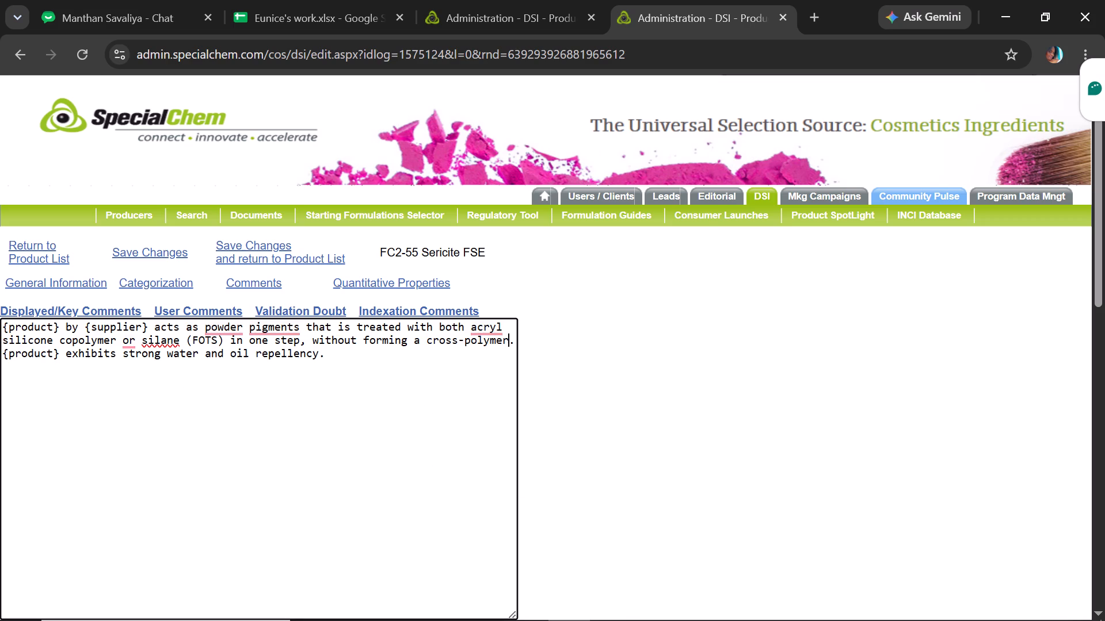
click(510, 355)
text(an acrylic)
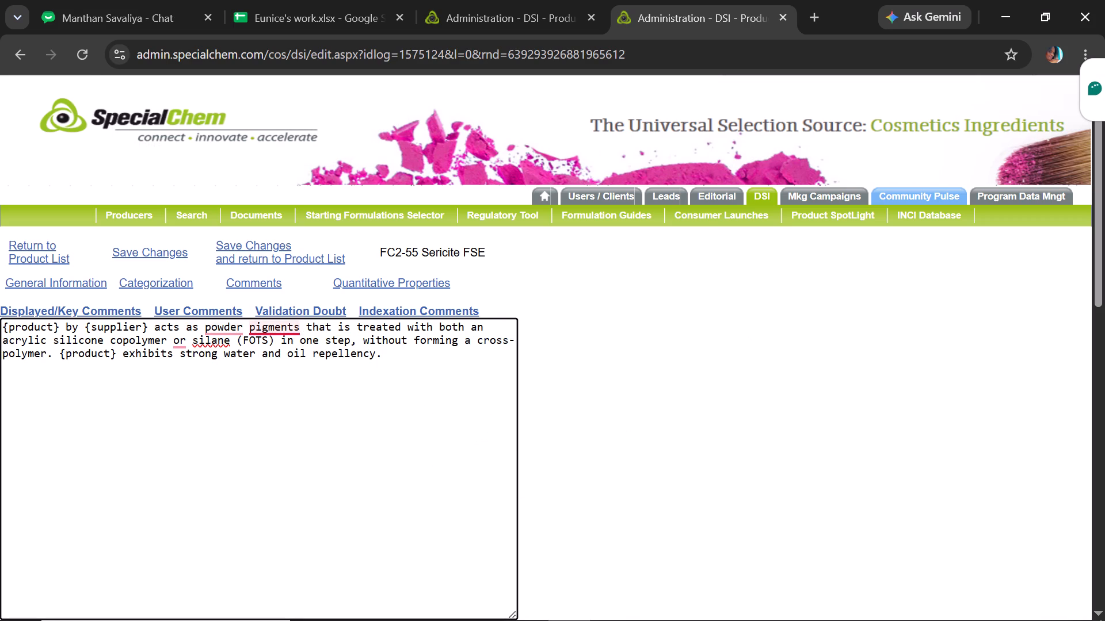
click(287, 369)
text(pigment)
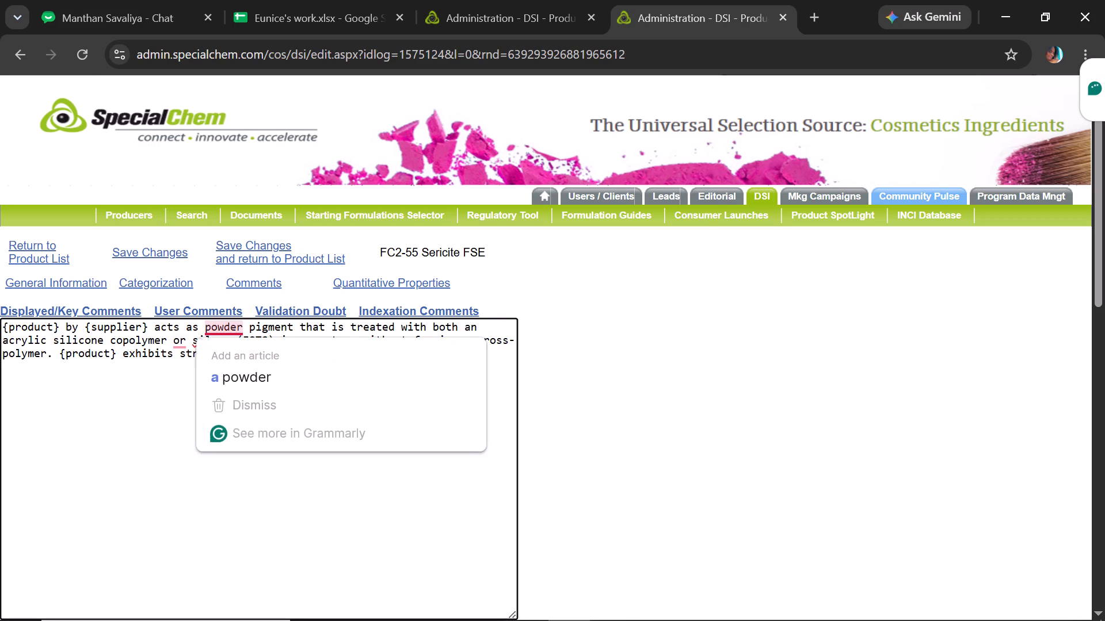
click(247, 364)
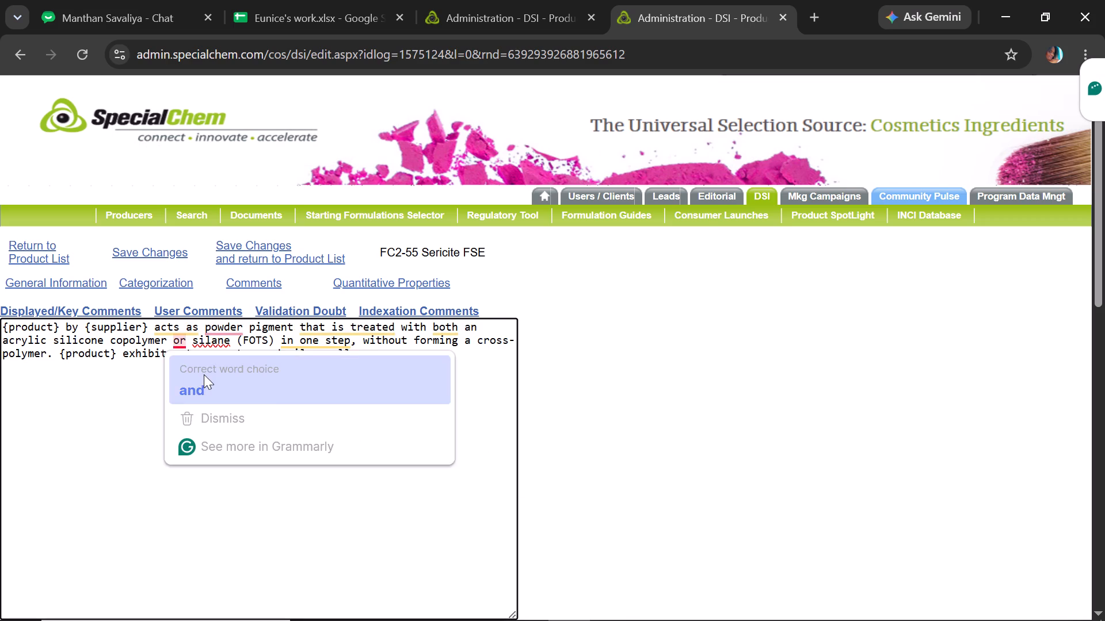
drag(204, 374, 233, 328)
text(and)
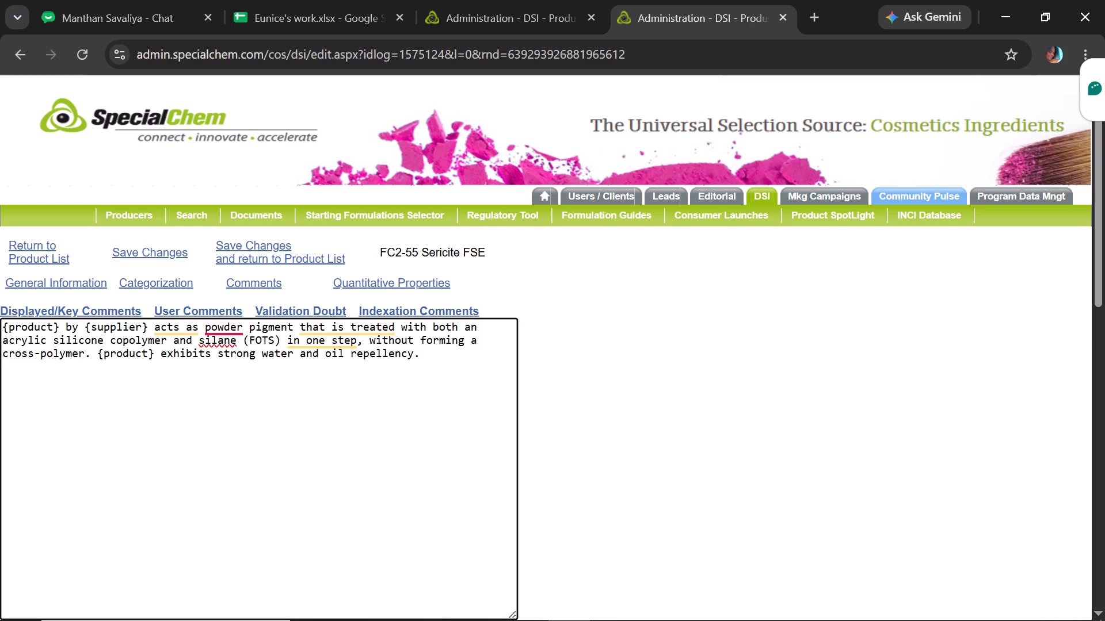
click(230, 342)
text(a)
key(space)
Save the edited key comments of FC2-55 Sericite FSE.
drag(1104, 246, 1104, 296)
click(162, 119)
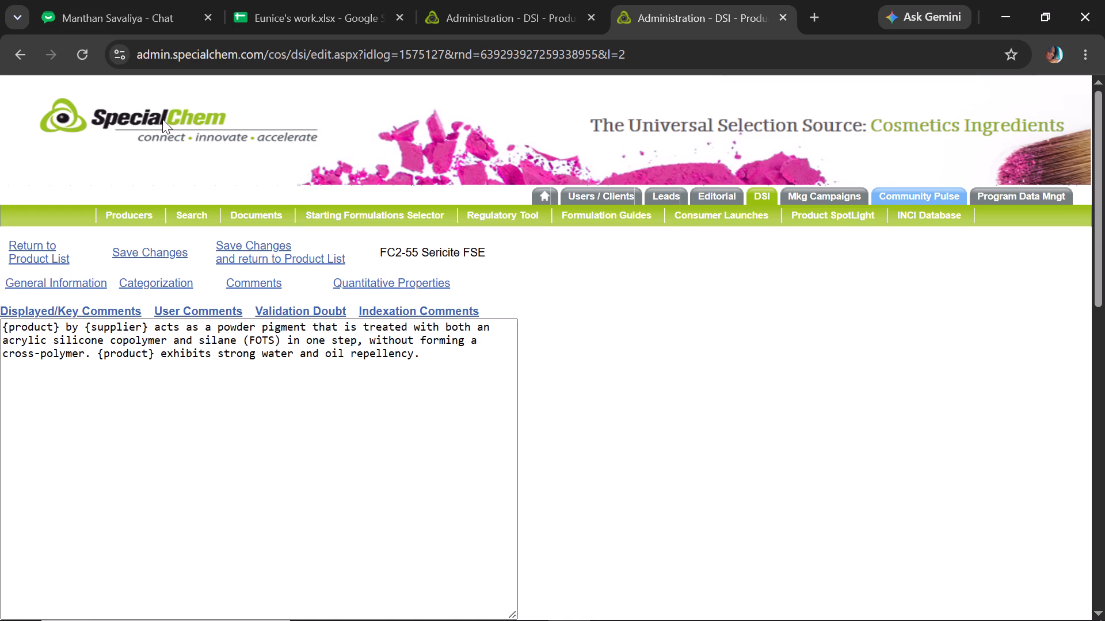
click(1104, 246)
drag(1104, 246, 1104, 262)
click(165, 206)
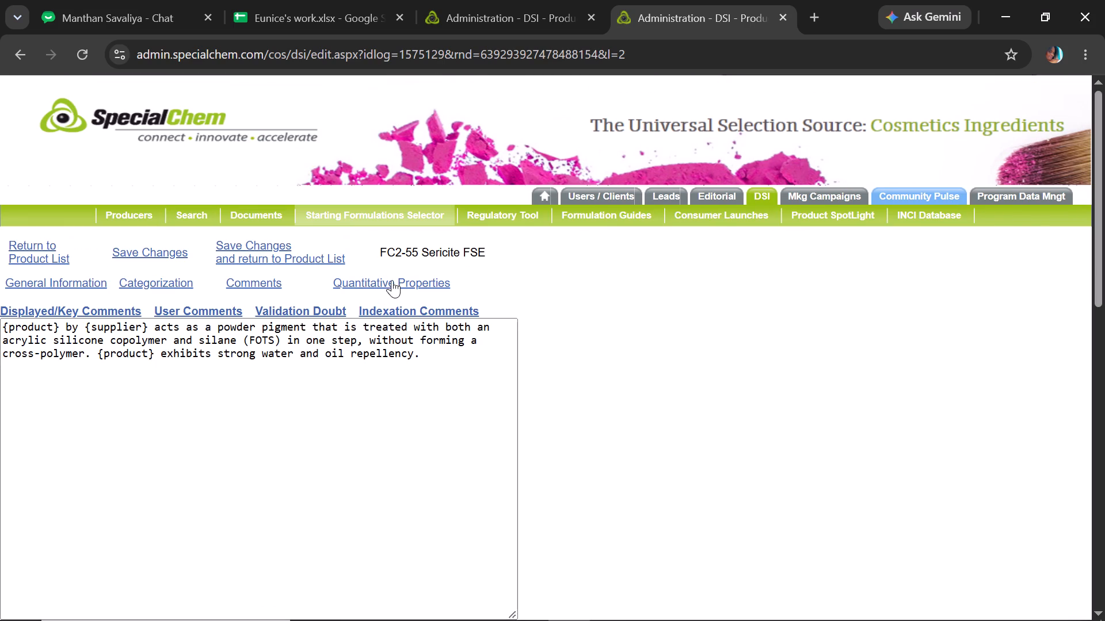
Open the Quantitative Properties of FC2-55 Sericite FSE, then save the record and return to the product list.
click(392, 280)
click(246, 254)
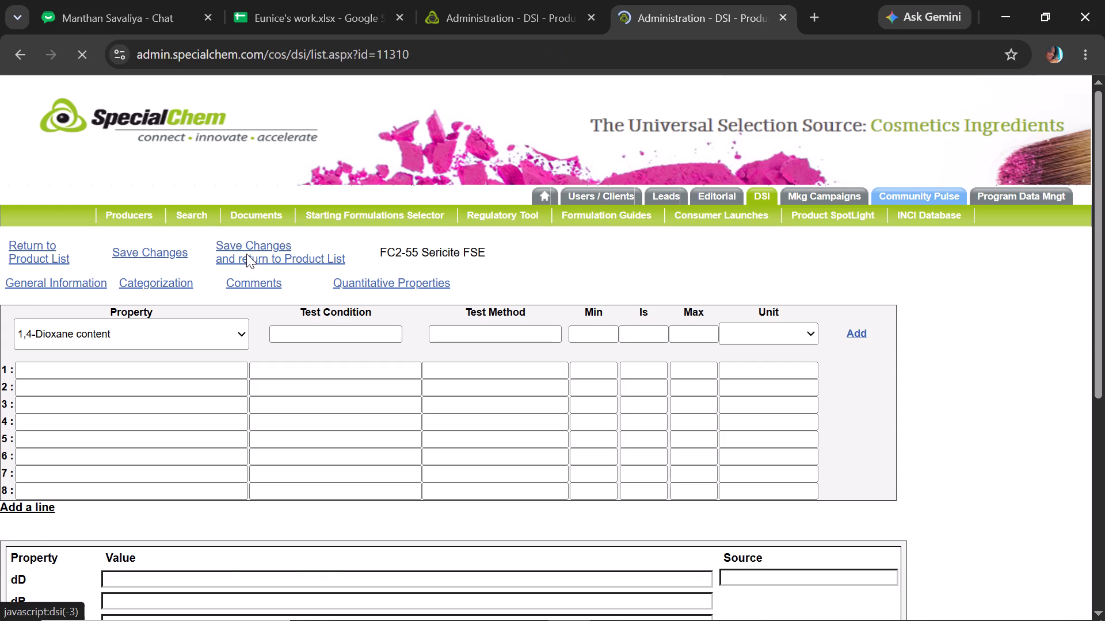
Open the MAKIBEADS 2 record for modification from the To be imported list.
drag(1104, 140, 1104, 213)
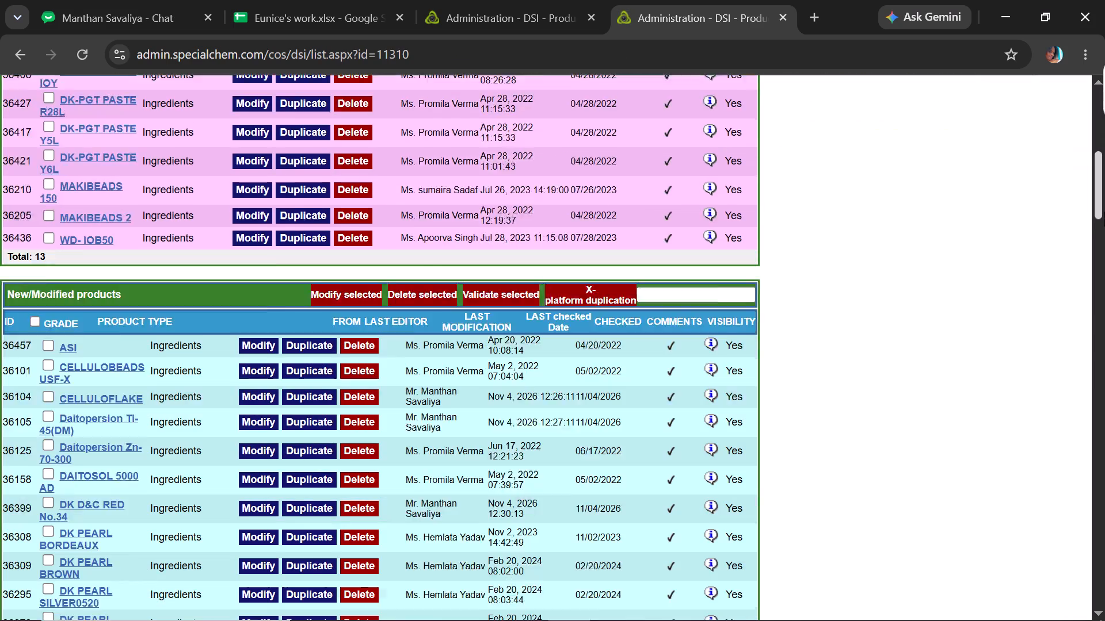
drag(1104, 213, 1103, 177)
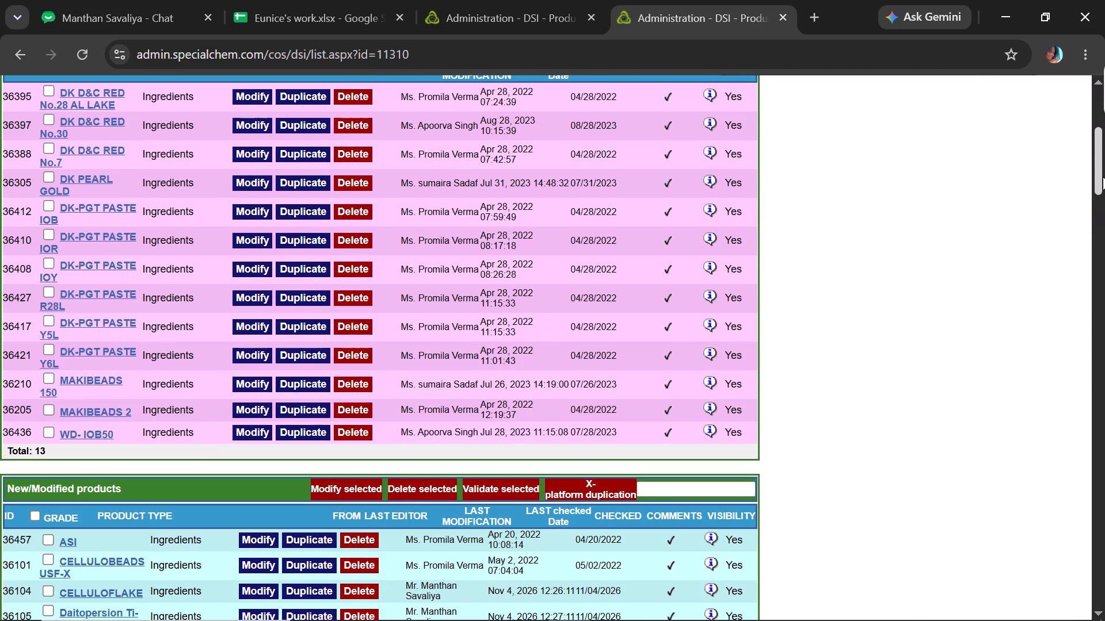
drag(1103, 177, 1100, 177)
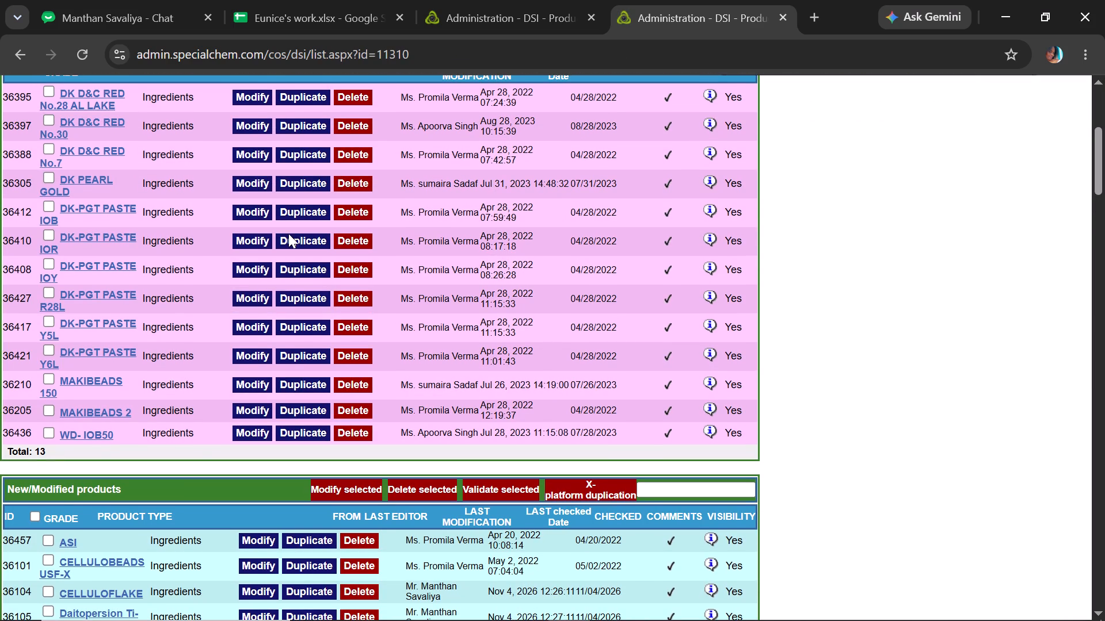
click(243, 417)
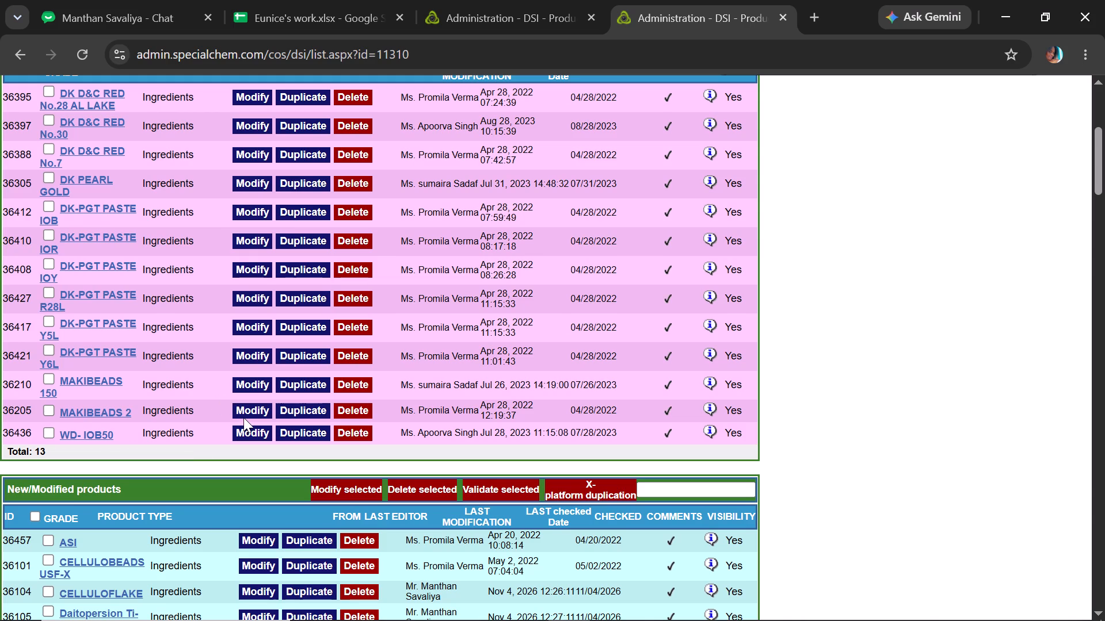
click(247, 410)
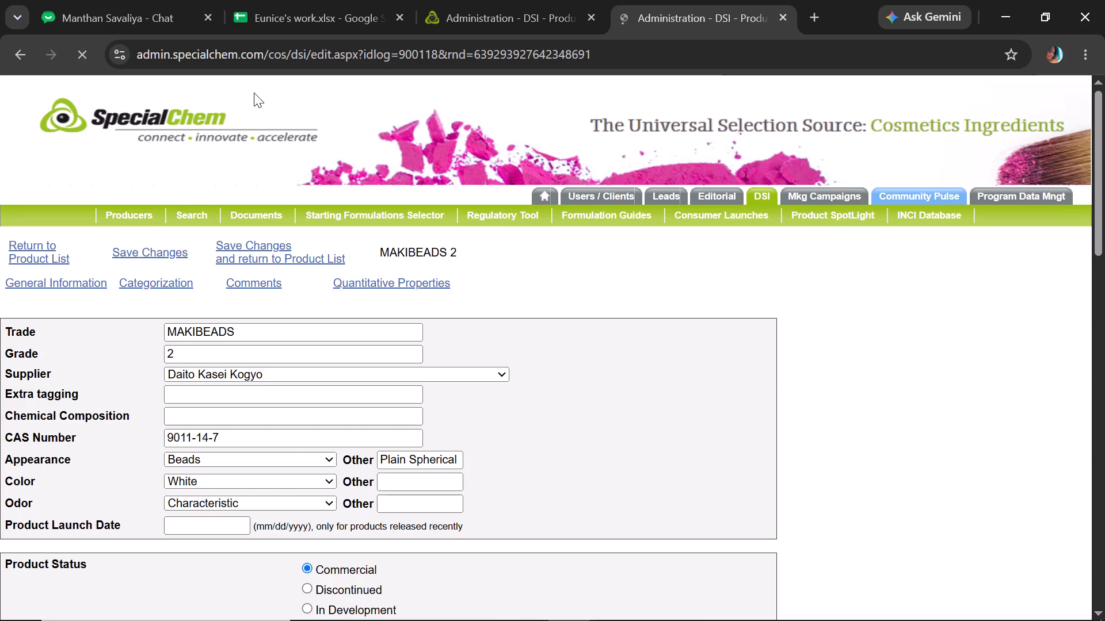
Copy the "{product} by {supplier}" placeholder from the Guide sheet of Eunice's work and return to the MAKIBEADS 2 record.
click(276, 13)
key(ctrl+c)
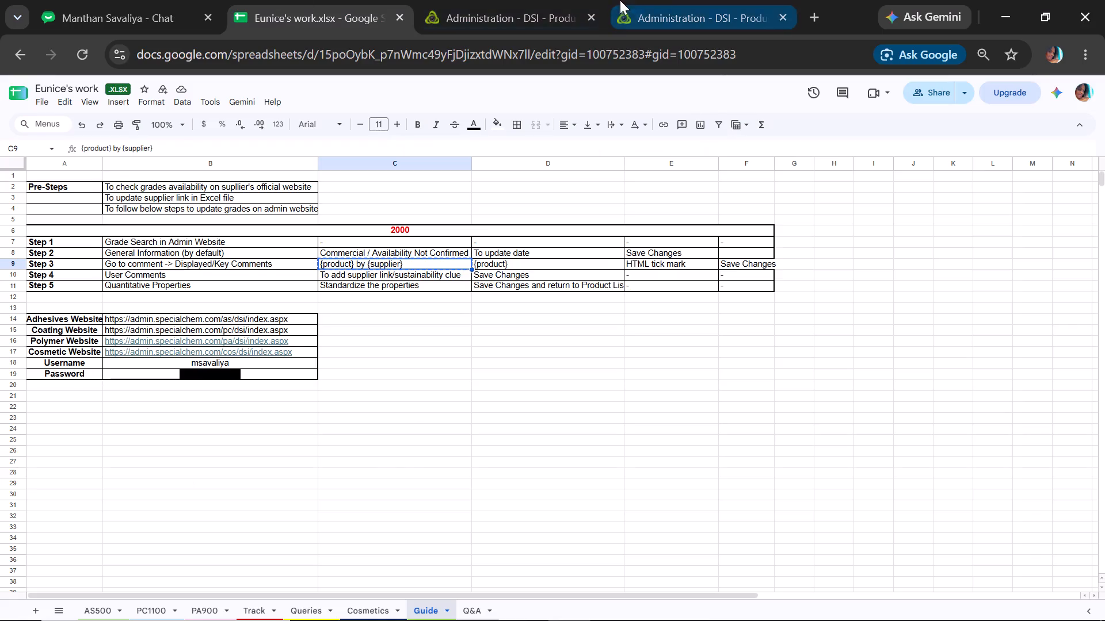
click(662, 0)
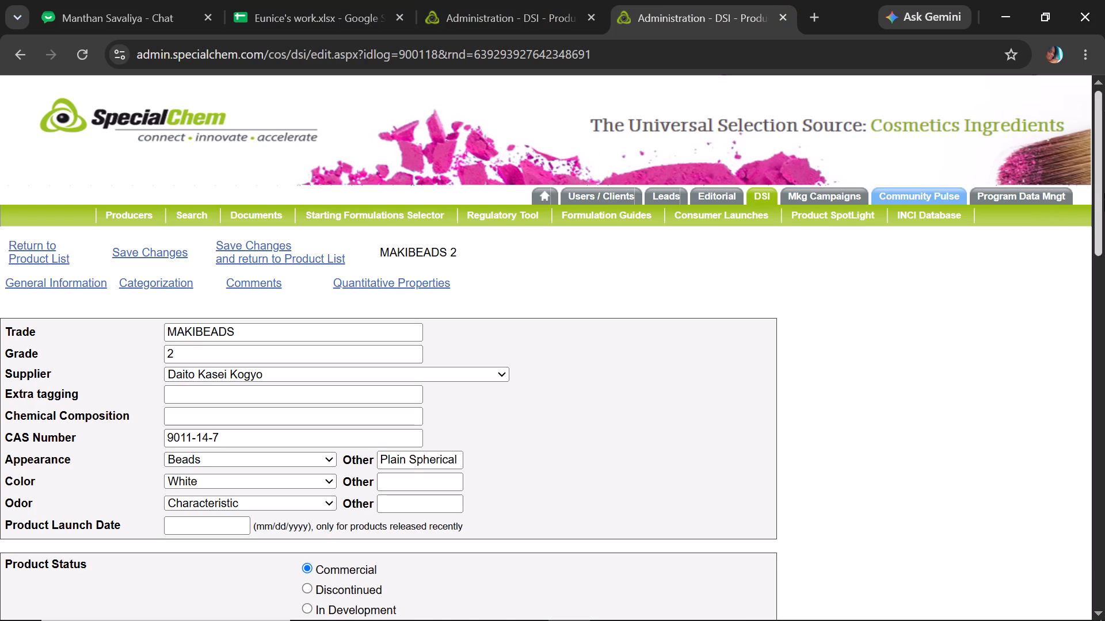
Set the MAKIBEADS 2 product status to Availability Not Confirmed and save the changes.
drag(1104, 185, 1104, 204)
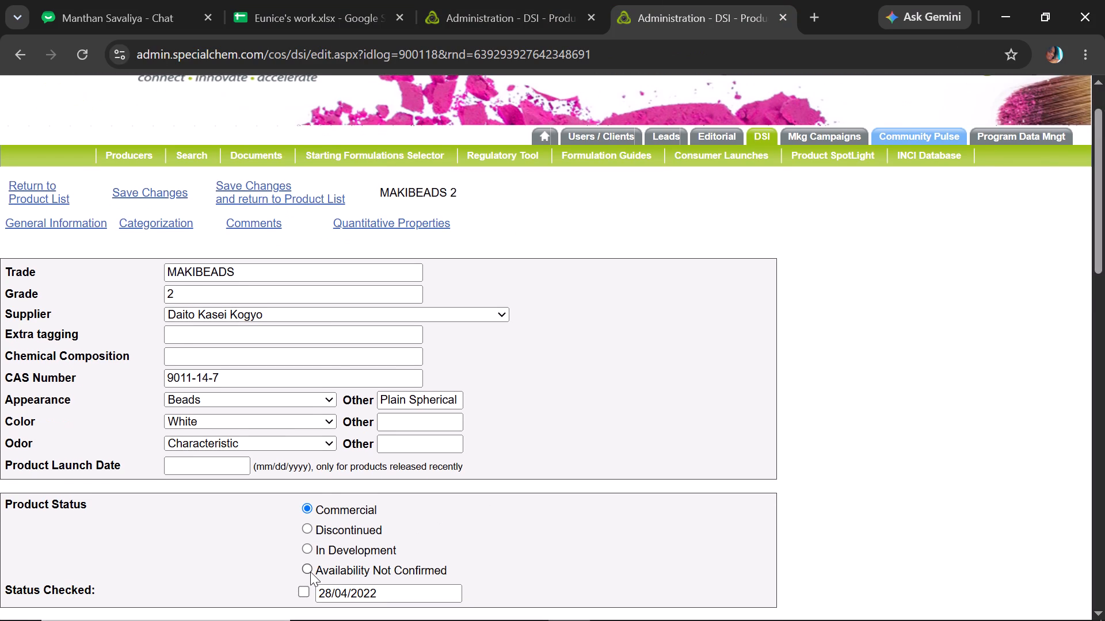
click(310, 572)
click(162, 191)
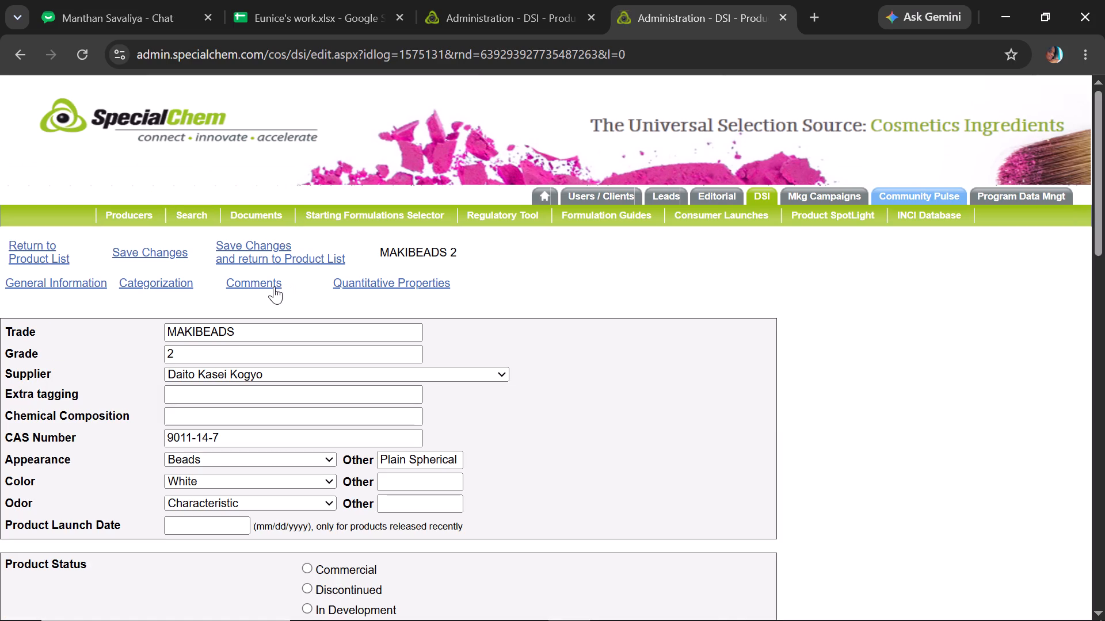
In the MAKIBEADS 2 key comments, replace "MAKIBEADS 2 by Daito Kasei Kogyo" with "{product} by {supplier}".
click(274, 286)
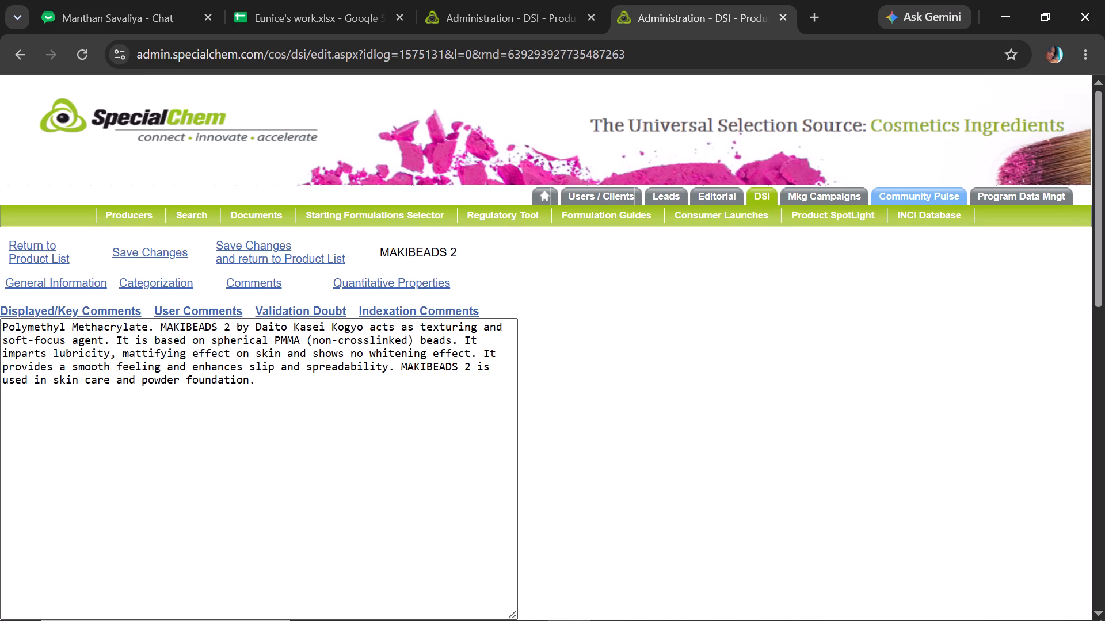
double_click(159, 325)
click(159, 325)
click(159, 325)
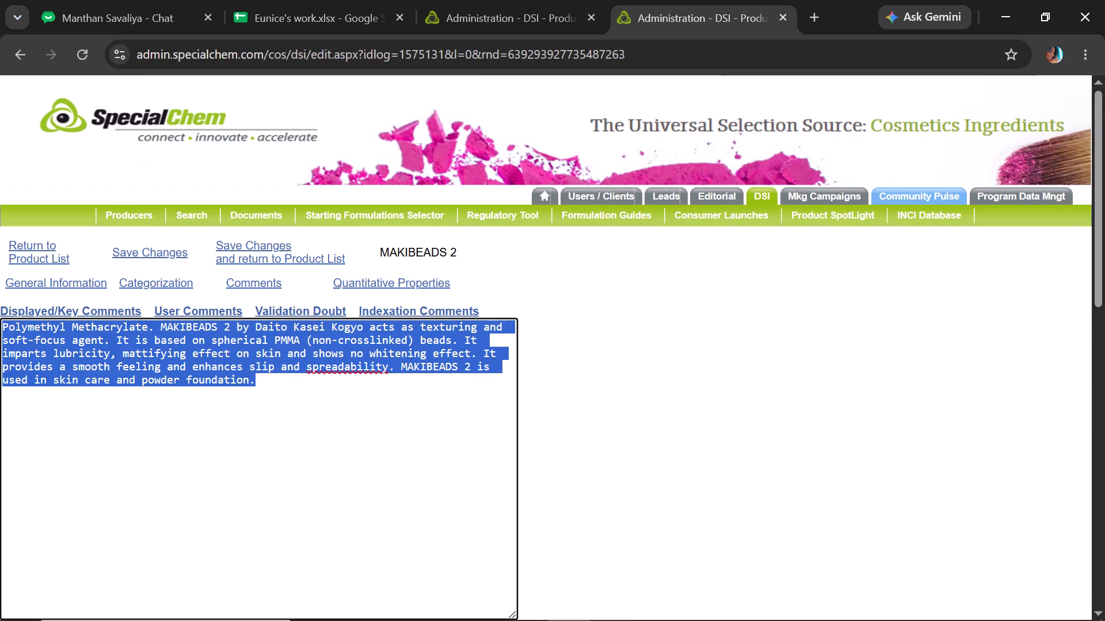
drag(159, 325, 379, 324)
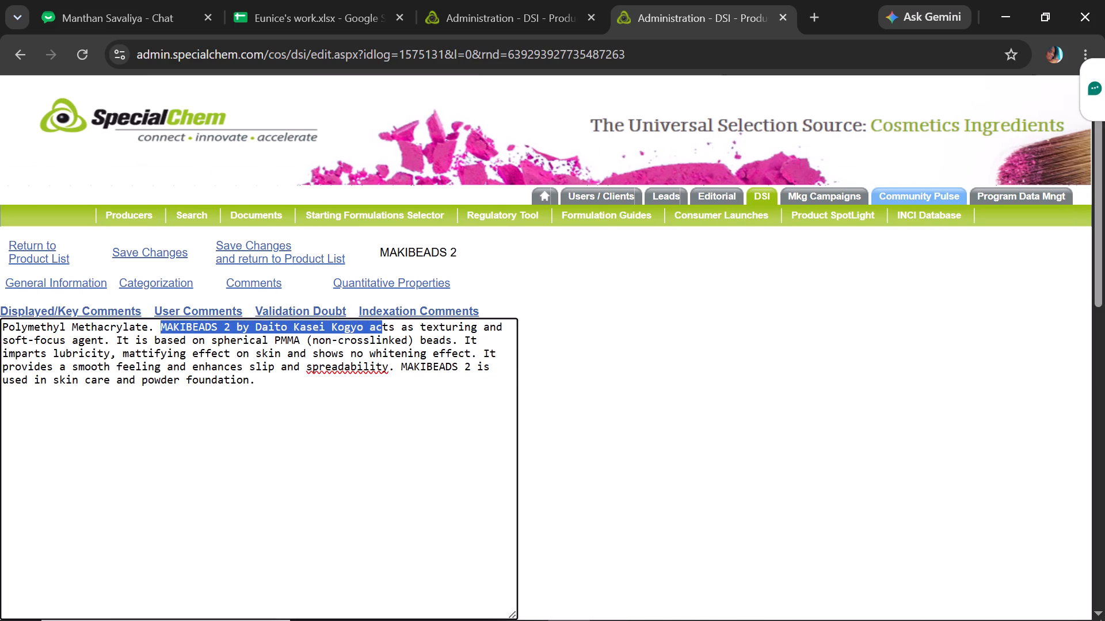
drag(379, 324, 364, 325)
key(ctrl+v)
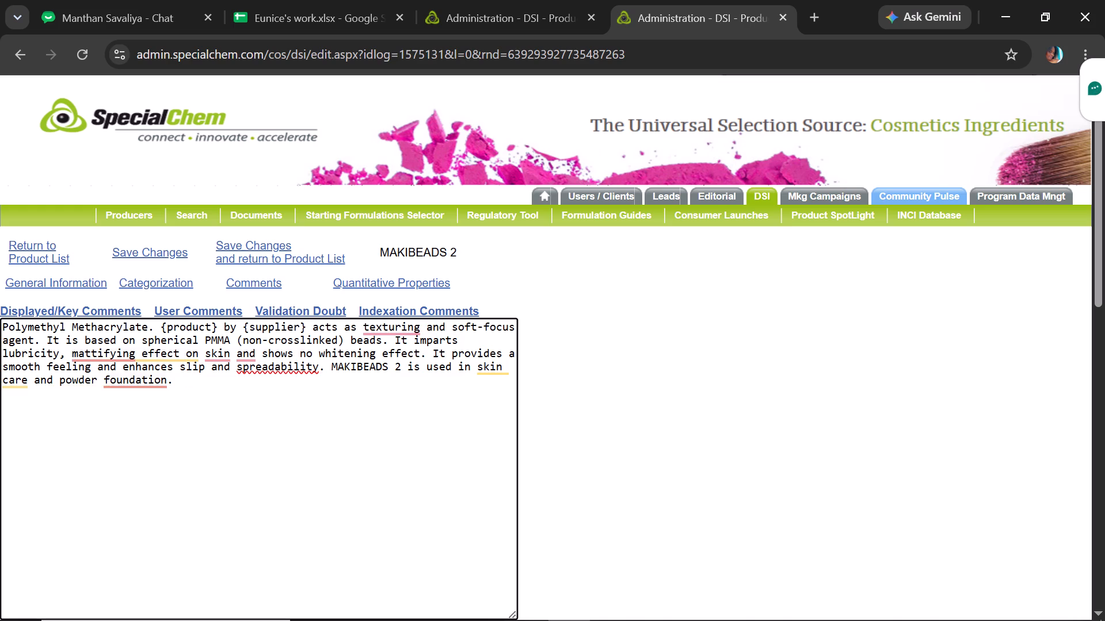
In the last sentence of the MAKIBEADS 2 key comments, replace "MAKIBEADS 2" with "{product} by {supplier}".
drag(216, 327, 159, 331)
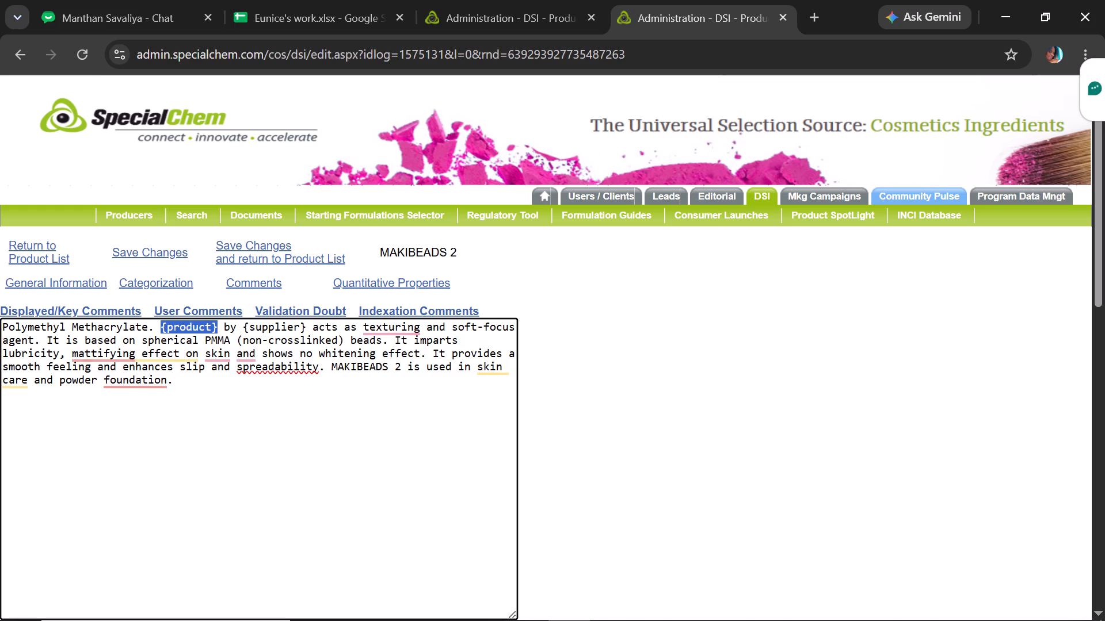
drag(330, 366, 403, 364)
key(ctrl+v)
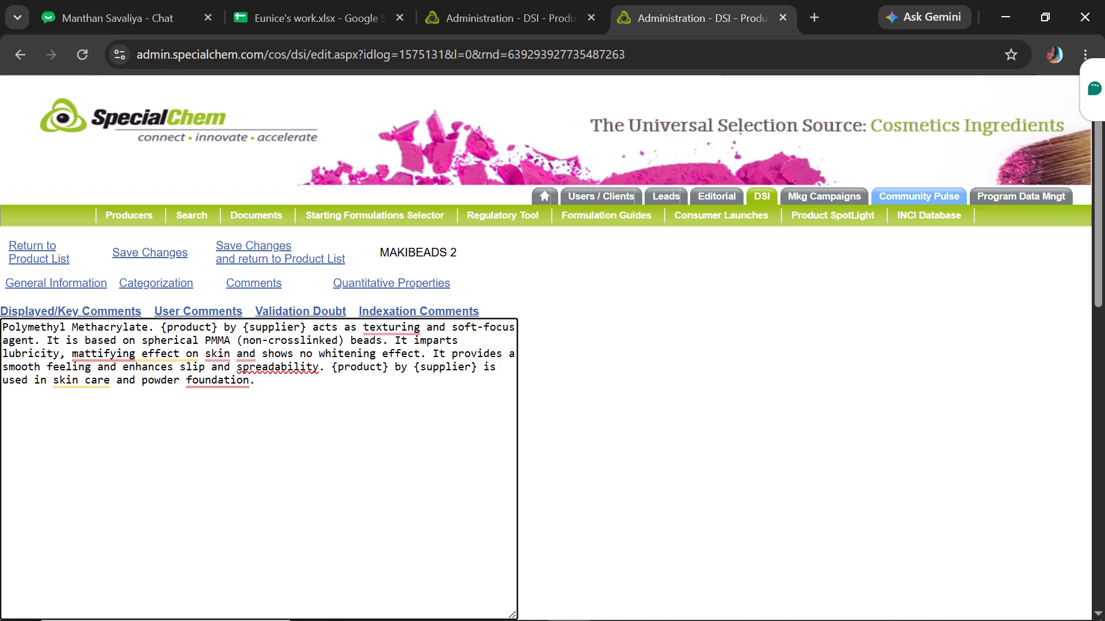
Correct the MAKIBEADS 2 comment's grammar to read "a texturing", "a mattifying effect on the skin, and shows".
click(393, 350)
text(a)
key(space)
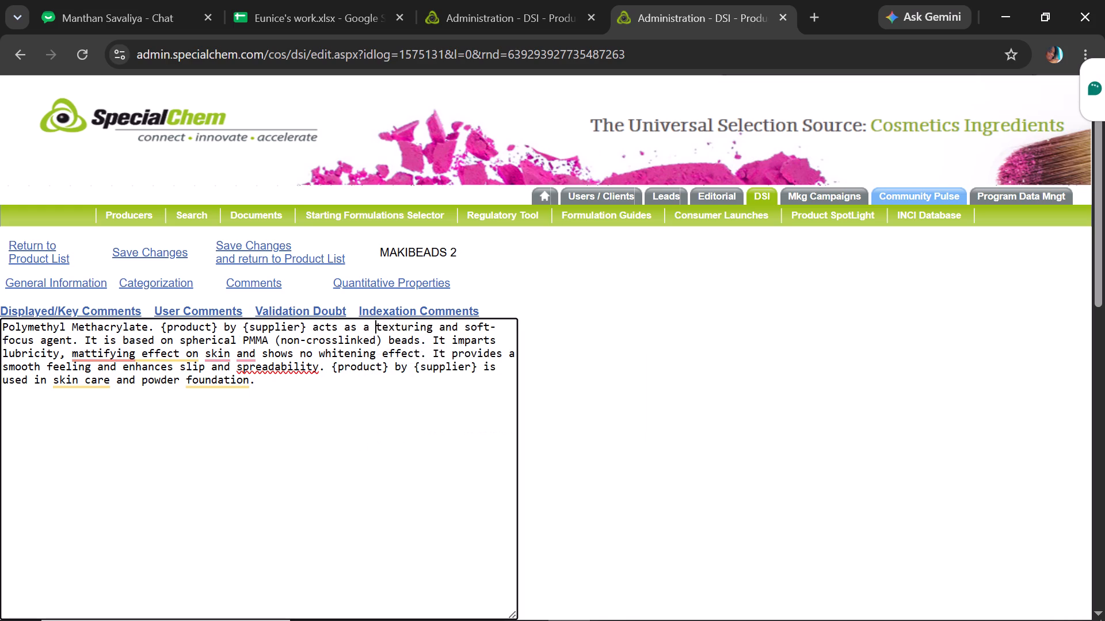
drag(233, 379, 276, 351)
text(the)
key(space)
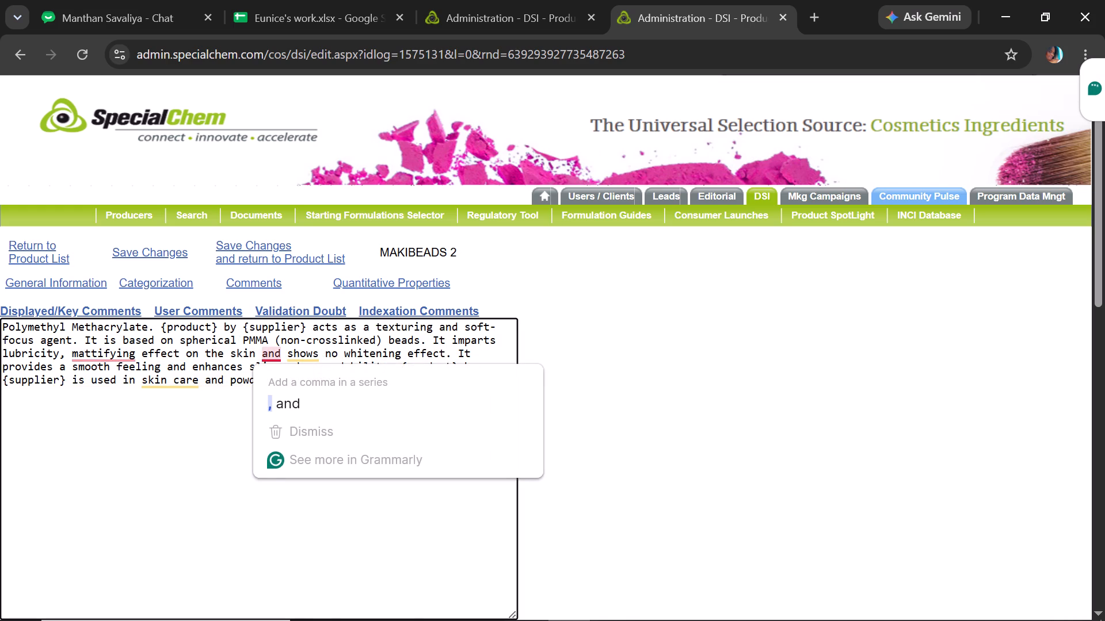
click(273, 365)
click(284, 396)
key(comma)
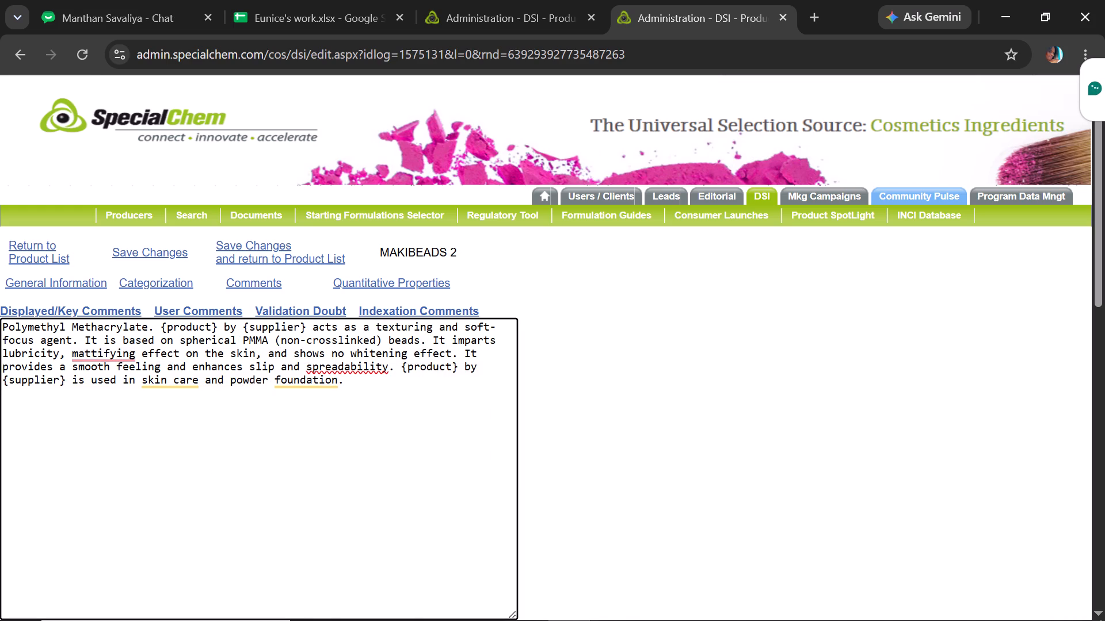
click(147, 380)
text(a)
key(space)
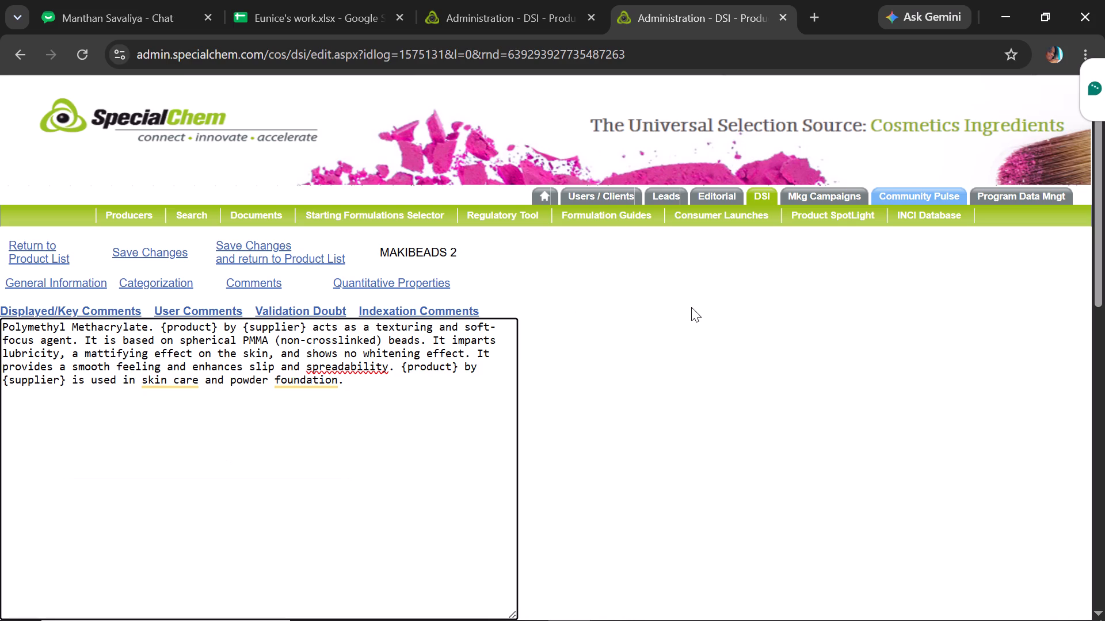
Enable Display as HTML for the MAKIBEADS 2 key comments and save the changes.
drag(1104, 246, 1084, 307)
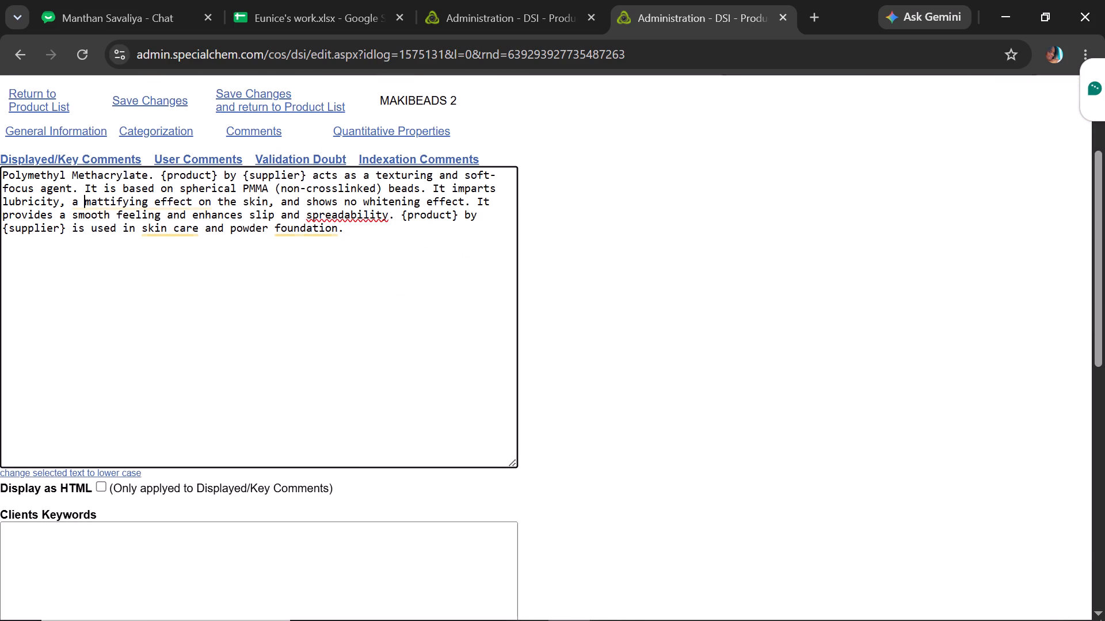
click(104, 490)
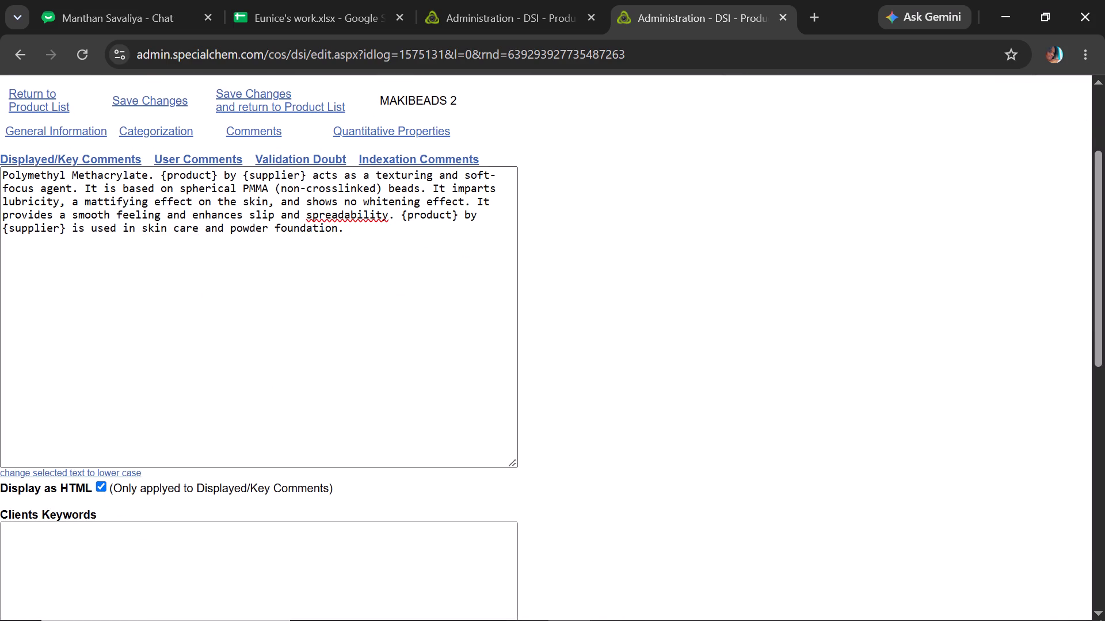
click(172, 105)
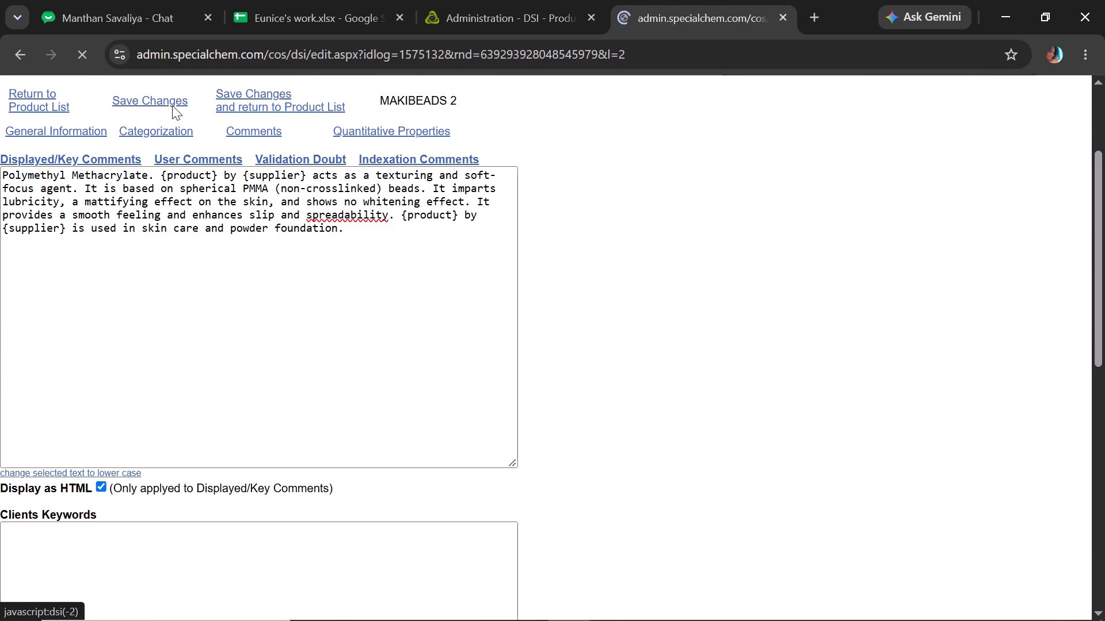
Look up the MAKIBEADS 2 quantitative property "Surface Area" by filtering the old property names in the Standard Properties workbook.
click(386, 283)
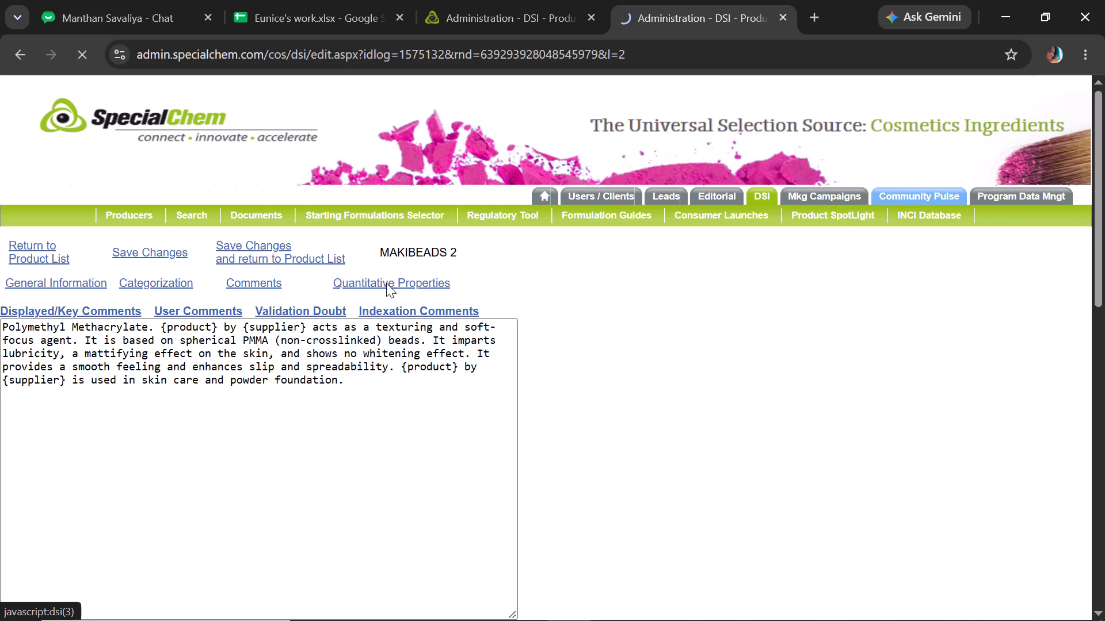
click(132, 373)
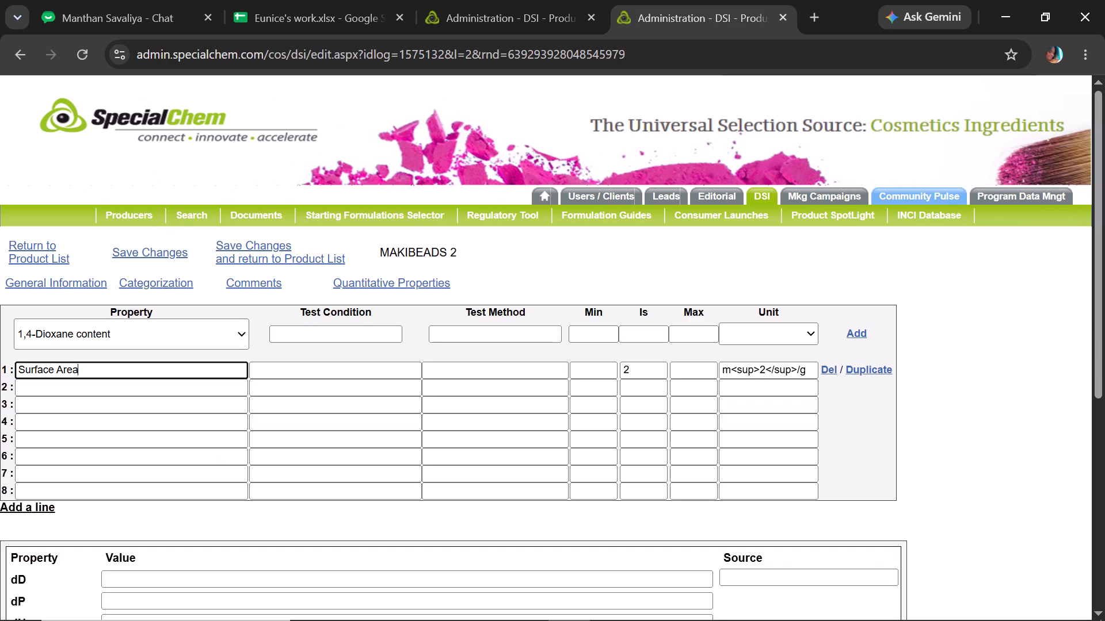
drag(132, 373, 0, 382)
key(ctrl+c)
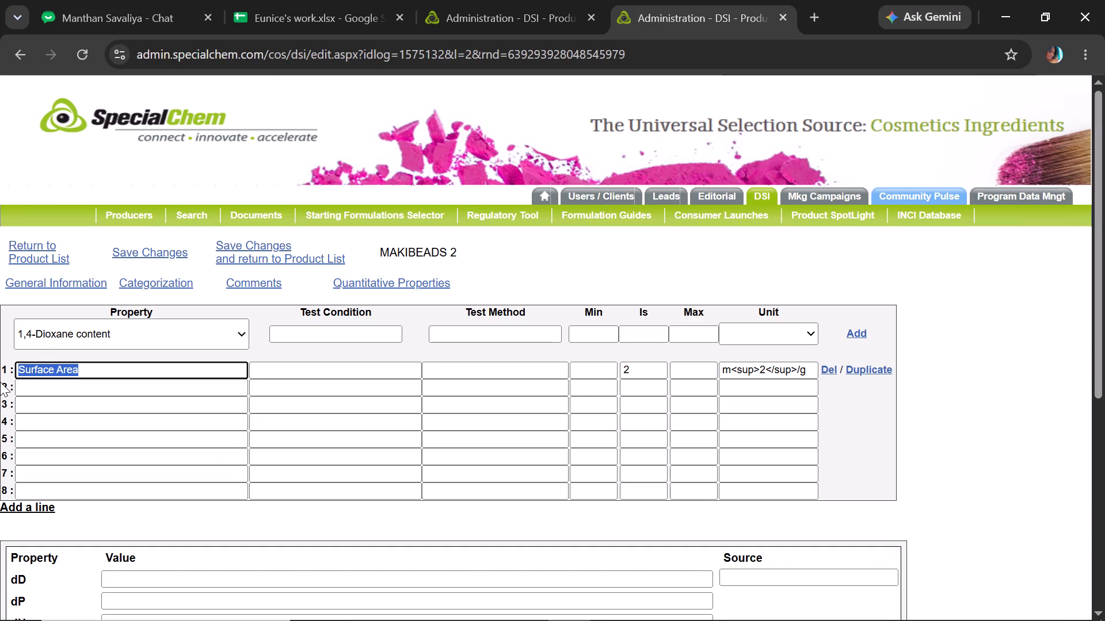
click(829, 599)
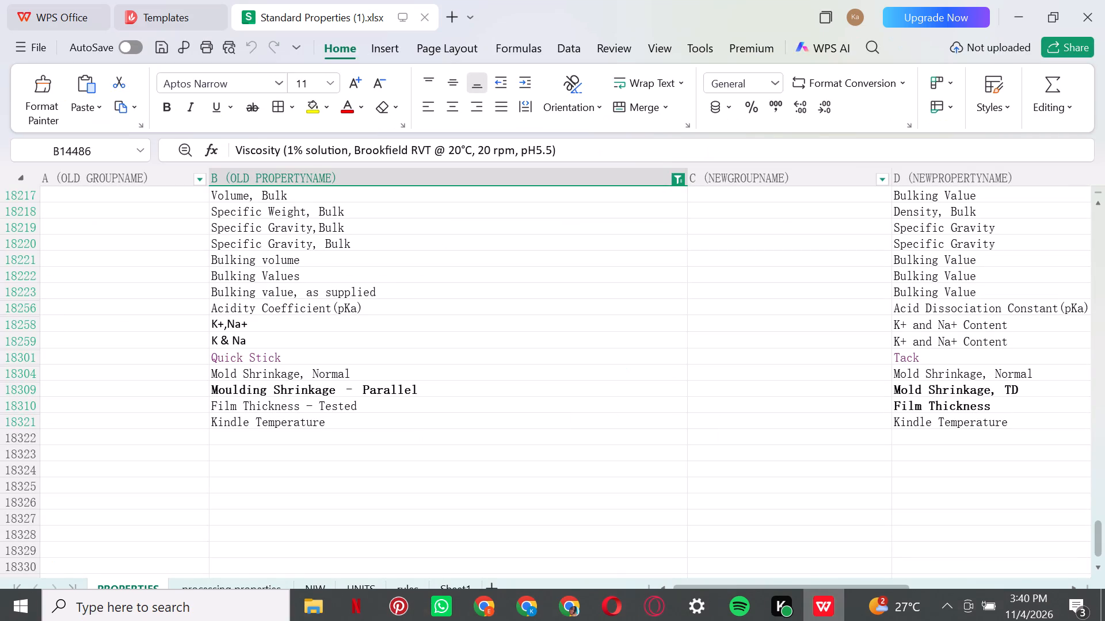
click(680, 180)
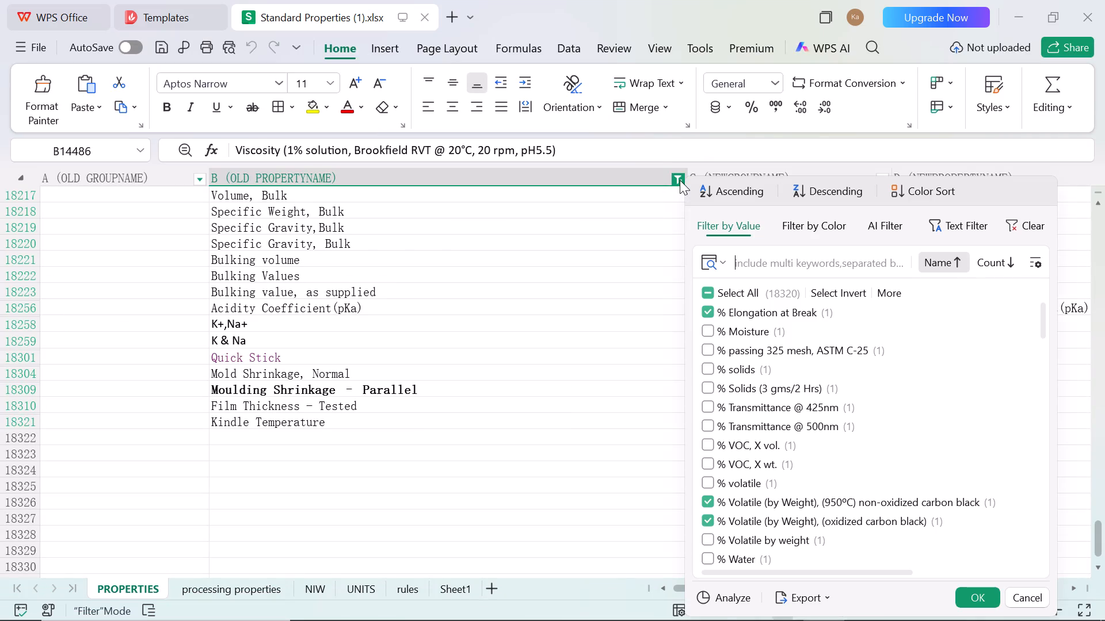
key(ctrl+v)
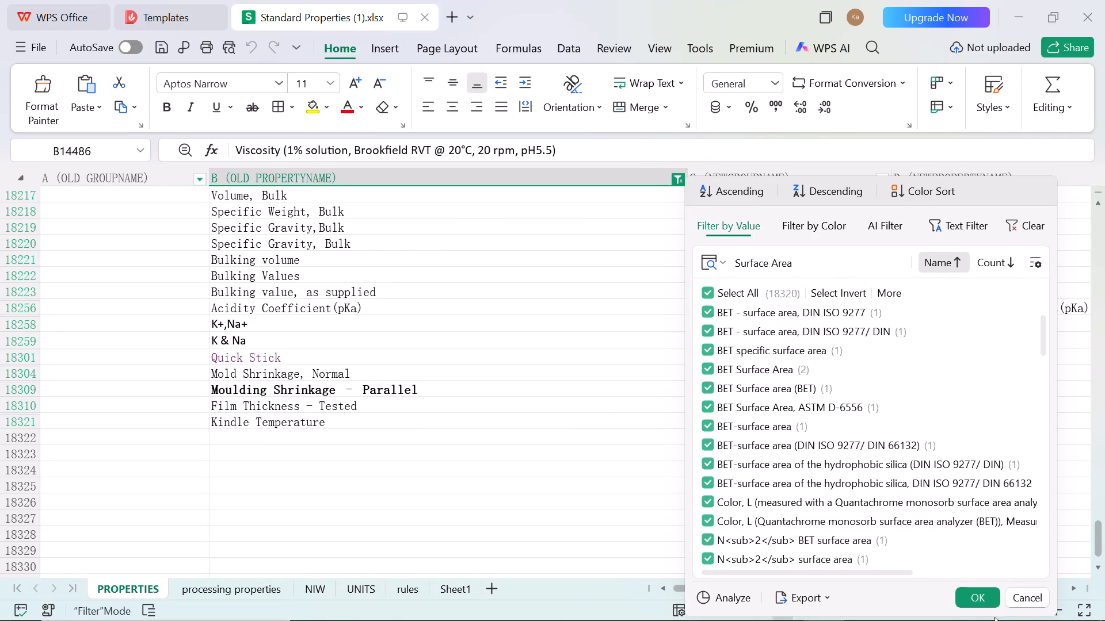
click(985, 596)
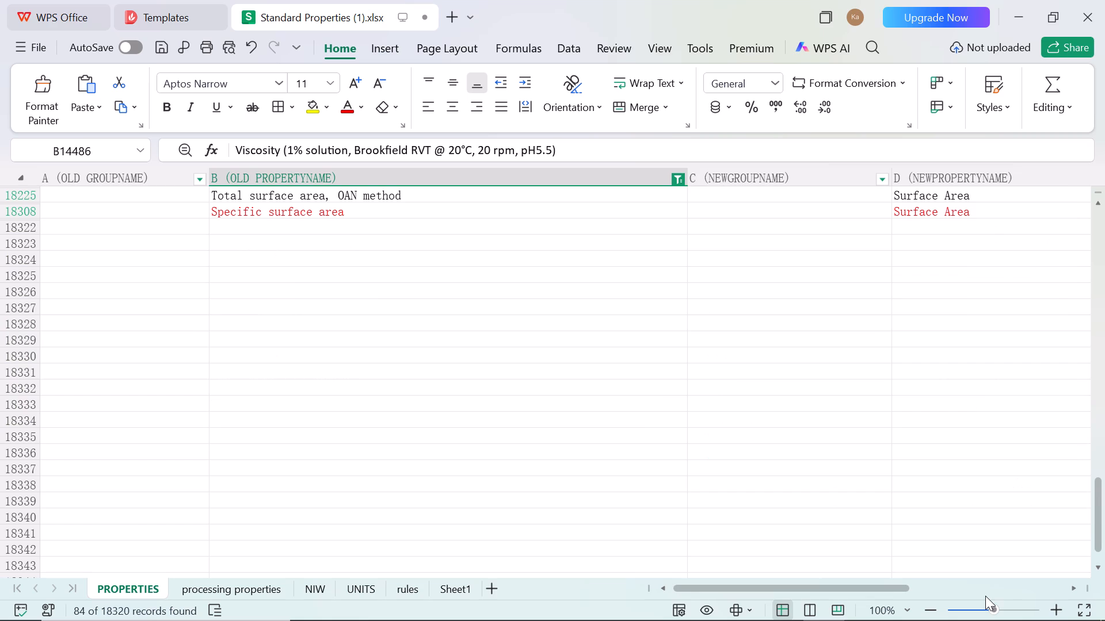
click(1020, 17)
Save the MAKIBEADS 2 record and return to the Daito Kasei Kogyo product list.
click(262, 255)
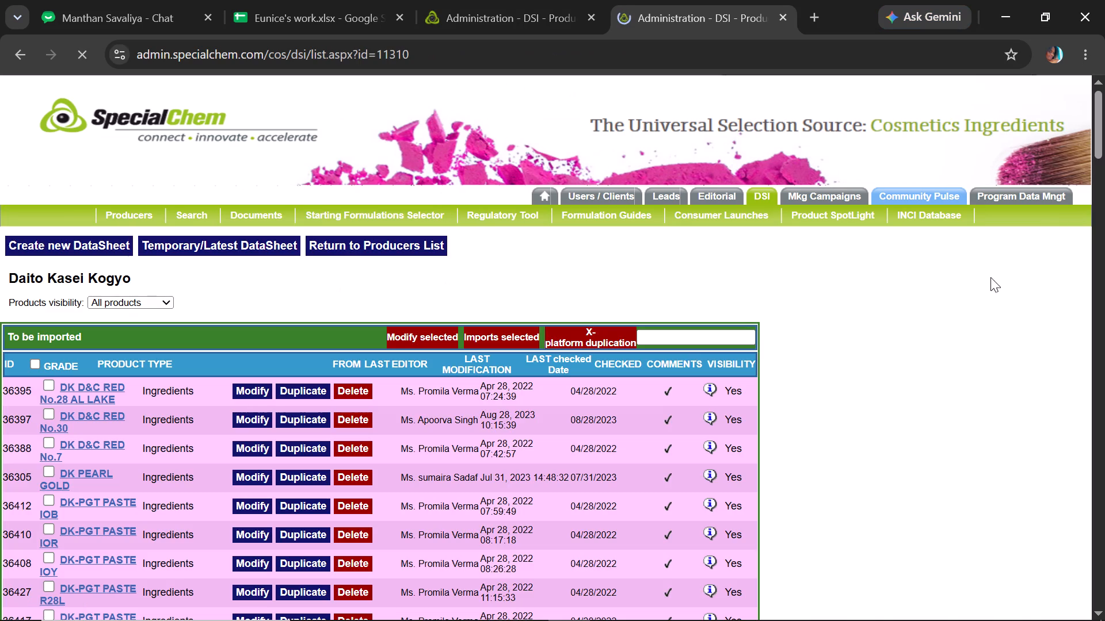
Open the DK PEARL- GFIF VIOLET record for modification from the product list.
drag(1101, 136, 1089, 350)
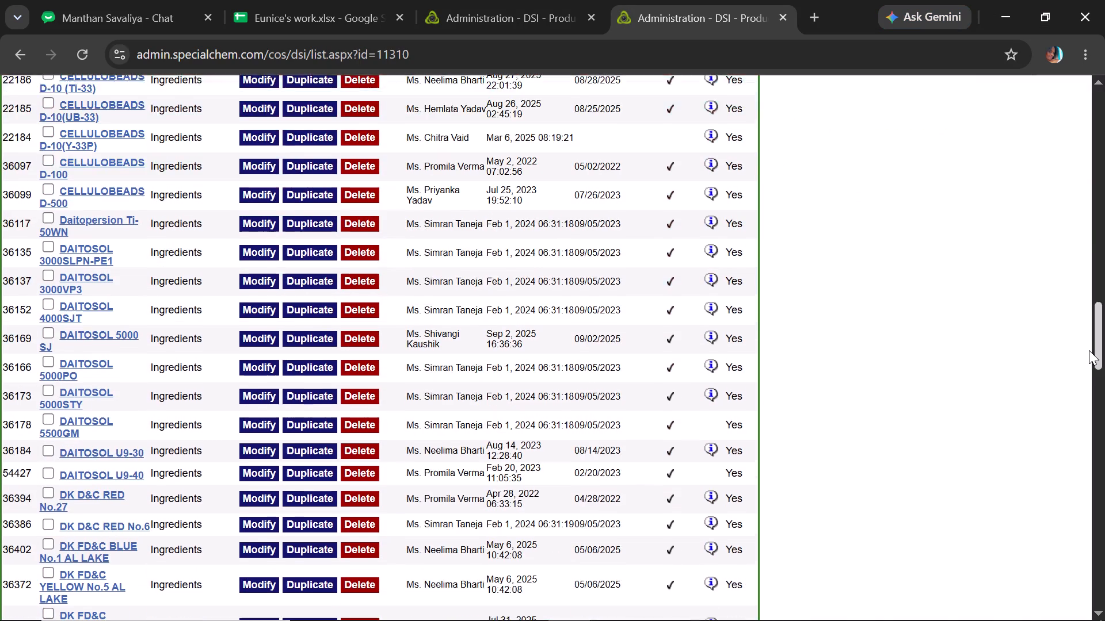
drag(1089, 350, 1099, 403)
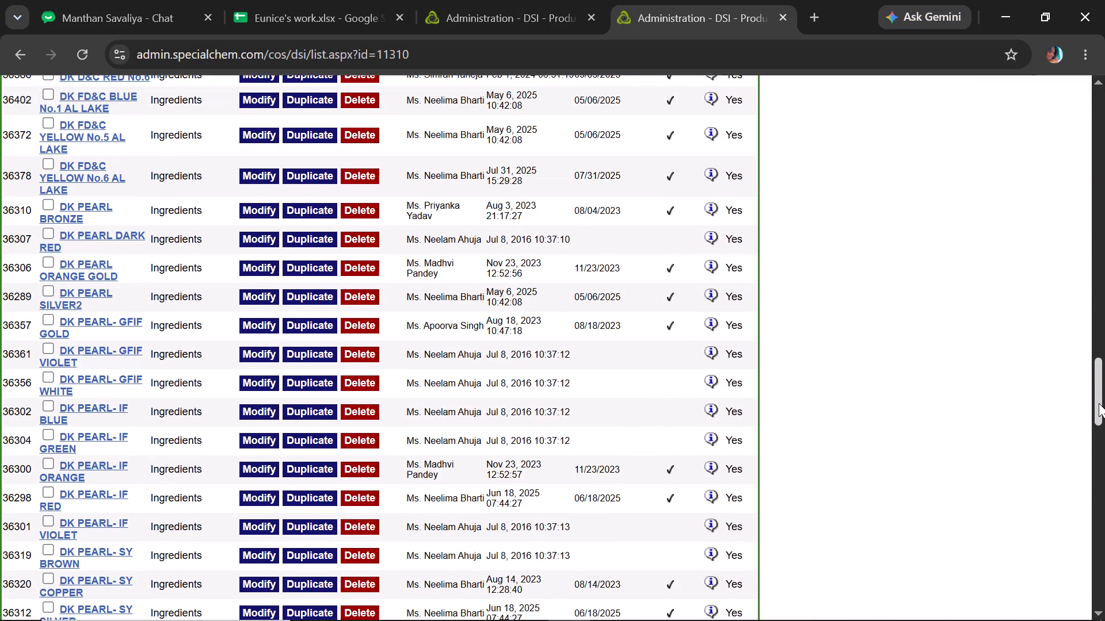
drag(1099, 403, 1092, 412)
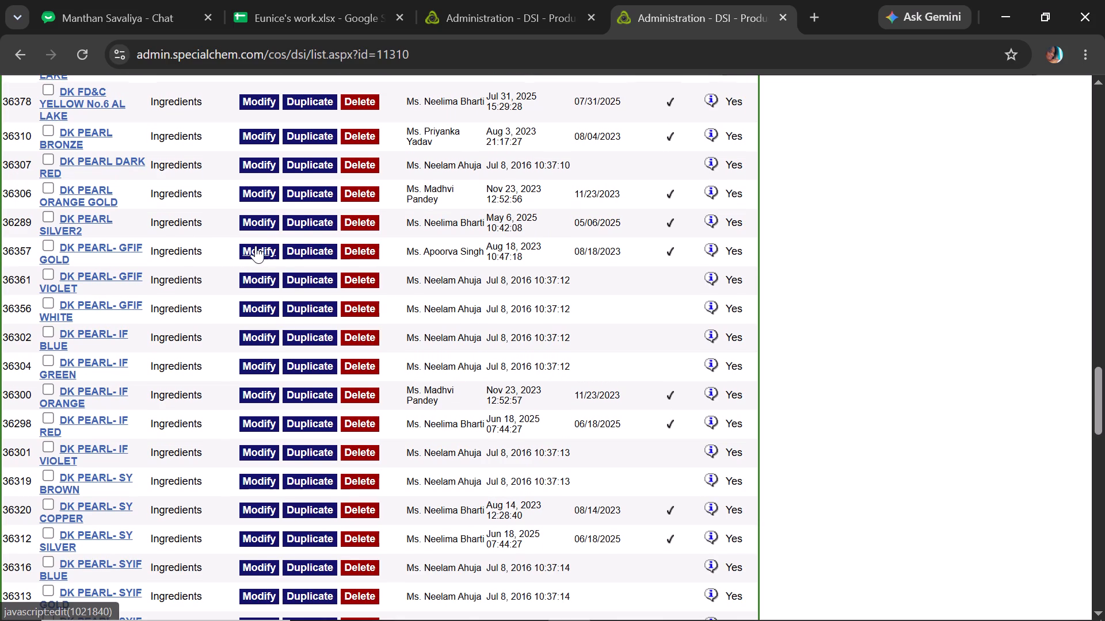
click(266, 274)
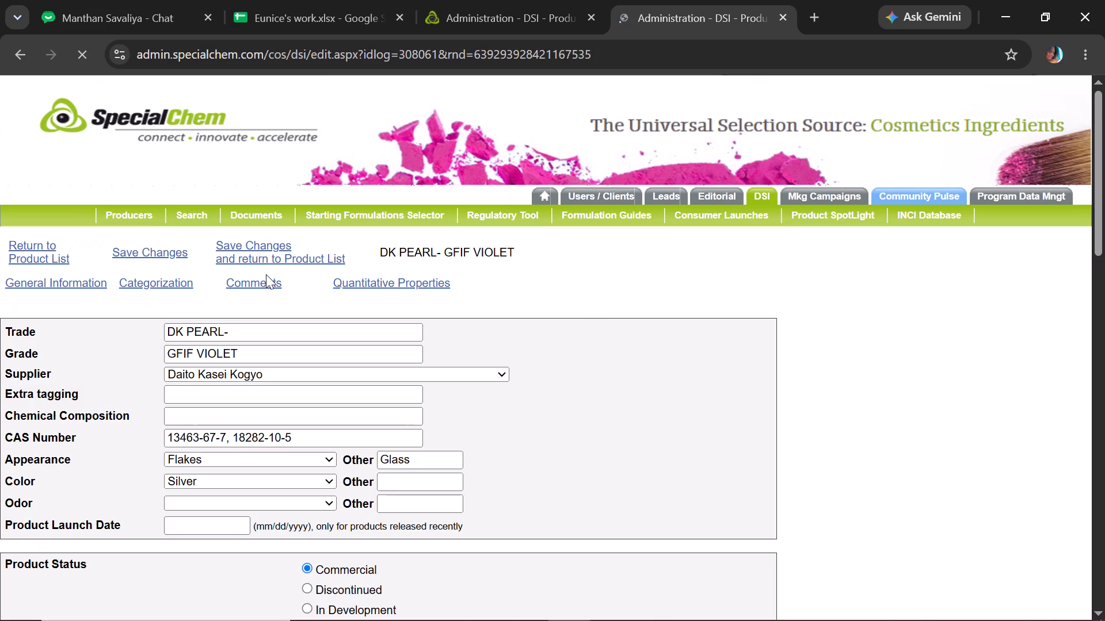
Set the DK PEARL- GFIF VIOLET product status to Availability Not Confirmed and save the changes.
drag(1104, 138, 1104, 157)
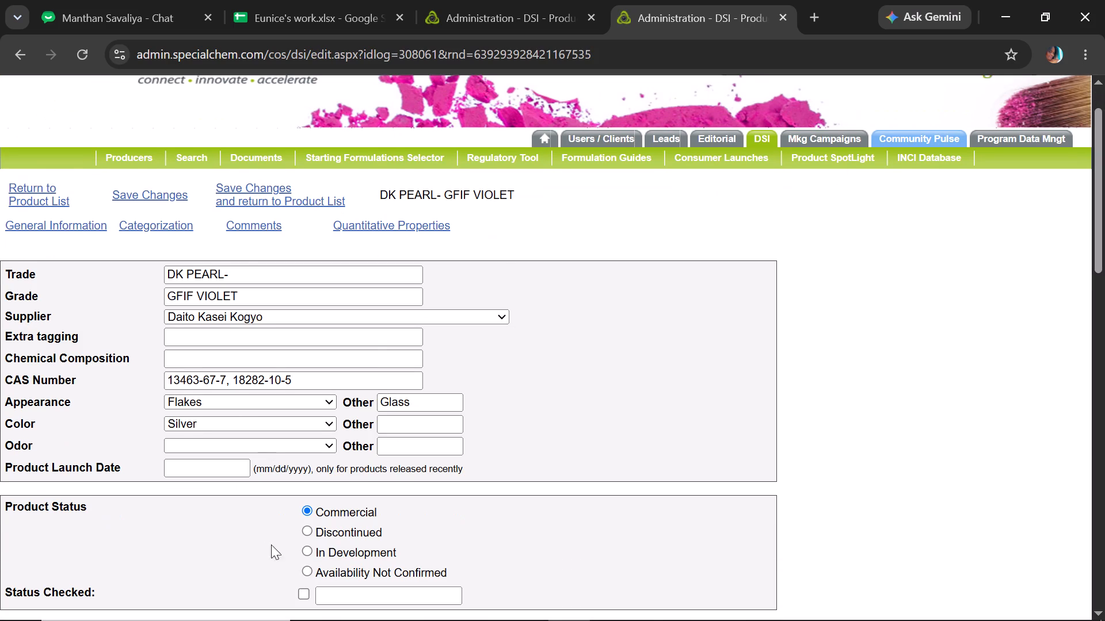
click(312, 574)
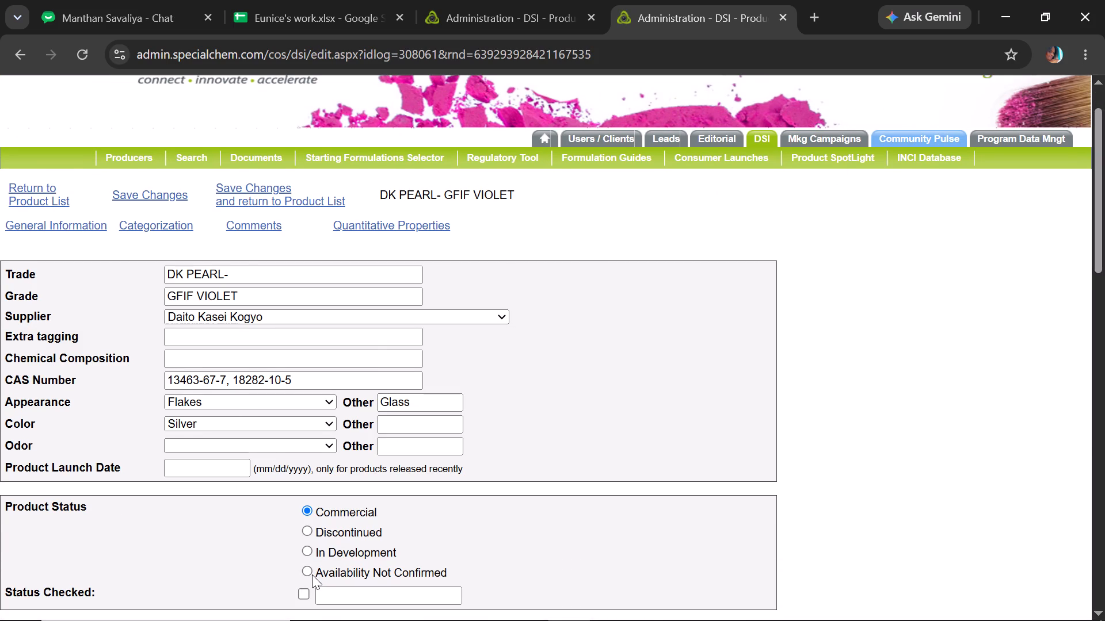
click(308, 572)
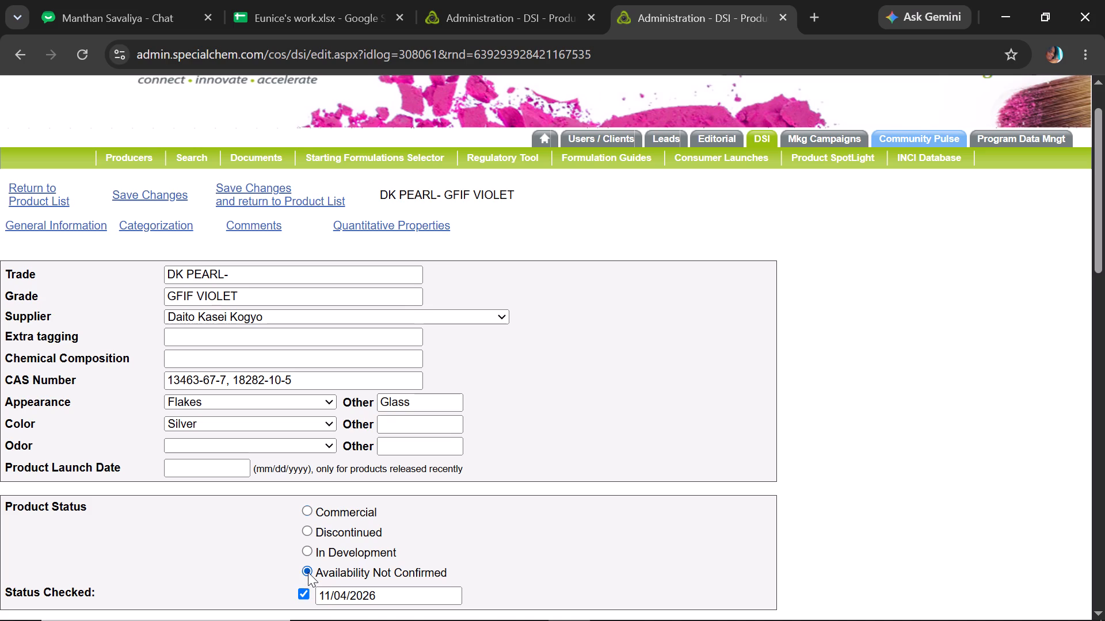
click(173, 193)
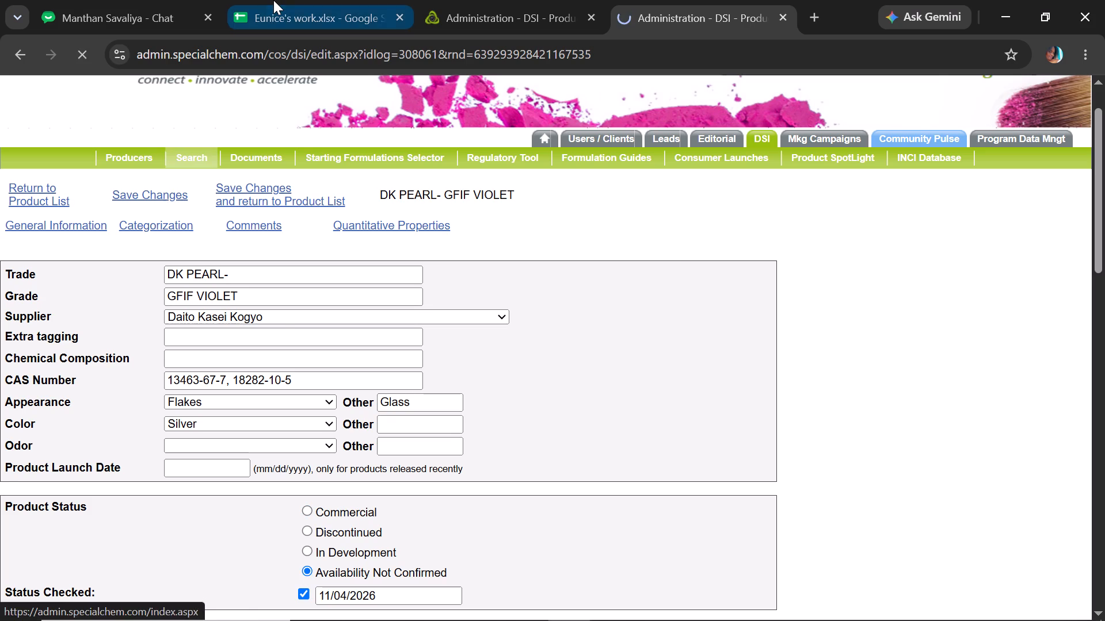
Copy the "{product} by {supplier}" placeholder from Eunice's work sheet and return to the DK PEARL- GFIF VIOLET record.
click(273, 0)
key(ctrl+c)
click(760, 2)
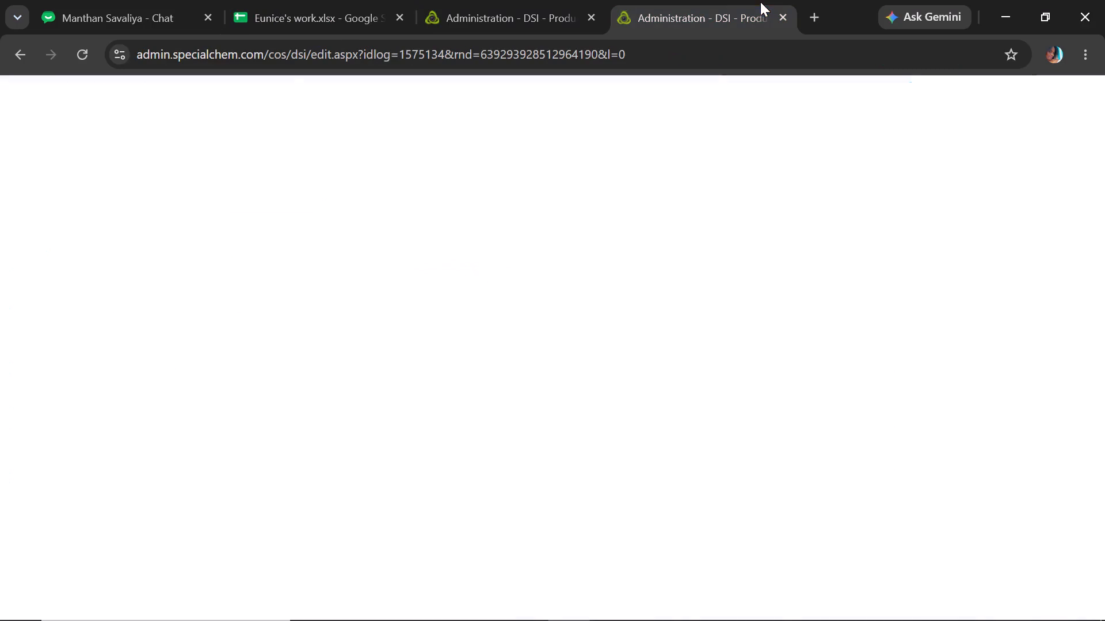
In the DK PEARL- GFIF VIOLET key comments, replace the first bold-tagged product name and "by Daito Kasei Kogyo" with "{product} by {supplier}".
click(268, 281)
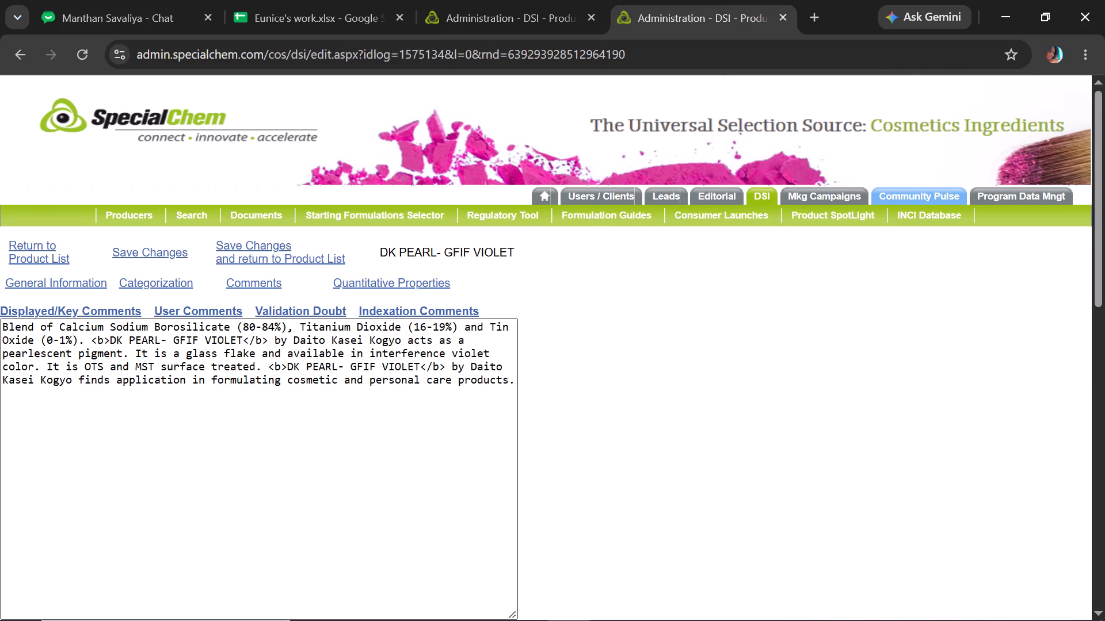
double_click(89, 343)
click(89, 343)
click(89, 335)
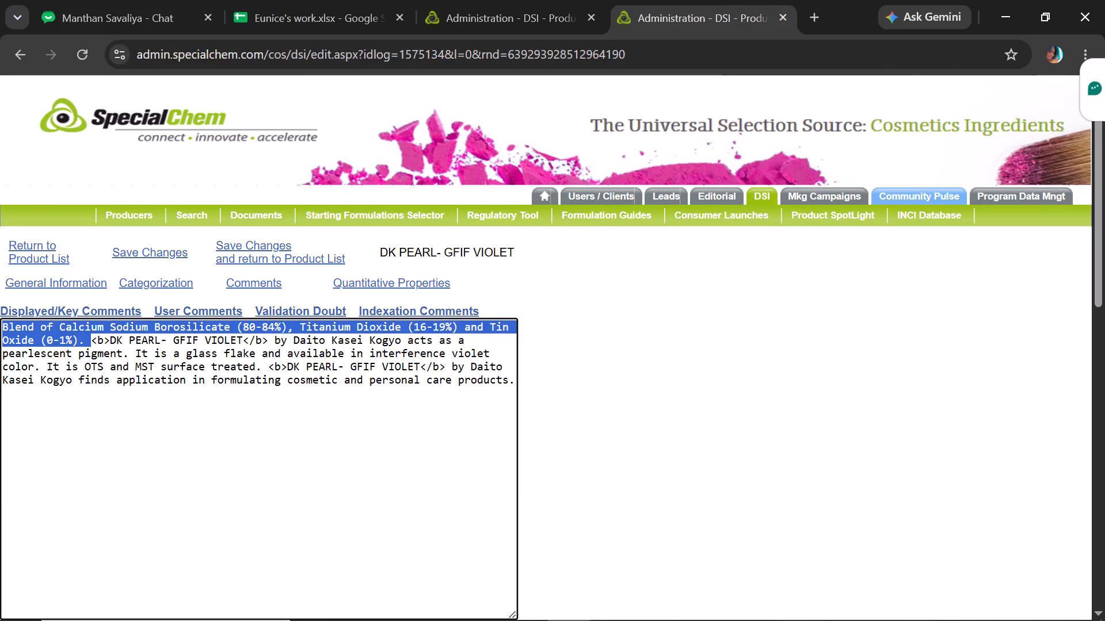
drag(89, 335, 402, 336)
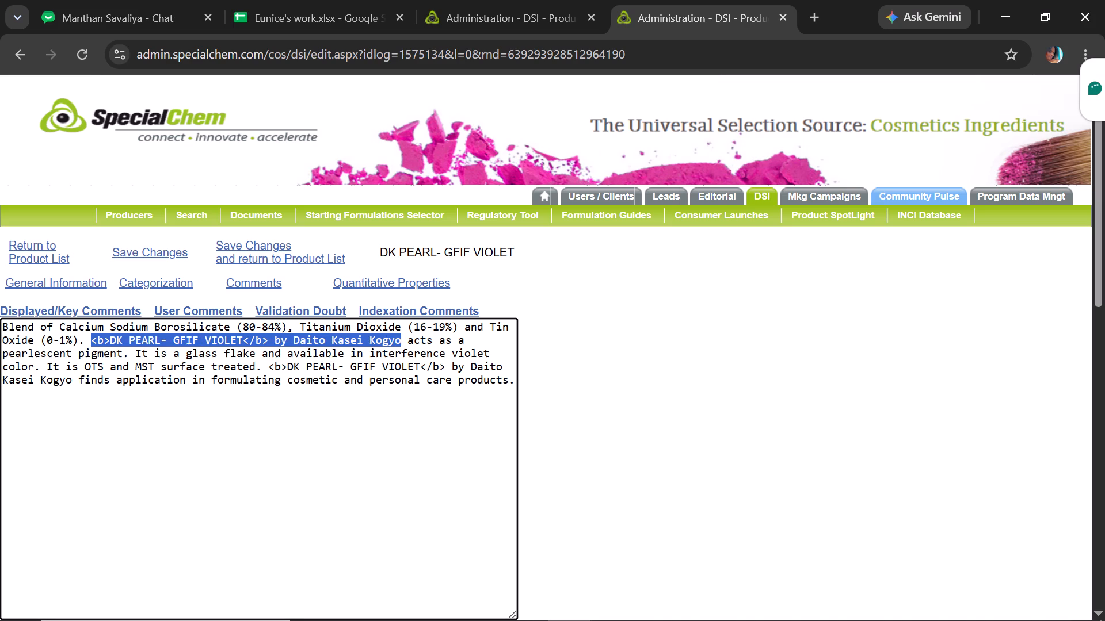
key(ctrl+v)
Replace the second "<b>DK PEARL- GFIF VIOLET</b> by Daito Kasei Kogyo" in the comment with a copy of the "{product}" placeholder.
drag(145, 338, 92, 335)
key(ctrl+c)
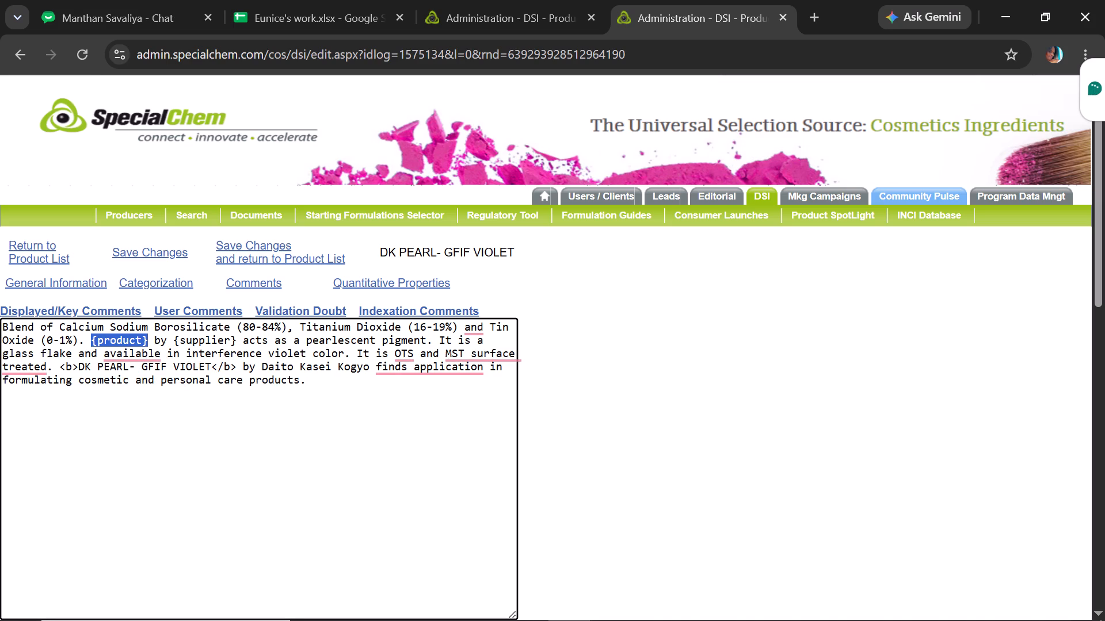
drag(61, 363, 314, 361)
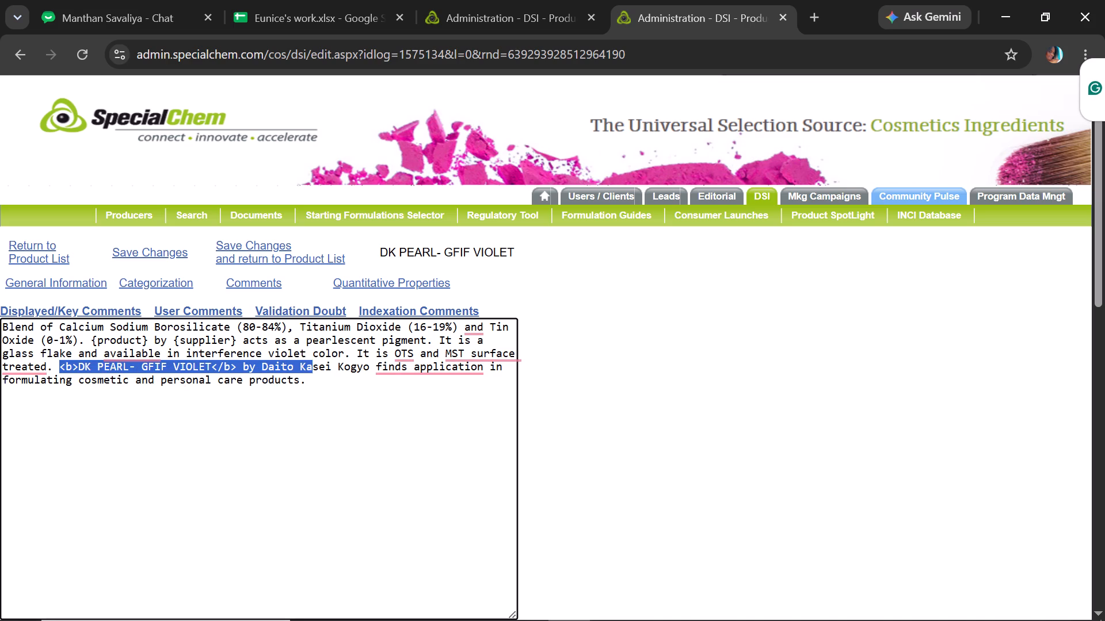
drag(314, 361, 369, 363)
key(ctrl+v)
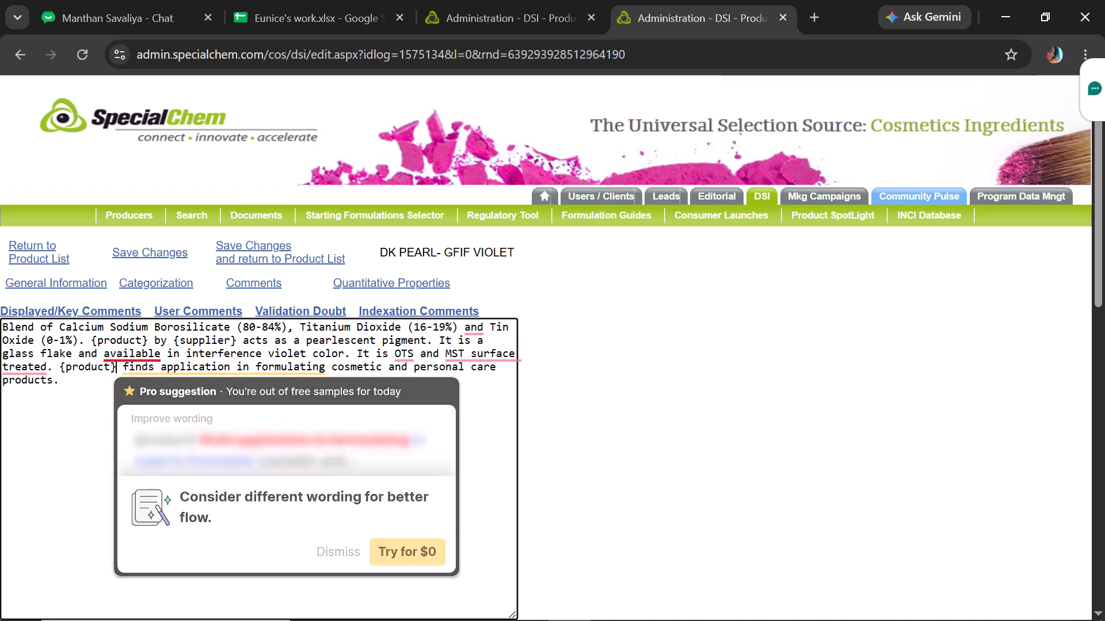
Correct the DK PEARL- GFIF VIOLET comment's wording to "is available" and "MST-surface-treated".
click(147, 377)
text(is)
key(space)
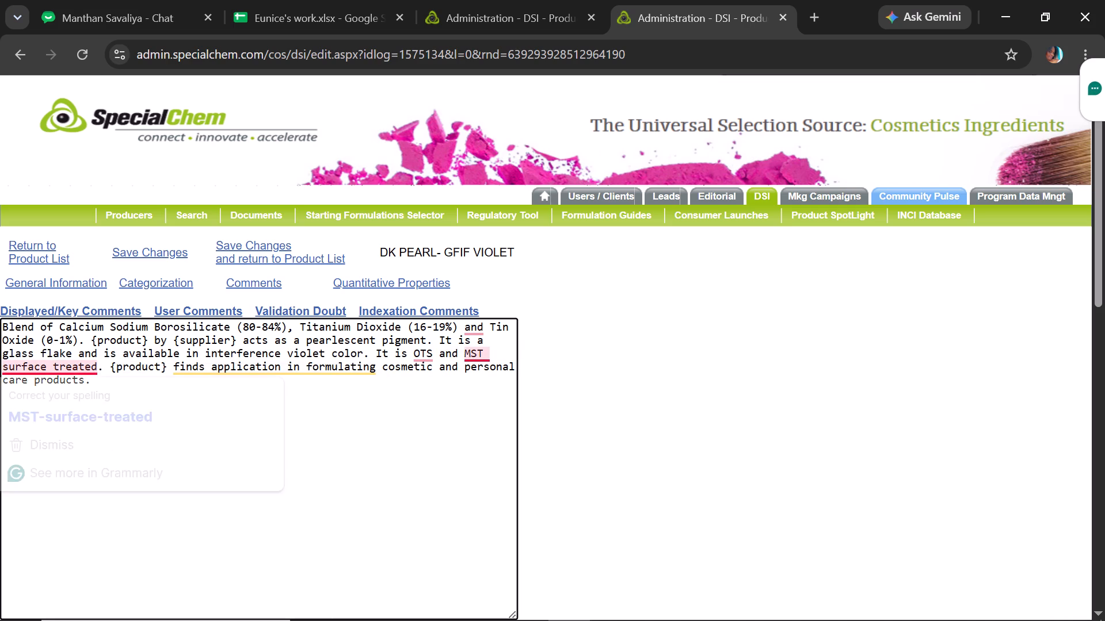
click(70, 397)
text(MST-surface-tre)
text(ated)
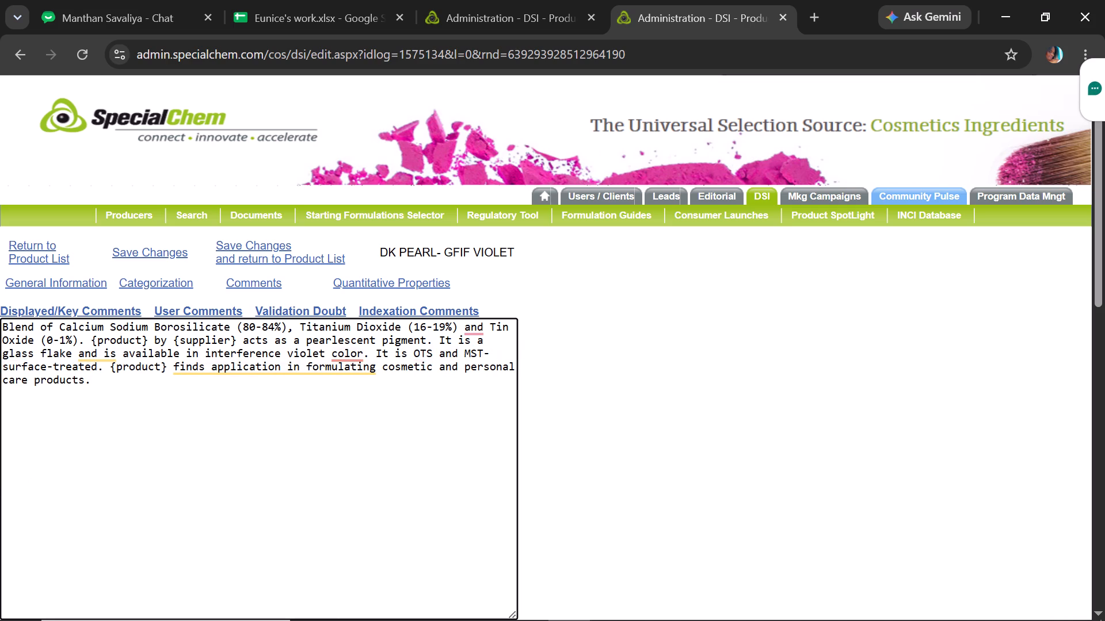
In the DK PEARL- GFIF VIOLET comment, change "OTS" to "OTS-", remove "color" after "violet", and add a comma before "and Tin Oxide".
drag(445, 385, 346, 355)
text(OTS-)
click(372, 379)
key(BackSpace)
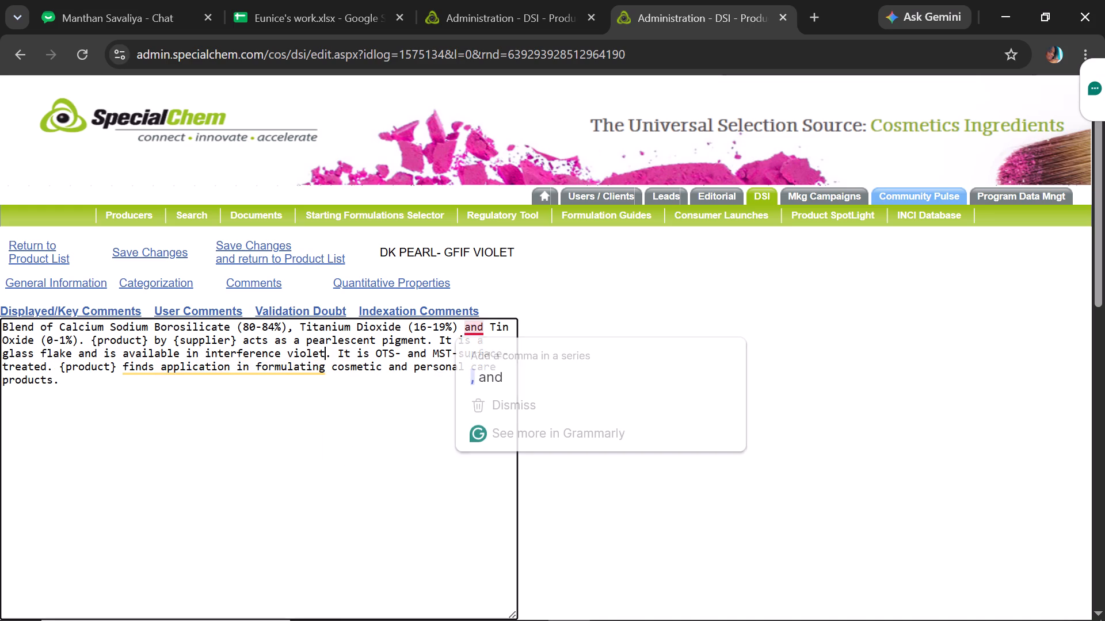
click(526, 367)
key(comma)
Enable HTML display for the DK PEARL- GFIF VIOLET key comments and save the changes.
drag(1101, 214, 1096, 232)
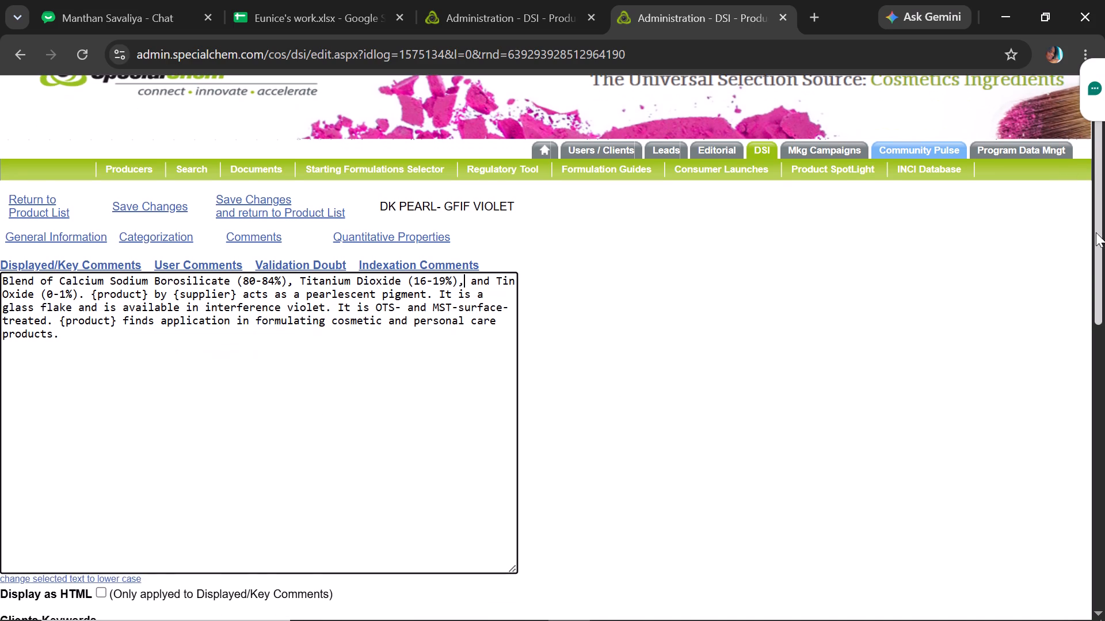
click(100, 589)
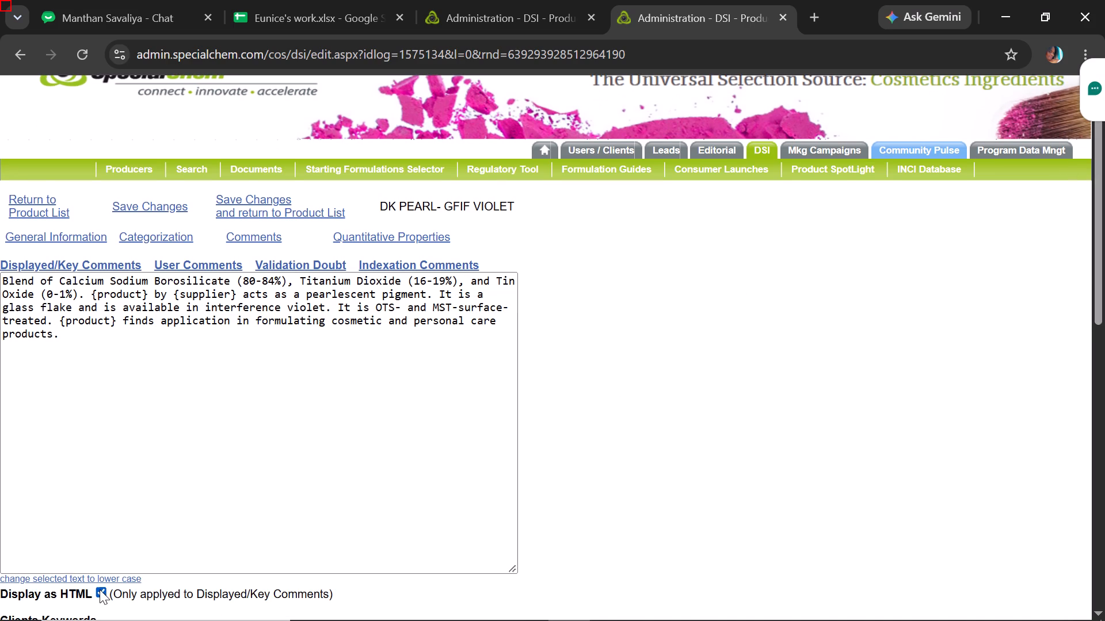
click(154, 201)
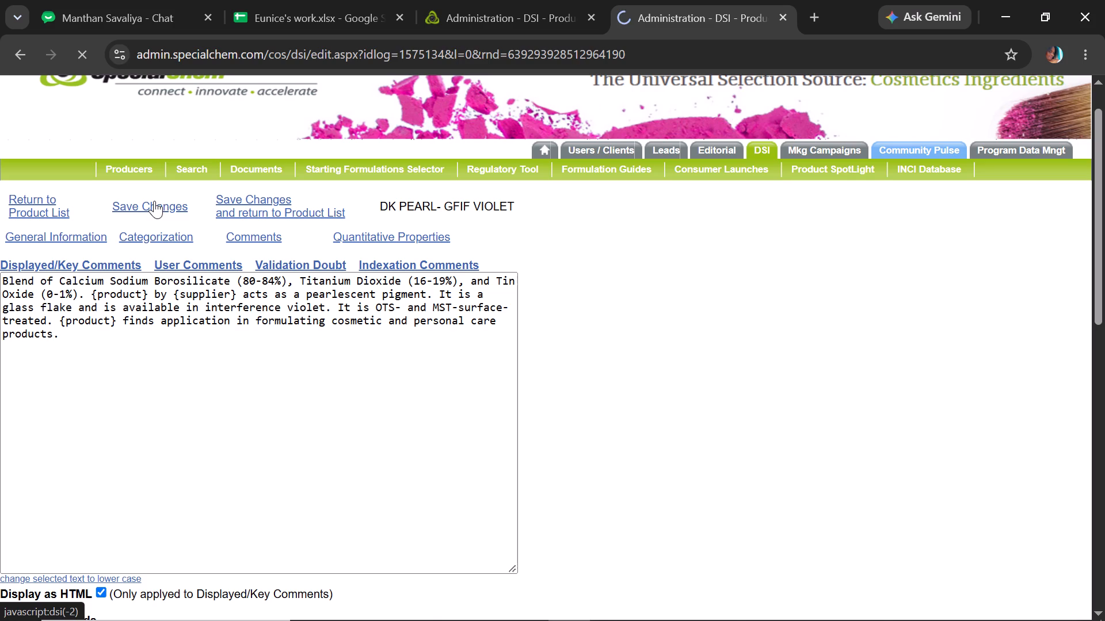
Go to the DK PEARL- GFIF VIOLET quantitative properties, then save the record and return to the product list.
click(382, 287)
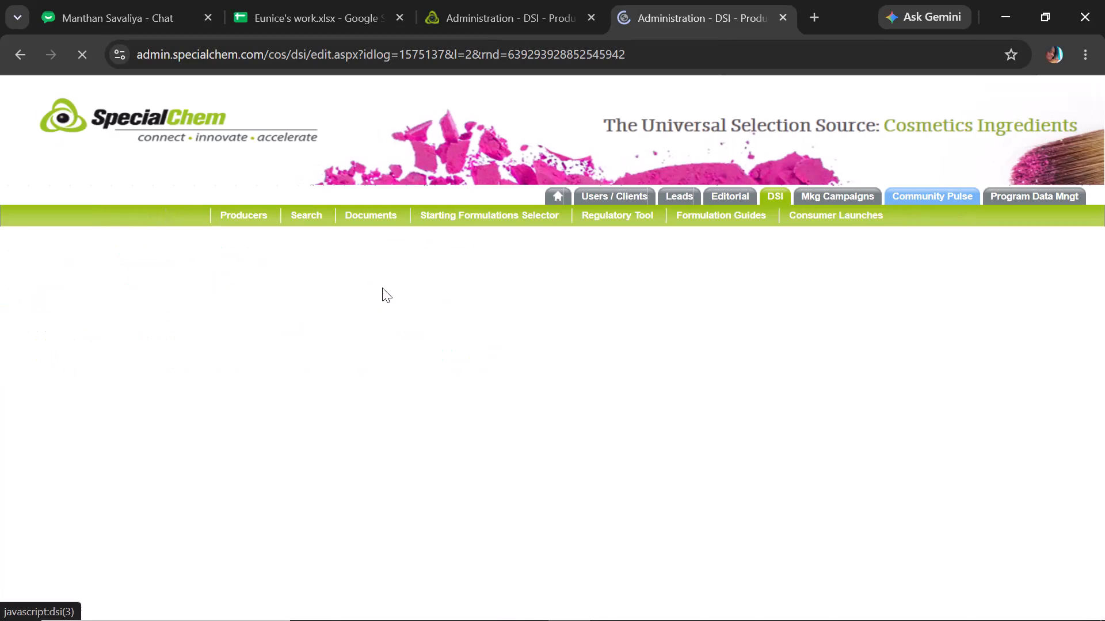
click(261, 257)
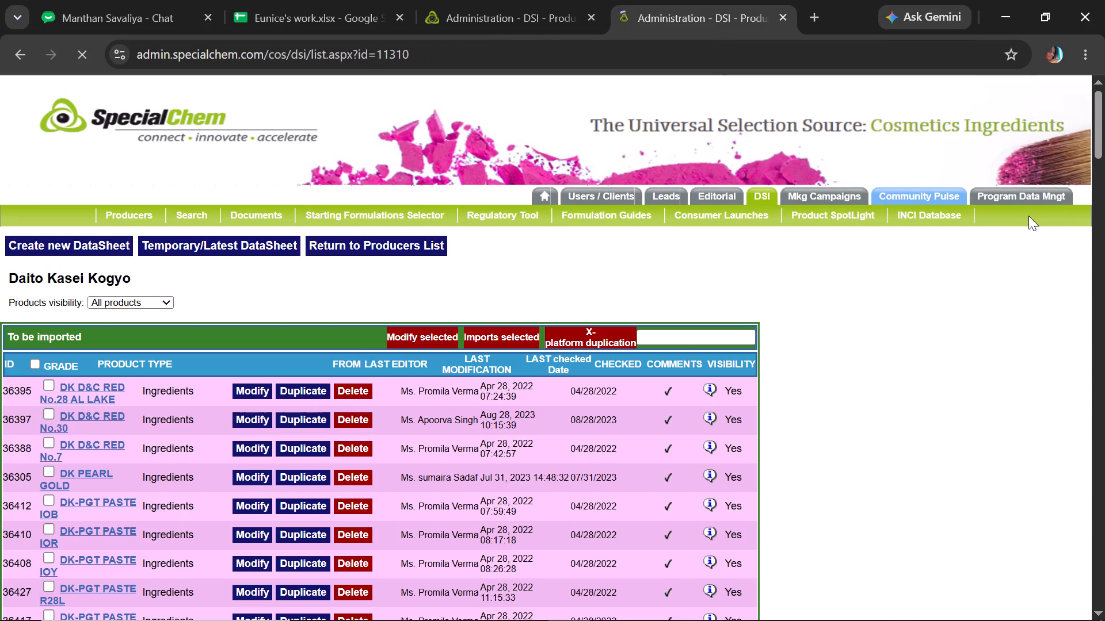
Open the DK PEARL- GFIF WHITE record for modification, set its product status to Availability Not Confirmed, and save the changes.
drag(1096, 137, 1074, 312)
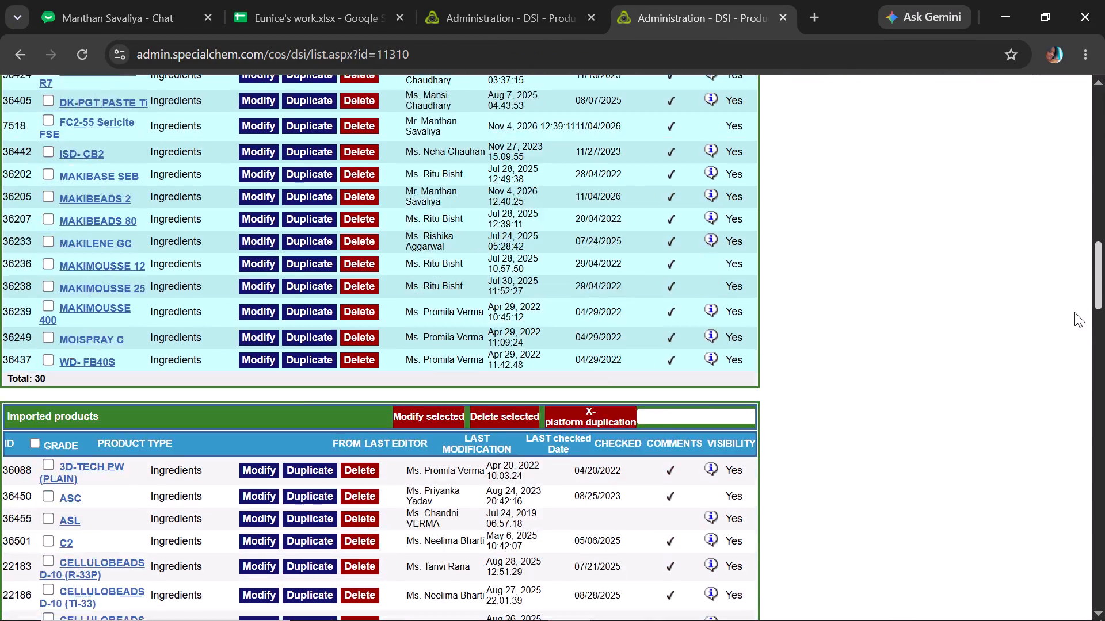
drag(1074, 312, 1073, 430)
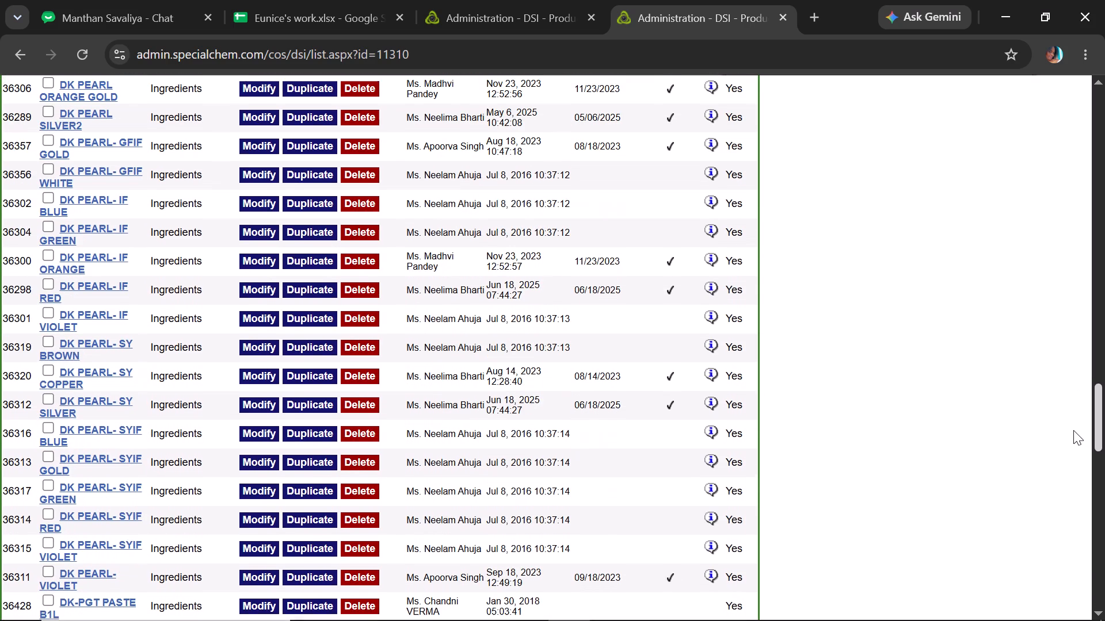
drag(1073, 430, 1075, 426)
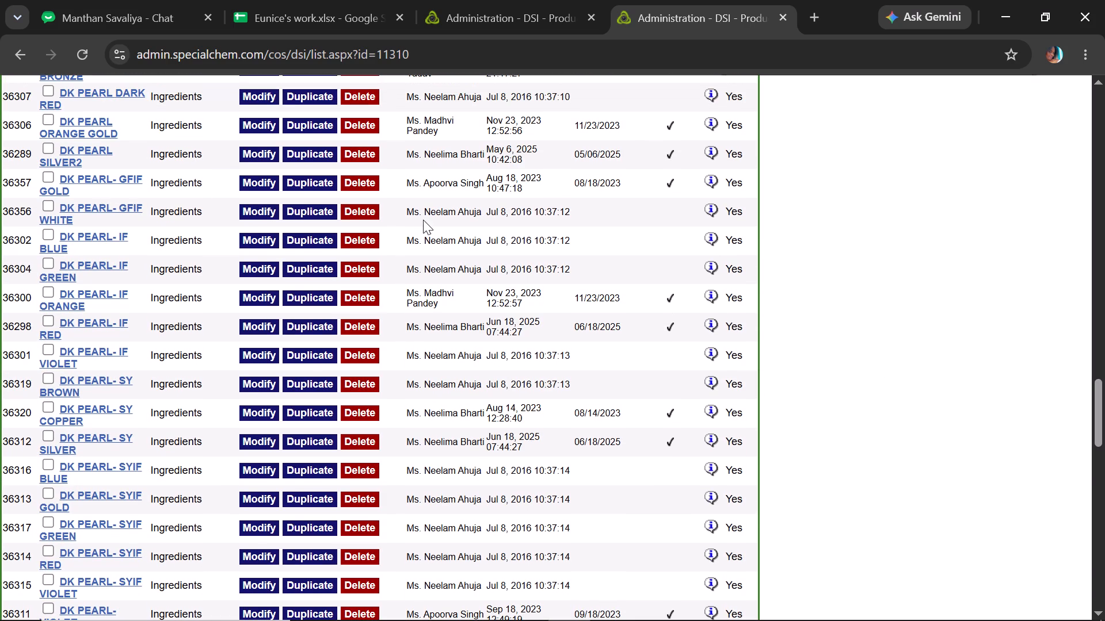
click(254, 212)
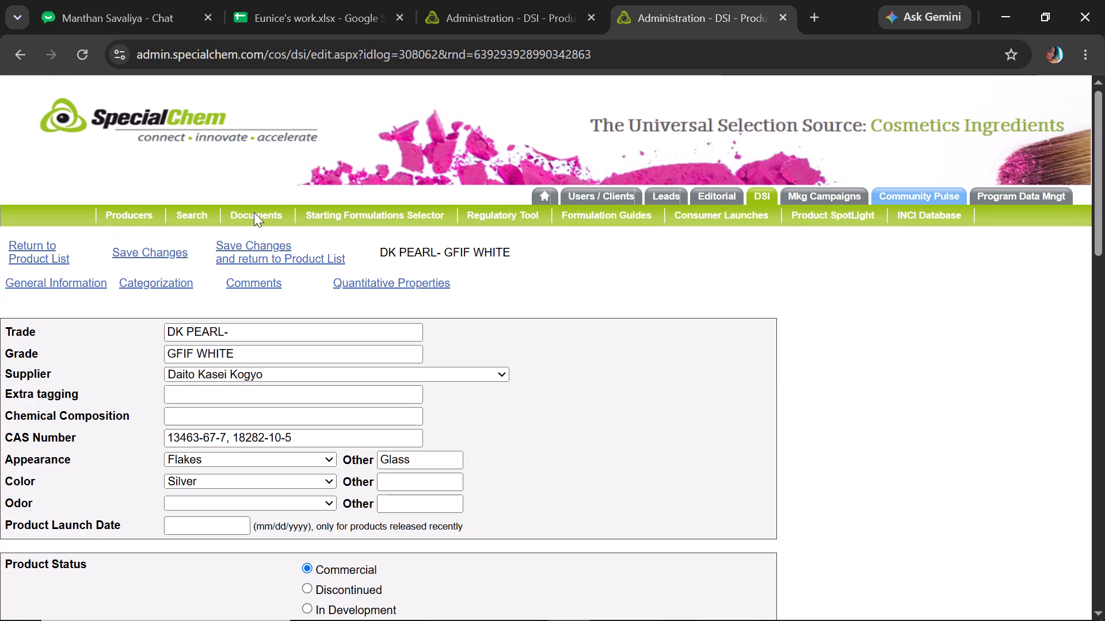
drag(1104, 204, 1104, 233)
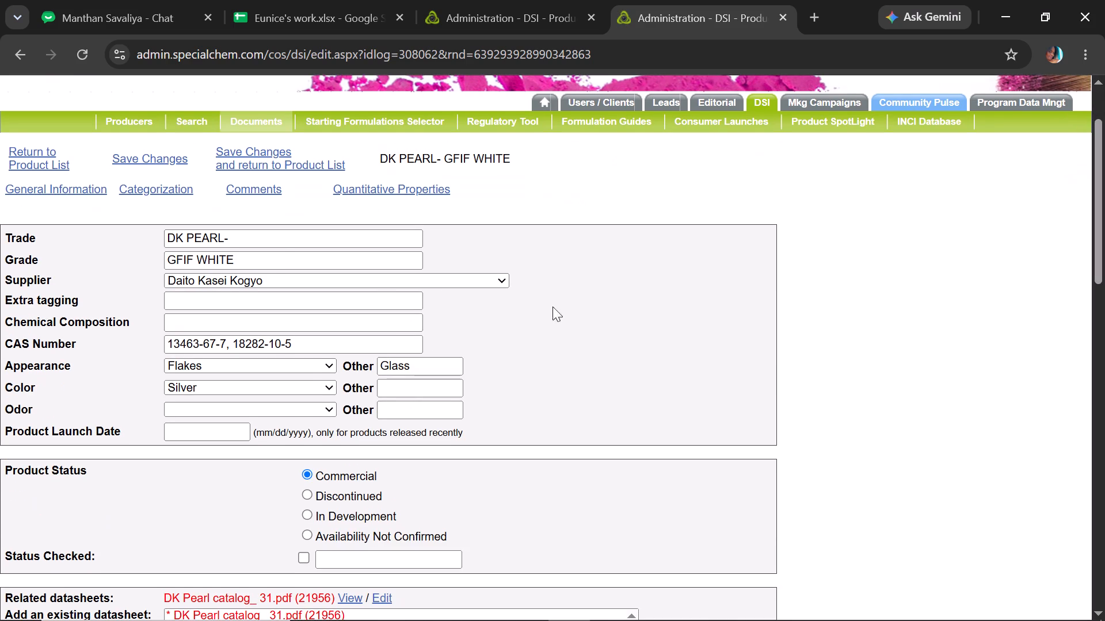
click(307, 530)
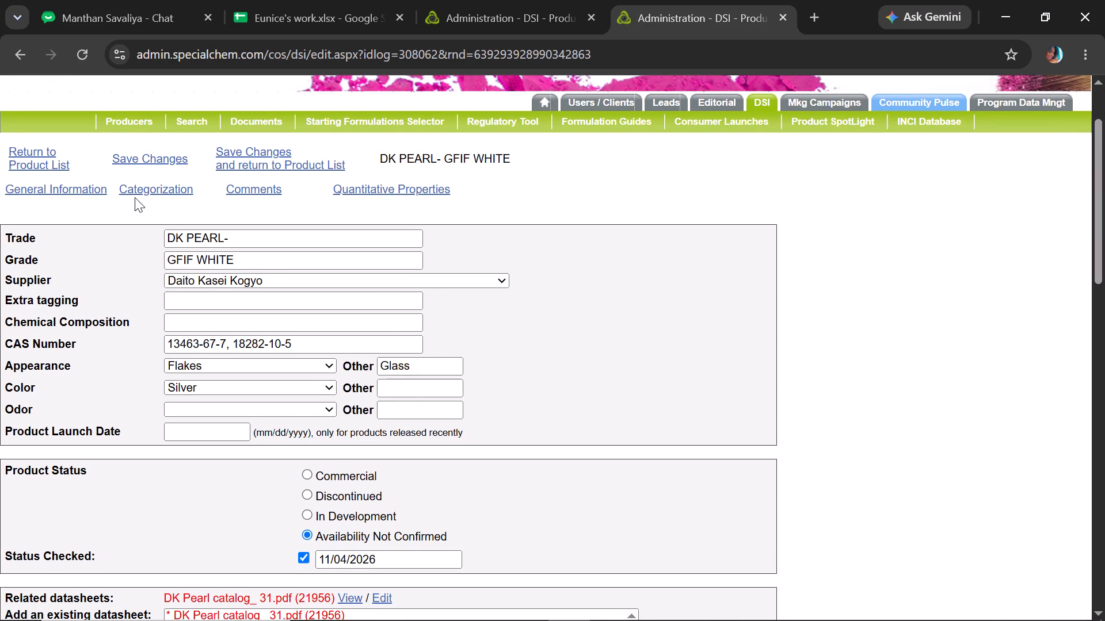
click(135, 156)
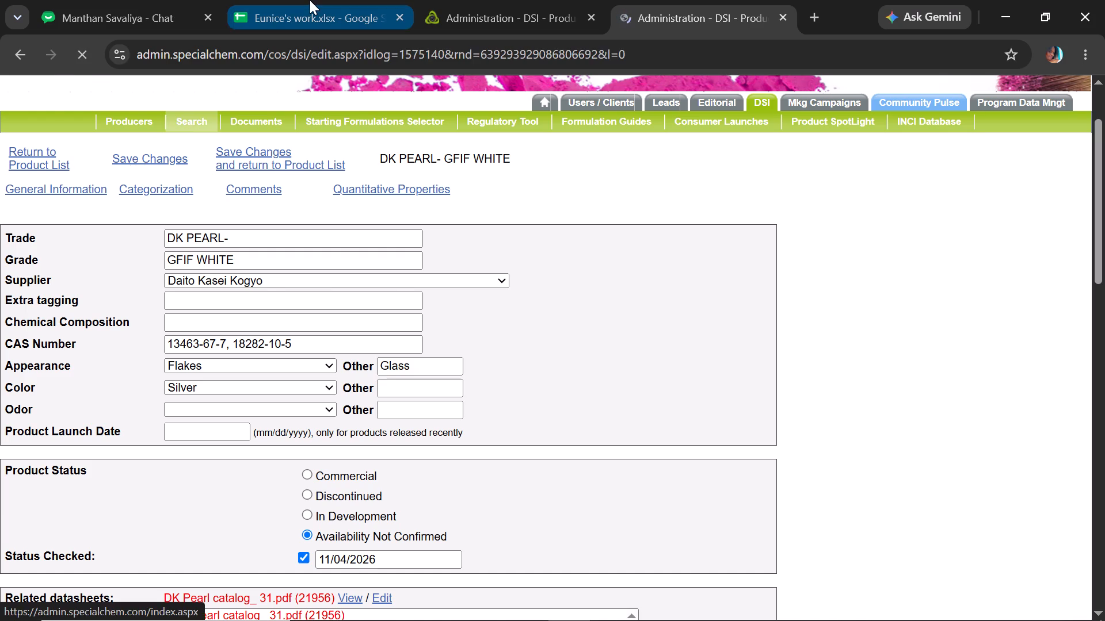
Copy the "{product} by {supplier}" placeholder from Eunice's work sheet and return to the DK PEARL- GFIF WHITE record.
click(310, 0)
key(ctrl+c)
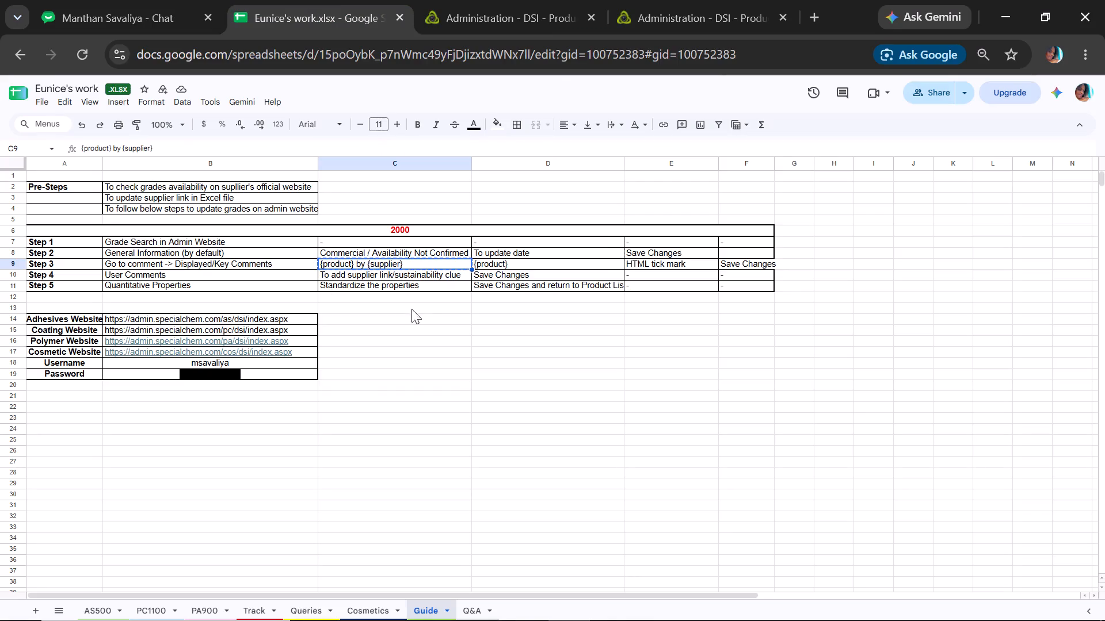
click(634, 0)
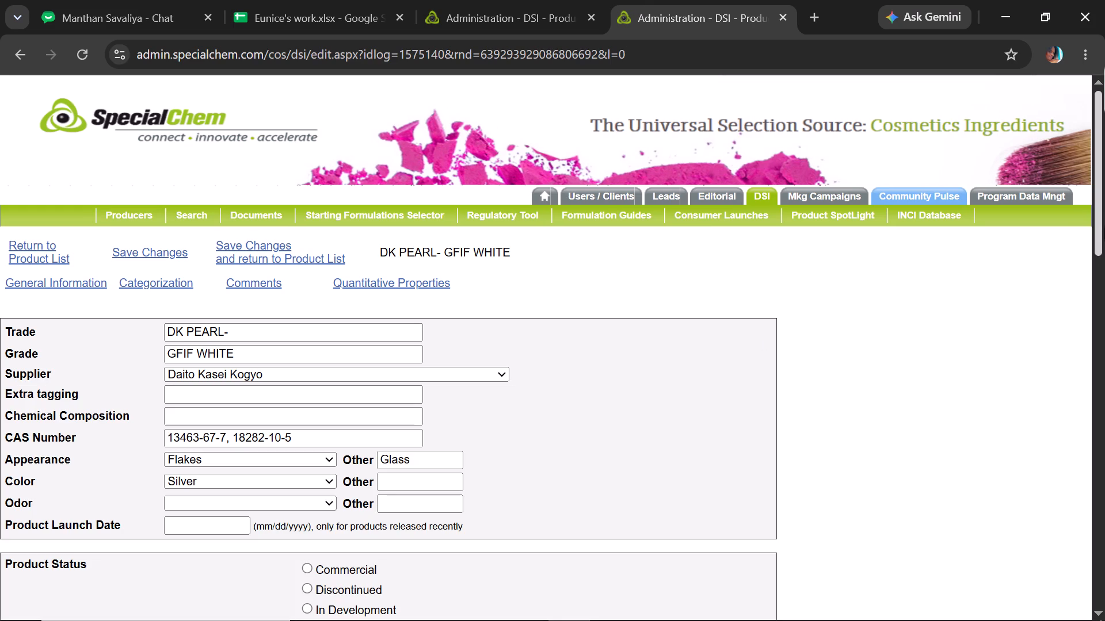
In the DK PEARL- GFIF WHITE key comments, replace the first bold-tagged product name and "by Daito Kasei Kogyo" with "{product} by {supplier}".
drag(1095, 214, 1093, 232)
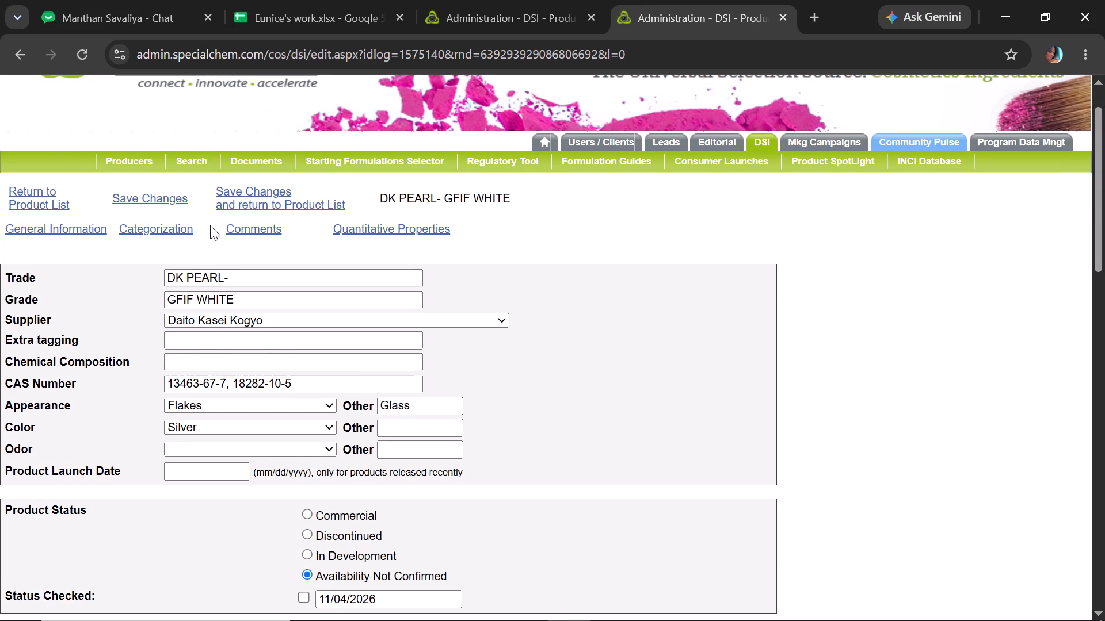
click(241, 228)
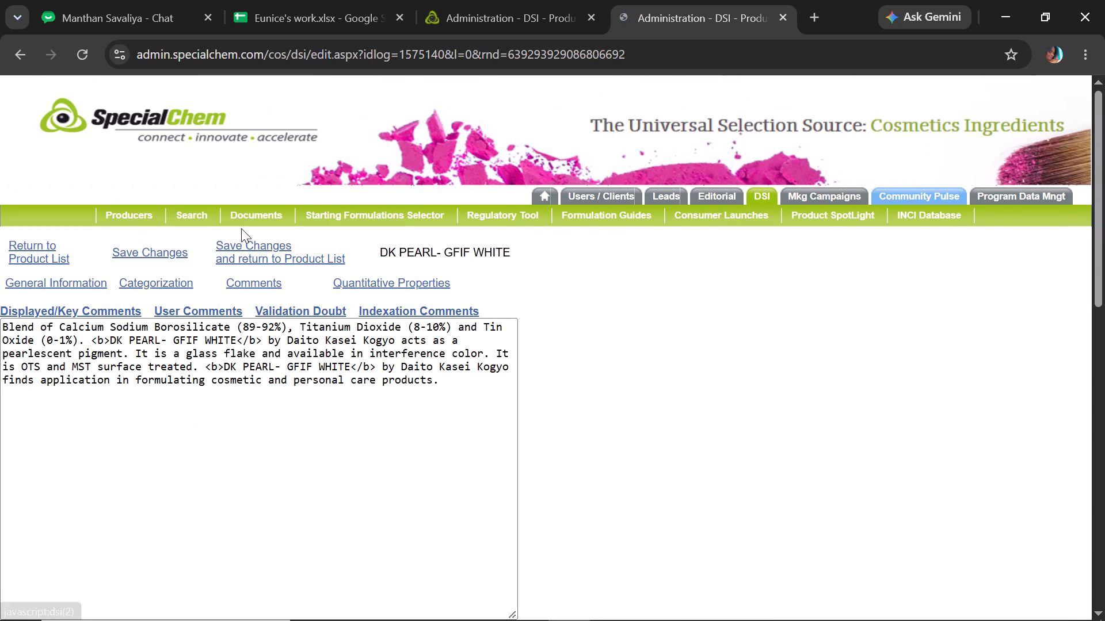
double_click(94, 341)
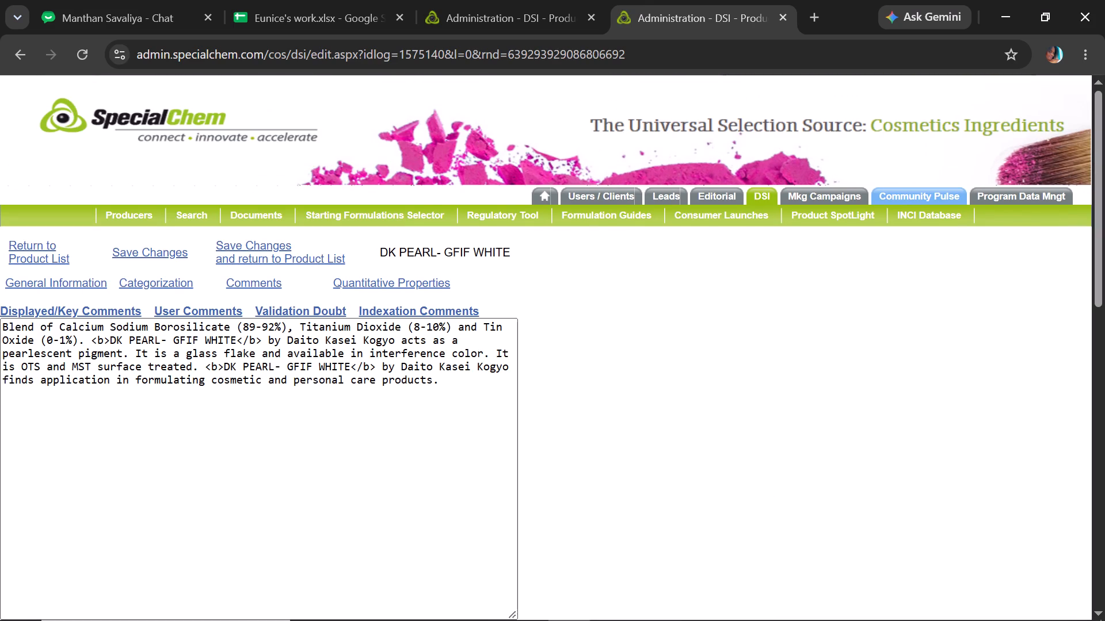
click(90, 341)
drag(90, 341, 174, 338)
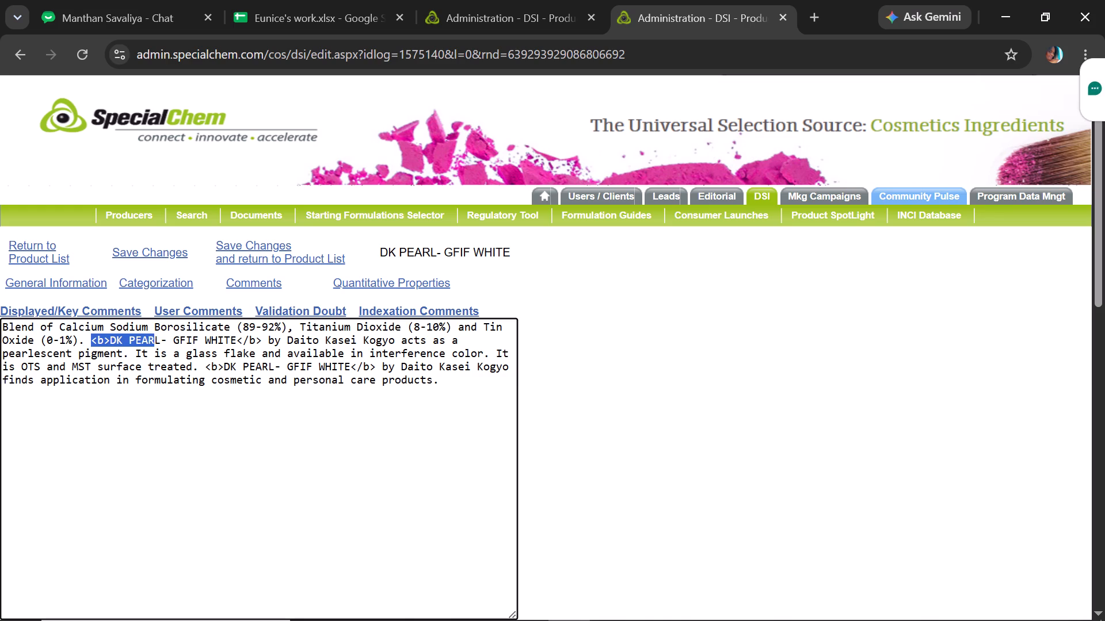
drag(174, 338, 394, 337)
key(ctrl+v)
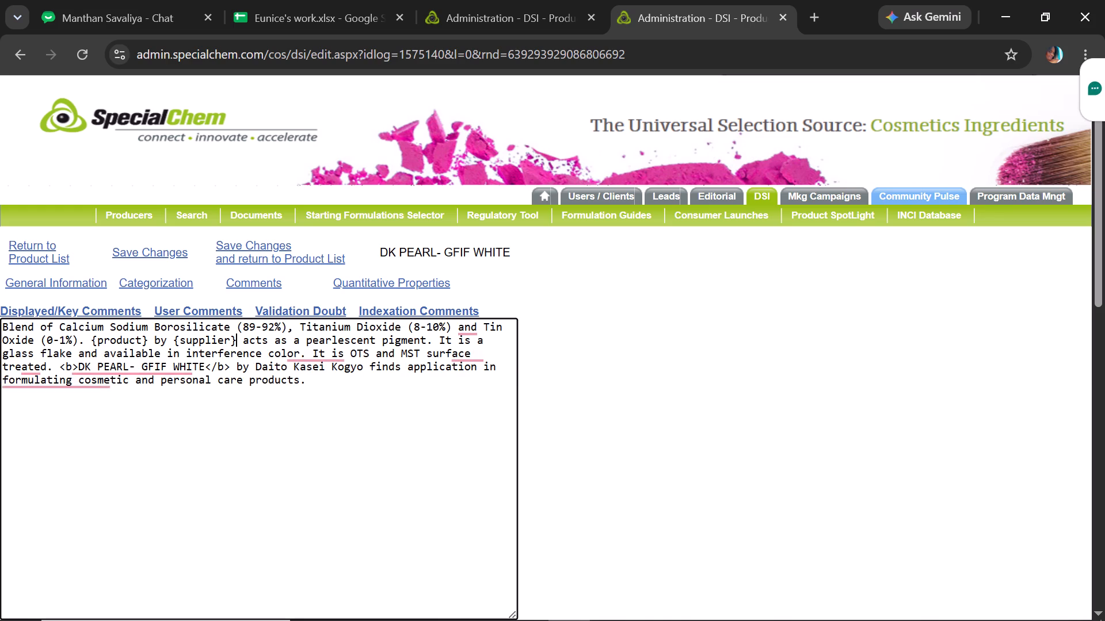
Replace the second "<b>DK PEARL- GFIF WHITE</b> by Daito Kasei Kogyo" in the comment with a copy of the "{product}" placeholder.
drag(148, 342, 93, 344)
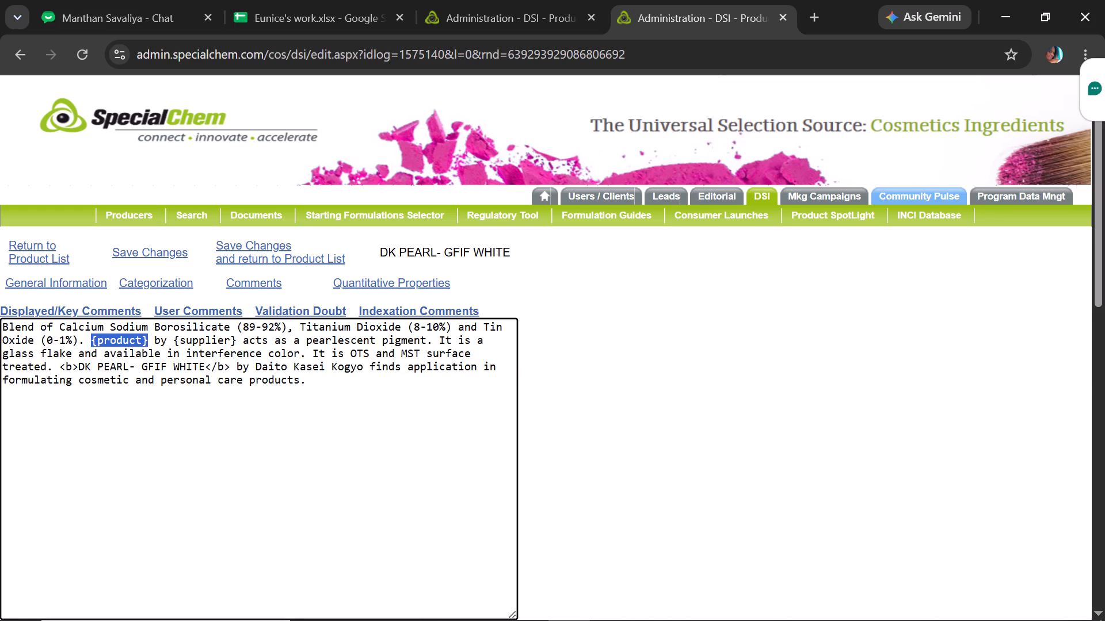
drag(93, 344, 92, 344)
key(ctrl+c)
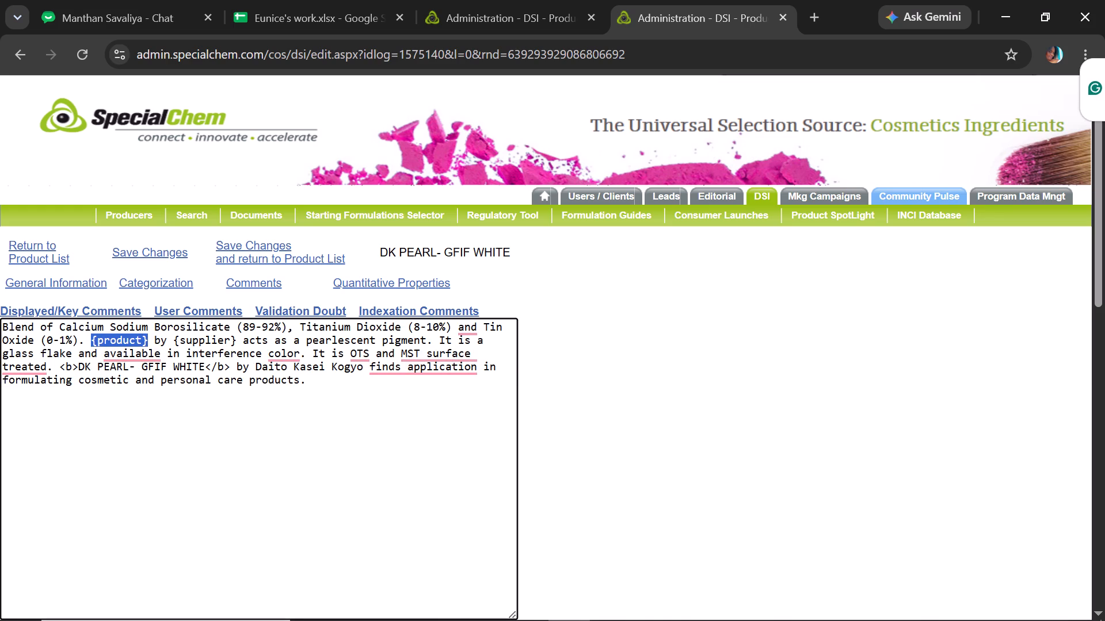
drag(60, 369, 366, 366)
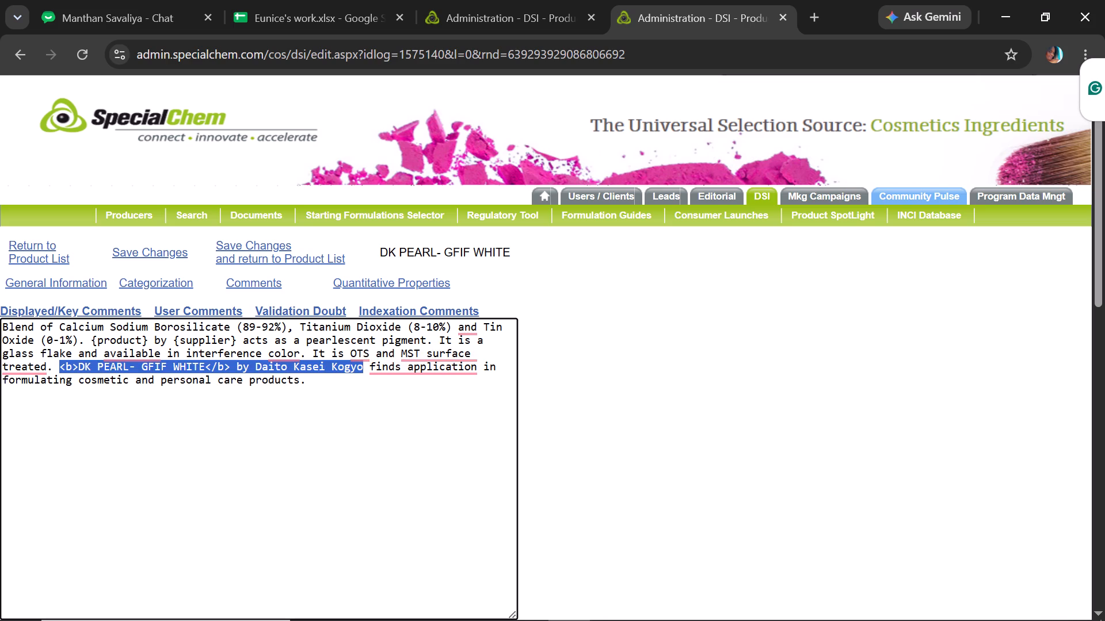
key(ctrl+v)
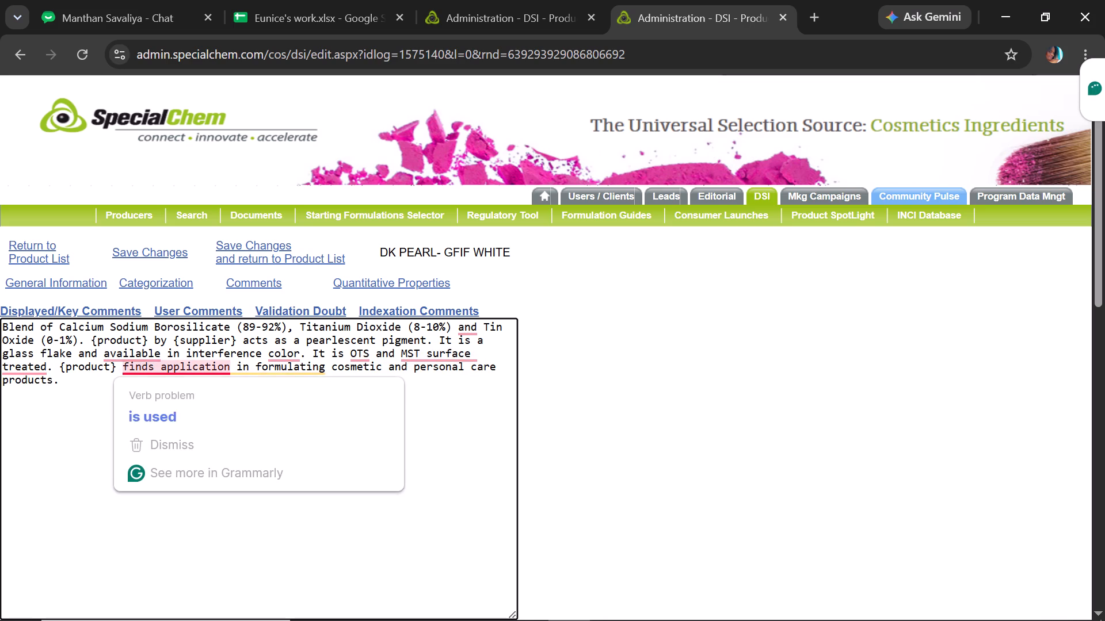
Correct the comment's wording to "is used", "is available", "colors", "OTS-" and "MST-surface-treated", and add a comma before "and Tin Oxide".
click(195, 398)
text(is used)
click(153, 379)
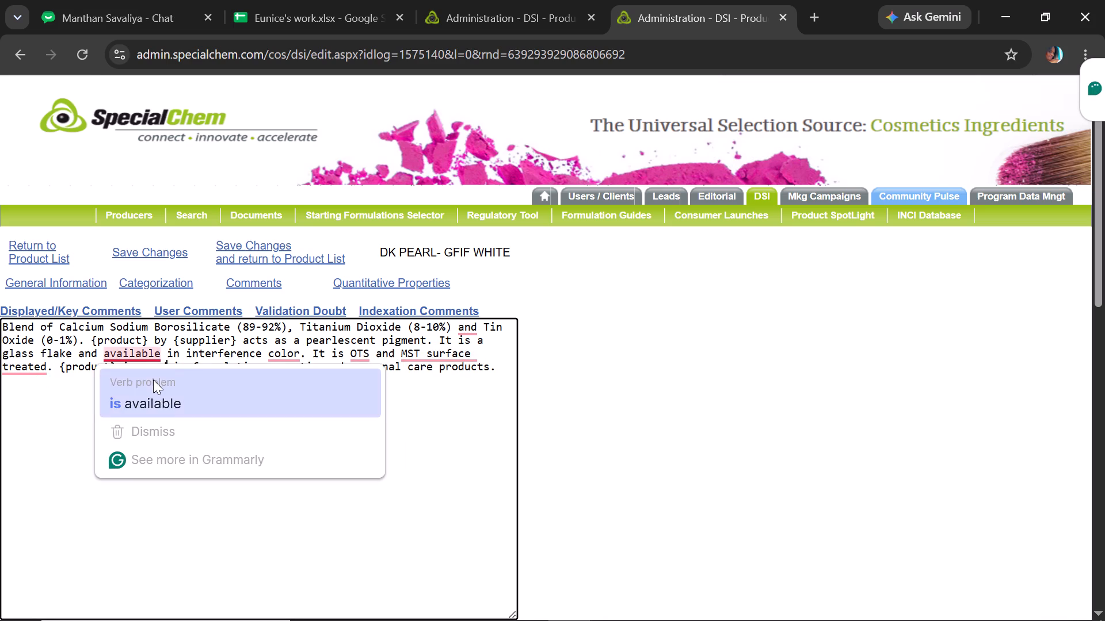
text(is)
key(space)
click(327, 385)
text(colors)
click(405, 379)
text(OTS-)
click(472, 377)
text(MST-surface-tr)
text(eated)
click(501, 374)
key(comma)
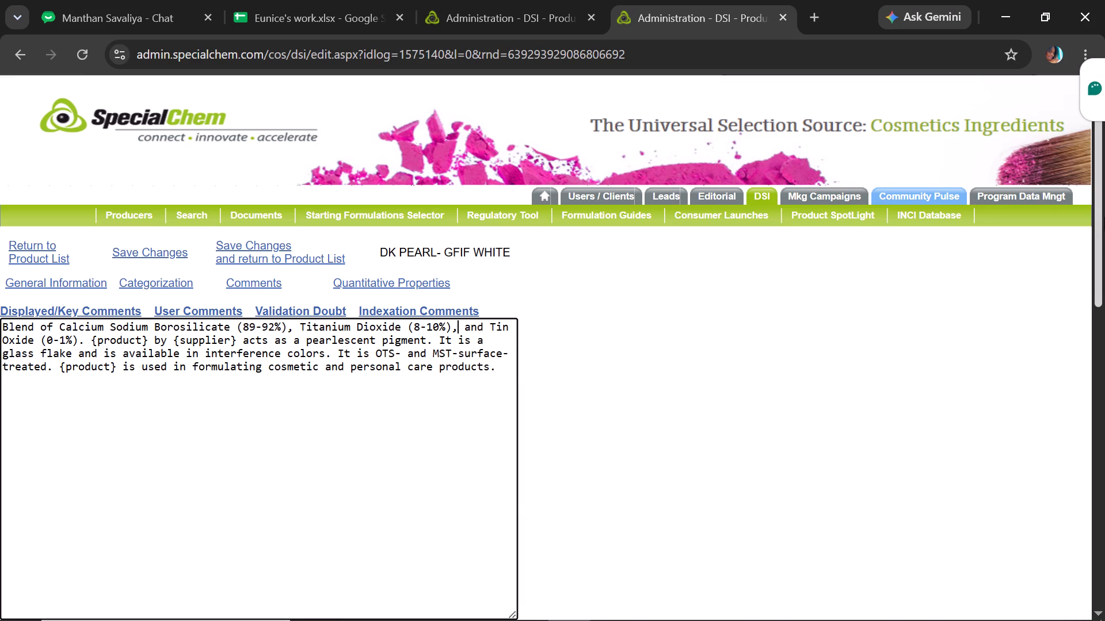
Enable HTML display for the DK PEARL- GFIF WHITE key comments and save the changes.
drag(1104, 214, 1104, 227)
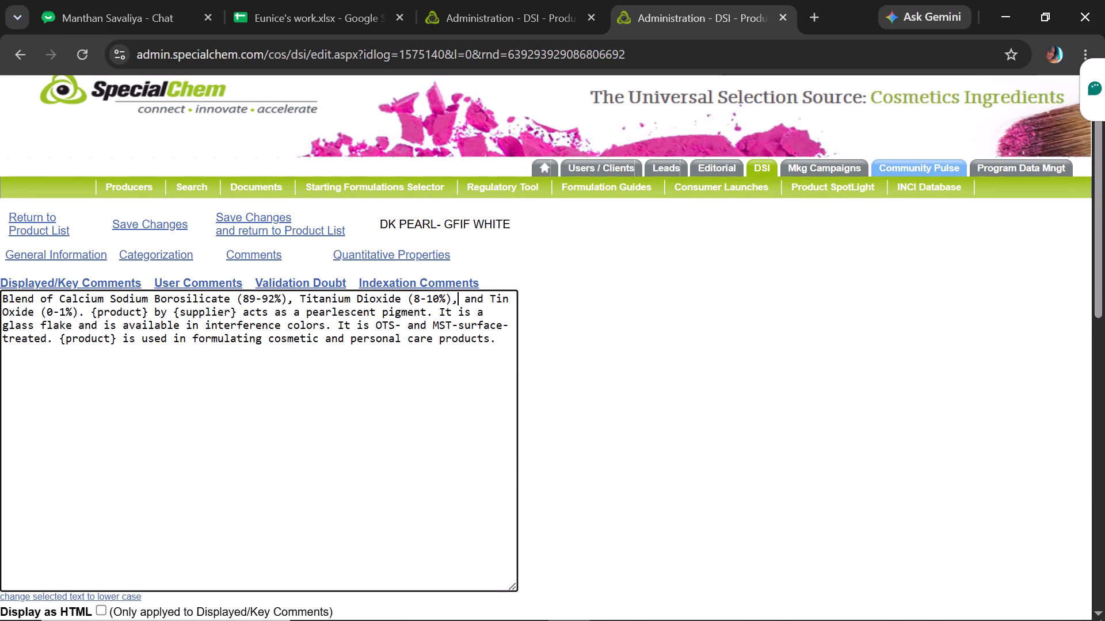
click(102, 605)
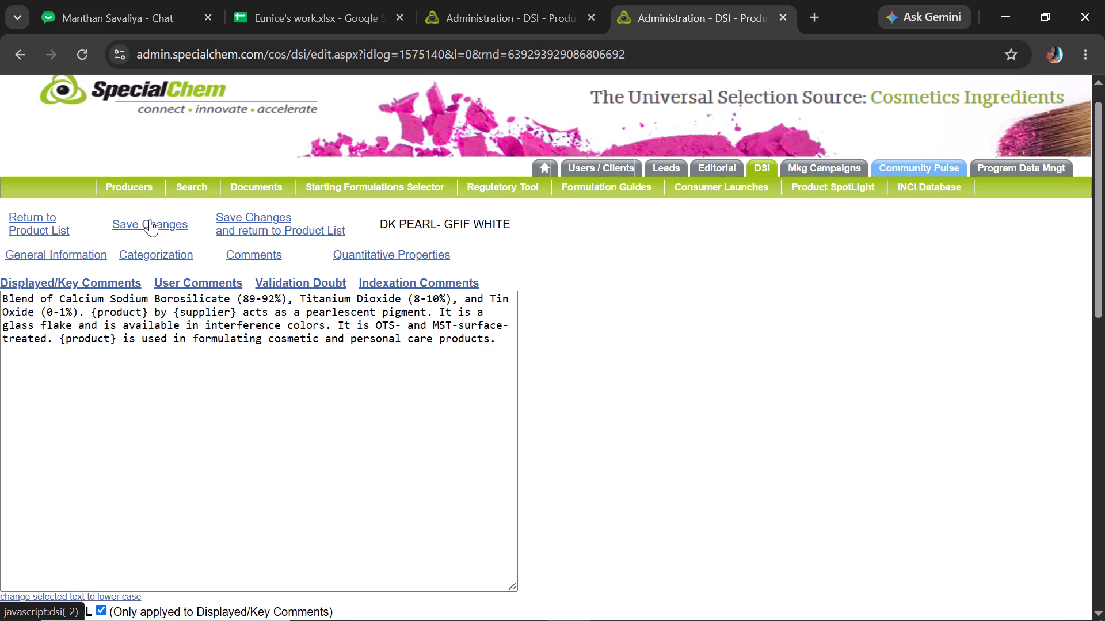
click(150, 219)
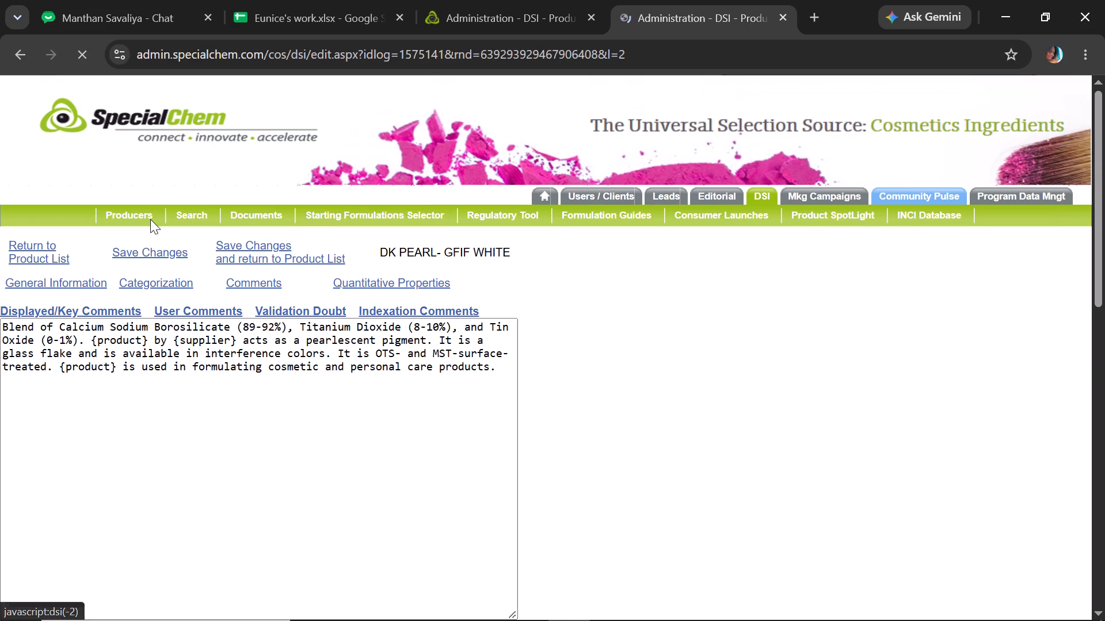
Go to the DK PEARL- GFIF WHITE quantitative properties, then save the record and return to the product list.
click(386, 281)
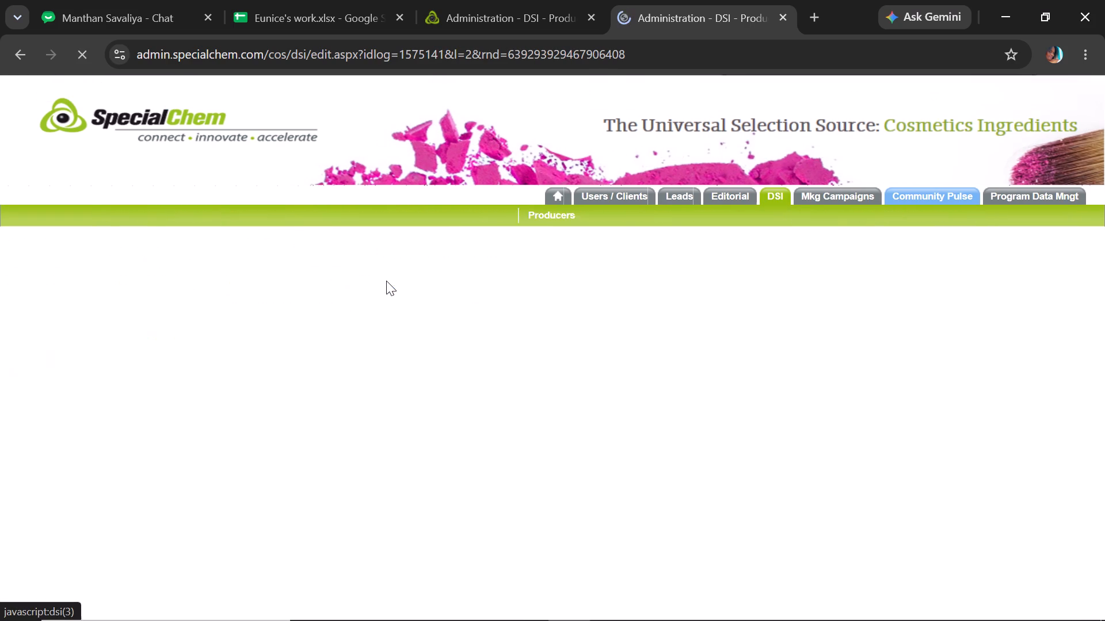
click(236, 248)
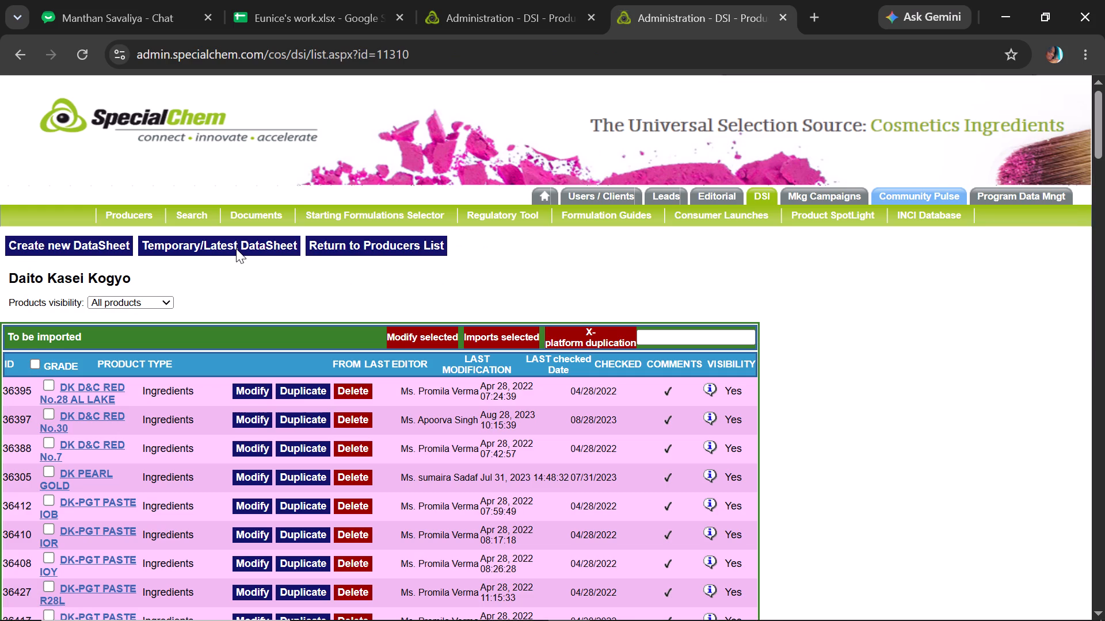
drag(1104, 128, 1104, 208)
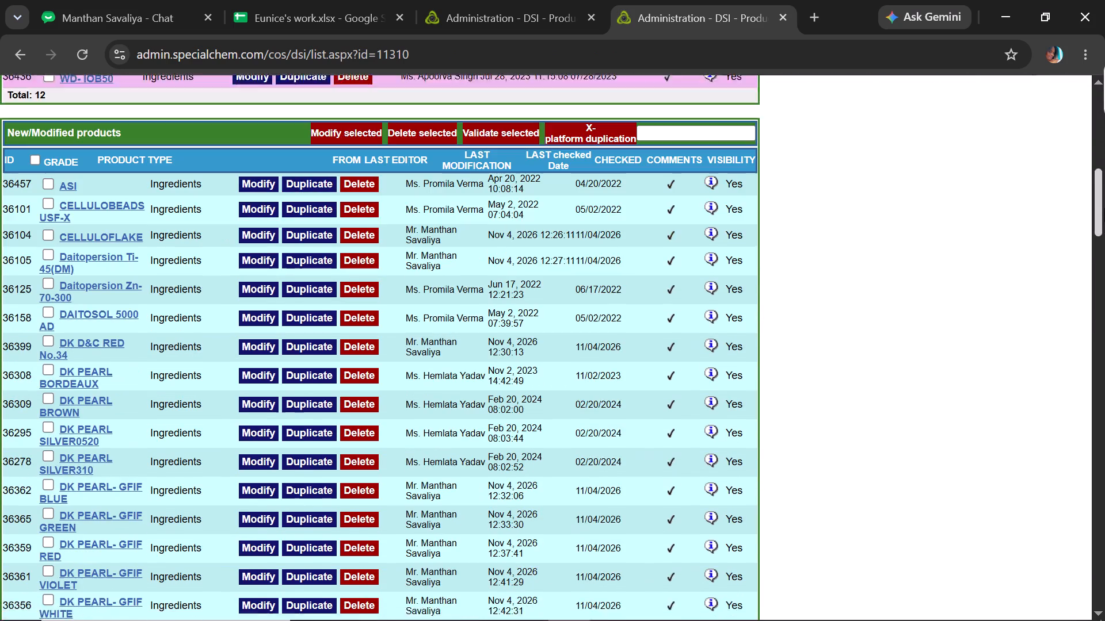
drag(1104, 208, 1100, 252)
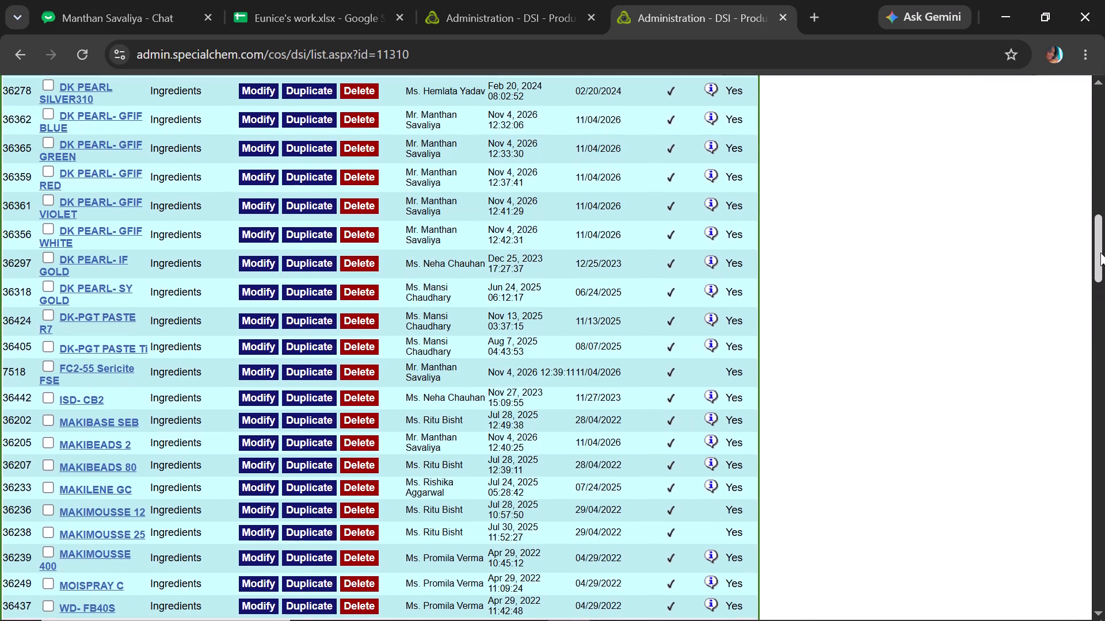
drag(1100, 252, 1099, 253)
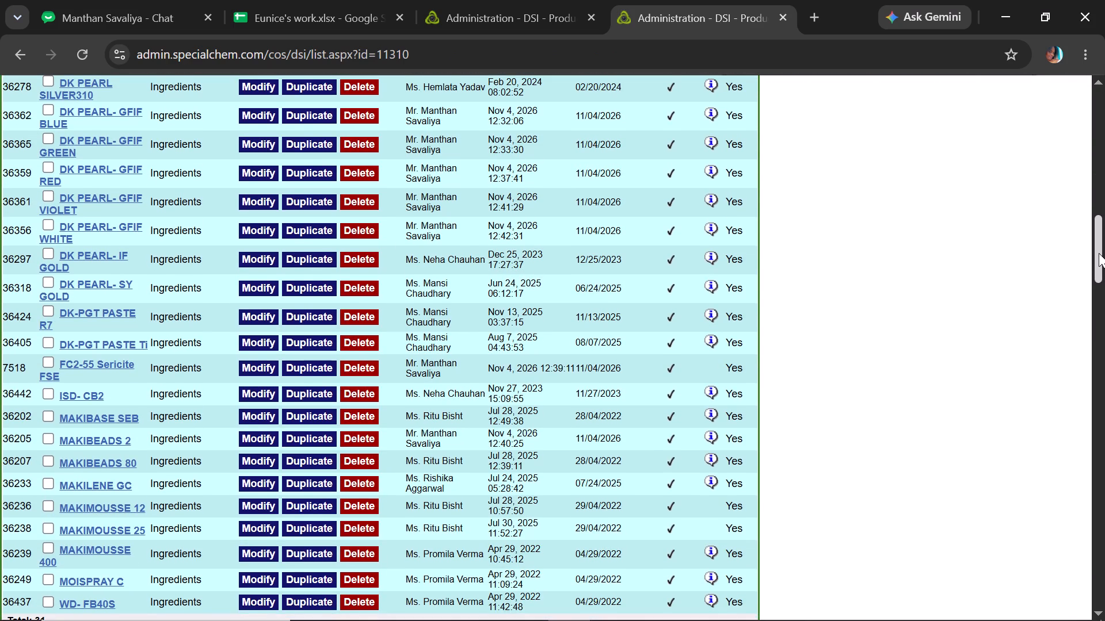
drag(1099, 253, 1098, 450)
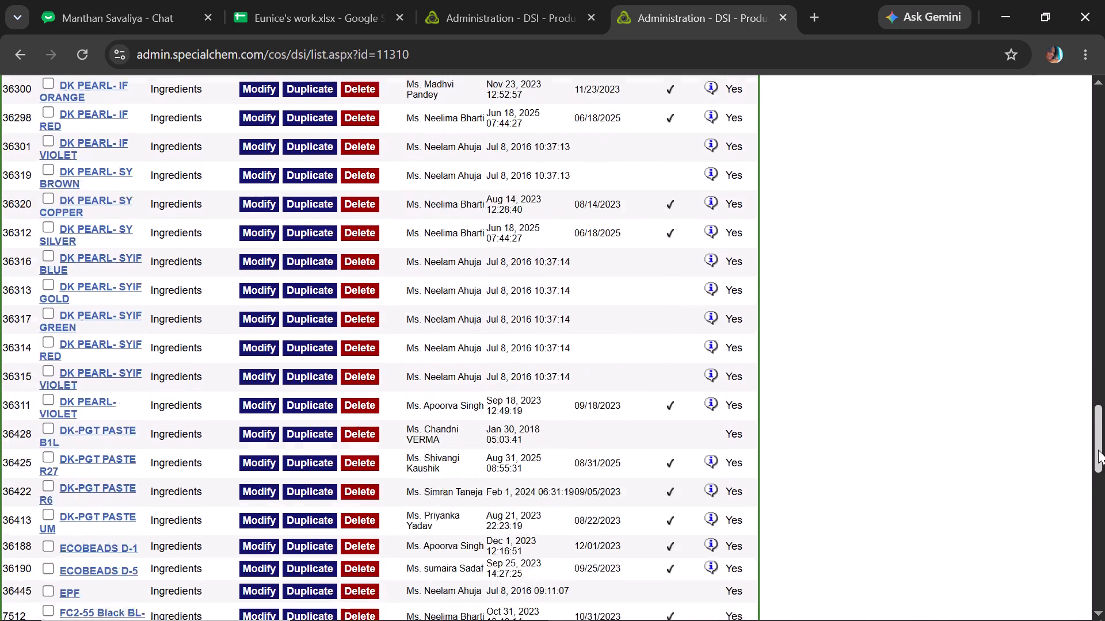
drag(1098, 450, 1104, 409)
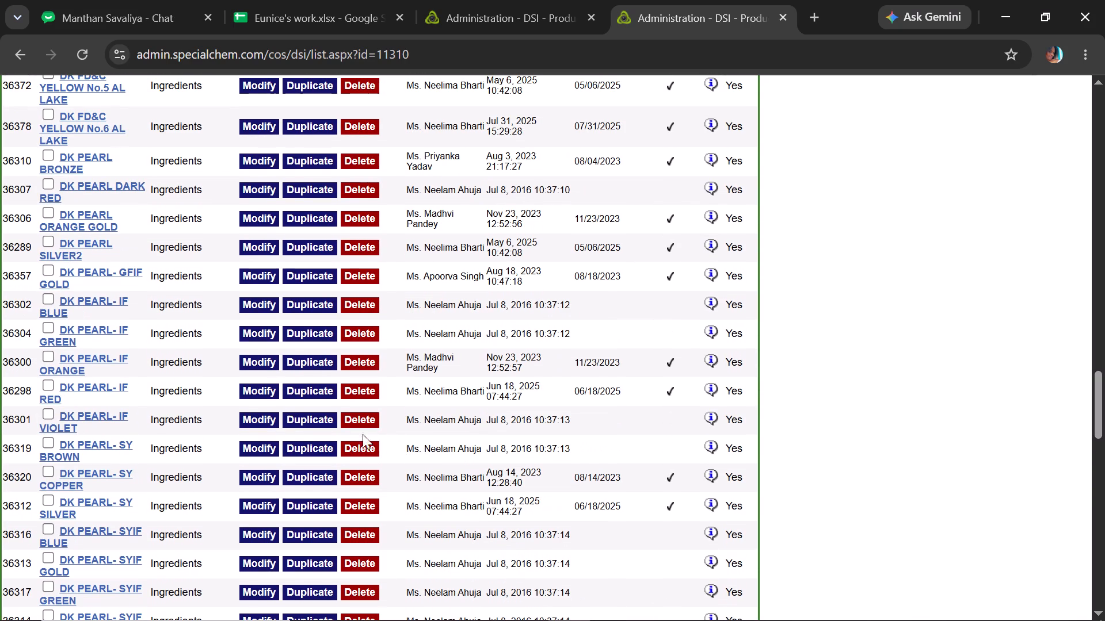
click(254, 445)
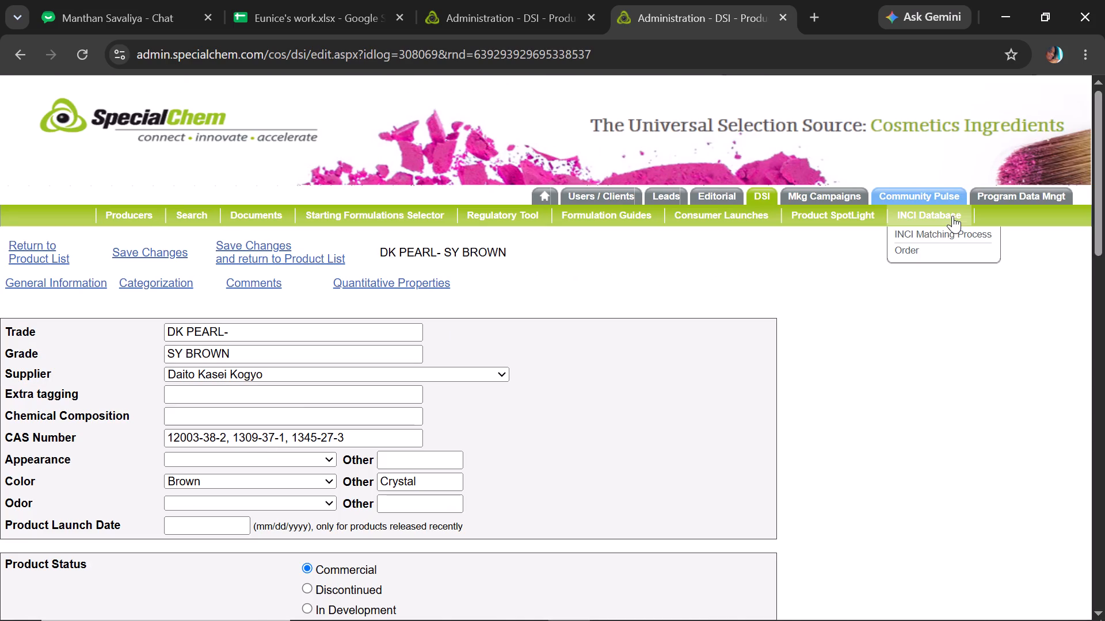
drag(1104, 157, 1104, 176)
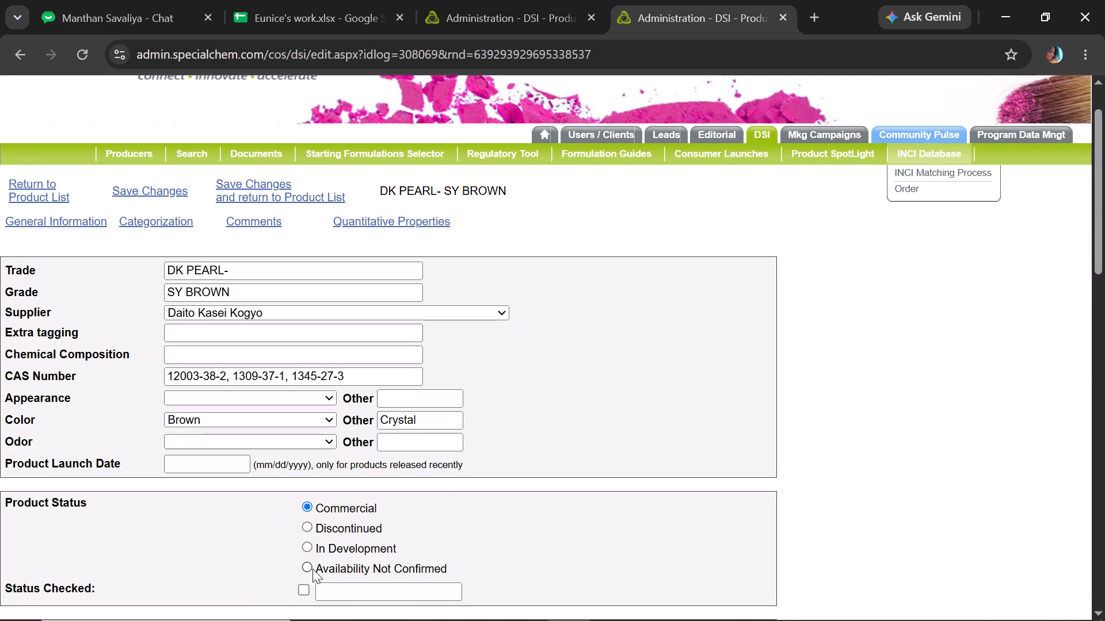
click(307, 565)
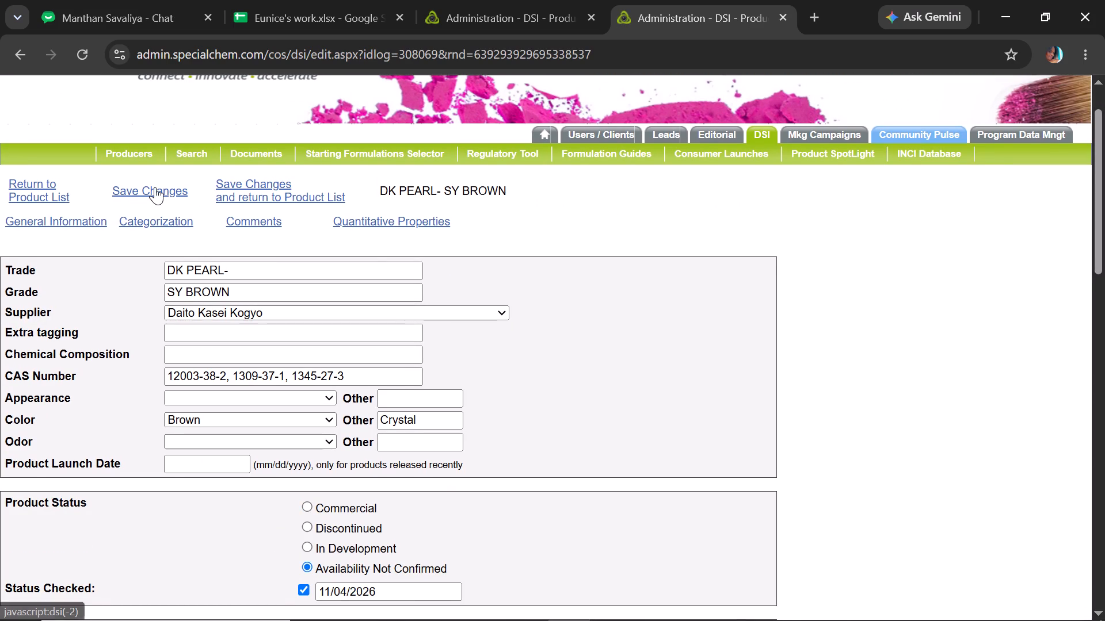
click(155, 187)
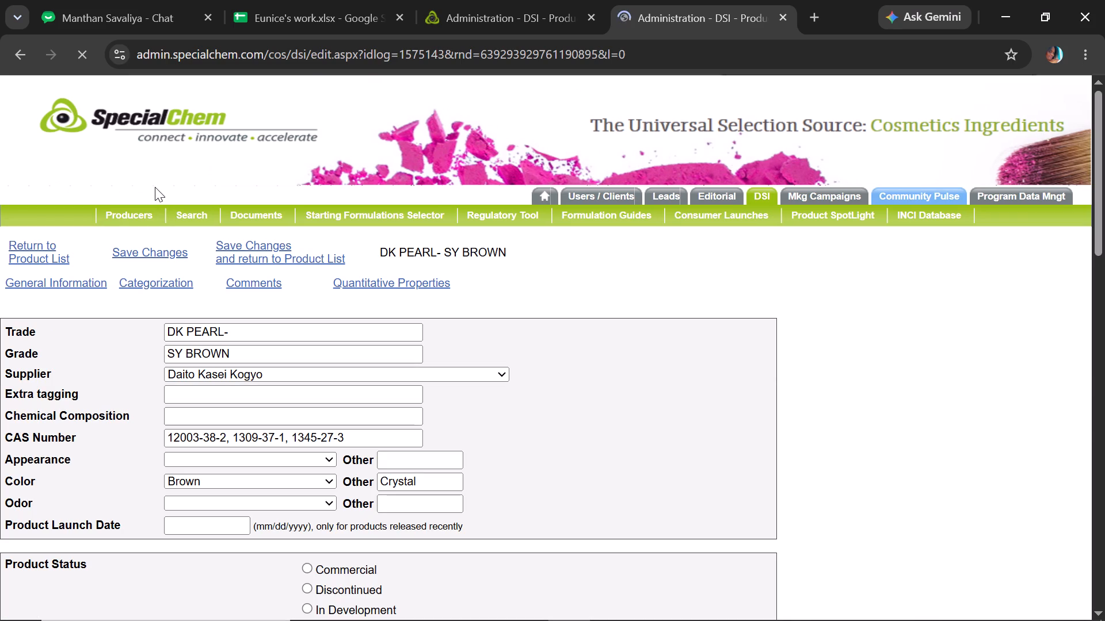
Copy the "{product} by {supplier}" placeholder from the Guide sheet of Eunice's work spreadsheet and return to the DK PEARL- SY BROWN record.
click(305, 6)
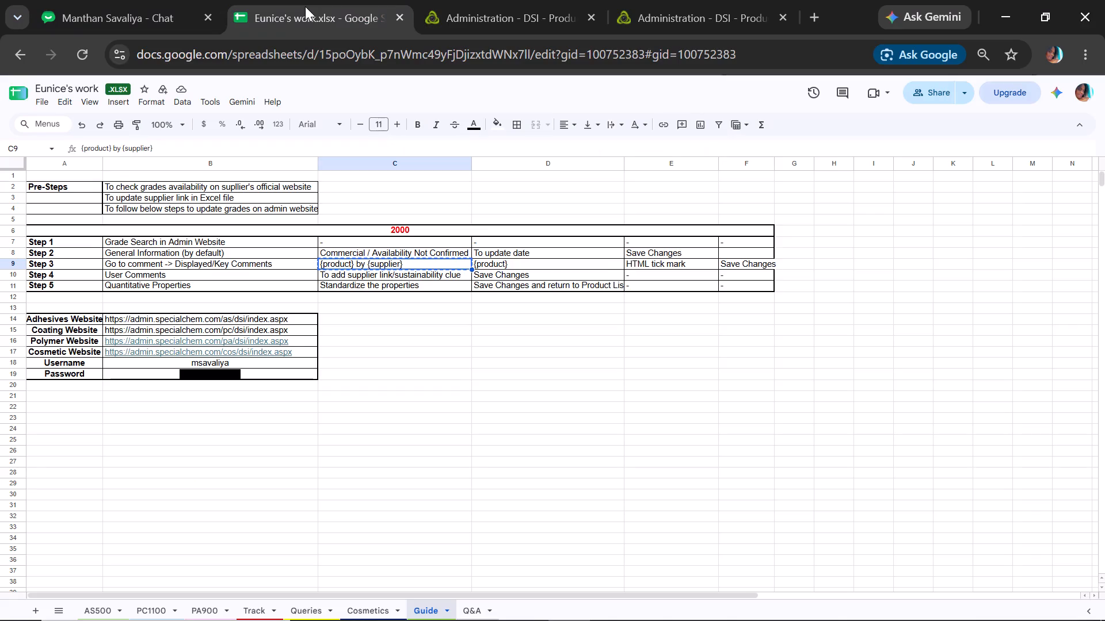
key(ctrl+c)
click(707, 0)
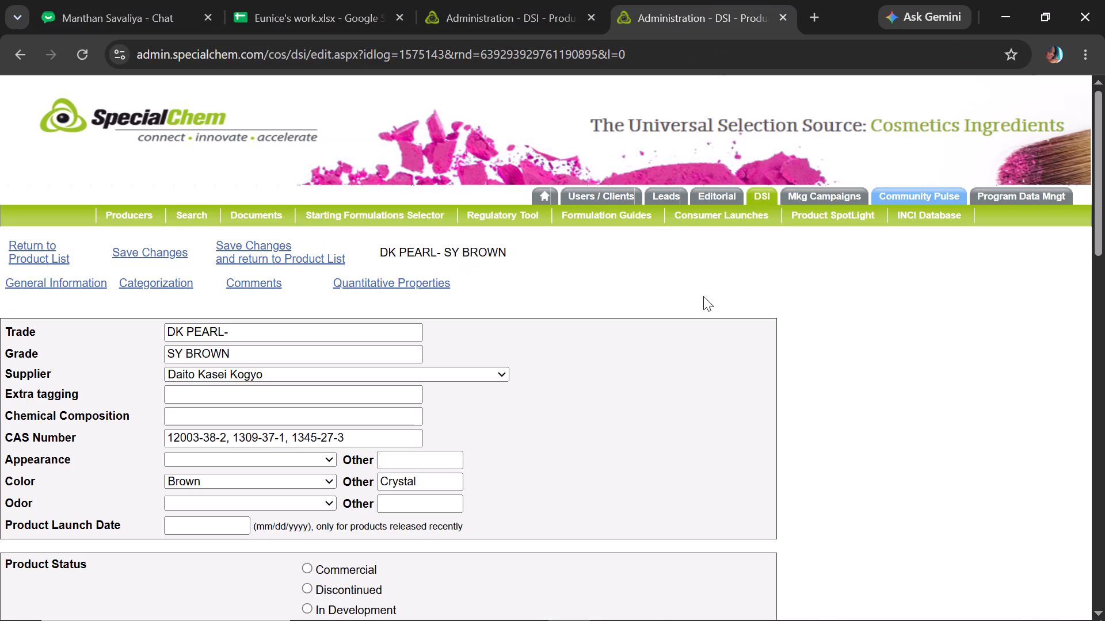
Mark the DK PEARL- SY BROWN product status as checked and save the changes.
drag(1104, 168, 1102, 190)
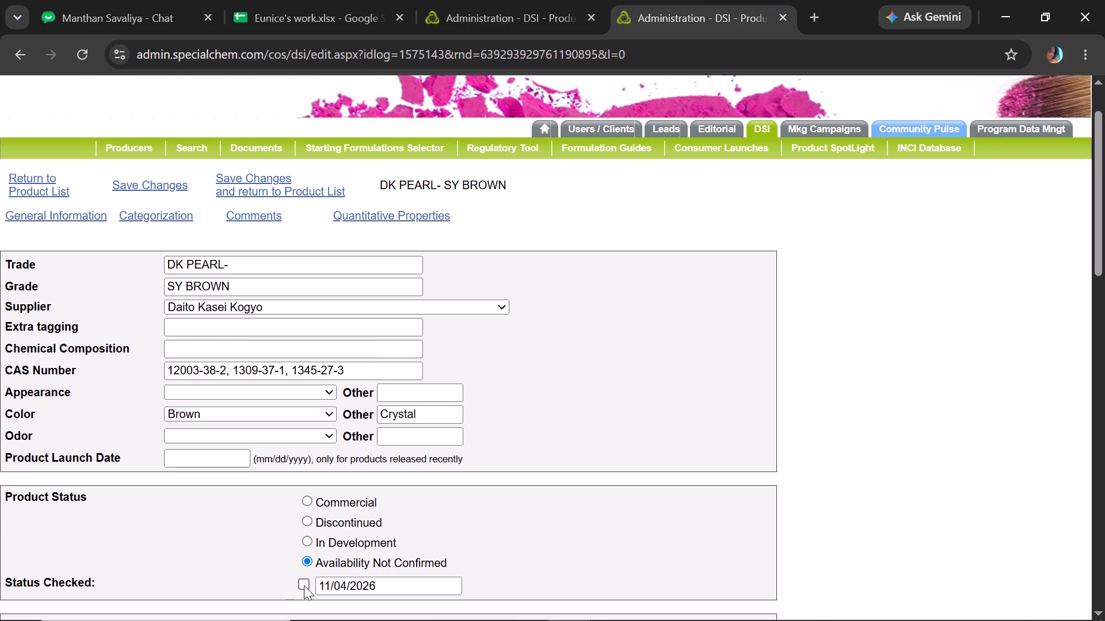
click(304, 585)
click(141, 182)
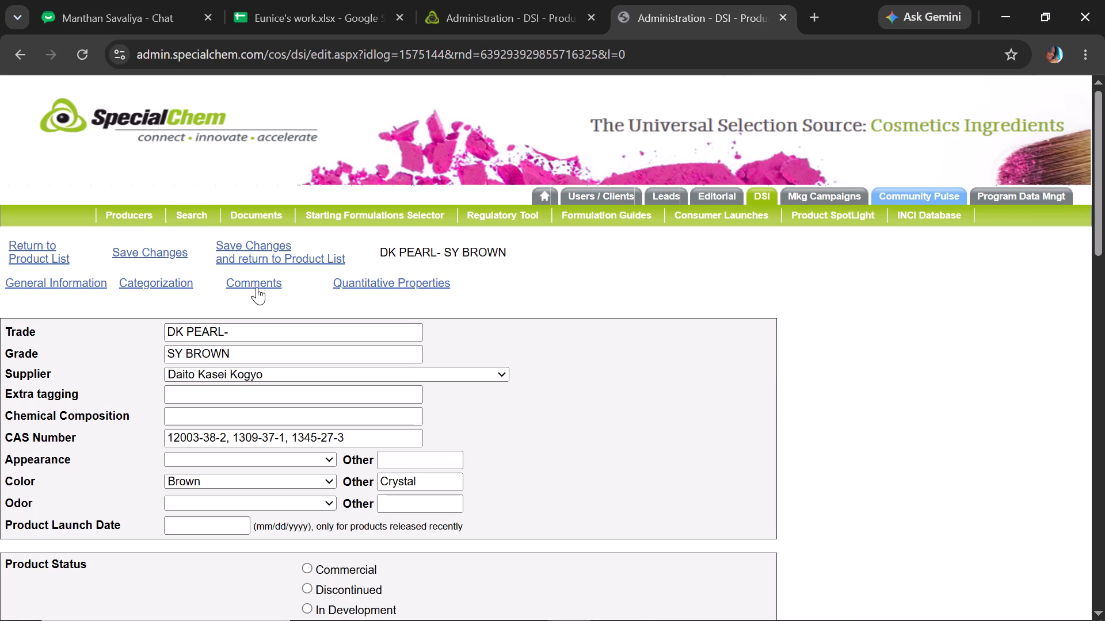
In the DK PEARL- SY BROWN key comments, replace the first "<b>DK PEARL- SY BROWN</b> by Daito Kasei Kogyo" with "{product} by {supplier}".
click(260, 287)
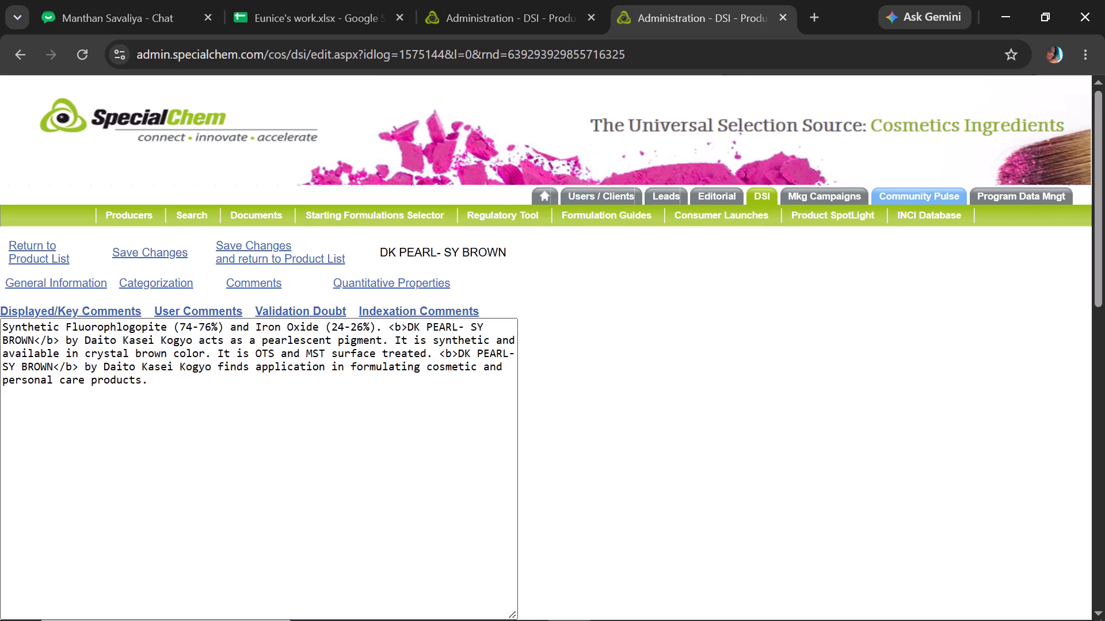
double_click(191, 344)
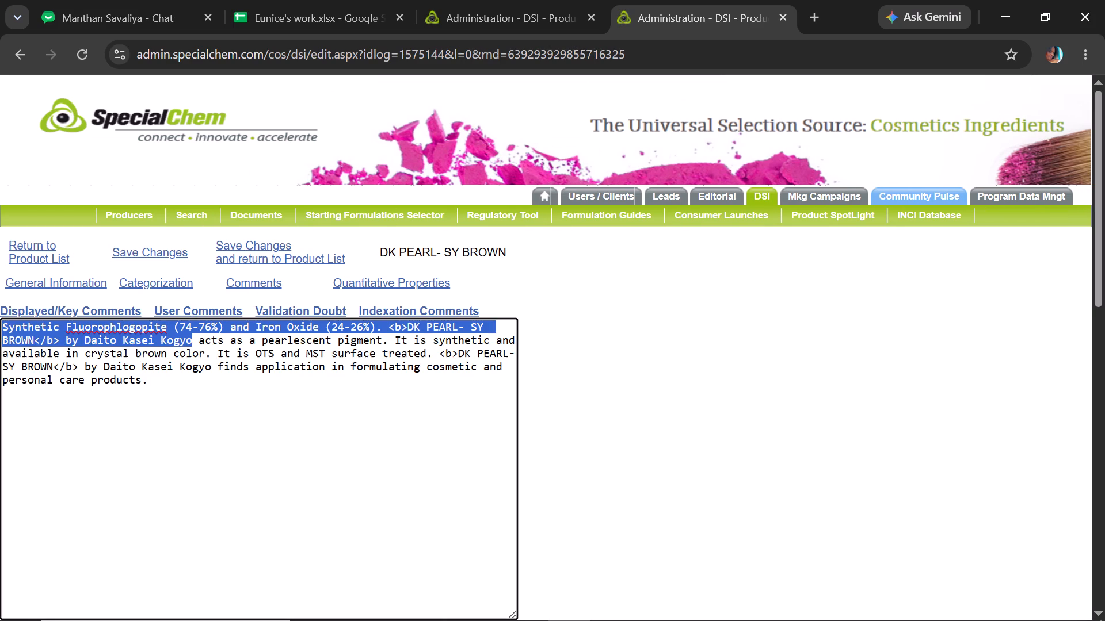
click(191, 344)
drag(191, 344, 306, 318)
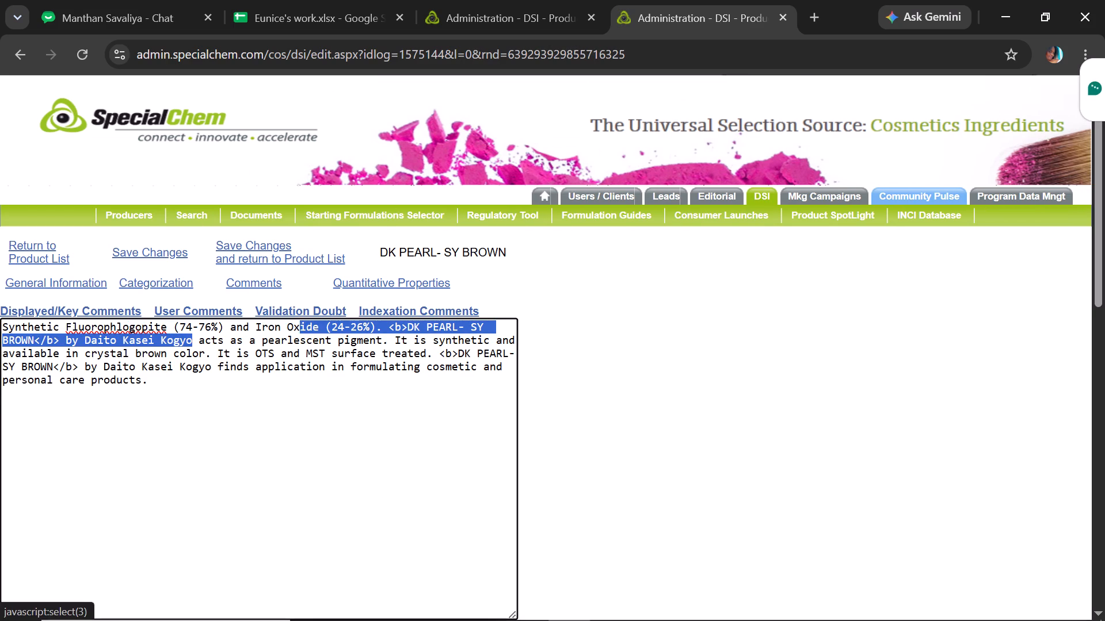
drag(306, 318, 388, 319)
key(ctrl+v)
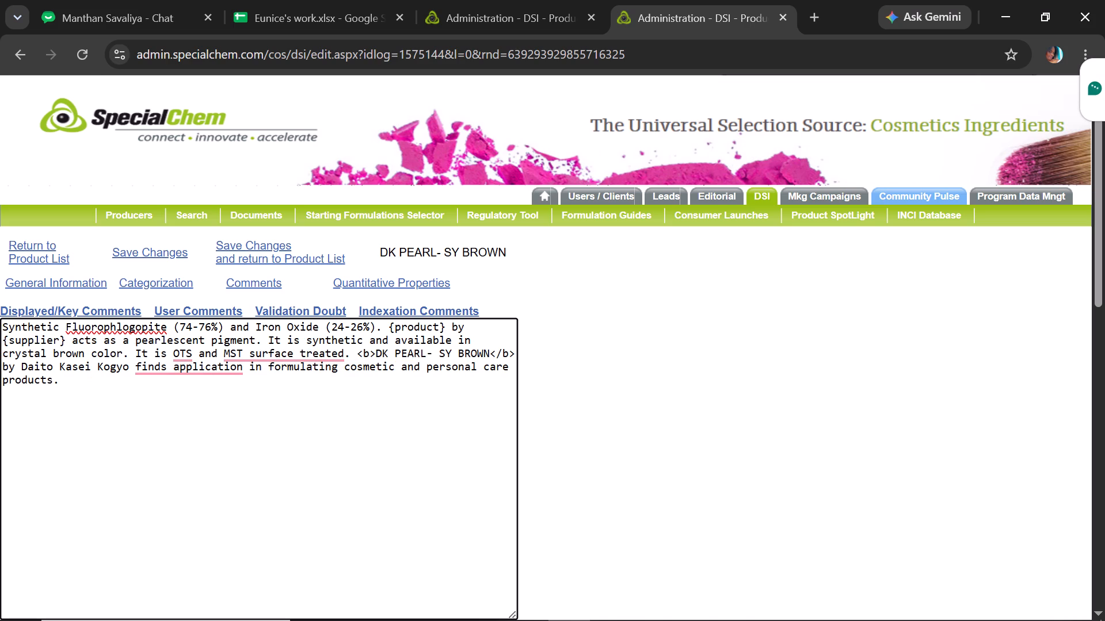
Replace the second "<b>DK PEARL- SY BROWN</b> by Daito Kasei Kogyo" in the comment with a copy of the "{product}" placeholder.
drag(389, 323, 448, 327)
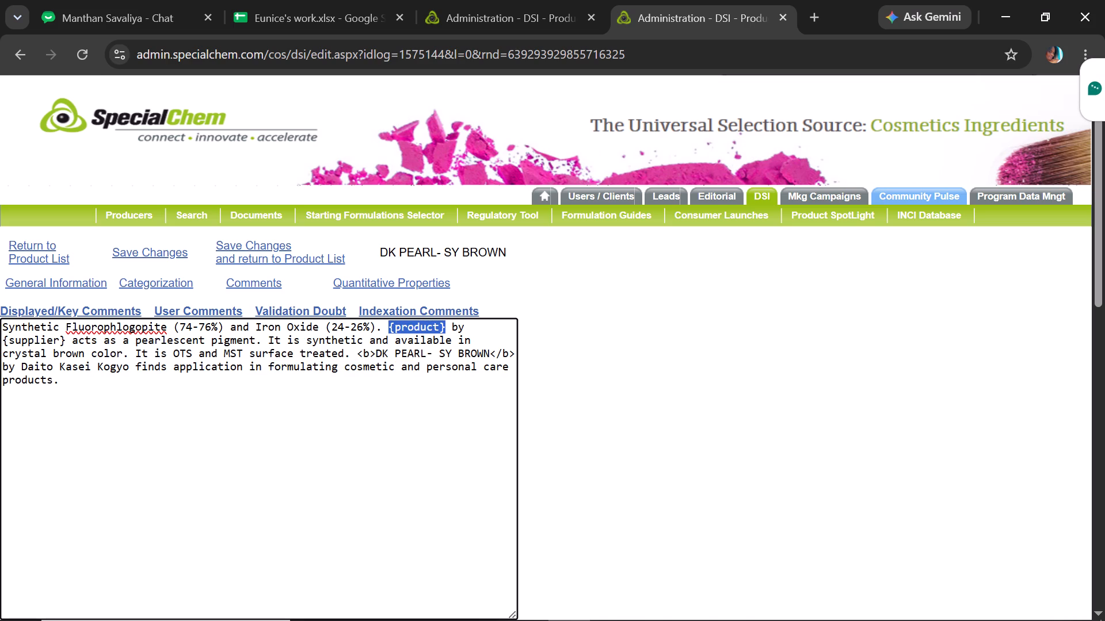
key(ctrl+c)
drag(356, 355, 374, 352)
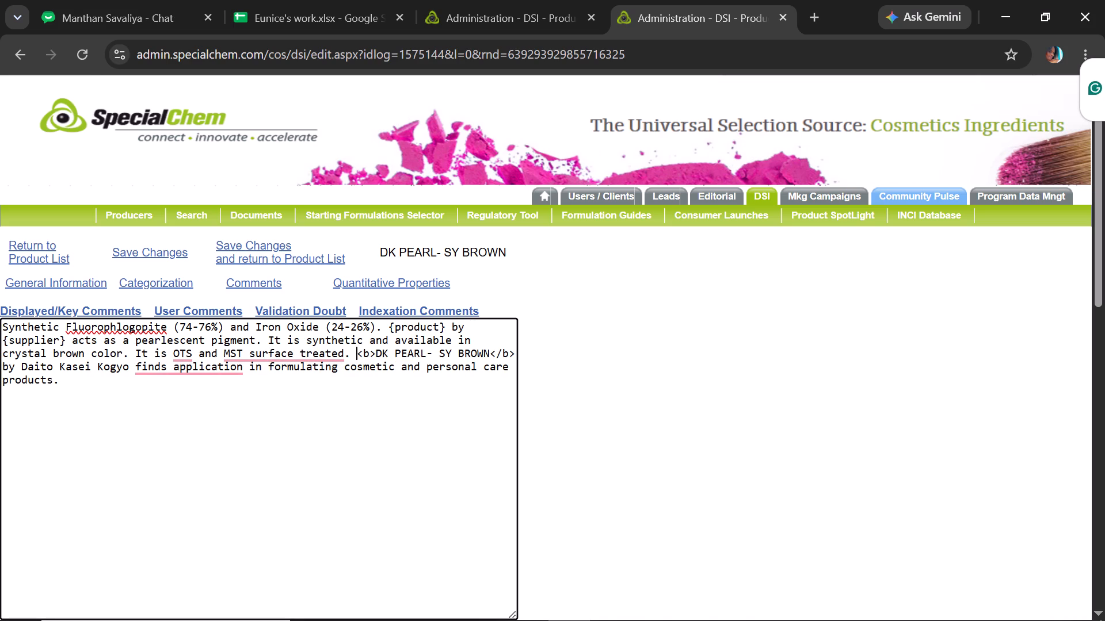
drag(374, 352, 126, 368)
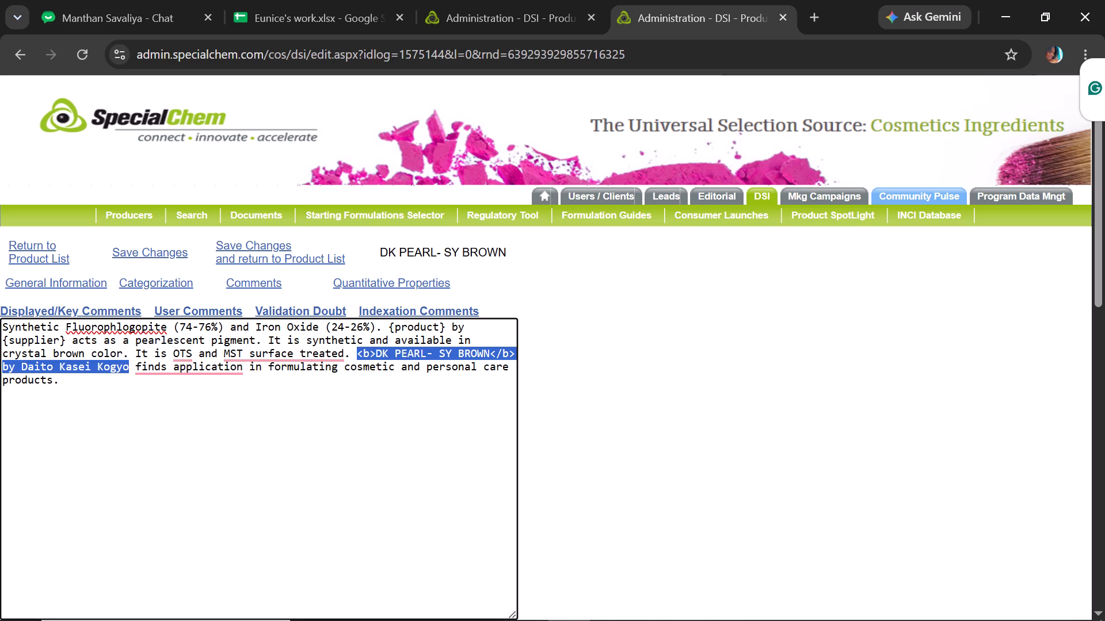
key(ctrl+v)
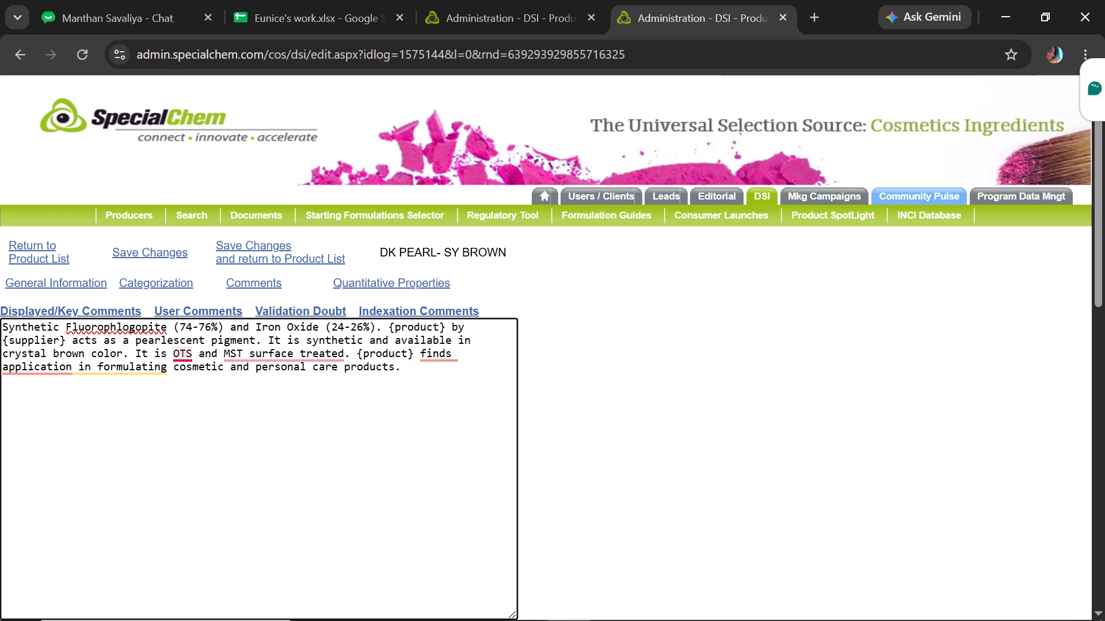
Correct the comment's wording to "OTS-", "MST-surface-treated" and "is used" using the suggested grammar corrections.
click(207, 389)
text(OTS-)
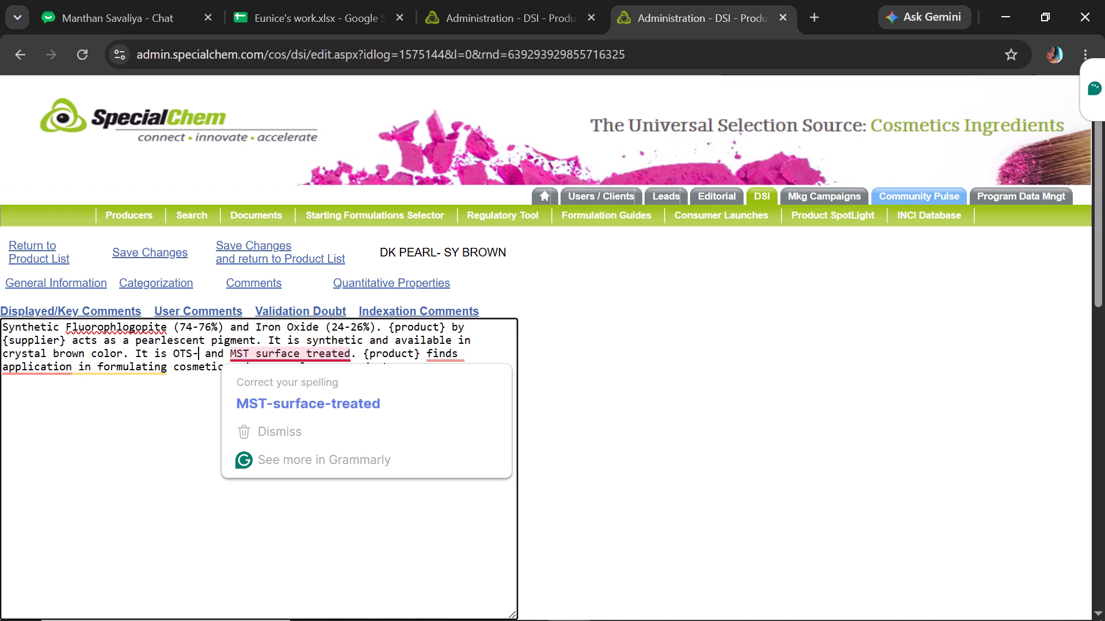
click(276, 388)
text(MS)
text(T-surfa)
key(c)
key(e)
key(minus)
key(t)
key(r)
key(e)
key(a)
key(t)
text(ed)
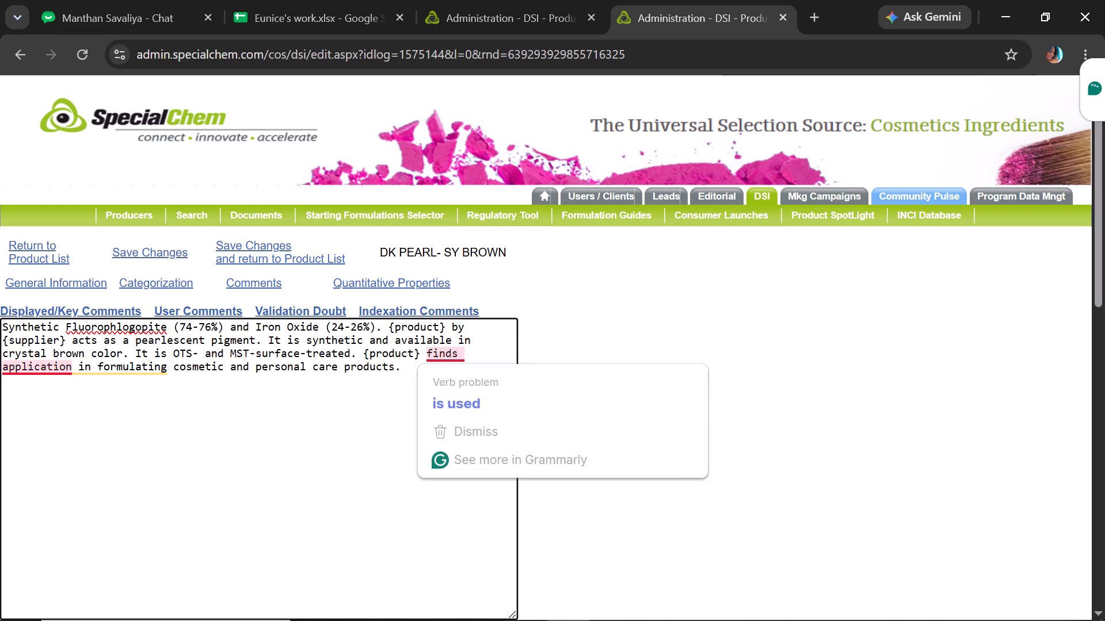
click(487, 392)
text(is used)
Enable HTML display for the DK PEARL- SY BROWN key comments and save the changes.
drag(1104, 270, 1103, 290)
click(102, 595)
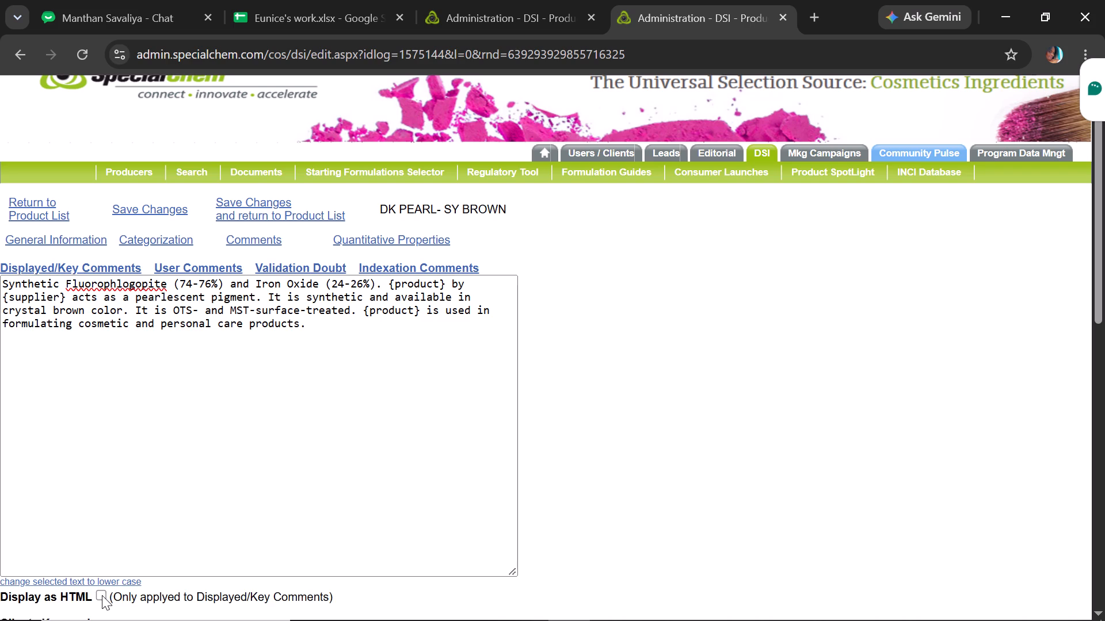
click(170, 212)
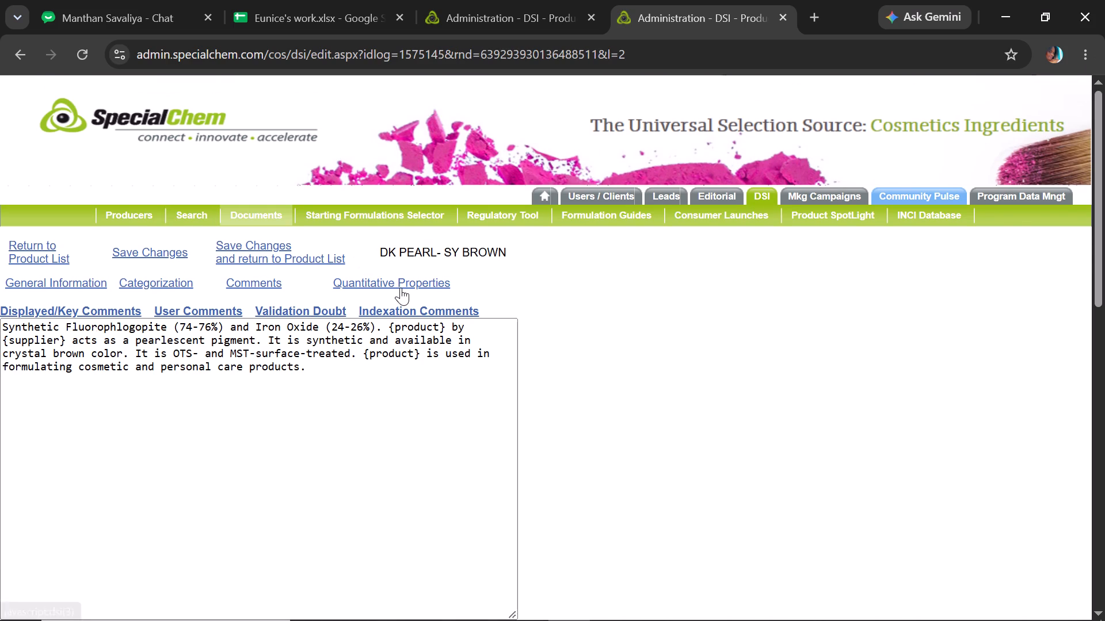
Go to the DK PEARL- SY BROWN quantitative properties, then save the record and return to the product list.
click(401, 287)
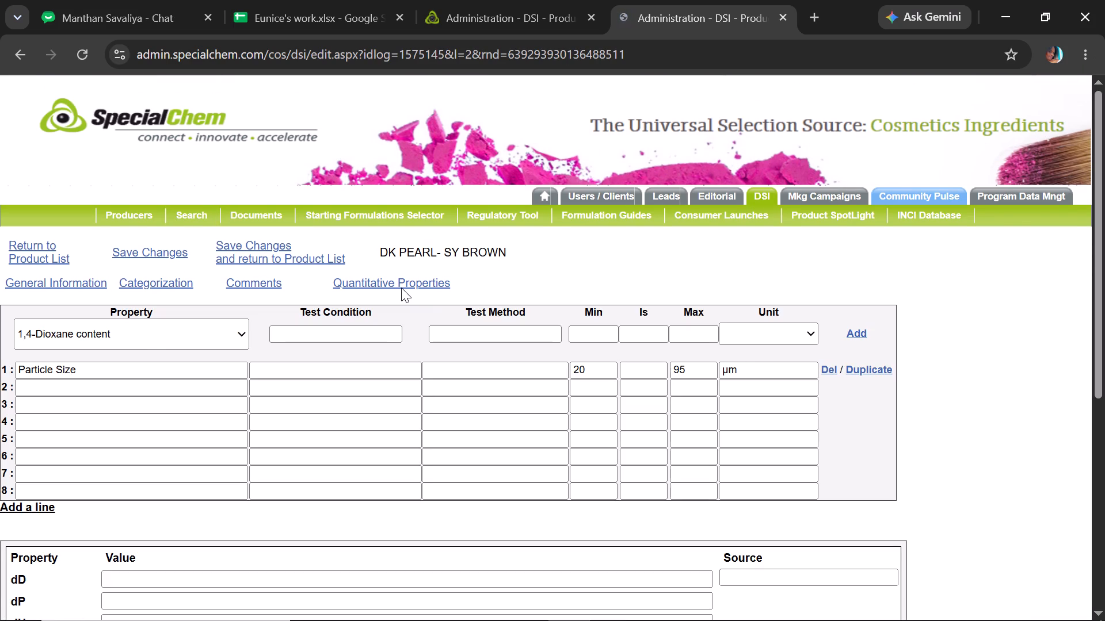
click(238, 255)
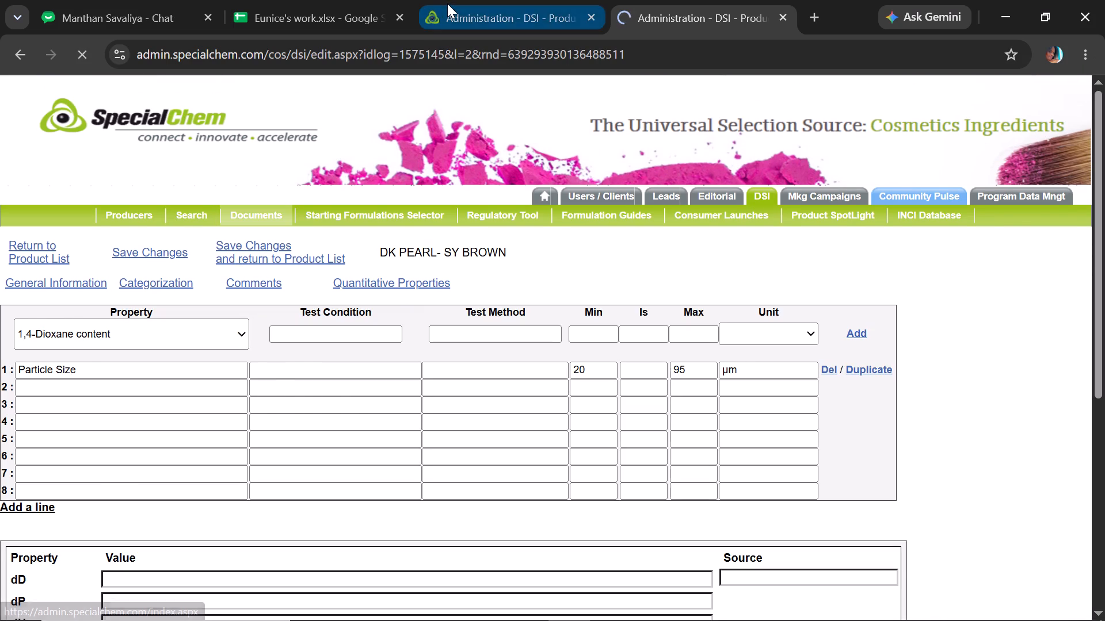
Copy the "{product} by {supplier}" placeholder from the spreadsheet's Guide sheet again and return to the Daito Kasei Kogyo product list.
click(447, 3)
click(350, 3)
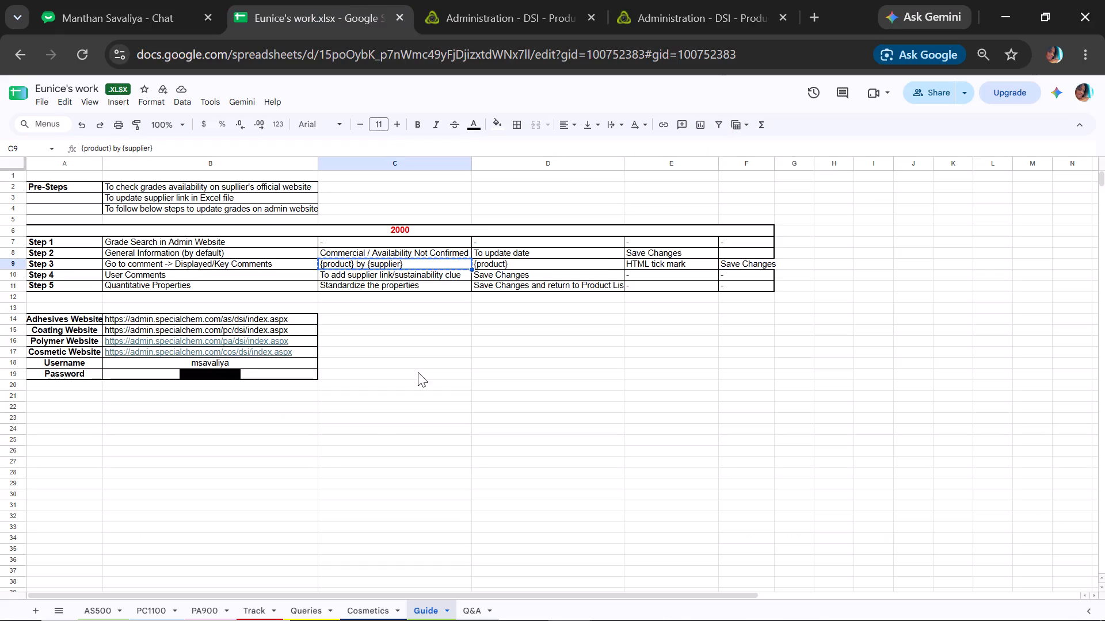
key(ctrl+c)
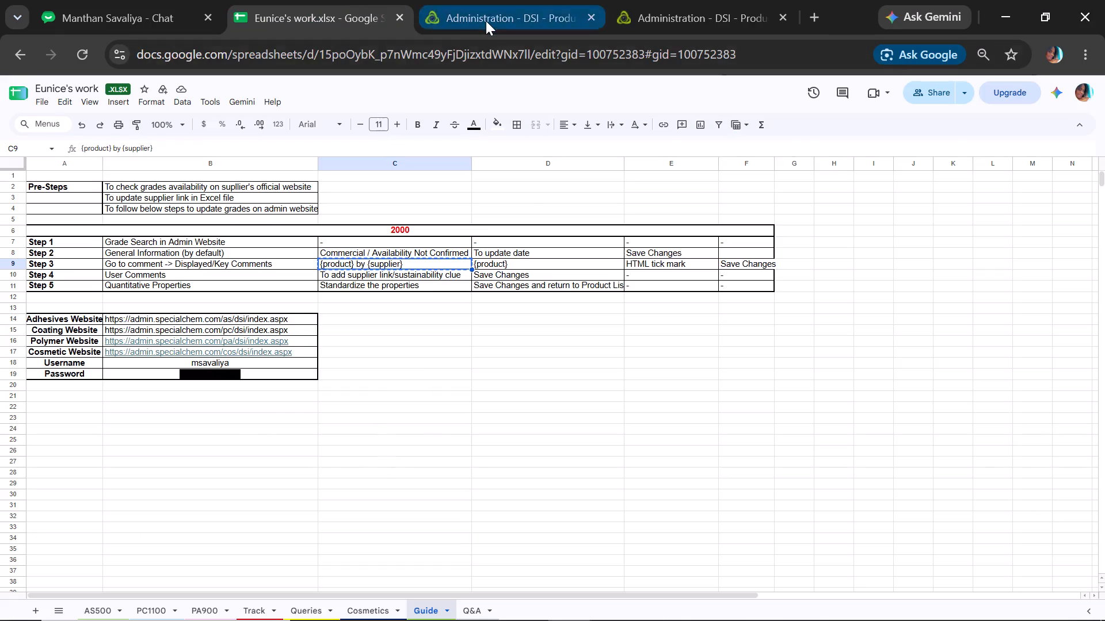
click(486, 21)
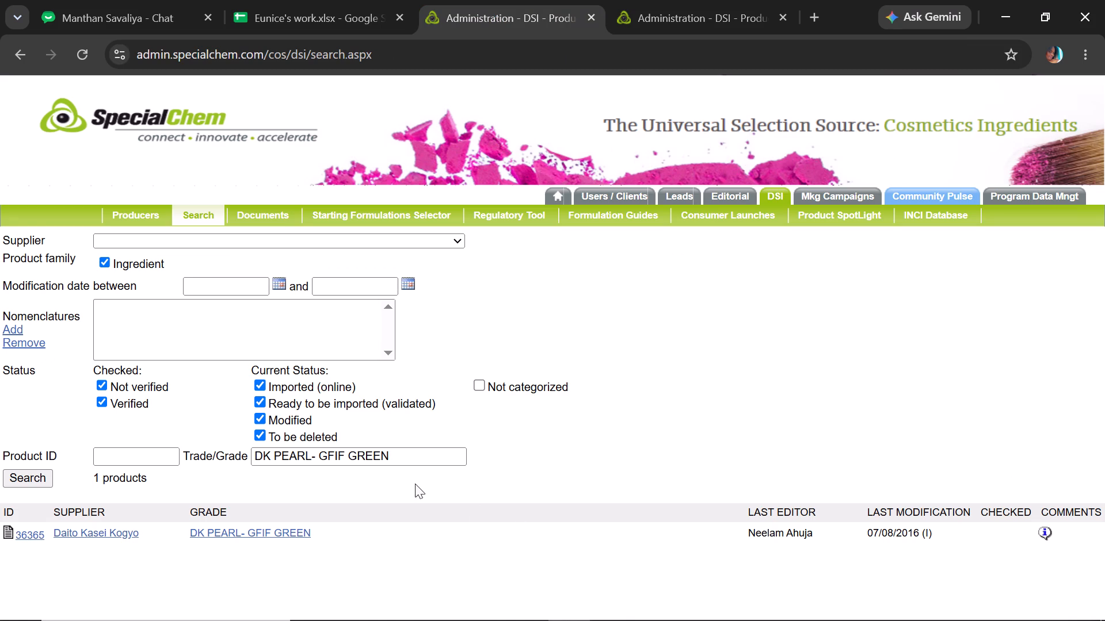
click(735, 0)
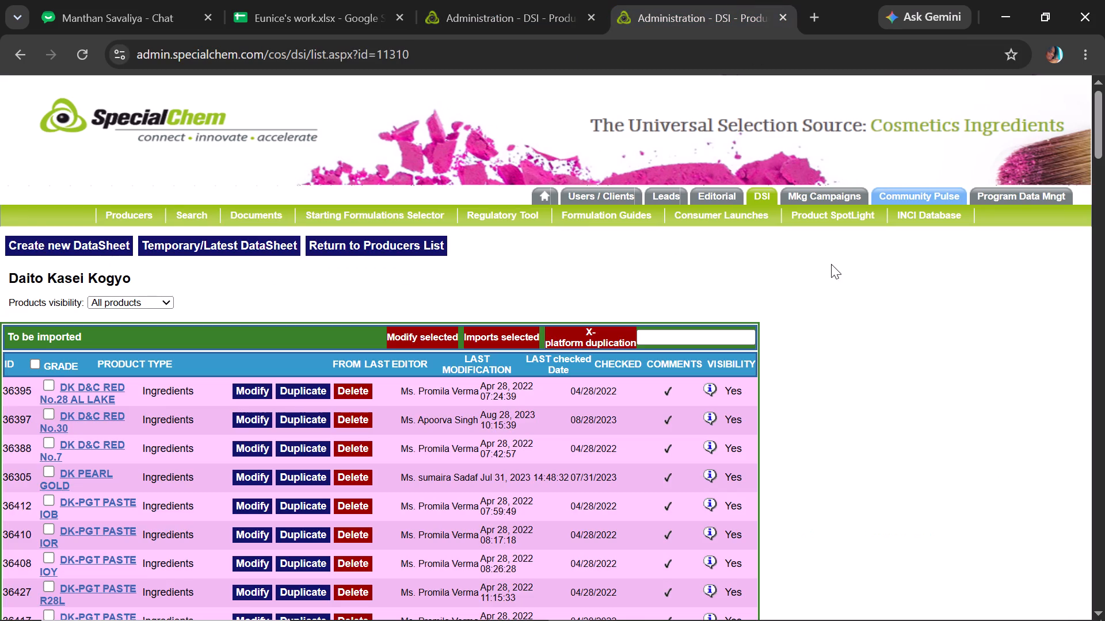
Find DK PEARL- SYIF BLUE among the imported products in the Daito Kasei Kogyo list and open its record for modification.
drag(1104, 129, 1099, 301)
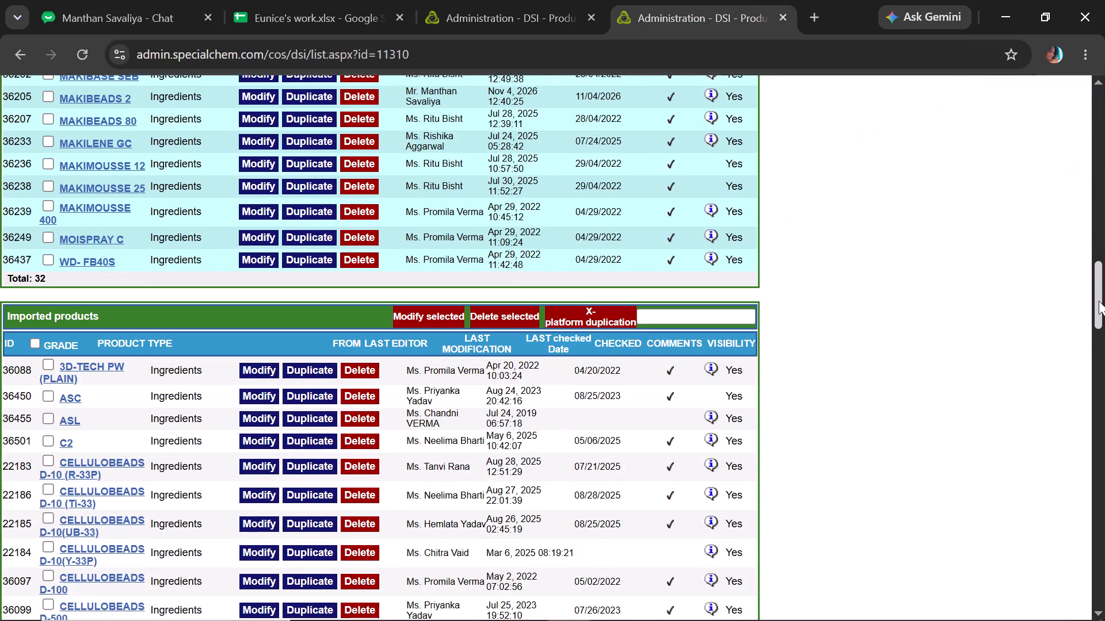
drag(1099, 301, 1098, 324)
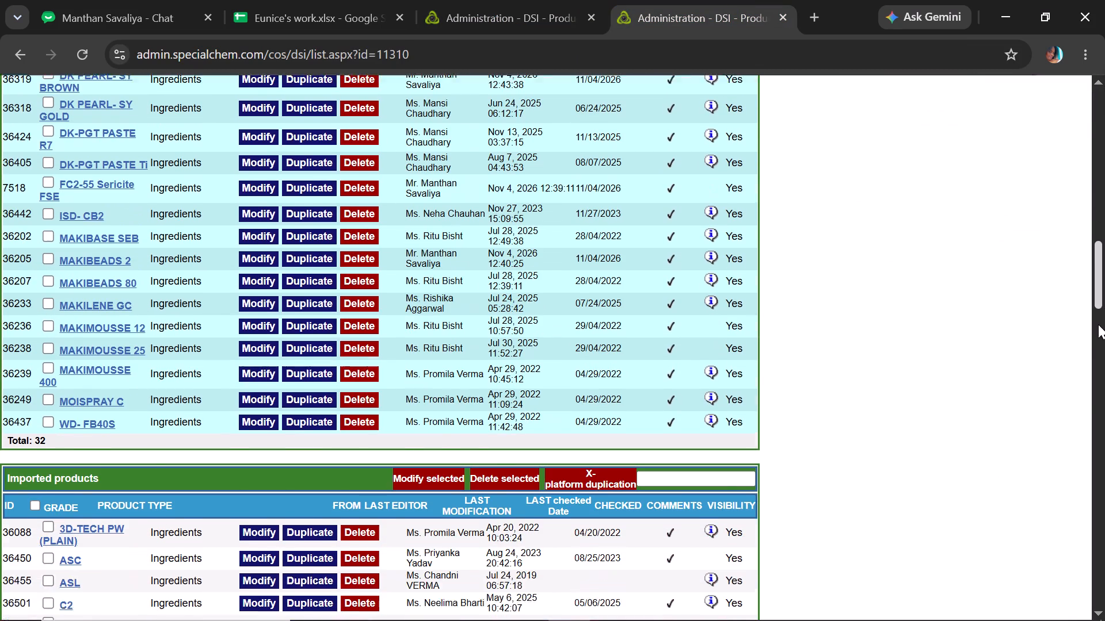
drag(1098, 324, 1104, 508)
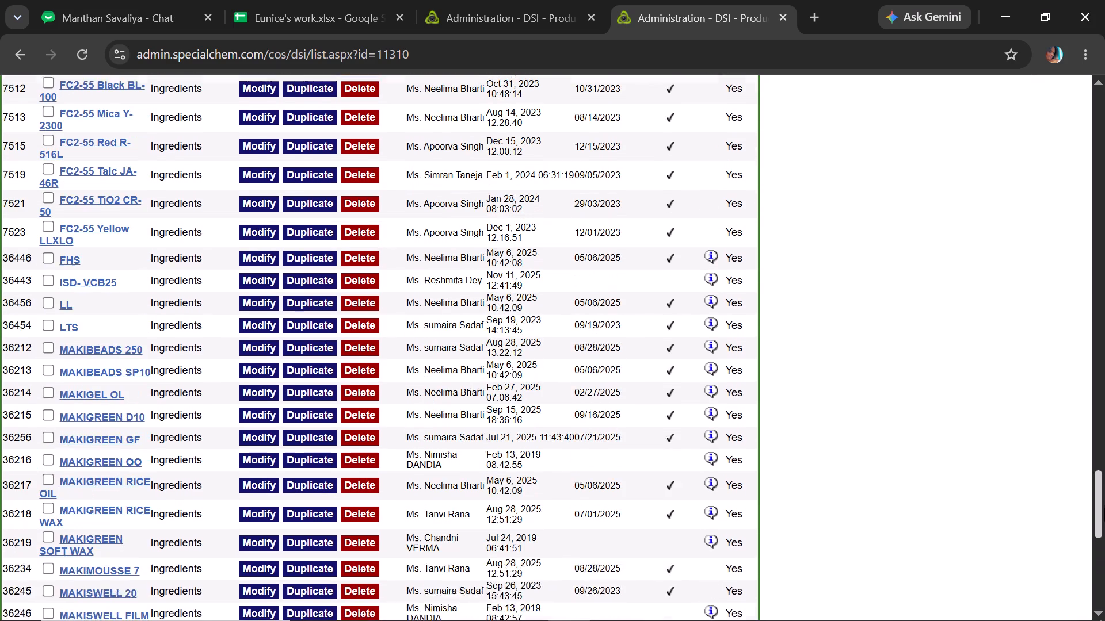
drag(1104, 508, 1097, 442)
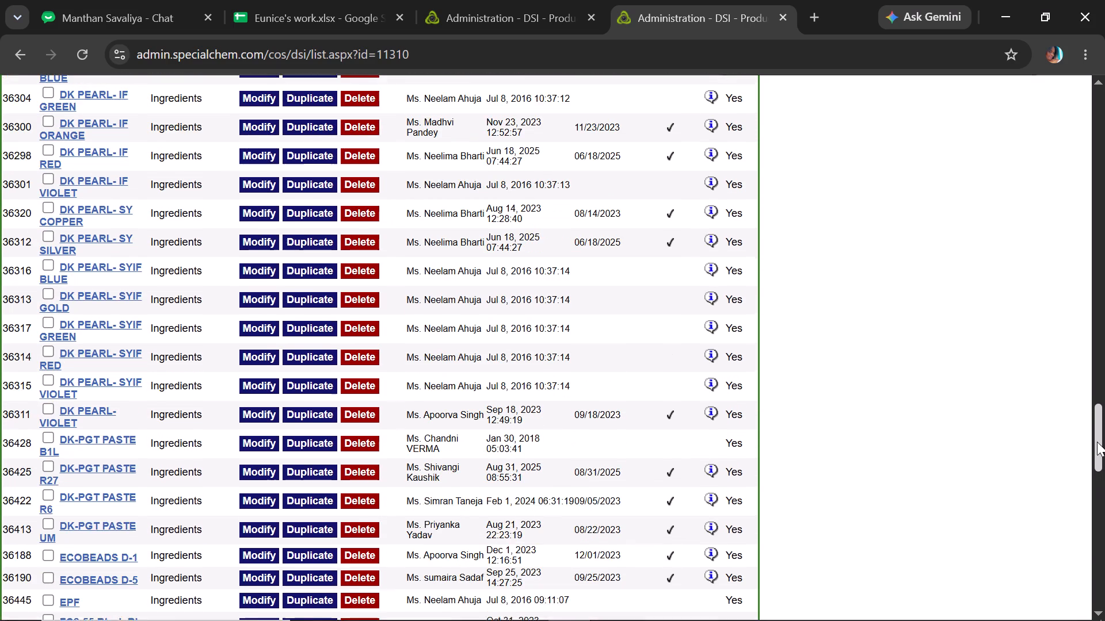
drag(1097, 442, 1090, 432)
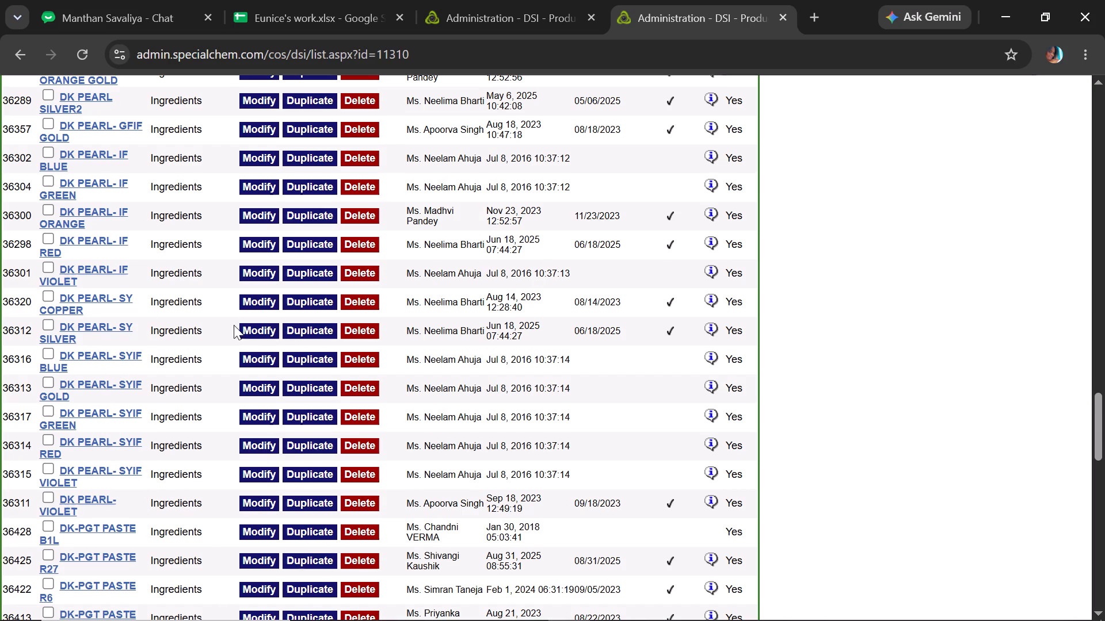
click(251, 364)
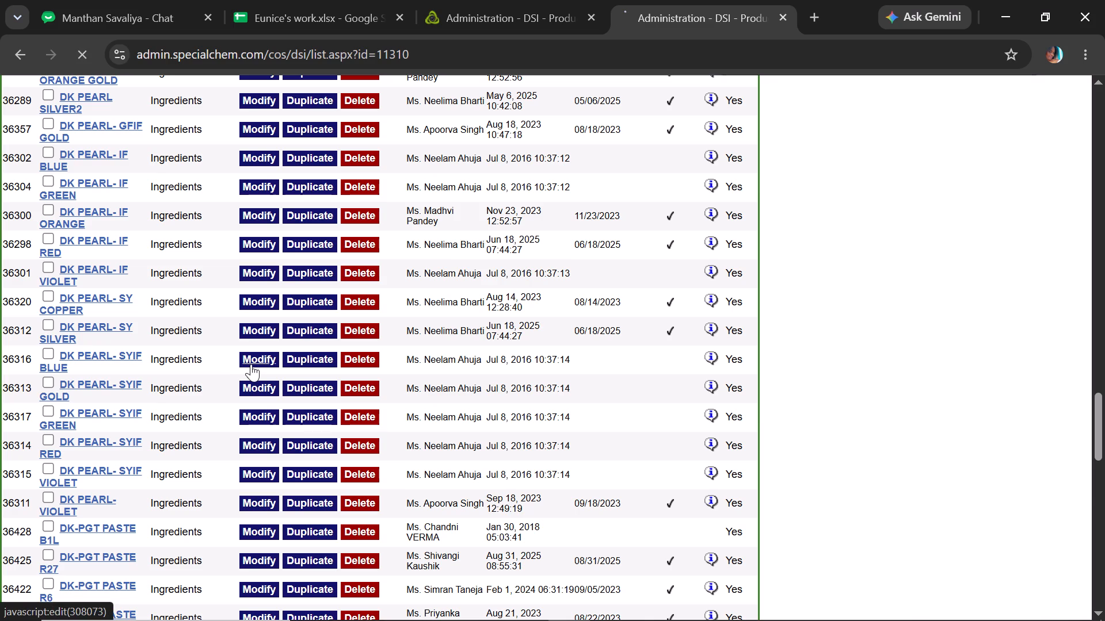
Copy the "{product} by {supplier}" placeholder from the spreadsheet's Guide sheet and return to the product record.
click(320, 15)
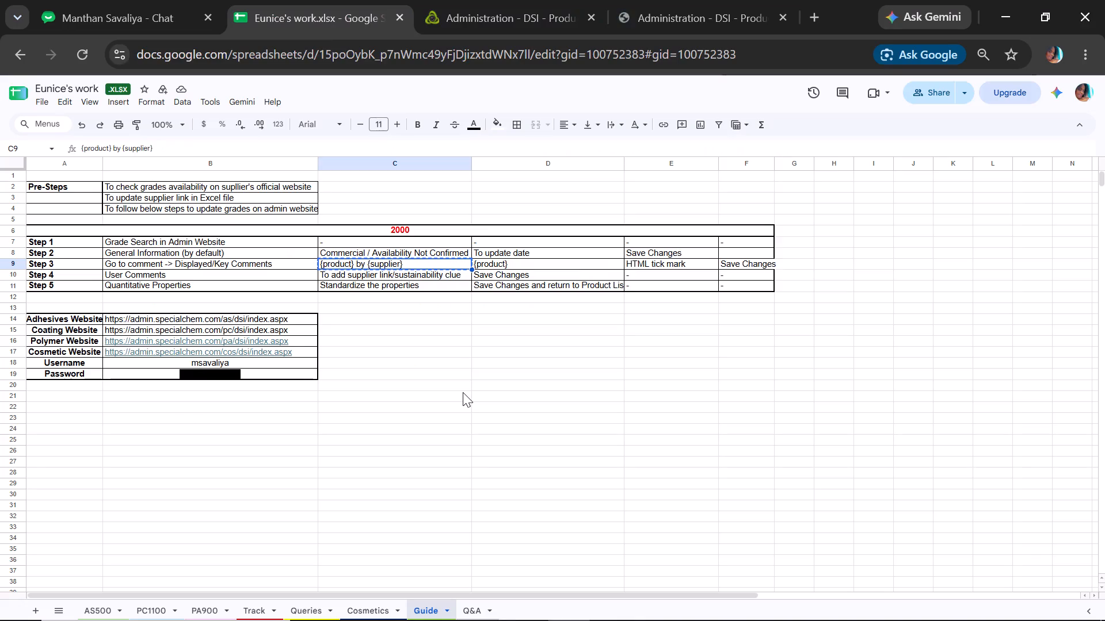
key(ctrl+c)
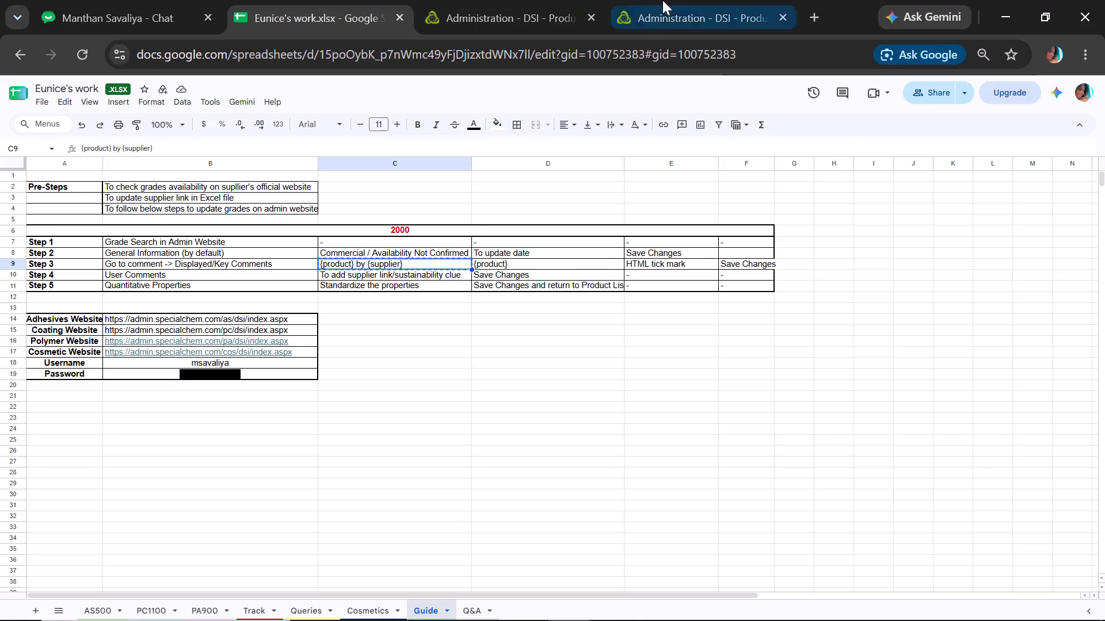
click(667, 0)
Set the DK PEARL- SYIF BLUE product status to Availability Not Confirmed and save the changes.
drag(1104, 205, 1098, 228)
click(308, 551)
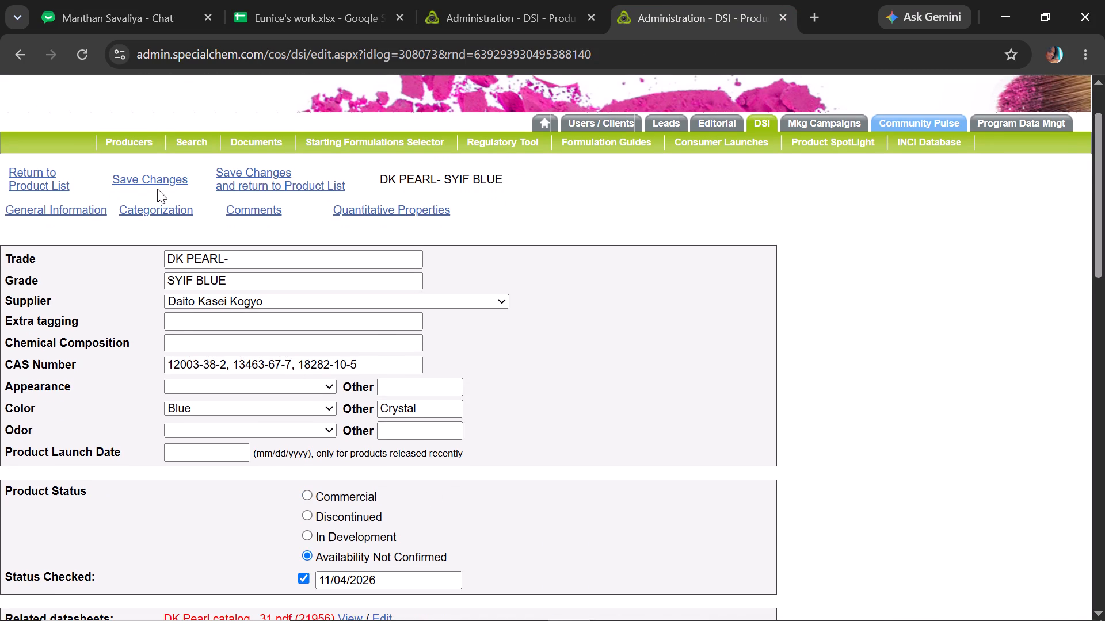
click(157, 177)
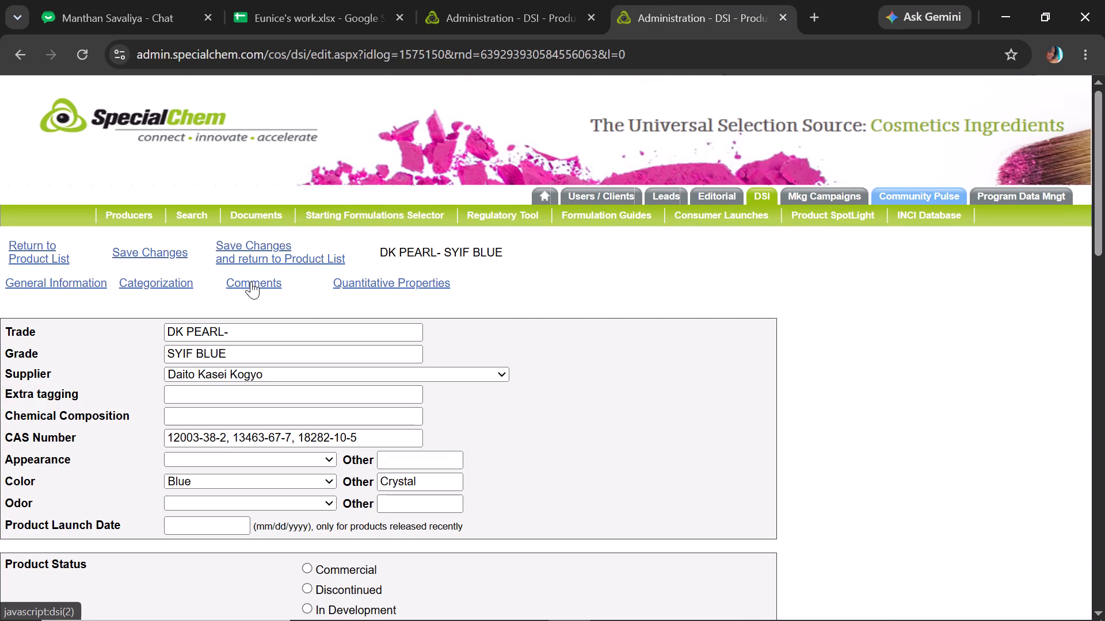
In the DK PEARL- SYIF BLUE key comments, replace the first product and supplier mention with "{product} by {supplier}".
click(251, 281)
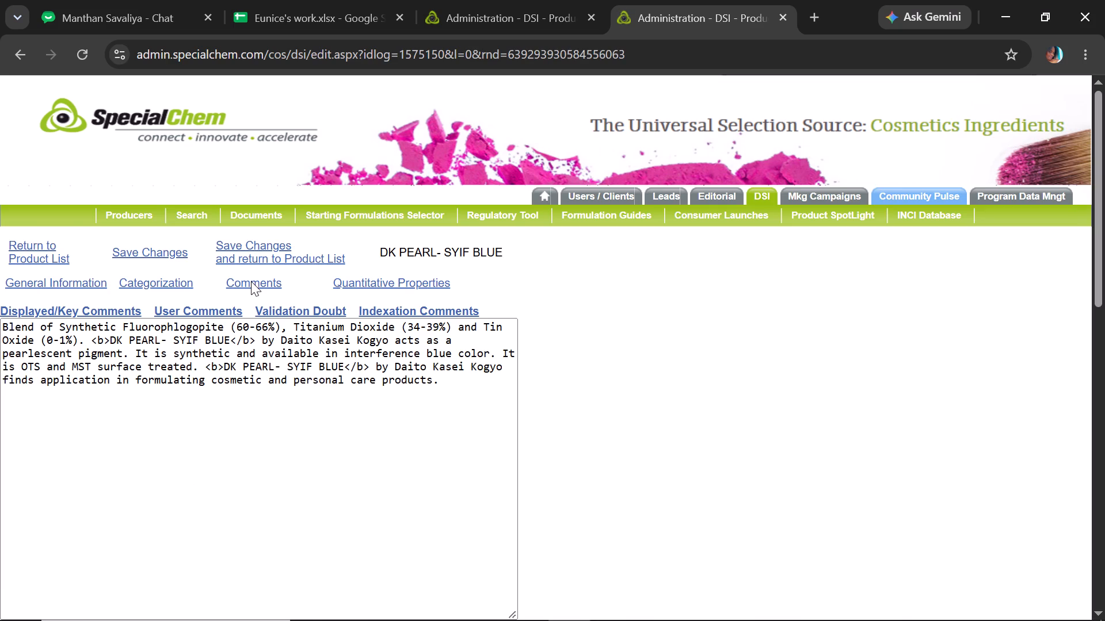
double_click(89, 341)
click(89, 341)
drag(89, 341, 387, 346)
key(ctrl+v)
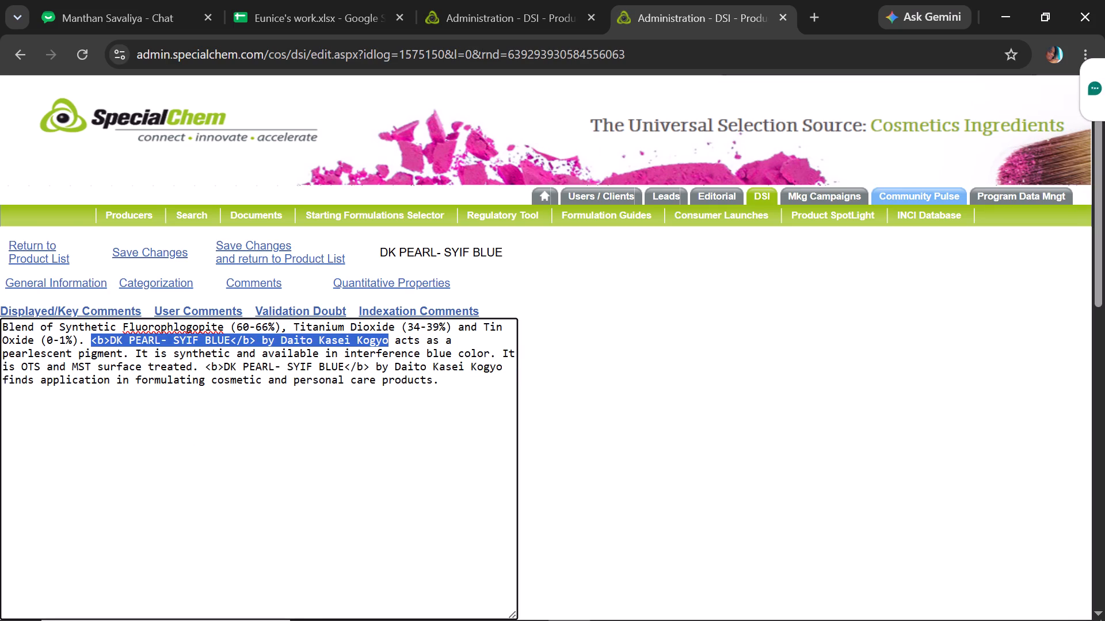
Copy "{product}" from the comment and replace the second product and supplier mention with it.
drag(148, 338, 121, 339)
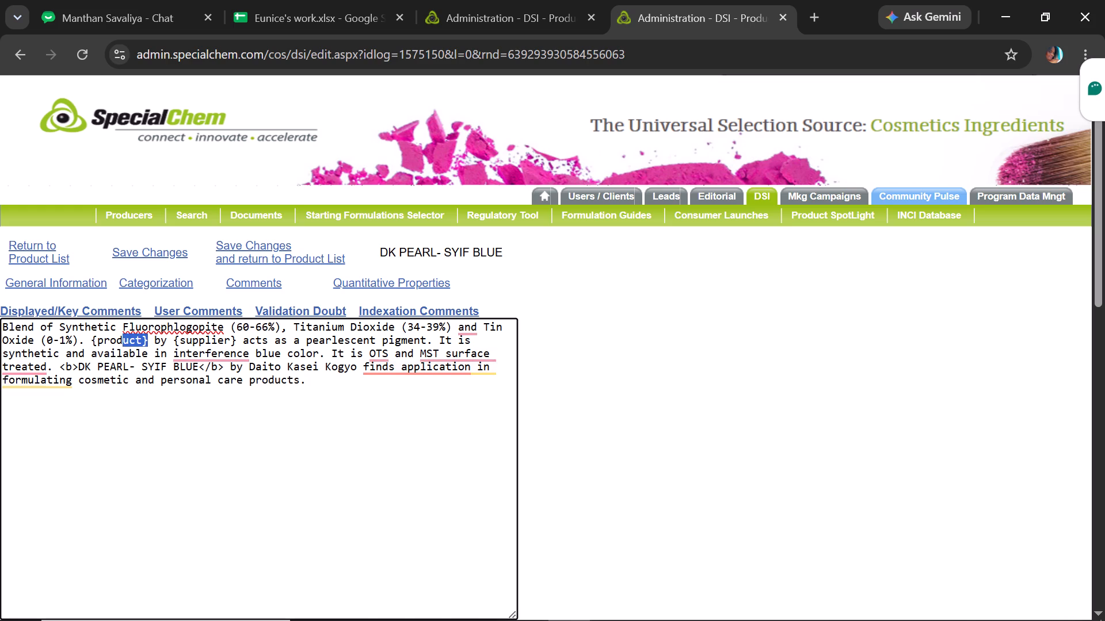
drag(121, 339, 93, 340)
key(ctrl+c)
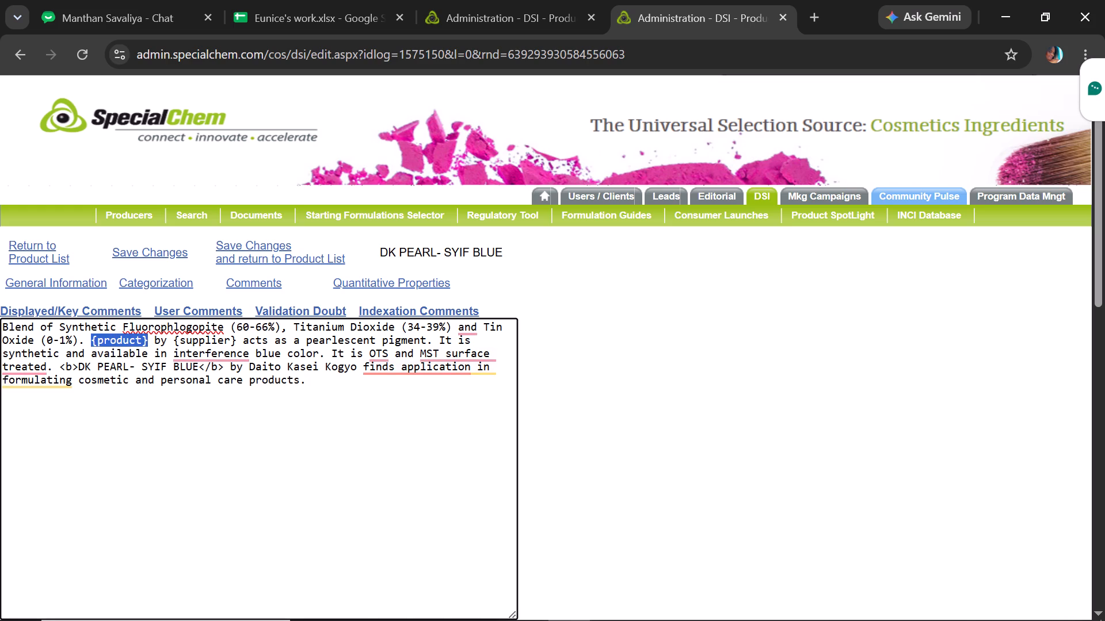
drag(60, 366, 220, 350)
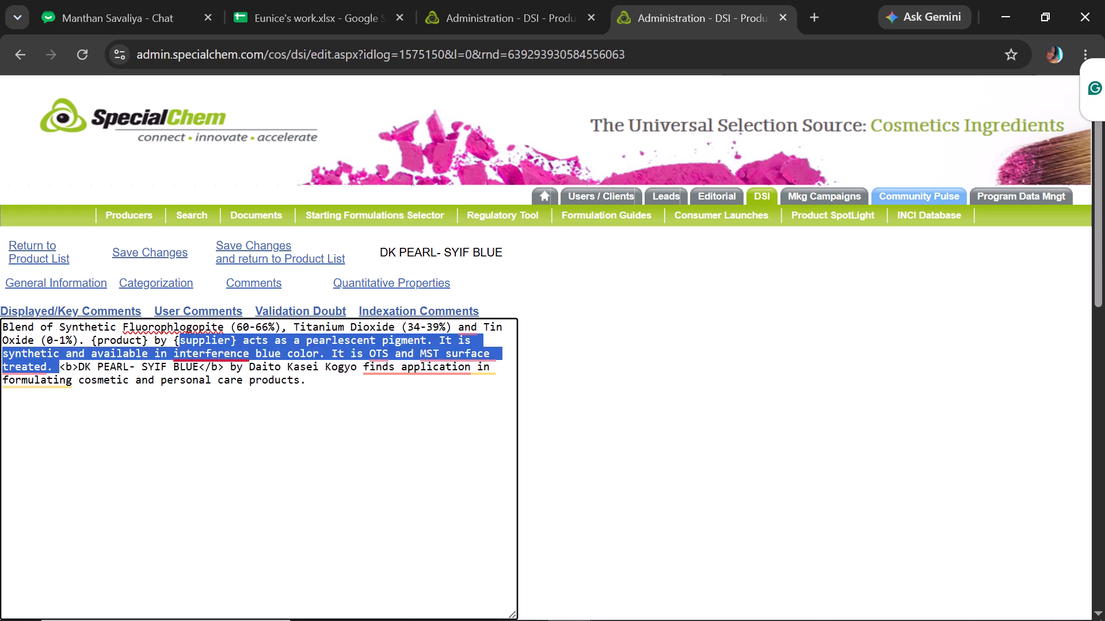
drag(220, 350, 356, 365)
key(ctrl+v)
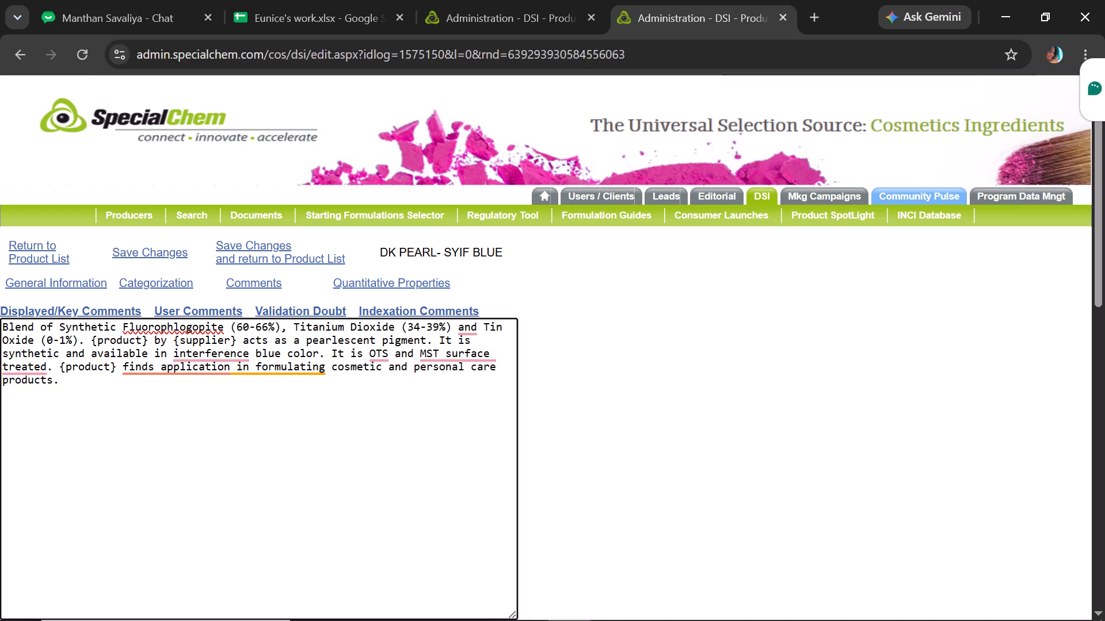
Apply the suggested grammar corrections: "an" before "interference", "MST-surface-treated", "OTS-", a comma before "and Tin Oxide", and "is used".
click(234, 379)
text(an)
key(space)
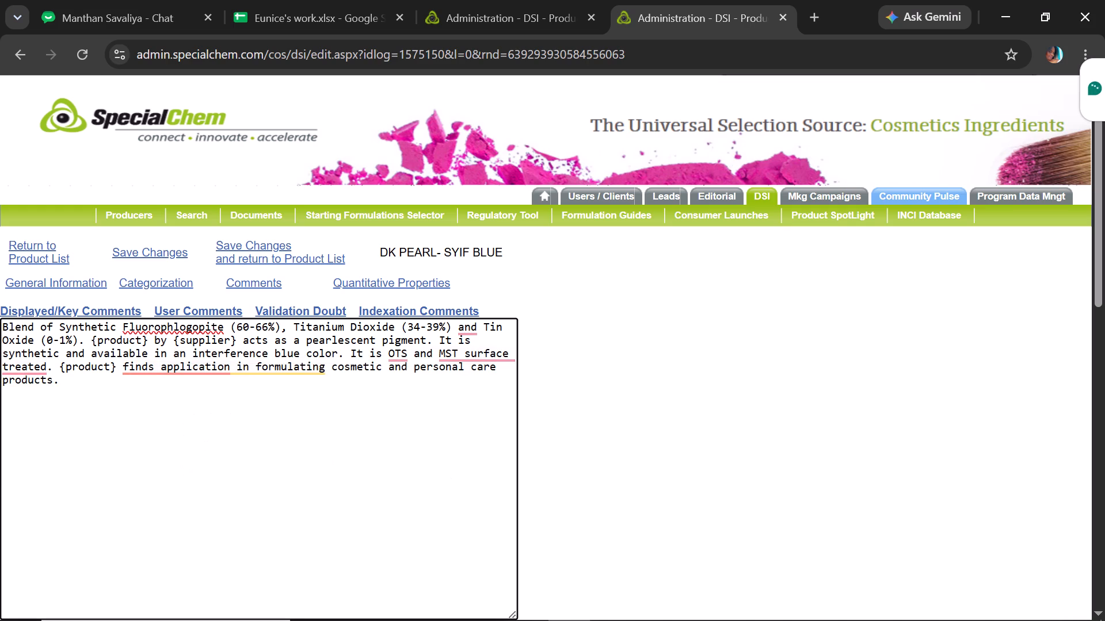
click(67, 395)
text(MST-surfa)
text(ce-treated)
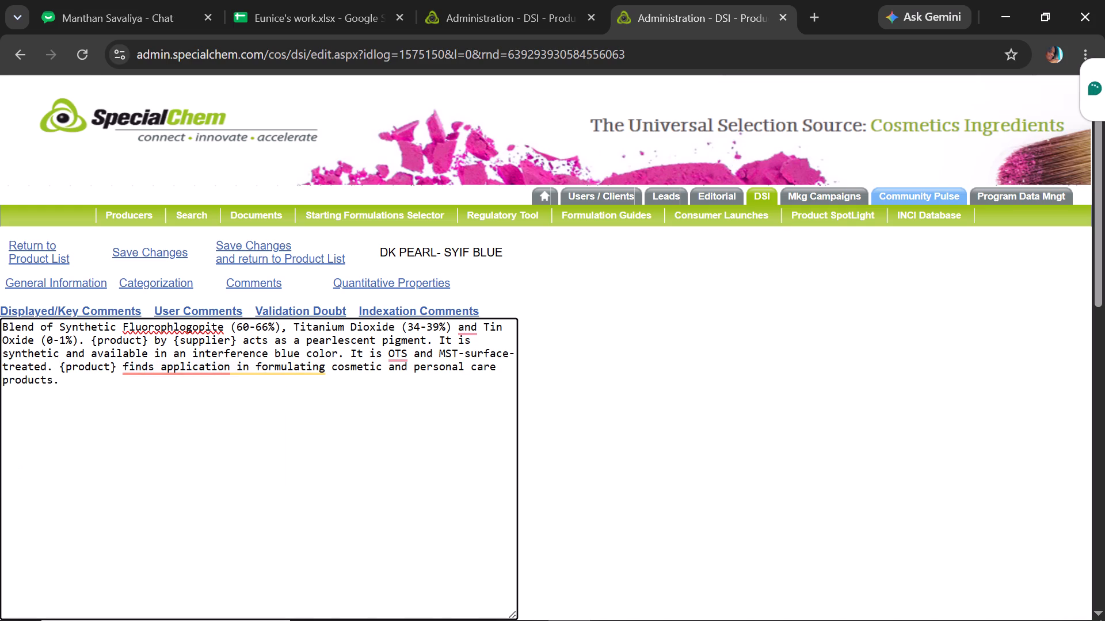
click(436, 384)
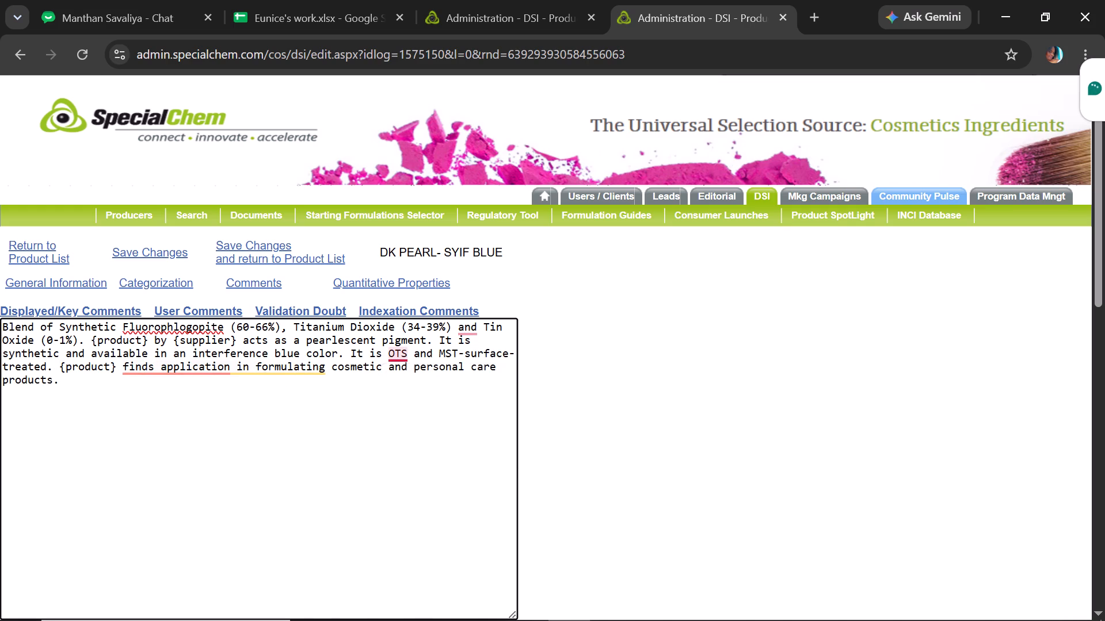
click(400, 362)
click(421, 393)
text(OTS-)
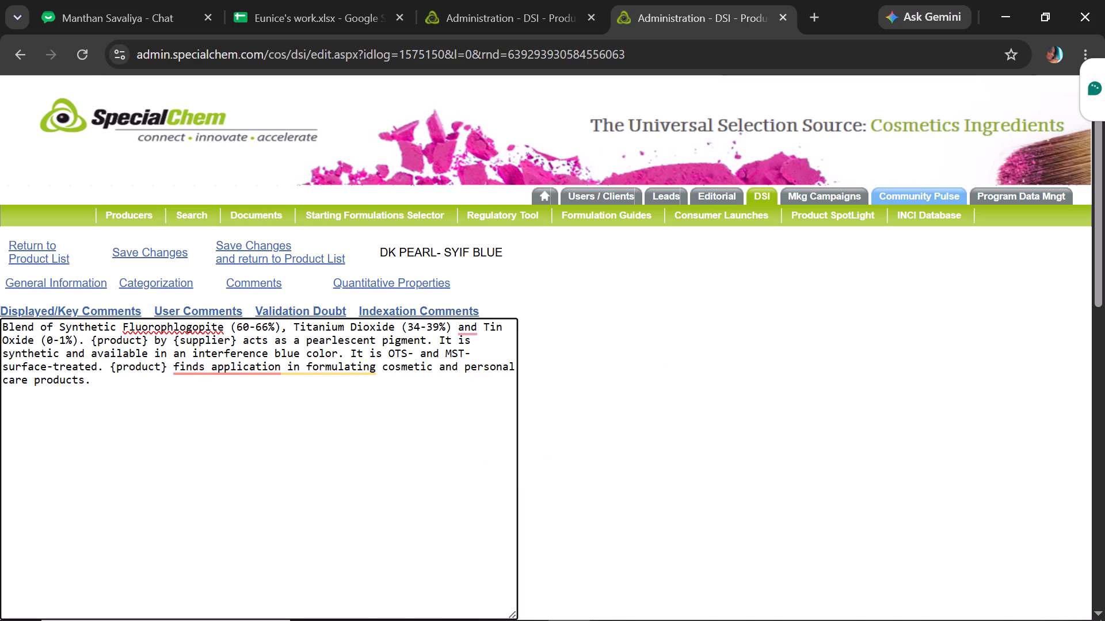
click(487, 357)
key(comma)
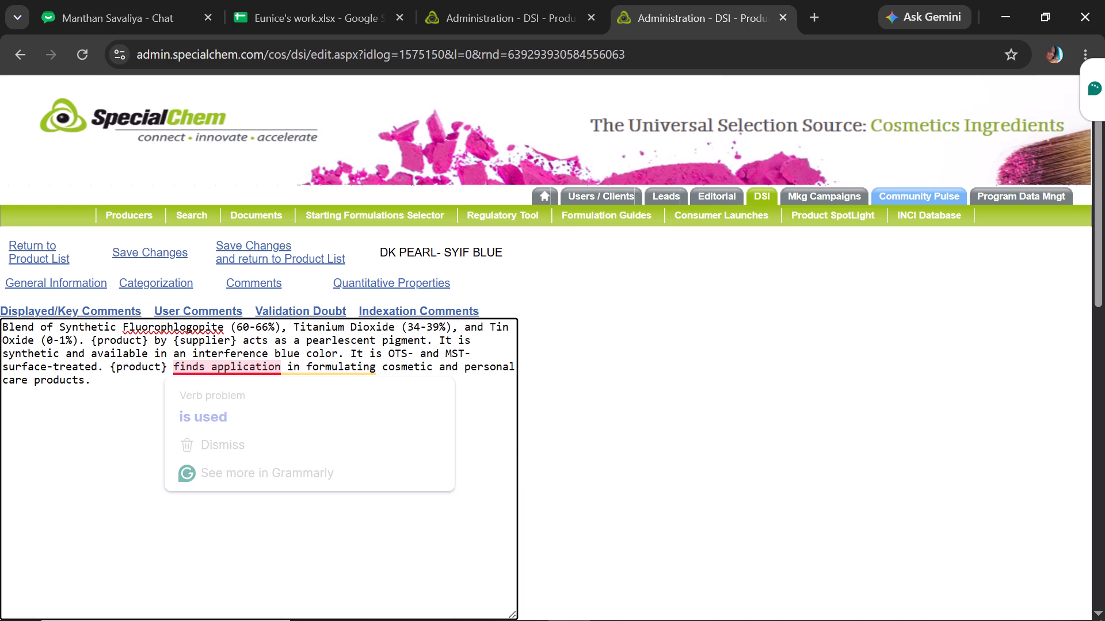
click(245, 410)
text(is used)
Enable HTML display for the DK PEARL- SYIF BLUE key comments and save the changes.
drag(1104, 247, 1099, 265)
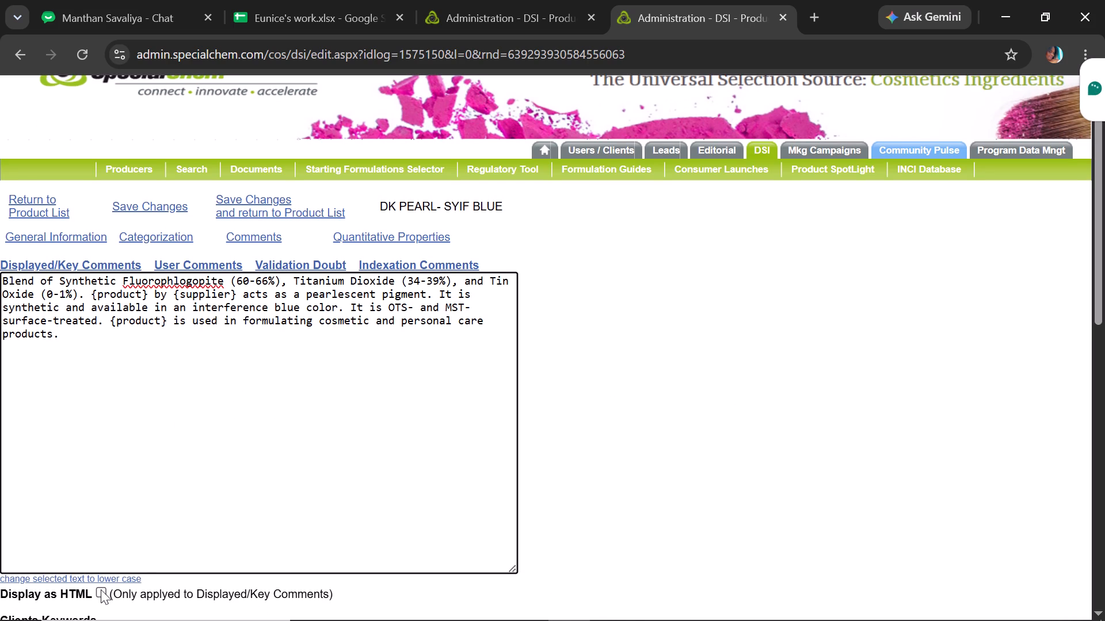
click(101, 589)
click(139, 207)
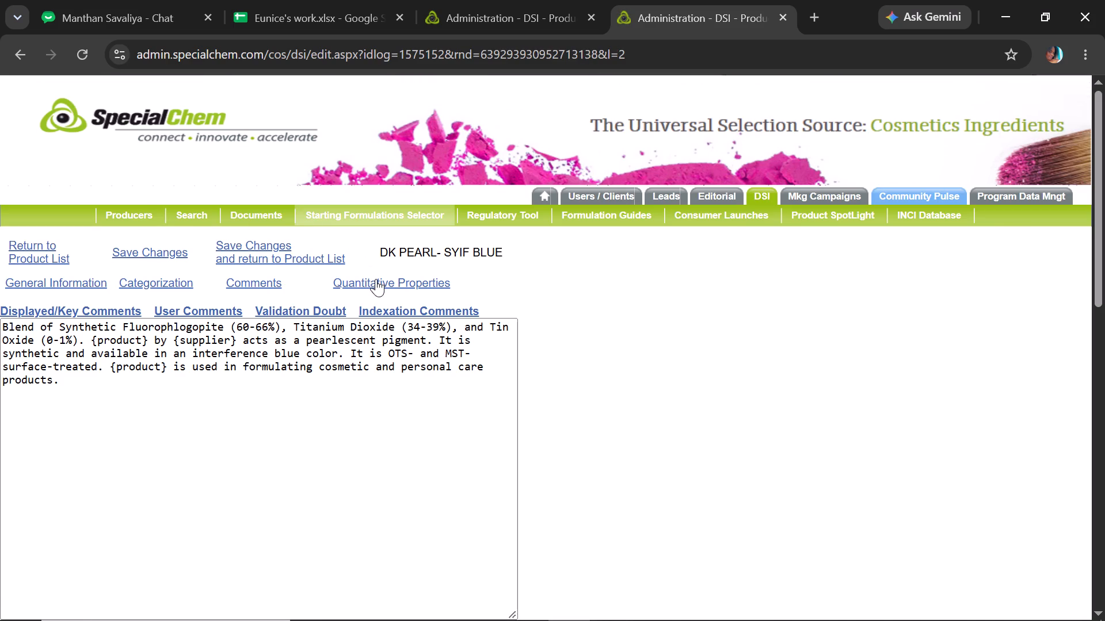
Go to the DK PEARL- SYIF BLUE quantitative properties, then save the record and return to the product list.
click(376, 279)
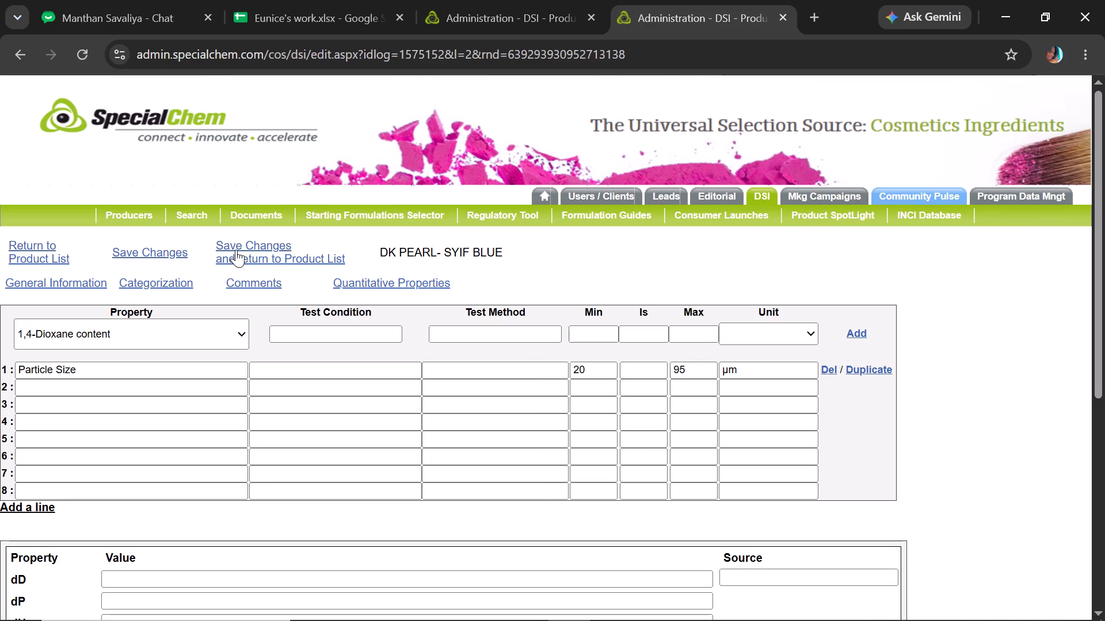
click(236, 250)
Consult the grades in the spreadsheet's Cosmetics sheet, copy "{product} by {supplier}" from the Guide sheet, and return to the product list.
click(525, 0)
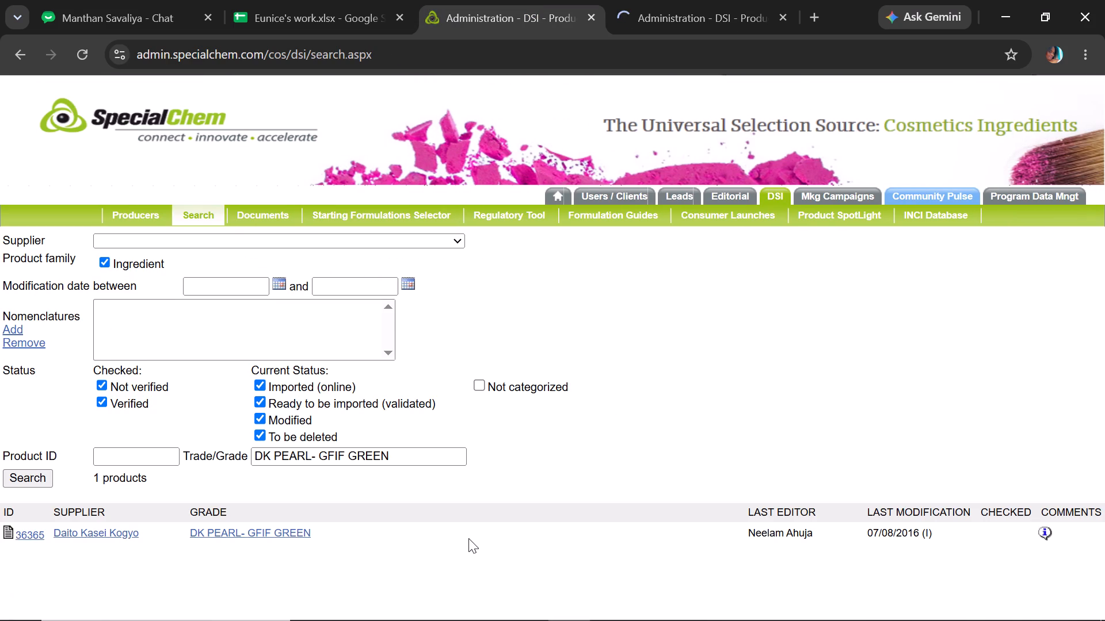
click(361, 0)
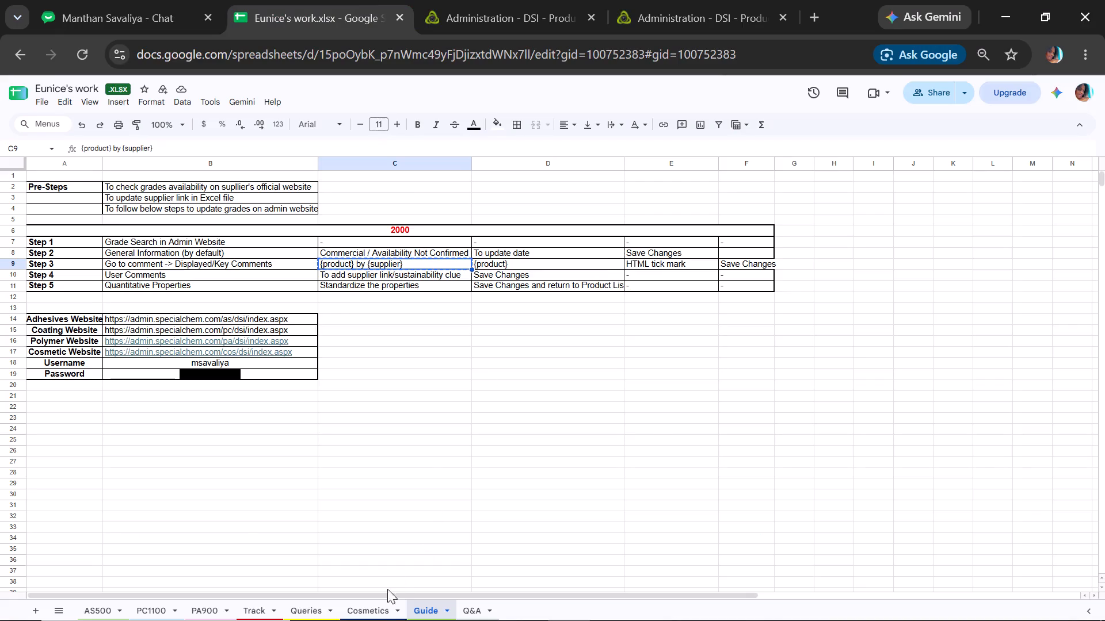
click(379, 608)
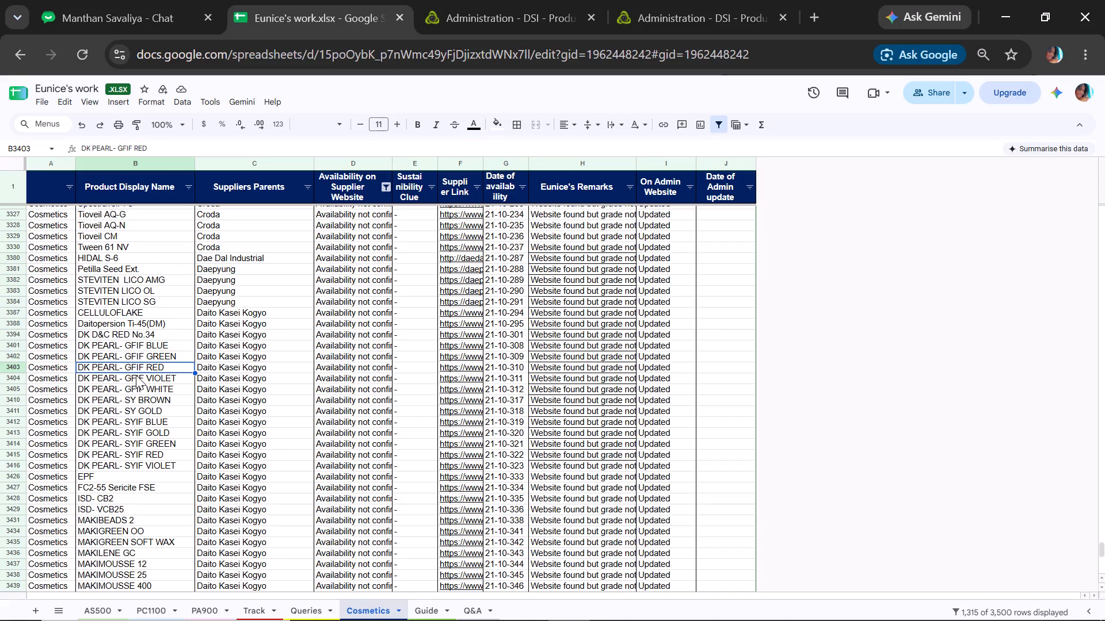
click(136, 375)
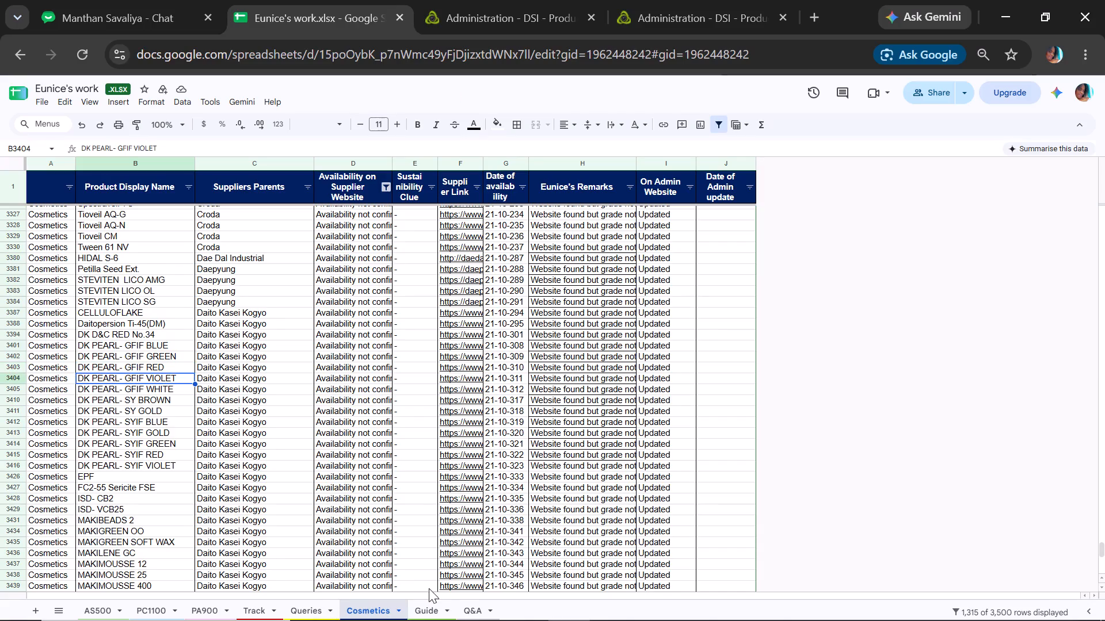
click(428, 609)
key(ctrl+c)
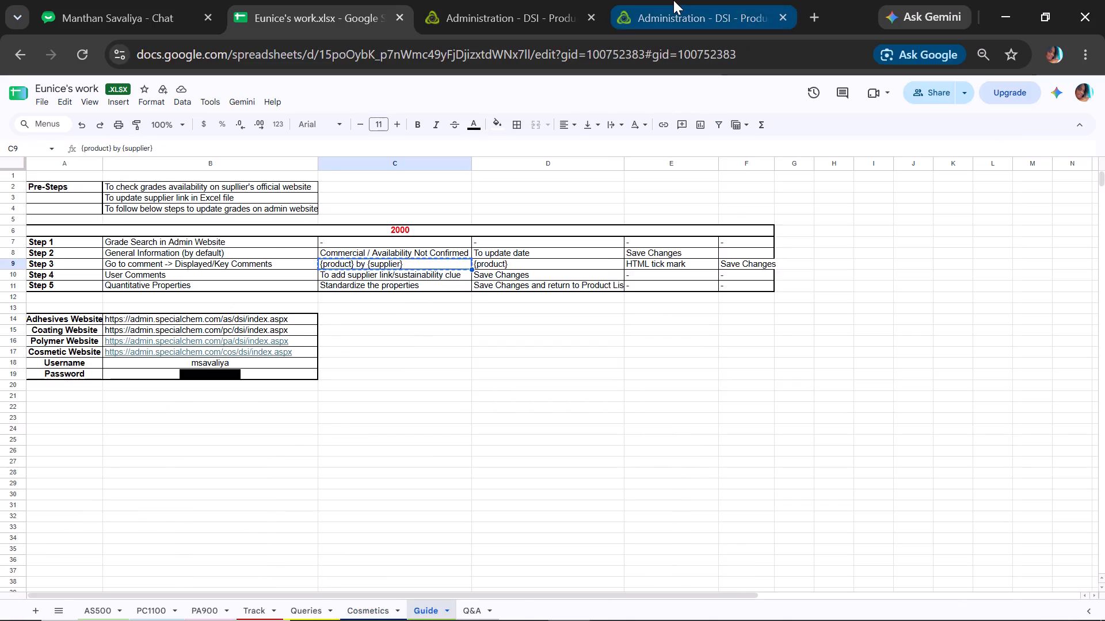
click(673, 0)
click(528, 0)
click(650, 0)
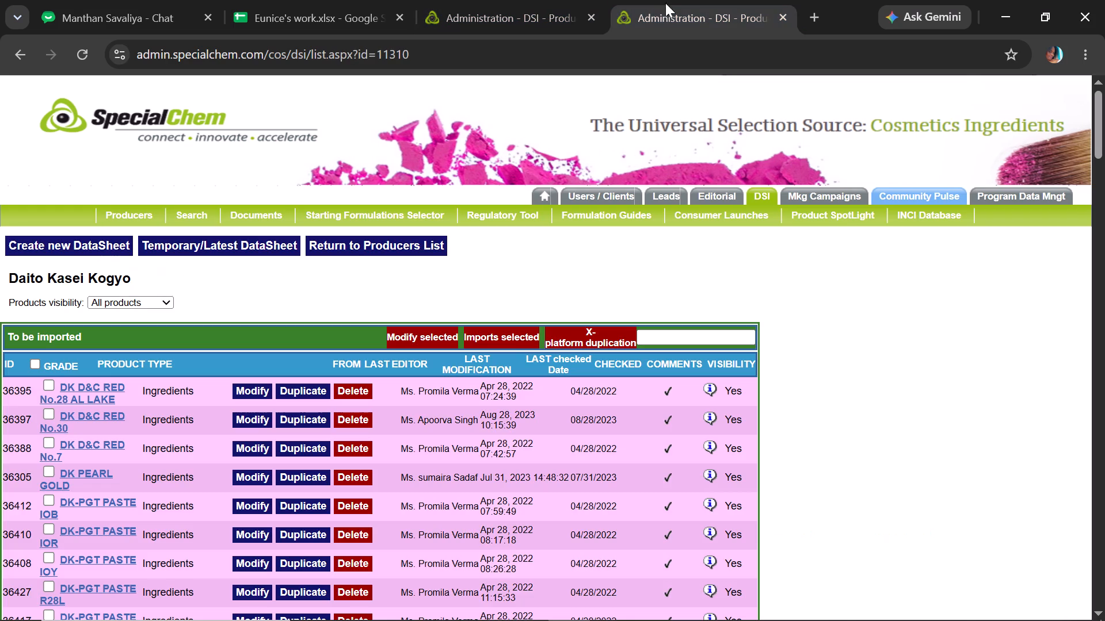
Find DK PEARL- SYIF GOLD among the imported products and open its record for modification.
drag(1098, 127, 1104, 227)
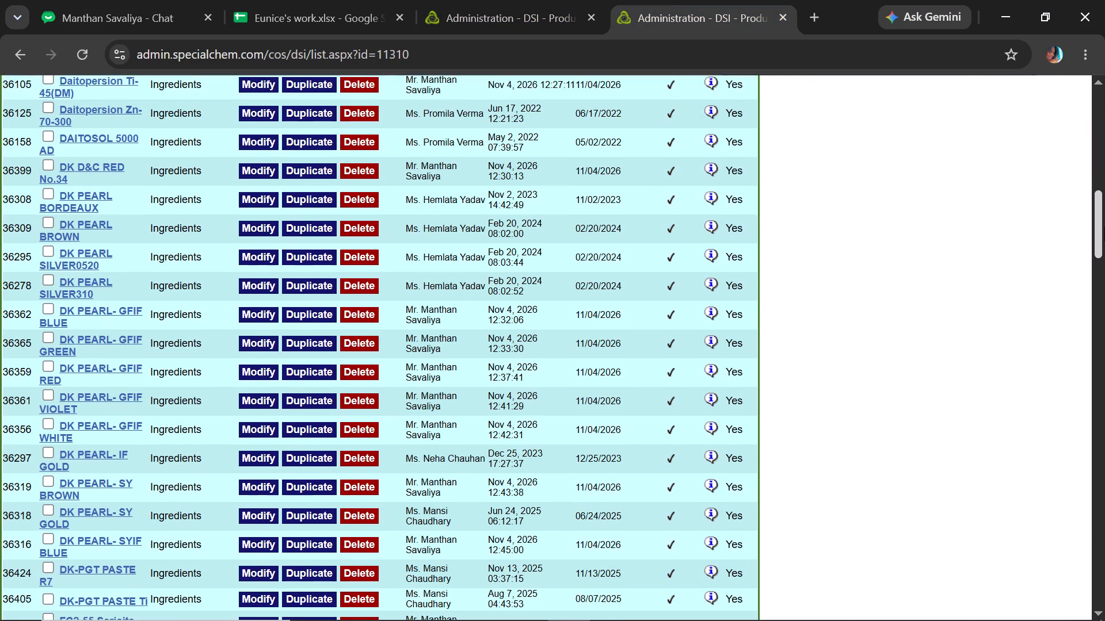
drag(1104, 227, 1104, 260)
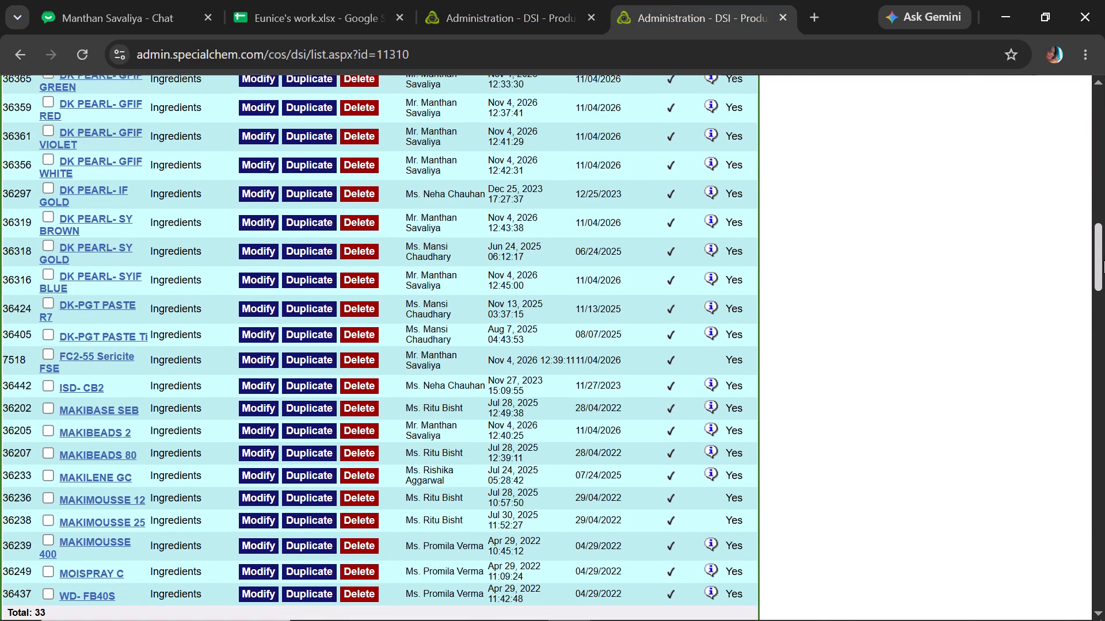
drag(1104, 260, 1104, 425)
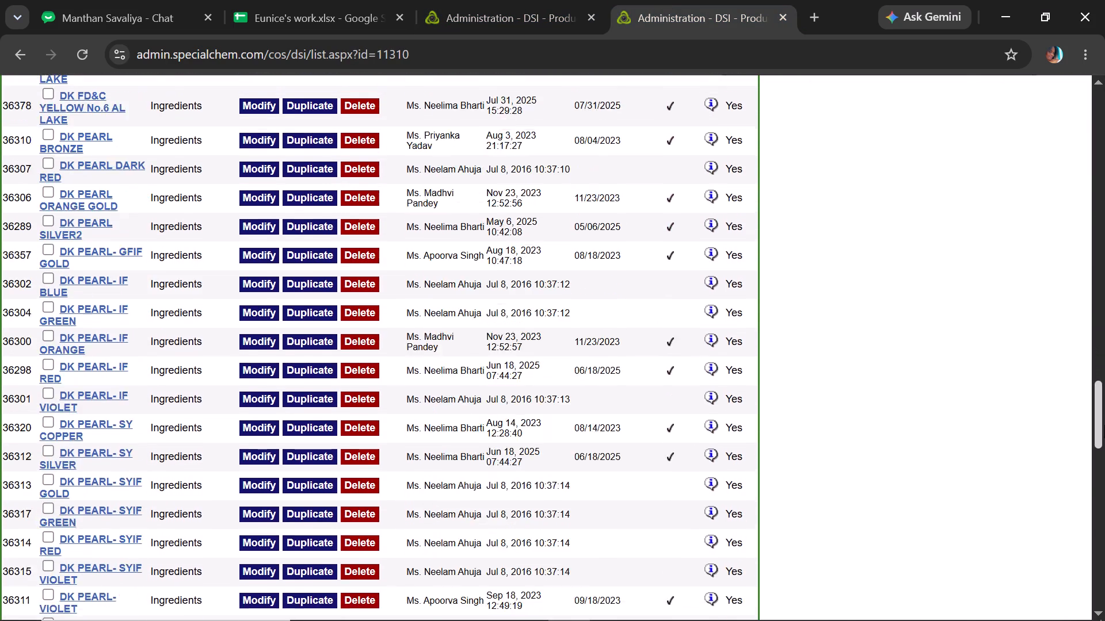
drag(1104, 425, 1098, 443)
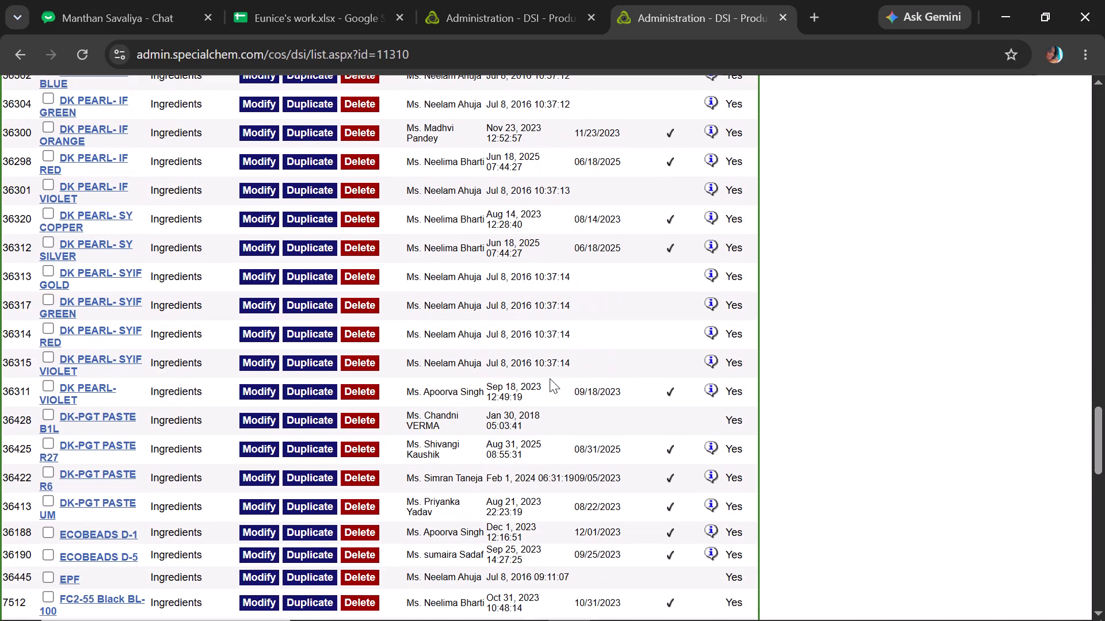
click(246, 275)
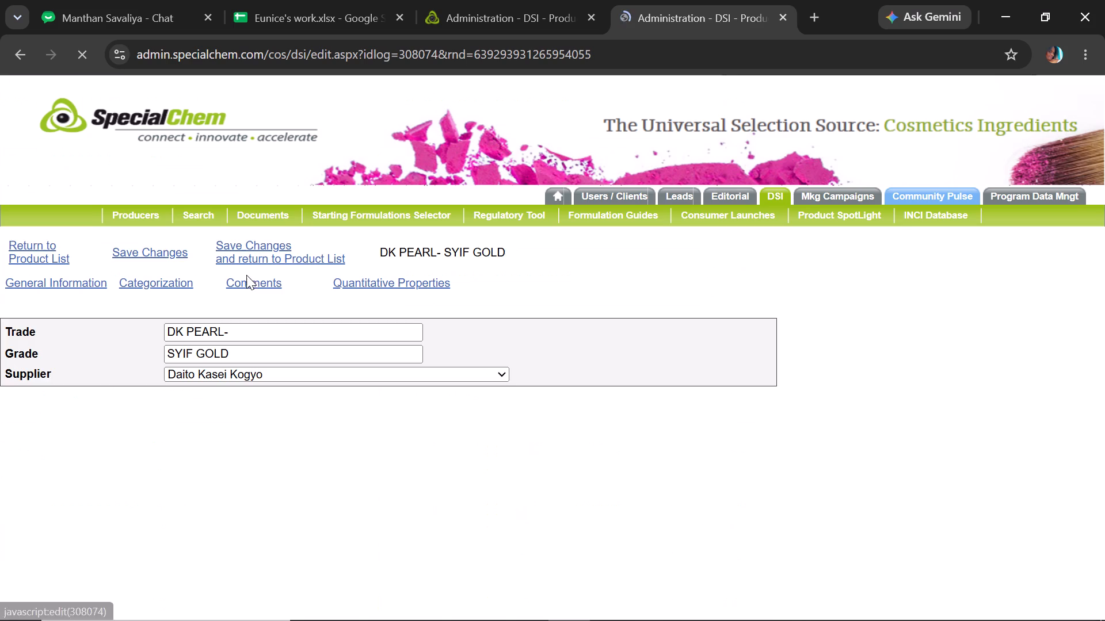
Set the DK PEARL- SYIF GOLD product status to Availability Not Confirmed and save the changes.
drag(1104, 177, 1104, 194)
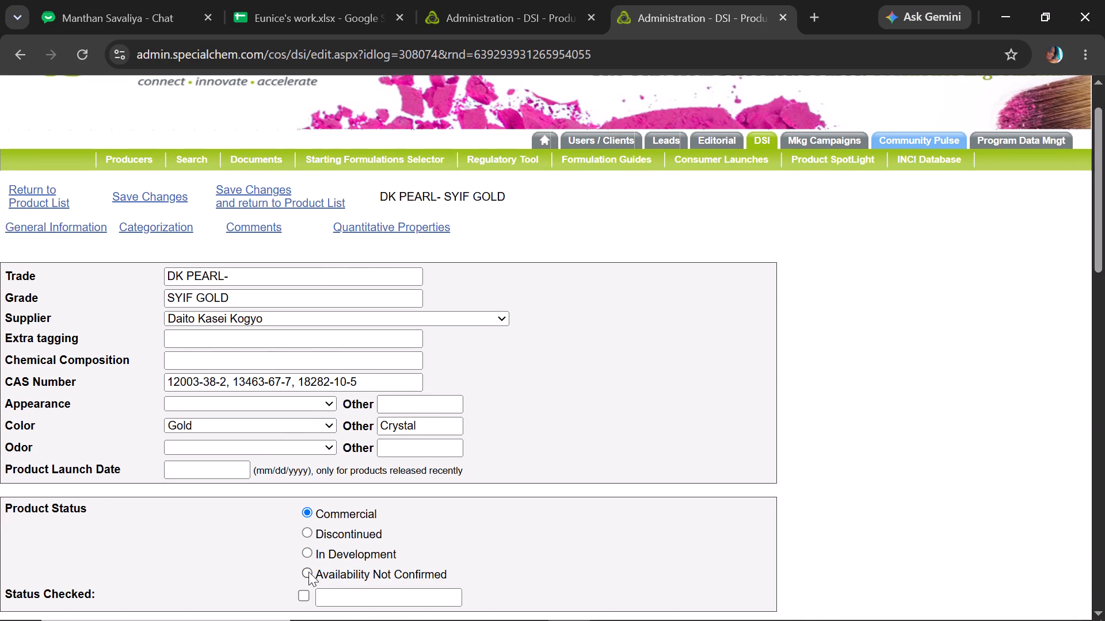
click(304, 576)
click(142, 190)
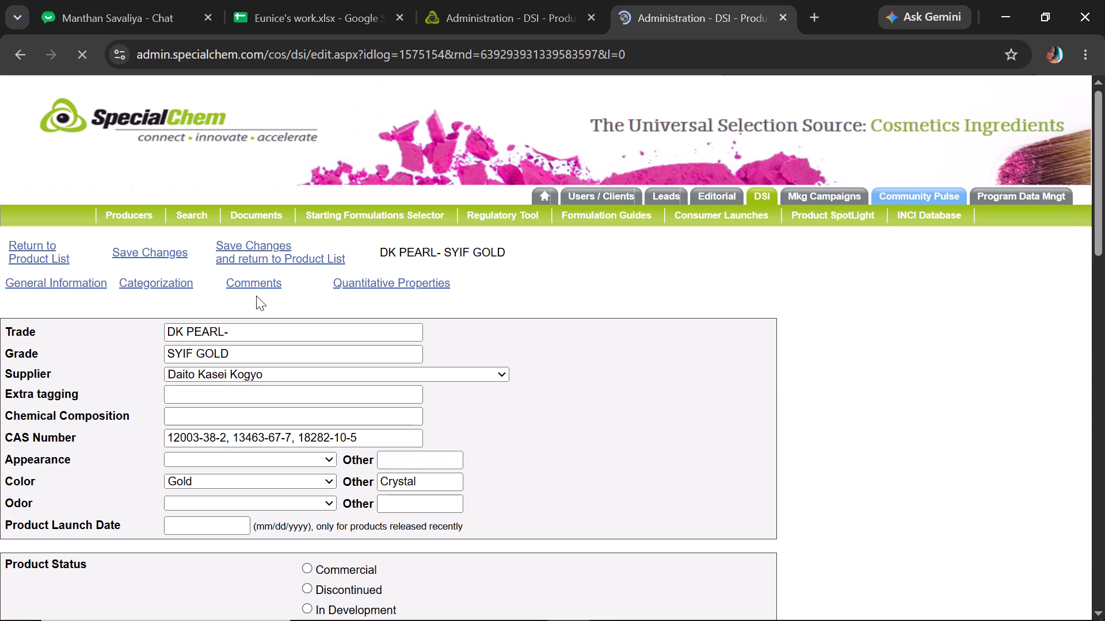
In the DK PEARL- SYIF GOLD key comments, replace the first product and supplier mention with "{product} by {supplier}" copied from the Guide sheet.
click(264, 285)
click(321, 0)
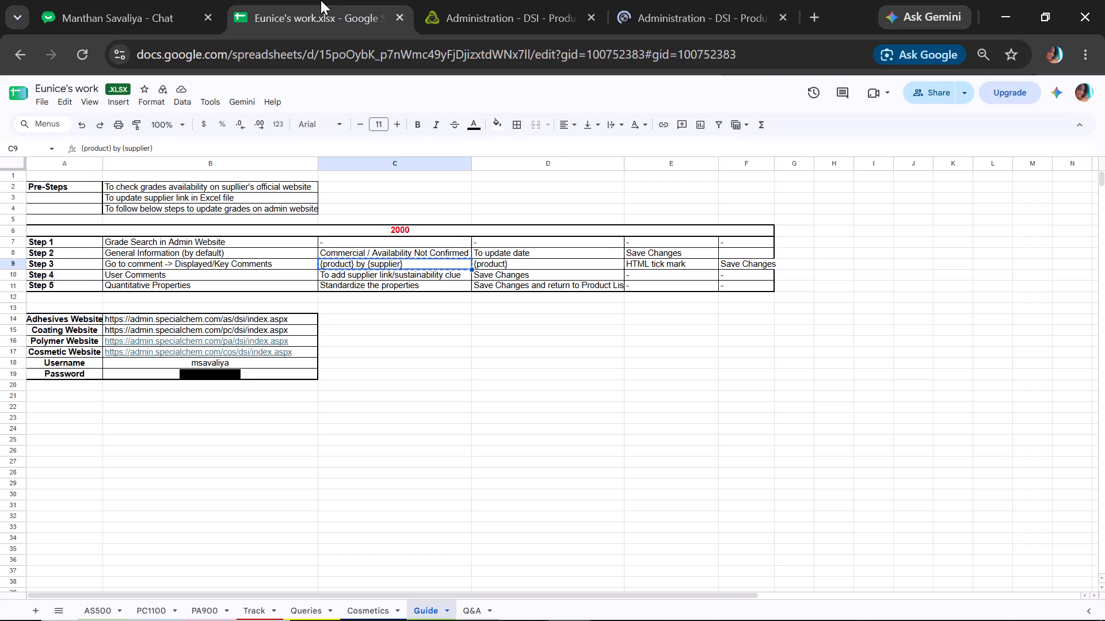
key(ctrl+c)
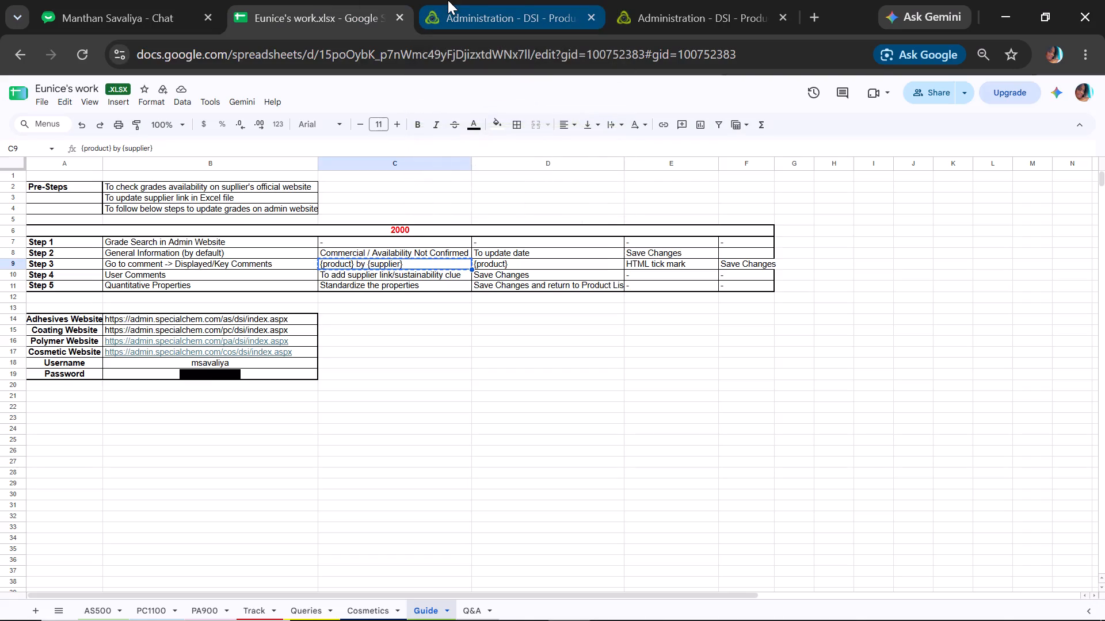
click(620, 0)
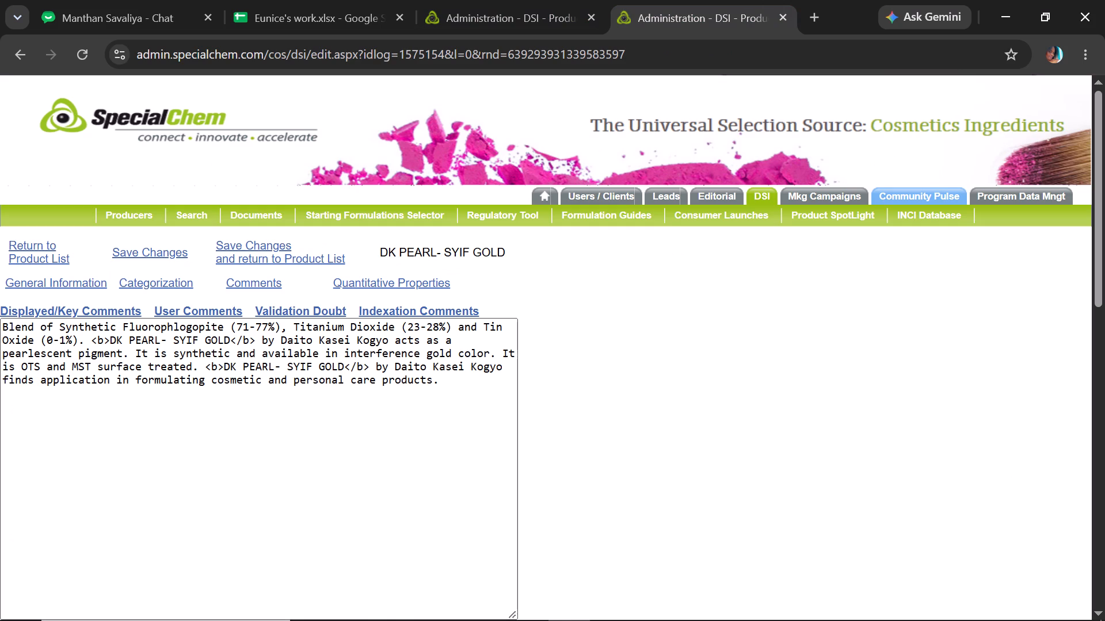
double_click(90, 339)
click(90, 339)
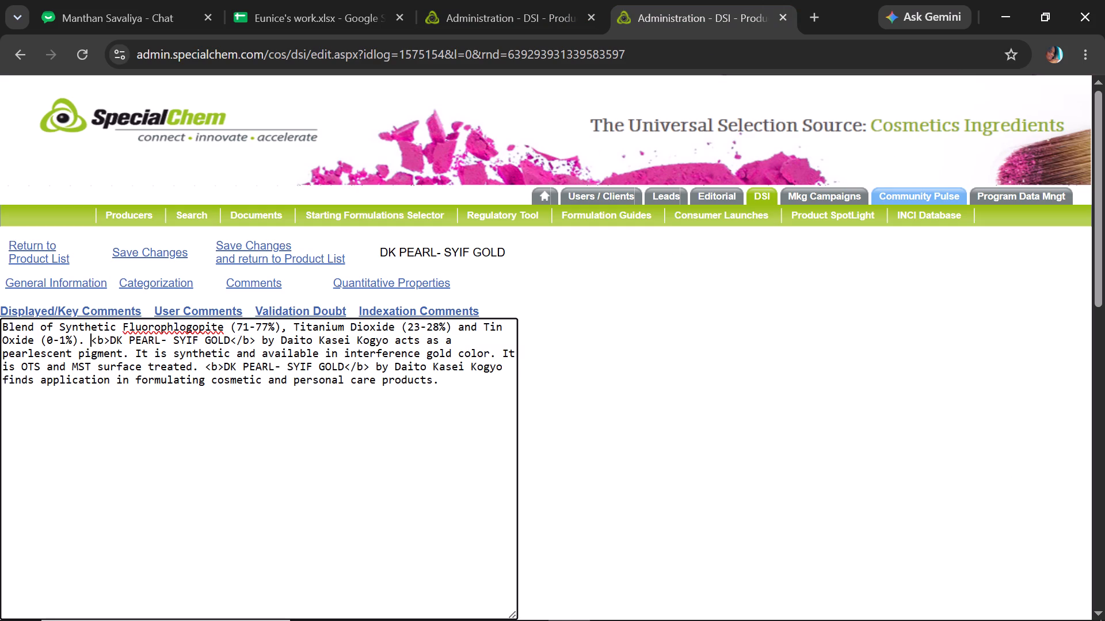
drag(90, 339, 388, 333)
key(ctrl+v)
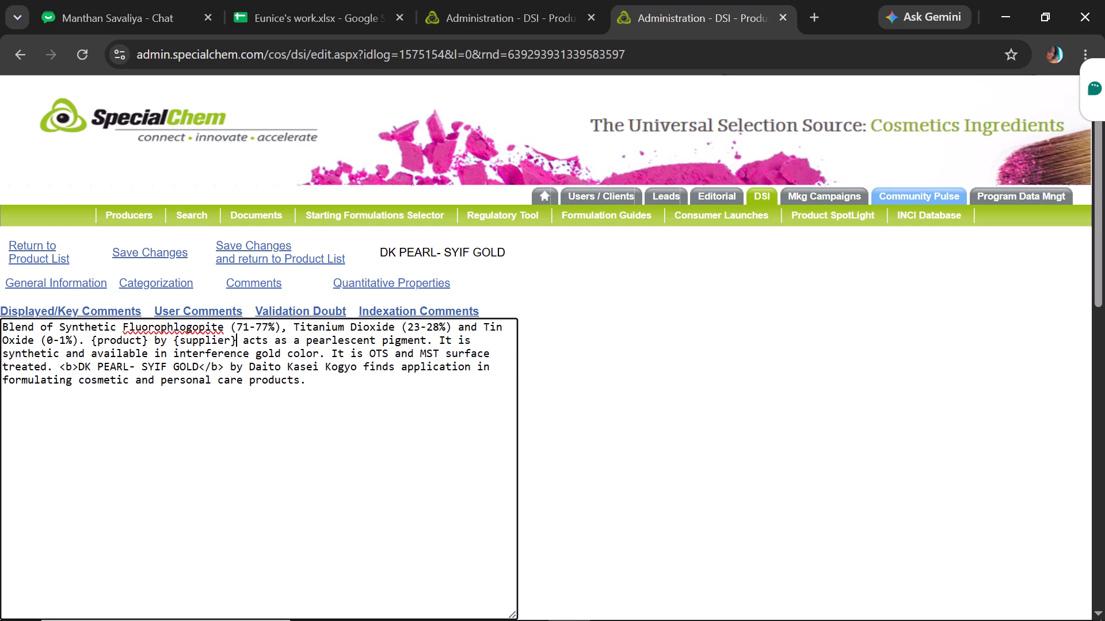
Replace the second product and supplier mention in the comments with the copied "{product}" placeholder.
drag(150, 334, 104, 335)
drag(104, 335, 90, 335)
key(ctrl+c)
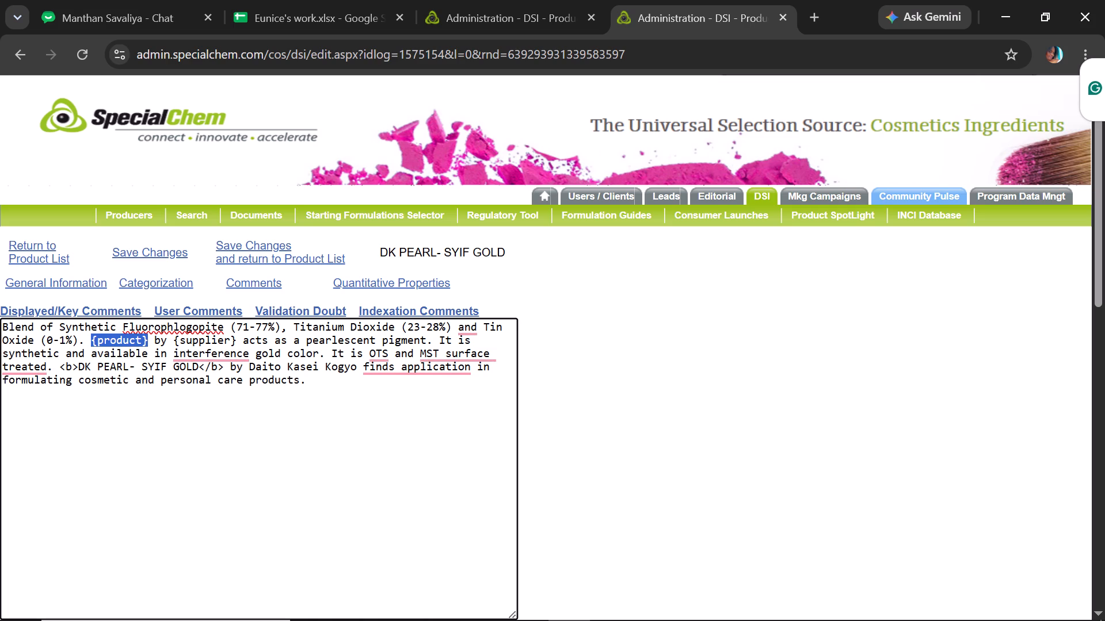
drag(58, 366, 330, 366)
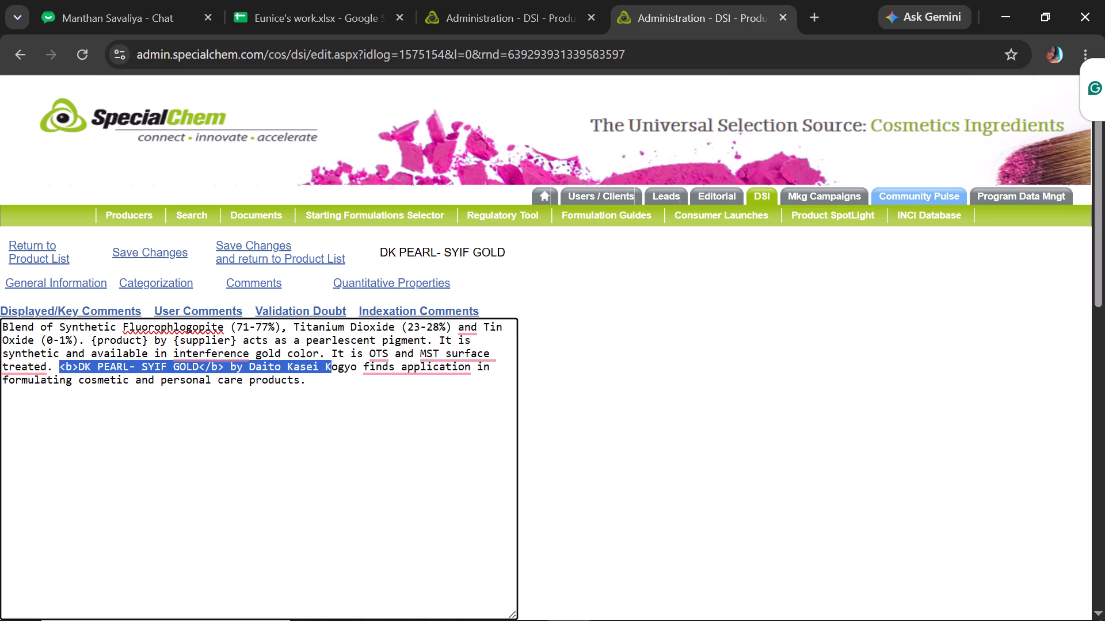
drag(330, 366, 358, 366)
key(ctrl+v)
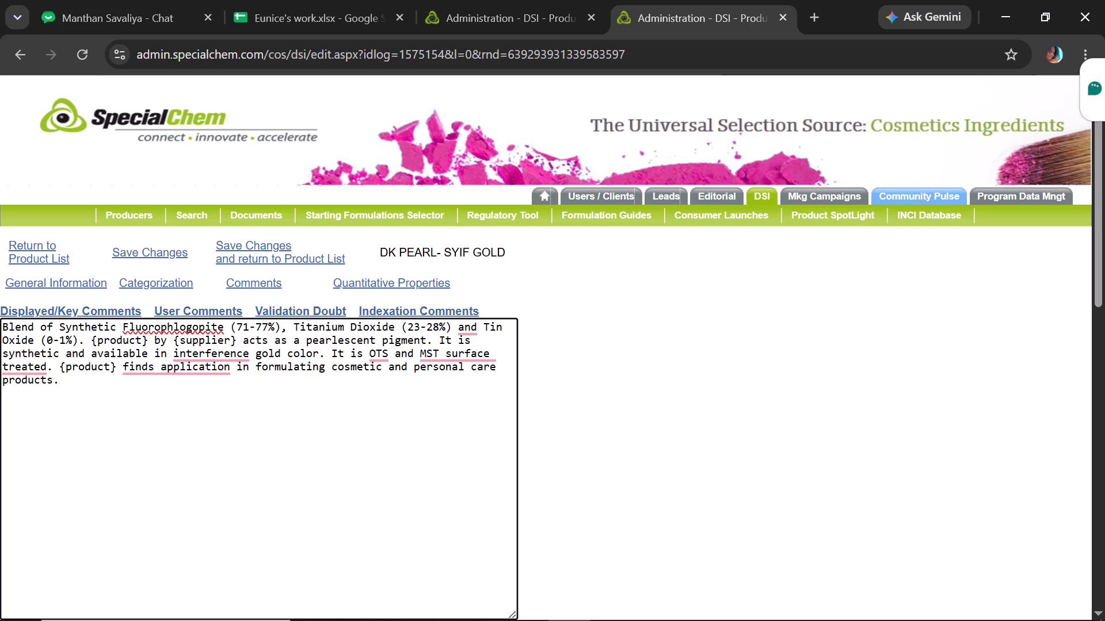
Apply the grammar corrections to the comments: "an interference", "OTS- and MST-surface-treated", "is used", and a comma before "and Tin Oxide".
click(211, 370)
text(an)
key(space)
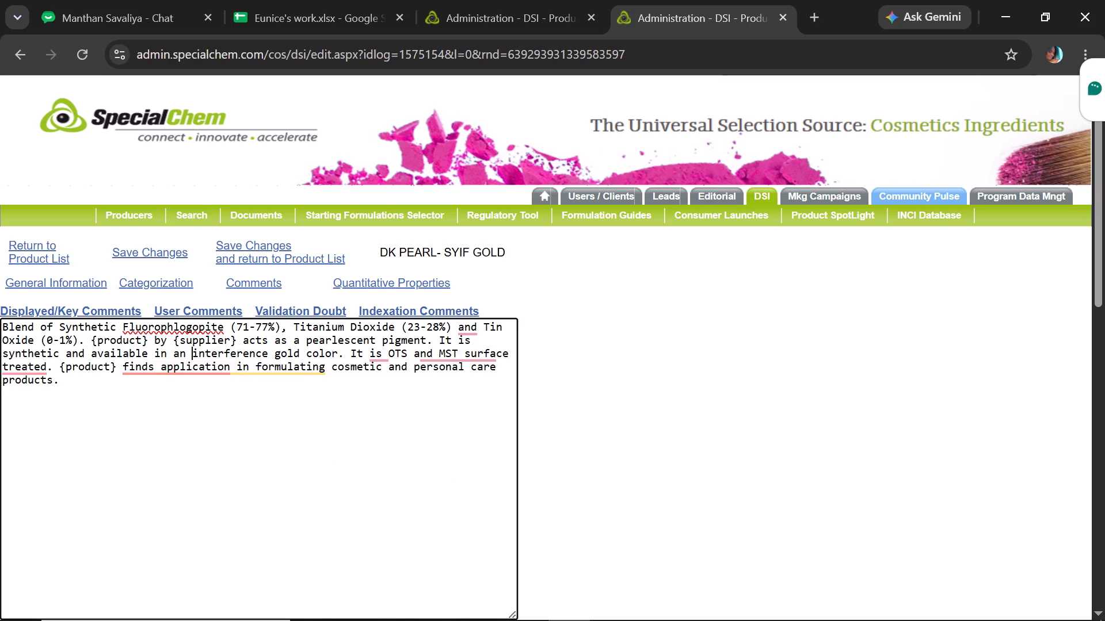
click(505, 380)
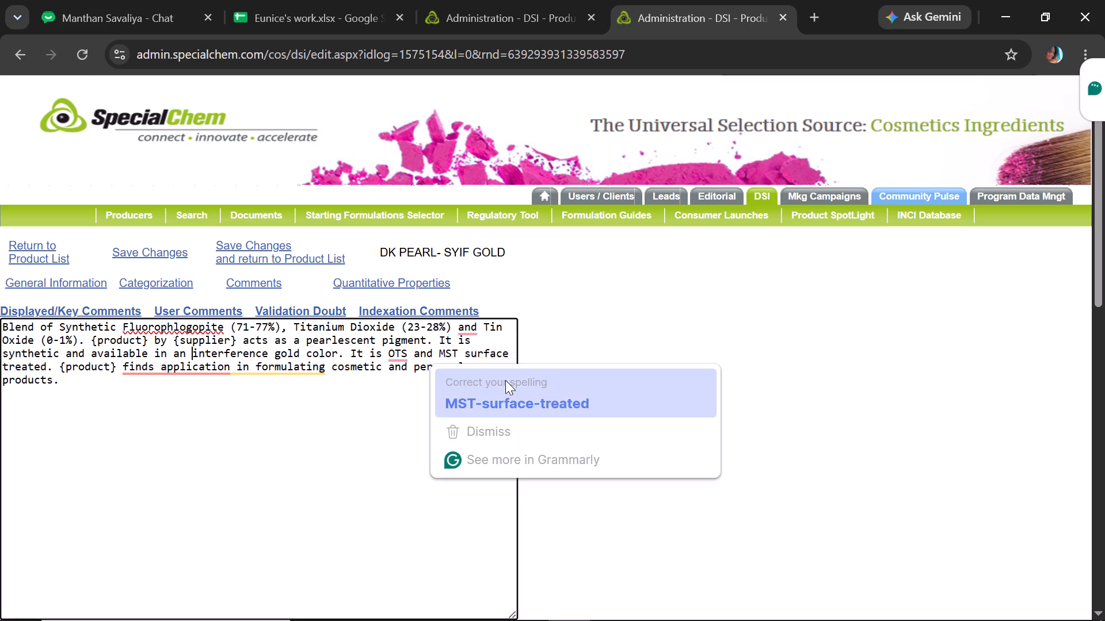
text(MST-surface-t)
text(reated)
click(418, 392)
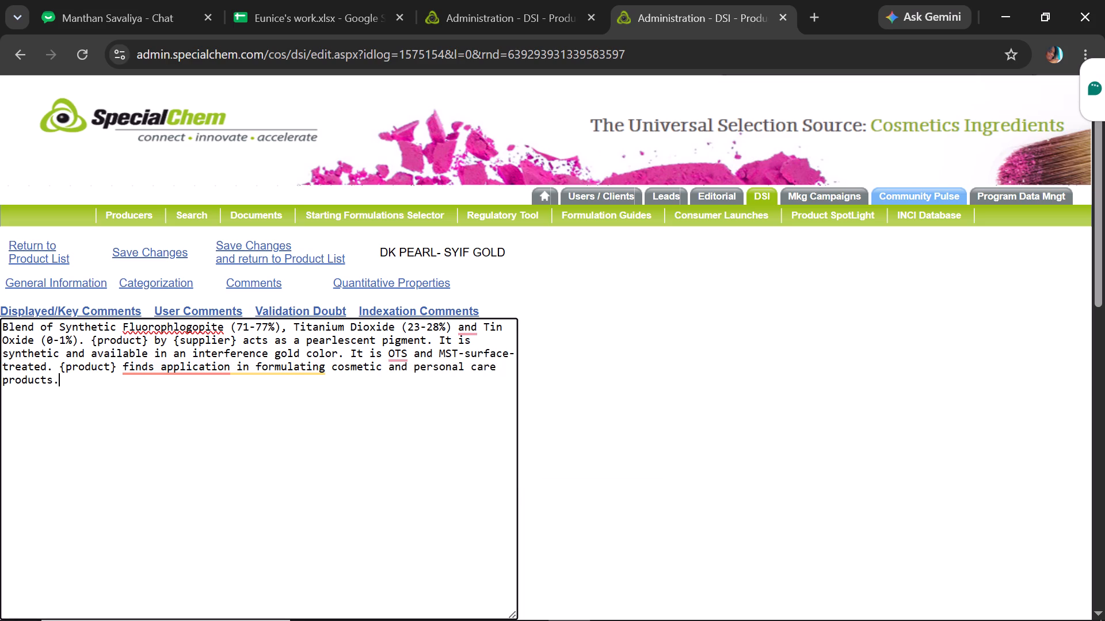
click(212, 402)
text(is)
key(space)
text(used)
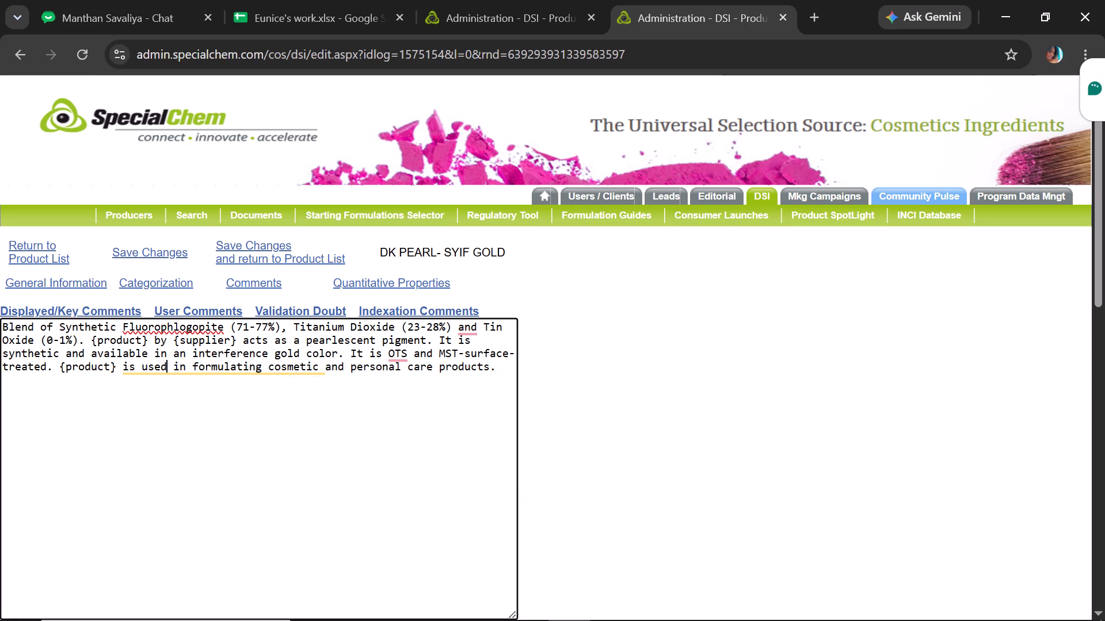
click(420, 382)
text(OTS-)
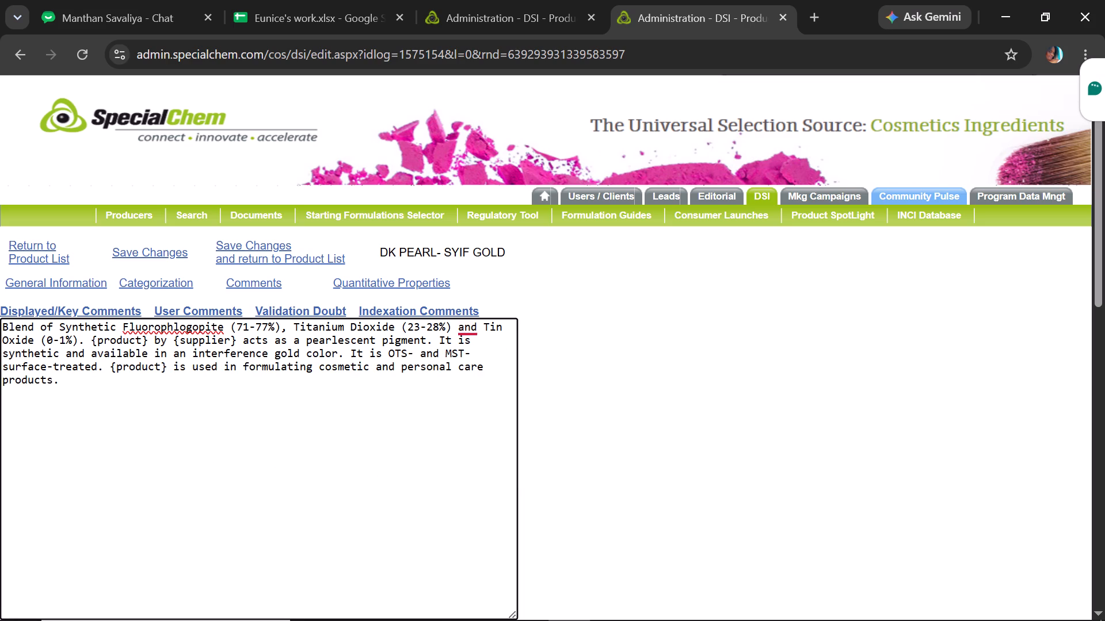
click(483, 343)
key(comma)
Enable HTML display for the DK PEARL- SYIF GOLD key comments and save the changes.
drag(1104, 245, 1099, 284)
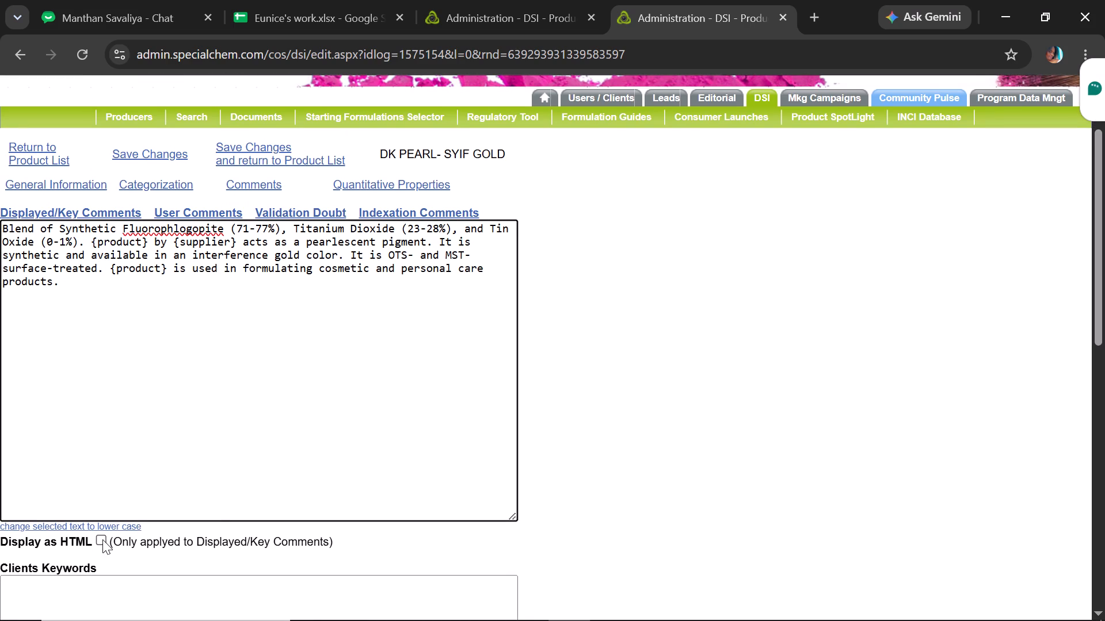
click(102, 539)
click(146, 157)
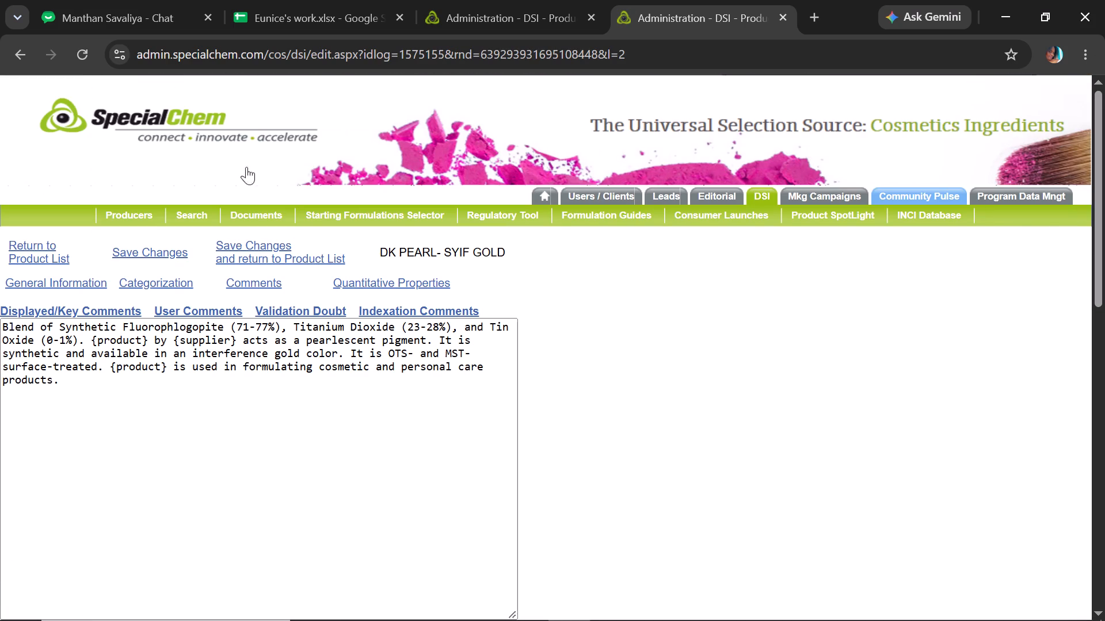
Go to the DK PEARL- SYIF GOLD quantitative properties, then save the record and return to the product list.
click(363, 282)
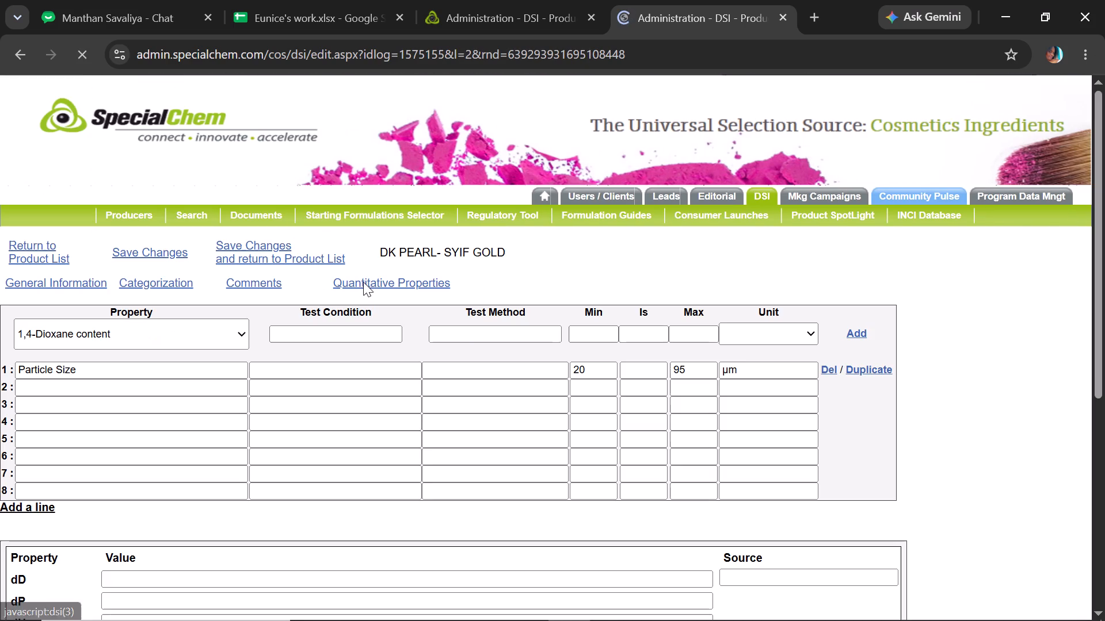
click(287, 256)
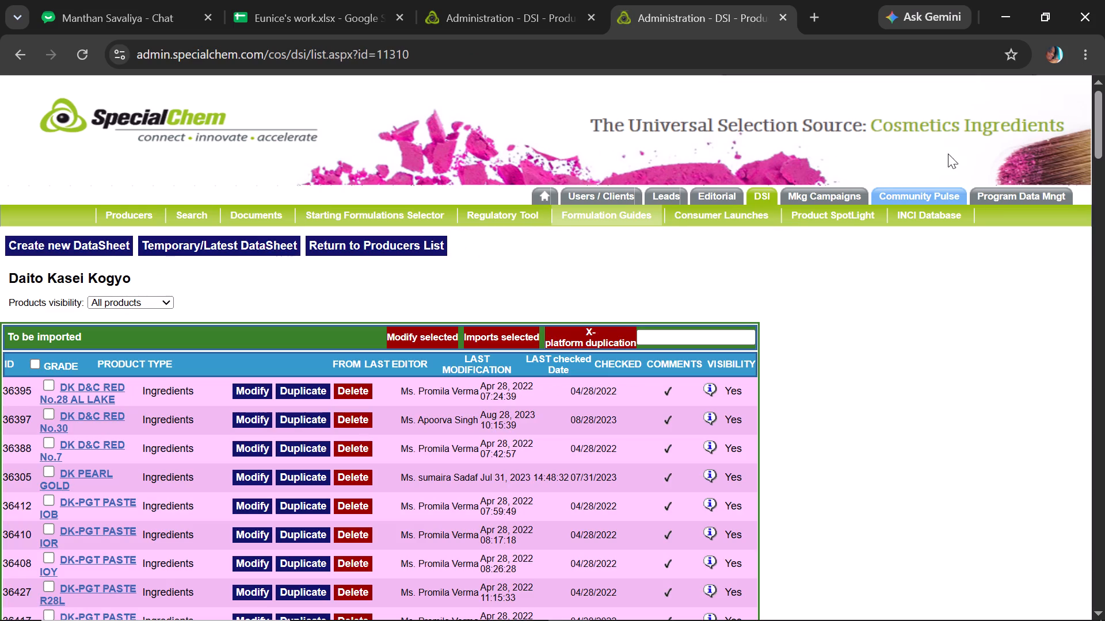
Find DK PEARL- SYIF GREEN among the imported products and open its record for modification.
drag(1100, 145, 1086, 317)
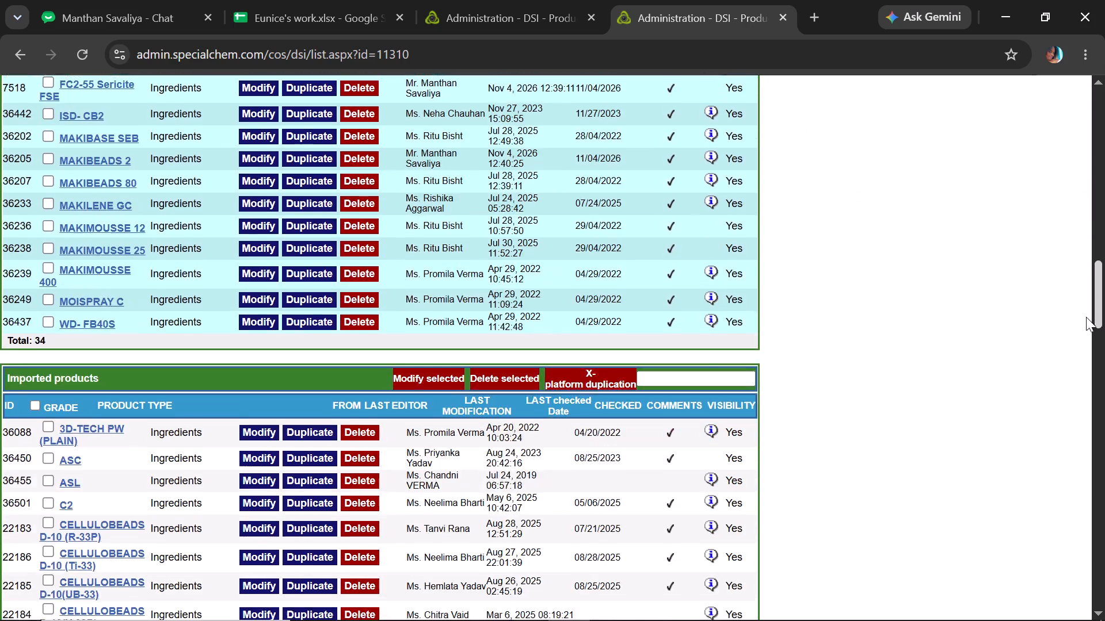
drag(1086, 317, 1084, 474)
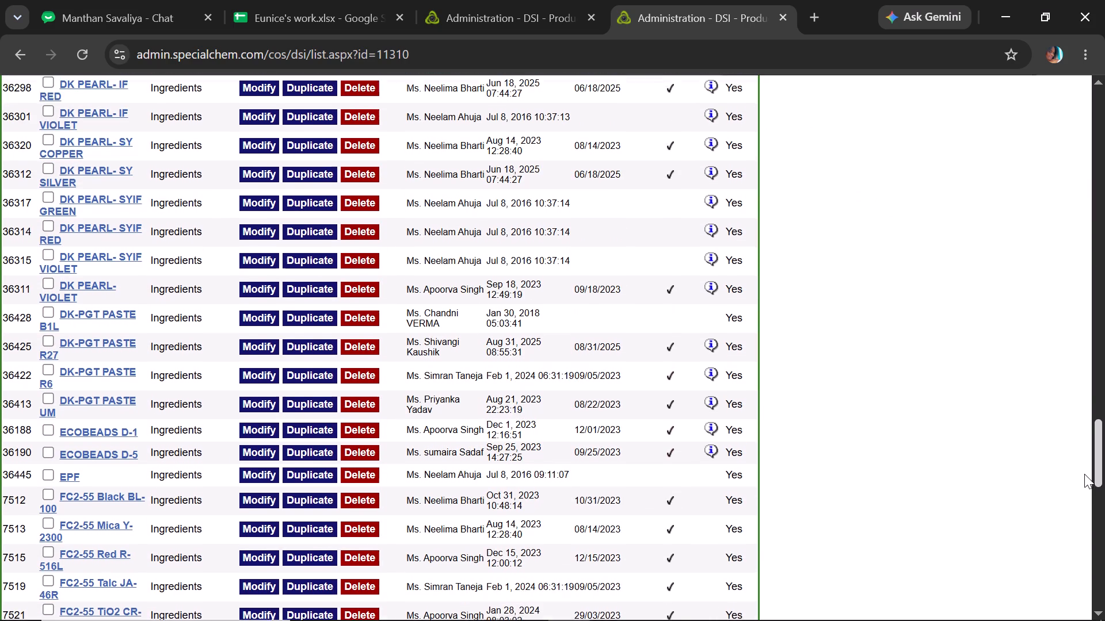
drag(1084, 474, 1081, 477)
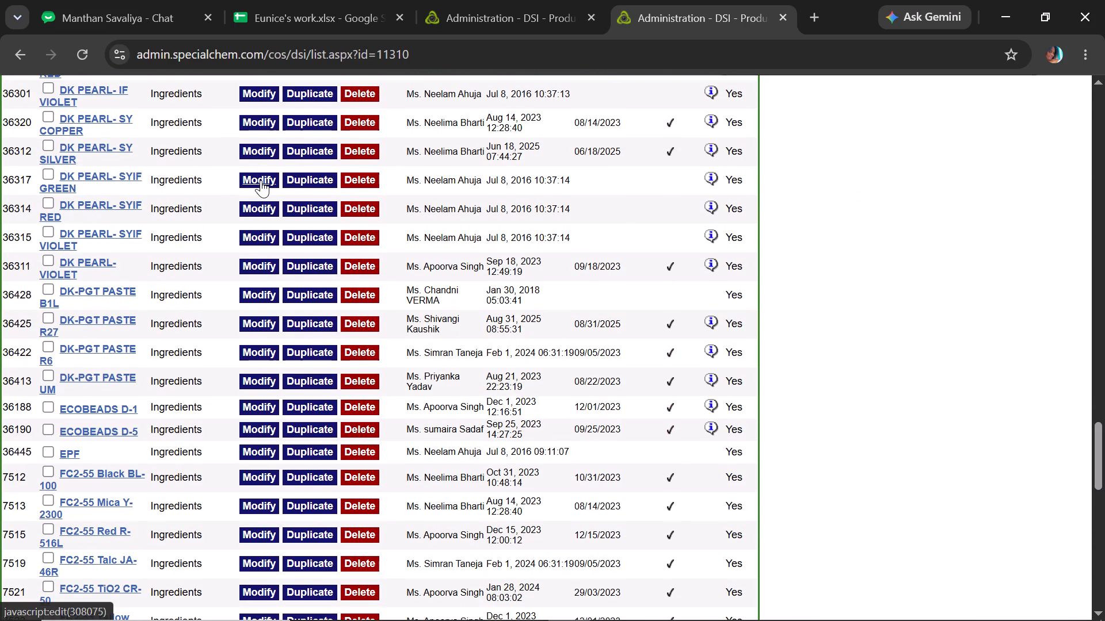
click(261, 180)
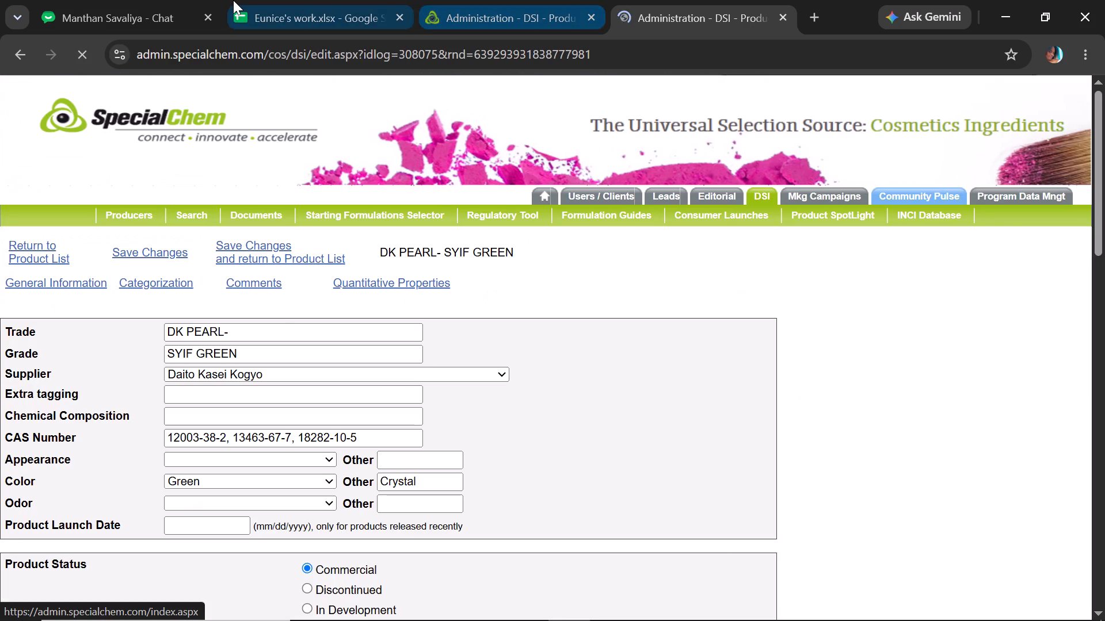
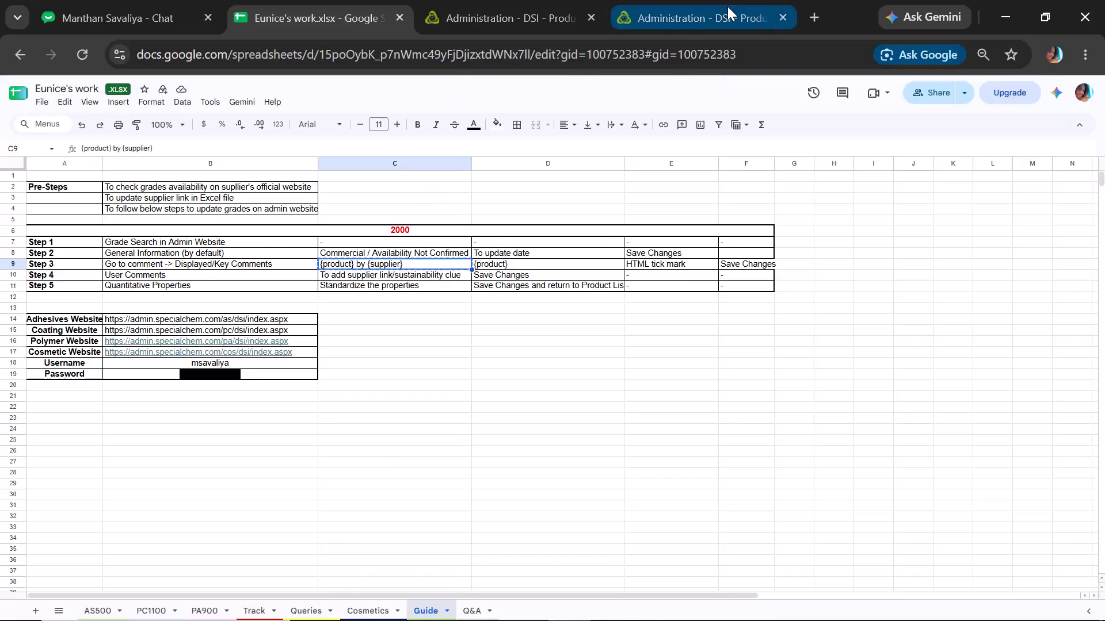
Set the DK PEARL- SYIF GREEN product status to Availability Not Confirmed with status-checked date 11/04/2026 and save the changes.
click(727, 6)
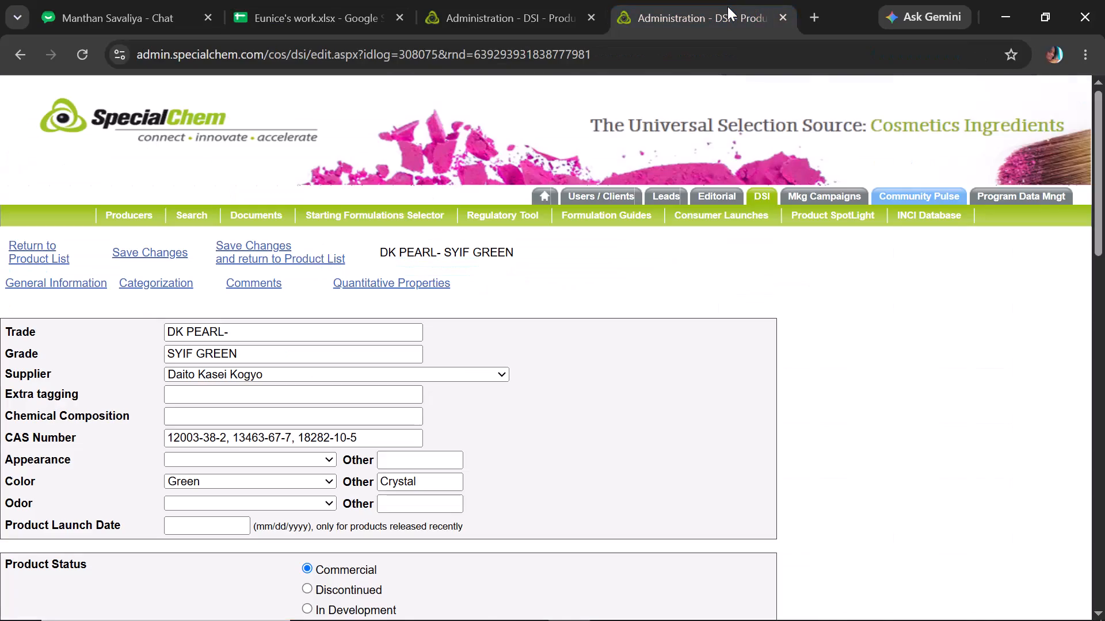
drag(1095, 199, 1092, 217)
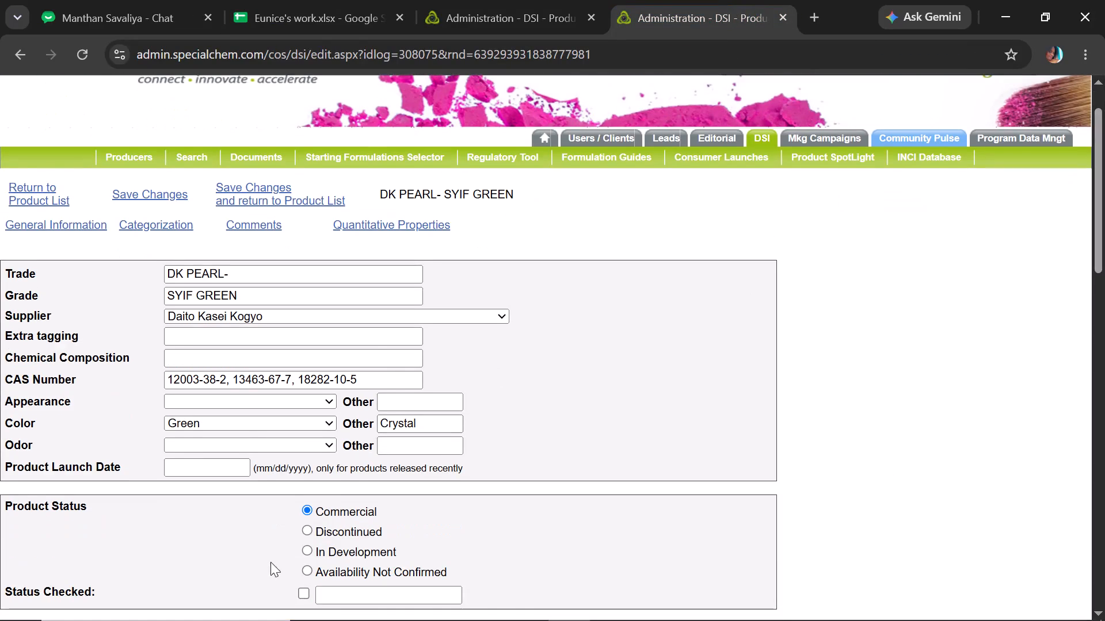
click(305, 572)
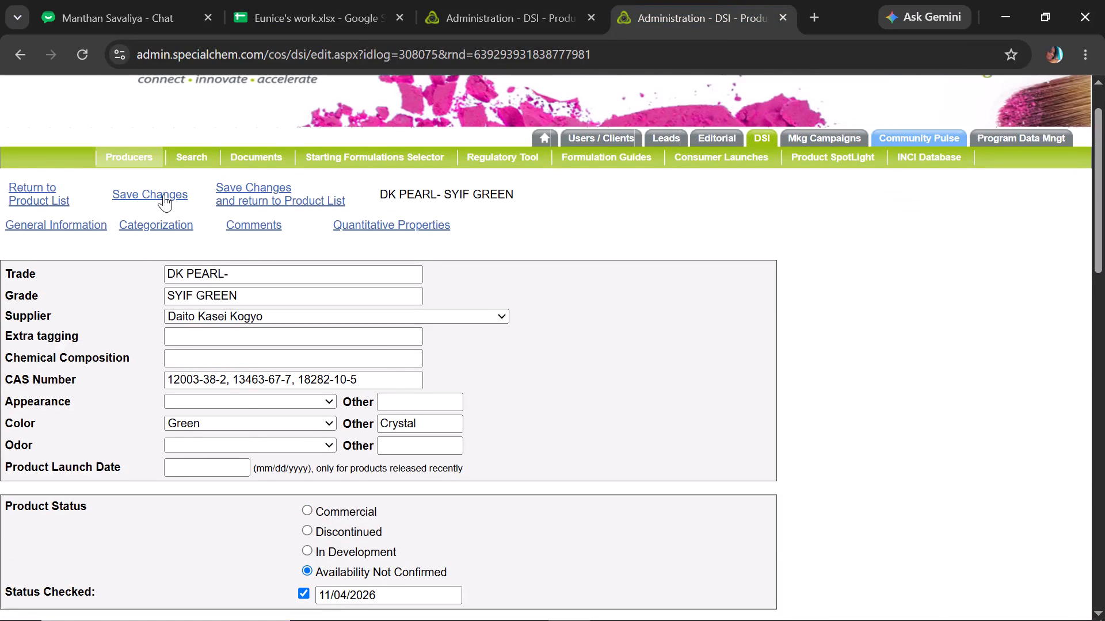
click(164, 194)
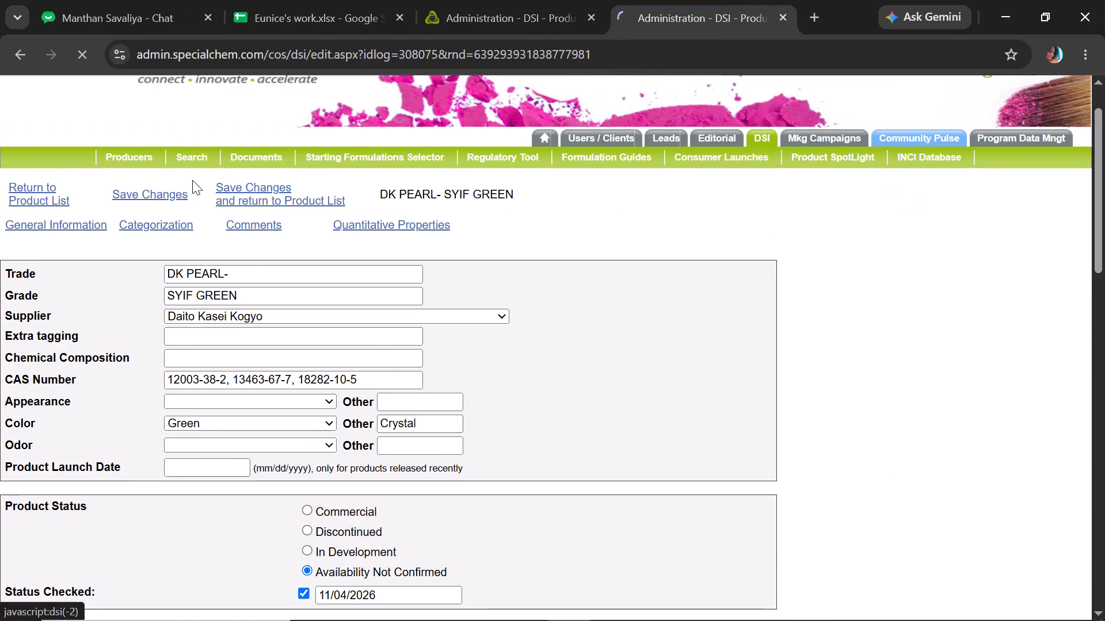
In the DK PEARL- SYIF GREEN key comments, replace the first product-and-supplier mention with "{product} by {supplier}" and the second with "{product}".
click(248, 290)
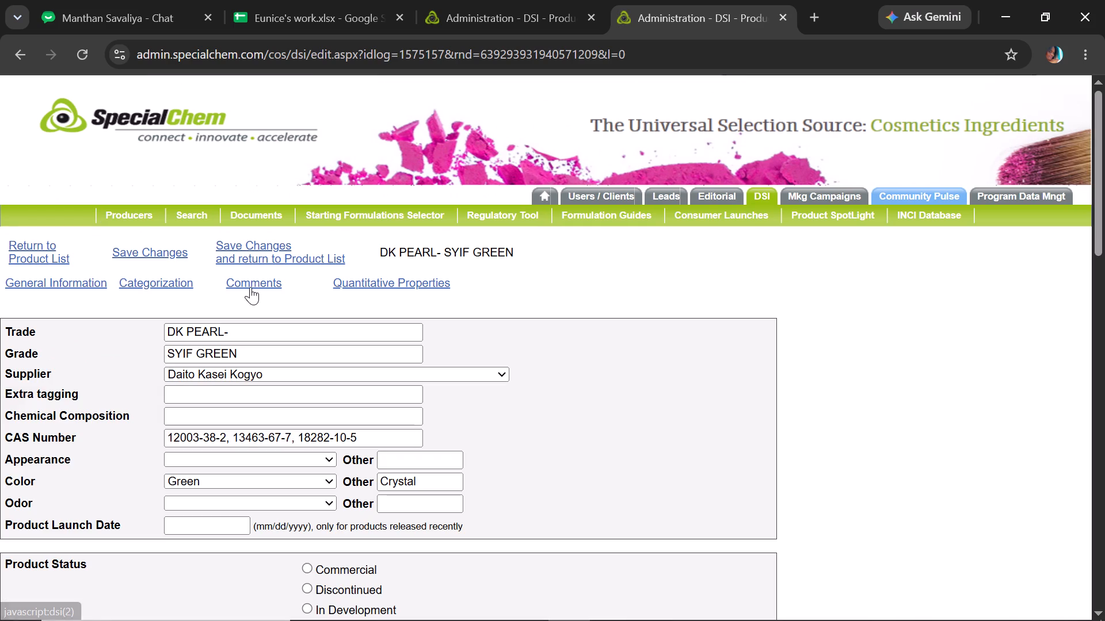
click(250, 287)
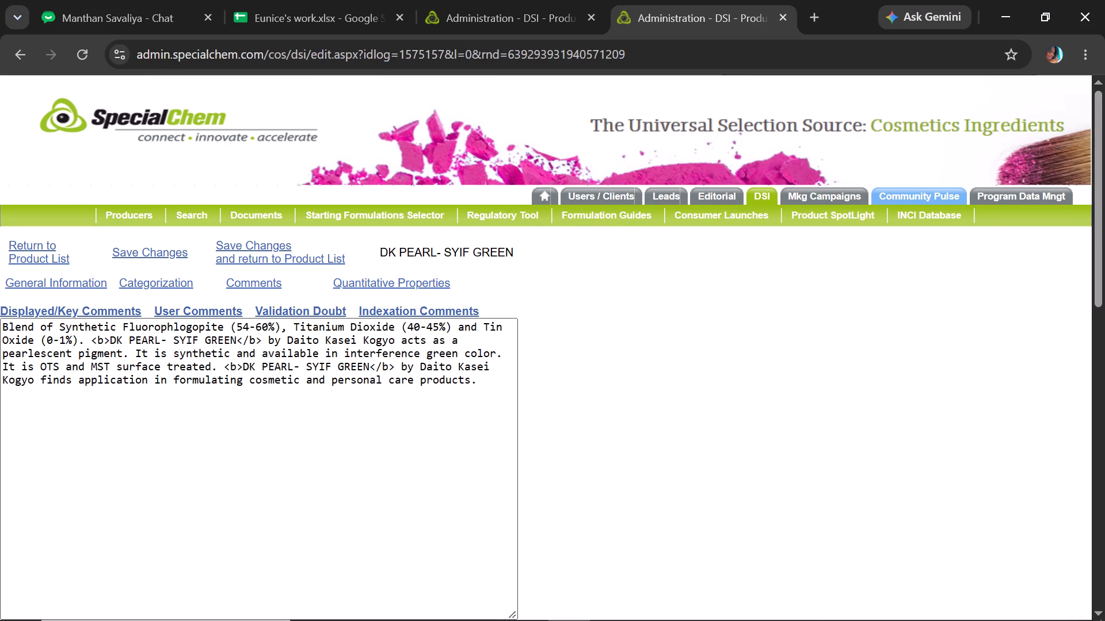
double_click(90, 342)
click(90, 342)
drag(90, 342, 394, 333)
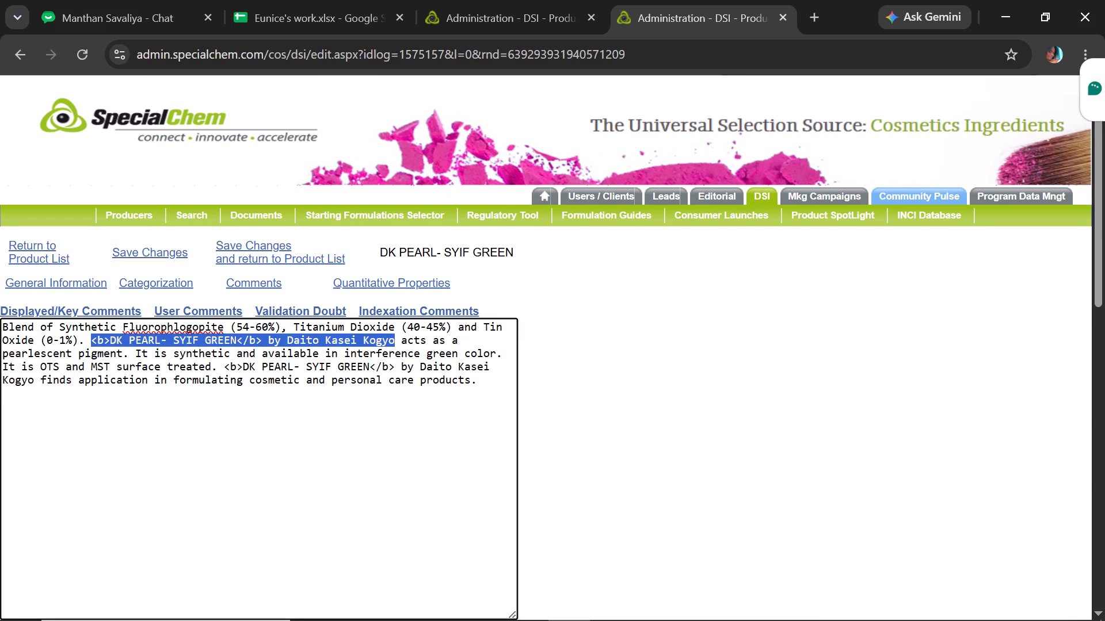
key(ctrl+v)
drag(146, 338, 138, 338)
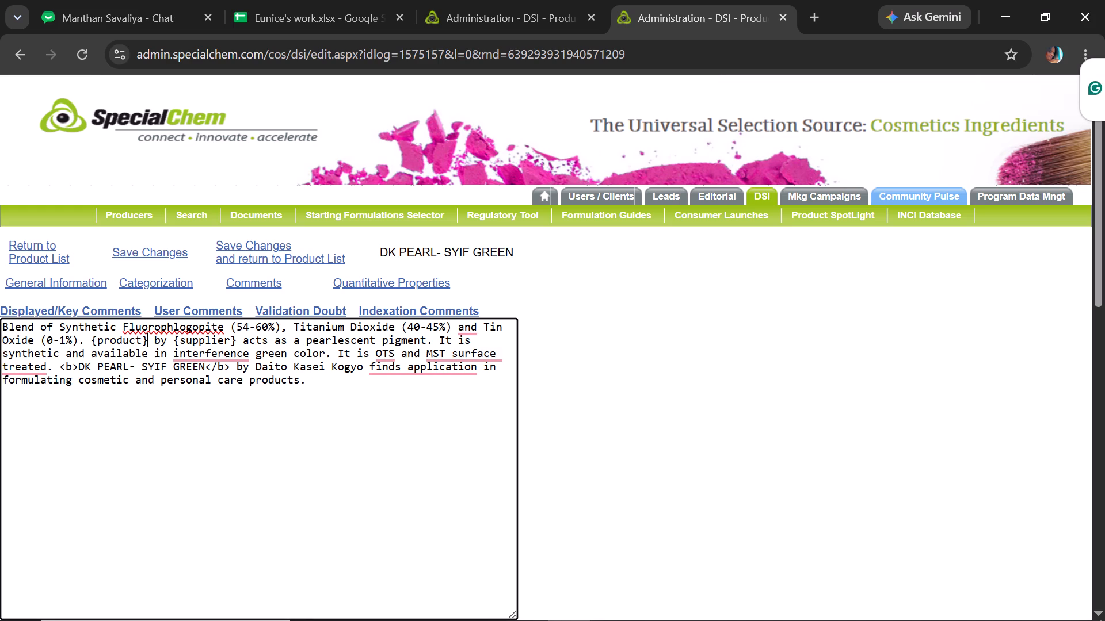
drag(138, 338, 93, 340)
key(ctrl+c)
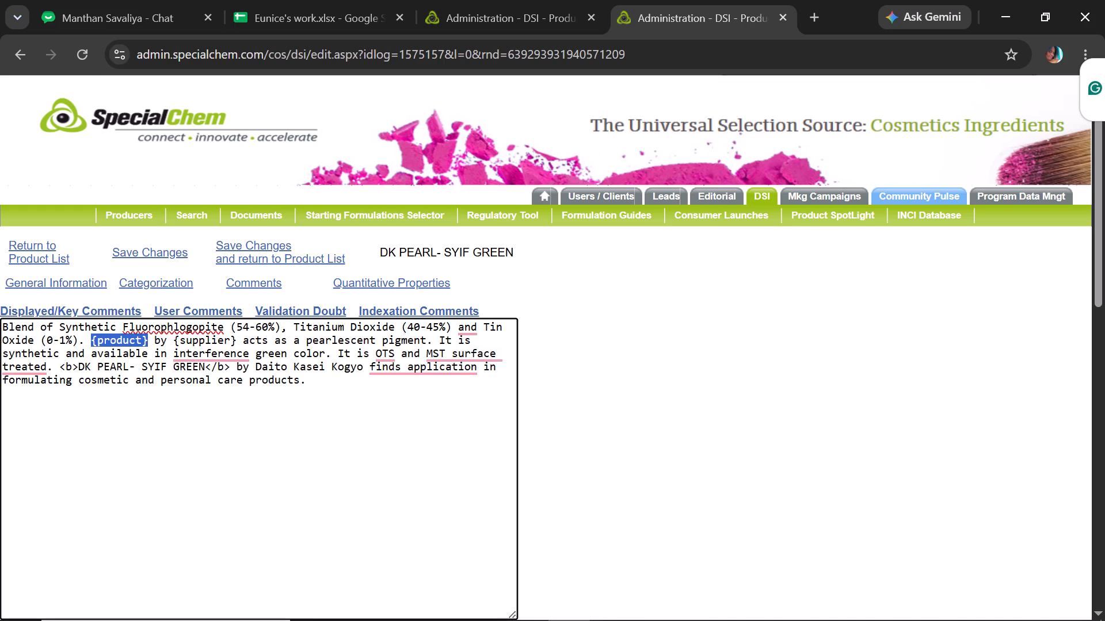
drag(62, 367, 355, 370)
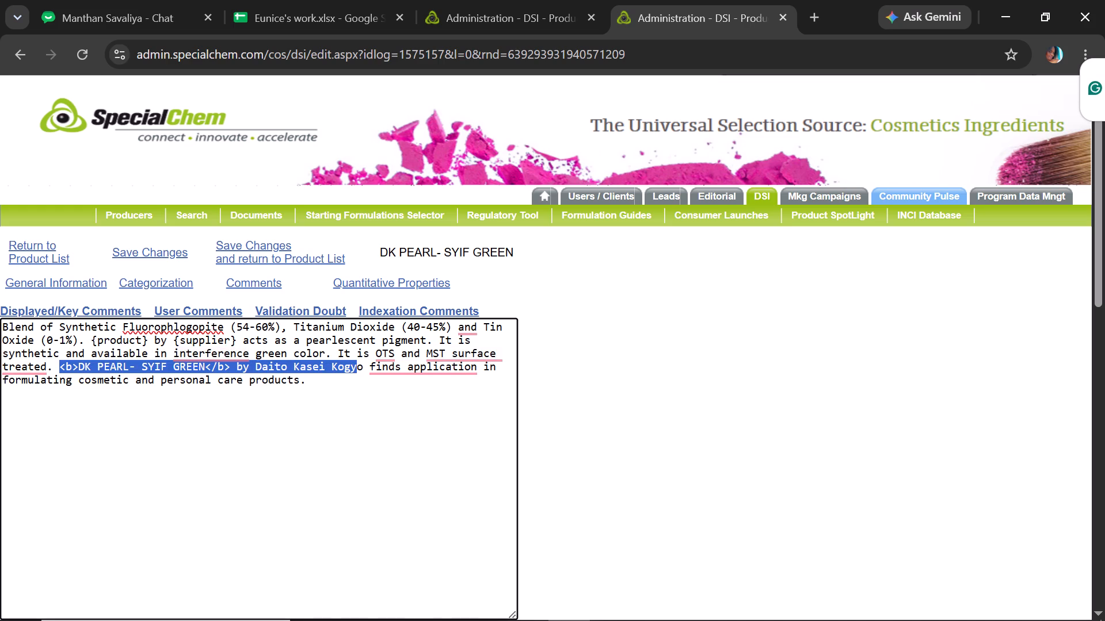
drag(355, 370, 364, 364)
key(ctrl+v)
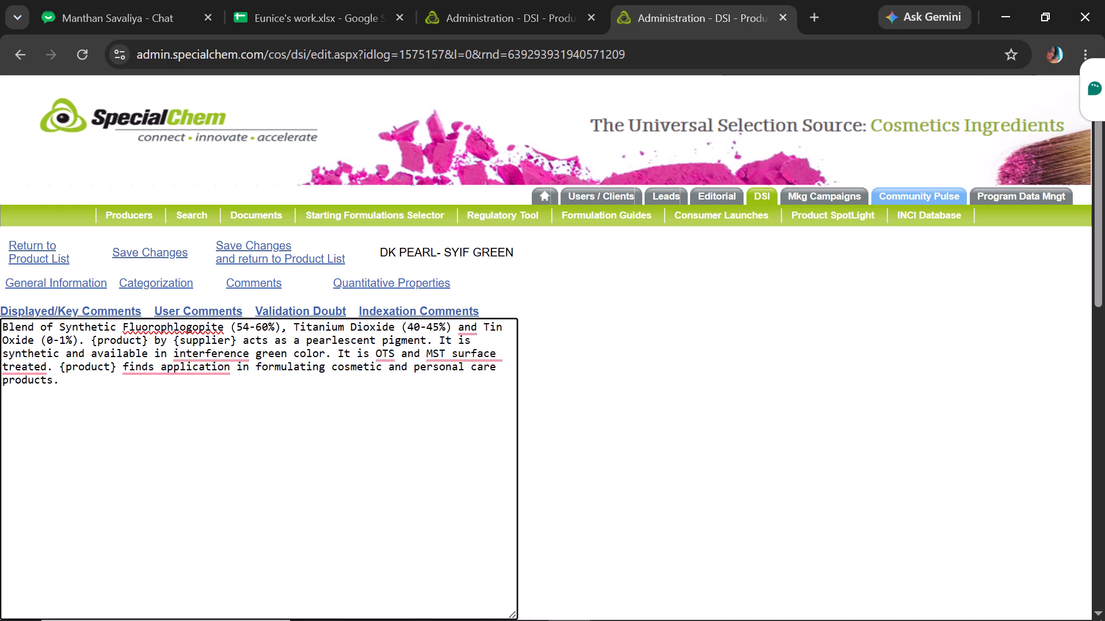
Apply the grammar corrections to the comments: "is used", "MST-surface-treated", "an interference" and "OTS-".
click(229, 384)
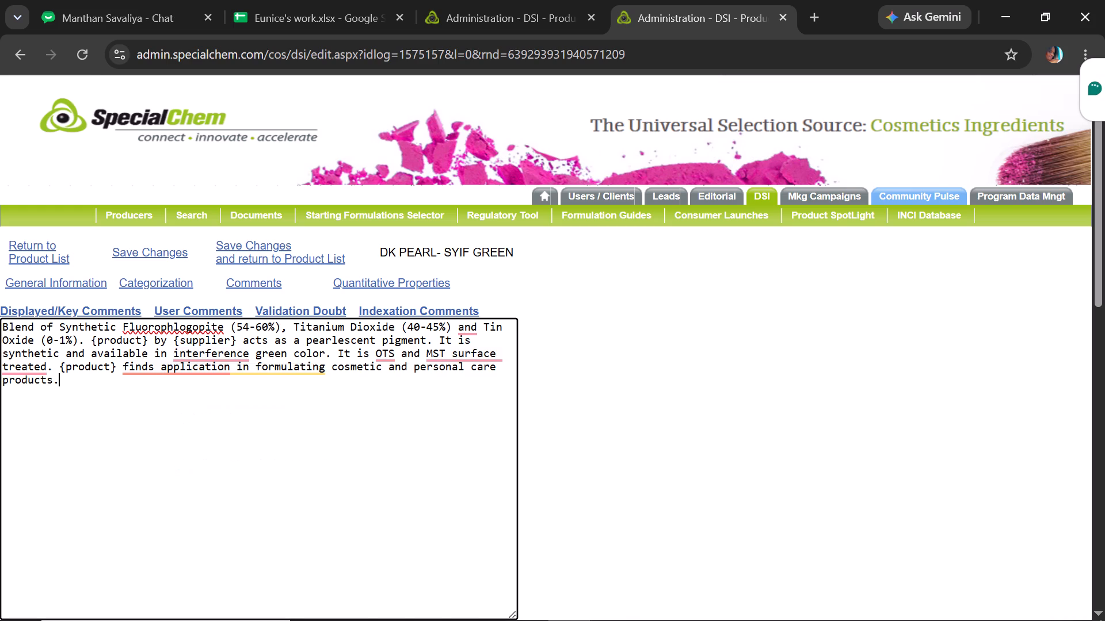
click(180, 374)
click(189, 388)
text(is used)
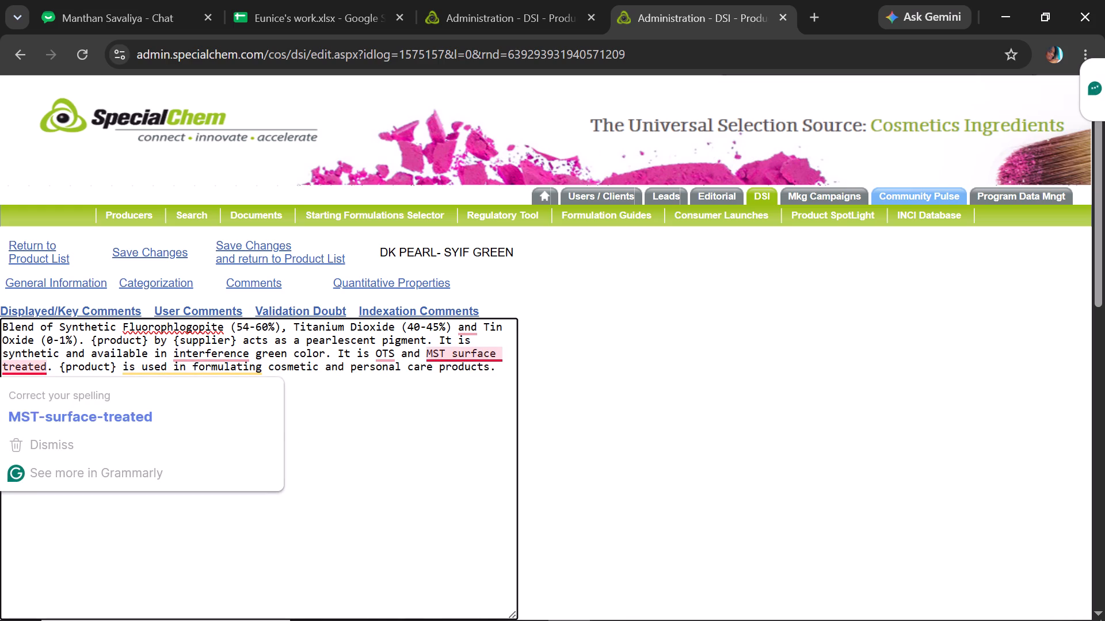
click(73, 406)
text(MST-surface)
text(-treated)
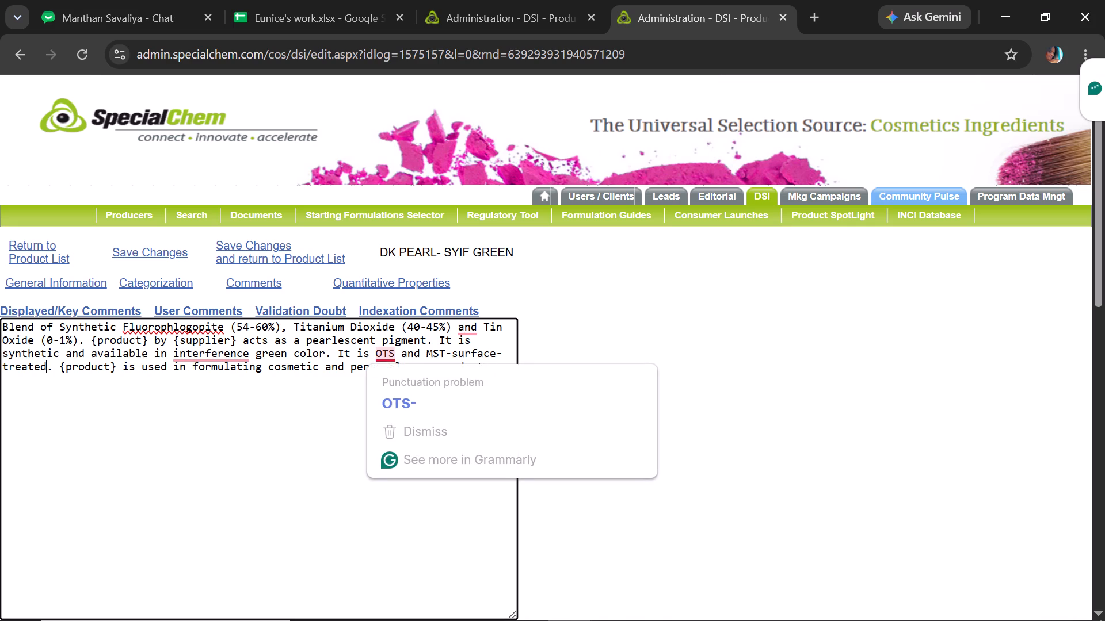
drag(402, 374, 222, 353)
click(239, 373)
text(an)
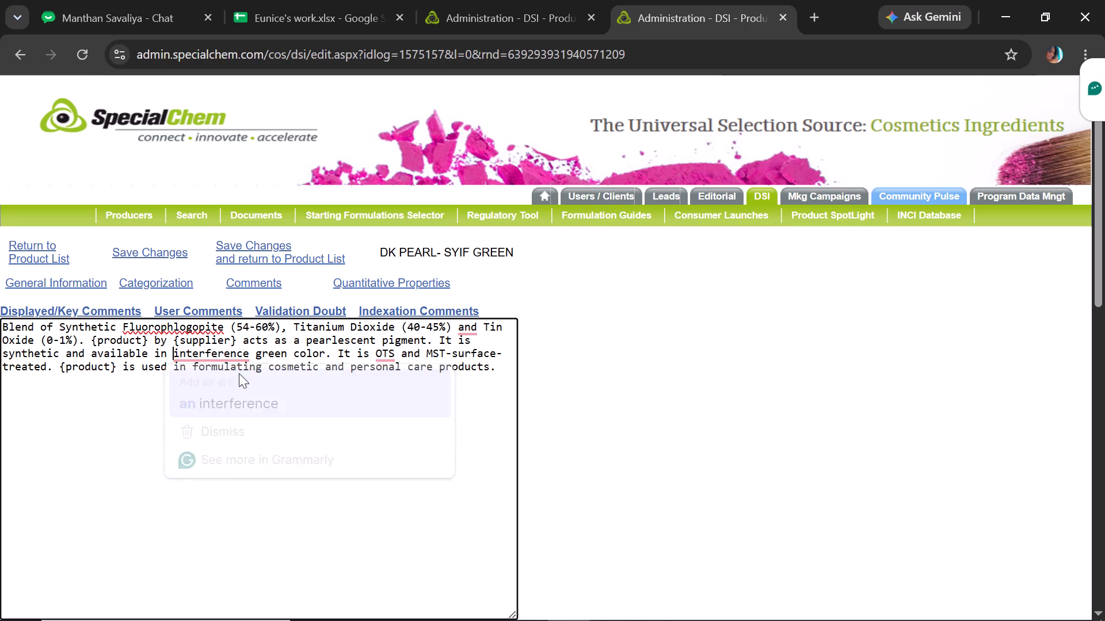
key(space)
click(443, 399)
text(OTS-)
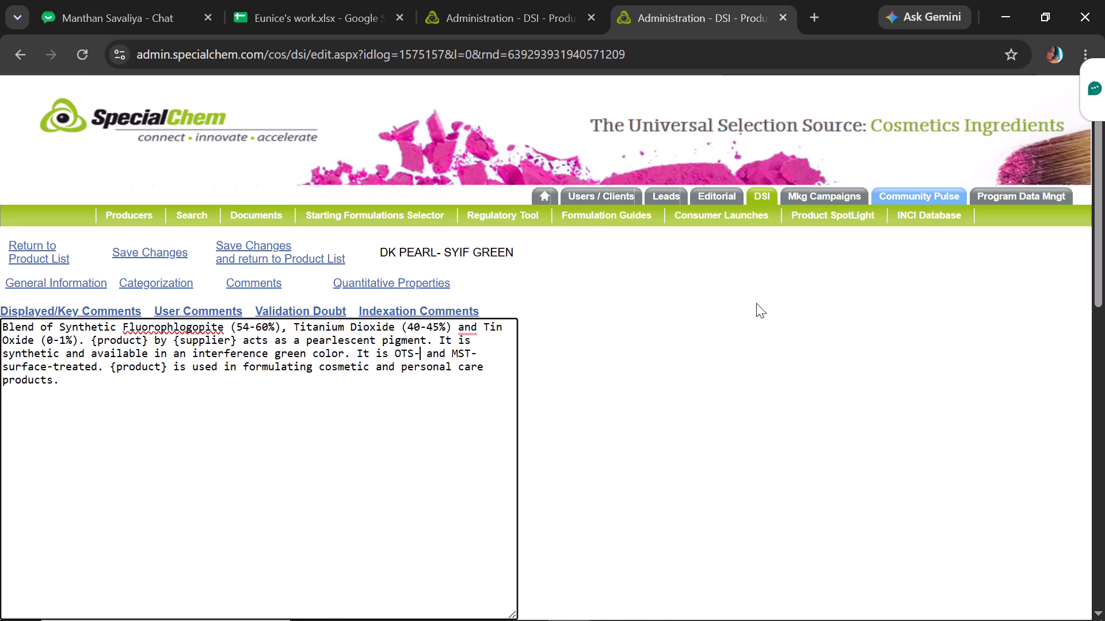
Enable HTML display for the DK PEARL- SYIF GREEN key comments and save the changes.
drag(1104, 254, 1099, 279)
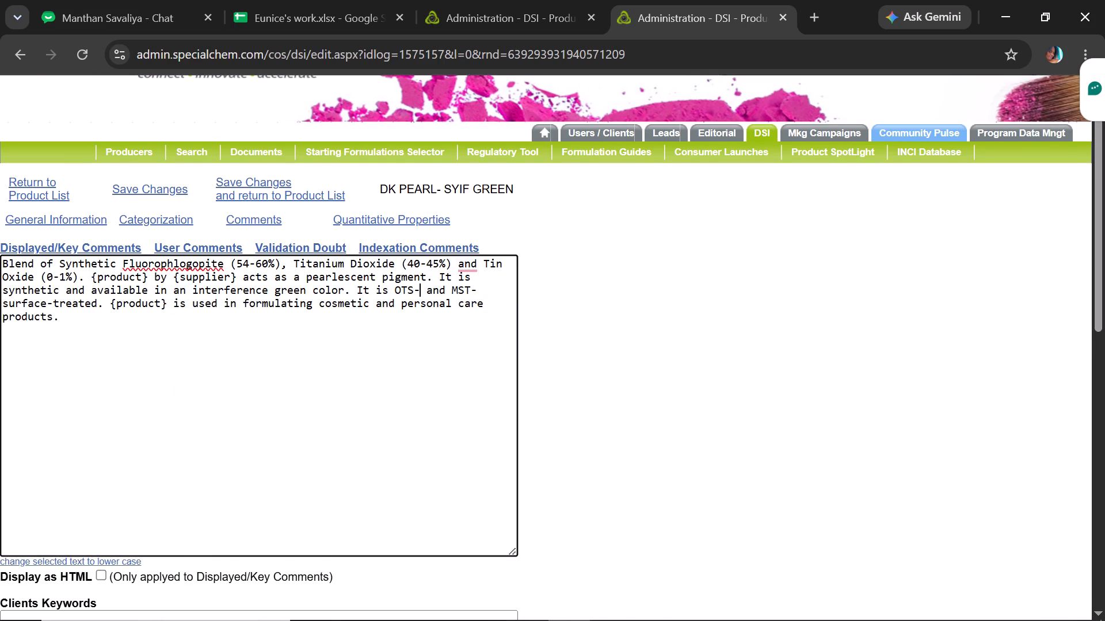
click(101, 571)
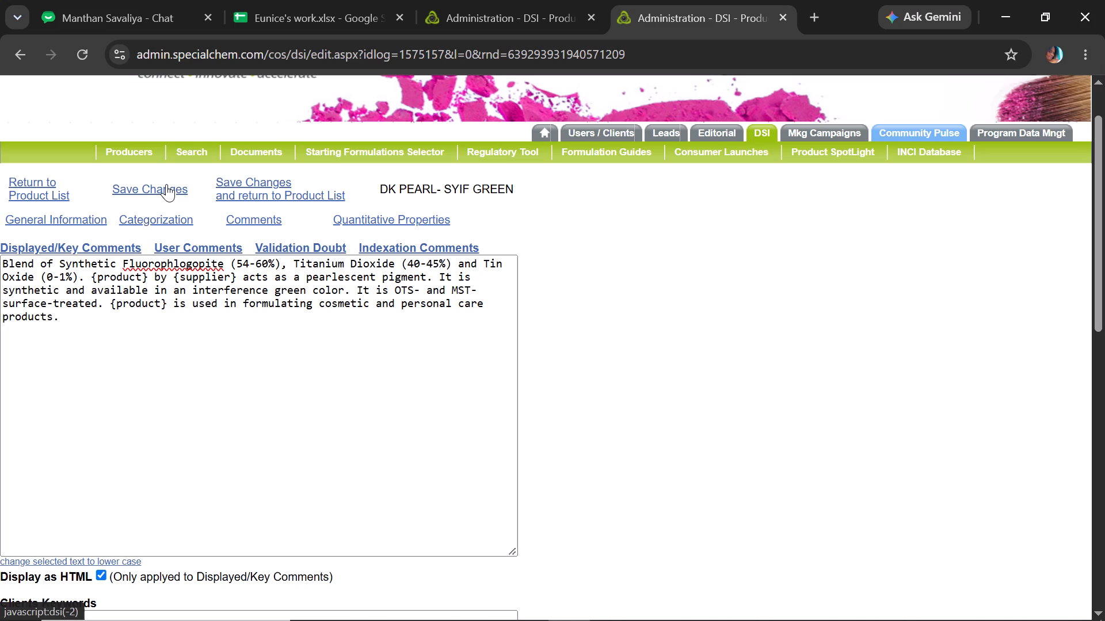
click(166, 185)
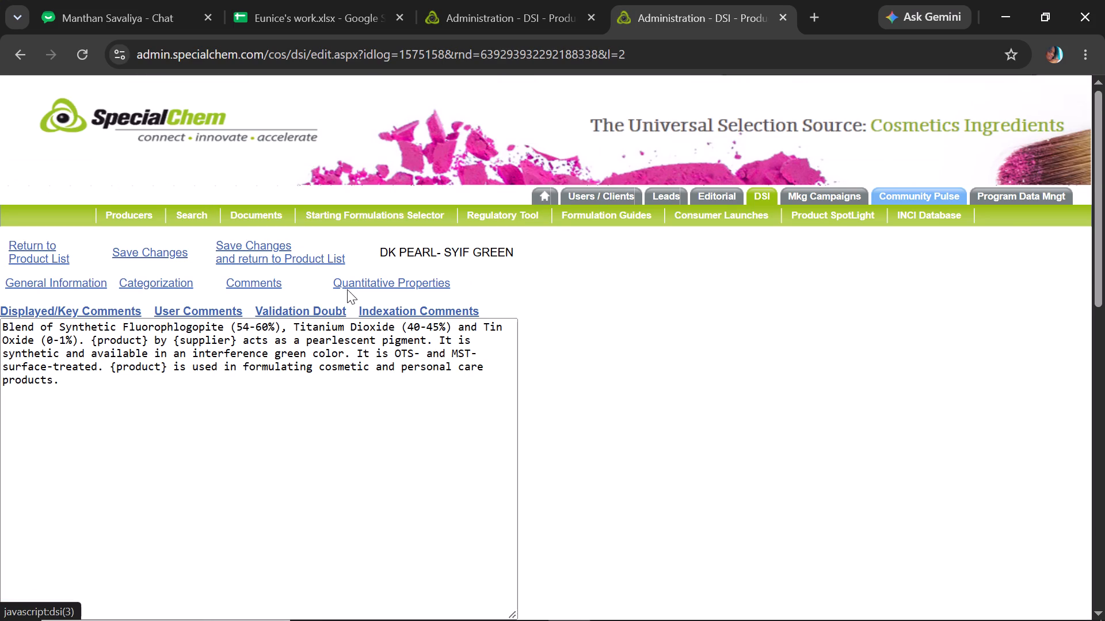
Go to the DK PEARL- SYIF GREEN quantitative properties, then save the record and return to the product list.
click(354, 282)
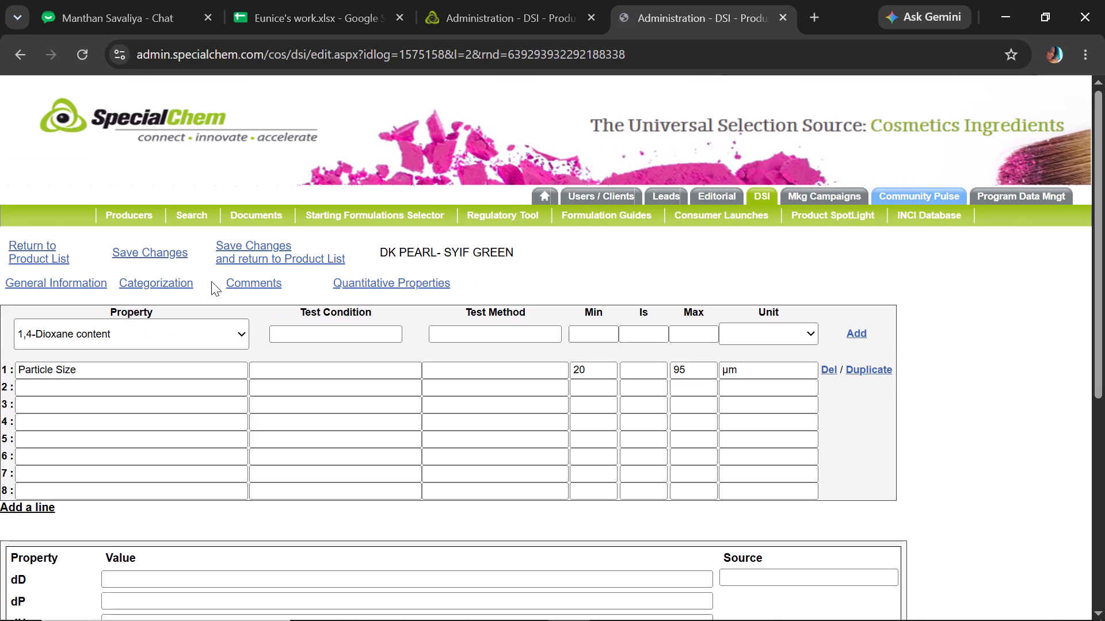
click(216, 250)
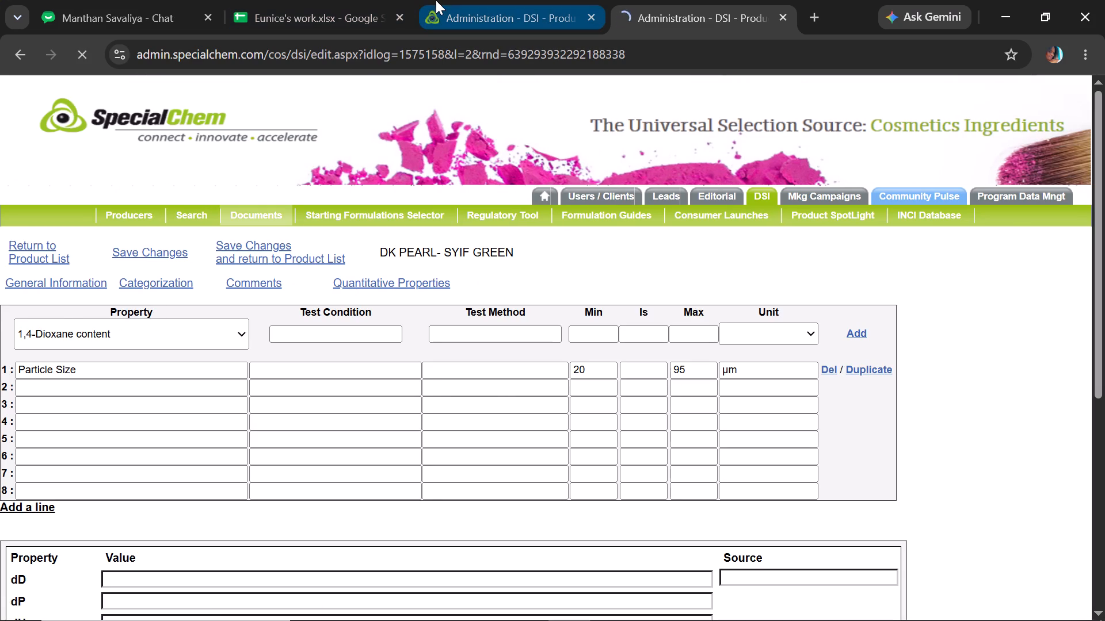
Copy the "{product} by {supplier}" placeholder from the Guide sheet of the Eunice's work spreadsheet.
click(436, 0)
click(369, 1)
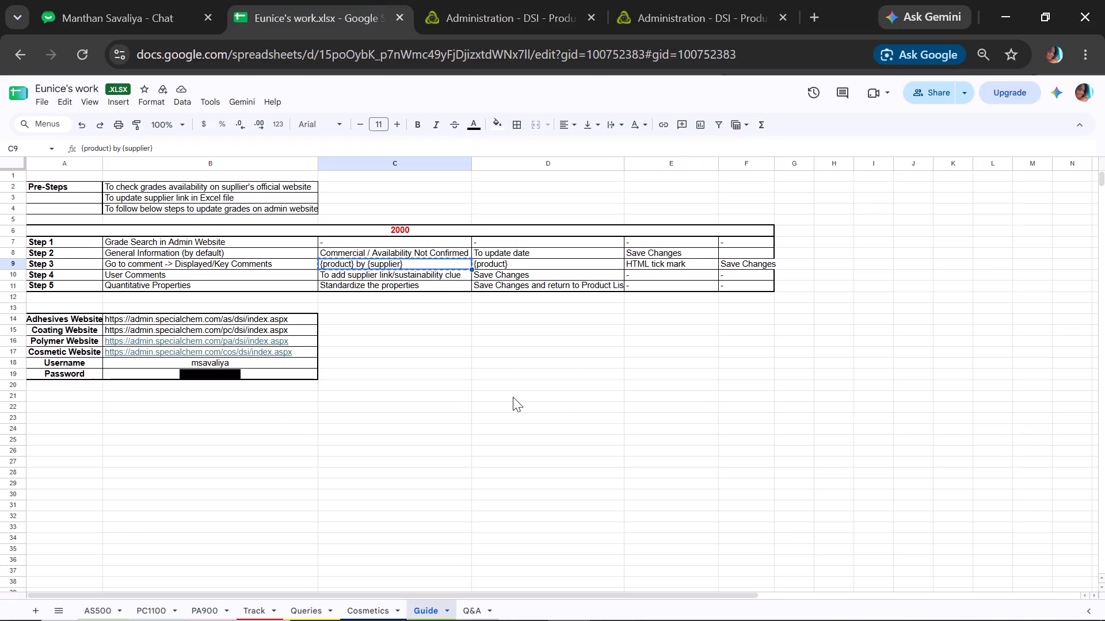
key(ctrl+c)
Find DK PEARL- SYIF RED in the admin site's product list and open its record for modification.
click(557, 0)
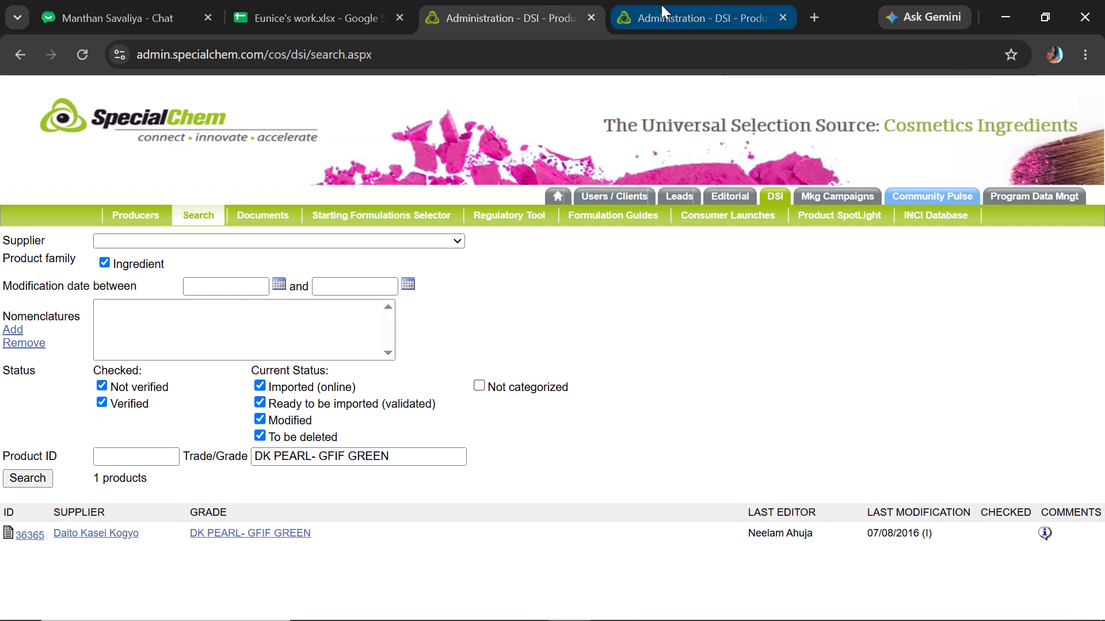
click(661, 5)
drag(1093, 141, 1074, 462)
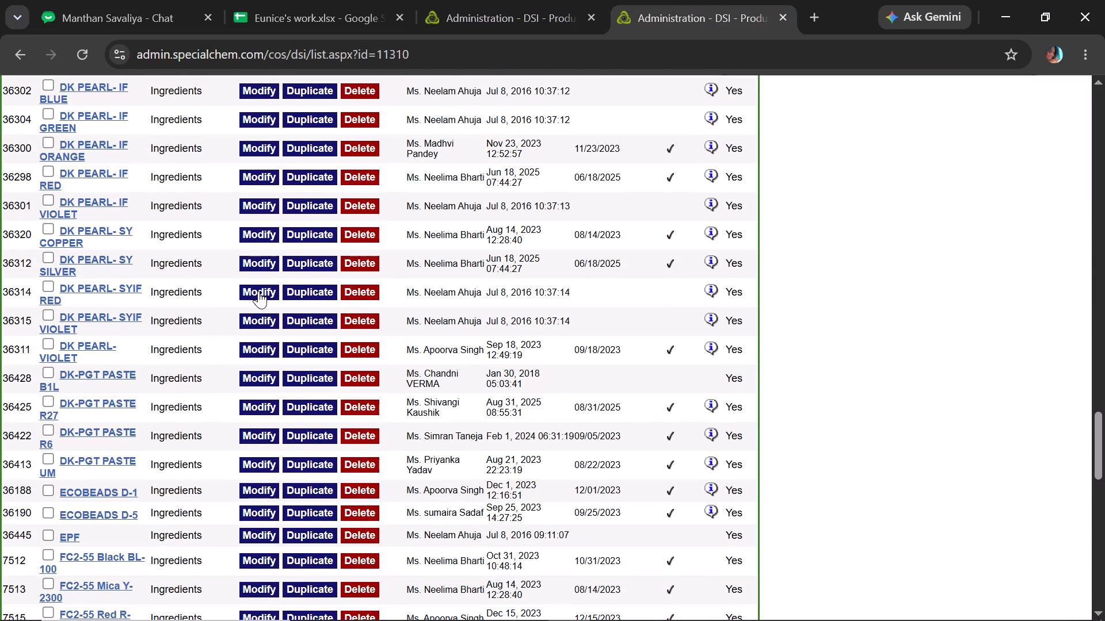
click(258, 291)
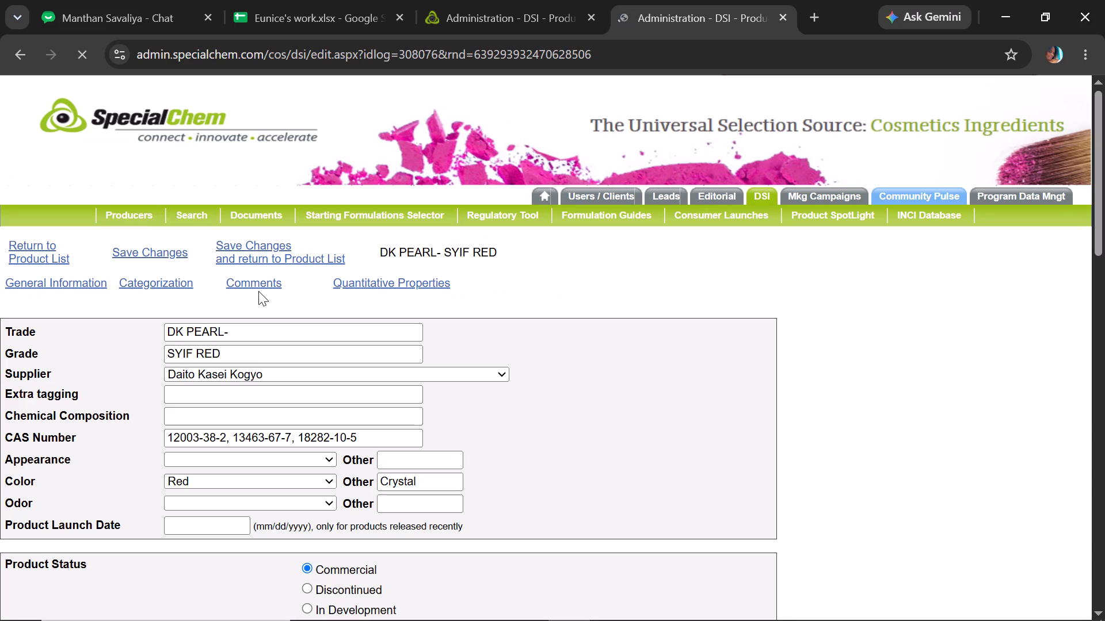
Set the DK PEARL- SYIF RED product status to Availability Not Confirmed with status-checked date 11/04/2026 and save the changes.
drag(1099, 241, 1102, 258)
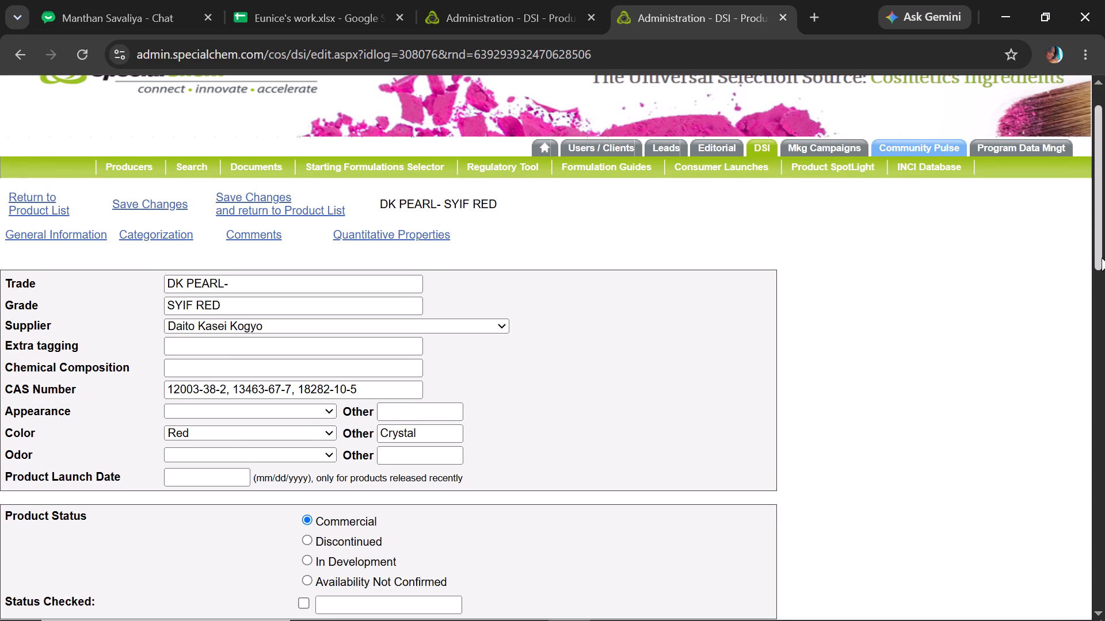
click(308, 579)
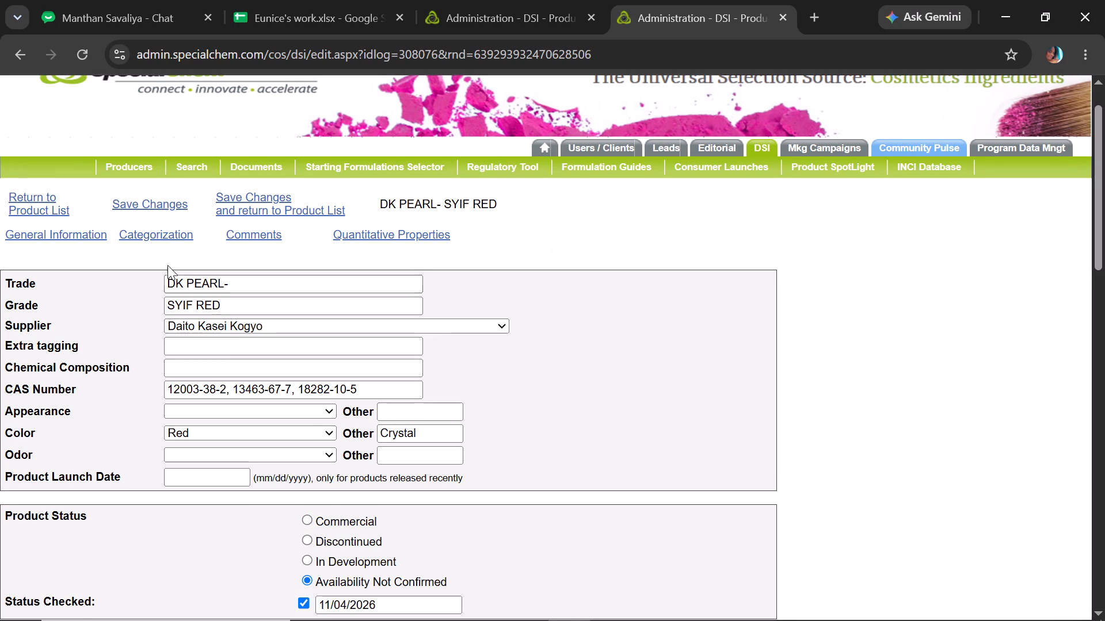
click(156, 208)
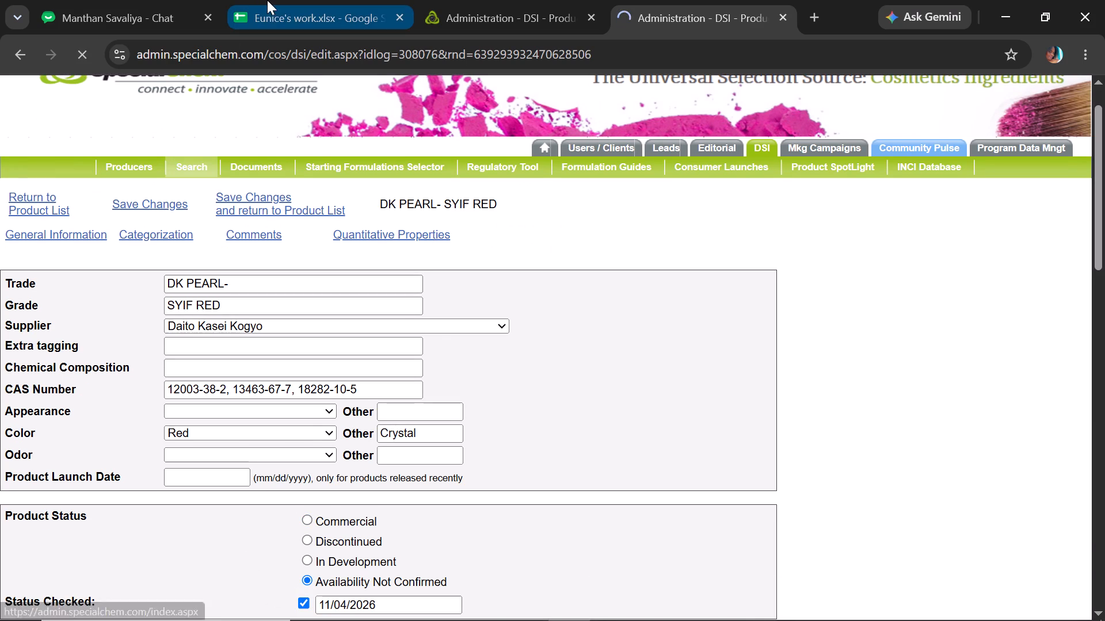
Replace the first product and supplier mention in the DK PEARL- SYIF RED comments with "{product} by {supplier}" copied from the Guide sheet of Eunice's work spreadsheet.
click(270, 1)
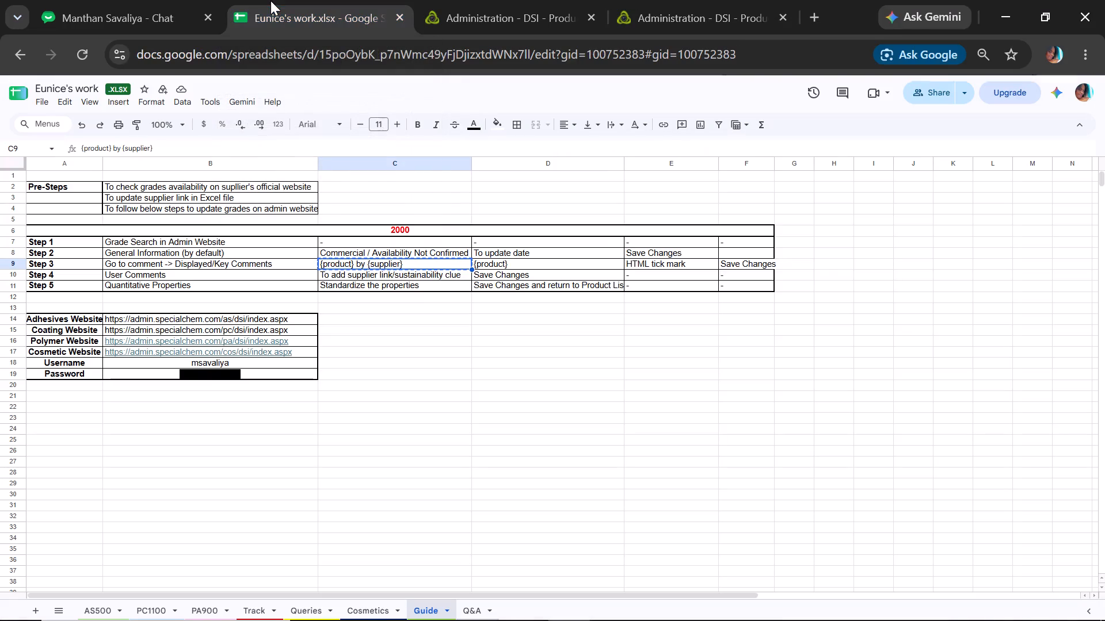
key(ctrl+c)
click(668, 0)
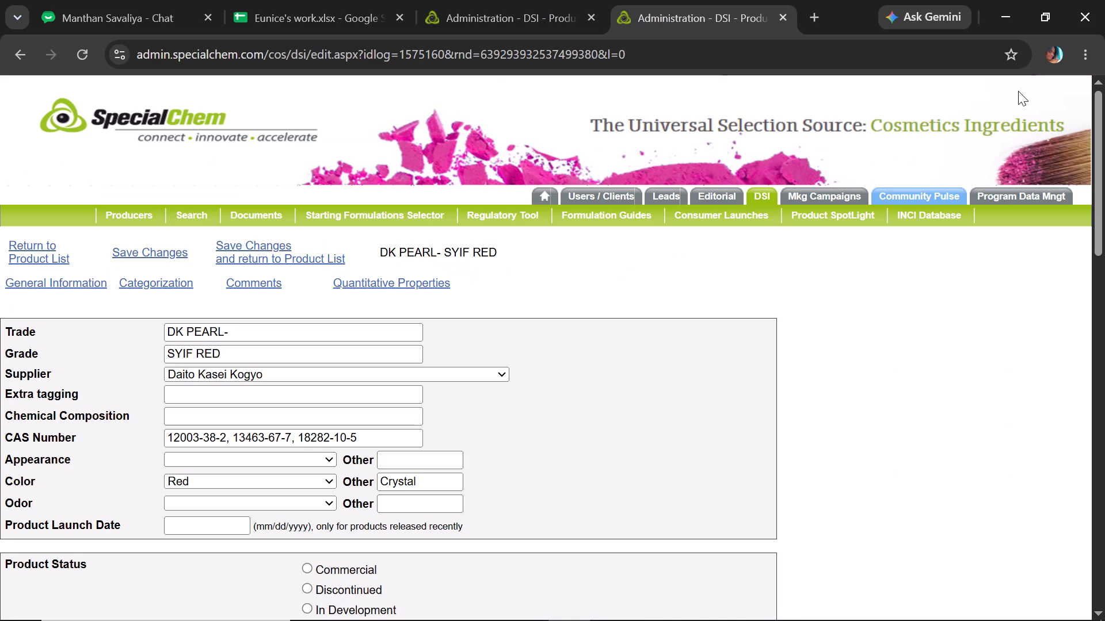
drag(1102, 181, 1102, 218)
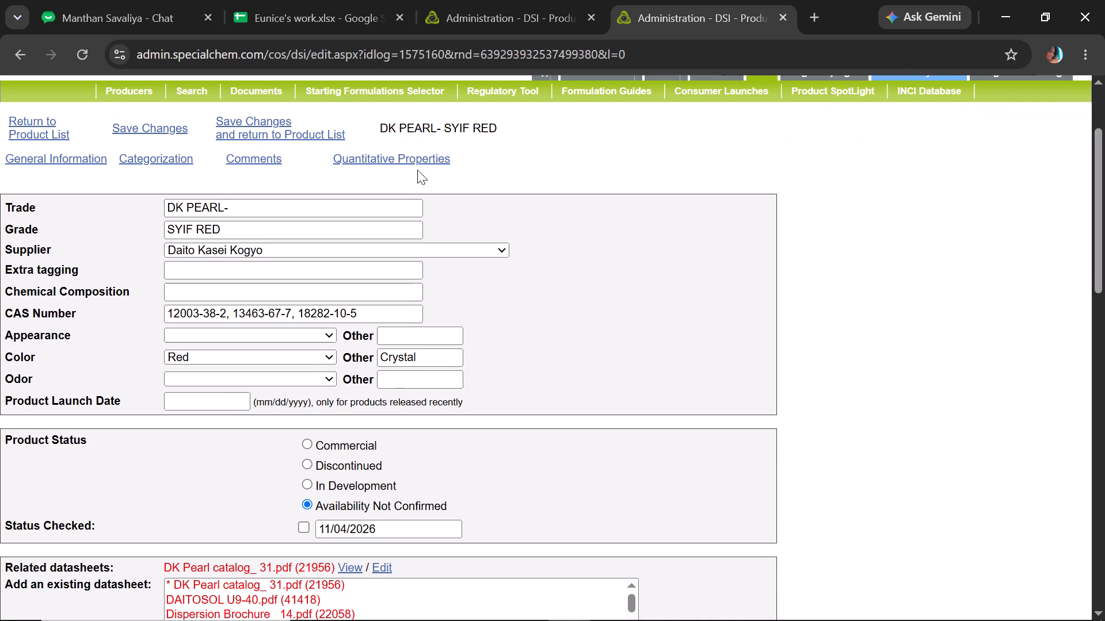
click(257, 156)
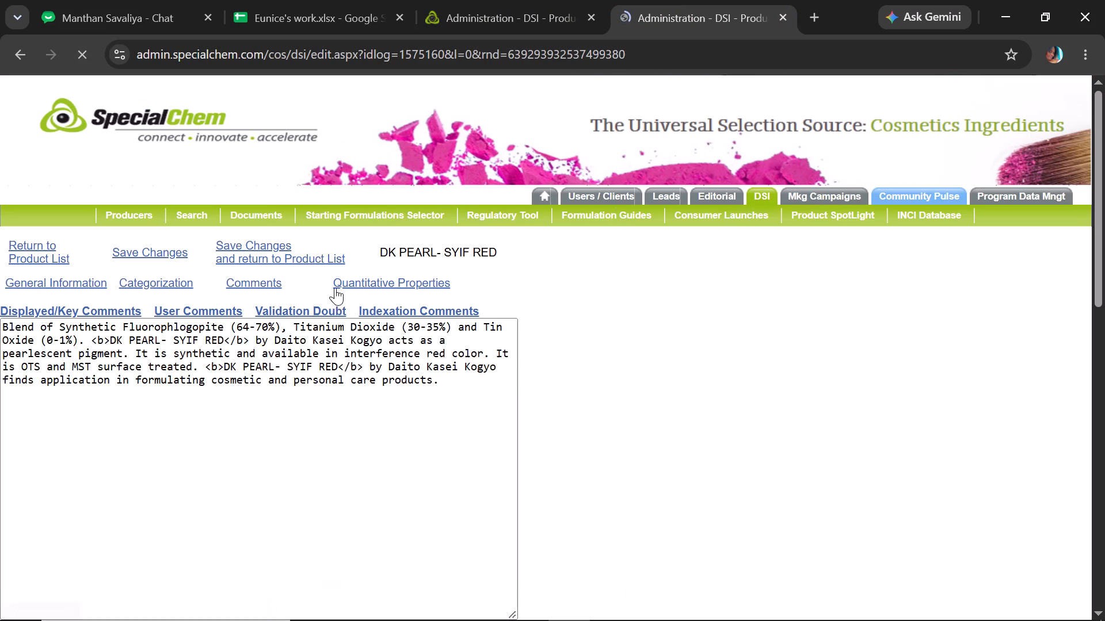
double_click(89, 338)
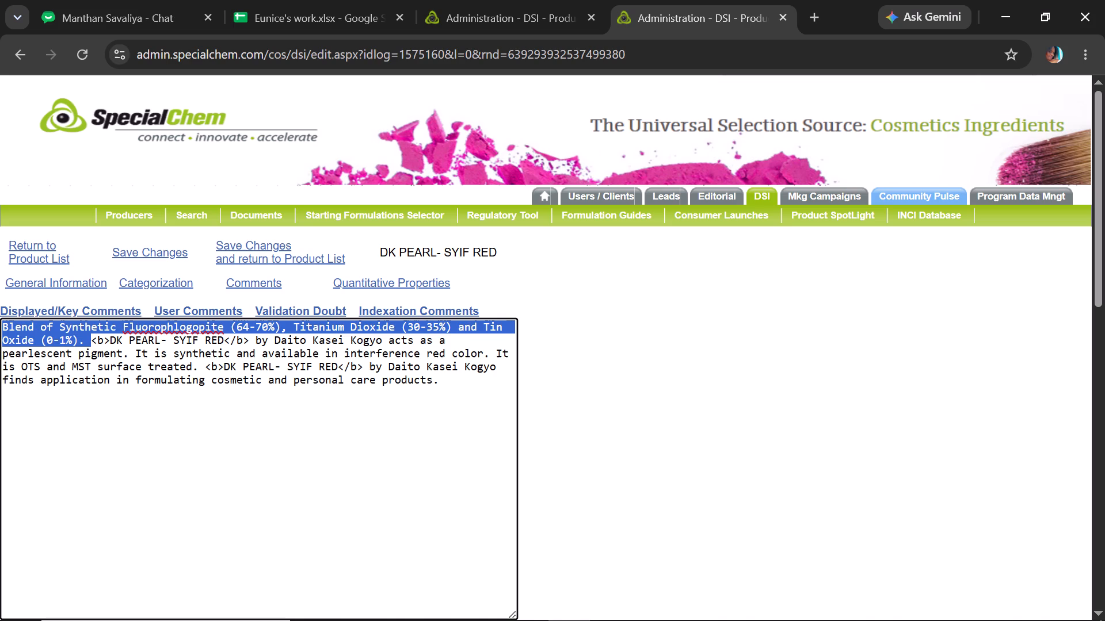
click(89, 338)
drag(89, 338, 375, 330)
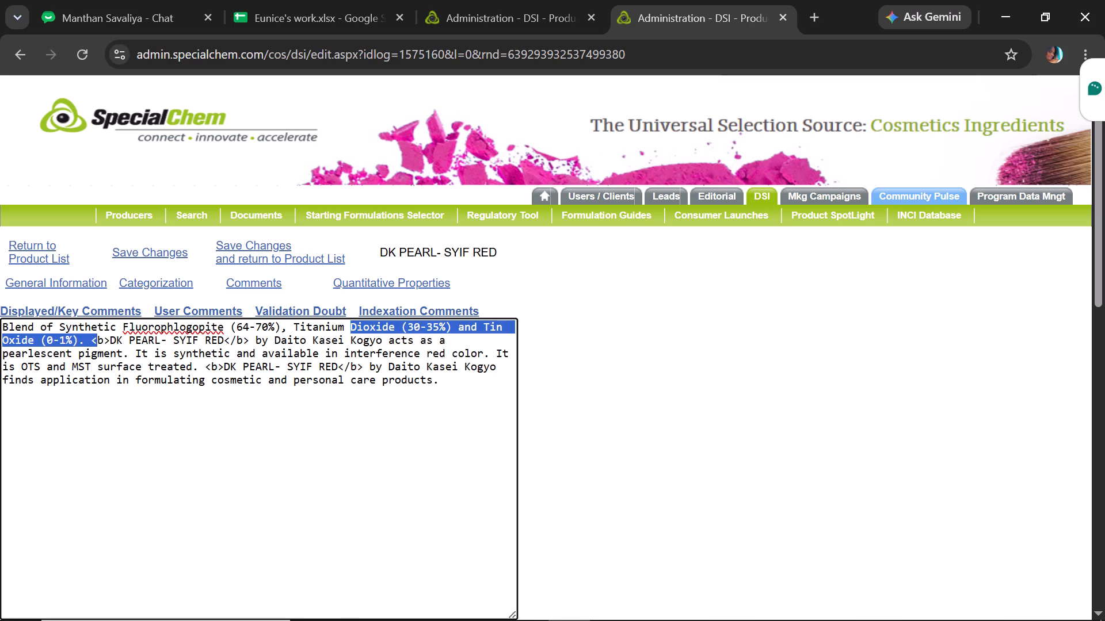
drag(375, 330, 380, 335)
key(ctrl+v)
key(space)
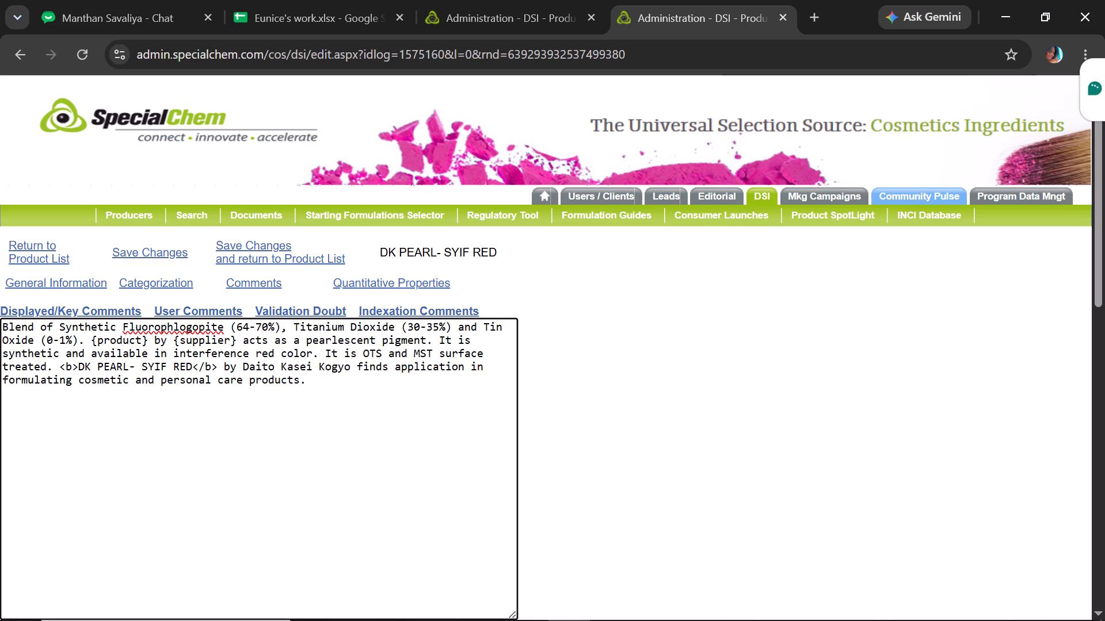
Replace the second product and supplier mention in the DK PEARL- SYIF RED comment with the "{product}" placeholder.
drag(147, 336, 73, 335)
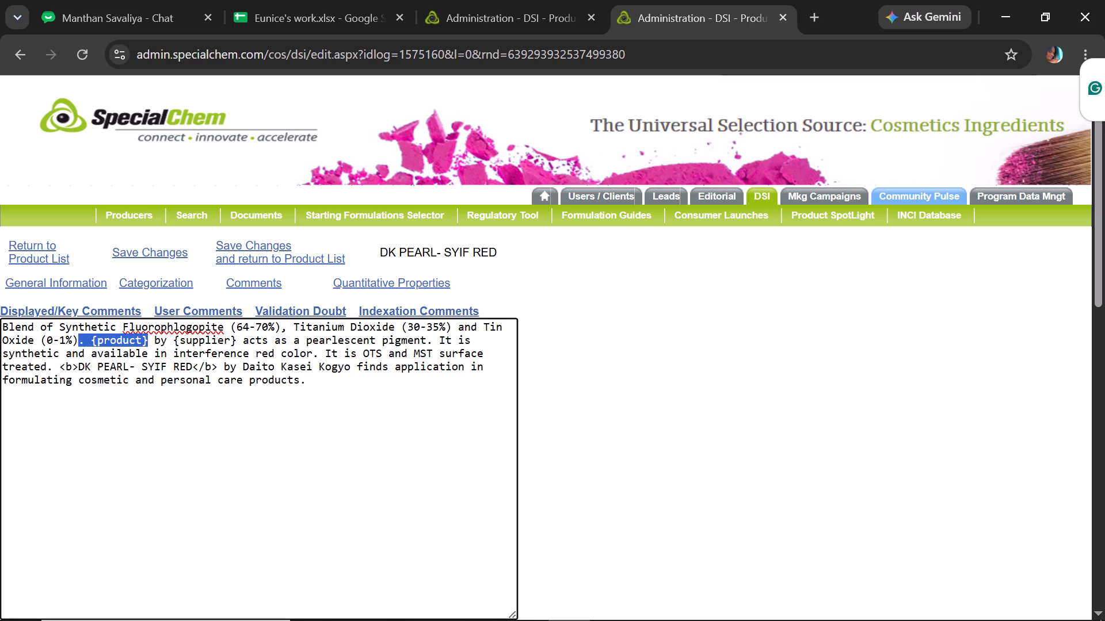
drag(73, 335, 93, 338)
key(ctrl+c)
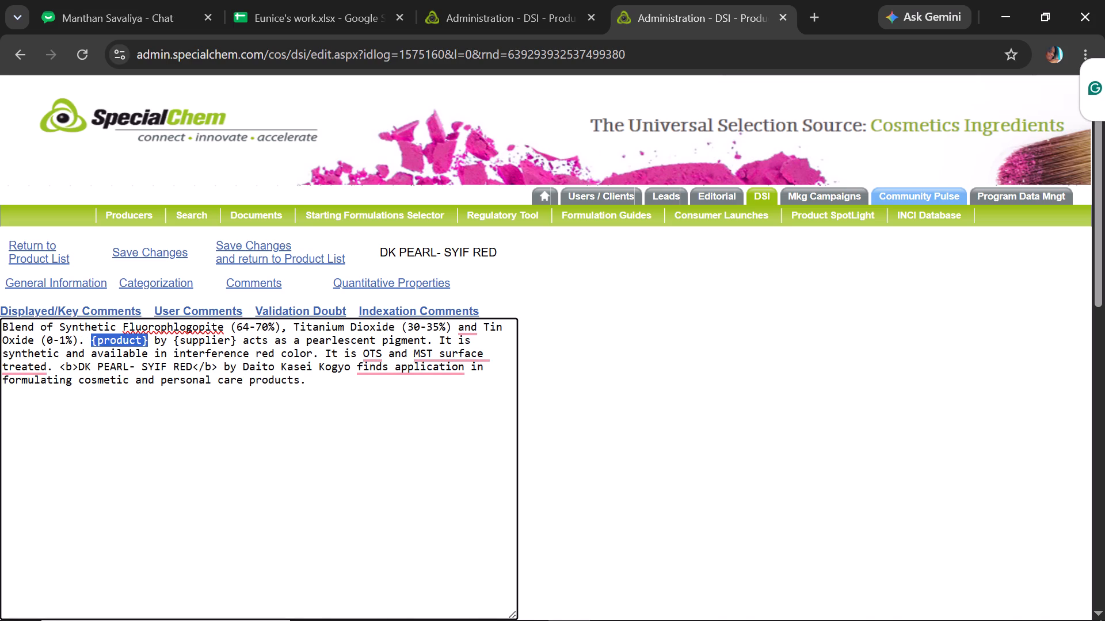
drag(59, 366, 355, 368)
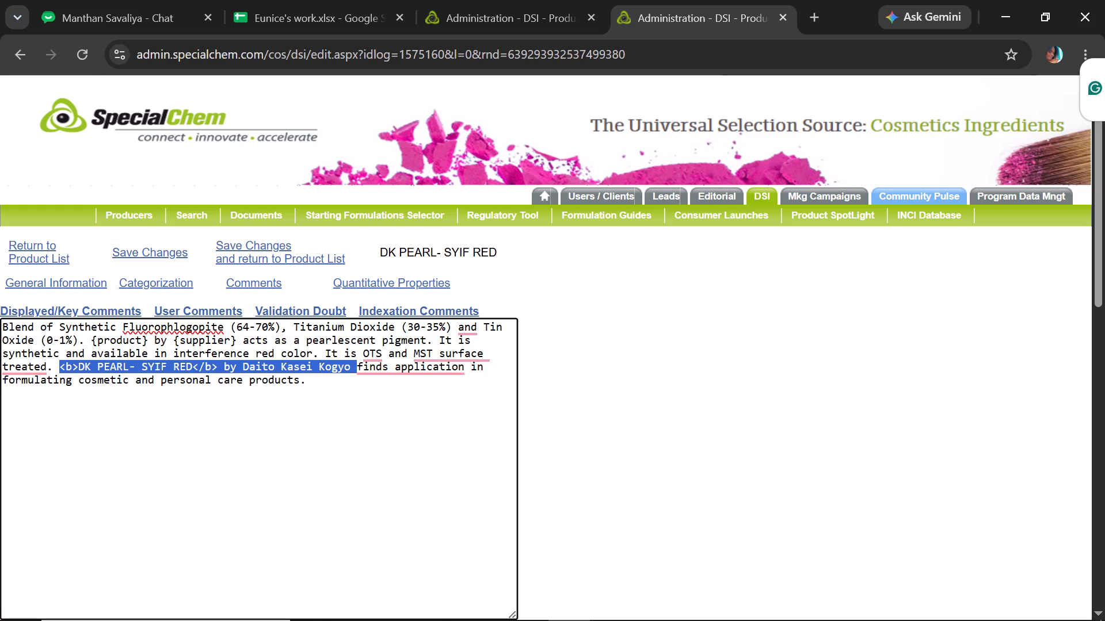
drag(355, 368, 349, 368)
key(ctrl+v)
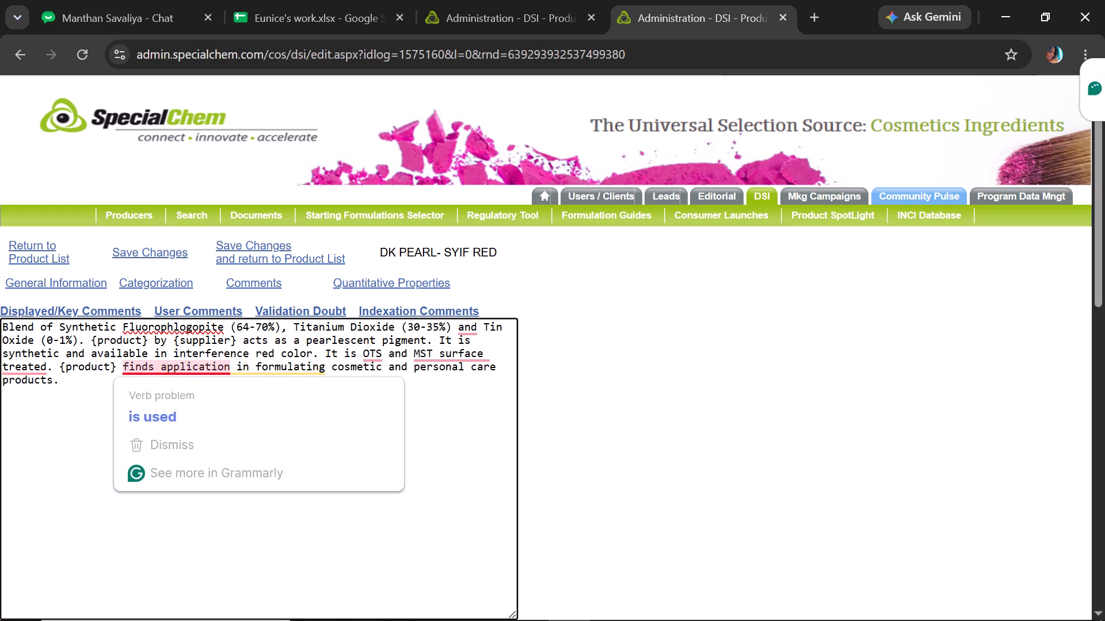
Apply the Grammarly corrections "is used", "MST-surface-treated" and "OTS-" in the DK PEARL- SYIF RED comment.
click(201, 394)
text(is used)
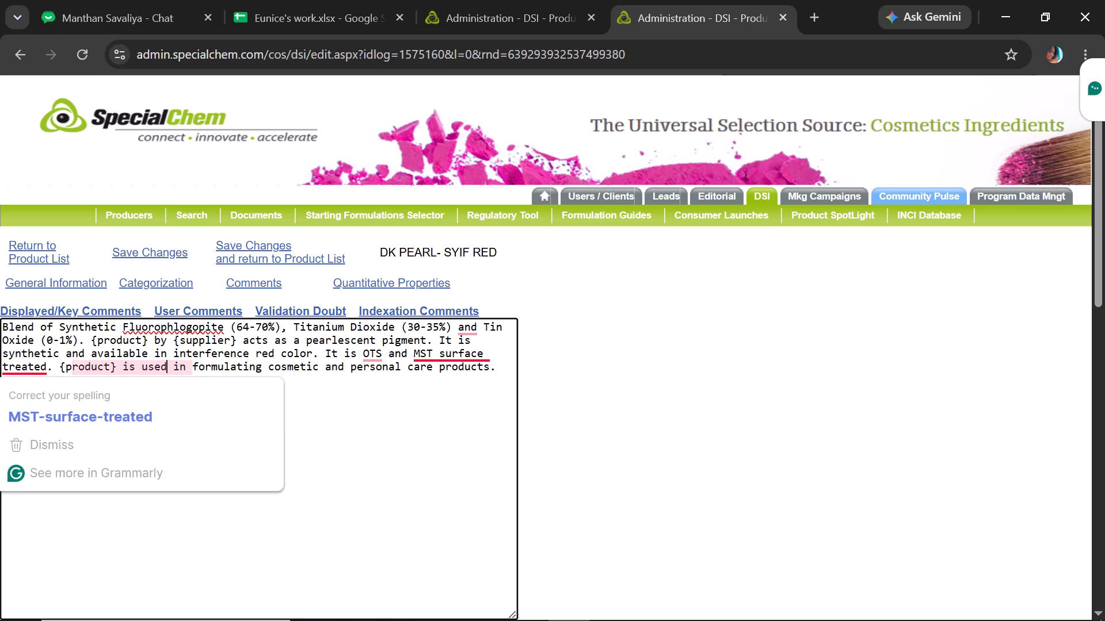
click(55, 403)
text(MST-surface-treate)
key(d)
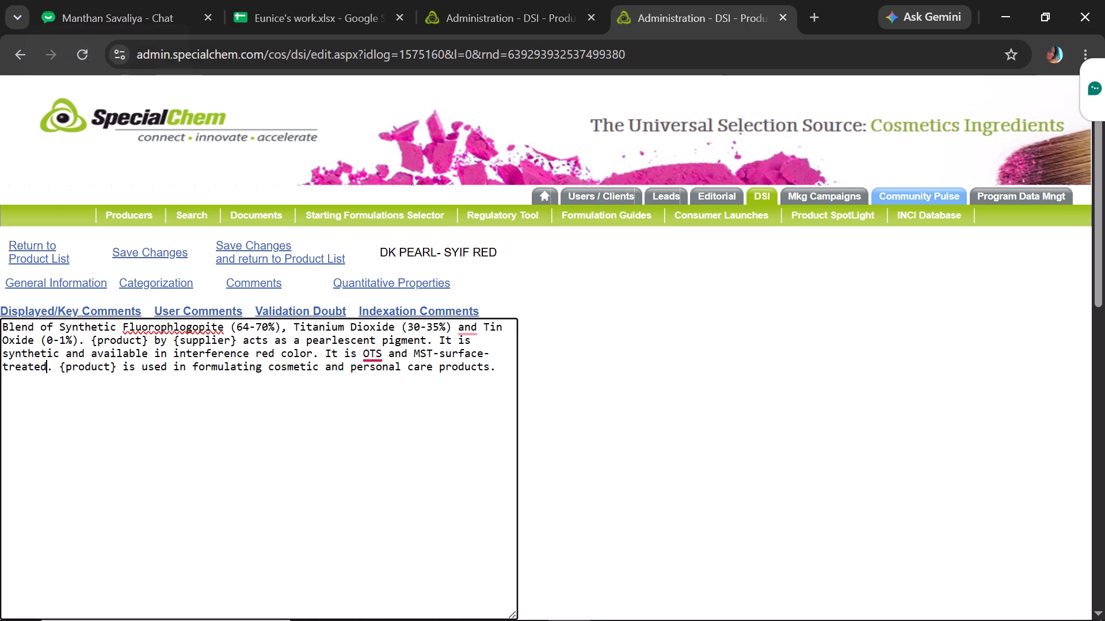
click(394, 374)
text(OTS-)
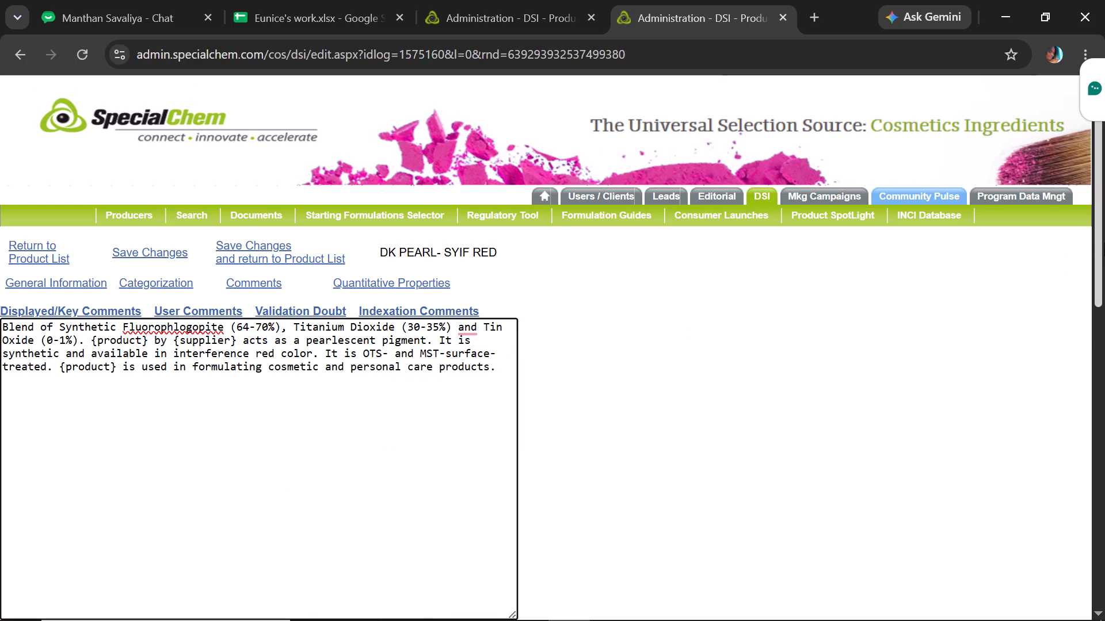
Enable Display as HTML for the DK PEARL- SYIF RED comments and save the changes.
drag(1104, 243, 1098, 281)
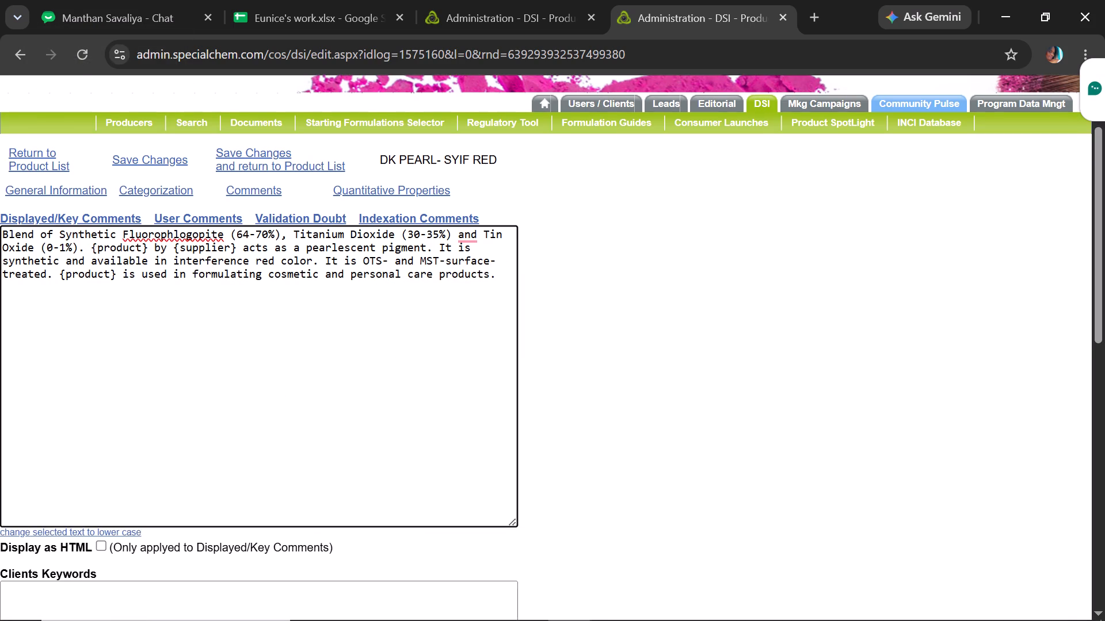
click(103, 546)
click(146, 161)
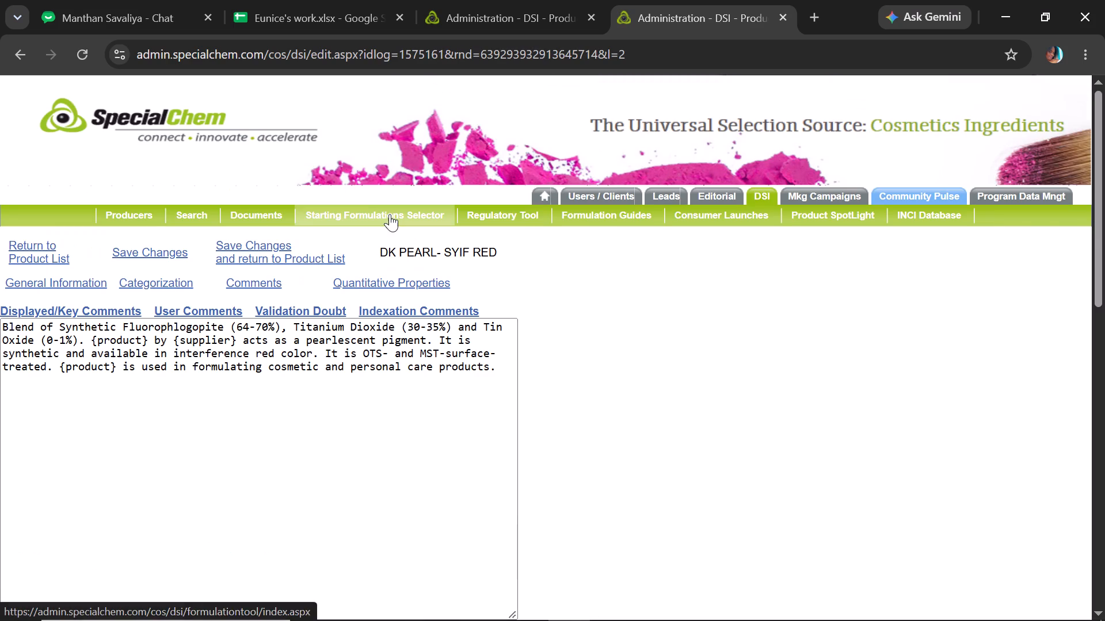
Go to the DK PEARL- SYIF RED quantitative properties, then save the record and return to the product list.
click(390, 276)
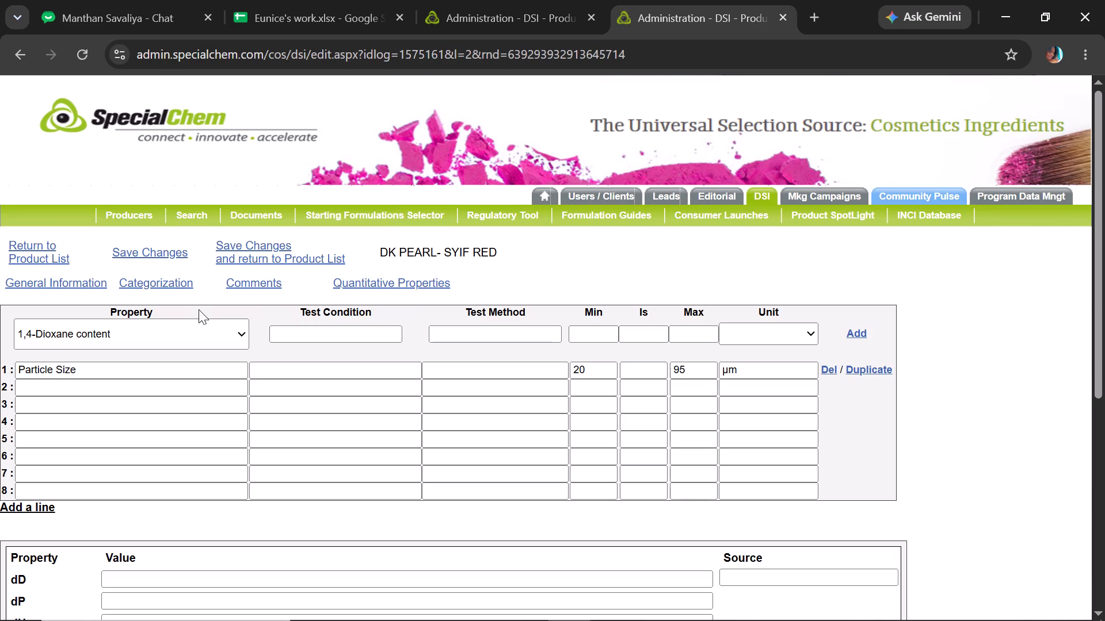
click(235, 248)
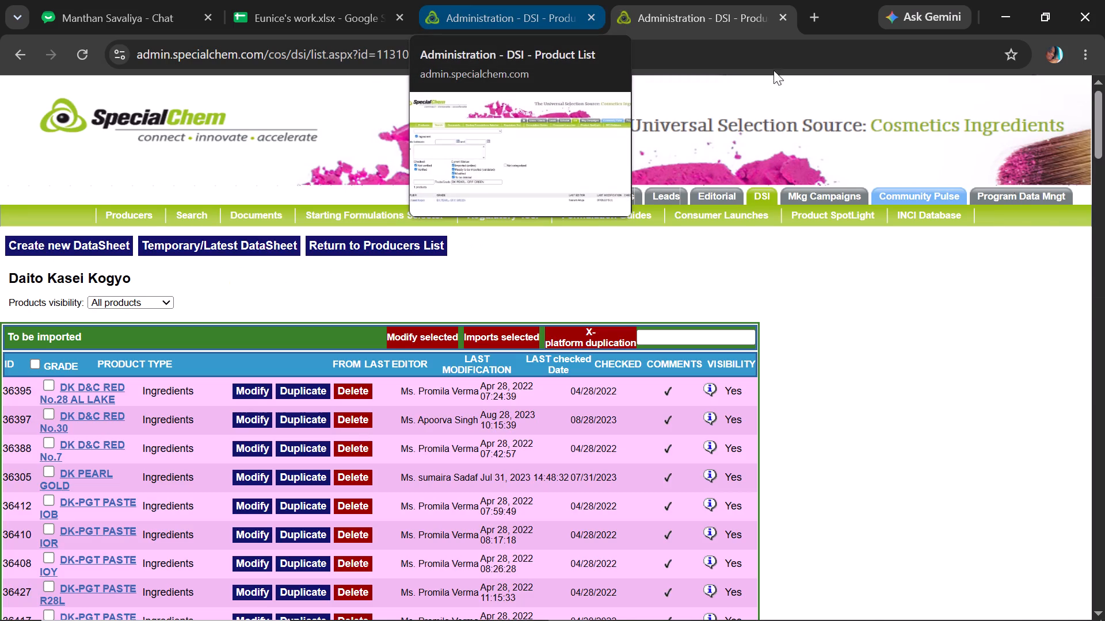
Find DK PEARL- SYIF VIOLET in the Daito Kasei Kogyo product list and open its record for modification.
drag(1095, 128, 1050, 412)
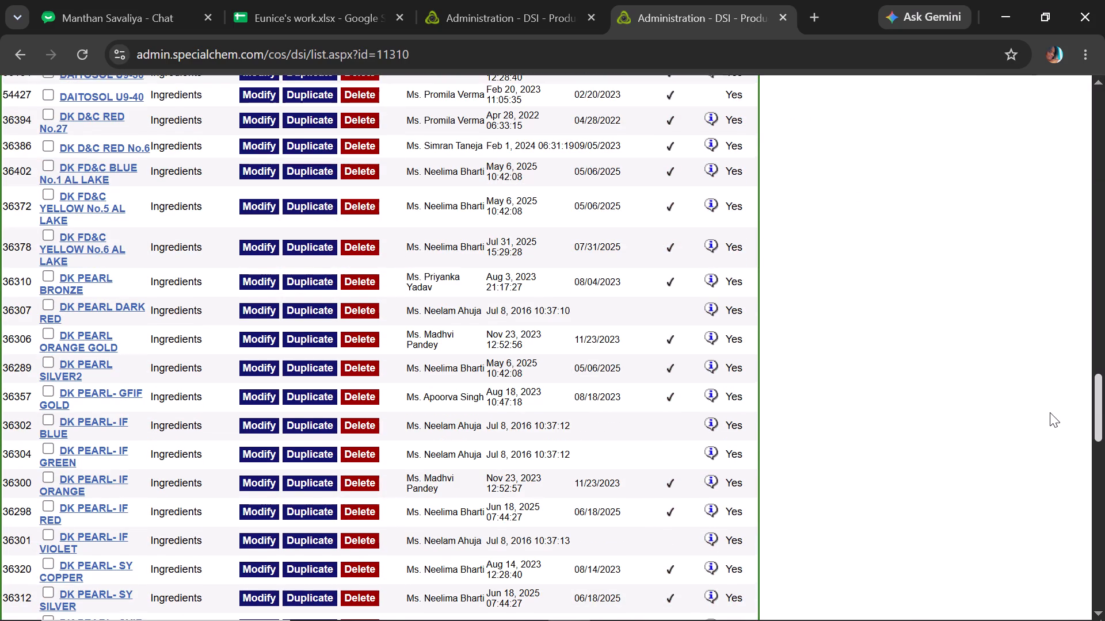
drag(1050, 412, 1059, 428)
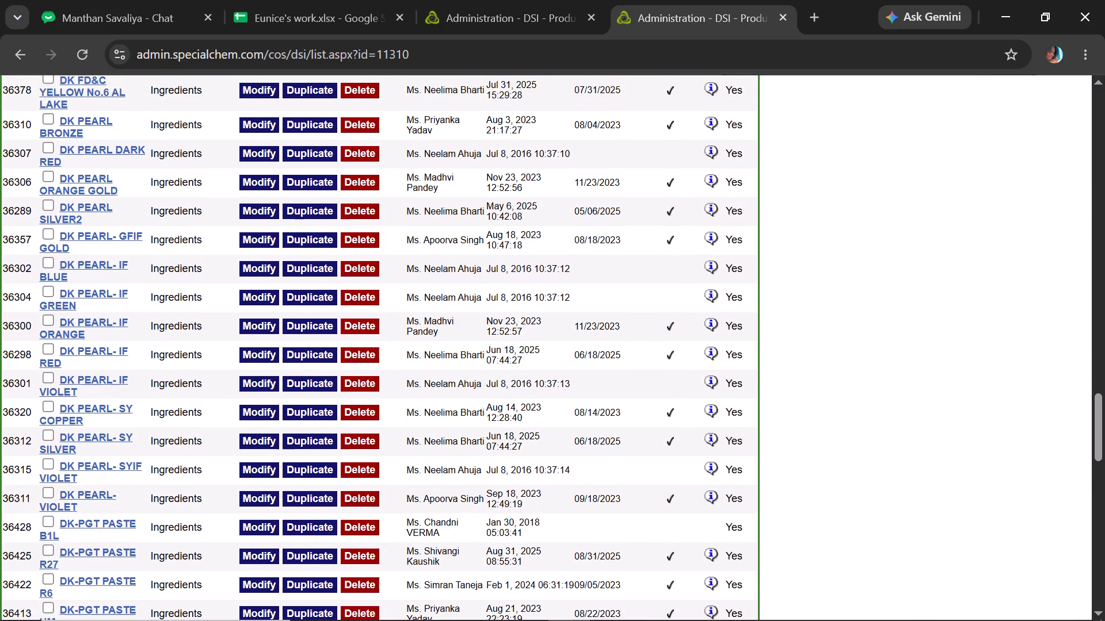
click(249, 465)
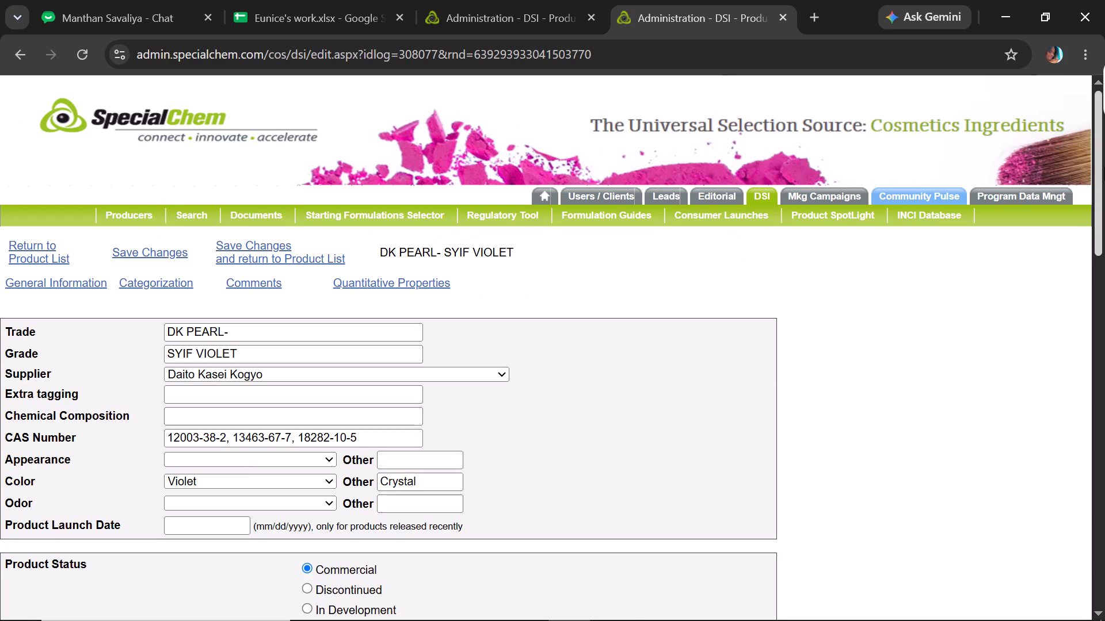
Set the DK PEARL- SYIF VIOLET product status to Availability Not Confirmed with status-checked date 11/04/2026 and save the changes.
drag(1104, 167, 1104, 205)
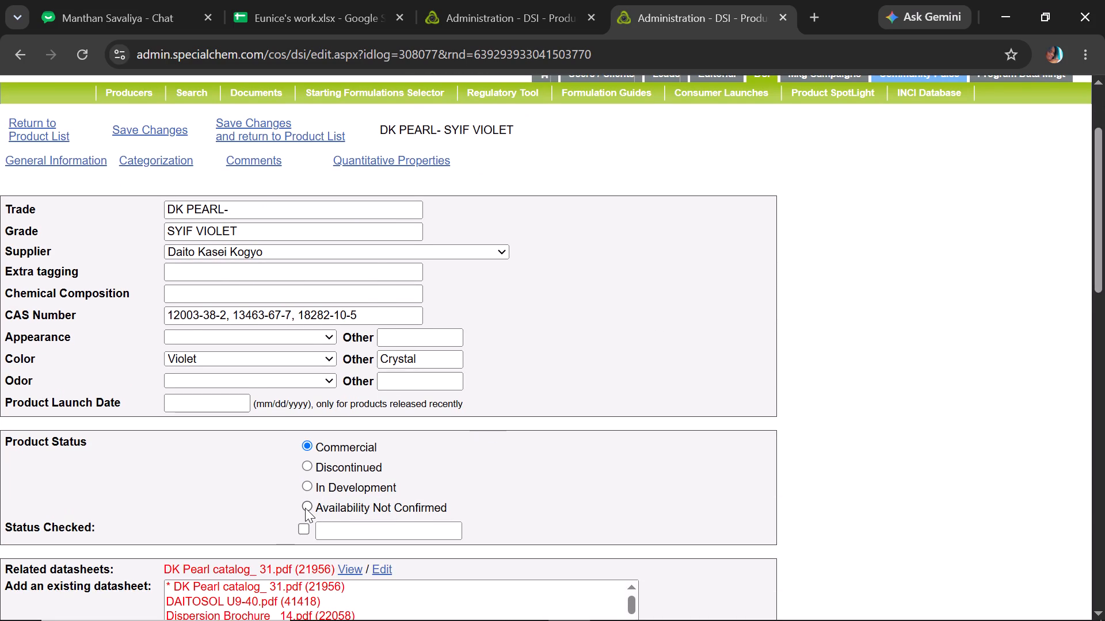
click(305, 508)
click(165, 133)
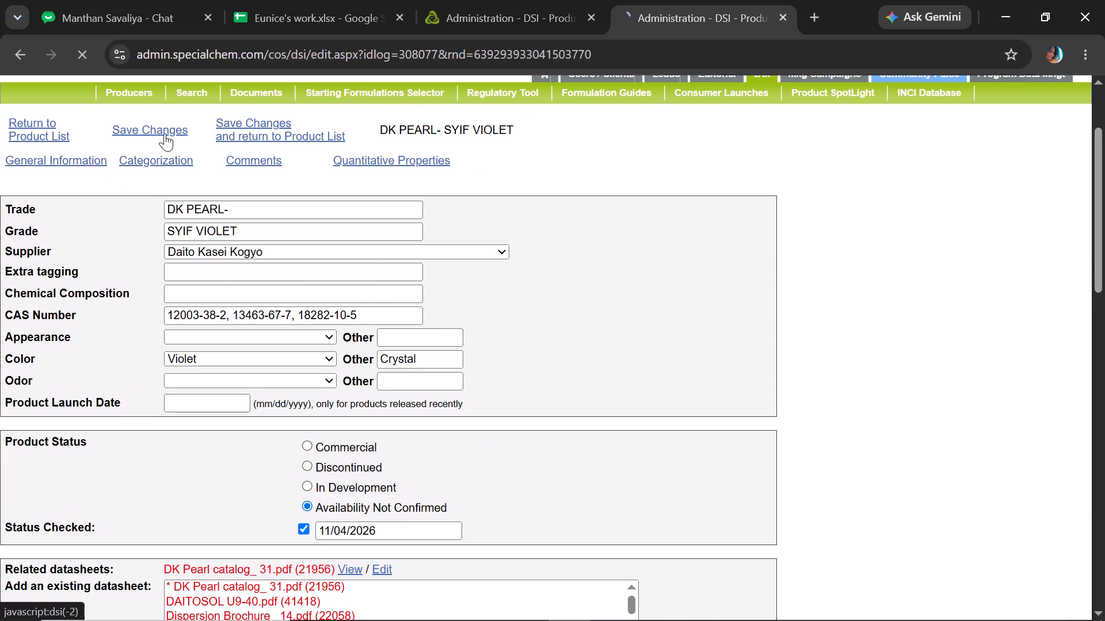
Replace the first product and supplier mention in the DK PEARL- SYIF VIOLET comments with "{product} by {supplier}" copied from the Guide sheet of Eunice's work spreadsheet.
click(281, 0)
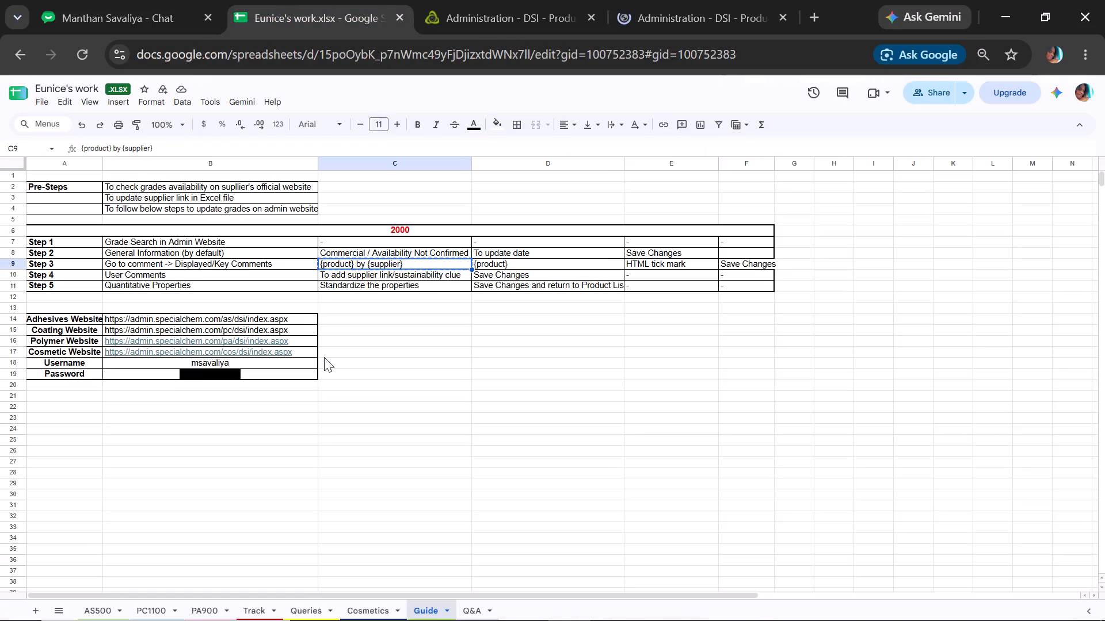
key(ctrl+c)
click(635, 0)
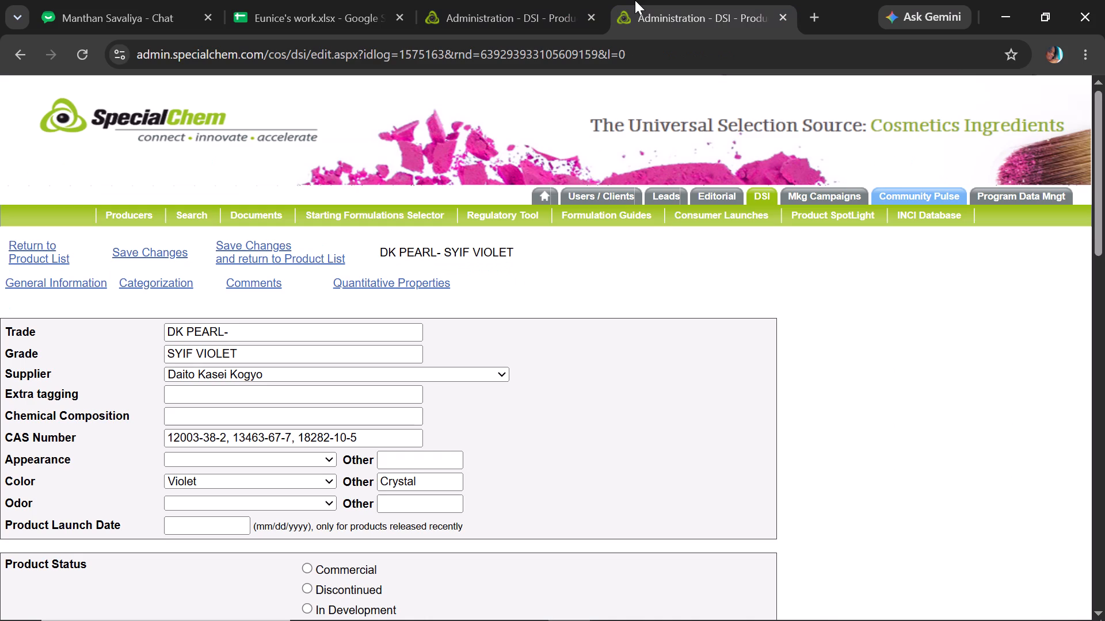
drag(1104, 168, 1099, 200)
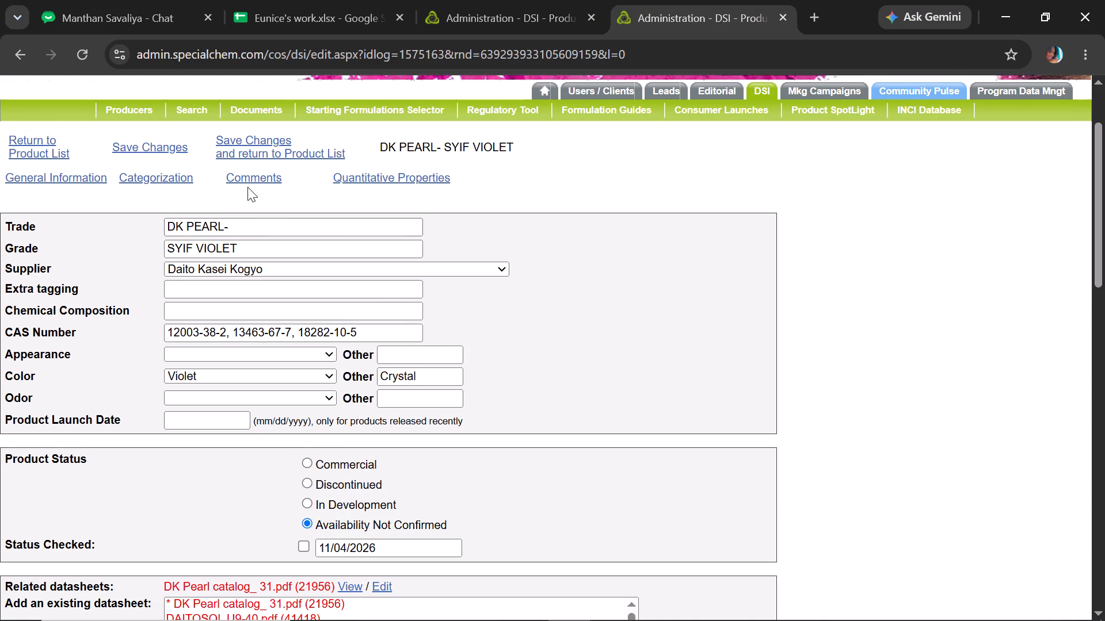
click(245, 182)
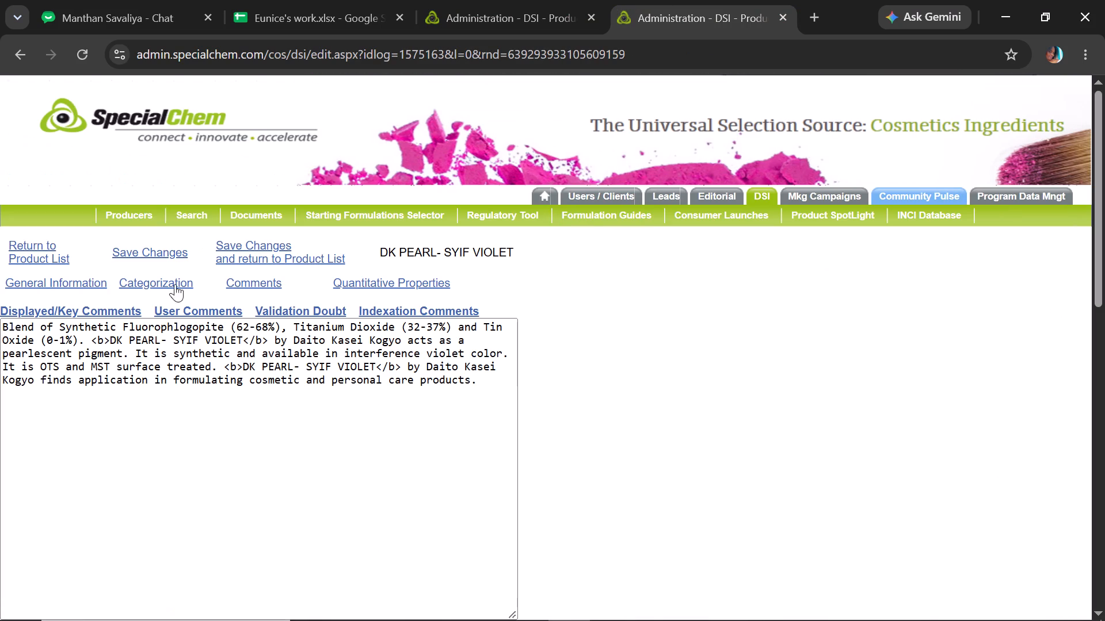
click(93, 337)
click(89, 340)
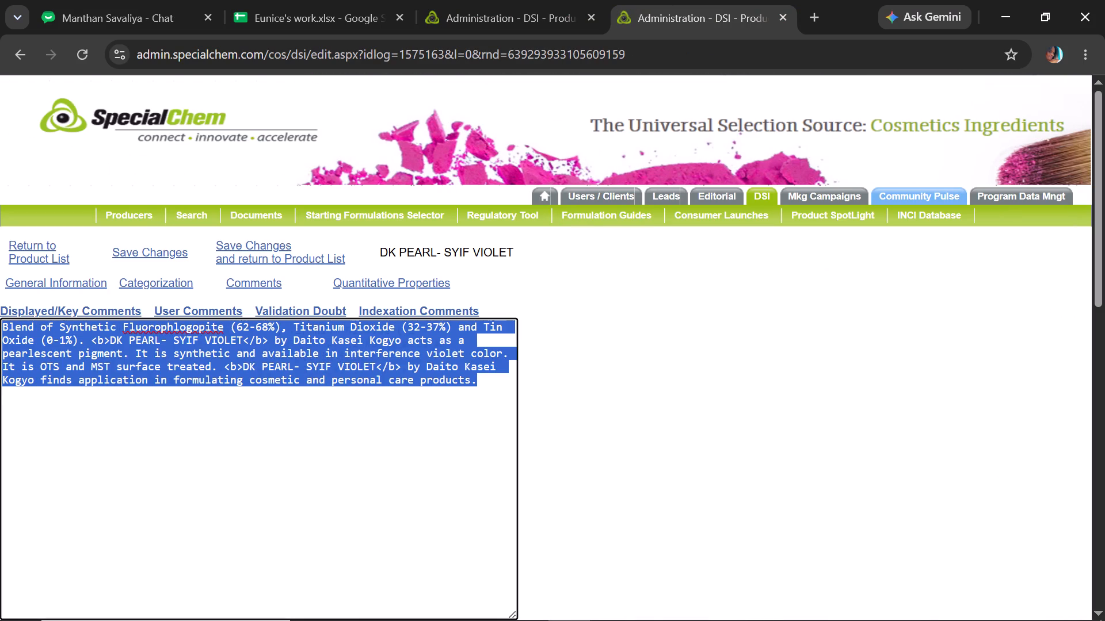
drag(89, 340, 402, 344)
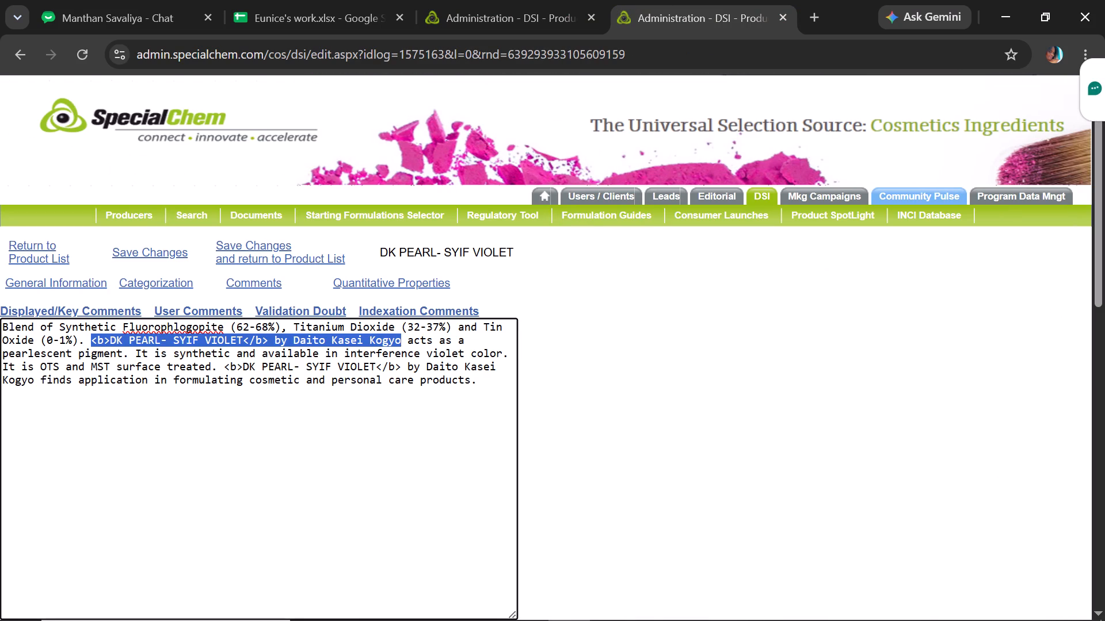
drag(402, 344, 403, 341)
key(ctrl+v)
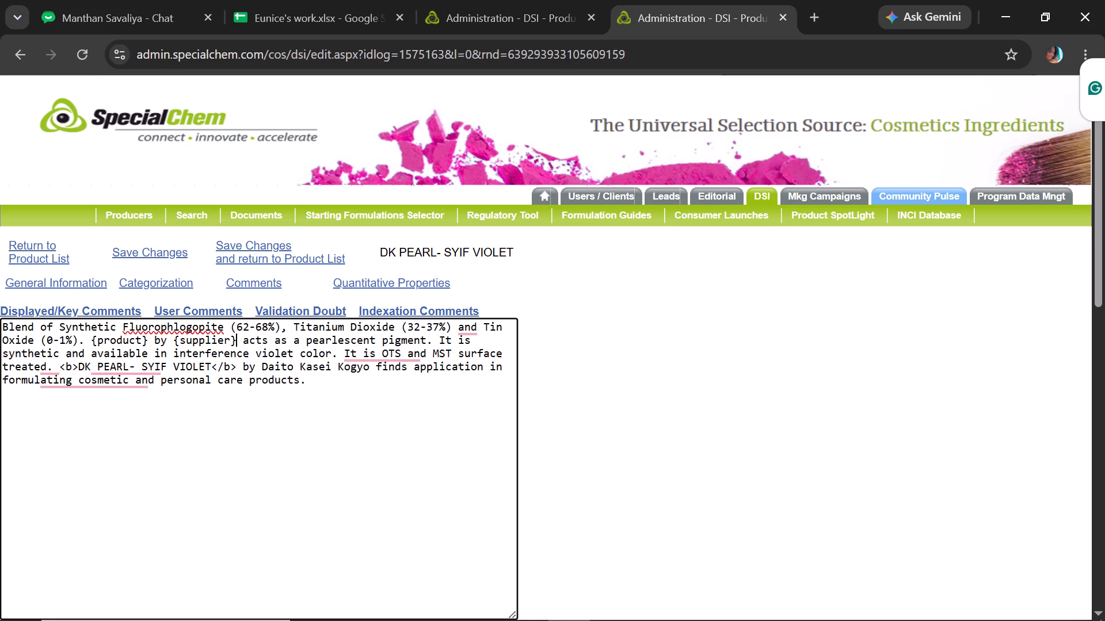
Replace the second product and supplier mention in the DK PEARL- SYIF VIOLET comment with the "{product}" placeholder.
drag(147, 340, 93, 342)
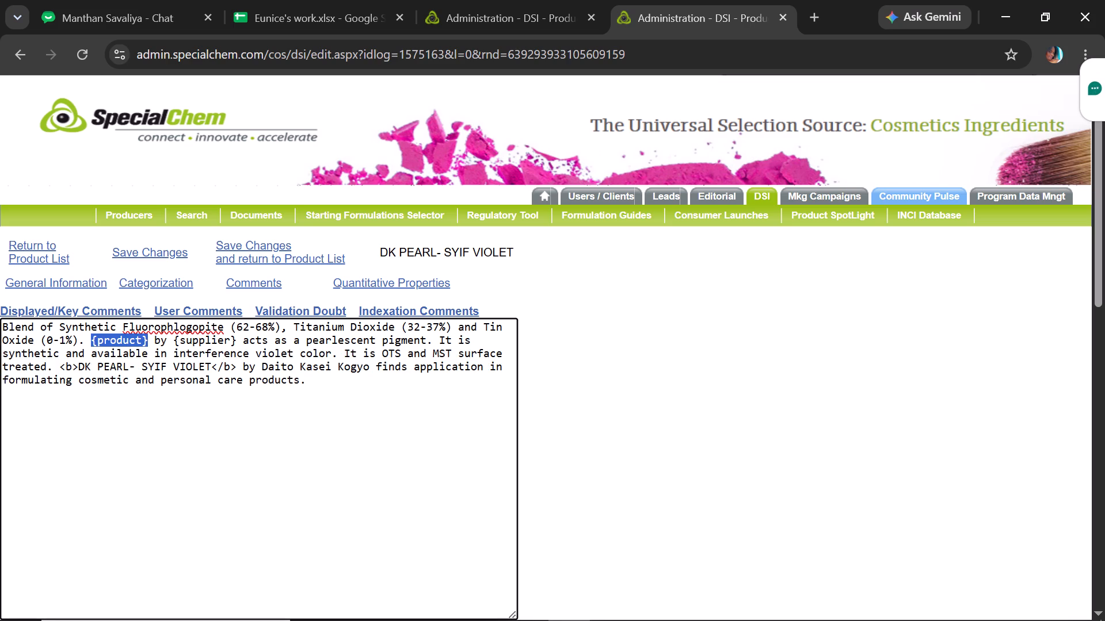
drag(93, 342, 90, 342)
key(ctrl+c)
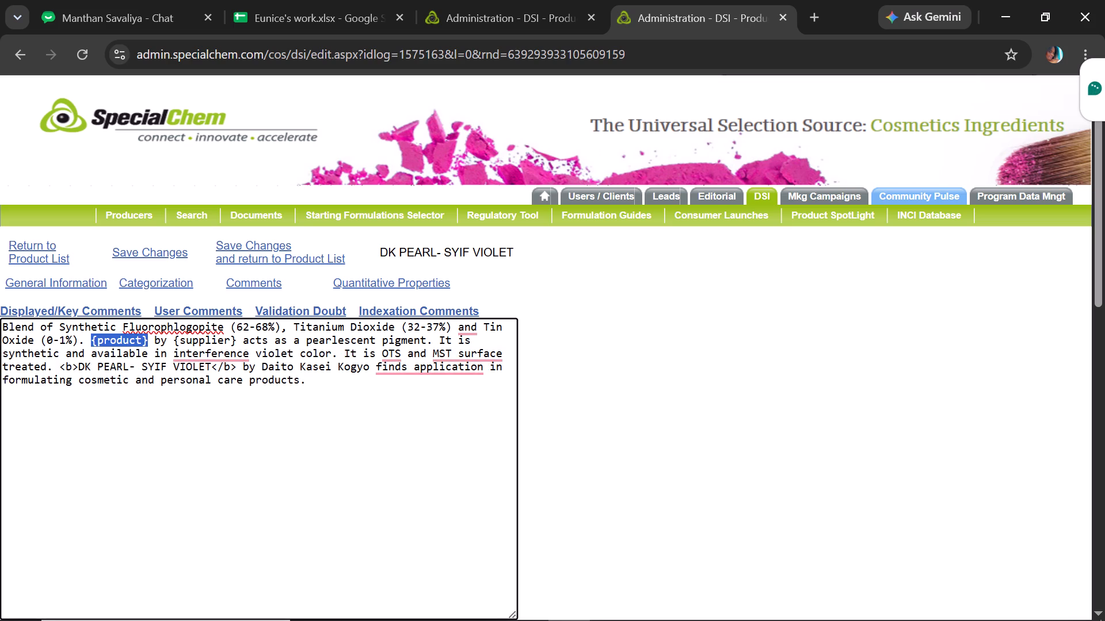
drag(59, 364, 362, 367)
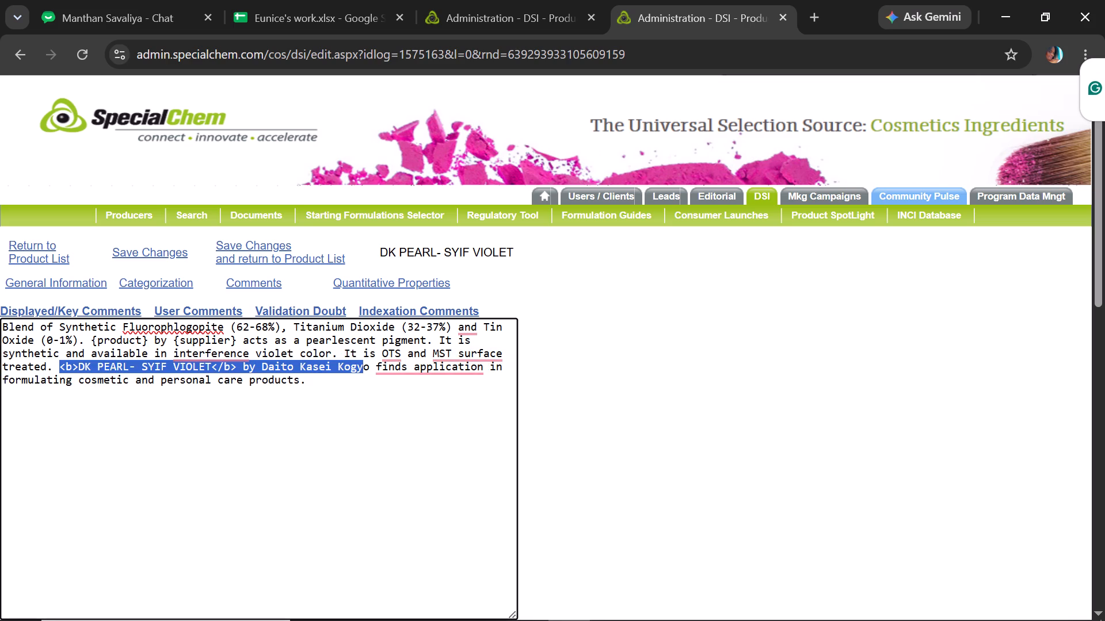
drag(362, 367, 368, 367)
key(ctrl+v)
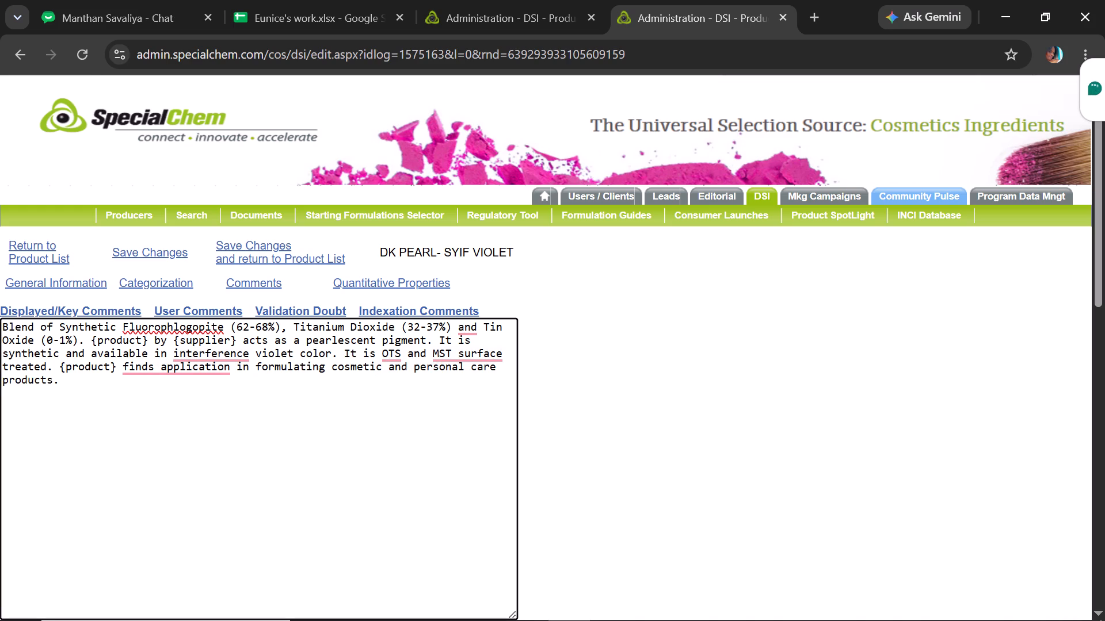
click(241, 393)
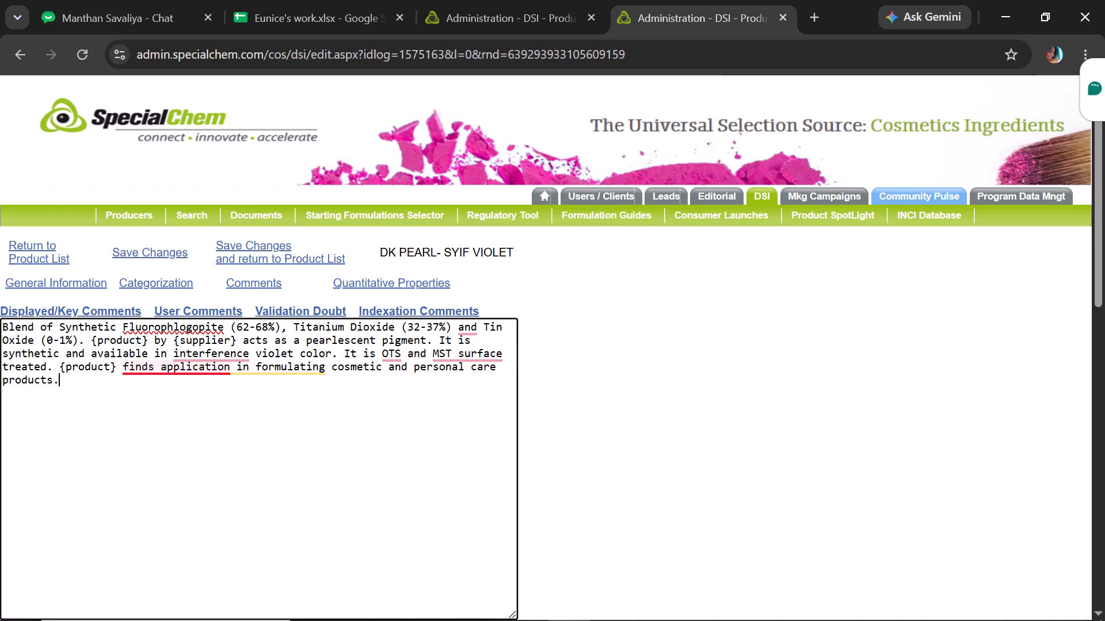
Correct the DK PEARL- SYIF VIOLET comment to read "an interference violet color" and replace "finds application" with "is used".
click(215, 378)
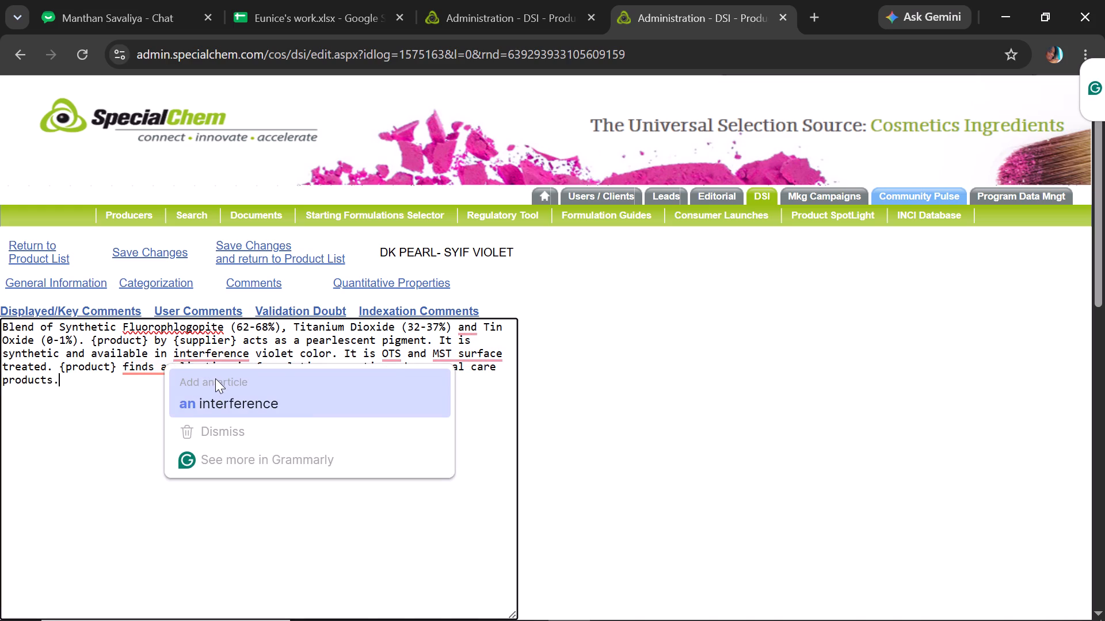
text(an)
key(space)
click(246, 413)
text(is used)
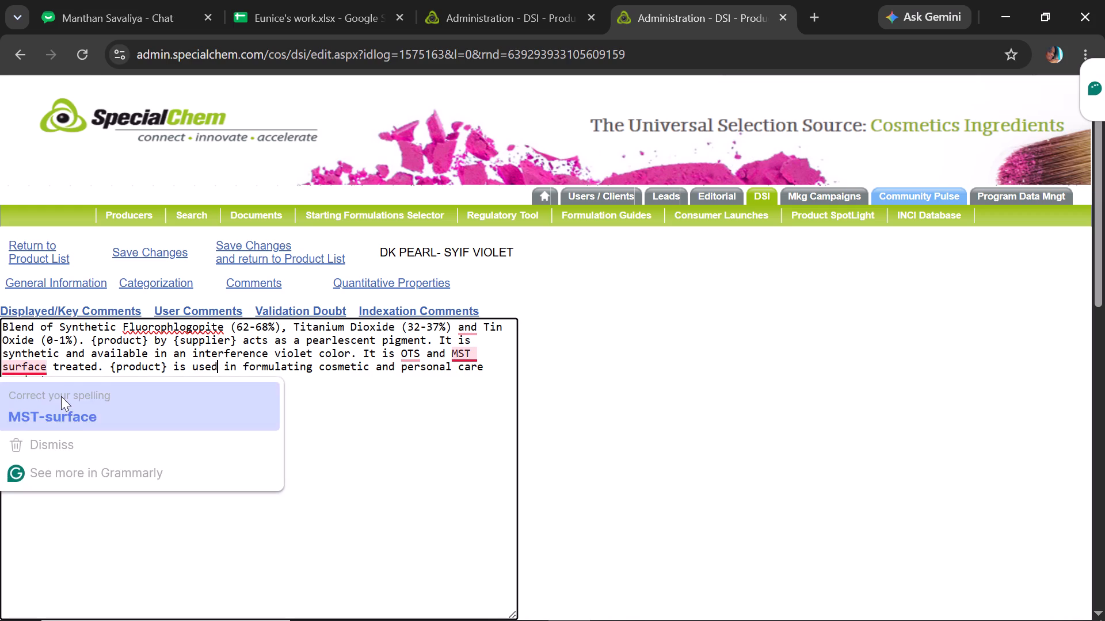
Correct the comment's punctuation to "OTS- and MST-surface-treated" and add a comma before "and Tin Oxide".
click(61, 396)
text(MST-surface)
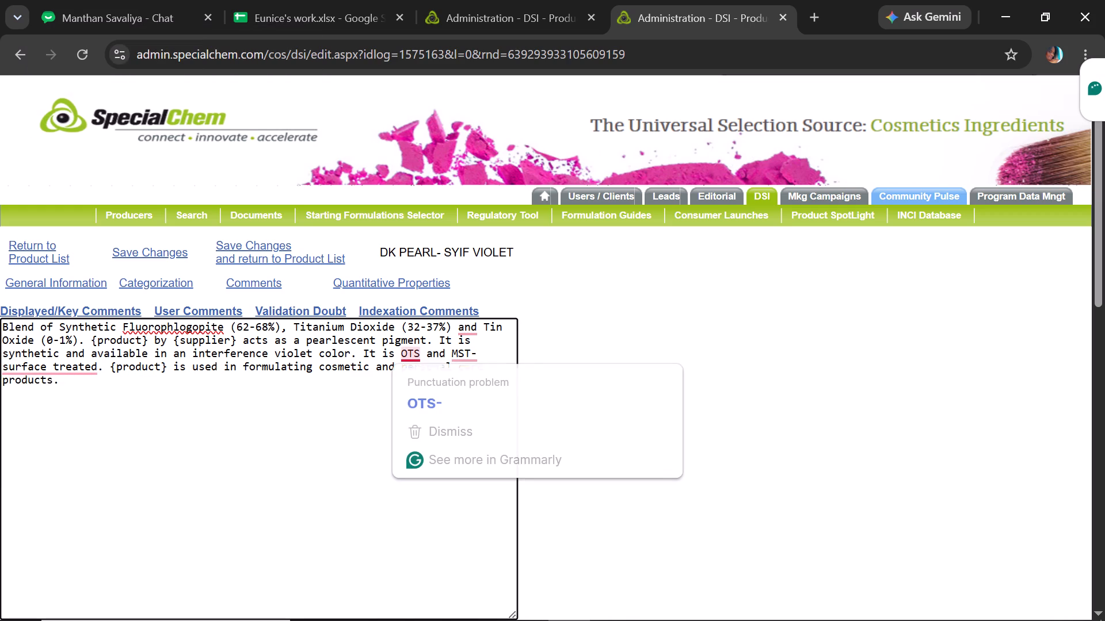
click(427, 388)
text(OTS-)
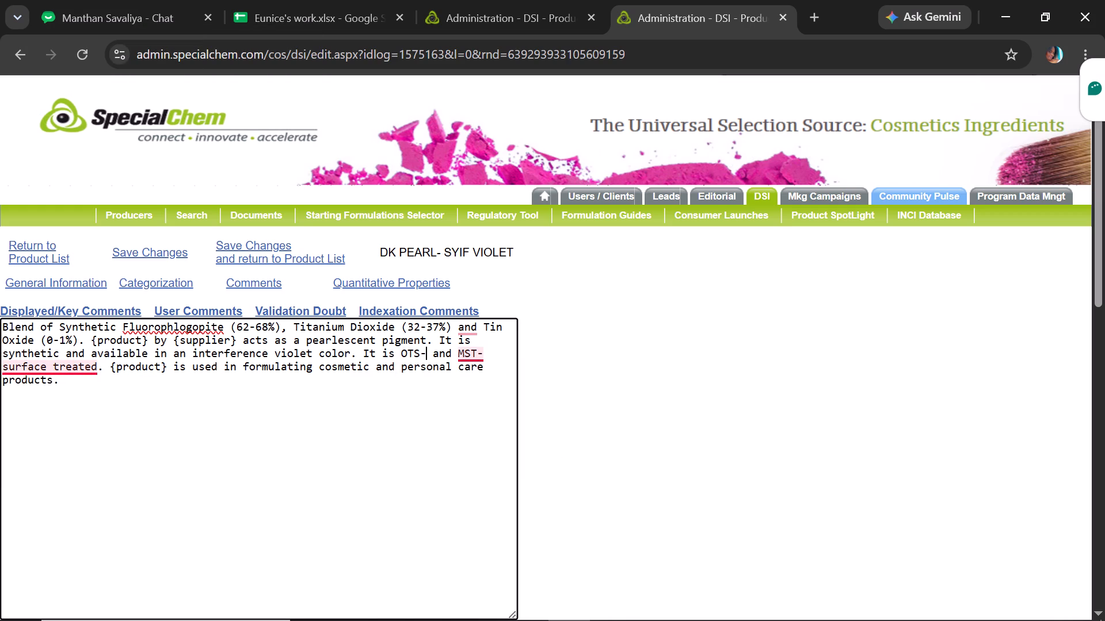
click(73, 397)
click(132, 399)
text(MST-sur)
text(face-t)
key(r)
key(e)
text(at)
key(e)
key(d)
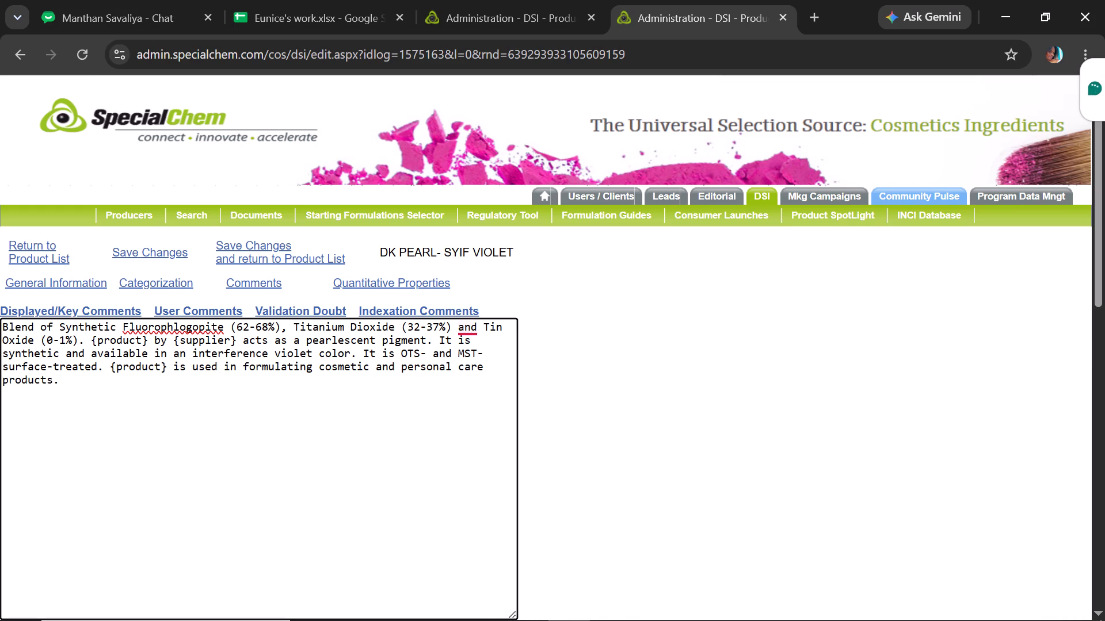
click(511, 361)
key(comma)
Enable Display as HTML for the DK PEARL- SYIF VIOLET comments and save the changes.
drag(1104, 208, 1104, 221)
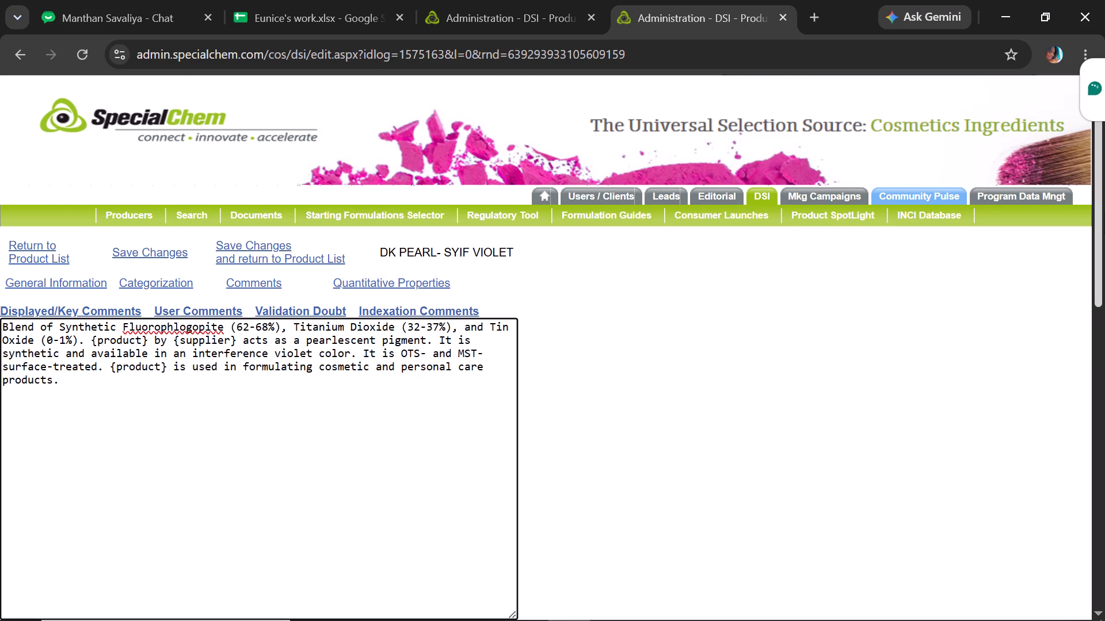
drag(1104, 221, 1104, 237)
click(96, 570)
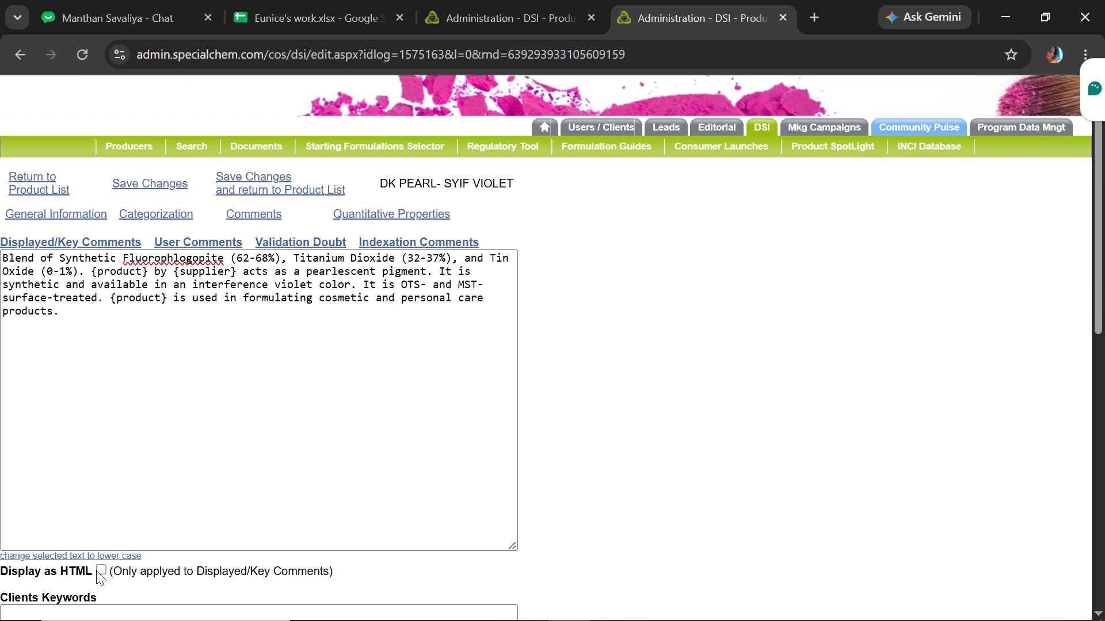
click(150, 180)
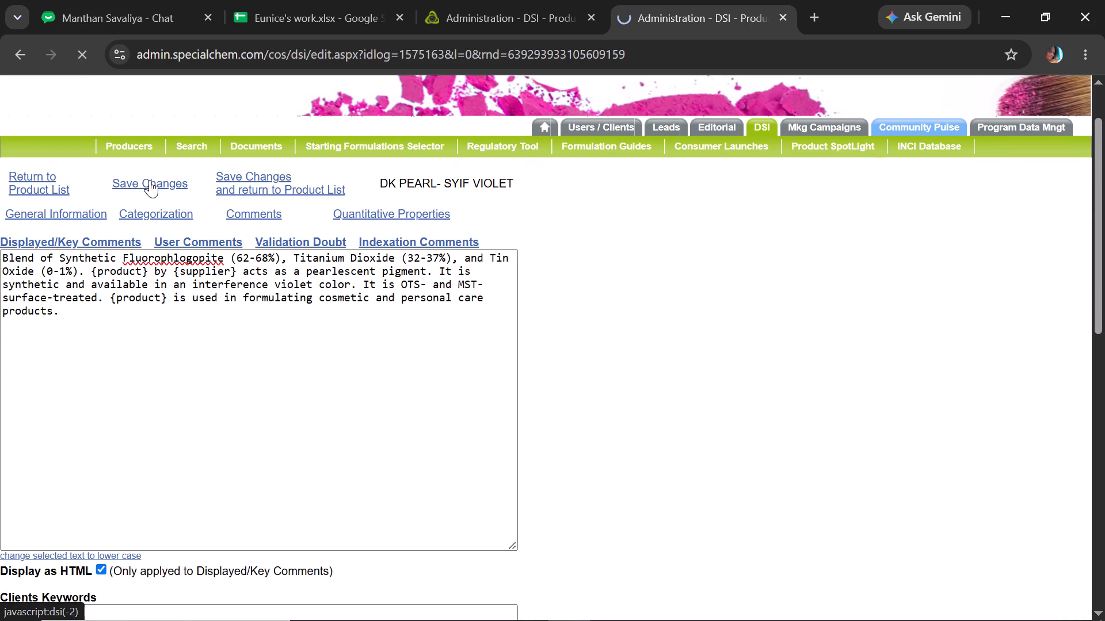
Go to the DK PEARL- SYIF VIOLET quantitative properties, save the changes and return to the product list.
click(405, 286)
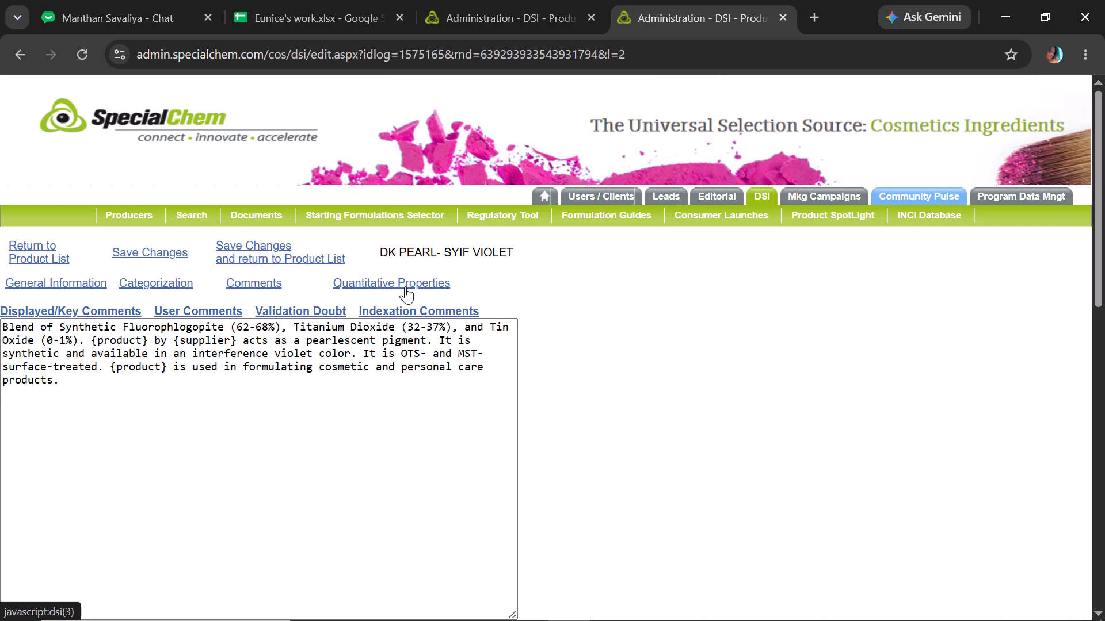
click(234, 259)
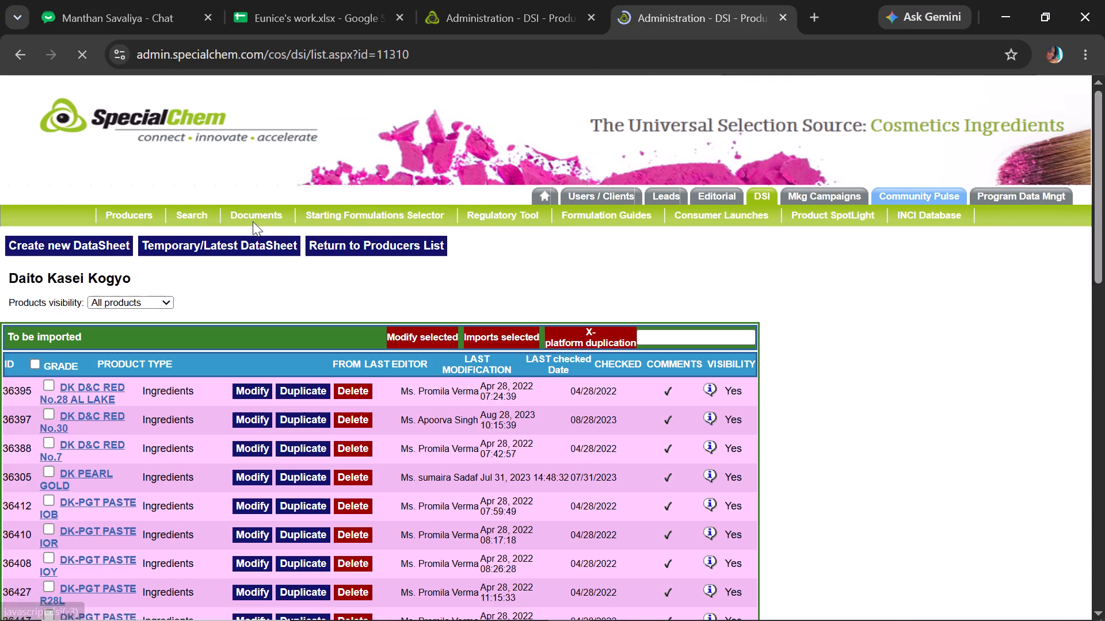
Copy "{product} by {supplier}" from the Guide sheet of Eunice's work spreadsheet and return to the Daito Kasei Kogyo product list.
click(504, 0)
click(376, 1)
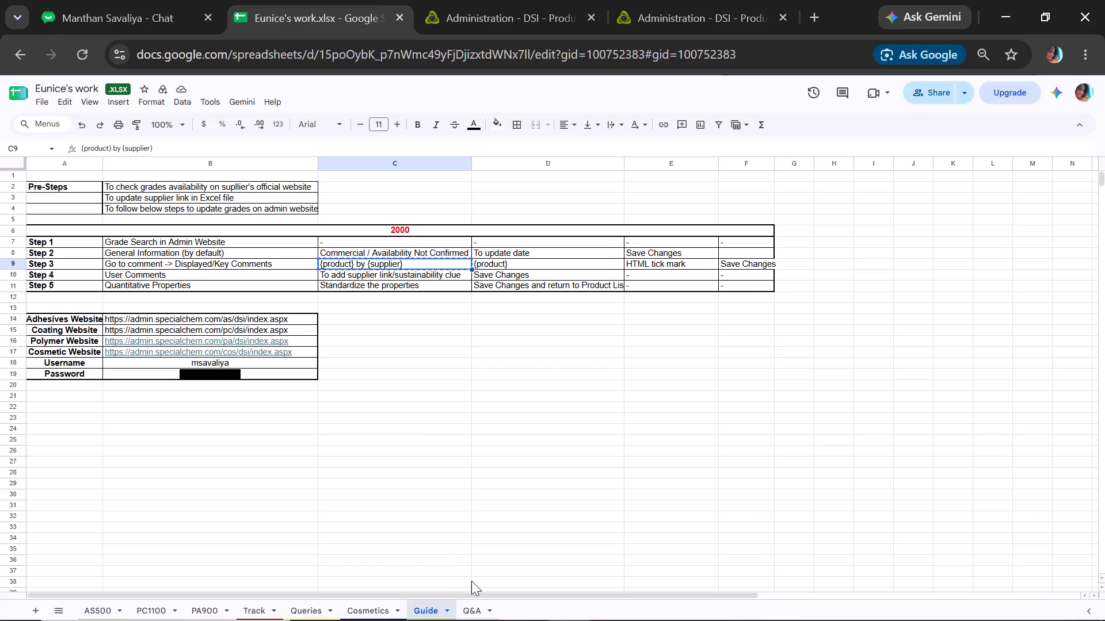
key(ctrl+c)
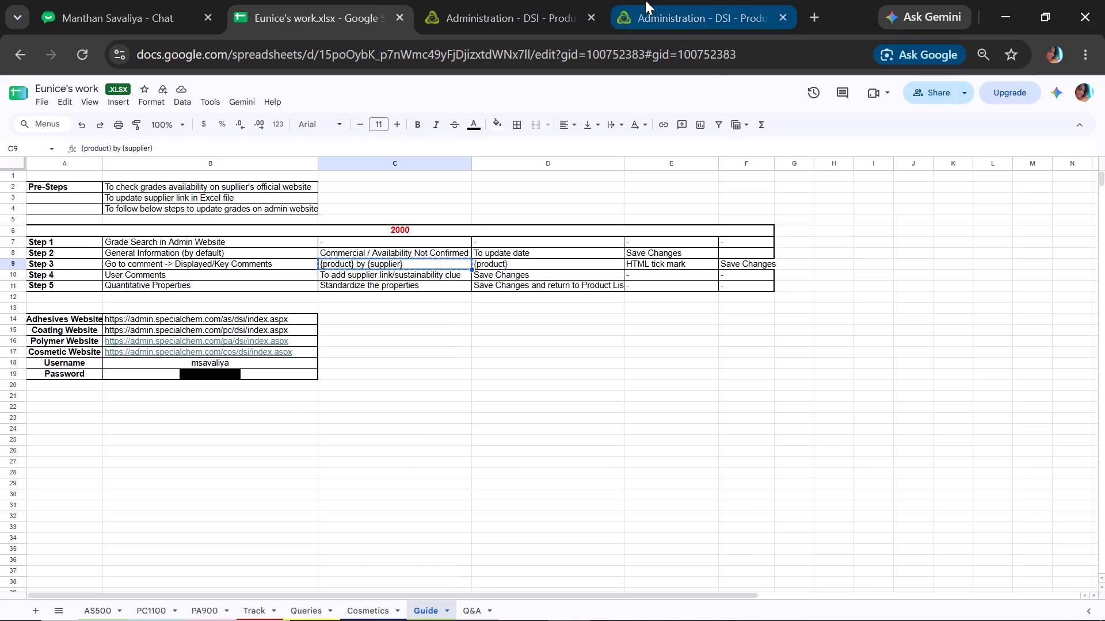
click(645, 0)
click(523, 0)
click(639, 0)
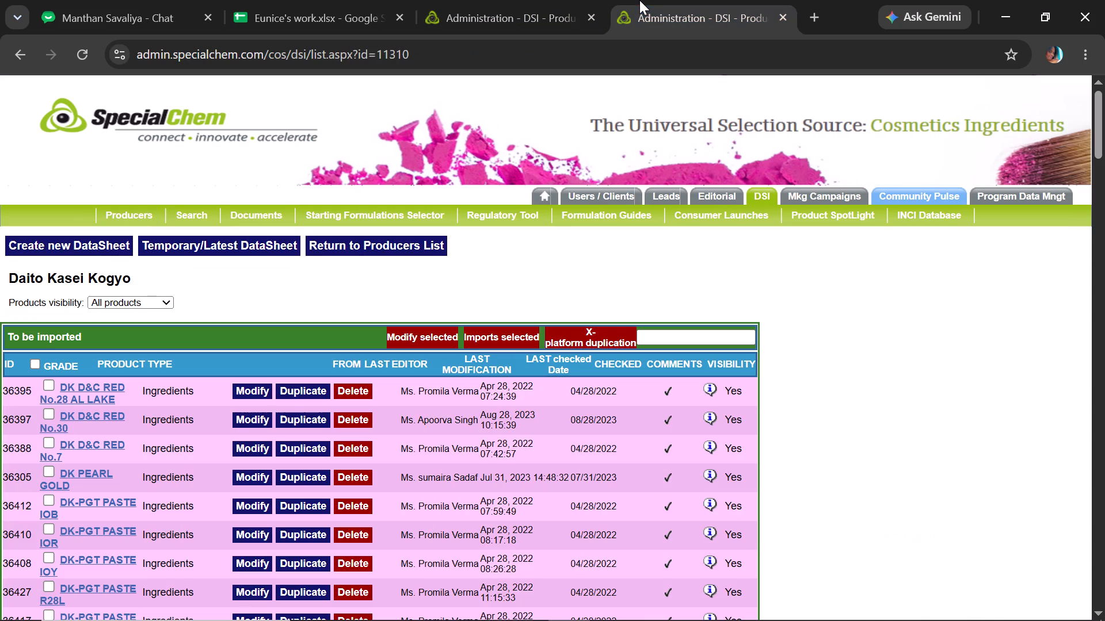
Find EPF among the imported products in the Daito Kasei Kogyo list and open its record for modification.
drag(1102, 155, 1102, 218)
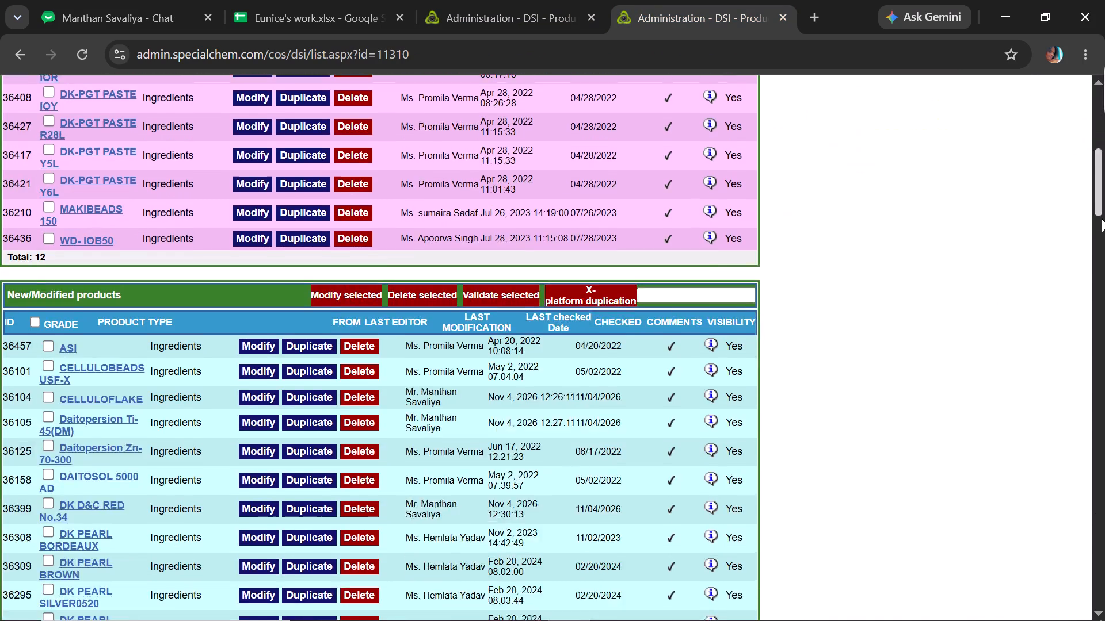
drag(1102, 218, 1095, 289)
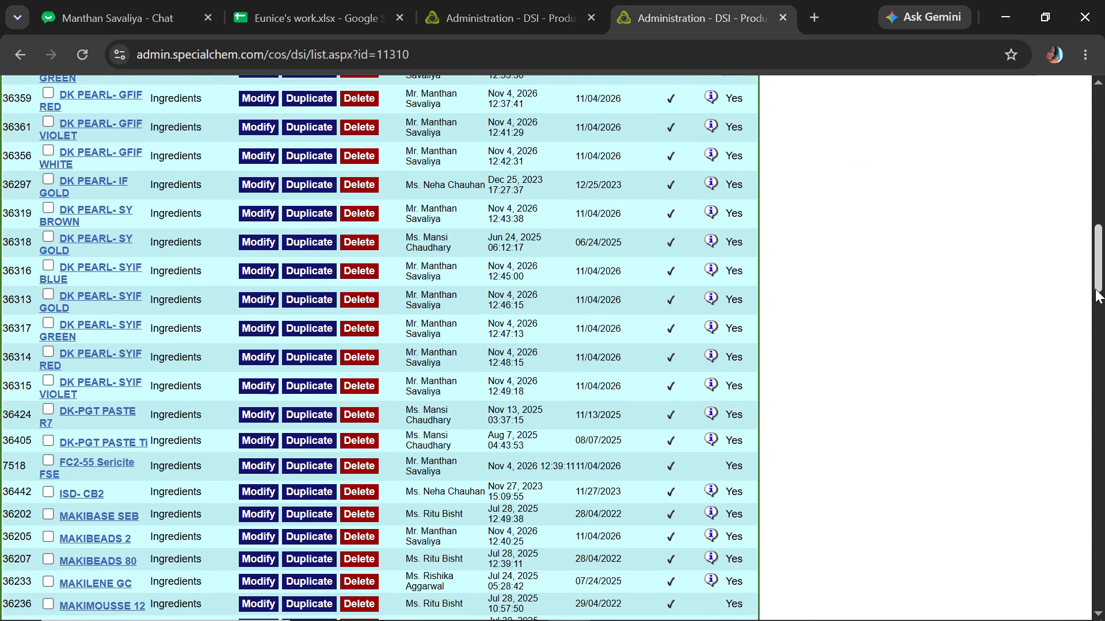
drag(1095, 289, 1101, 300)
drag(1101, 279, 1103, 310)
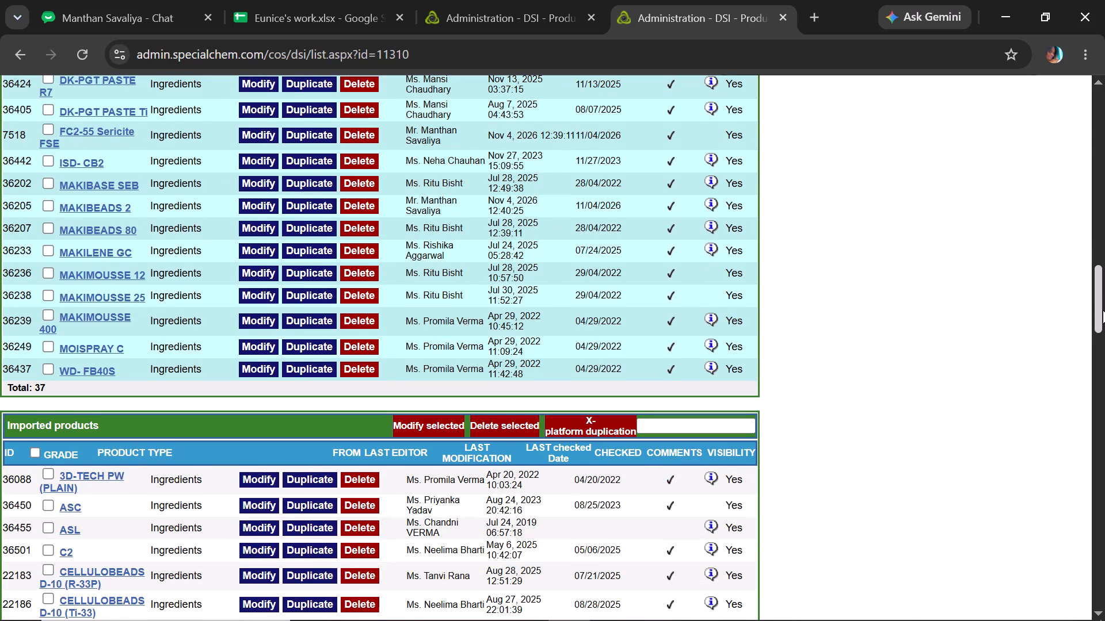
drag(1103, 310, 1100, 396)
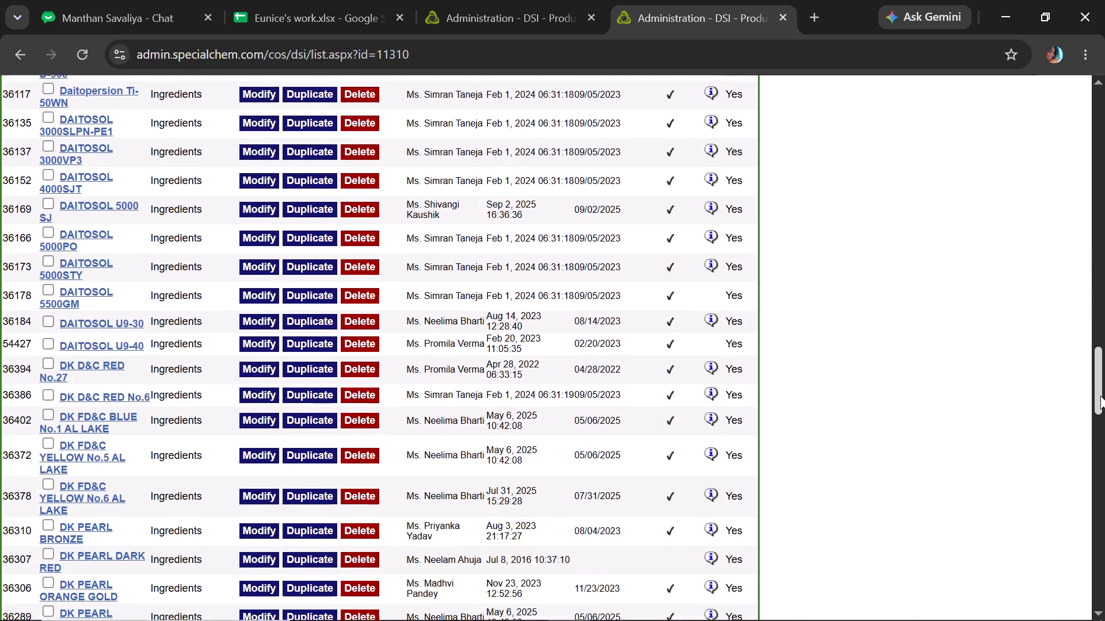
drag(1100, 396, 1100, 444)
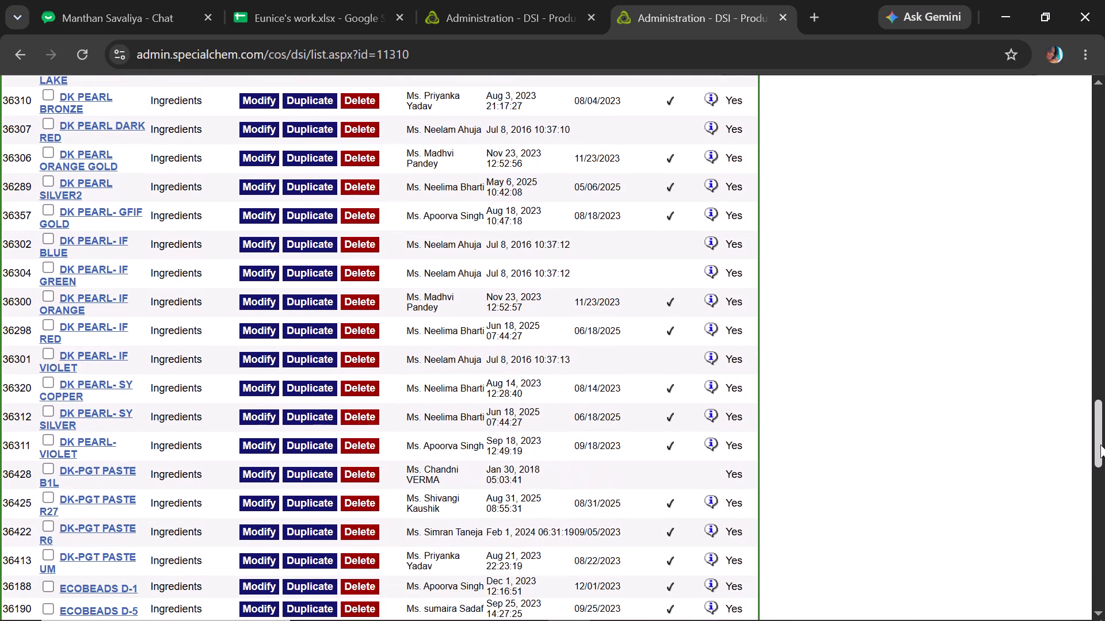
drag(1100, 444, 1097, 489)
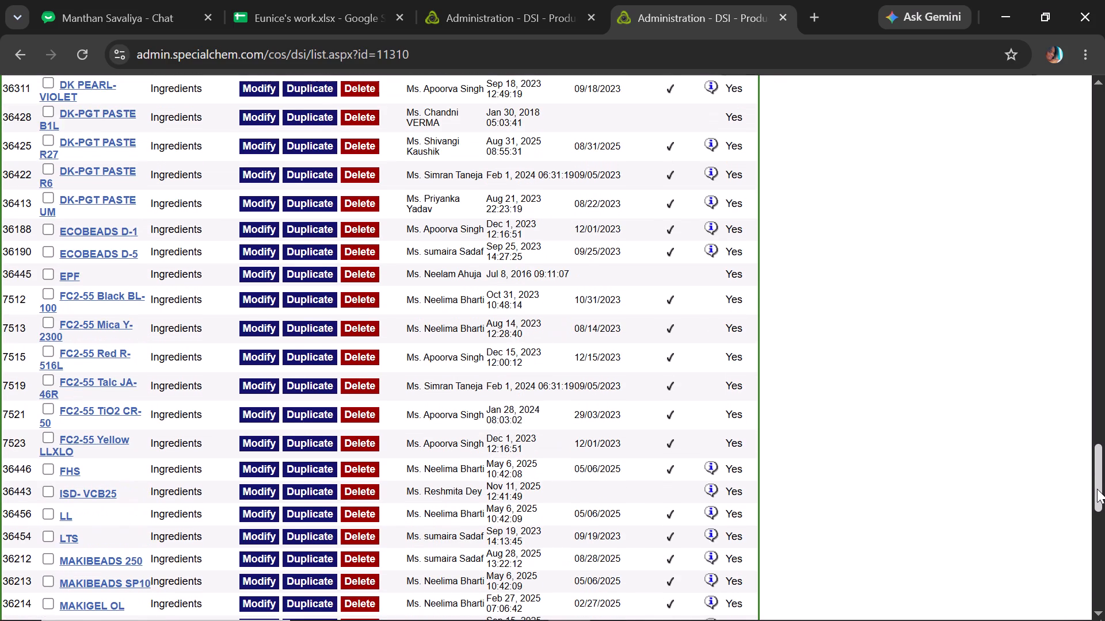
drag(1097, 489, 1094, 498)
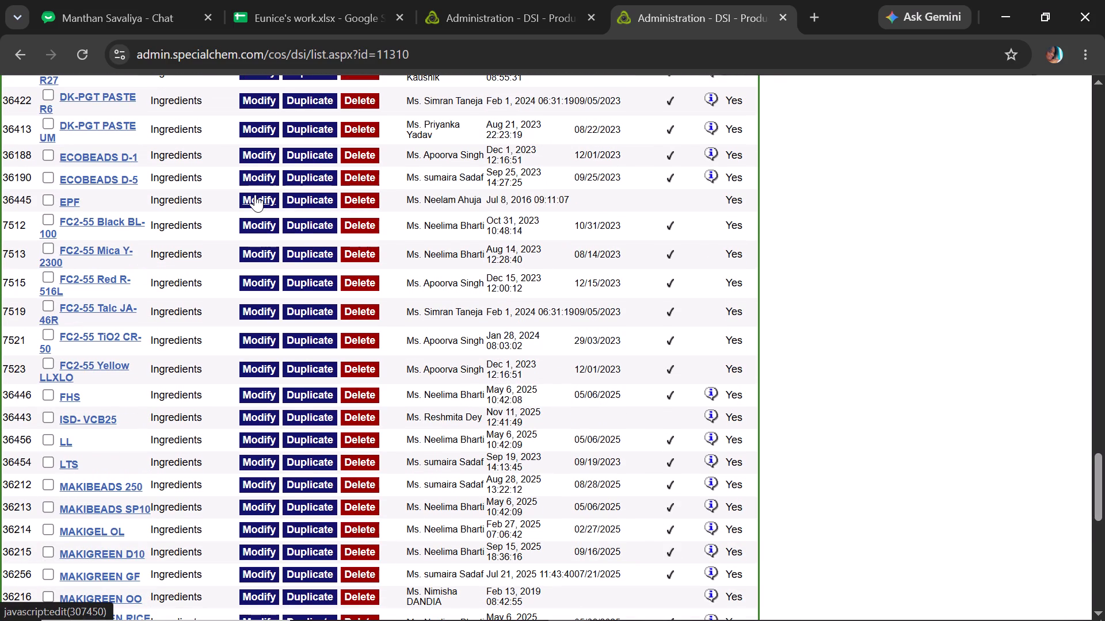
click(258, 196)
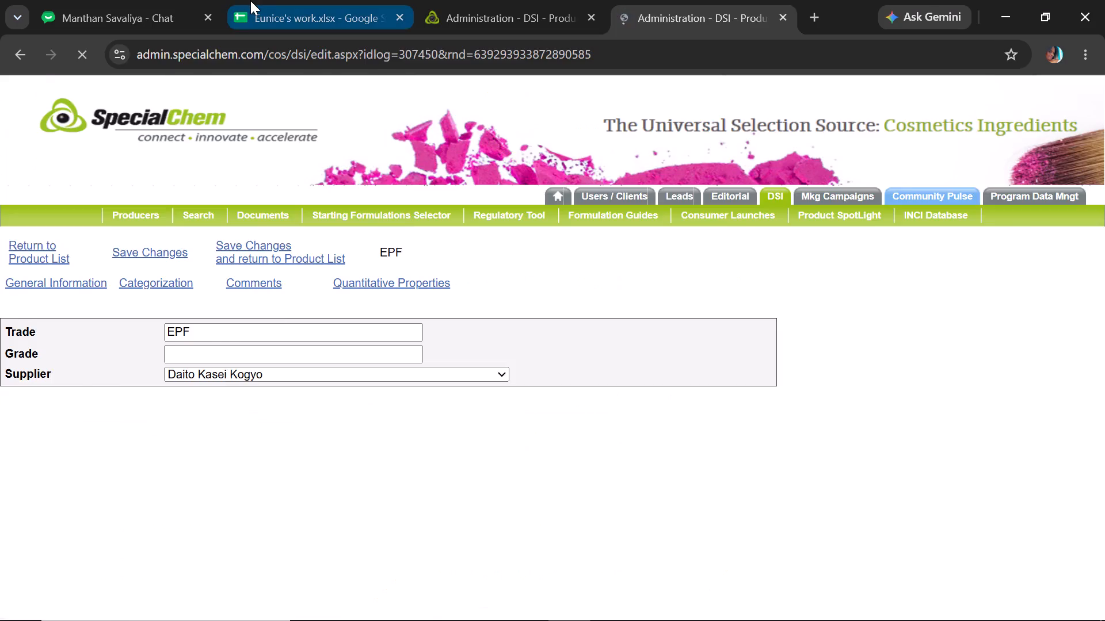
Copy "{product} by {supplier}" from the Guide sheet of Eunice's work spreadsheet and return to the EPF record.
click(250, 1)
key(ctrl+c)
click(687, 0)
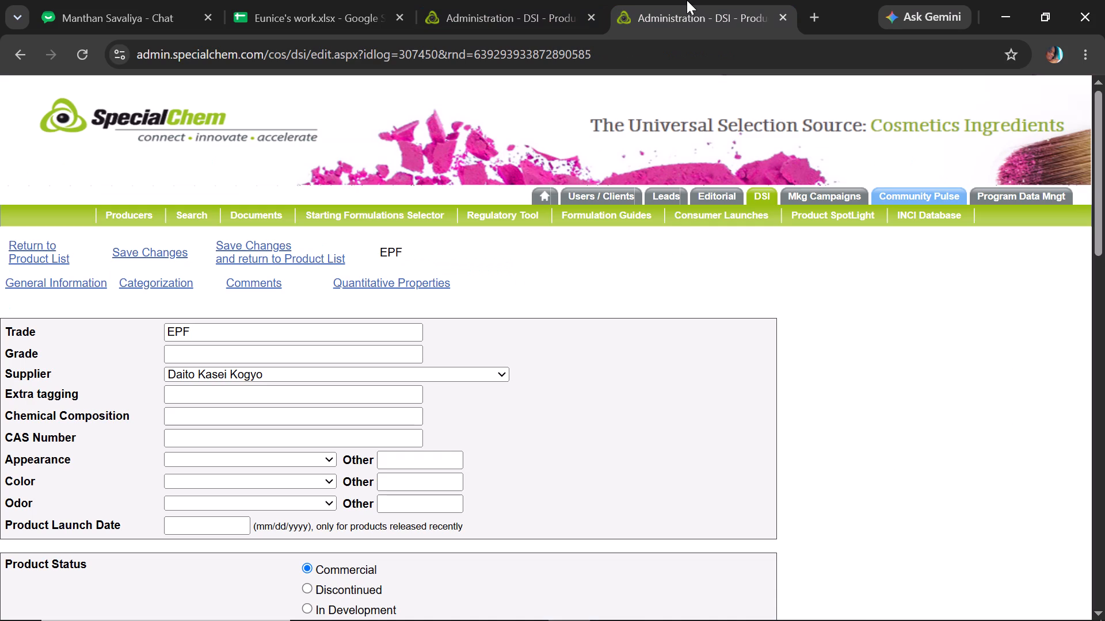
Set the EPF product status to Availability Not Confirmed with status-checked date 11/04/2026 and save the changes.
drag(1104, 200, 1088, 234)
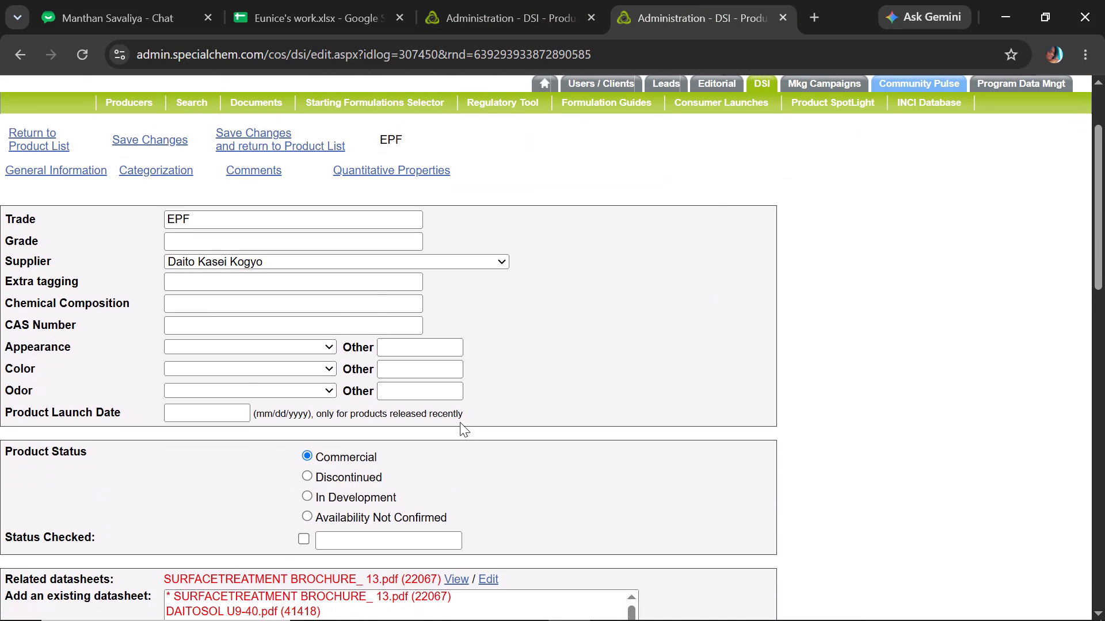
click(309, 519)
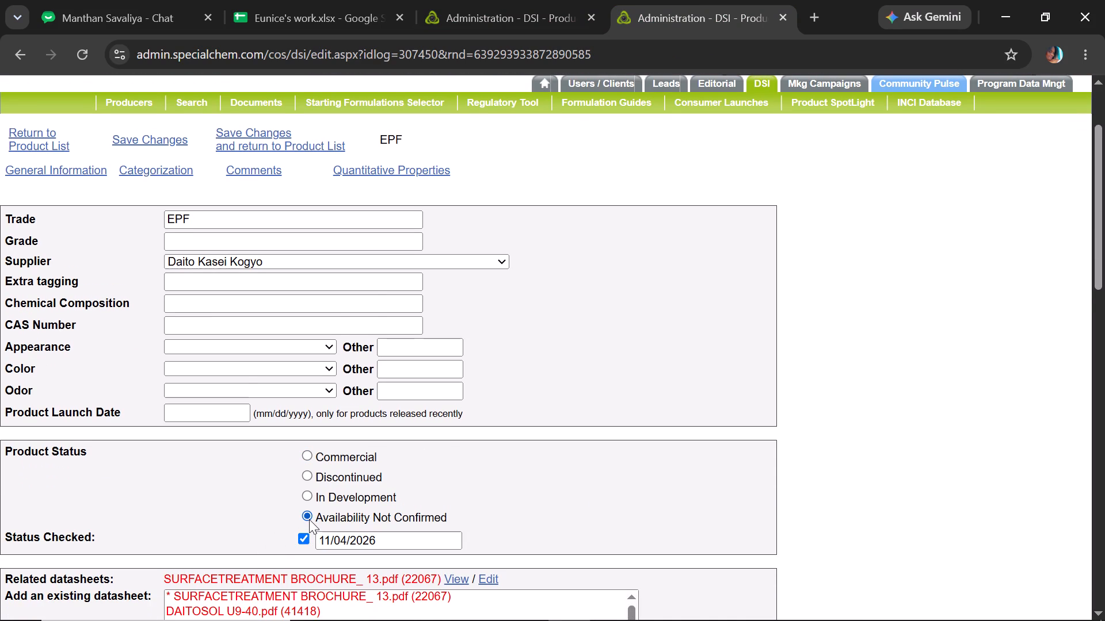
click(177, 142)
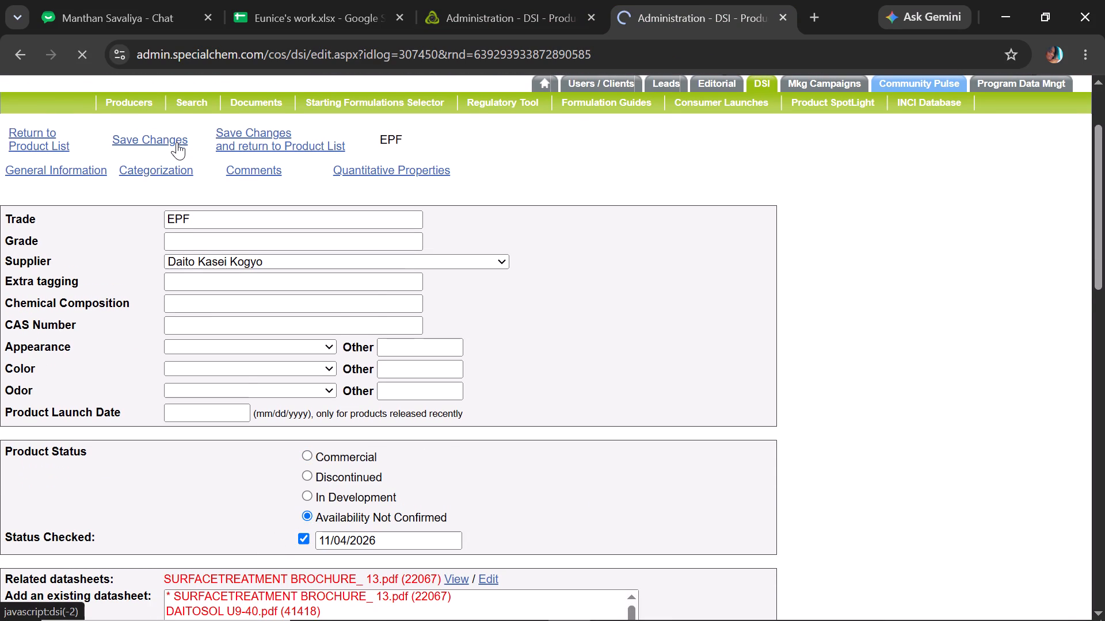
Replace the first product and supplier mention in the EPF displayed/key comments with "{product} by {supplier}".
click(272, 281)
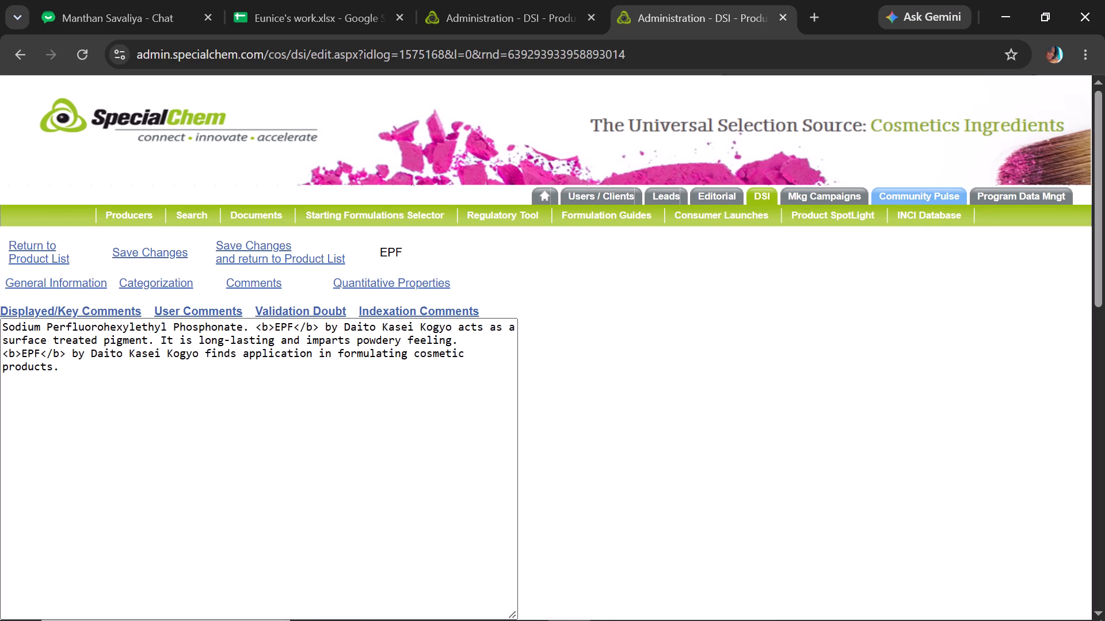
double_click(256, 323)
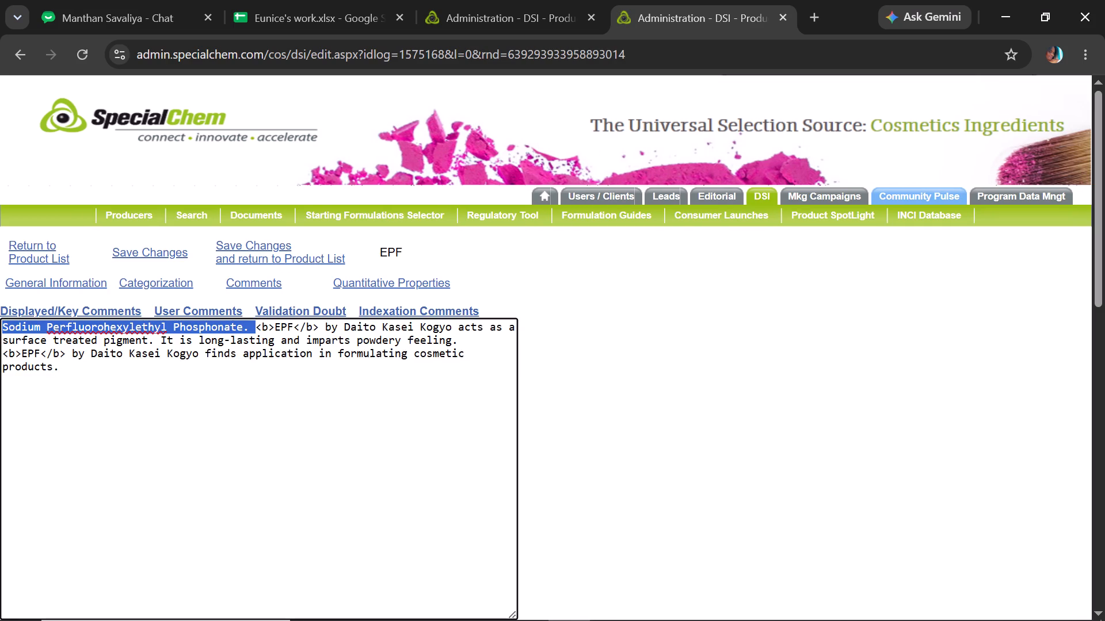
click(256, 323)
click(256, 323)
drag(256, 323, 445, 324)
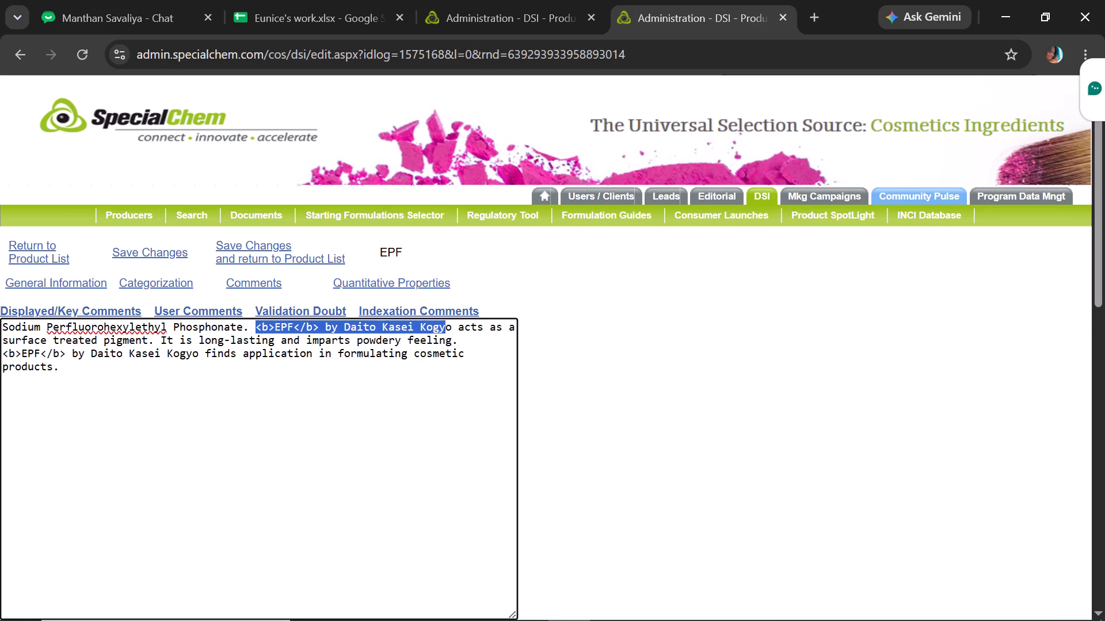
drag(445, 324, 452, 324)
key(ctrl+v)
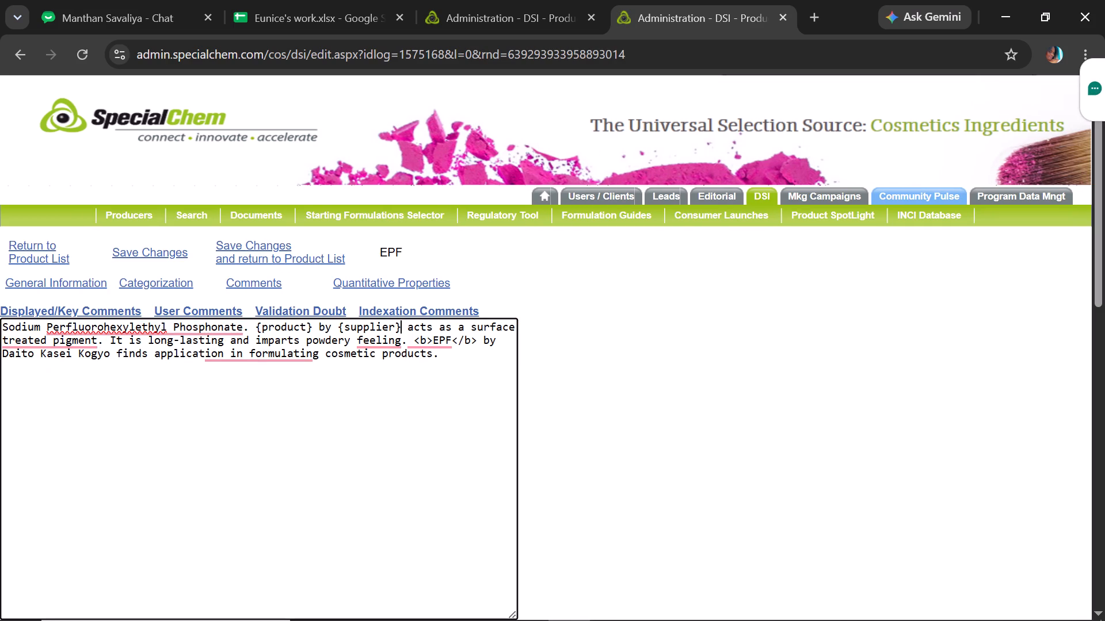
Replace the second product and supplier mention in the EPF comment with the "{product}" placeholder.
drag(257, 328, 340, 320)
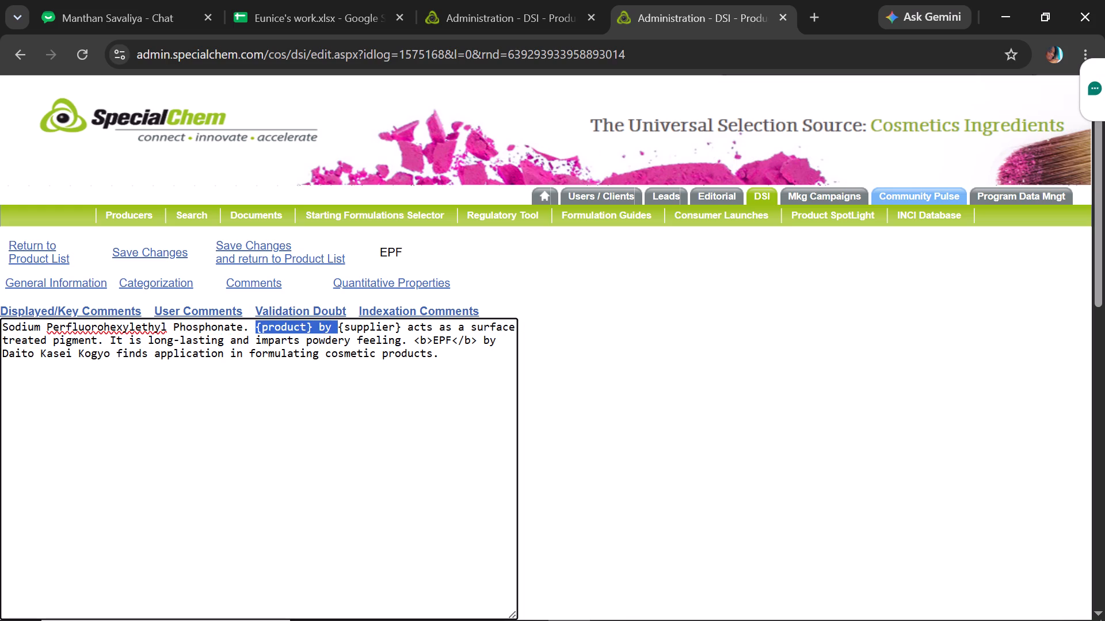
drag(340, 320, 312, 320)
key(ctrl+c)
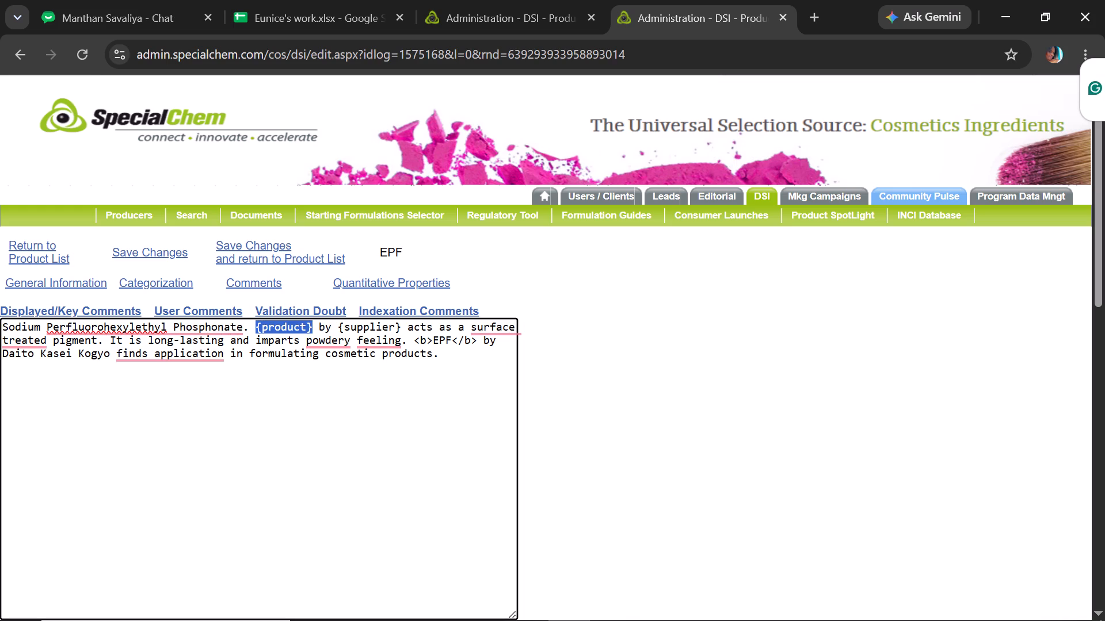
drag(416, 337, 50, 397)
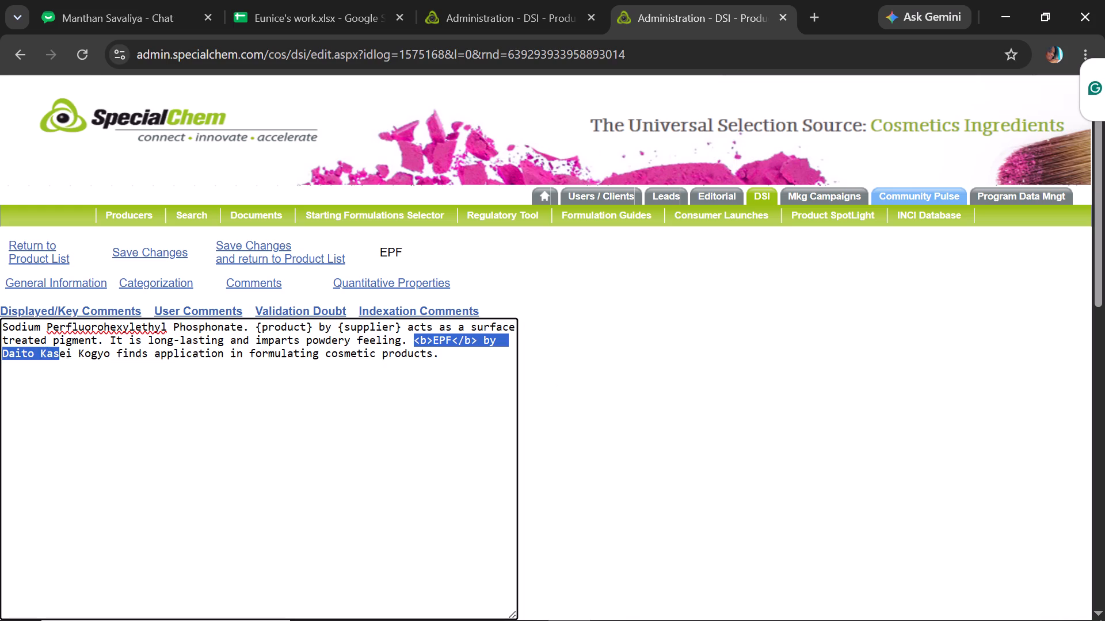
drag(50, 397, 110, 356)
key(ctrl+v)
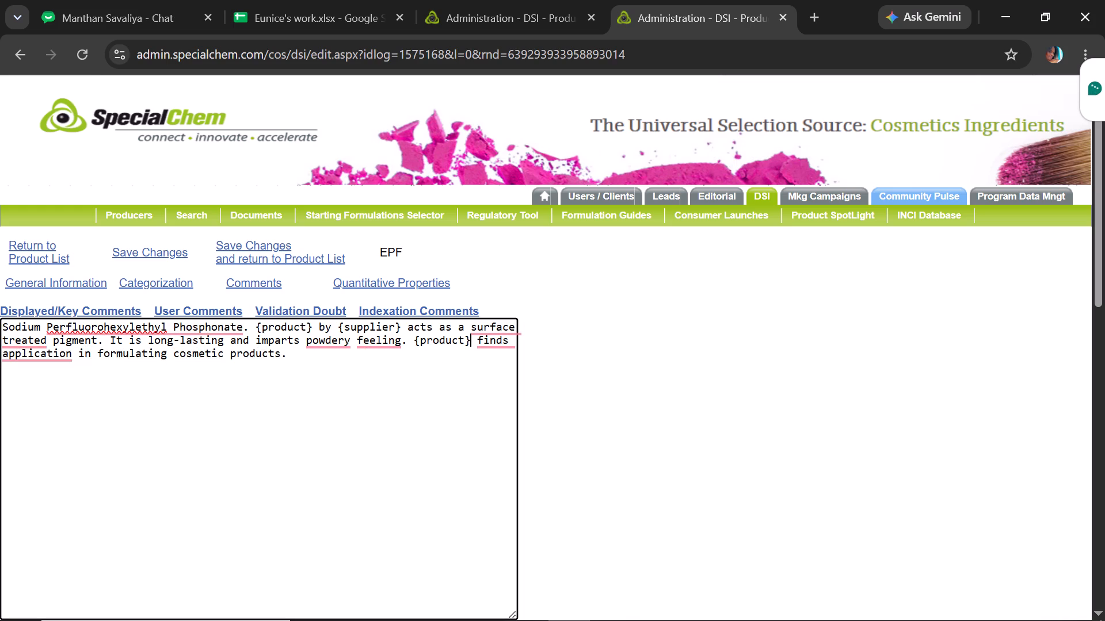
Correct the chemical name in the EPF comment to "perfluorohexyl ethyl phosphonate" using the Grammarly suggestion.
click(151, 354)
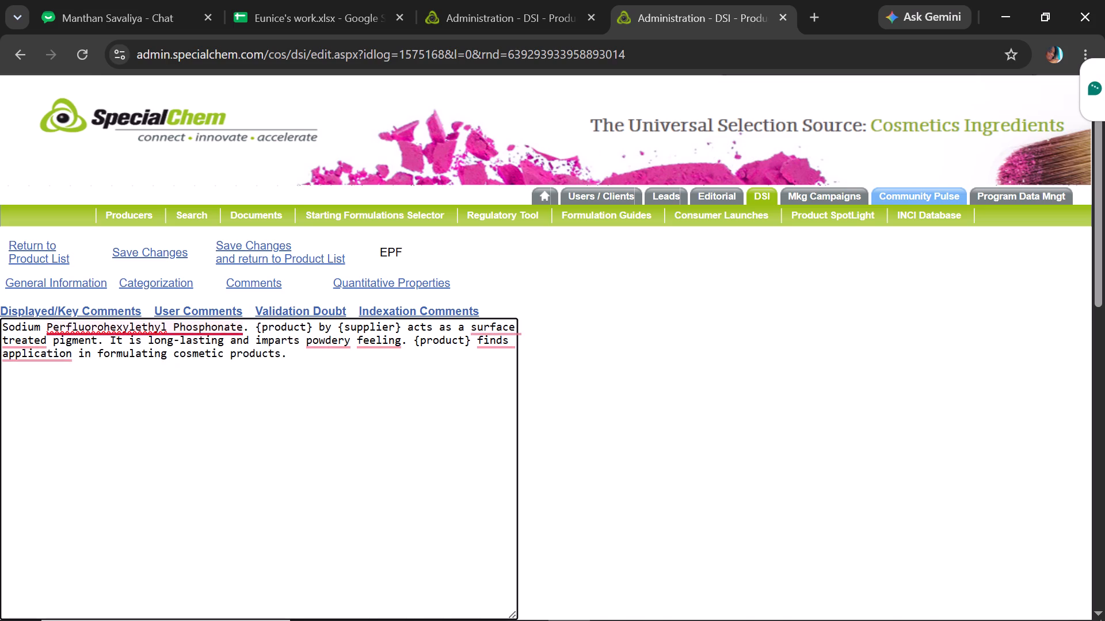
click(180, 365)
text(perfl)
text(uoroh)
key(e)
key(x)
key(y)
key(l)
key(e)
key(t)
text(hyl)
key(p)
key(h)
key(o)
key(s)
key(p)
key(h)
key(o)
key(n)
key(a)
key(t)
key(e)
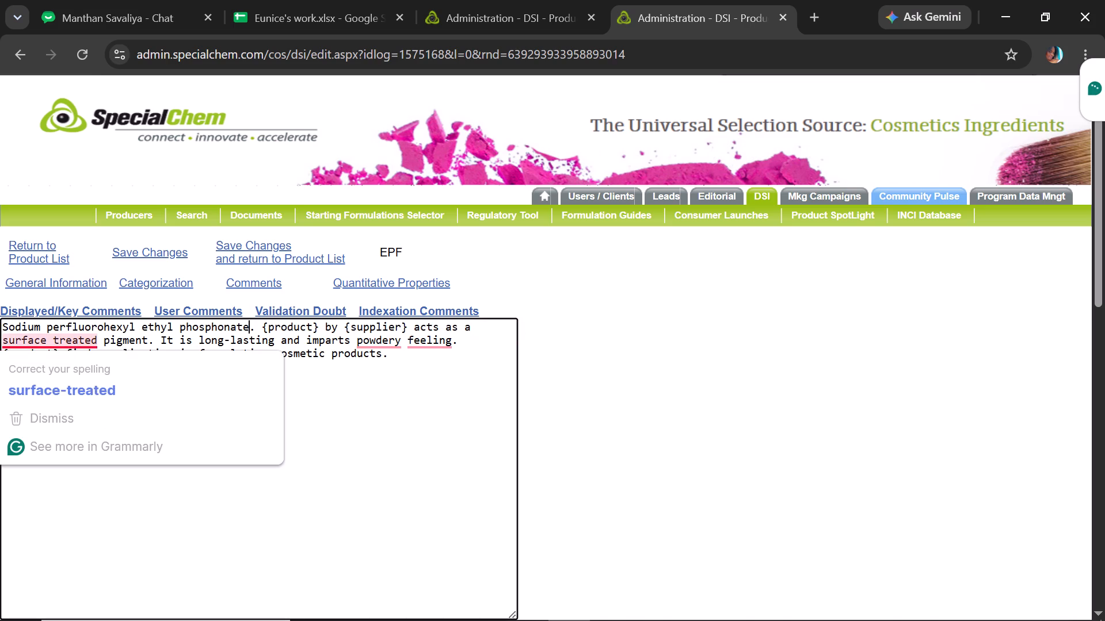
Apply the remaining Grammarly corrections in the EPF comment: "surface-treated", "is used", "a powdery" and "feel".
click(68, 364)
text(surface-treat)
text(ed)
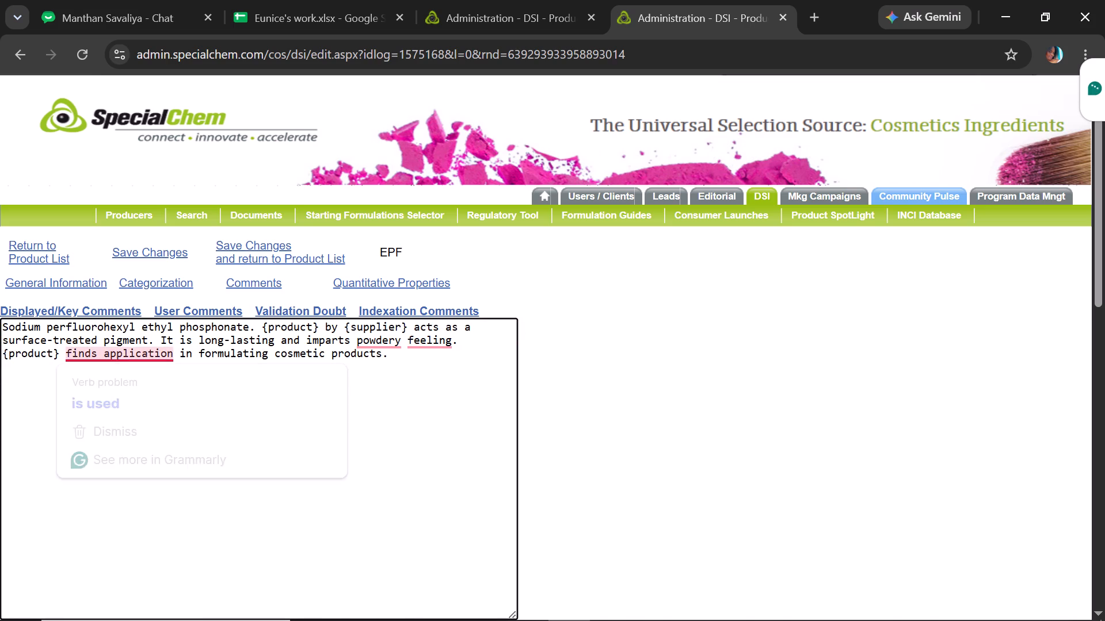
click(164, 374)
text(is used)
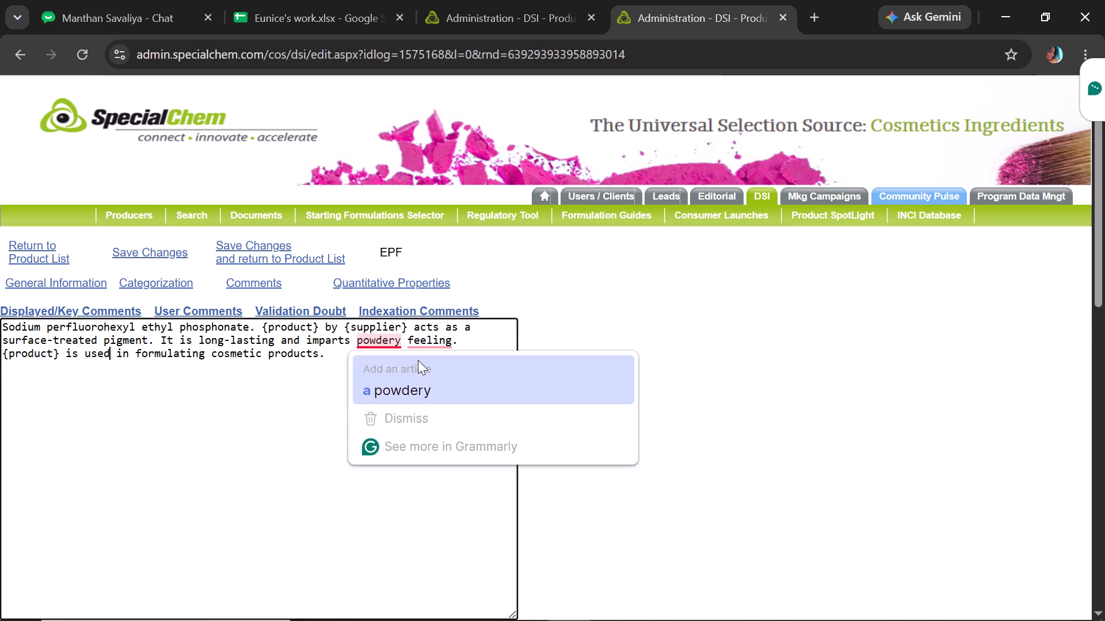
click(418, 360)
text(a)
key(space)
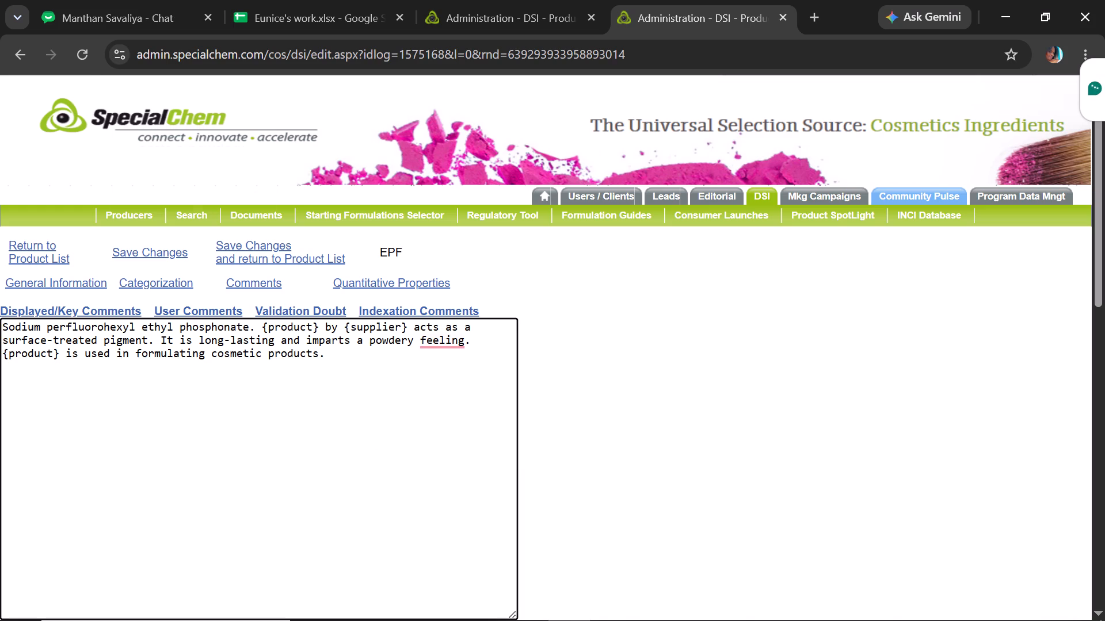
click(521, 384)
text(feel)
Enable Display as HTML for the EPF displayed/key comments and save the changes.
drag(1104, 254, 1099, 269)
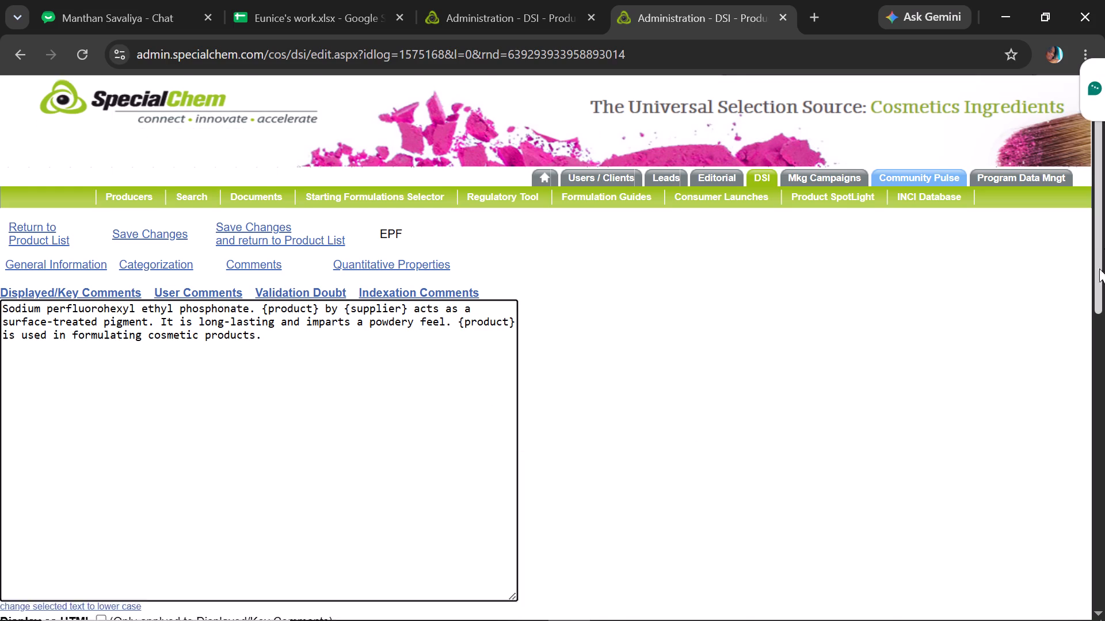
drag(1099, 269, 1096, 278)
click(100, 582)
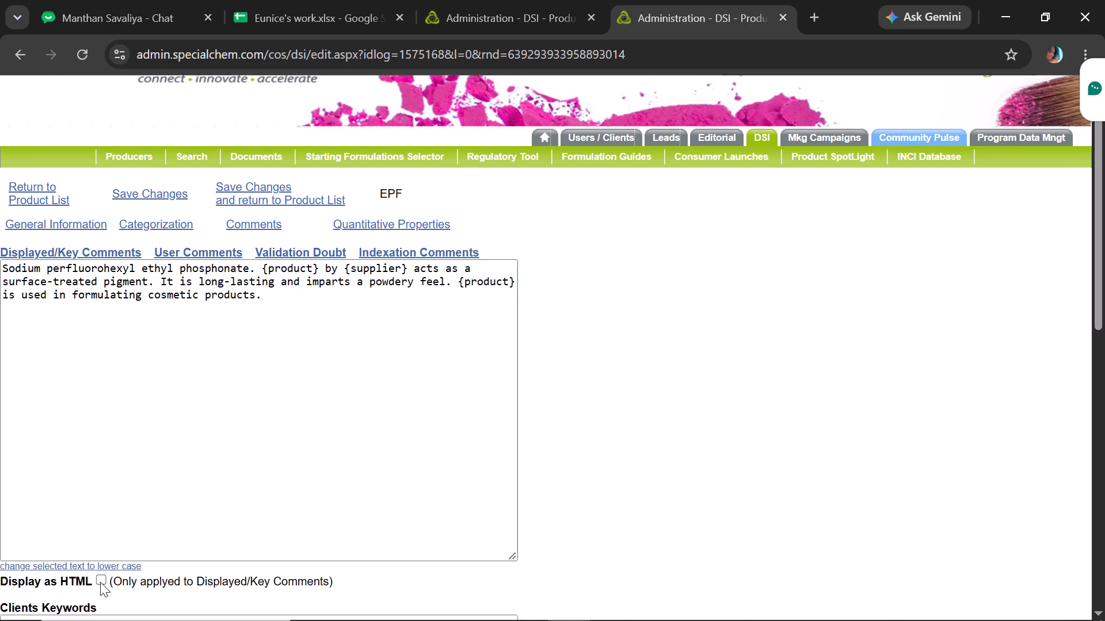
click(159, 191)
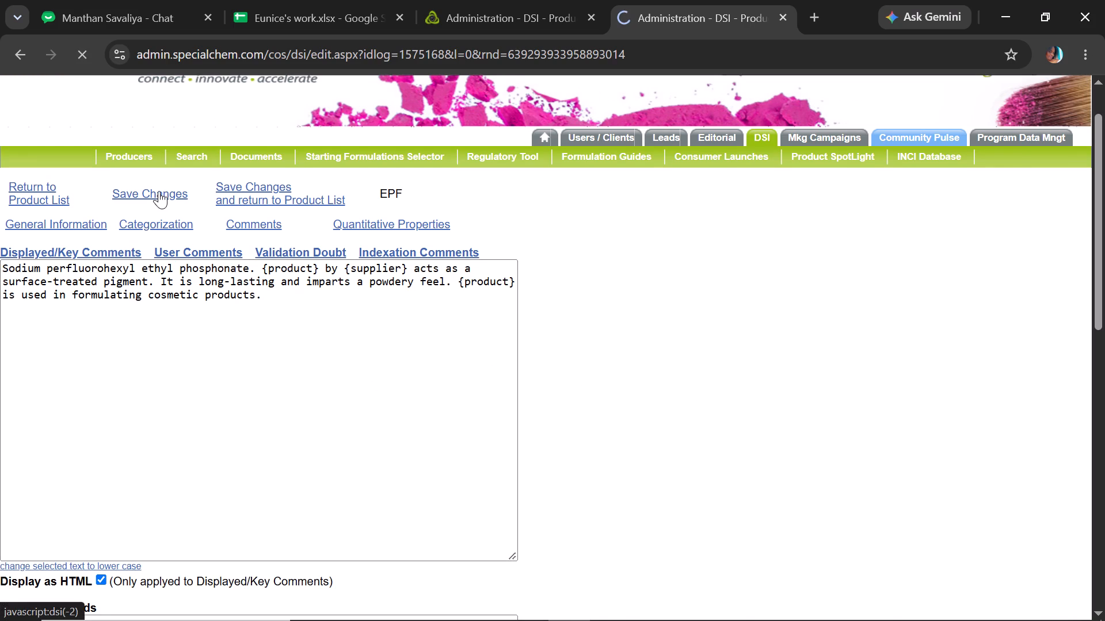
Open the EPF quantitative properties, then save the record and return to the Daito Kasei Kogyo product list.
click(424, 280)
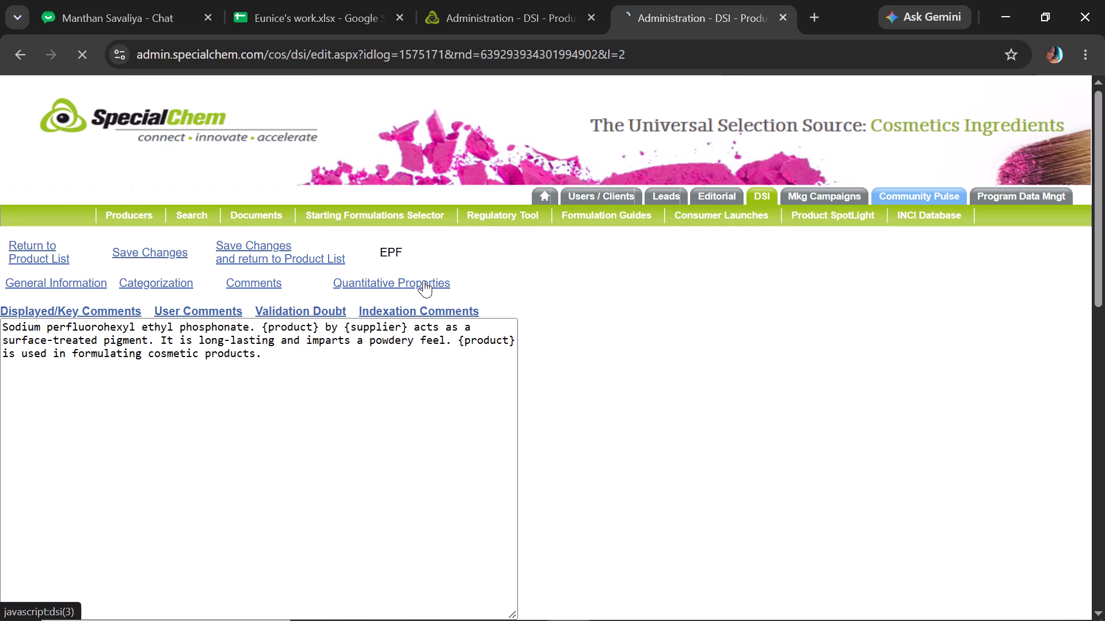
click(268, 249)
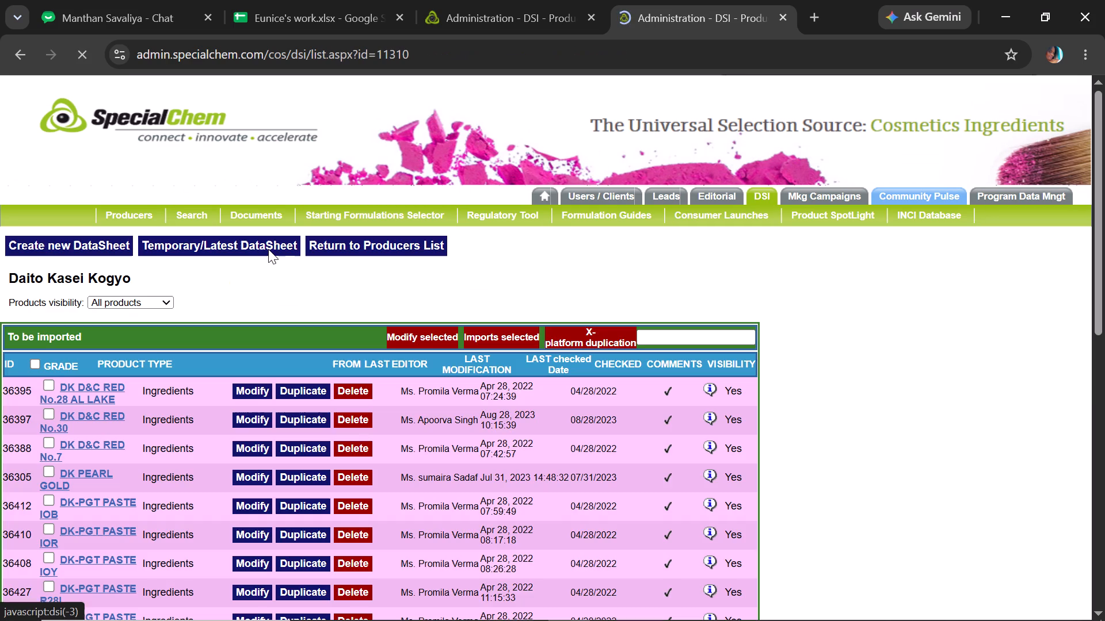
Find "ISD" in the Daito Kasei Kogyo product list and open the ISD- CB2 record for modification.
drag(1104, 142, 1099, 559)
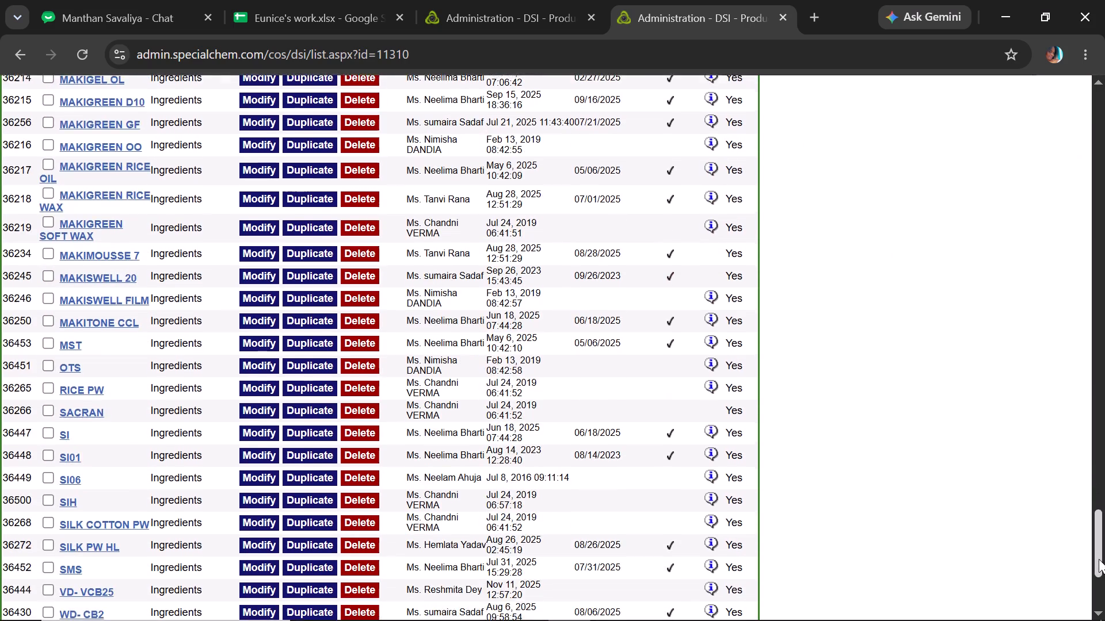
drag(1099, 559, 1104, 499)
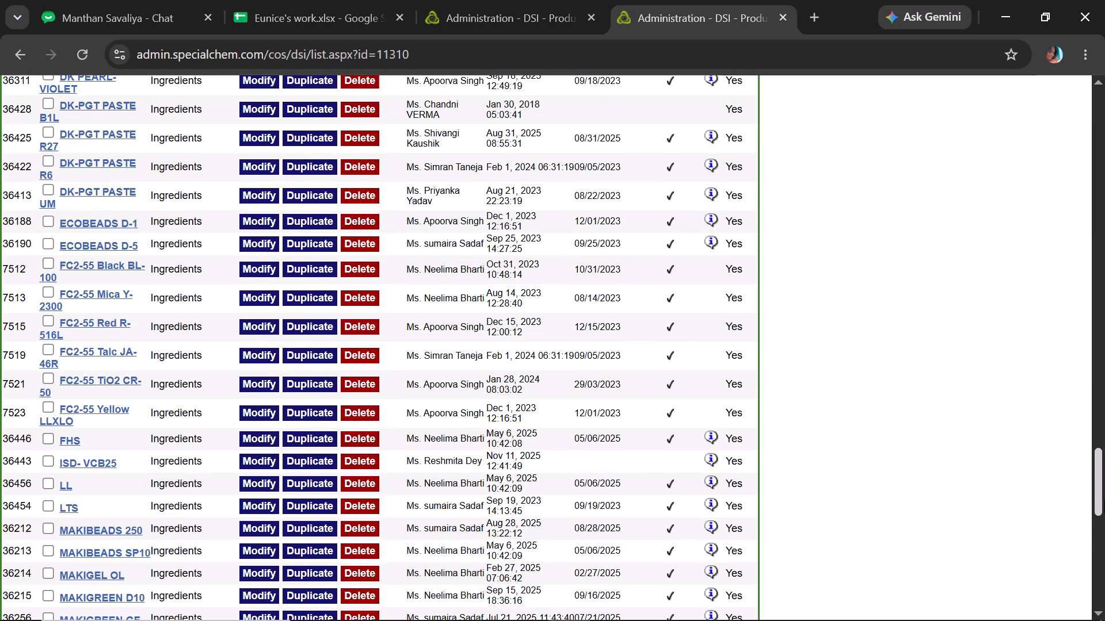
drag(1104, 499, 1103, 477)
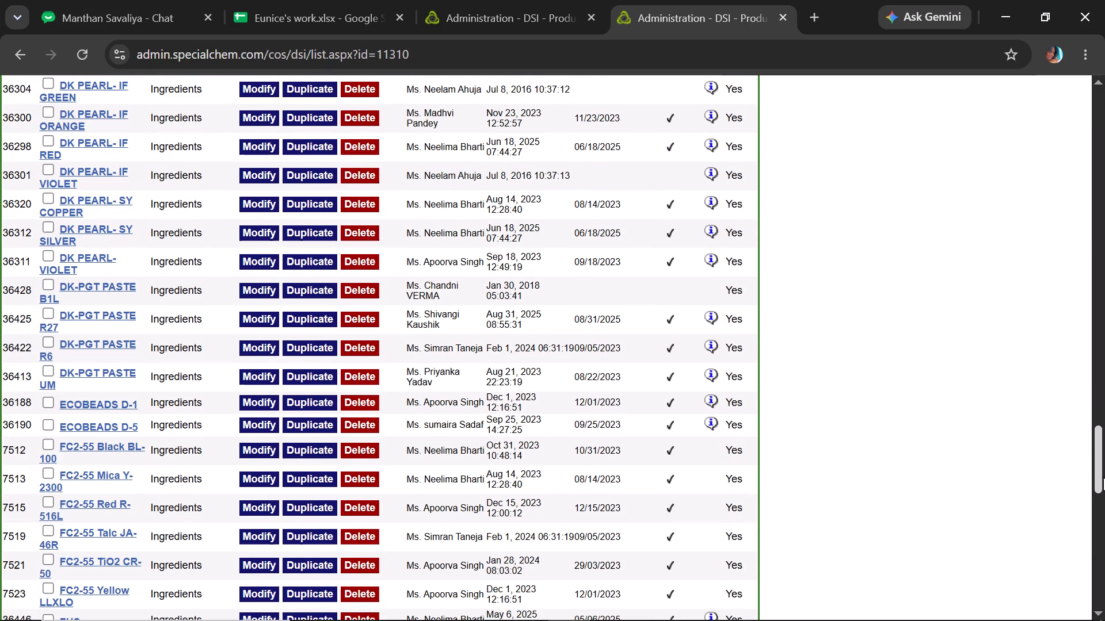
drag(1103, 477, 1103, 478)
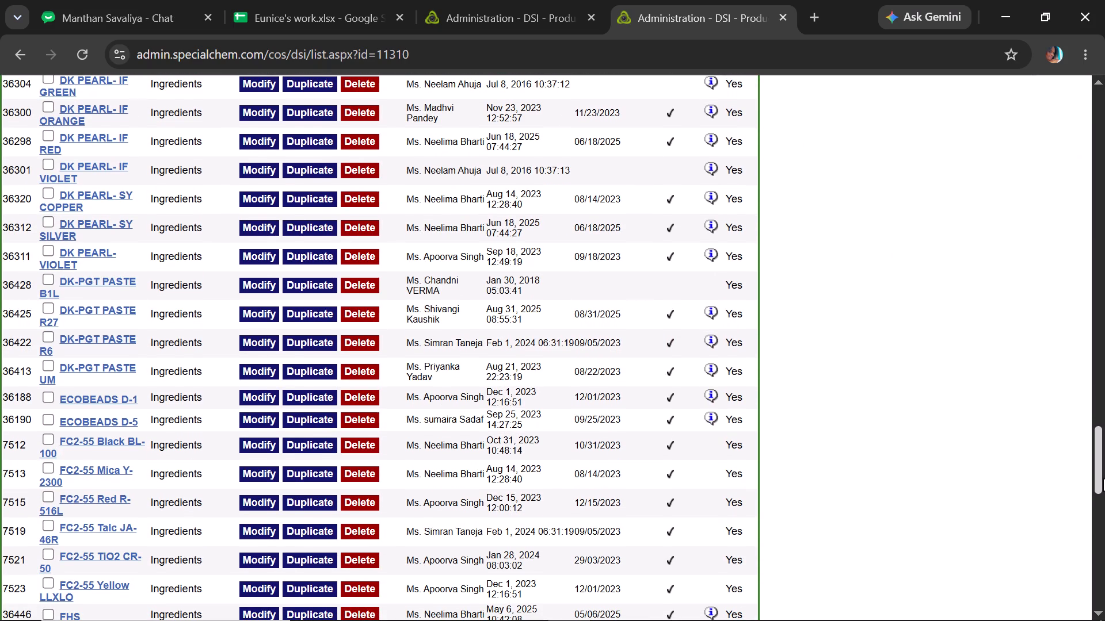
drag(1103, 478, 1103, 519)
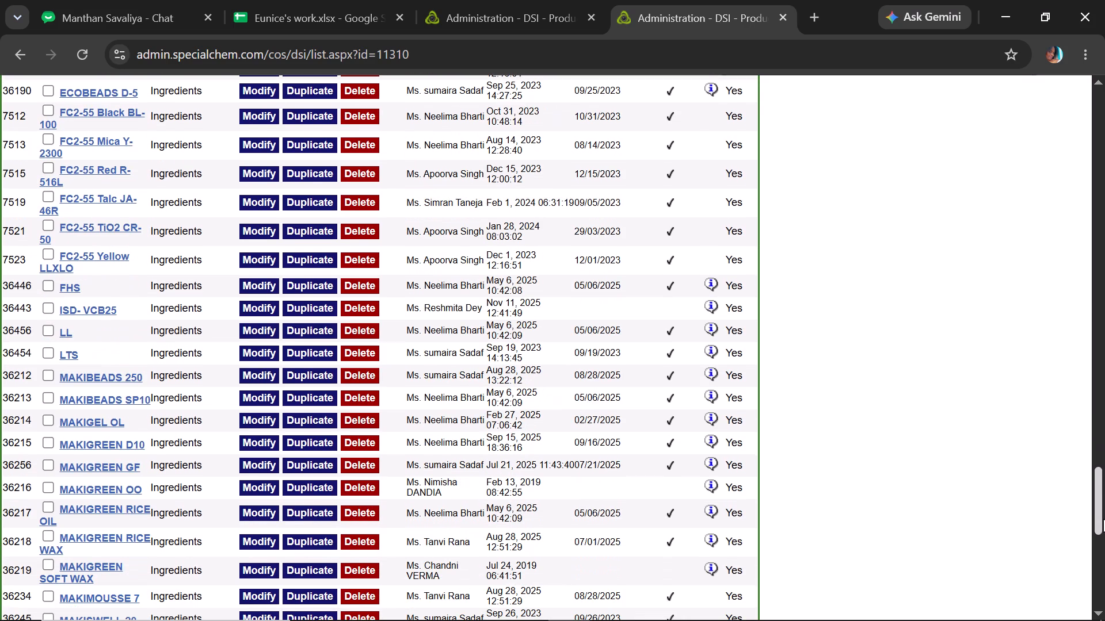
drag(1103, 519, 1102, 538)
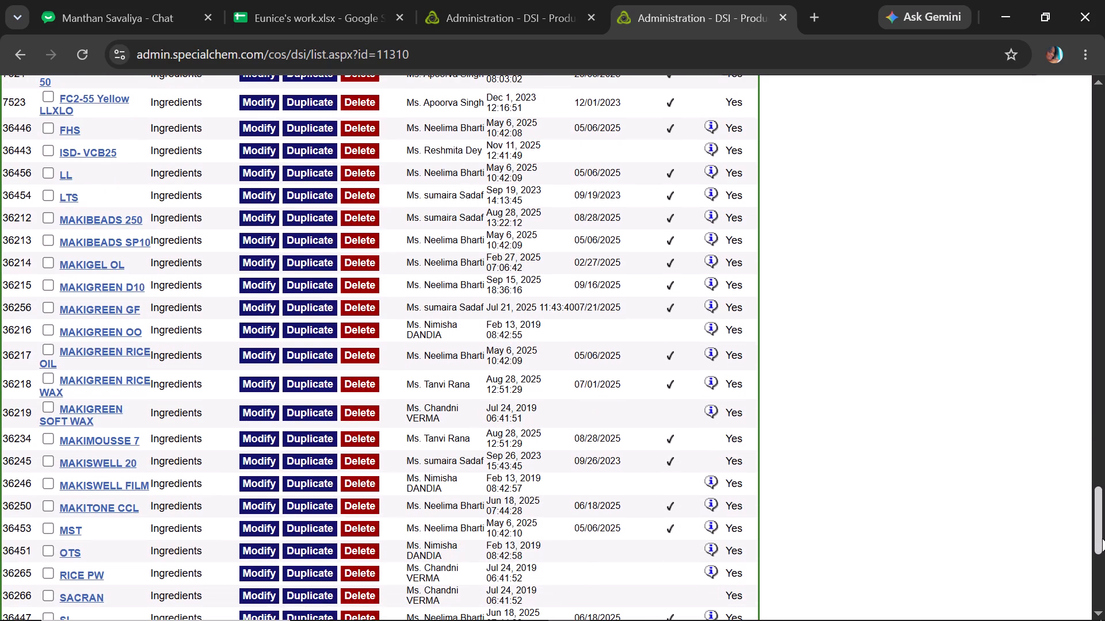
drag(1102, 538, 1102, 539)
key(ctrl+f)
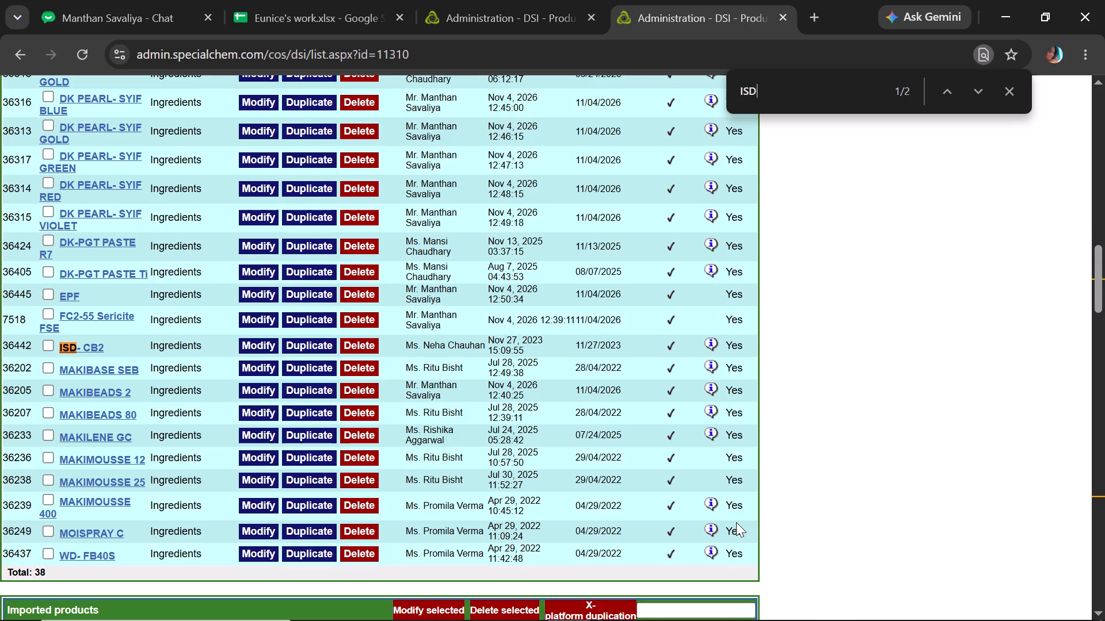
click(262, 340)
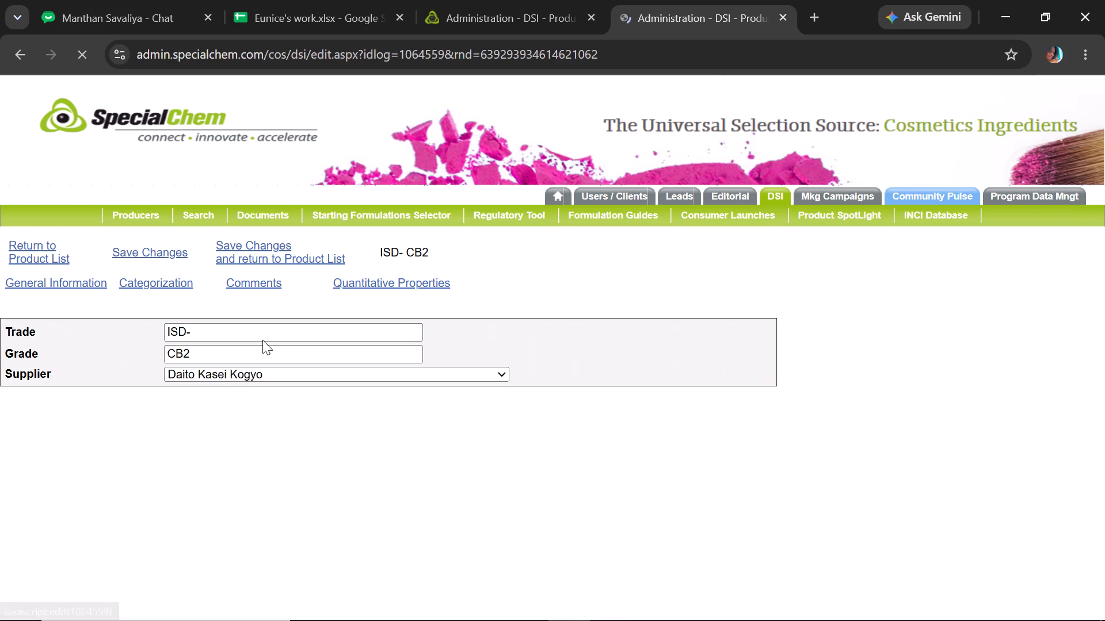
Mark the ISD- CB2 status as checked with the date 11/04/2026 and save the changes.
drag(1104, 201, 1103, 224)
click(301, 574)
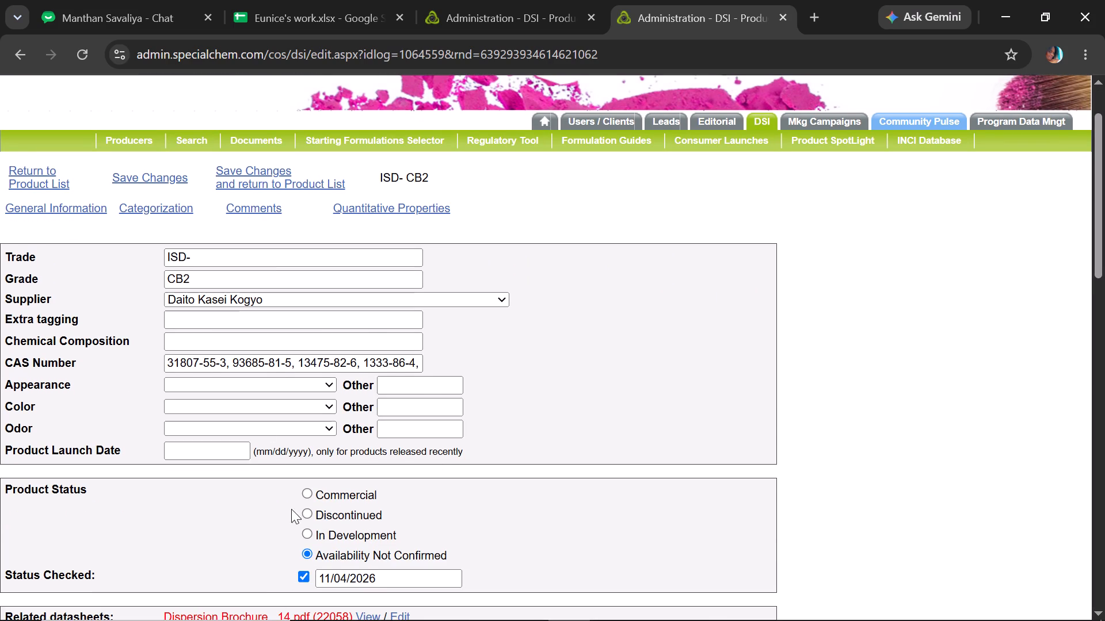
click(173, 174)
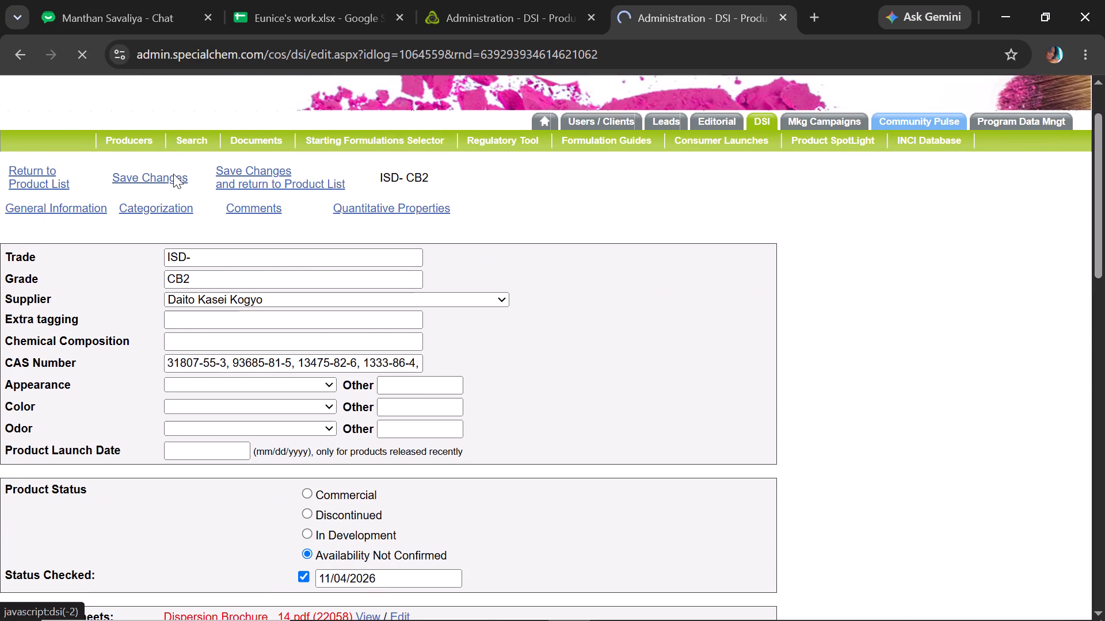
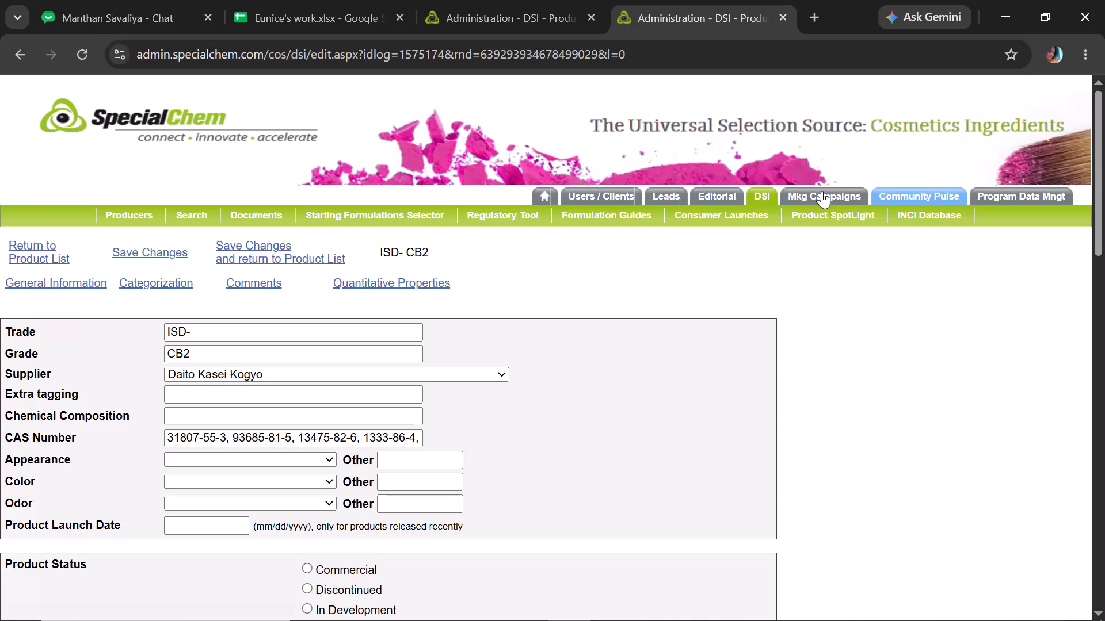
Review the ISD- CB2 displayed comments and quantitative properties, then save the record and return to the Daito Kasei Kogyo product list.
drag(1101, 211, 1101, 230)
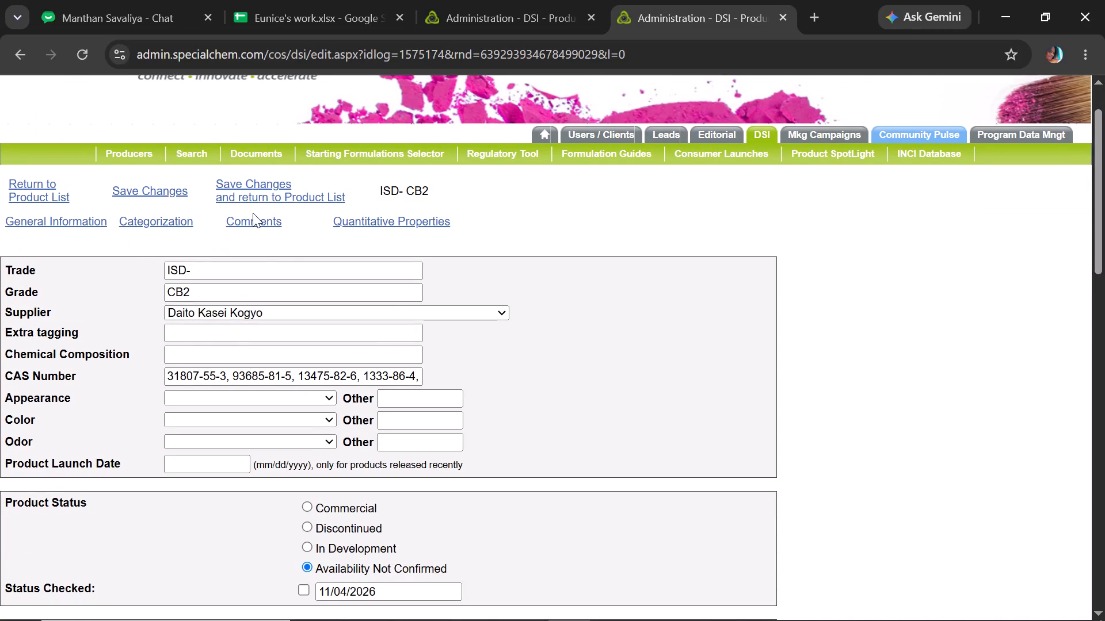
click(255, 216)
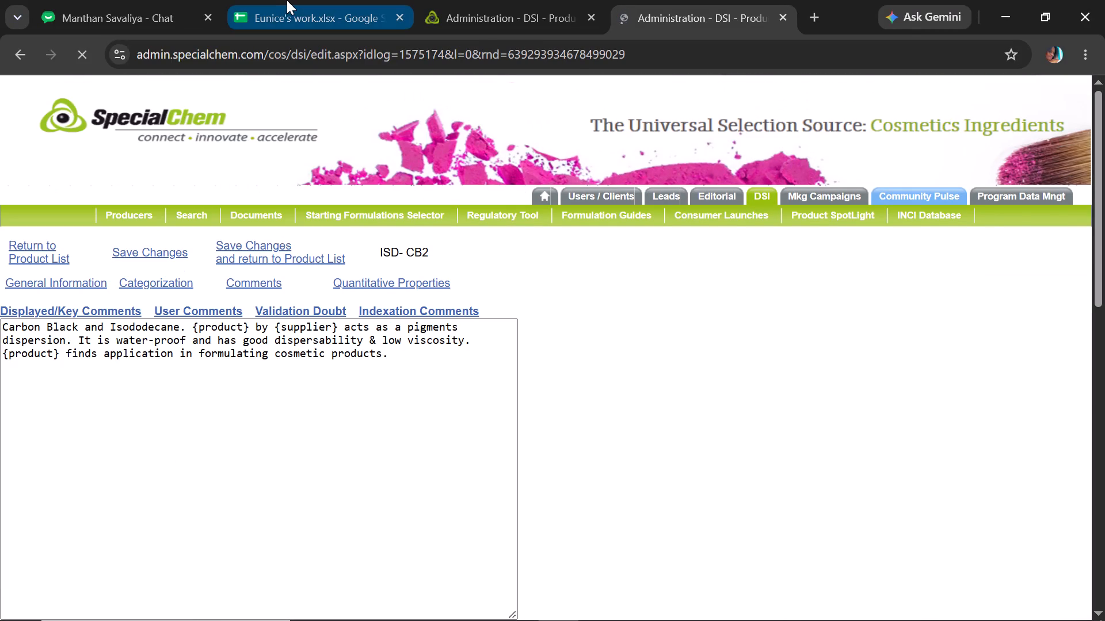
click(289, 0)
click(536, 0)
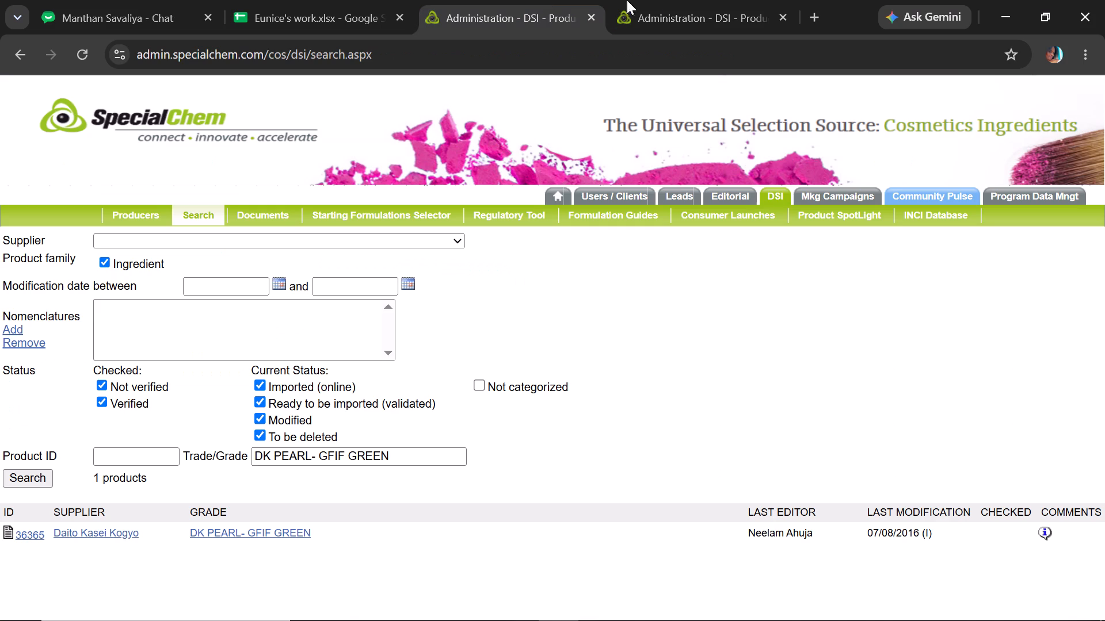
click(679, 0)
drag(1101, 211, 1100, 236)
click(367, 228)
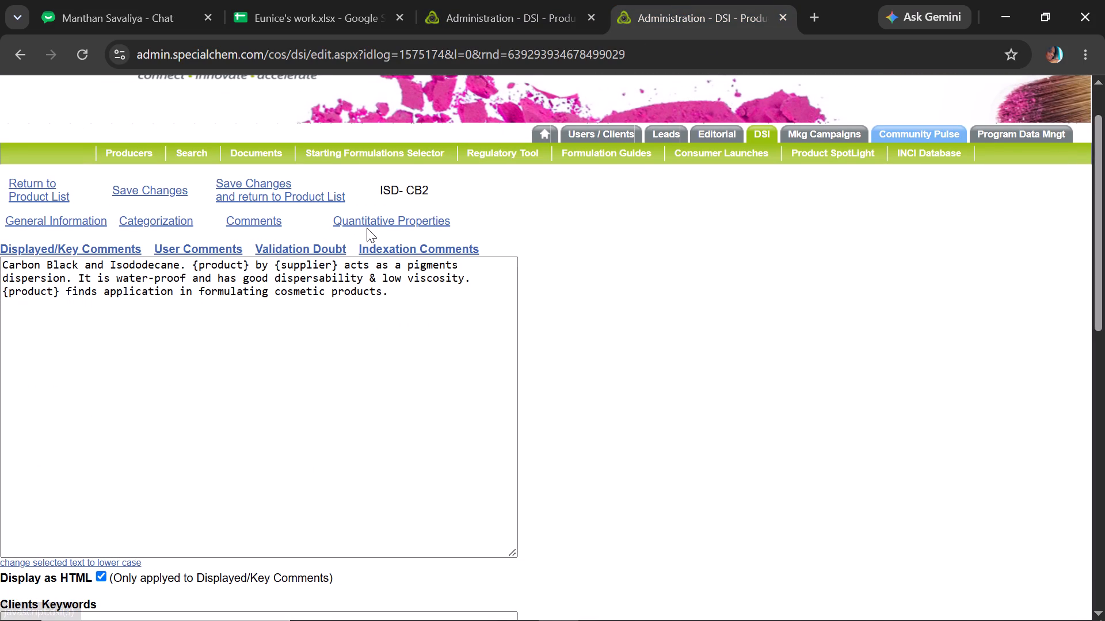
click(371, 221)
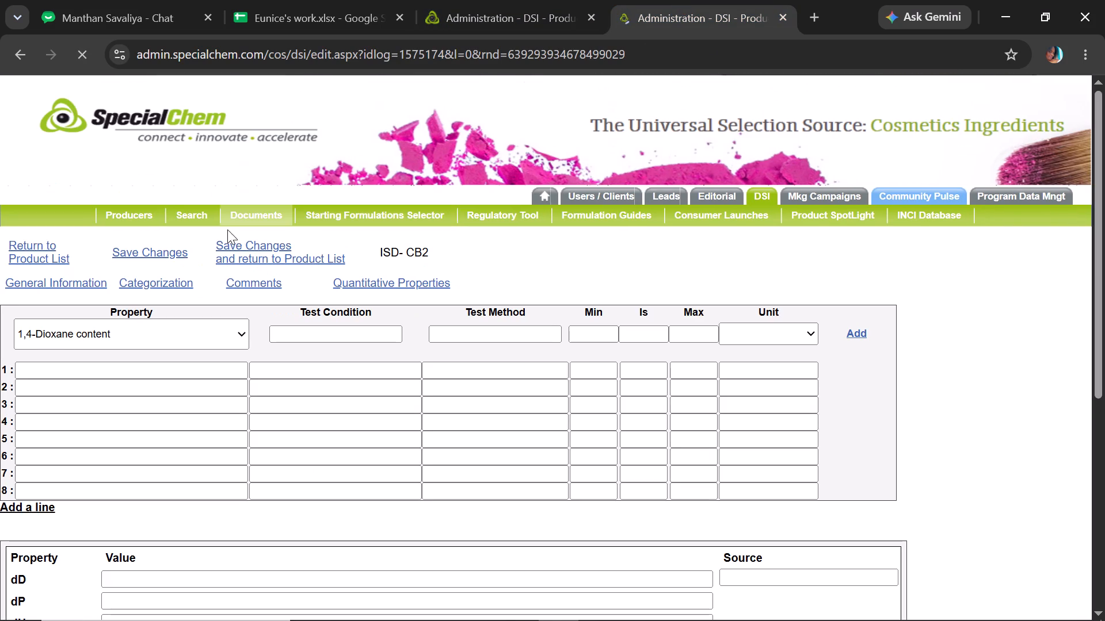
click(244, 238)
click(247, 243)
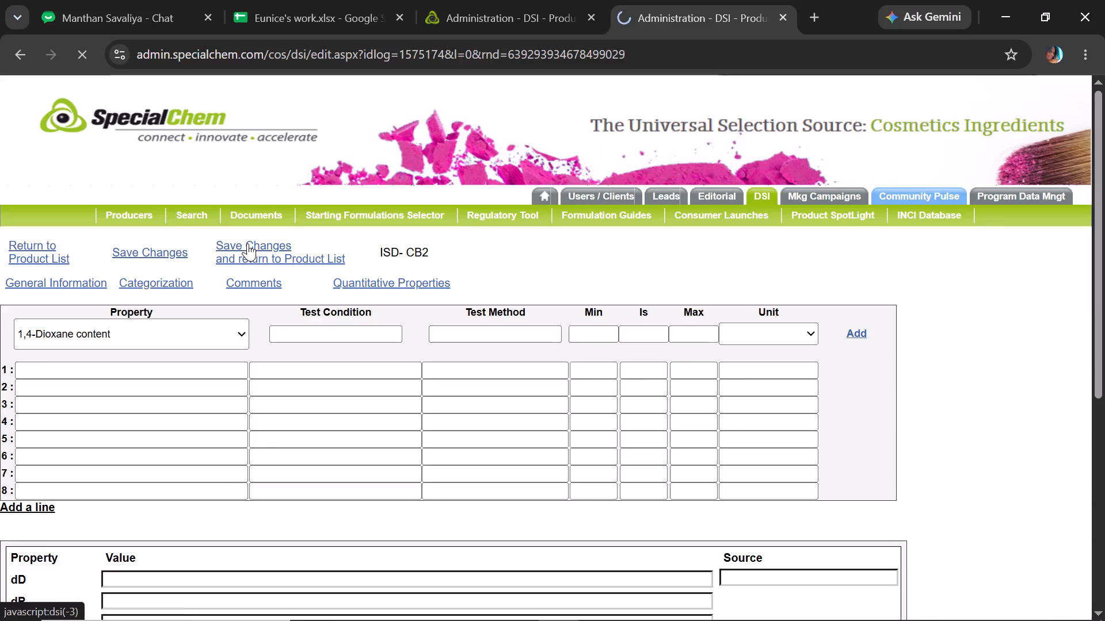
Switch to the Eunice's work spreadsheet and select the ISD- VCB25 entry in the Cosmetics sheet.
click(275, 10)
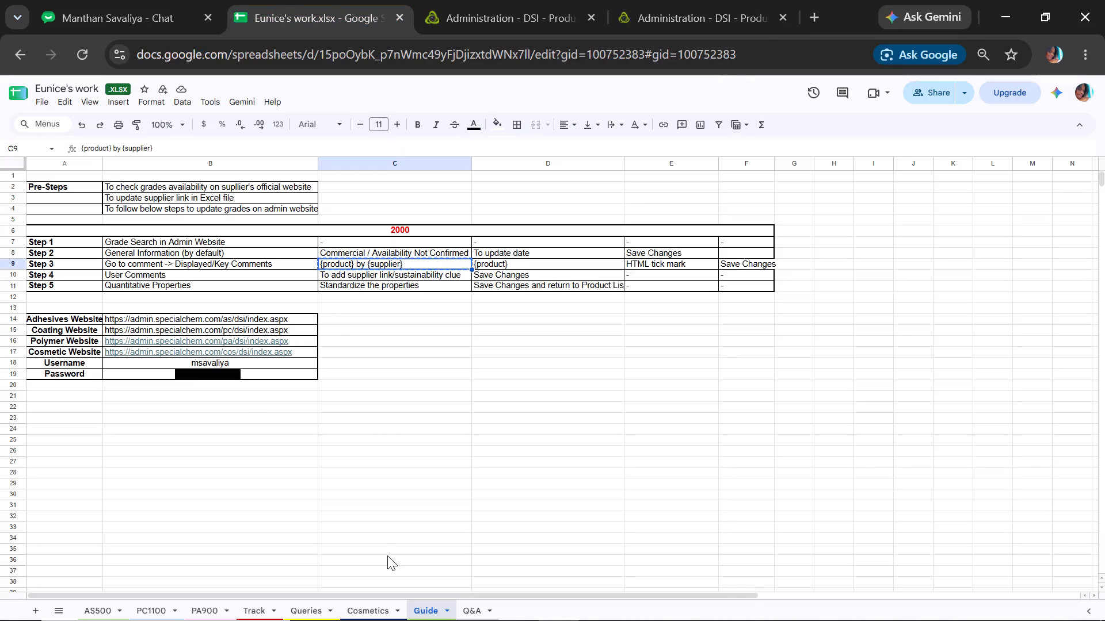
click(375, 607)
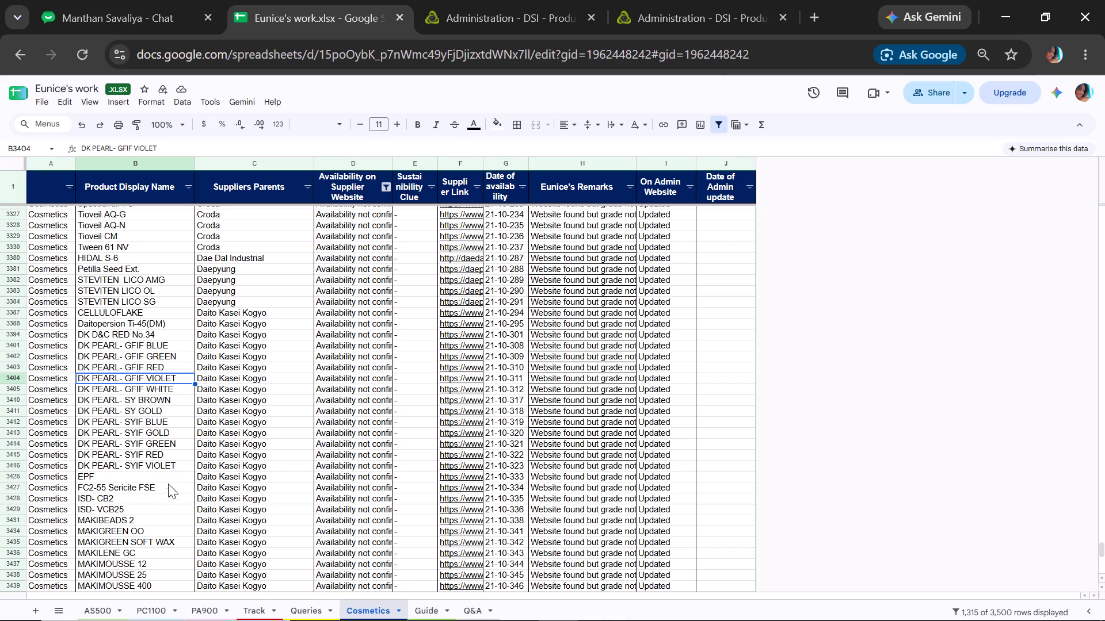
click(147, 509)
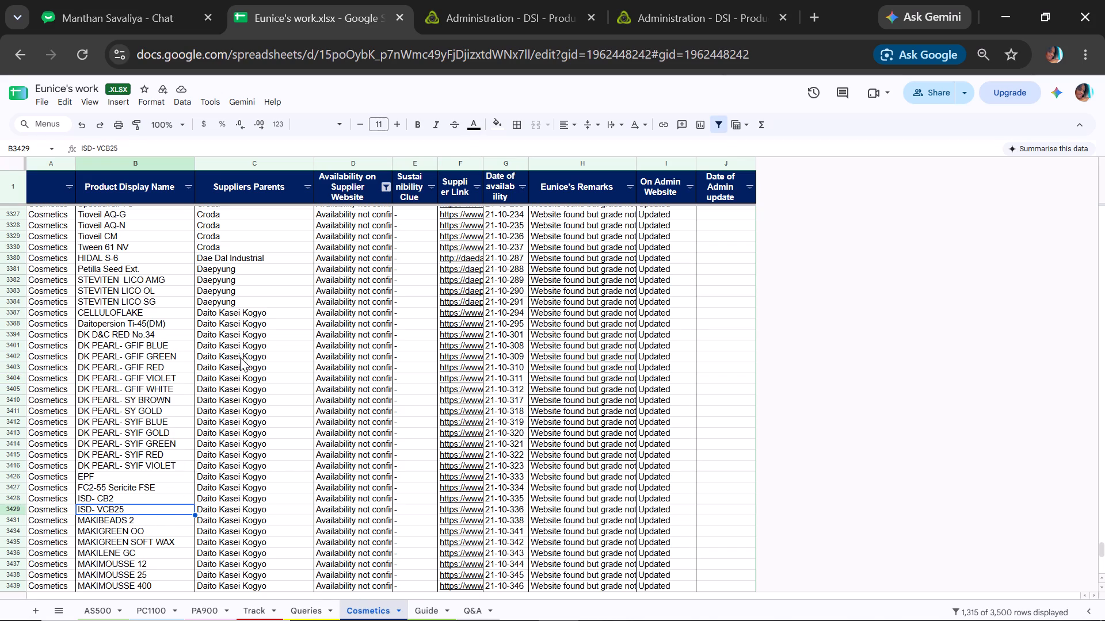
Find "ISD" in the Daito Kasei Kogyo product list on the admin site and open the ISD- VCB25 record for modification.
click(657, 24)
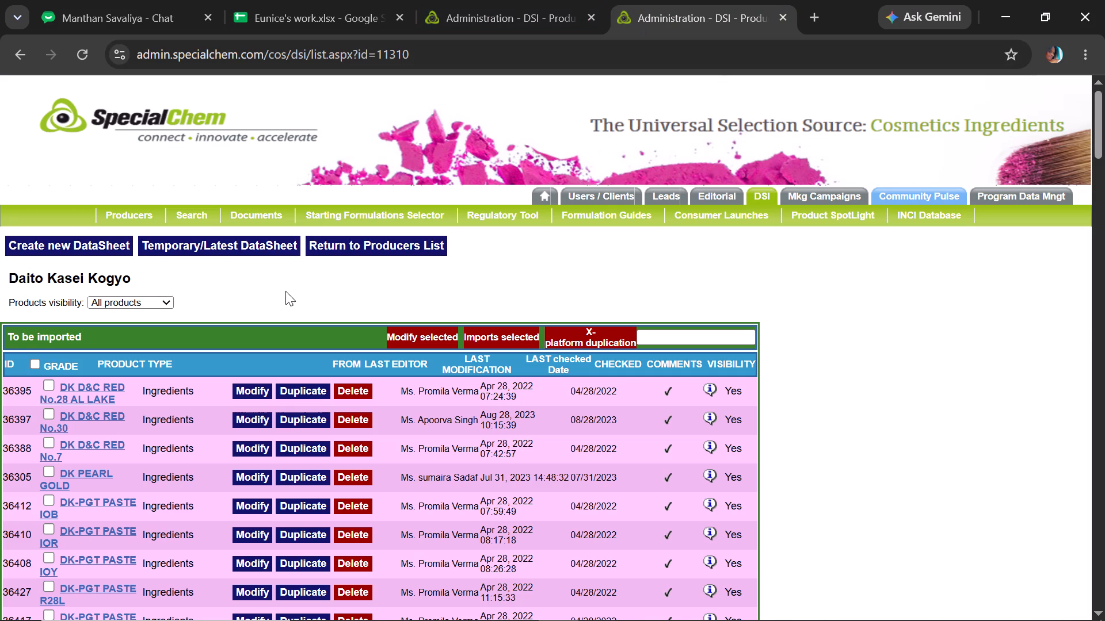
key(ctrl+f)
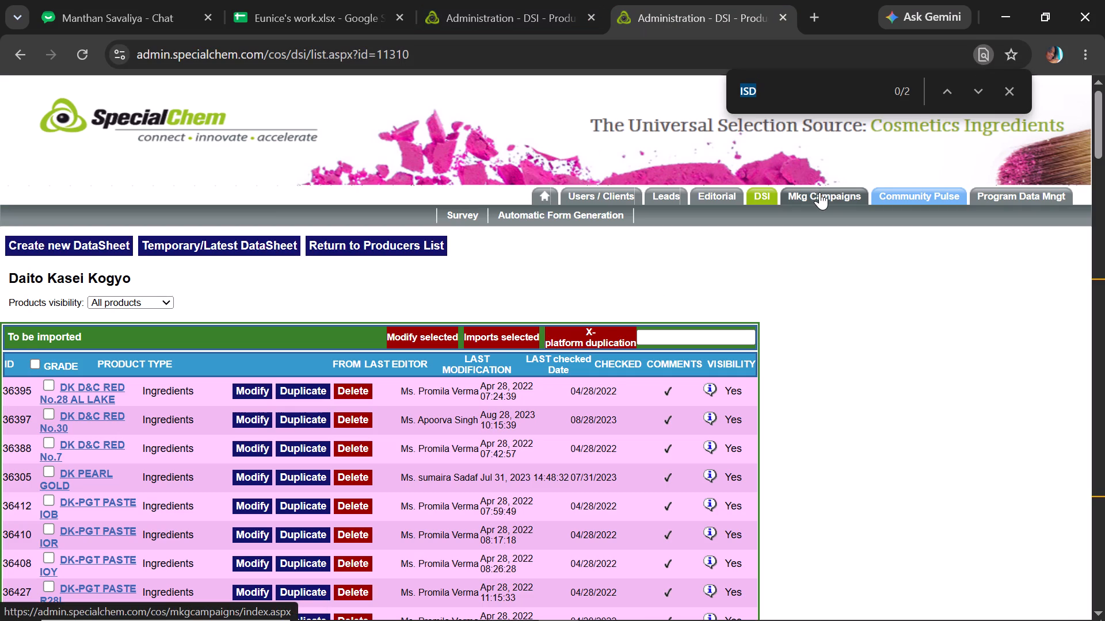
text(SD)
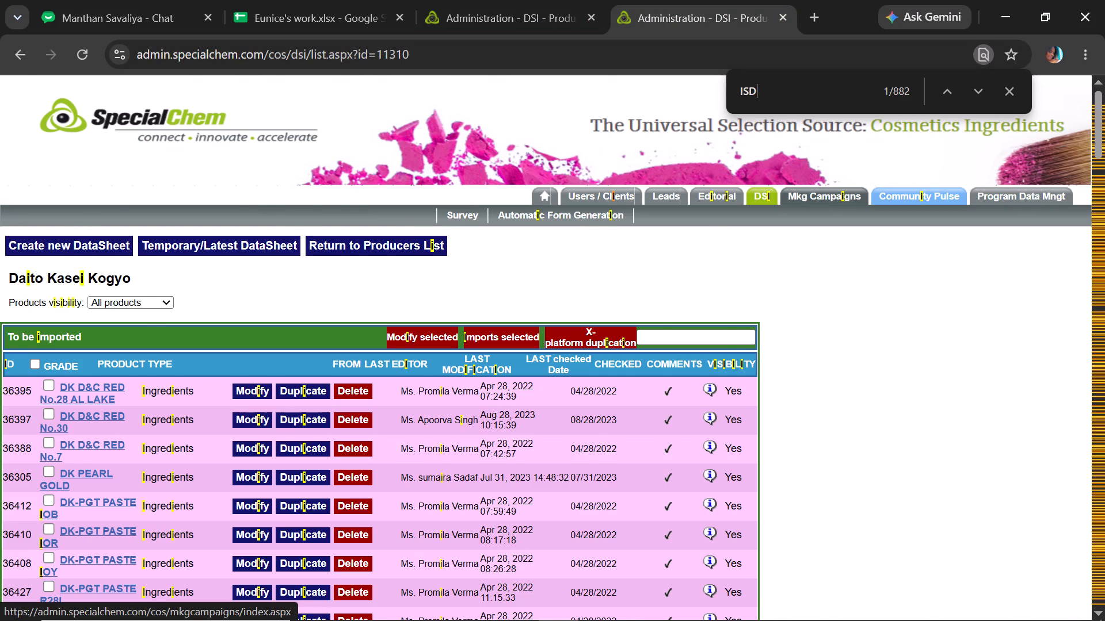
click(973, 87)
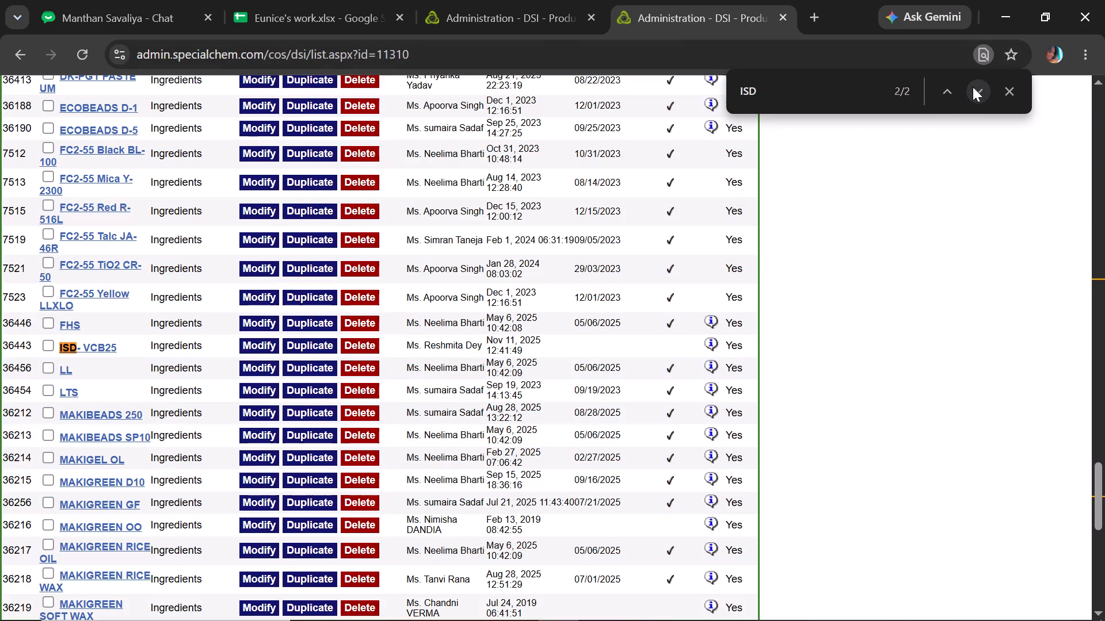
click(262, 346)
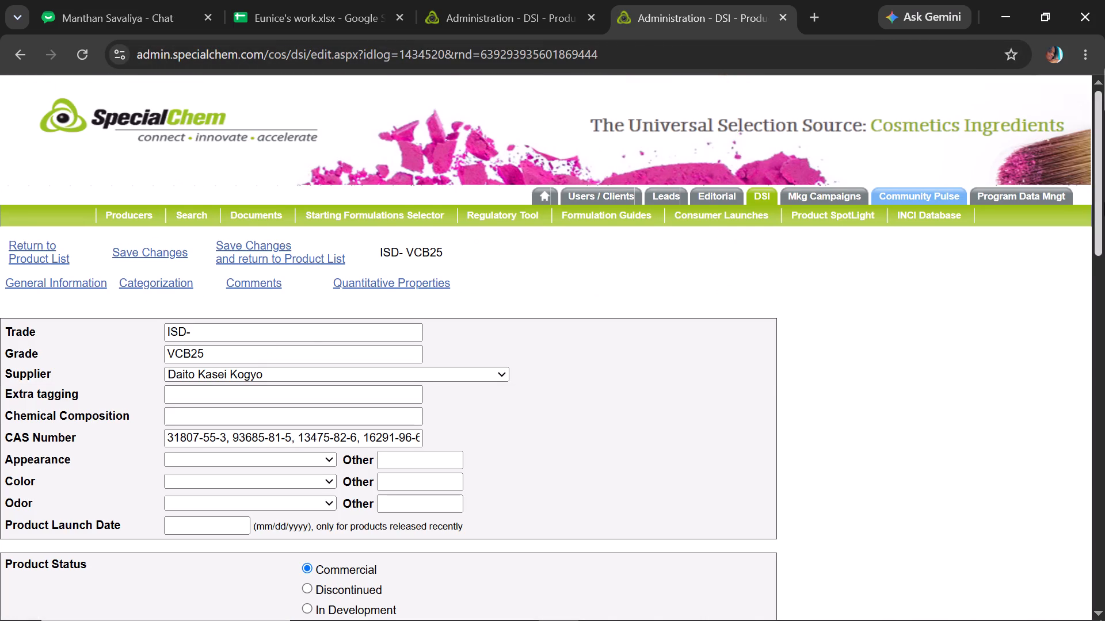
Set the ISD- VCB25 product status to Availability Not Confirmed, checked with the date 11/04/2026, and save the changes.
drag(1104, 202, 1104, 217)
click(306, 579)
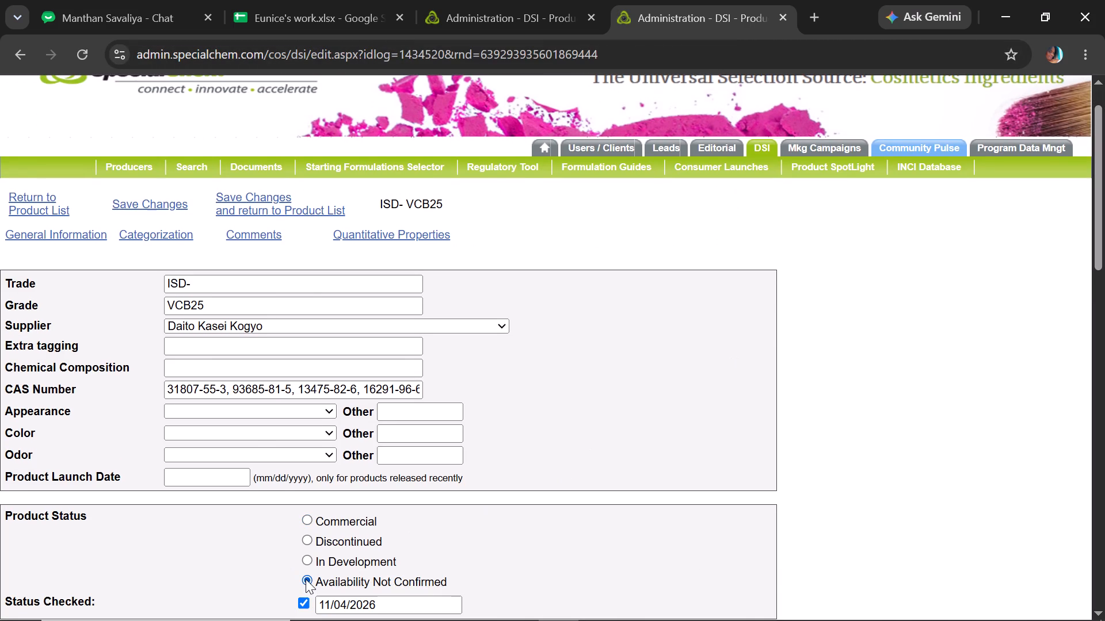
click(166, 197)
click(169, 202)
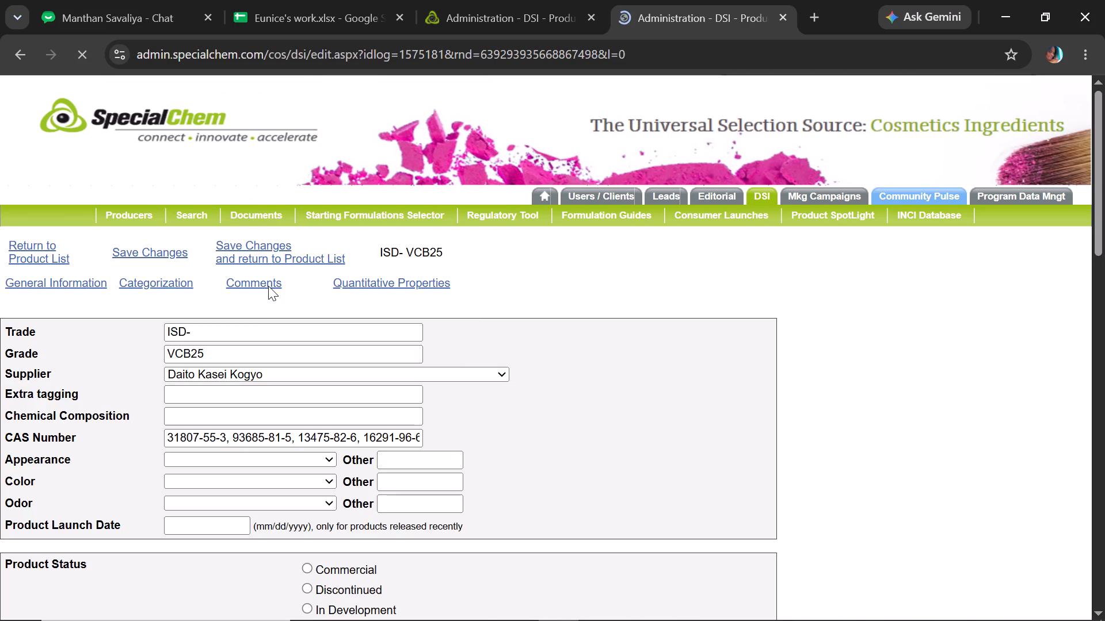
Review the ISD- VCB25 displayed comments, open its quantitative properties, then save the record and return to the product list.
click(268, 287)
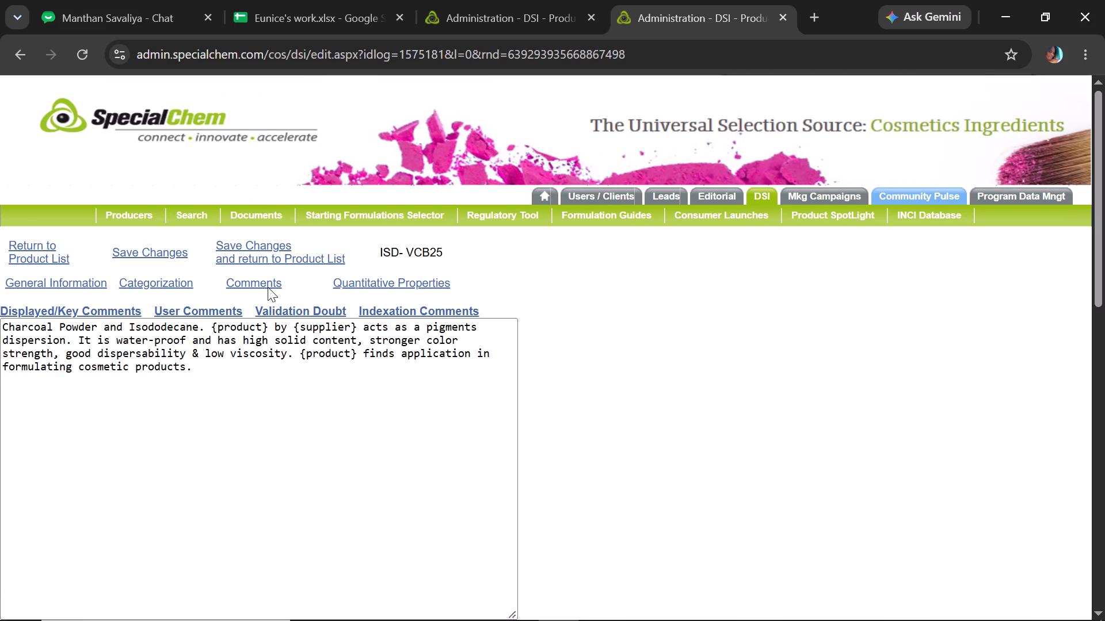
drag(1091, 203, 1099, 197)
drag(1099, 197, 1099, 207)
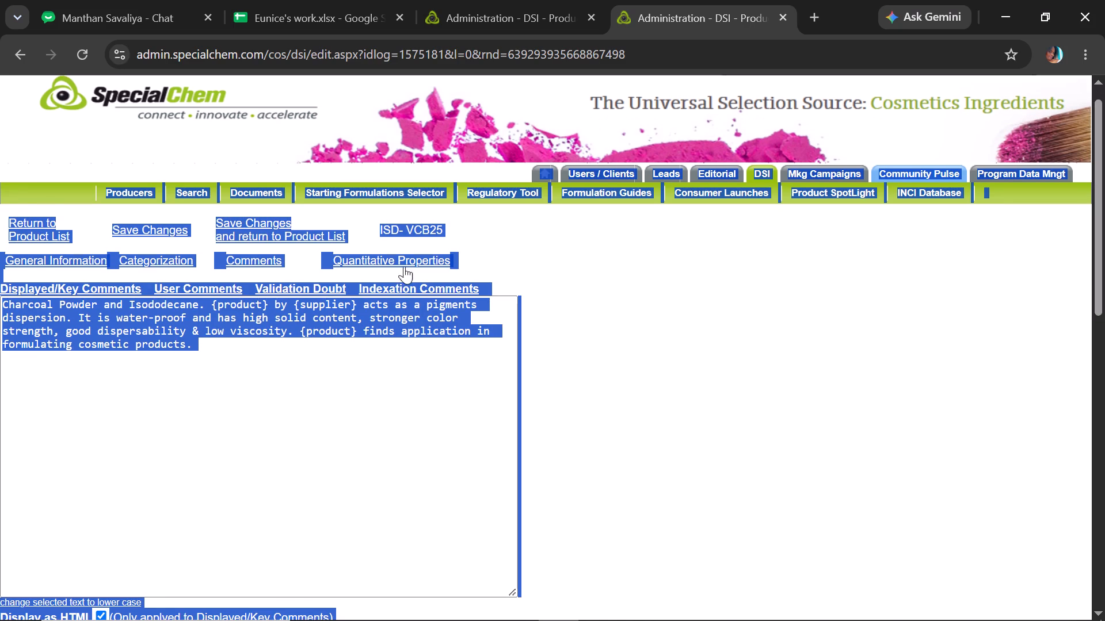
click(405, 267)
click(409, 255)
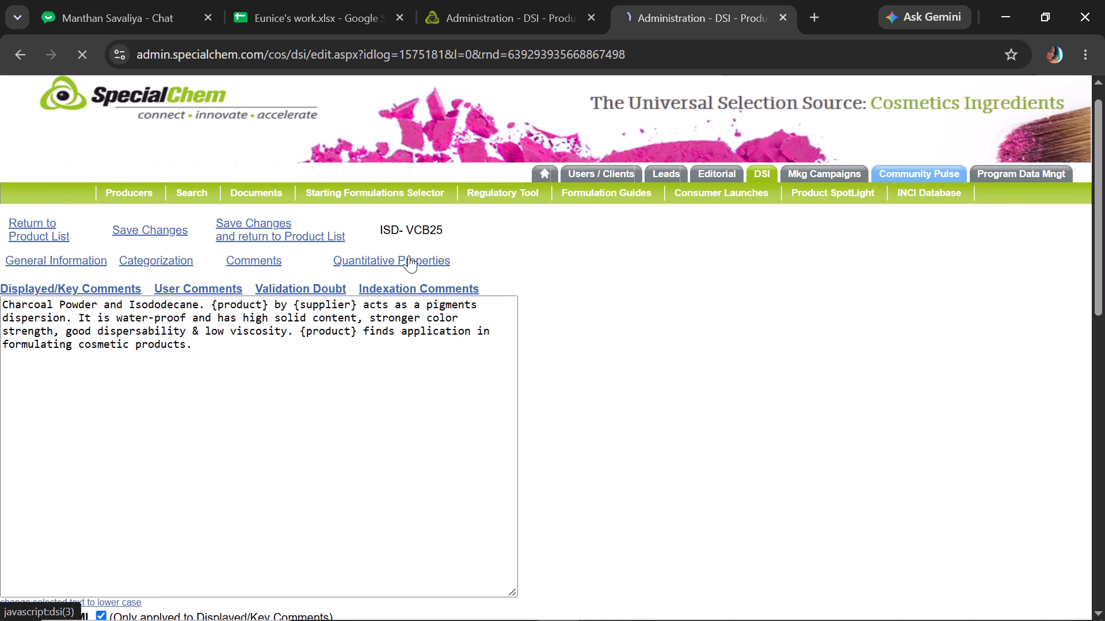
click(221, 243)
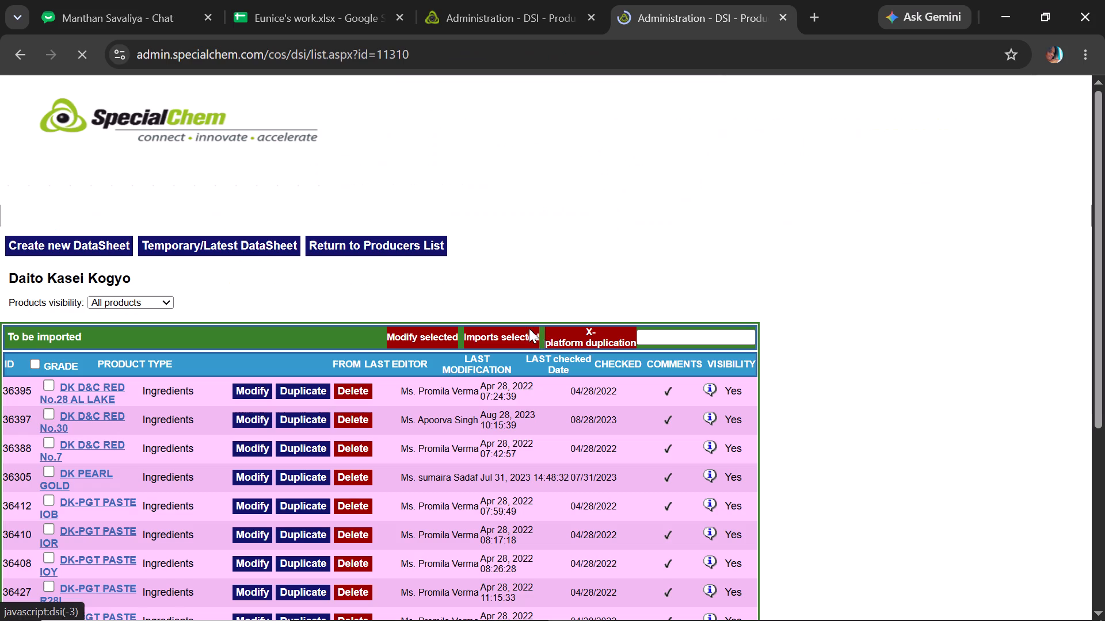
Locate MAKIGREEN SOFT WAX among the imported Daito Kasei Kogyo products and open its record for modification.
drag(1104, 124, 1104, 160)
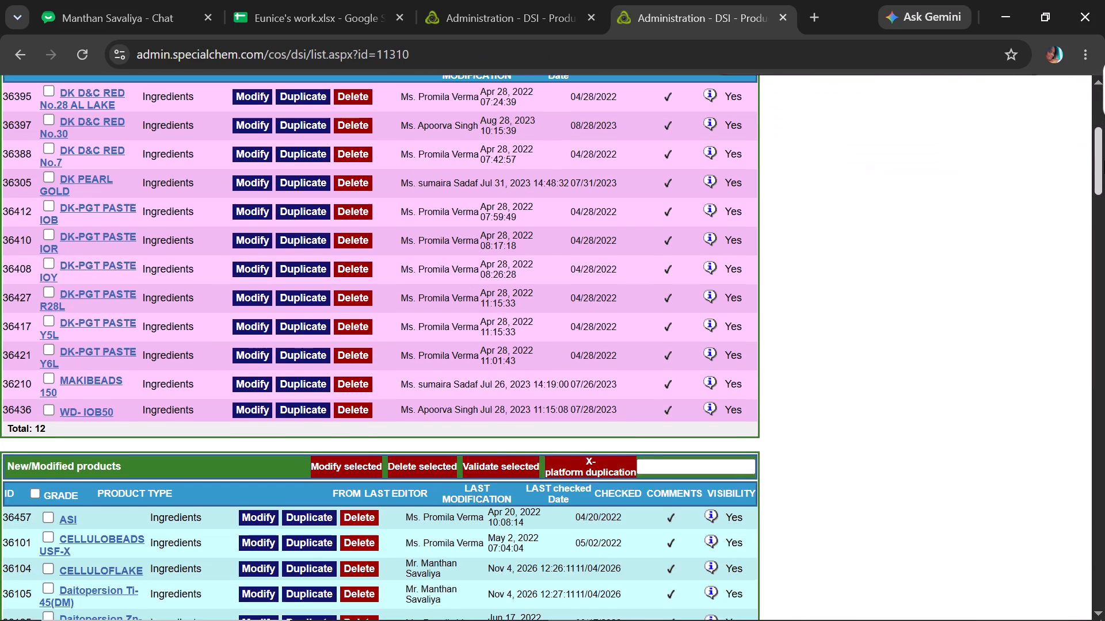
drag(1104, 160, 1104, 305)
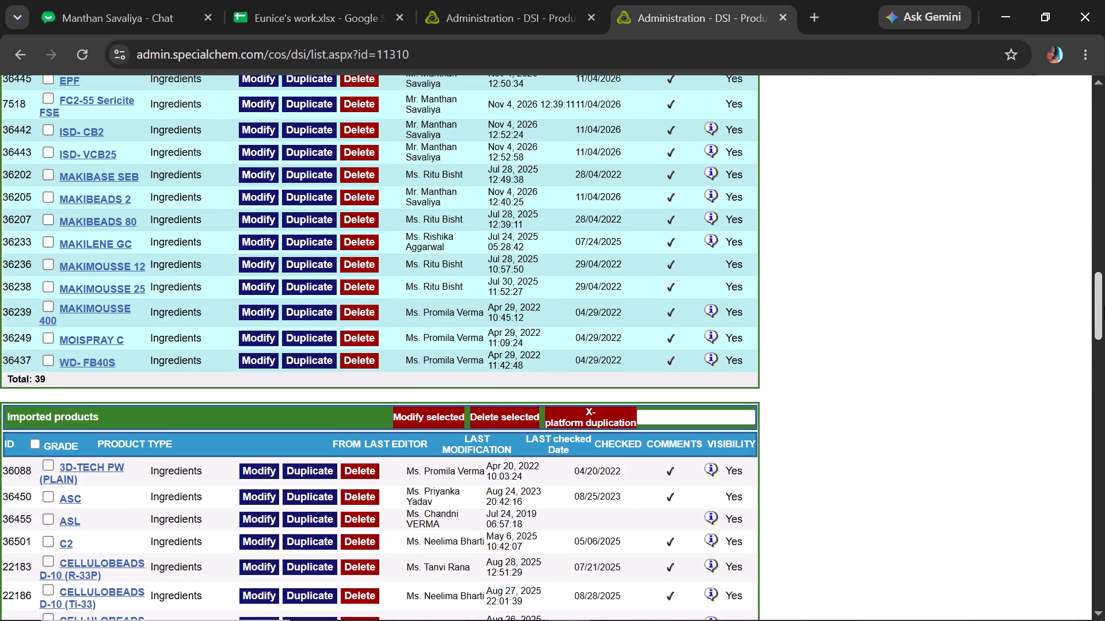
drag(1104, 305, 1104, 356)
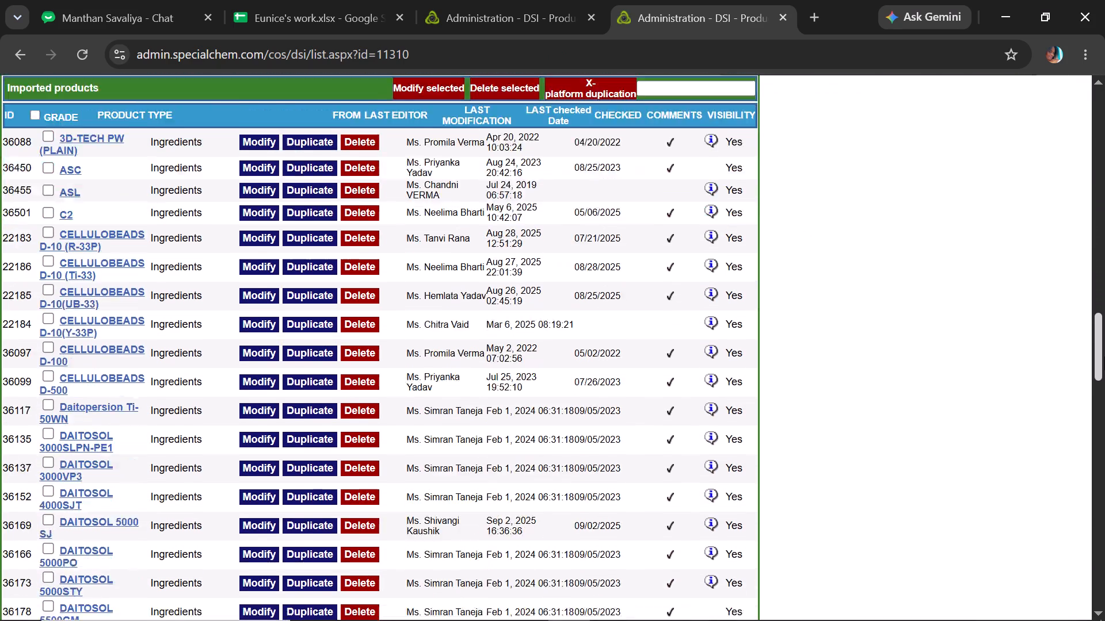
drag(1104, 356, 1104, 309)
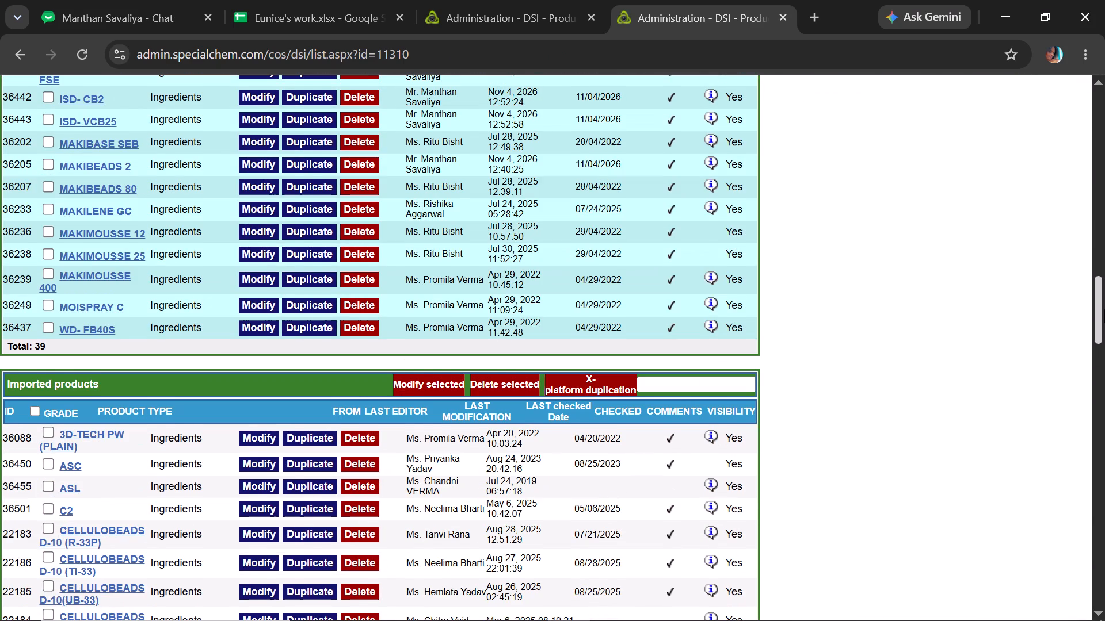
drag(1104, 309, 1102, 286)
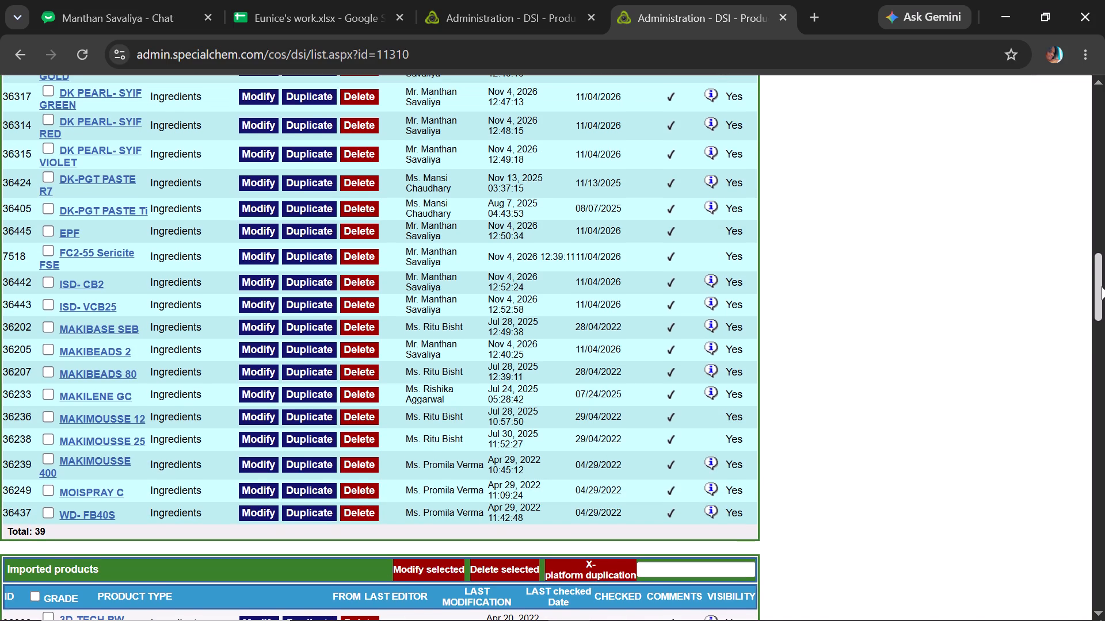
drag(1102, 286, 1101, 287)
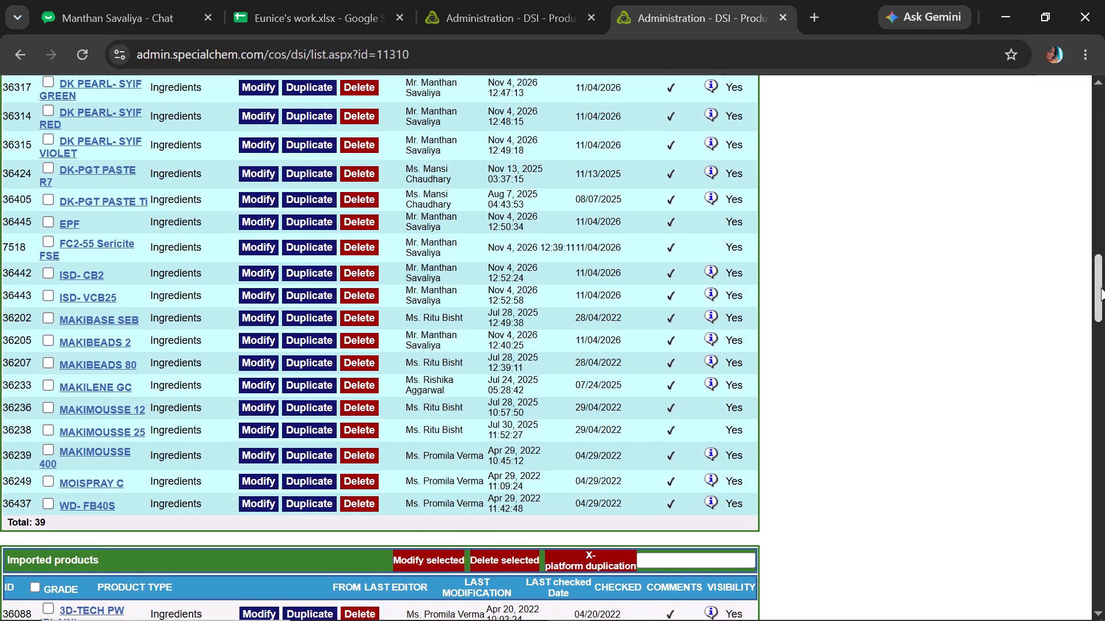
drag(1101, 287, 1100, 287)
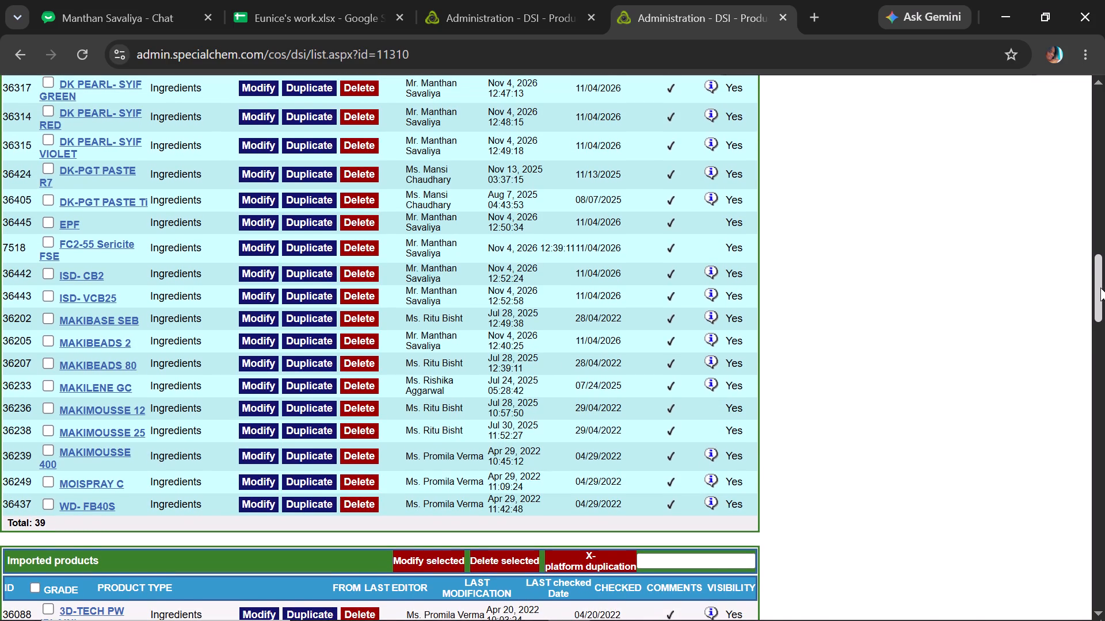
drag(1100, 287, 1077, 462)
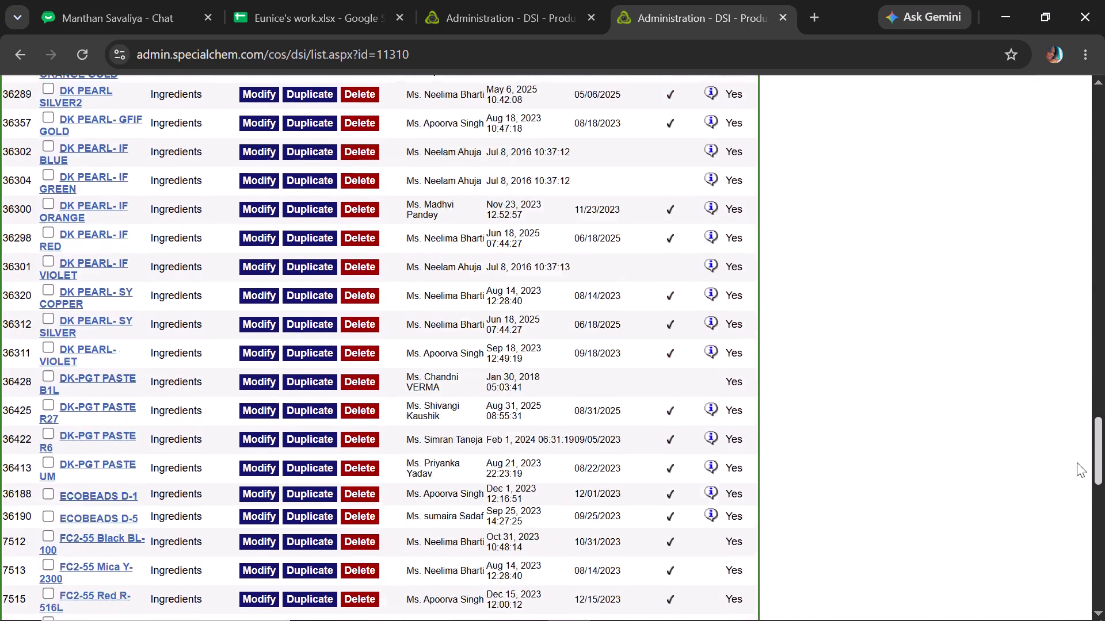
drag(1077, 462, 1104, 530)
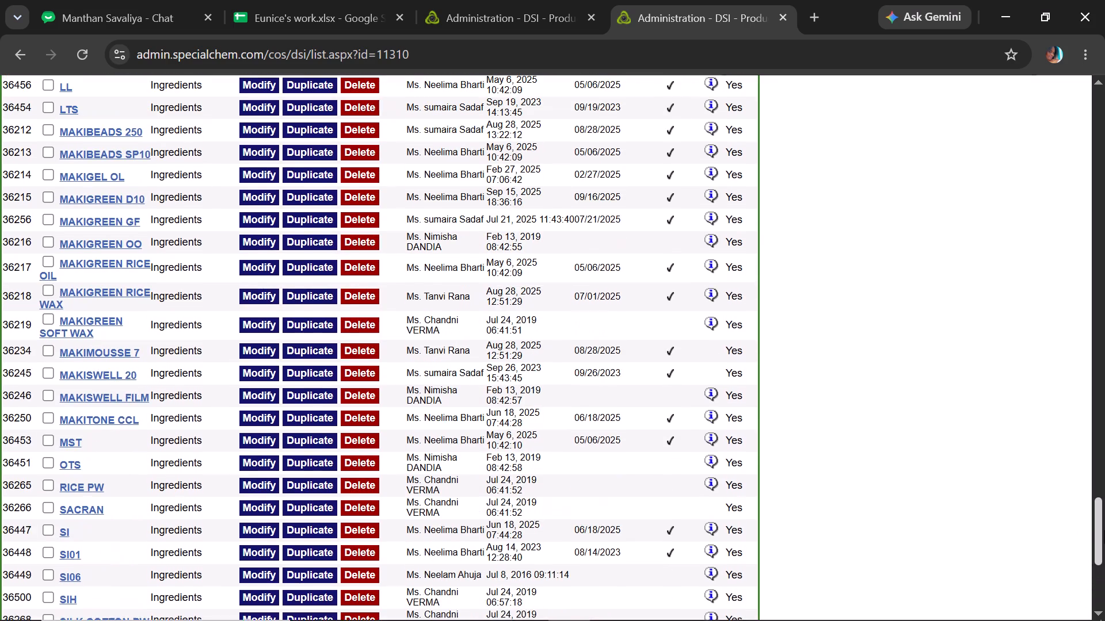
drag(1104, 530, 1104, 517)
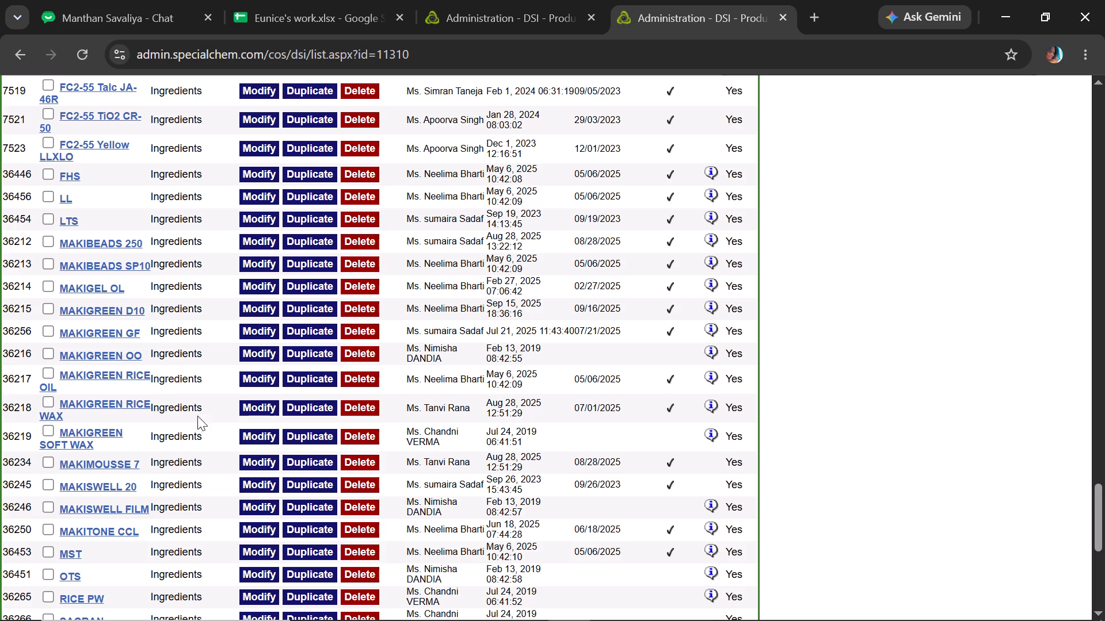
click(260, 435)
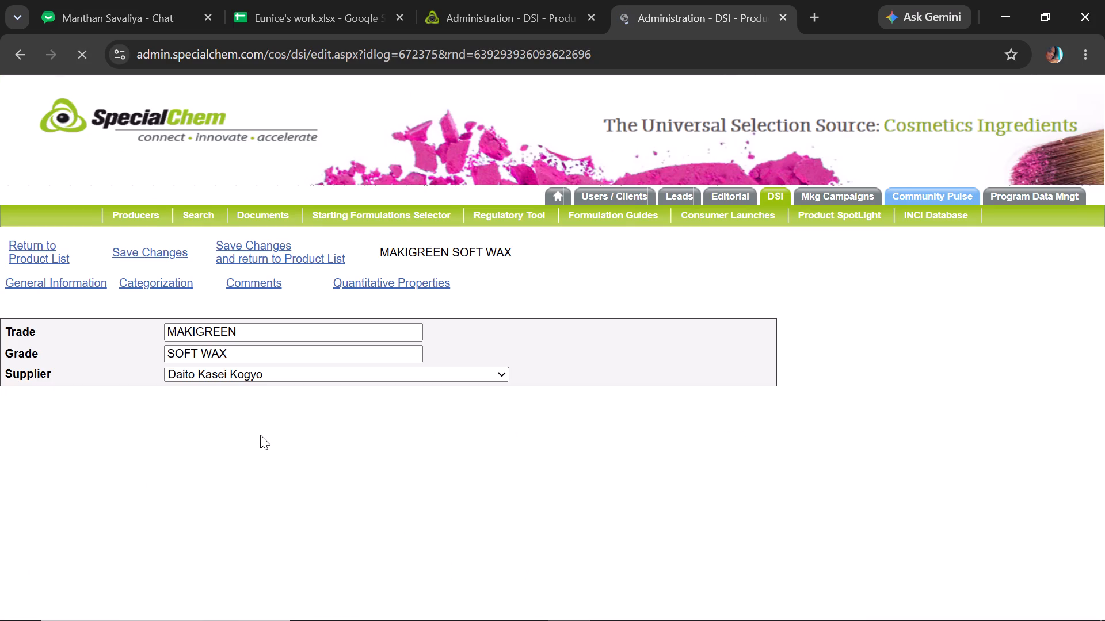
Try to set the MAKIGREEN SOFT WAX product status to Availability Not Confirmed and save the changes.
drag(1091, 212, 1104, 200)
drag(1104, 200, 1104, 220)
click(301, 564)
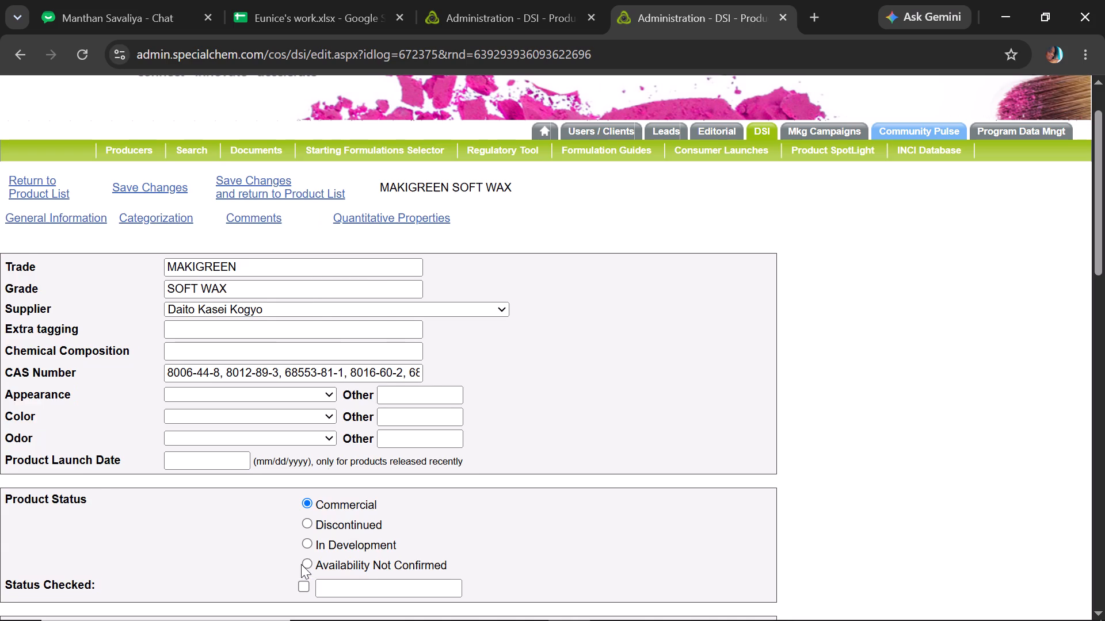
click(150, 188)
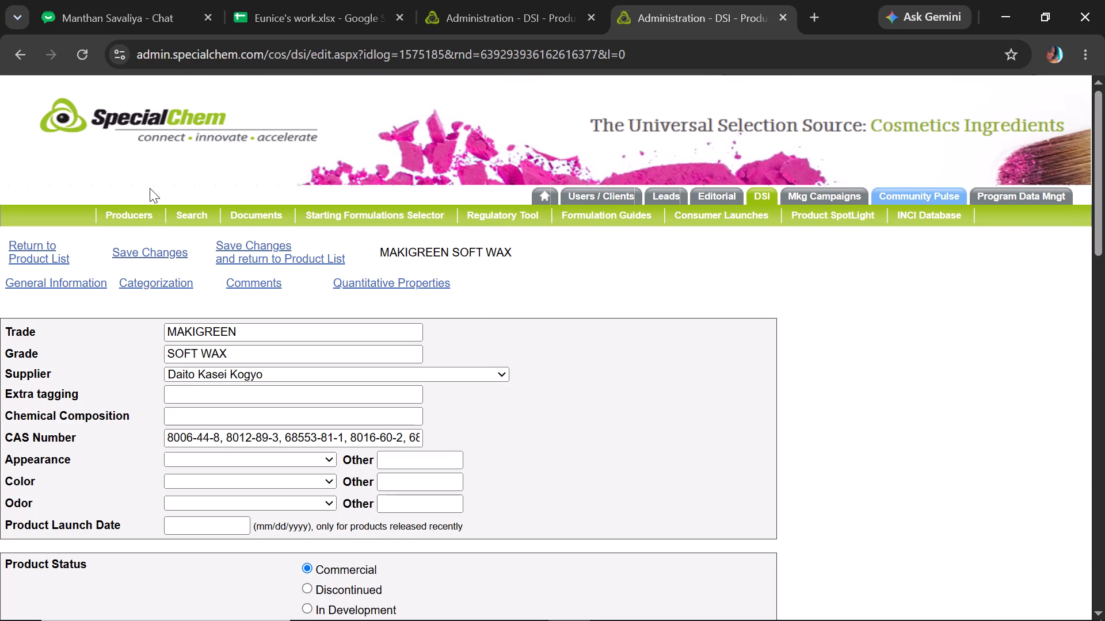
Replace the first "MAKIGREEN SOFT WAX by Daito Kasei Kogyo" in the displayed comments with "{product} by {supplier}" copied from the Guide sheet.
click(243, 283)
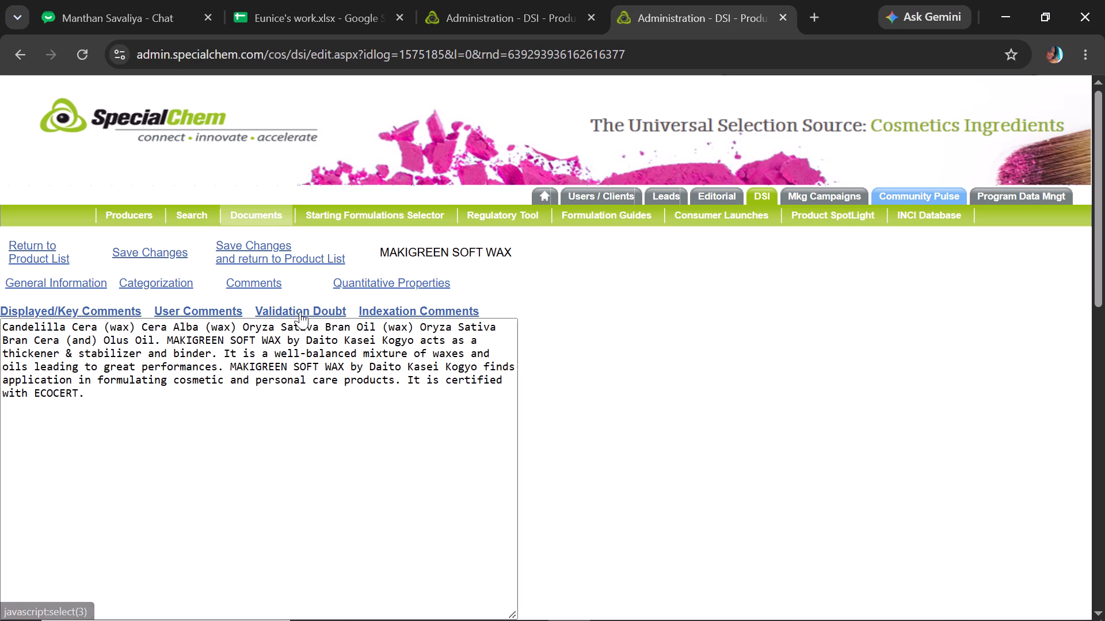
click(264, 2)
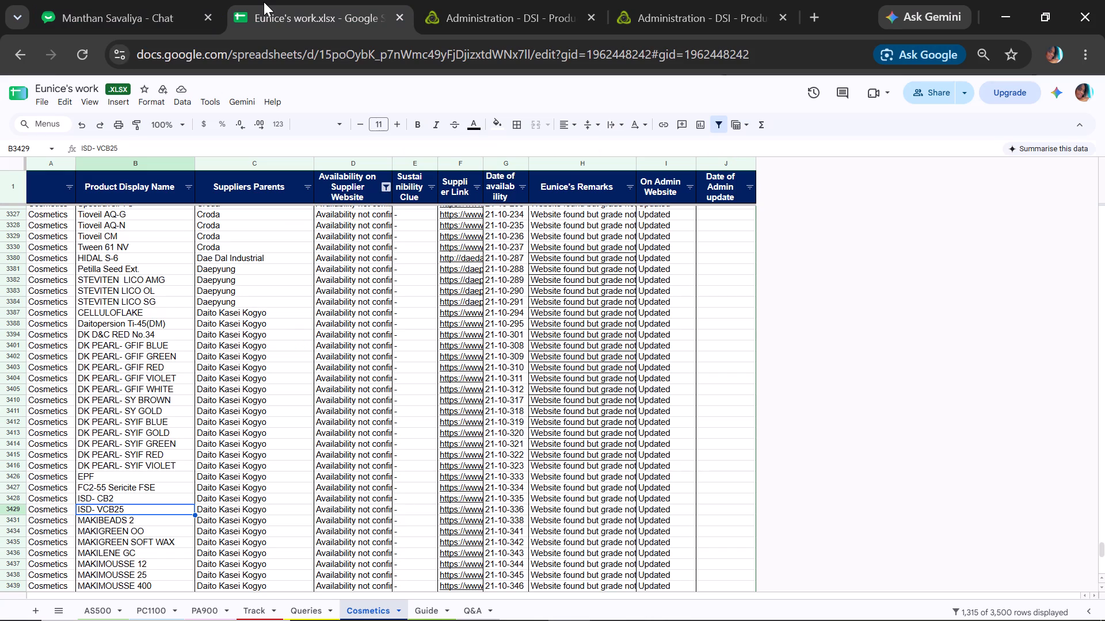
click(174, 529)
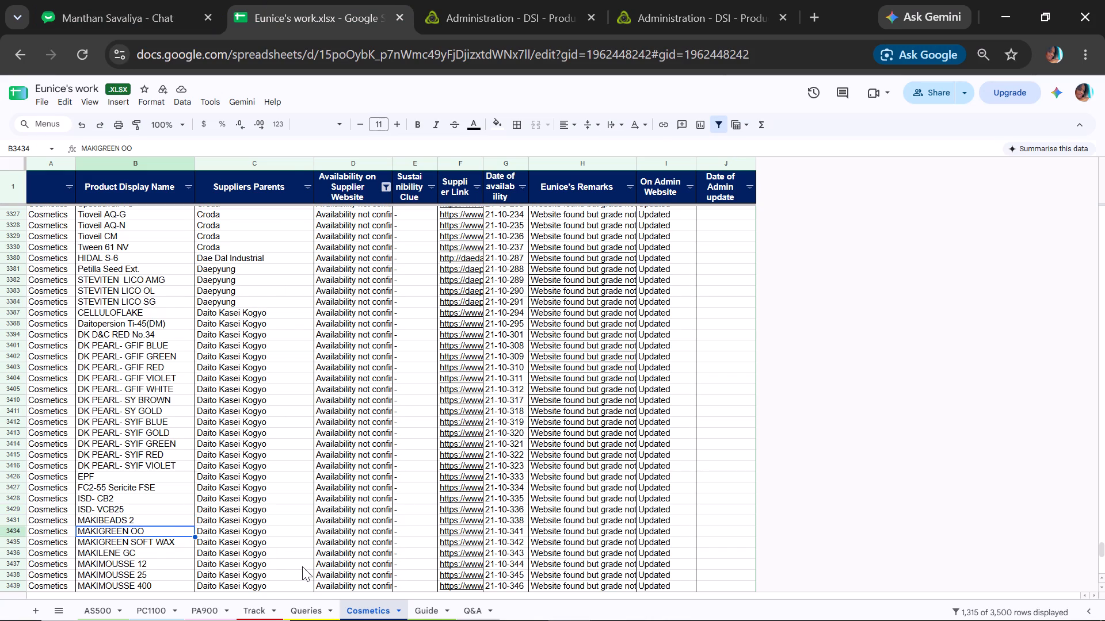
click(437, 603)
key(ctrl+c)
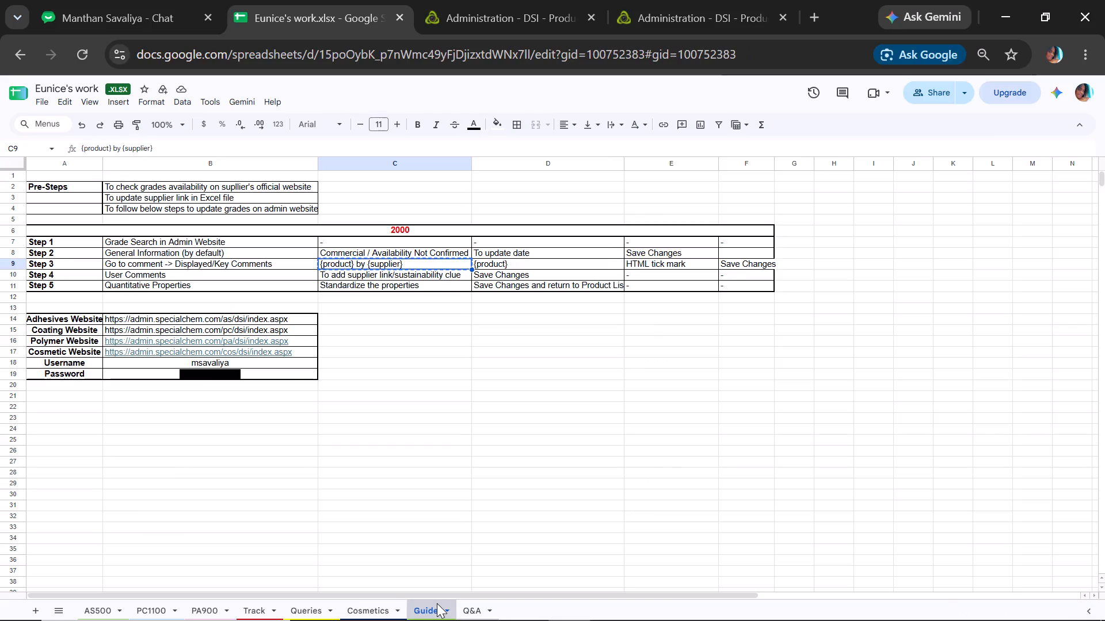
click(513, 0)
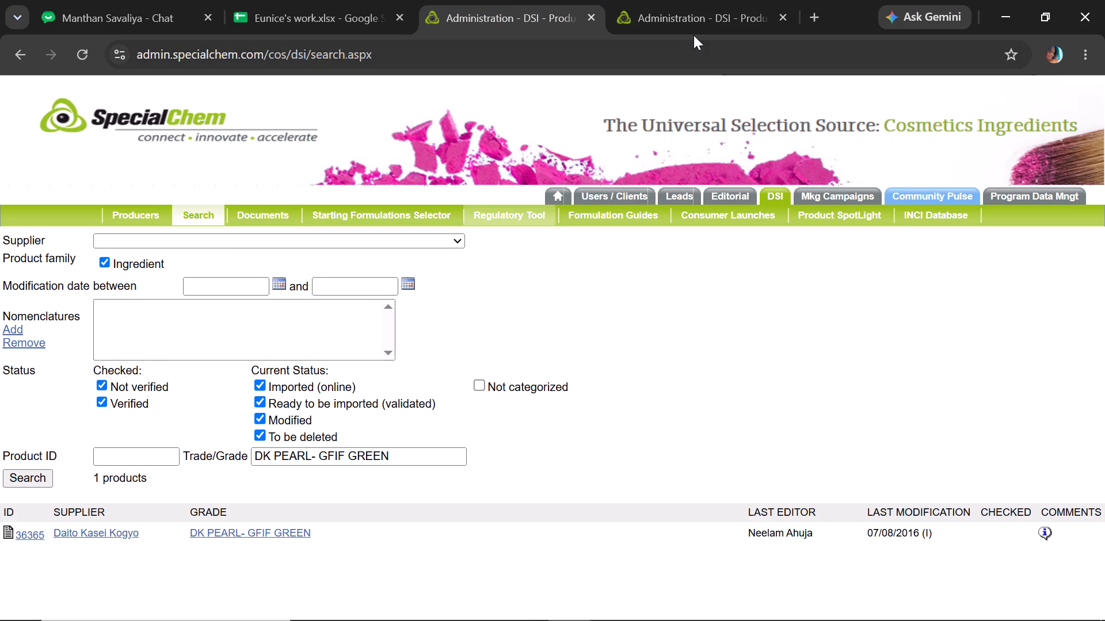
click(700, 26)
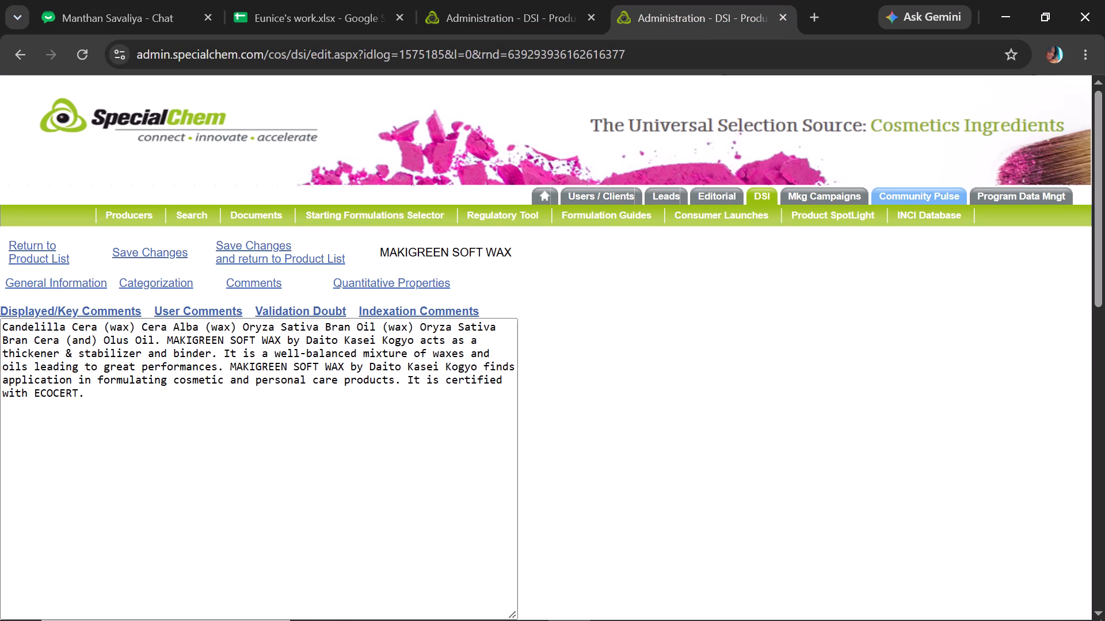
double_click(167, 339)
click(167, 339)
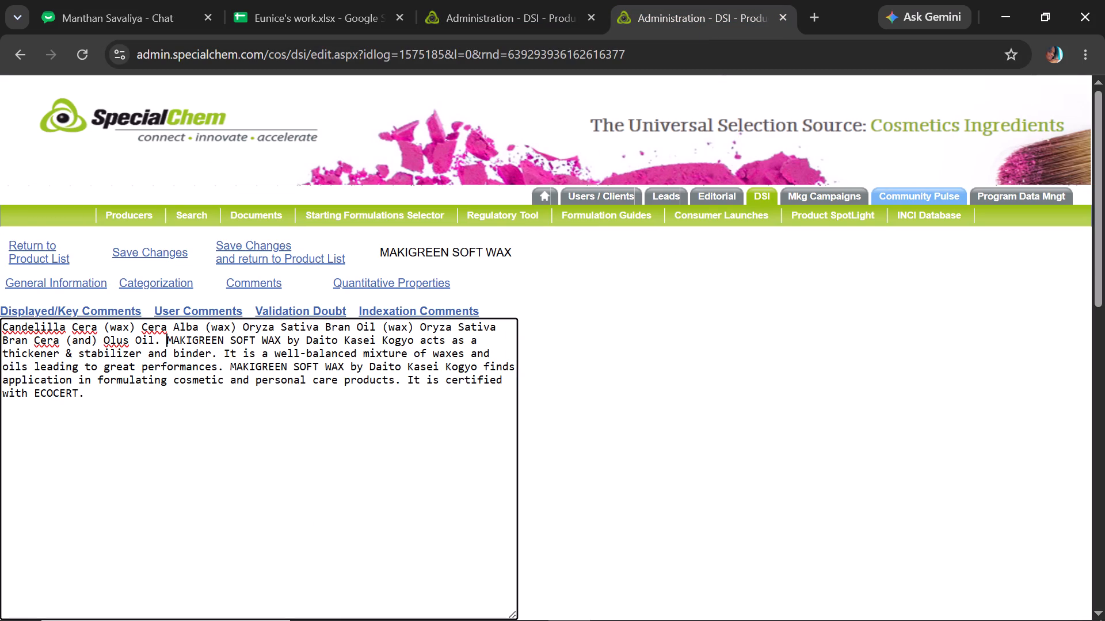
drag(167, 339, 415, 336)
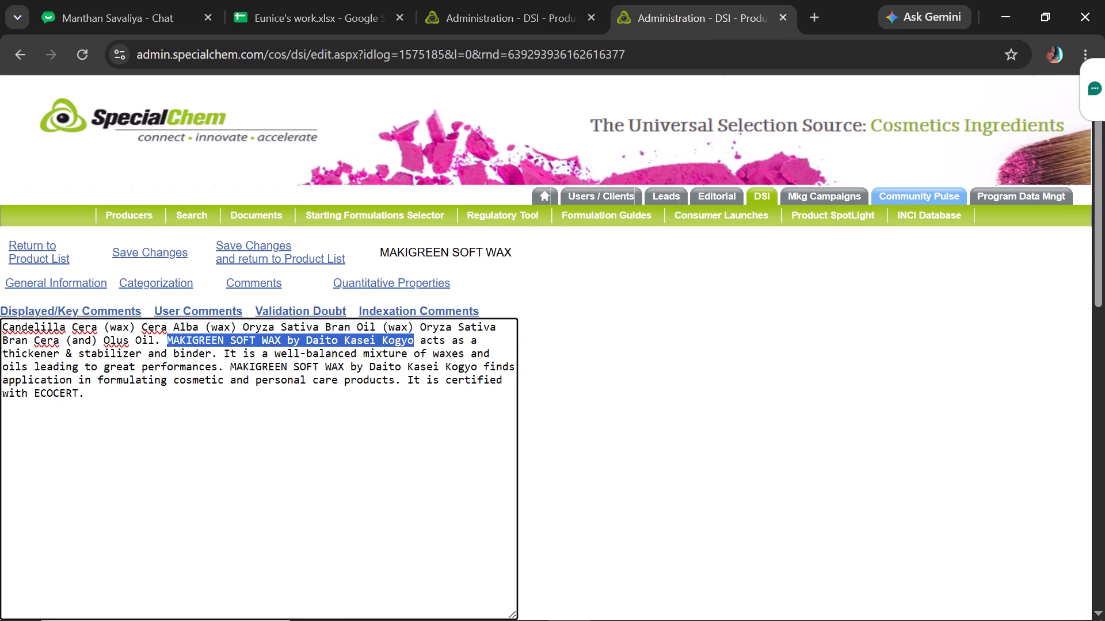
key(ctrl+v)
Replace the second "MAKIGREEN SOFT WAX by Daito Kasei Kogyo" in the comments with "{product}", keeping a space before it.
drag(223, 340, 167, 343)
key(ctrl+c)
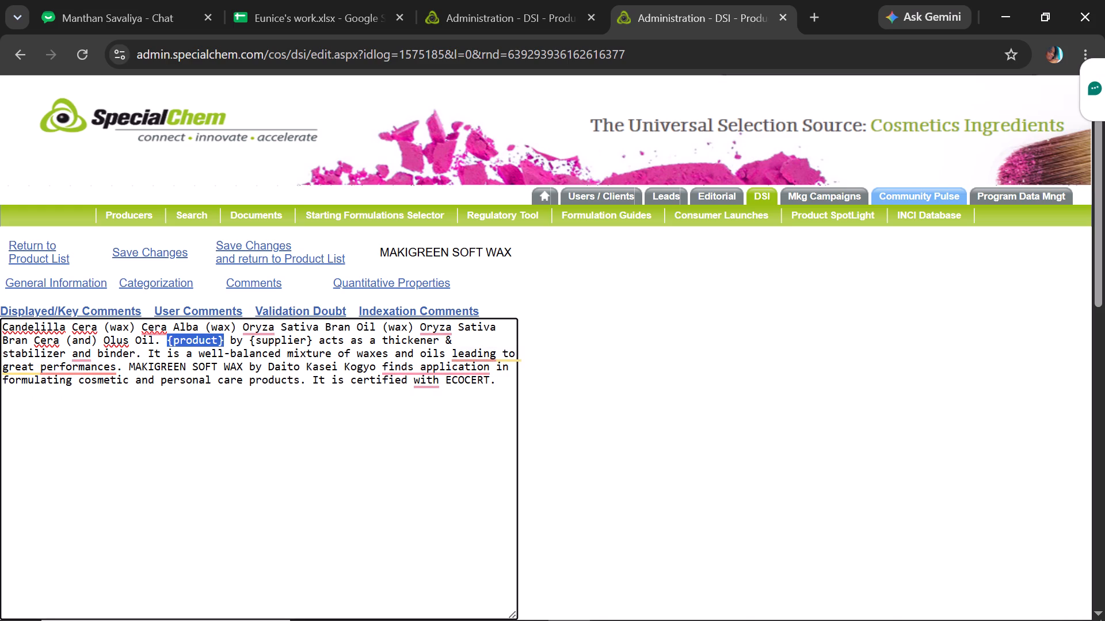
drag(124, 361, 241, 365)
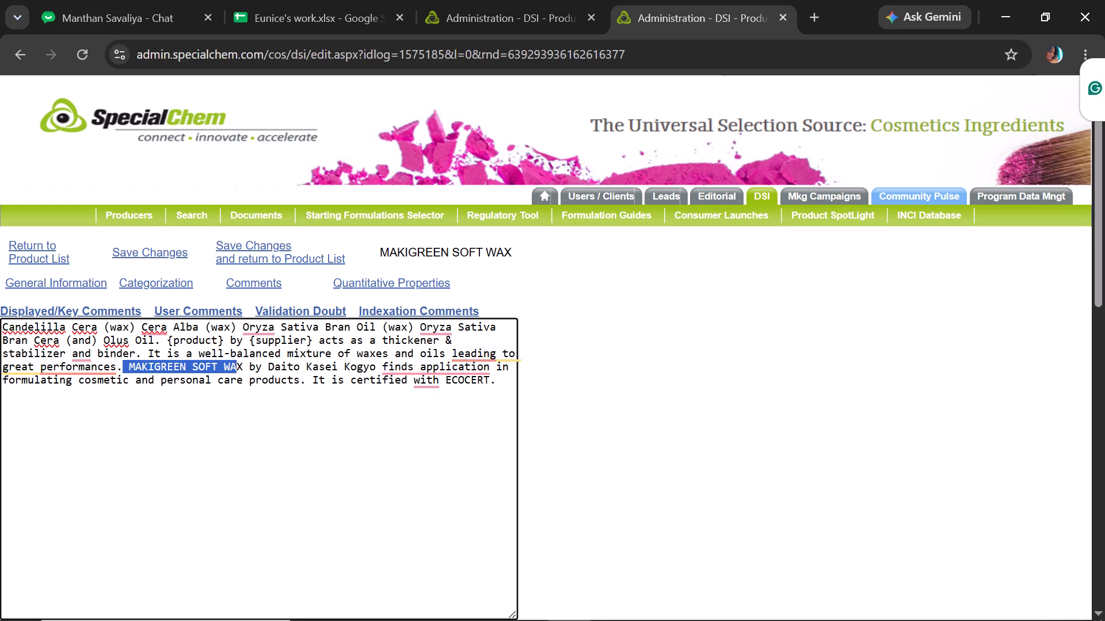
drag(241, 365, 373, 362)
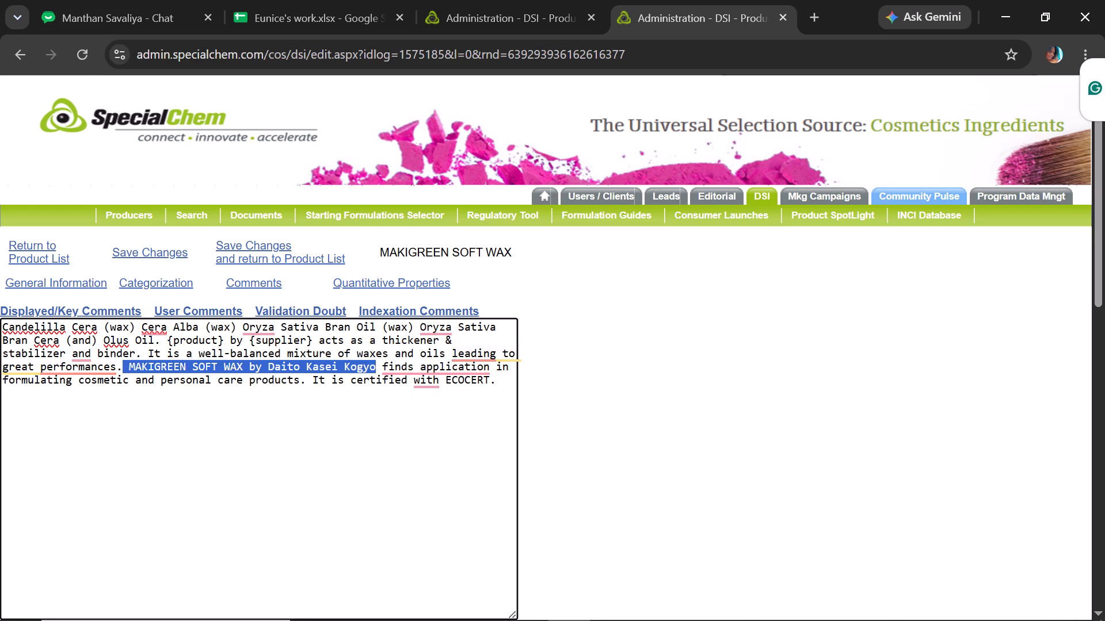
key(ctrl+v)
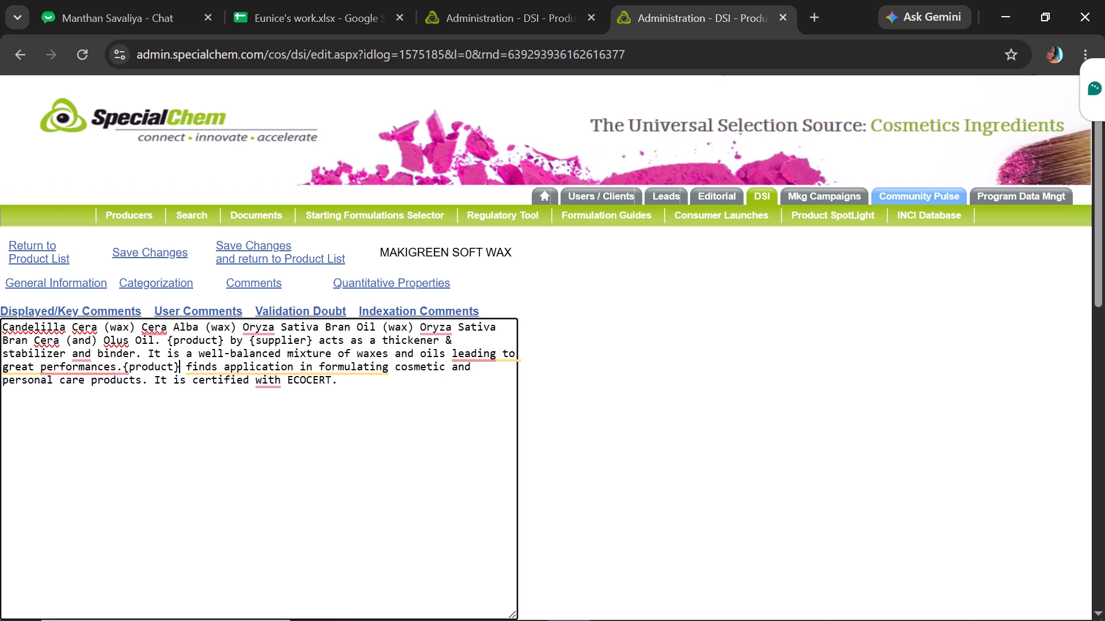
click(119, 367)
click(124, 365)
key(space)
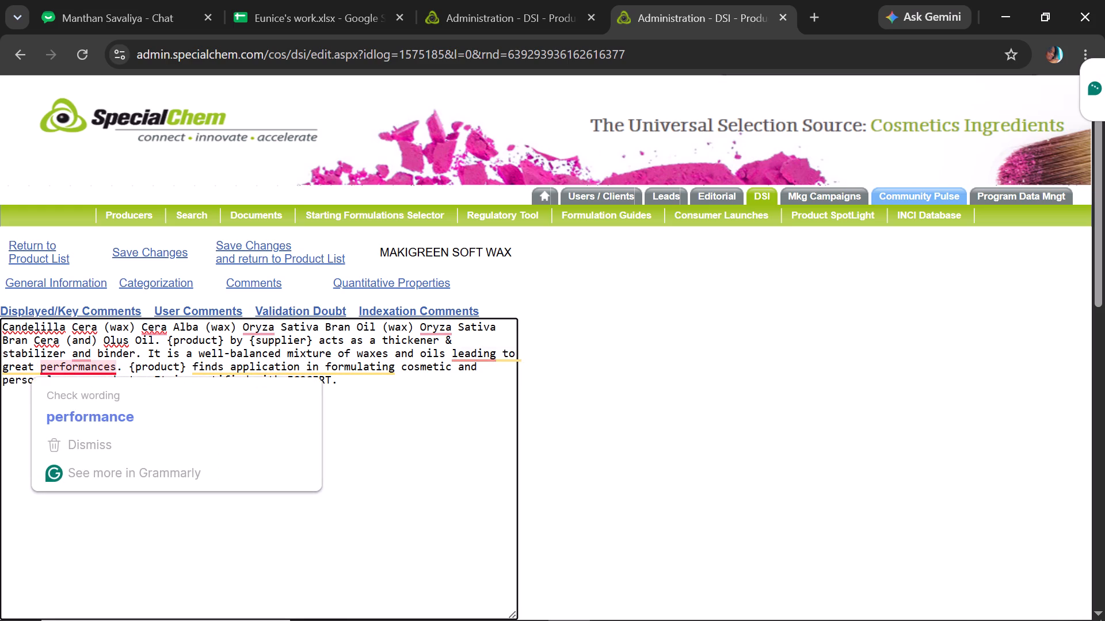
Correct the comment wording to "performance" and "certified by ECOCERT", and add commas after "stabilizer", "Alba (wax)", "Bran Oil (wax)" and "oils".
click(80, 381)
click(88, 400)
text(performance)
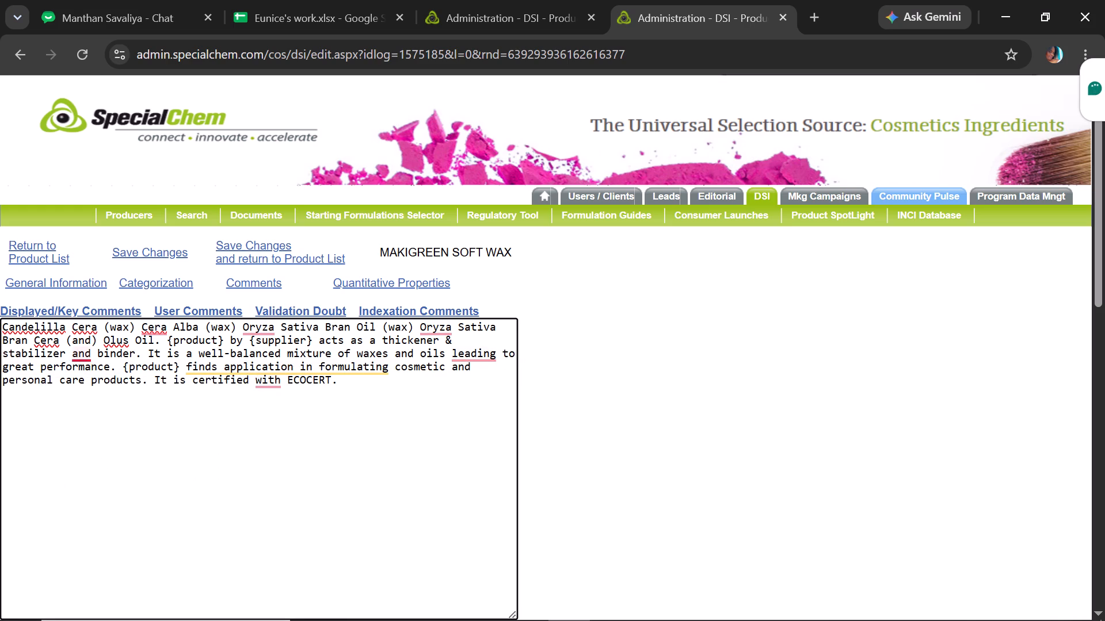
click(95, 372)
key(comma)
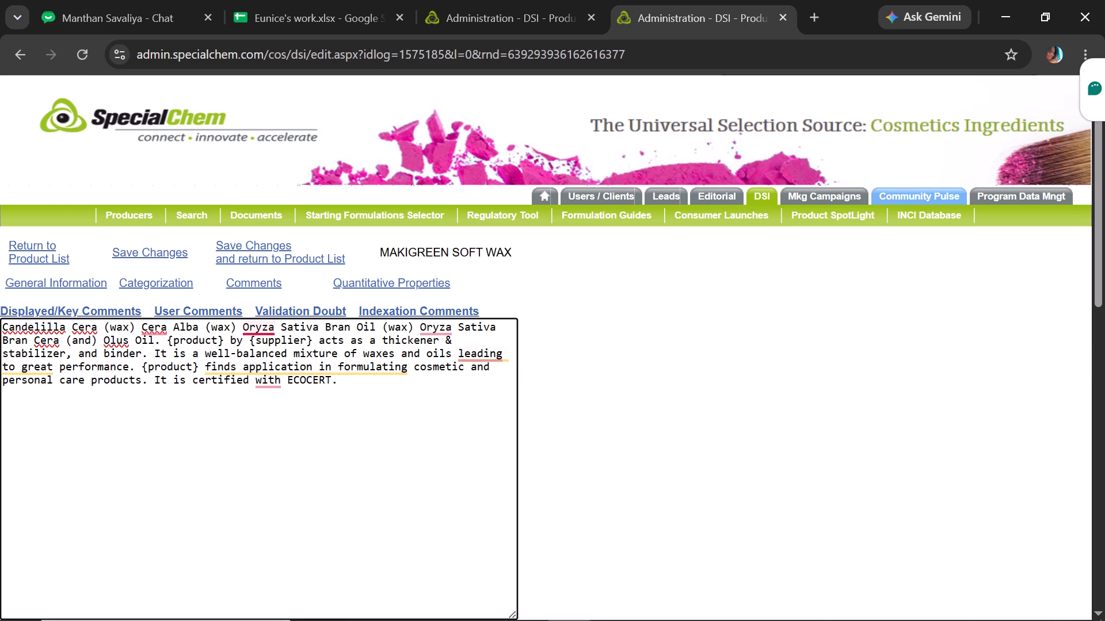
click(276, 348)
key(comma)
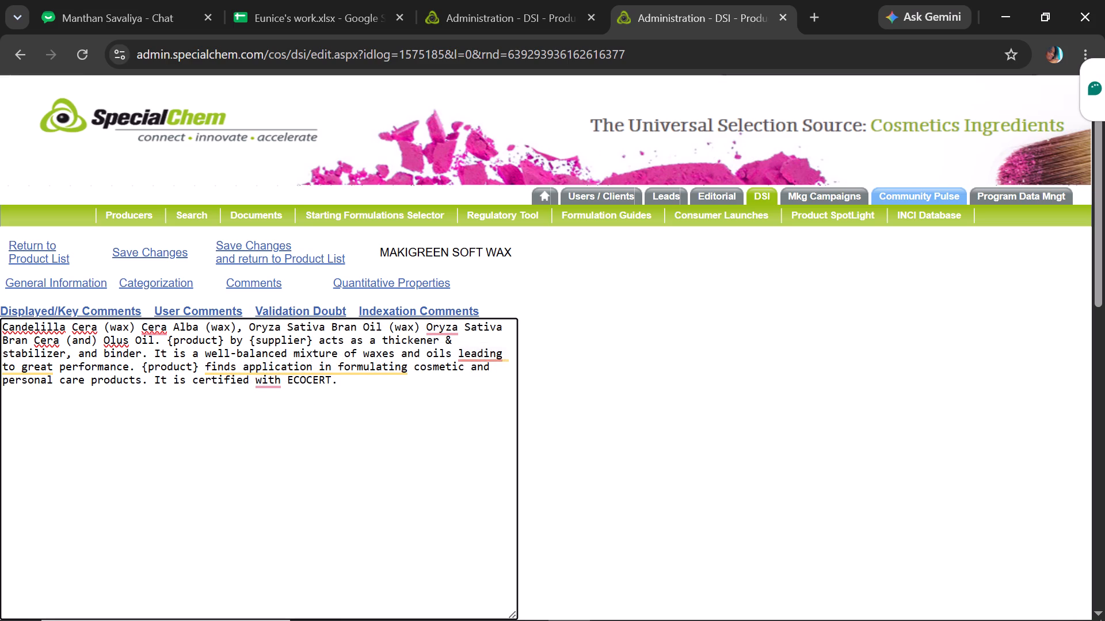
click(470, 351)
key(comma)
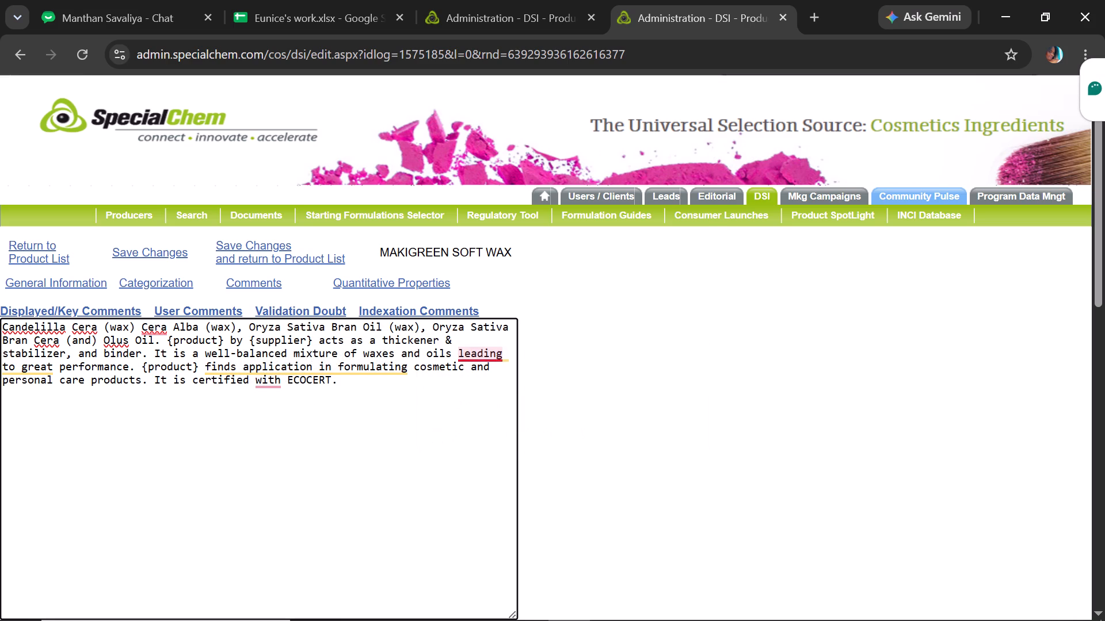
click(502, 376)
key(comma)
click(314, 415)
text(by)
Enable Display as HTML for the MAKIGREEN SOFT WAX displayed comments and save the changes.
drag(1104, 259, 1104, 295)
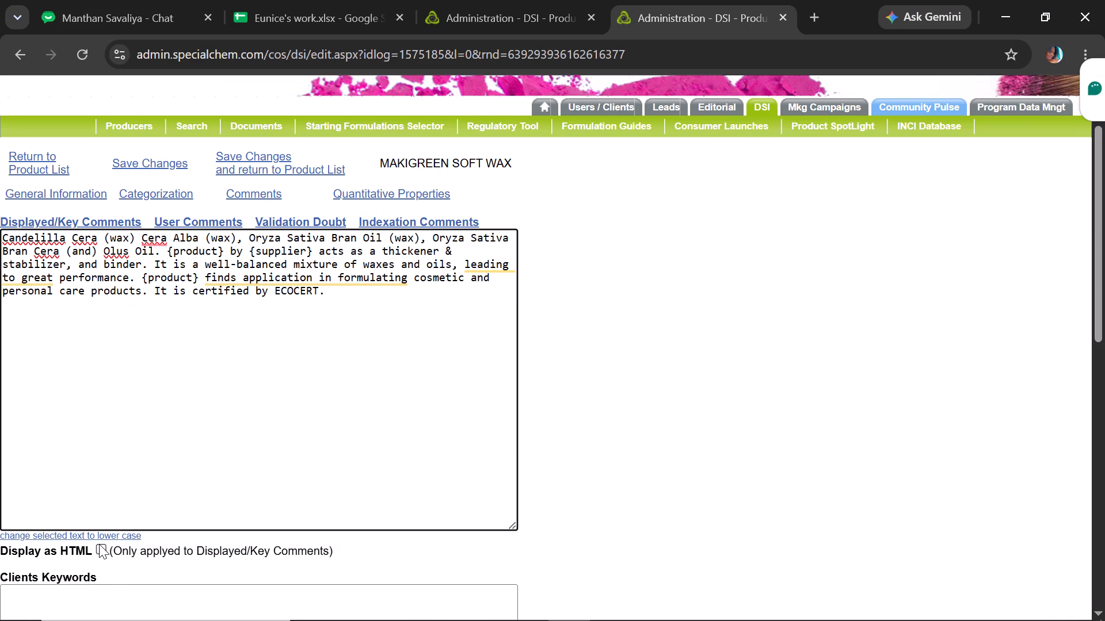
click(99, 544)
click(170, 159)
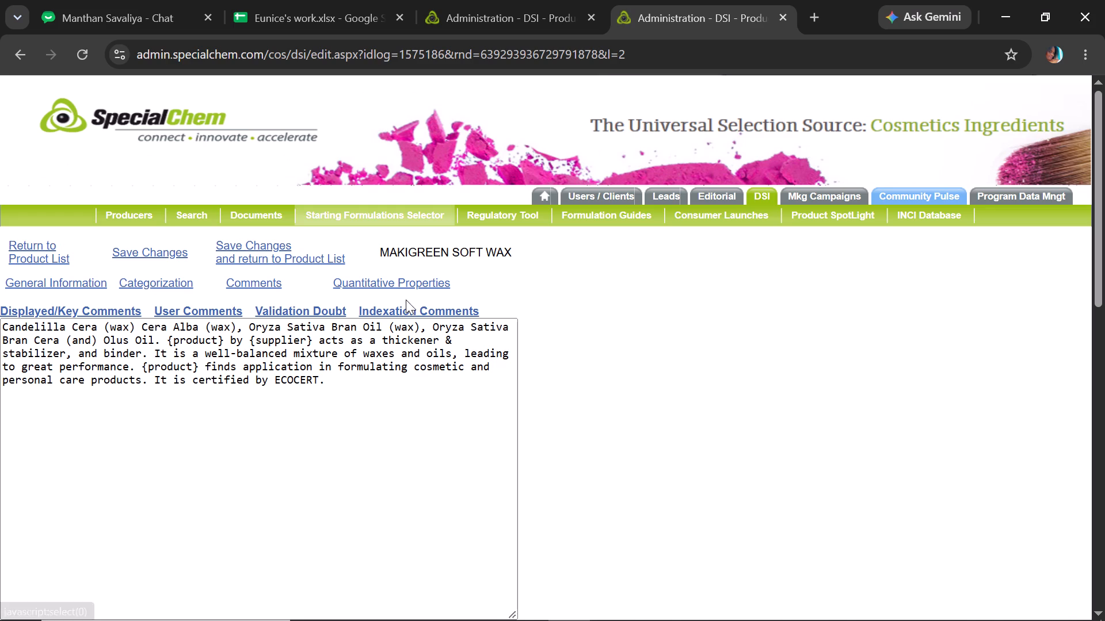
Open the MAKIGREEN SOFT WAX quantitative properties, then save the record and return to the product list.
click(417, 280)
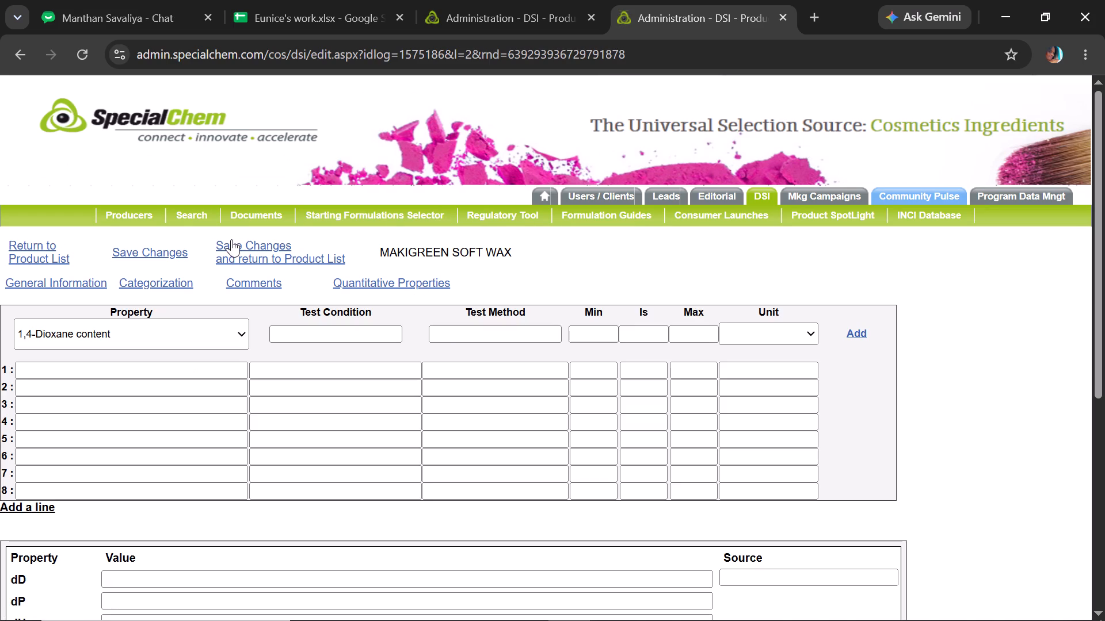
click(251, 246)
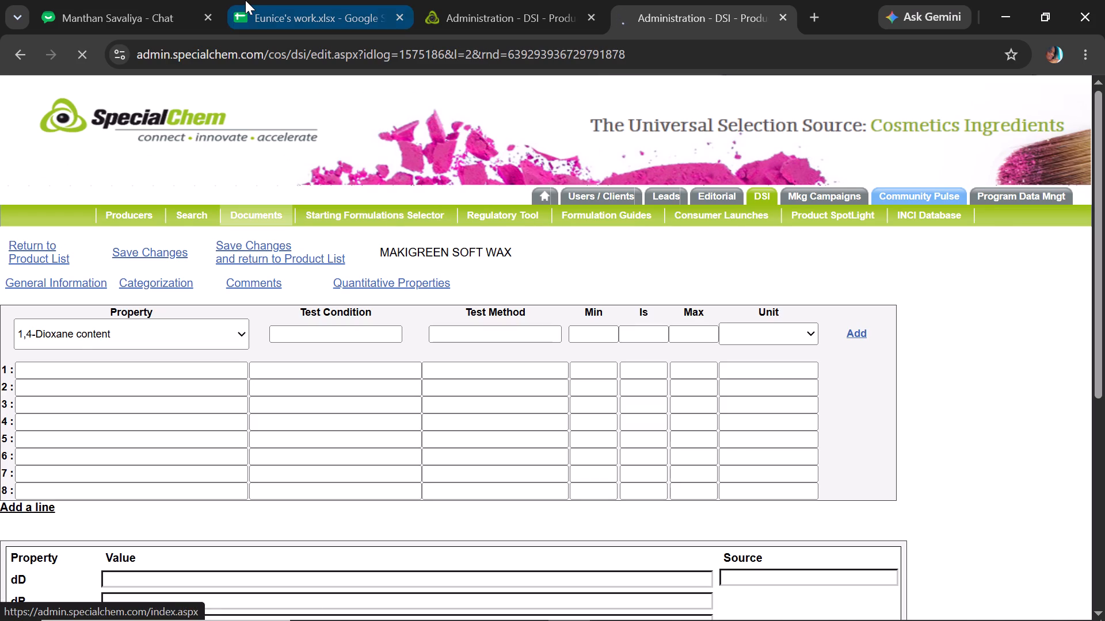
Copy the name MAKIGREEN OO from the Cosmetics sheet, search for that grade on the admin site, and open its record.
click(245, 0)
click(370, 606)
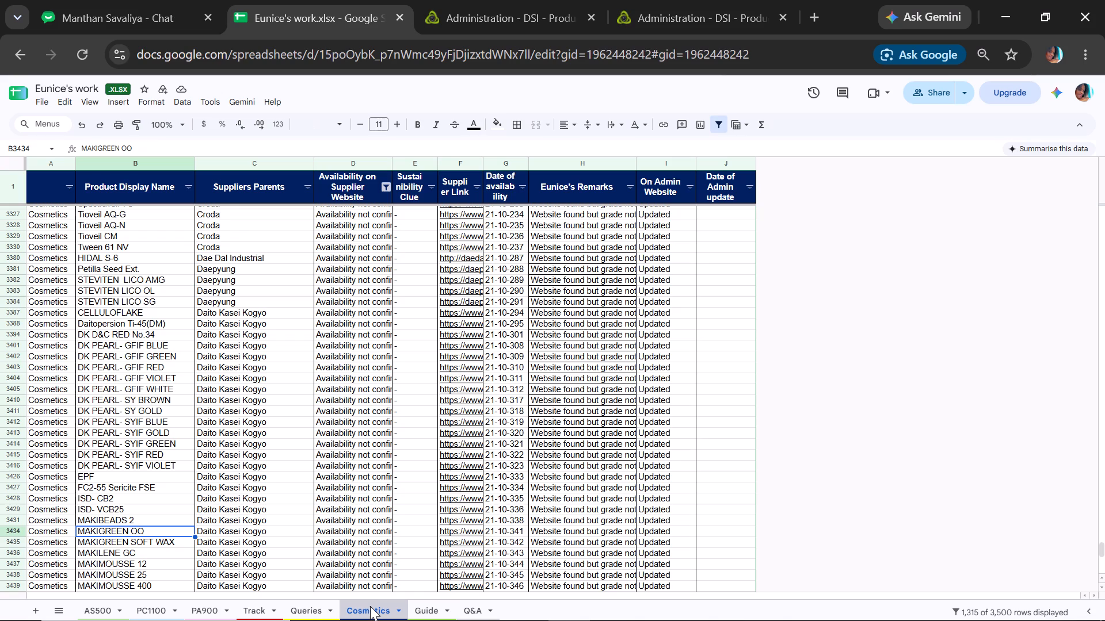
key(Down)
key(Up)
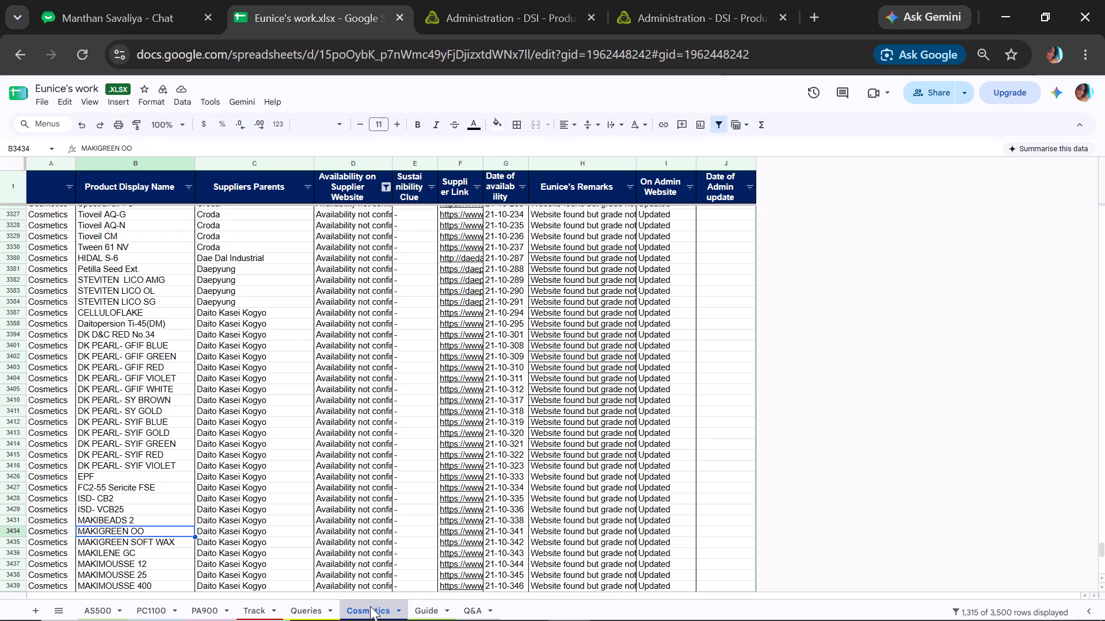
key(ctrl+c)
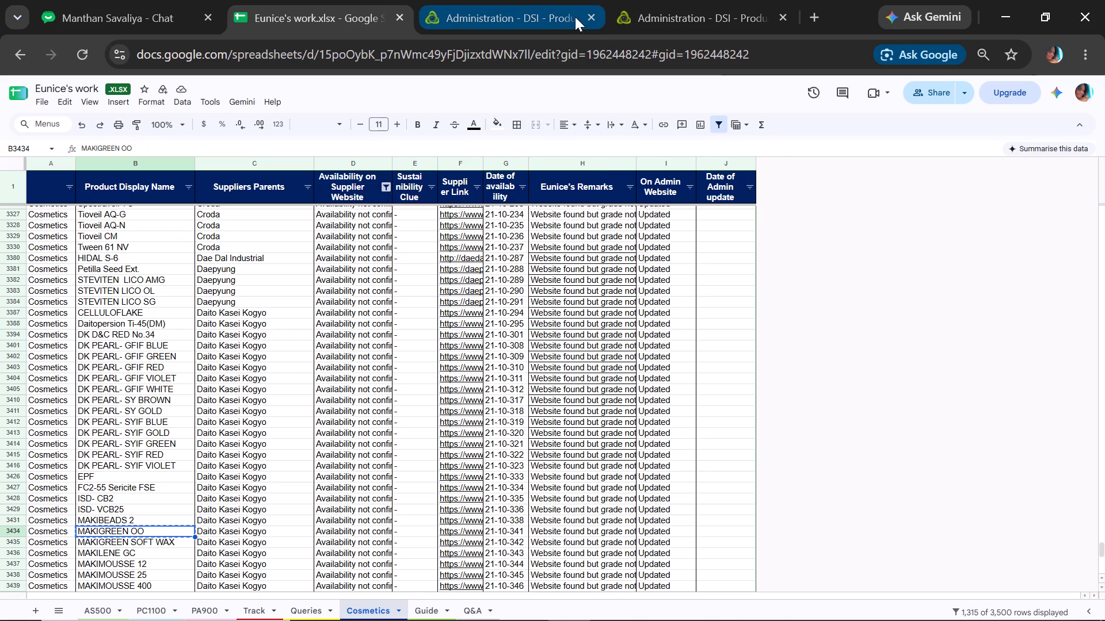
click(575, 17)
drag(426, 451, 155, 442)
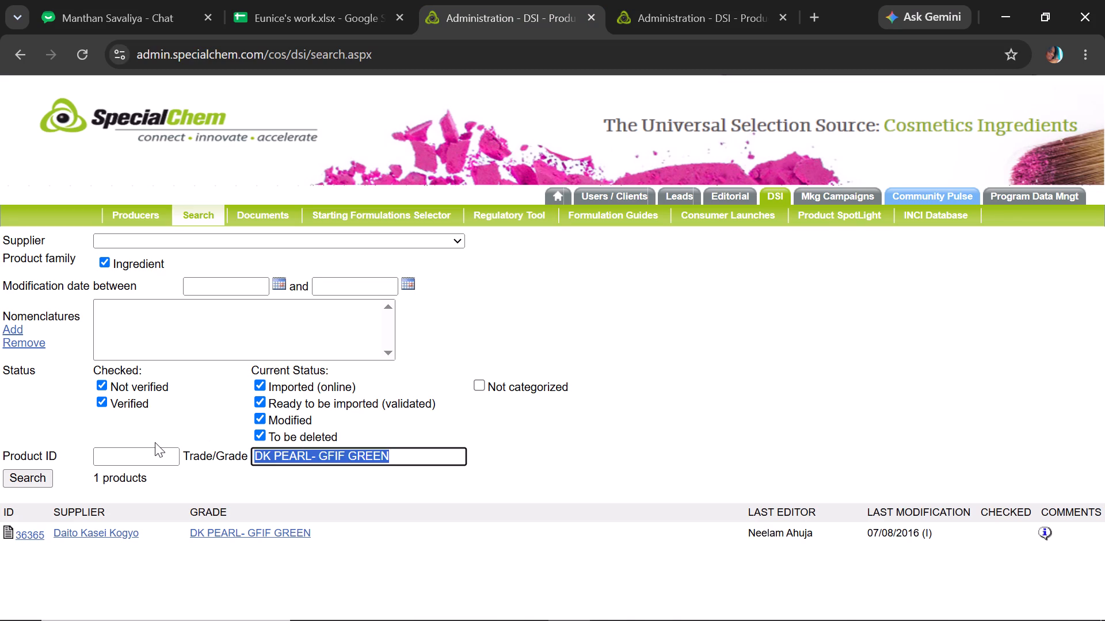
key(ctrl+v)
click(32, 471)
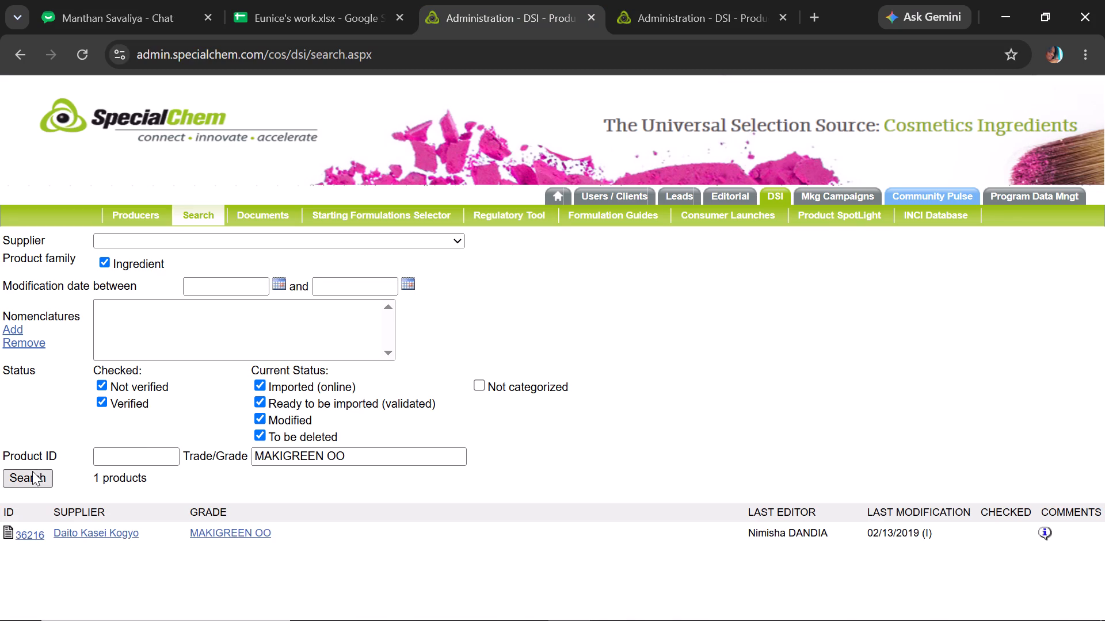
click(239, 534)
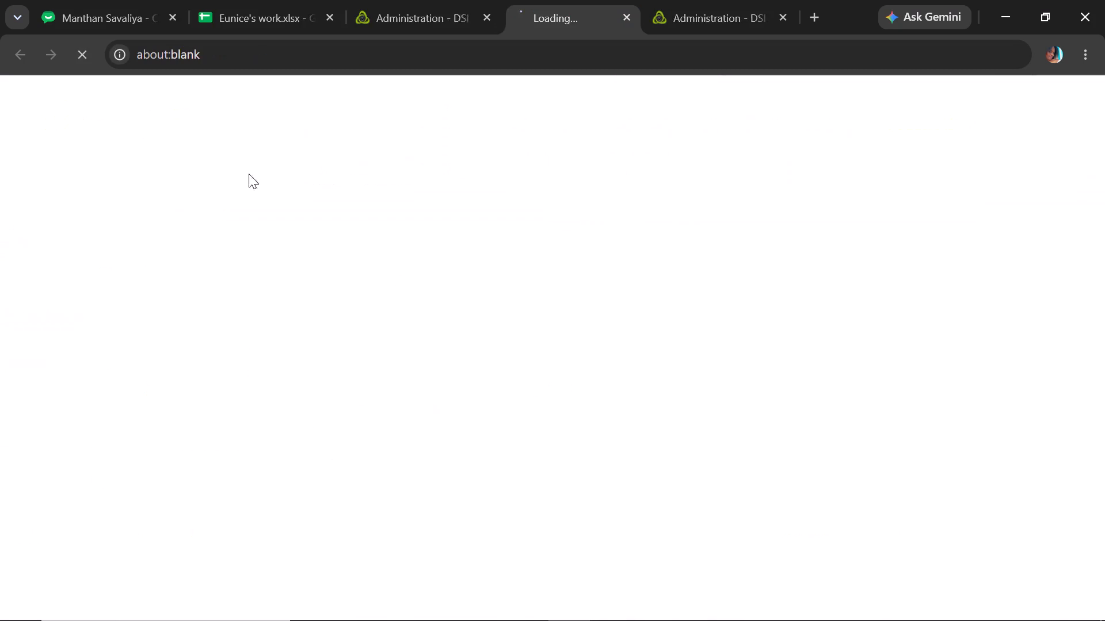
Copy the "{product} by {supplier}" placeholder from the Guide sheet.
click(241, 0)
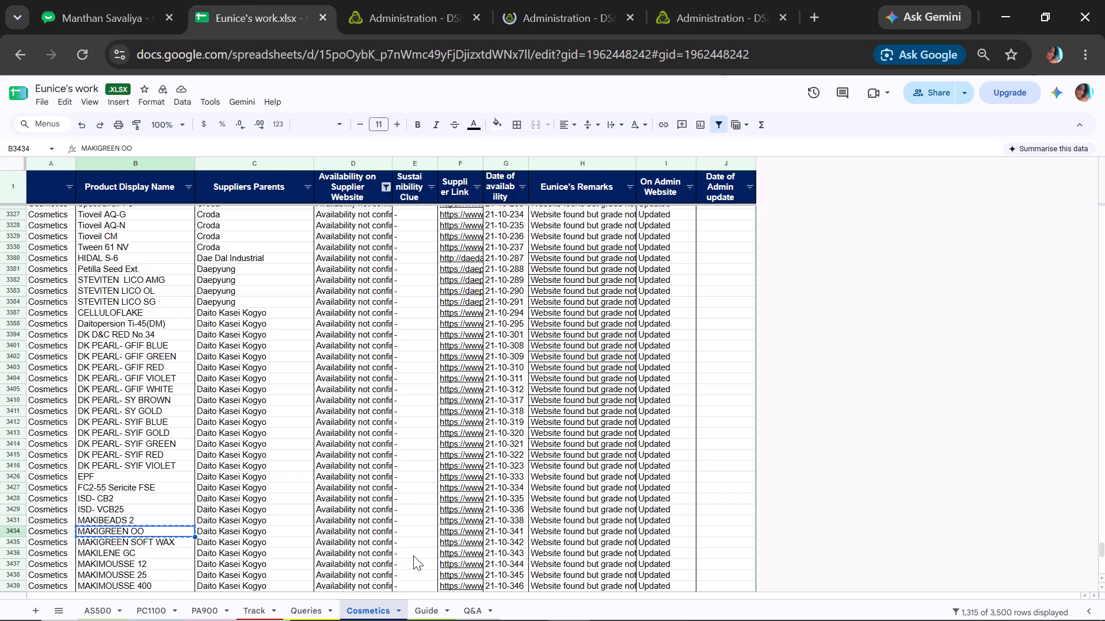
click(430, 606)
key(ctrl+c)
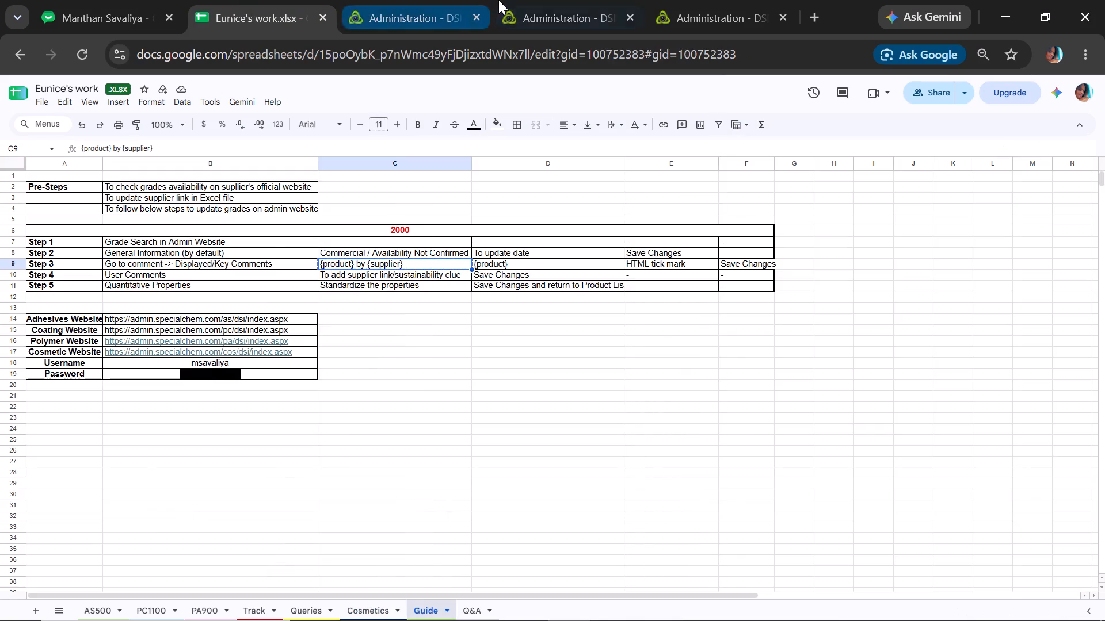
Set the MAKIGREEN OO product status to Availability Not Confirmed, checked with the date 11/04/2026, and save the changes.
click(498, 0)
drag(1104, 217, 1102, 240)
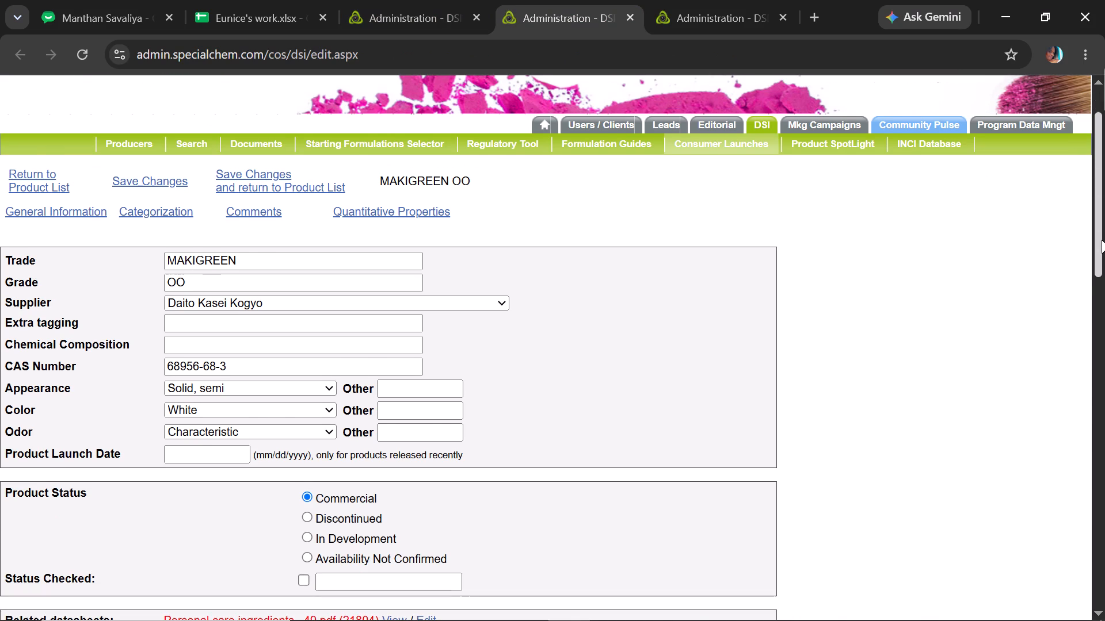
click(306, 557)
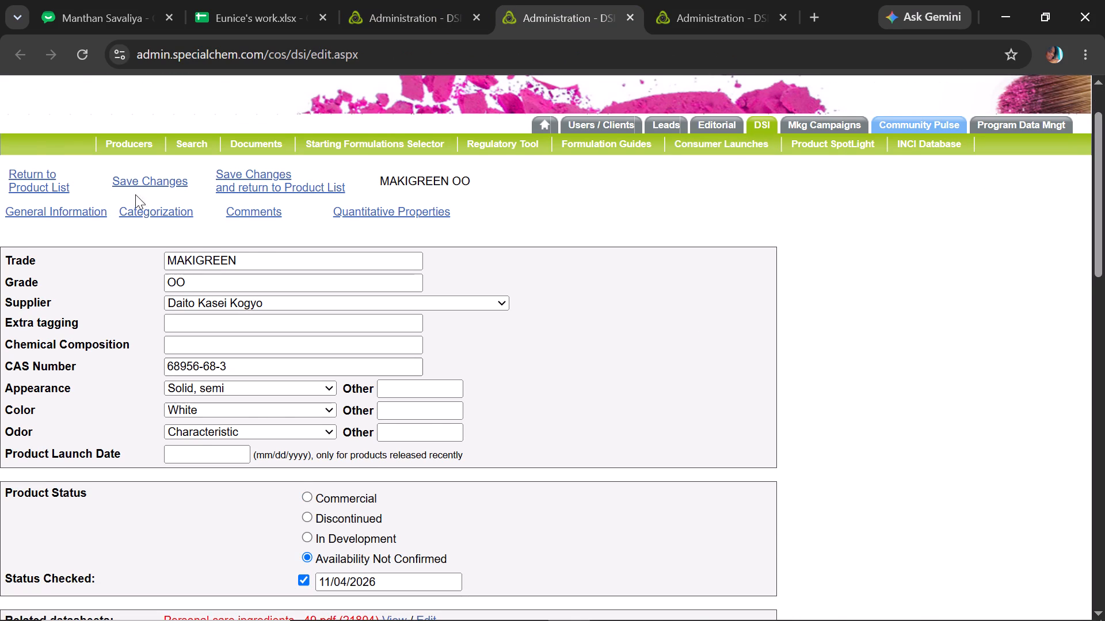
click(124, 177)
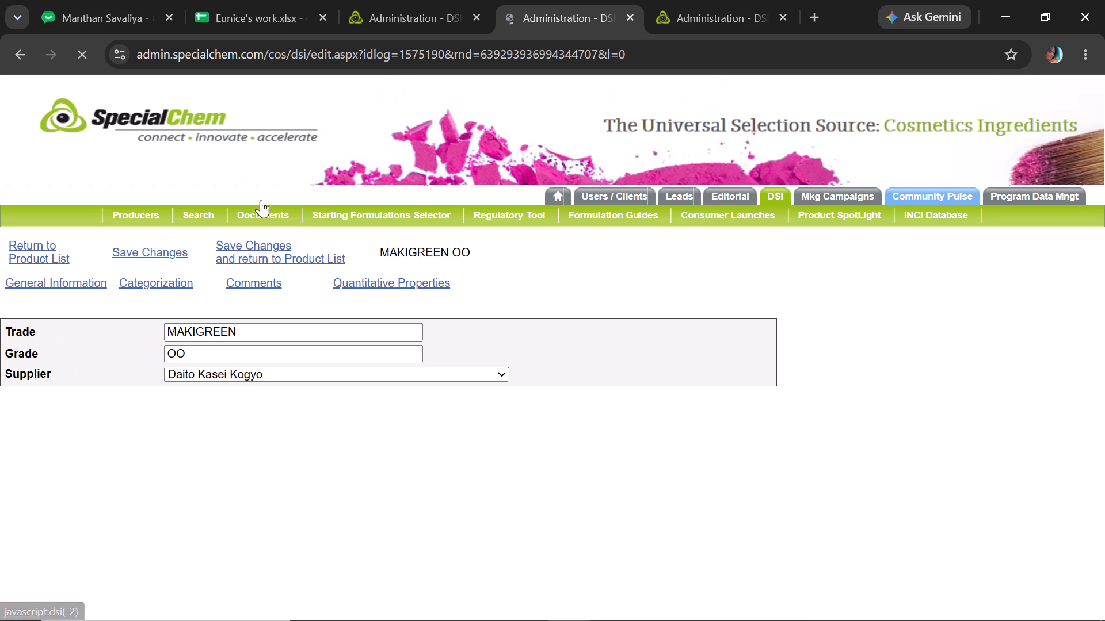
In the MAKIGREEN OO displayed comments, replace the product and supplier names with "{product} by {supplier}" and the second product mention with "{product}".
click(250, 287)
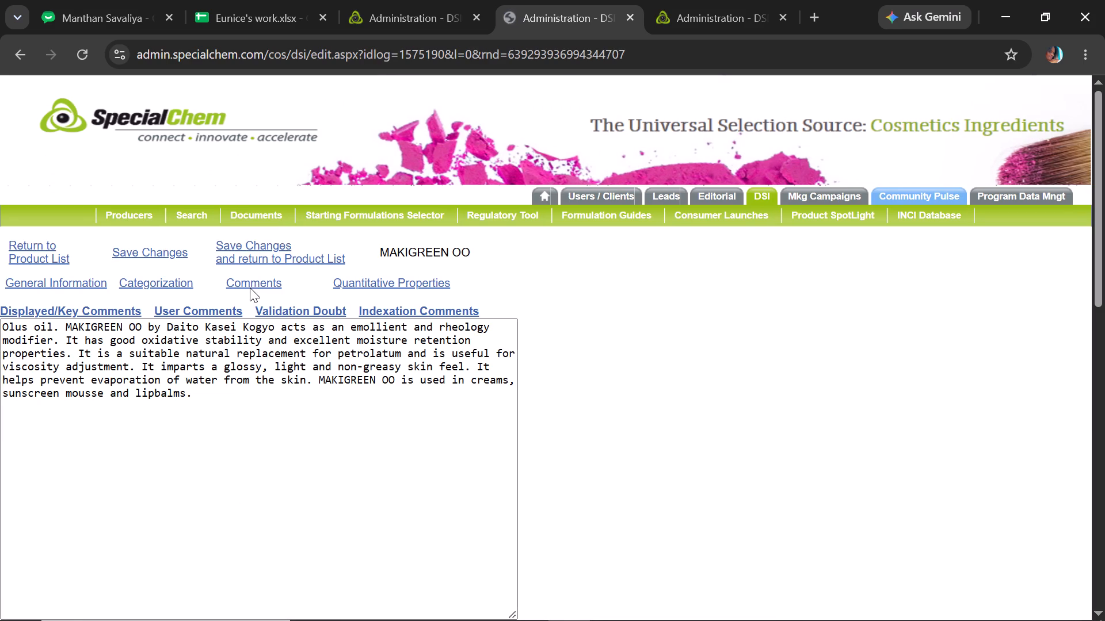
double_click(67, 327)
click(67, 327)
drag(67, 327, 249, 328)
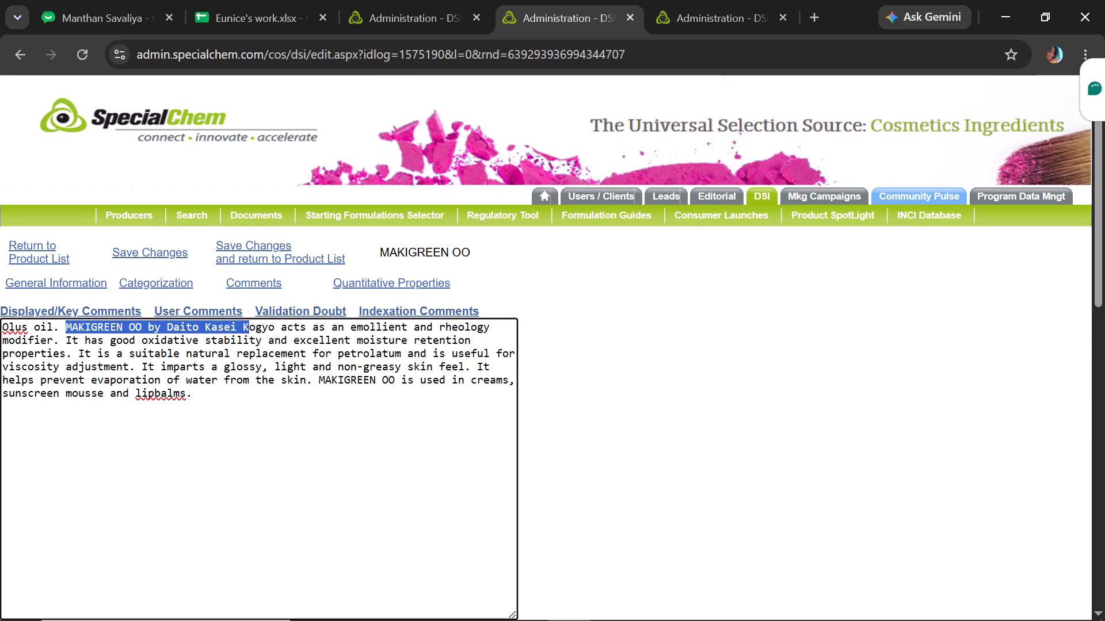
drag(249, 328, 275, 327)
key(ctrl+v)
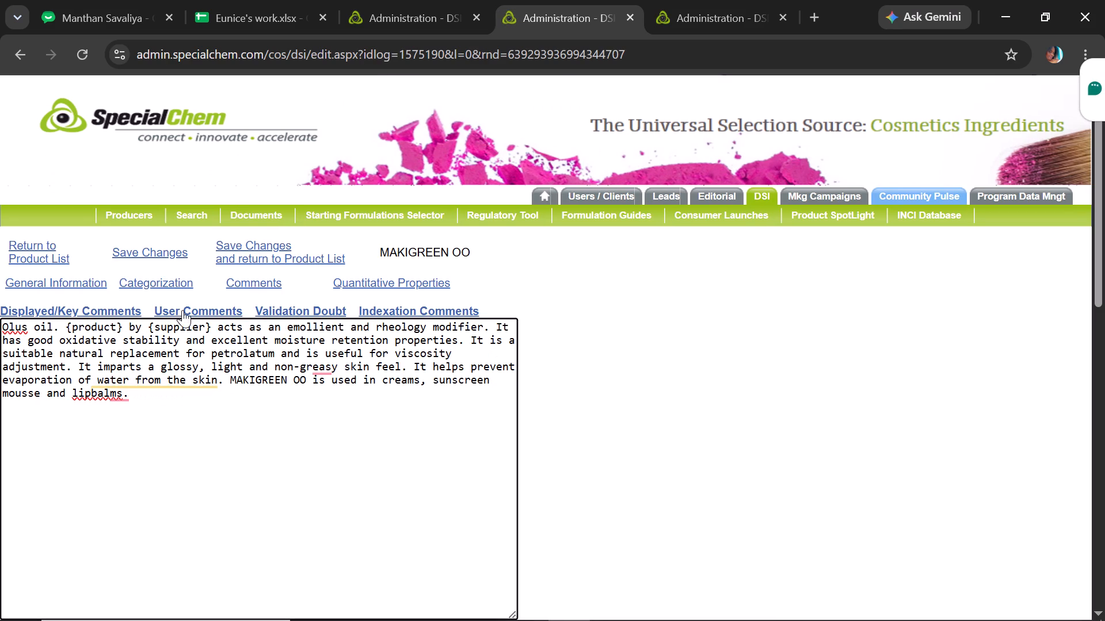
drag(121, 323, 68, 325)
key(ctrl+c)
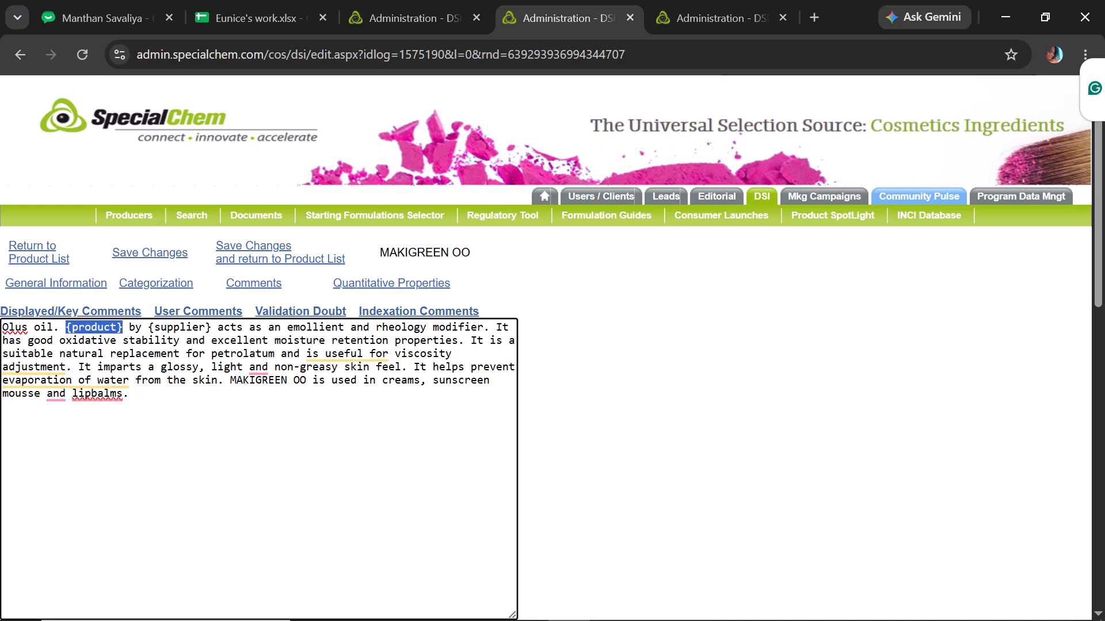
drag(231, 381, 308, 374)
key(ctrl+v)
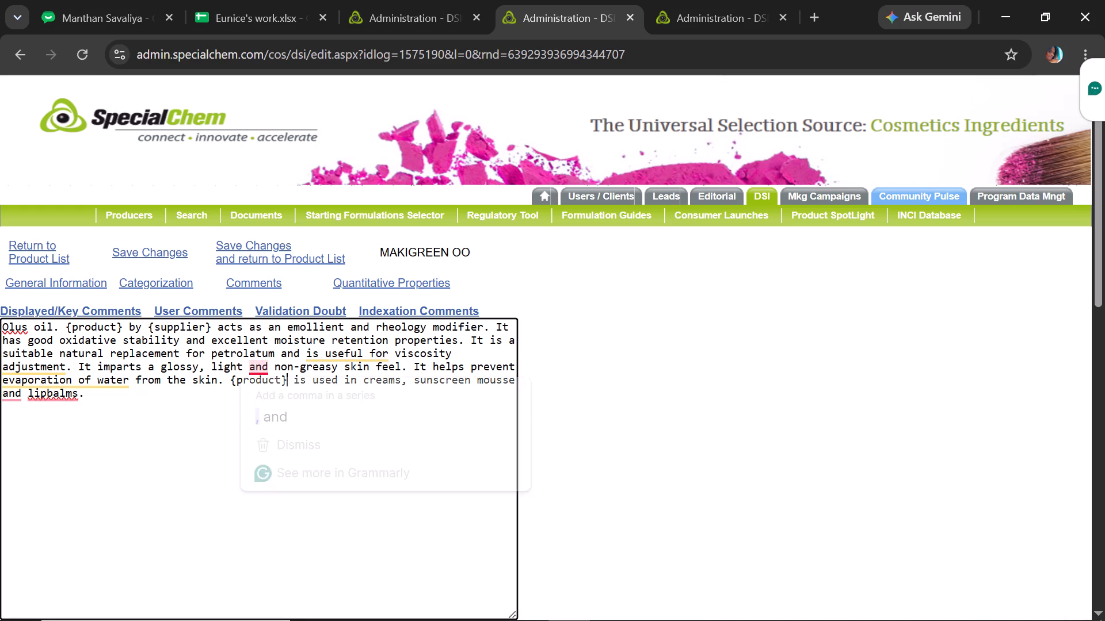
Apply the Grammarly corrections to the comment: commas before "and" after "light" and "sunscreen mousse", and the spelling "lip balms".
click(264, 390)
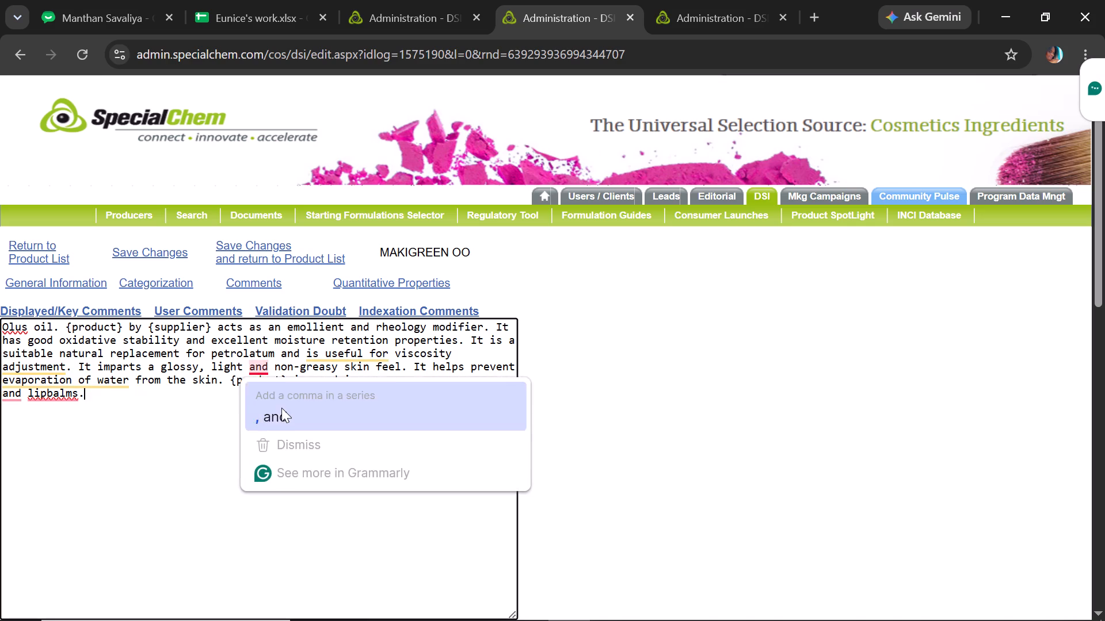
drag(281, 408, 119, 396)
key(comma)
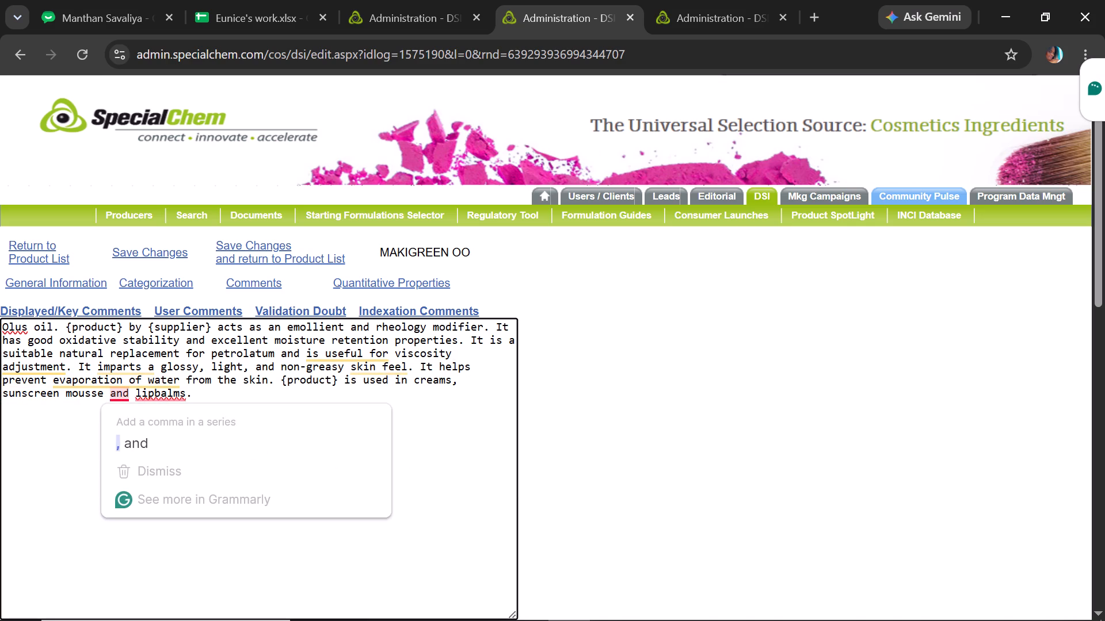
click(135, 416)
key(comma)
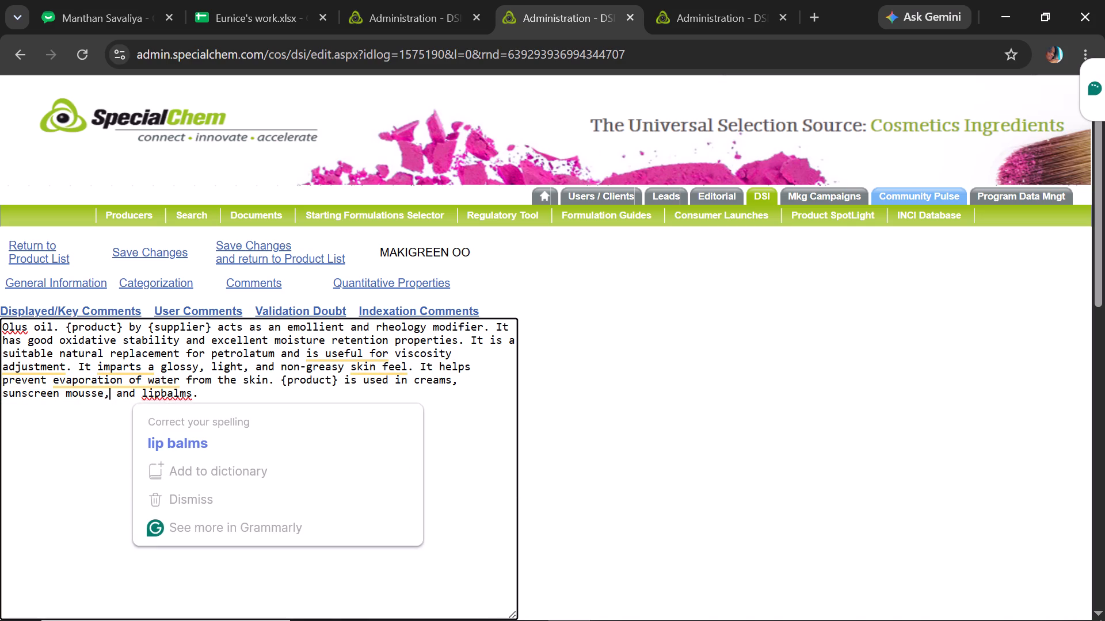
click(221, 433)
text(lip balms)
Enable Display as HTML for the MAKIGREEN OO comments and save the changes.
drag(1104, 219, 1099, 258)
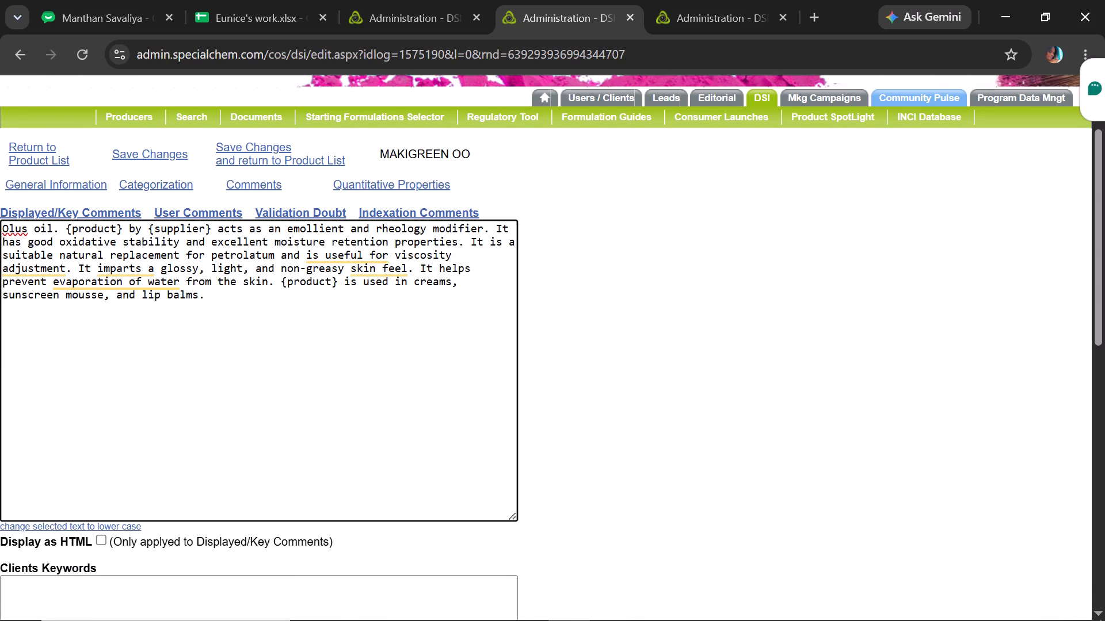
click(104, 538)
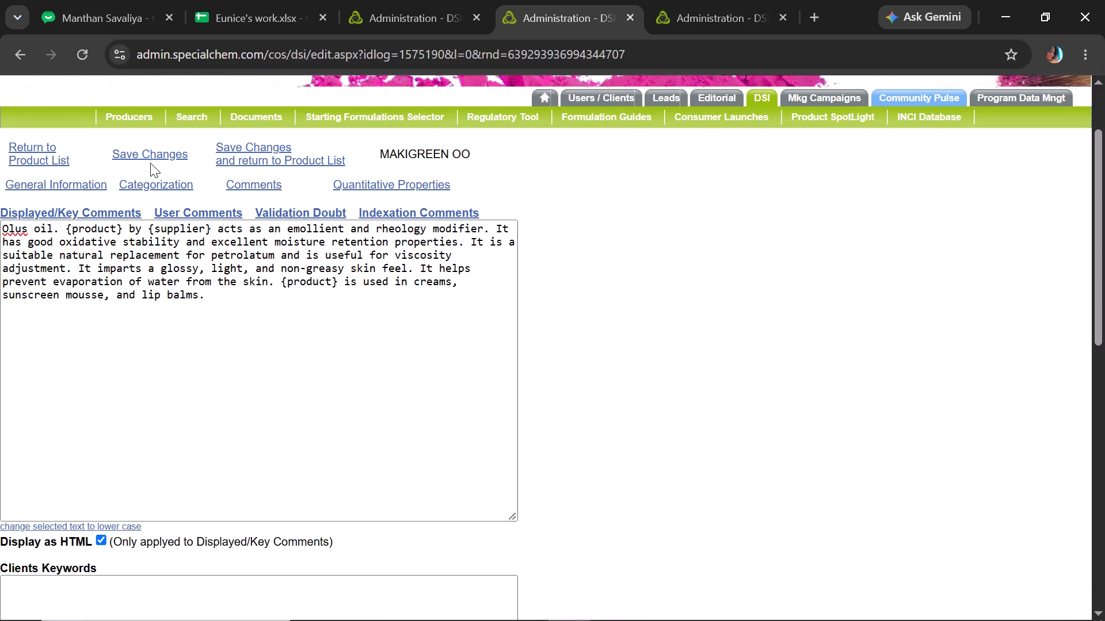
click(155, 156)
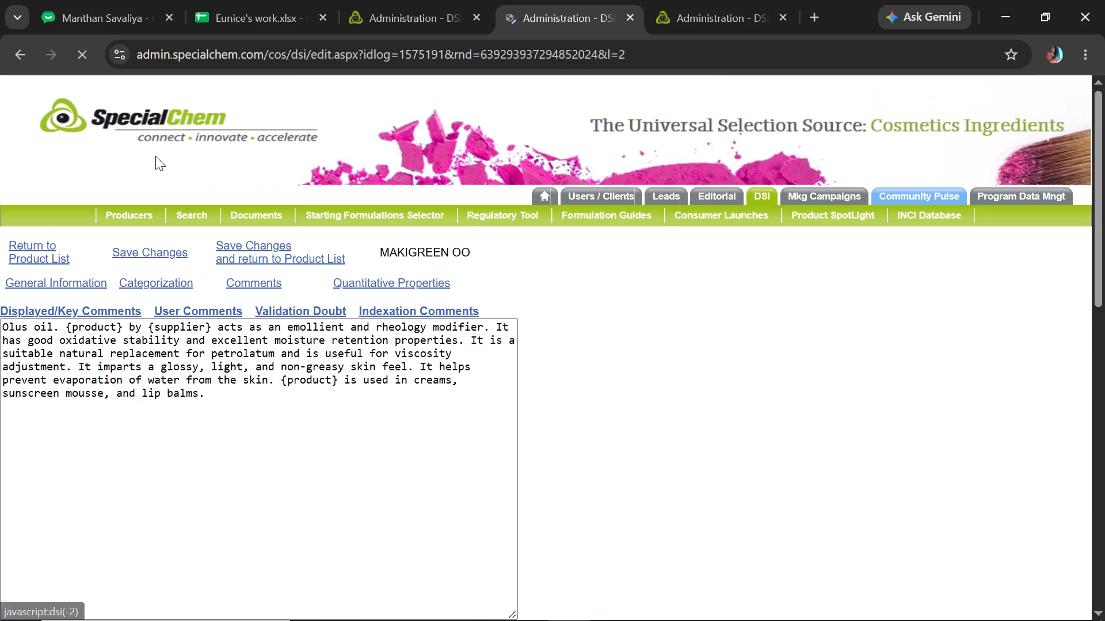
Open the MAKIGREEN OO quantitative properties, then save the record and return to the product list.
click(421, 281)
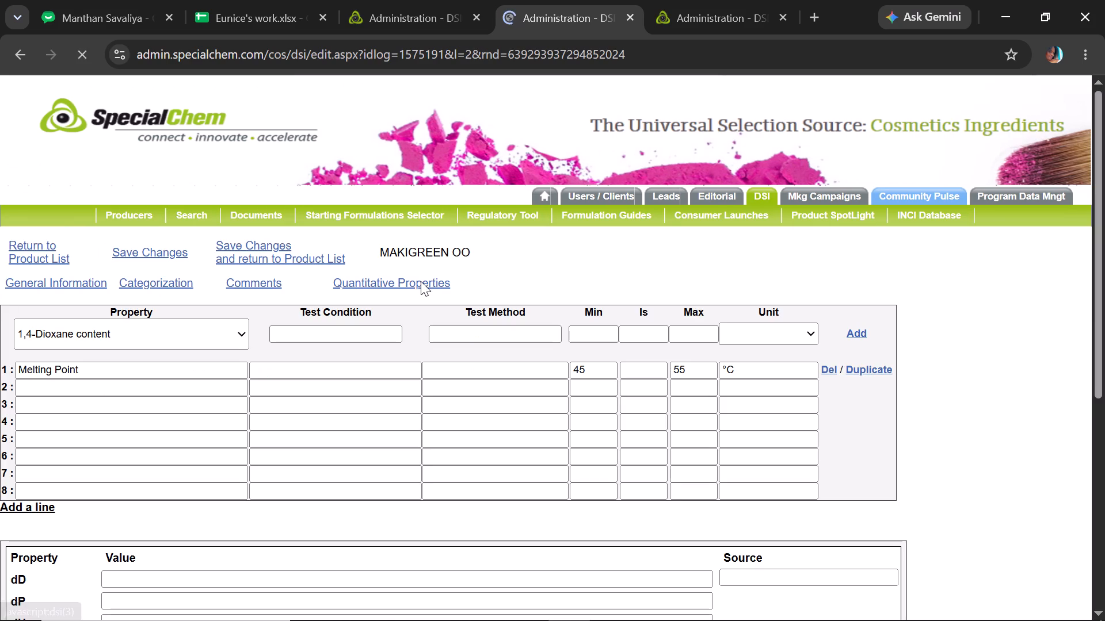
click(258, 255)
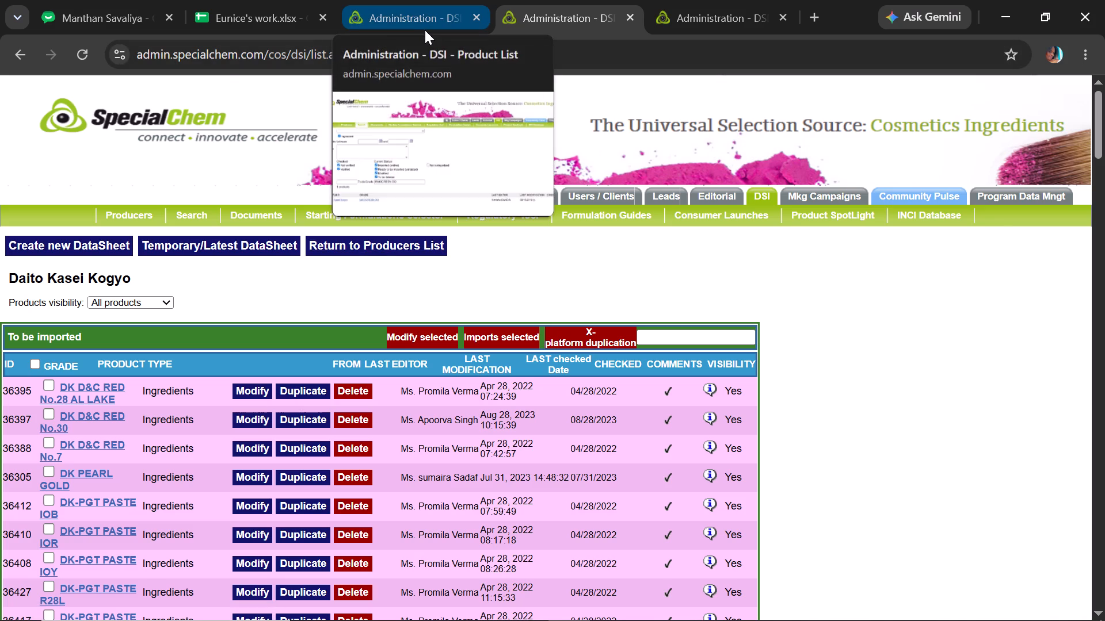
Copy the name MAKILENE GC from the Cosmetics sheet, search for that grade on the admin site, and open its record.
click(292, 3)
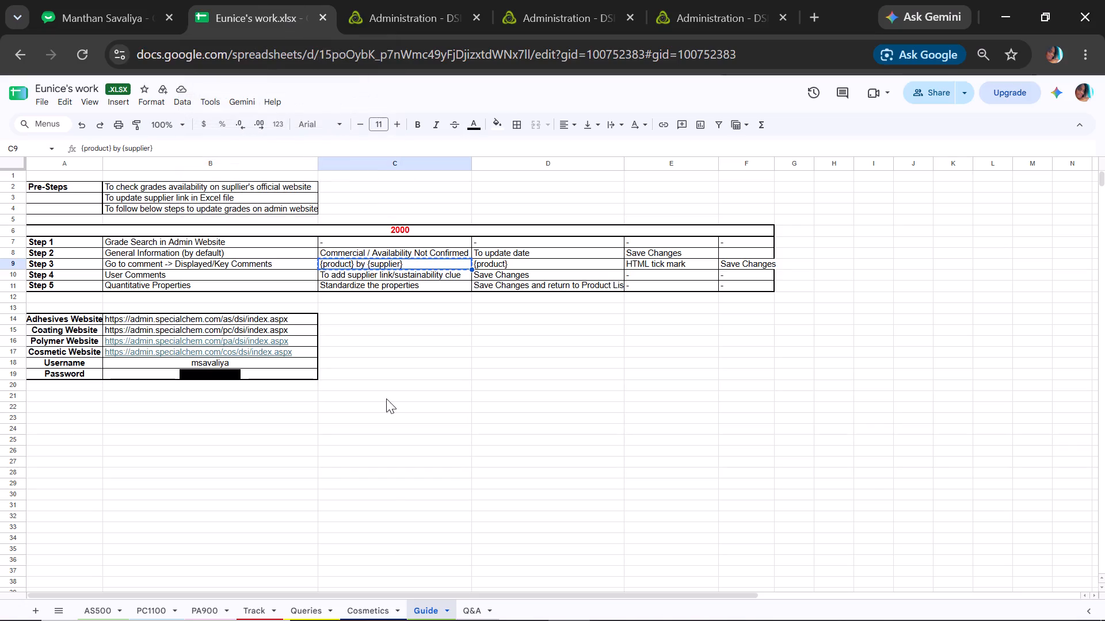
click(376, 609)
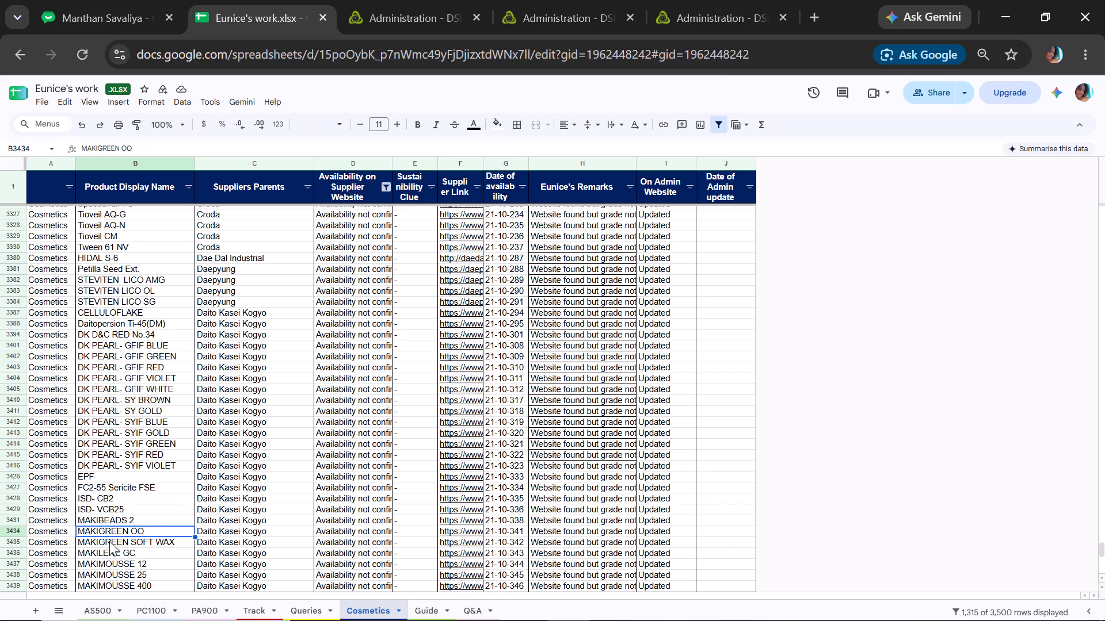
click(121, 551)
key(ctrl+c)
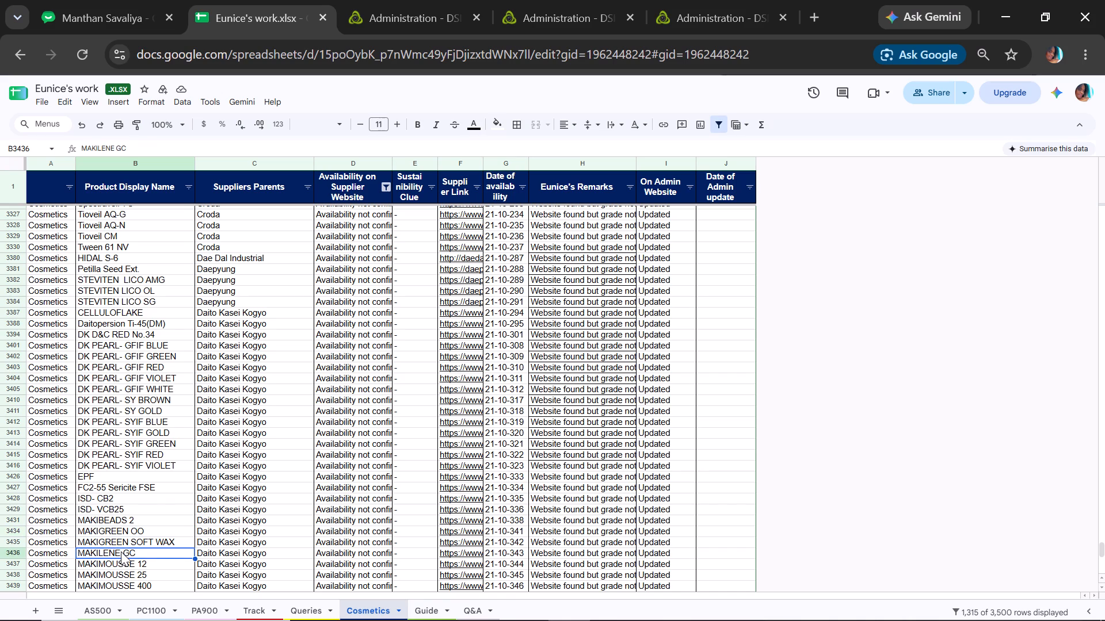
click(393, 0)
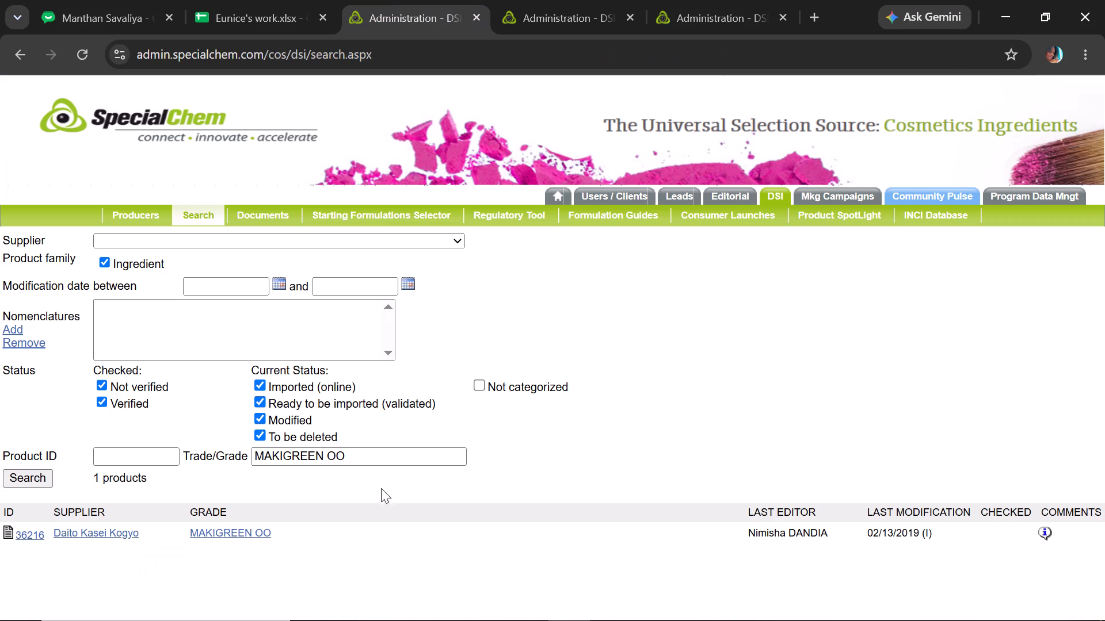
drag(383, 461, 54, 457)
key(ctrl+v)
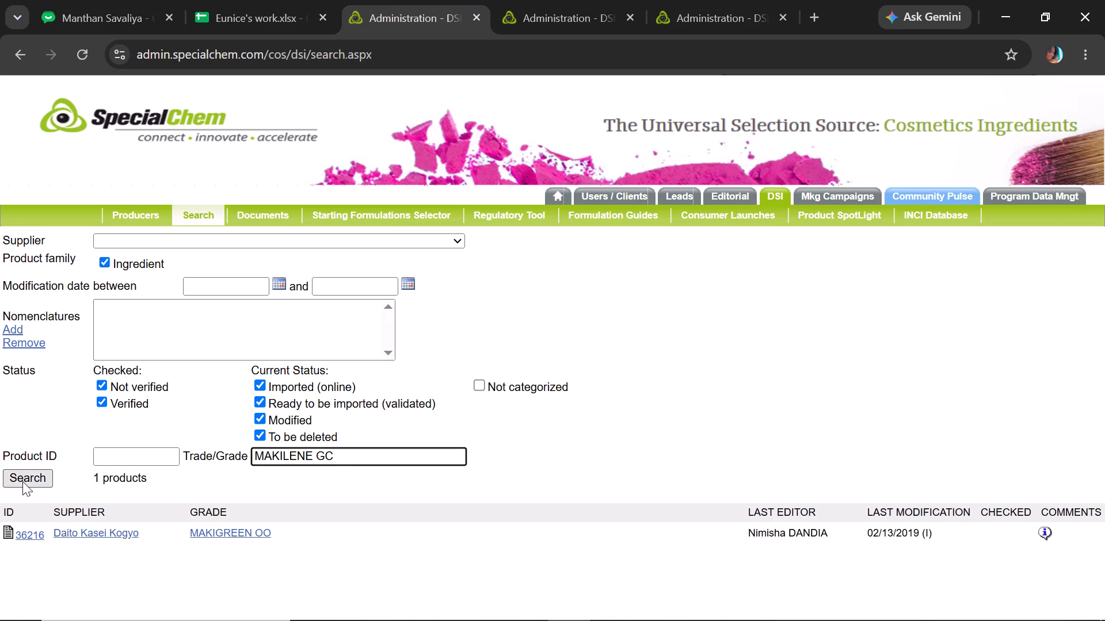
click(22, 481)
click(254, 533)
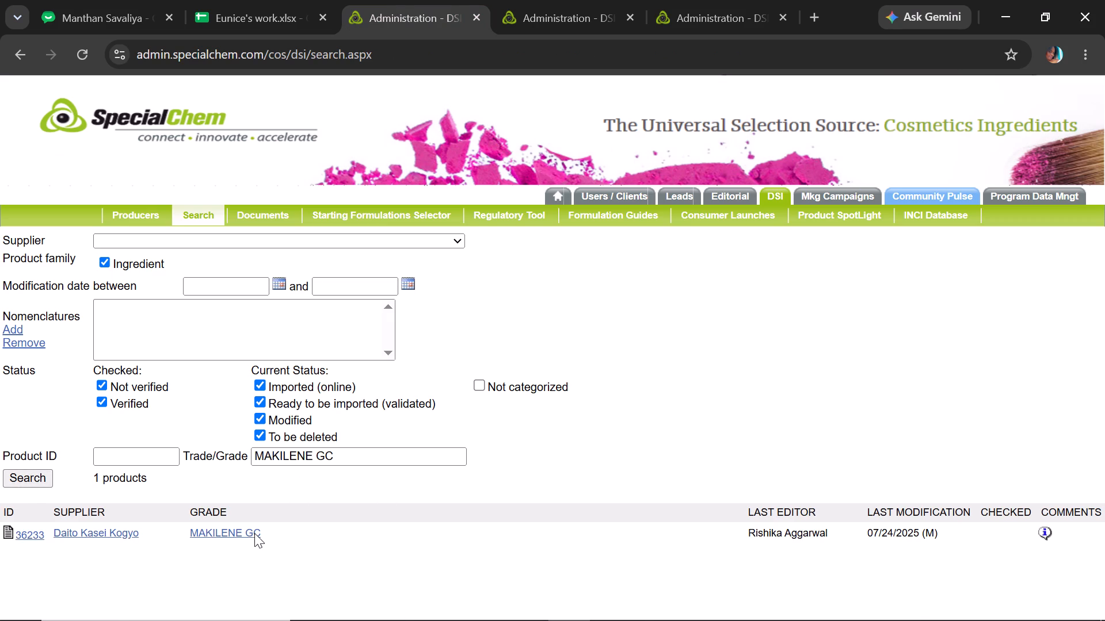
Set the MAKILENE GC product status to Availability Not Confirmed, save the changes, and check the status section.
drag(1104, 232, 1104, 237)
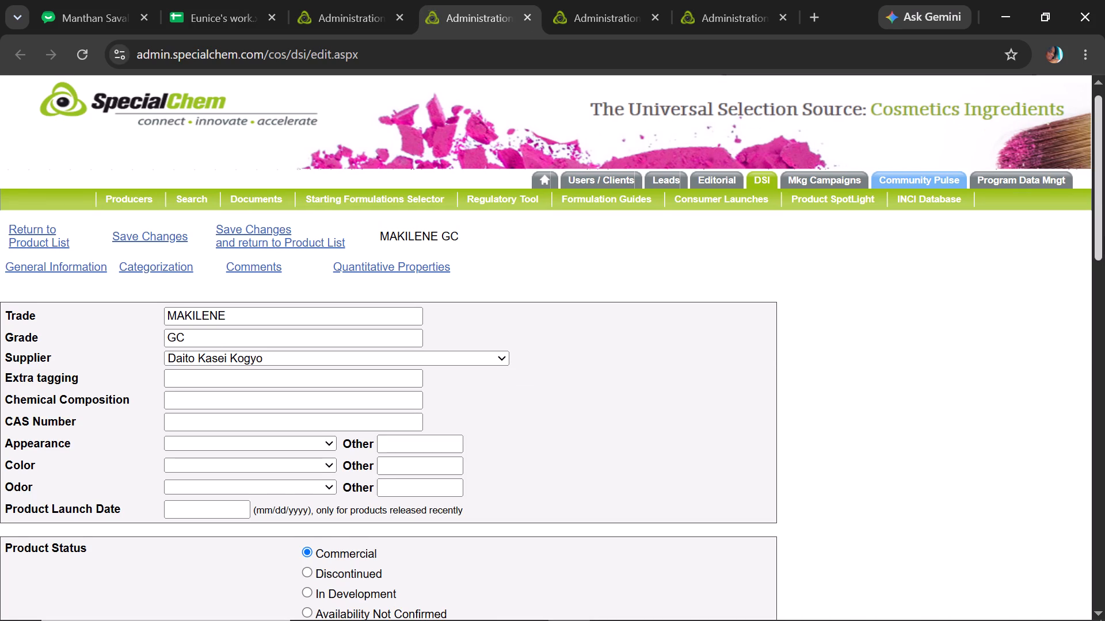
click(310, 610)
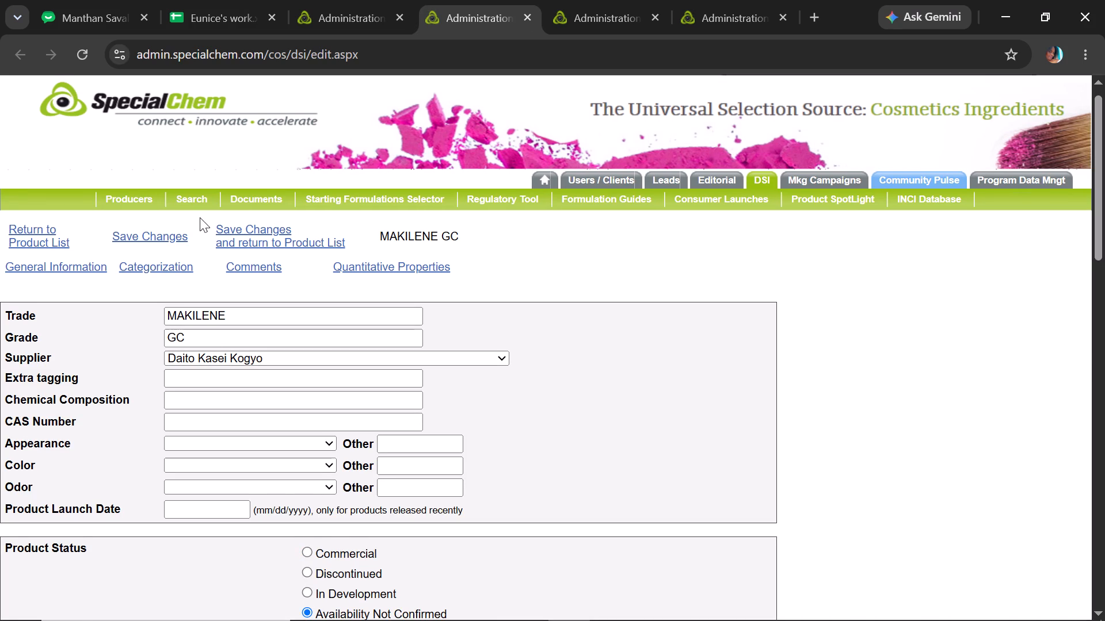
click(158, 233)
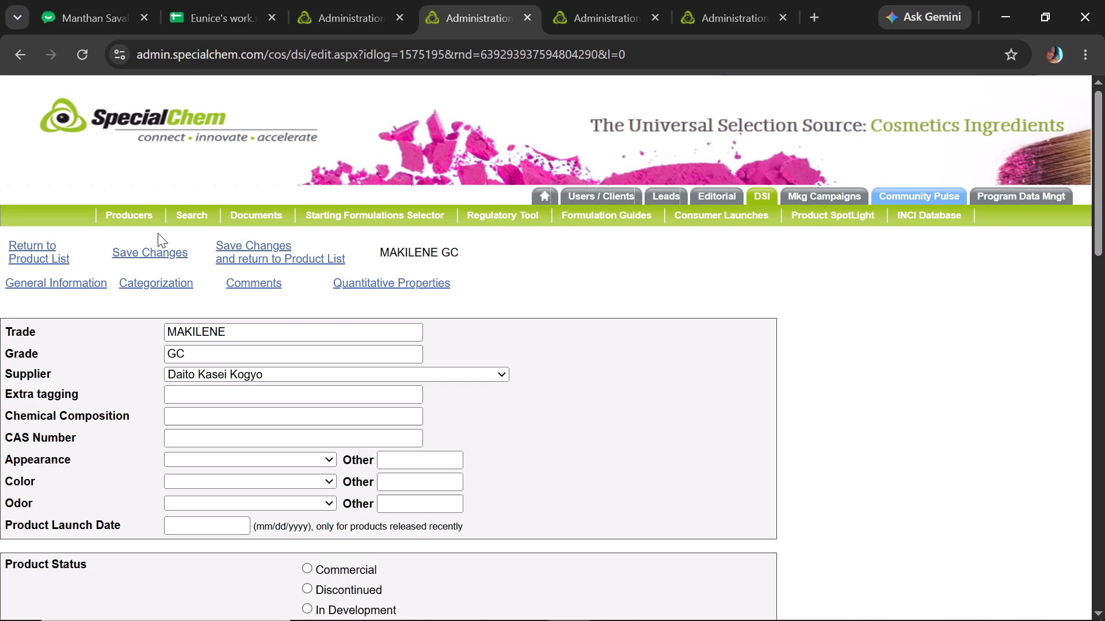
drag(1104, 199, 1104, 241)
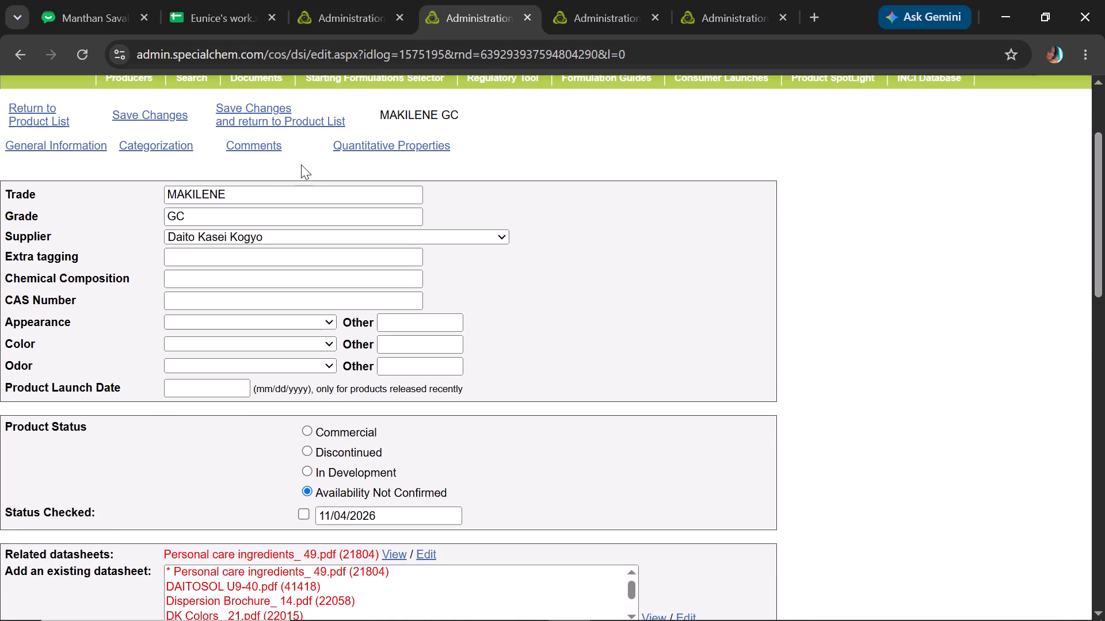
Review the MAKILENE GC displayed comments and quantitative properties, then save the record and return to the product list.
click(237, 144)
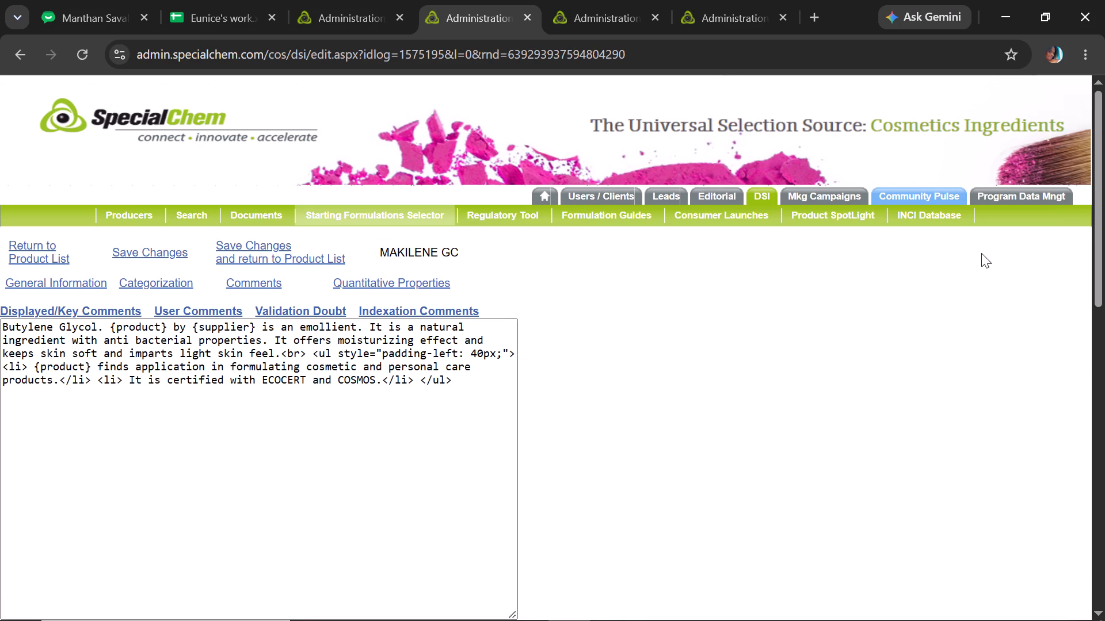
drag(1104, 226, 1104, 256)
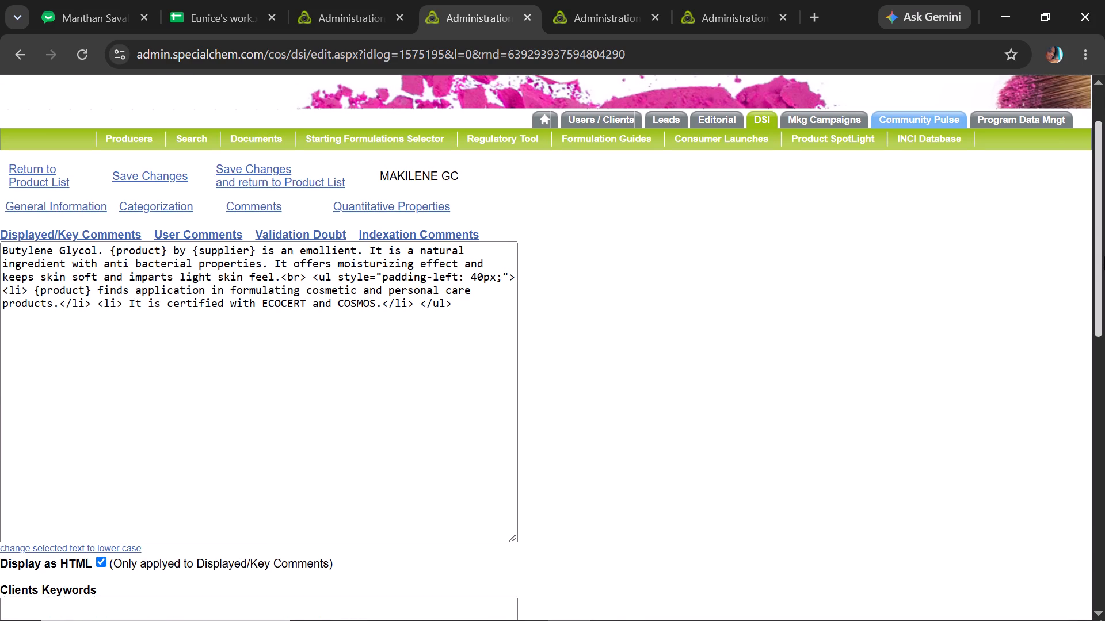
click(386, 208)
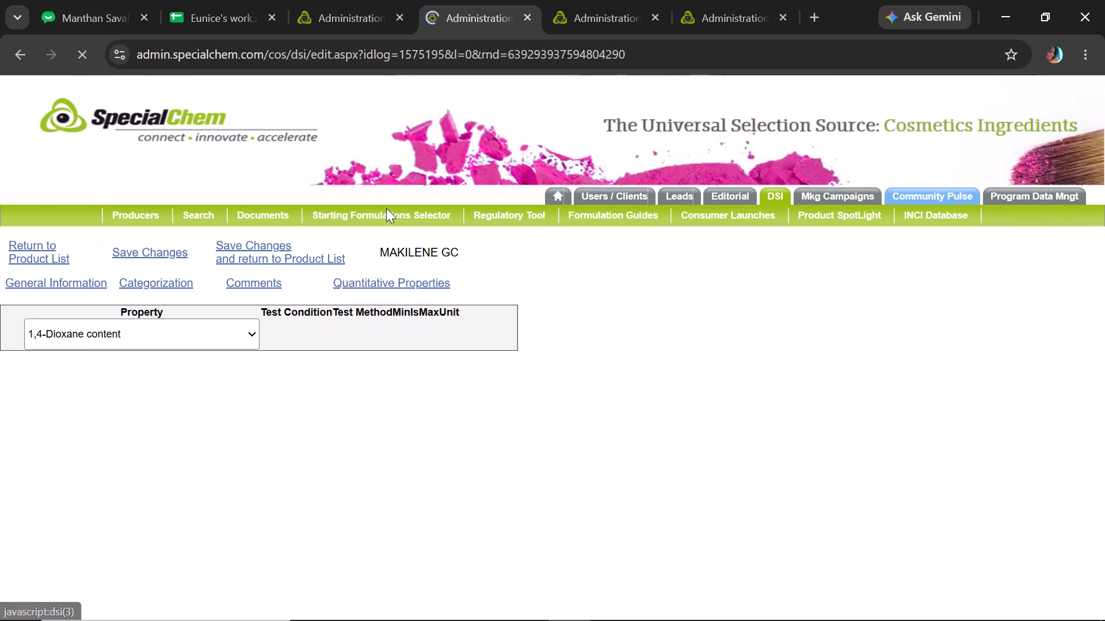
click(250, 257)
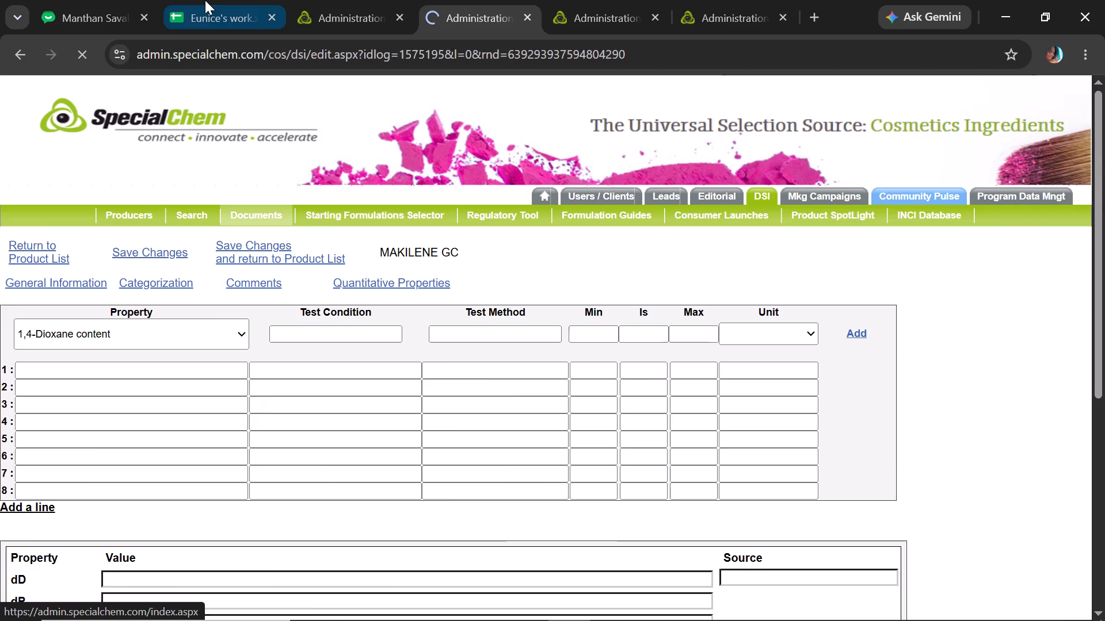
Copy the name MAKIMOUSSE 12 from the Cosmetics sheet, search for that grade on the admin site, and open its record.
click(194, 0)
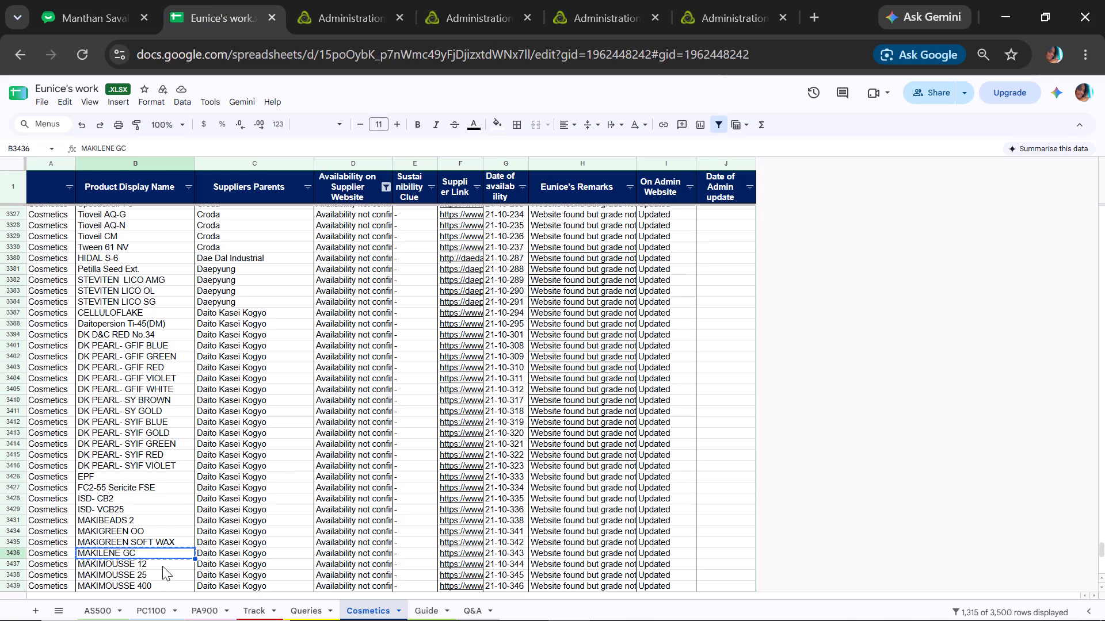
click(162, 566)
key(ctrl+c)
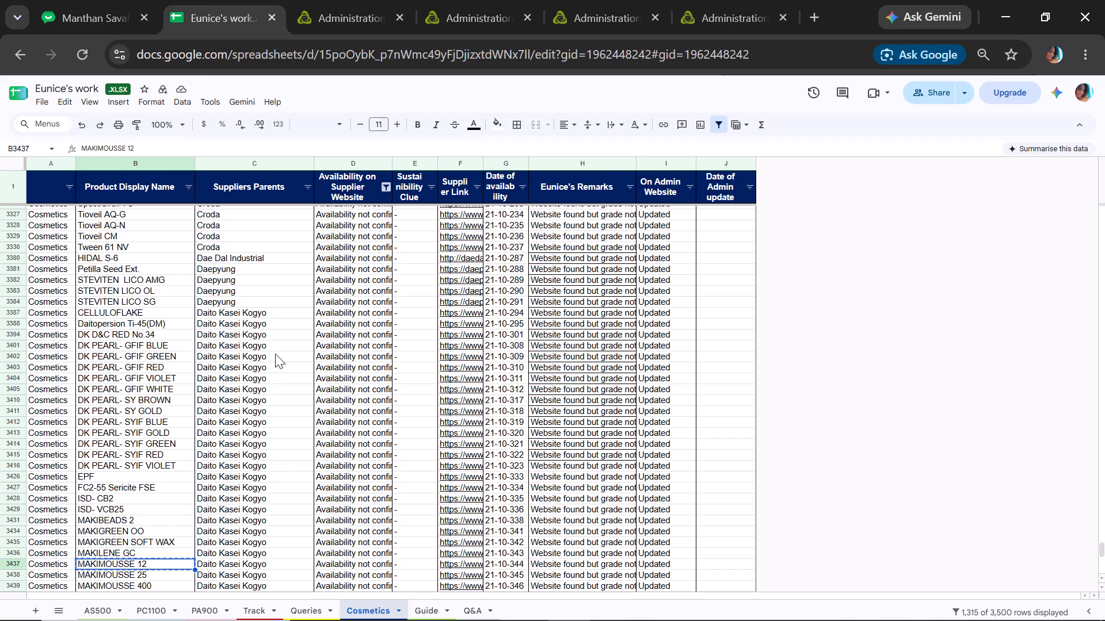
click(352, 17)
drag(360, 455, 7, 428)
key(ctrl+v)
click(17, 477)
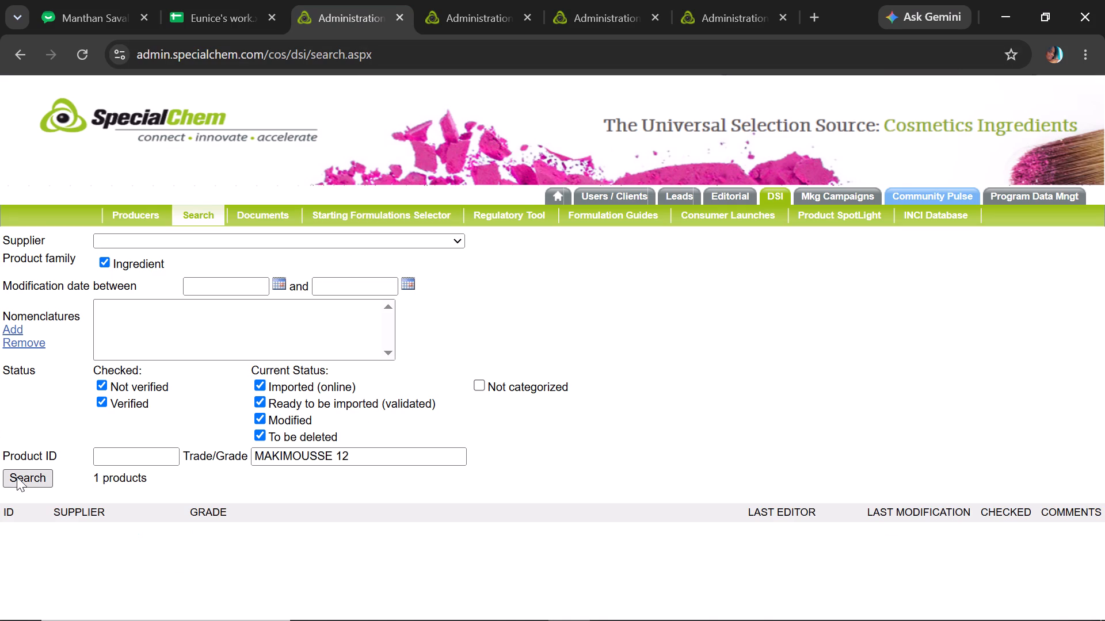
click(257, 528)
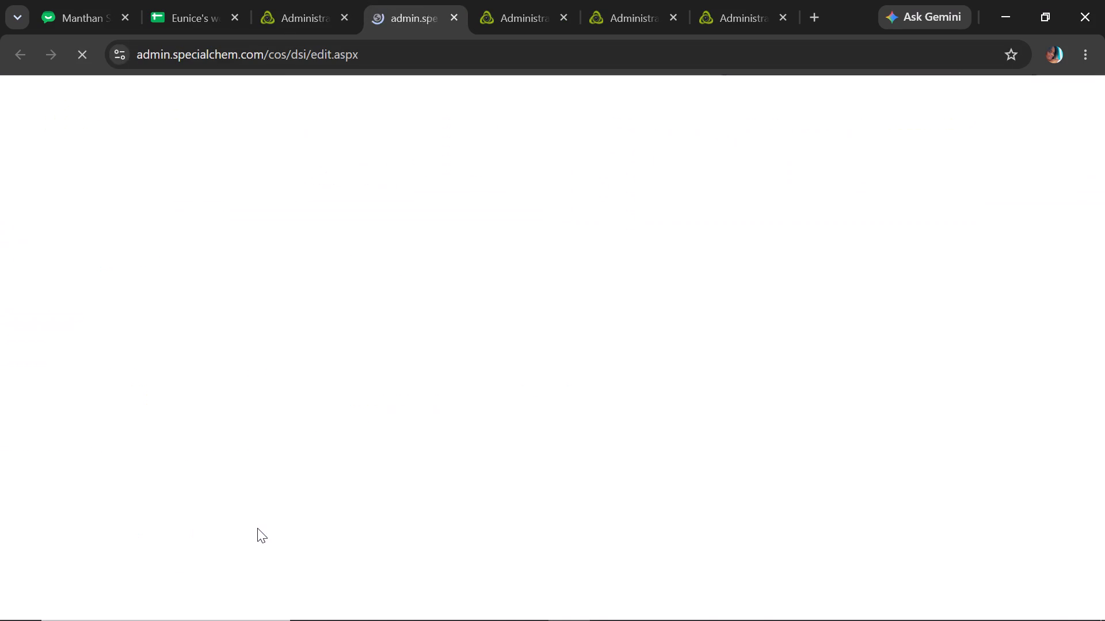
Mark the MAKIMOUSSE 12 status as checked with the date 11/04/2026 and save the changes.
drag(1104, 166, 1104, 179)
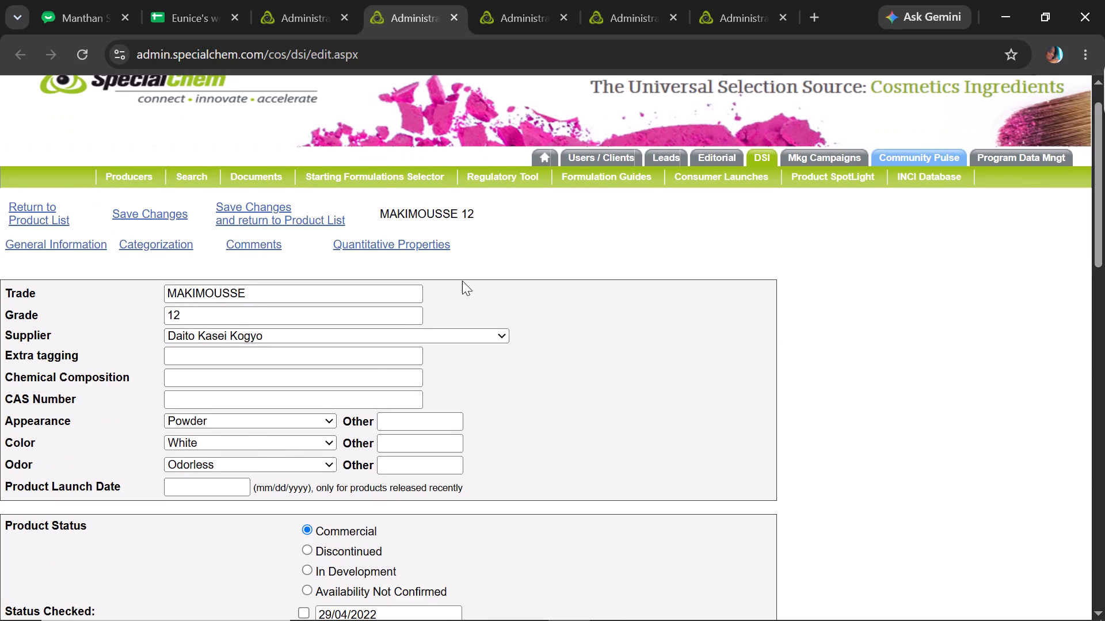
click(303, 612)
click(129, 214)
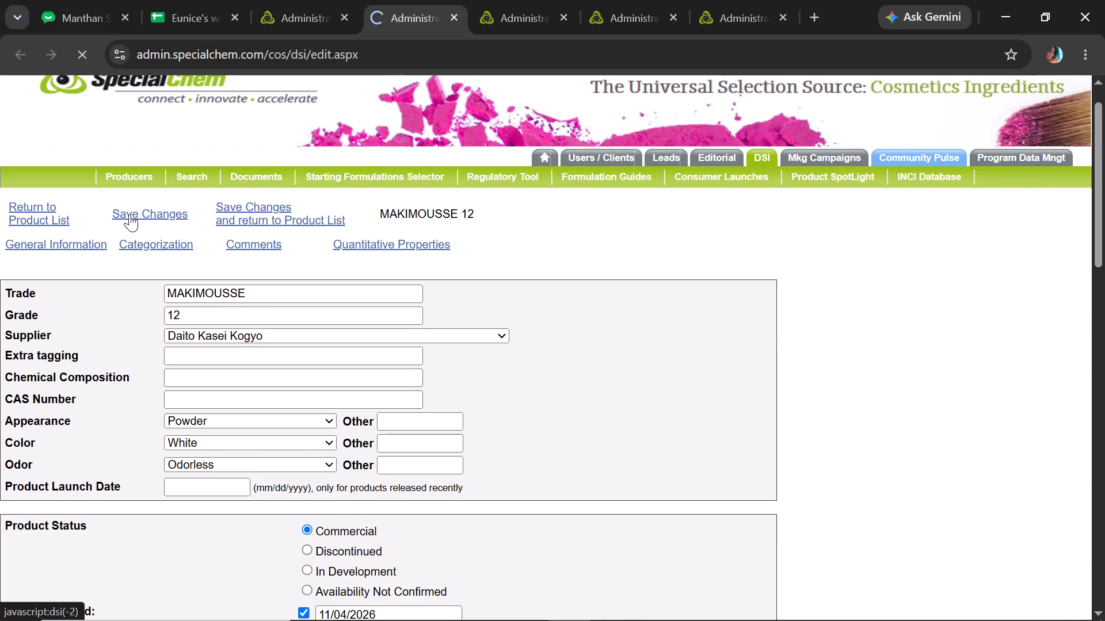
Enable Display as HTML for the MAKIMOUSSE 12 displayed comments and save the changes.
click(257, 280)
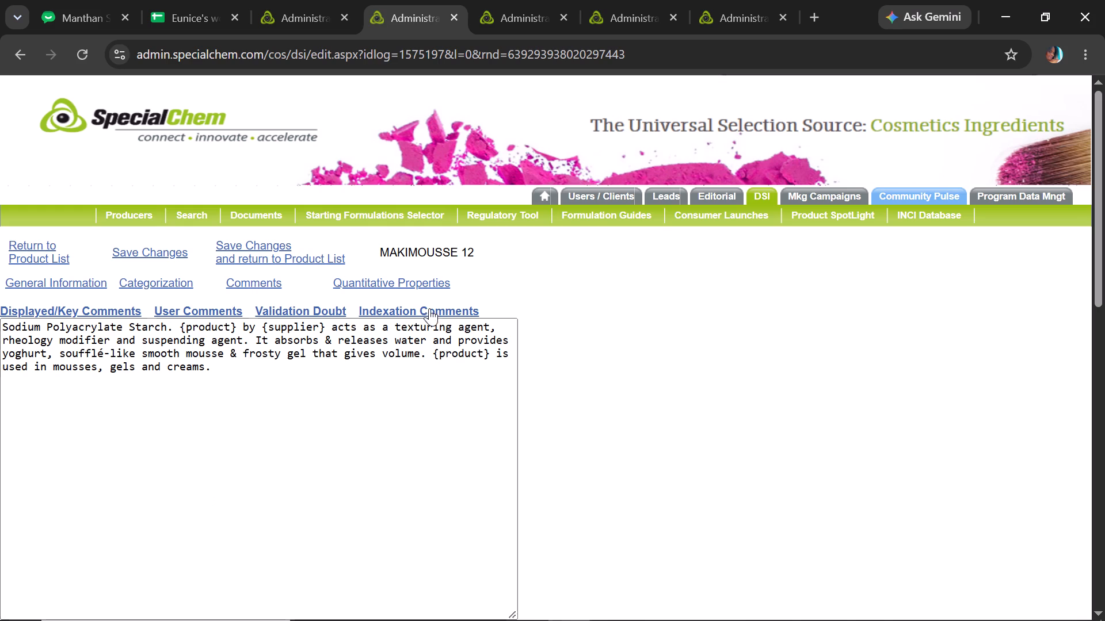
drag(1093, 186, 1094, 208)
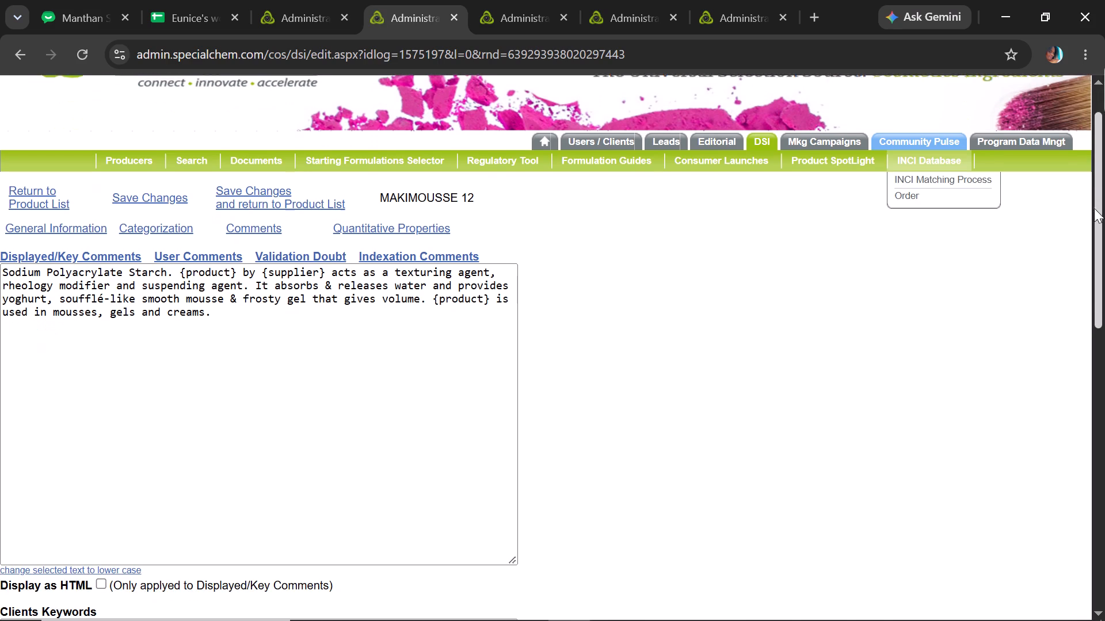
drag(1094, 208, 1097, 208)
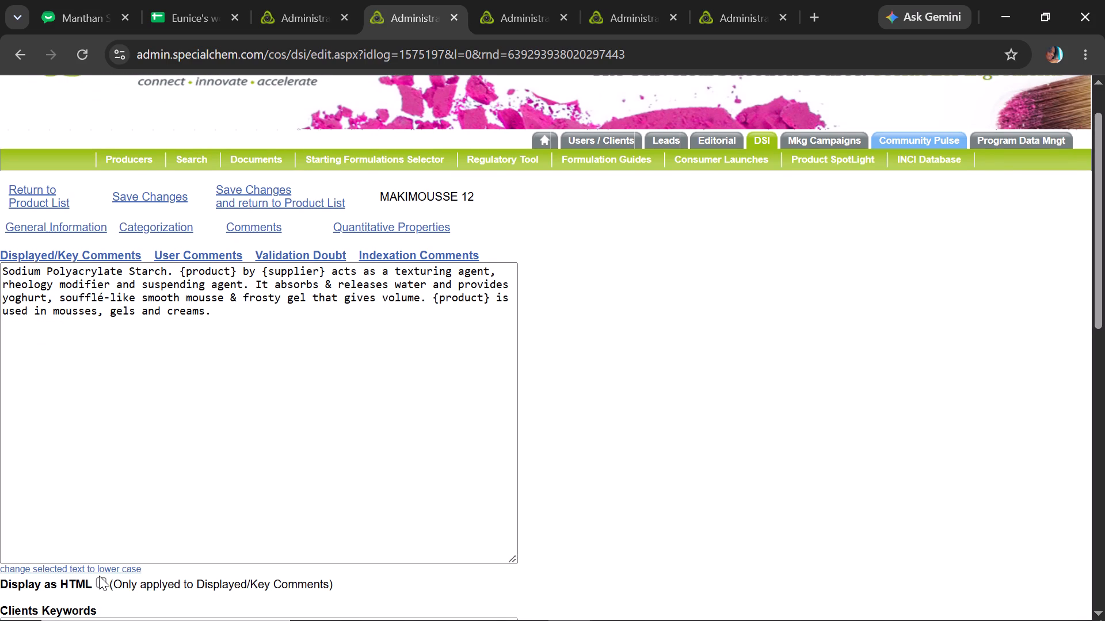
click(99, 576)
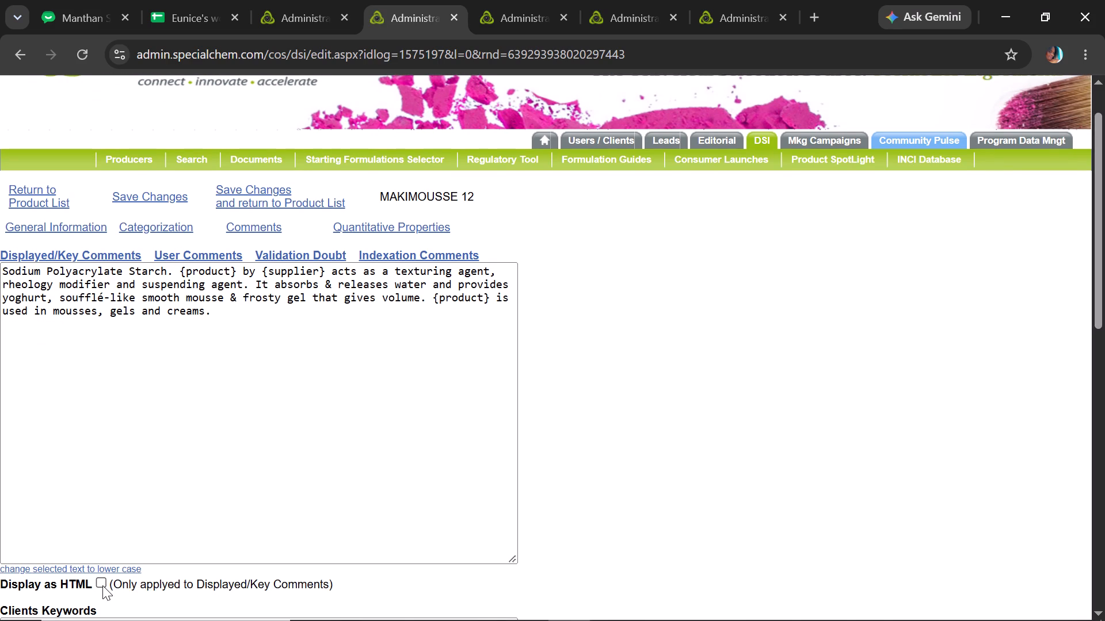
click(100, 584)
click(177, 191)
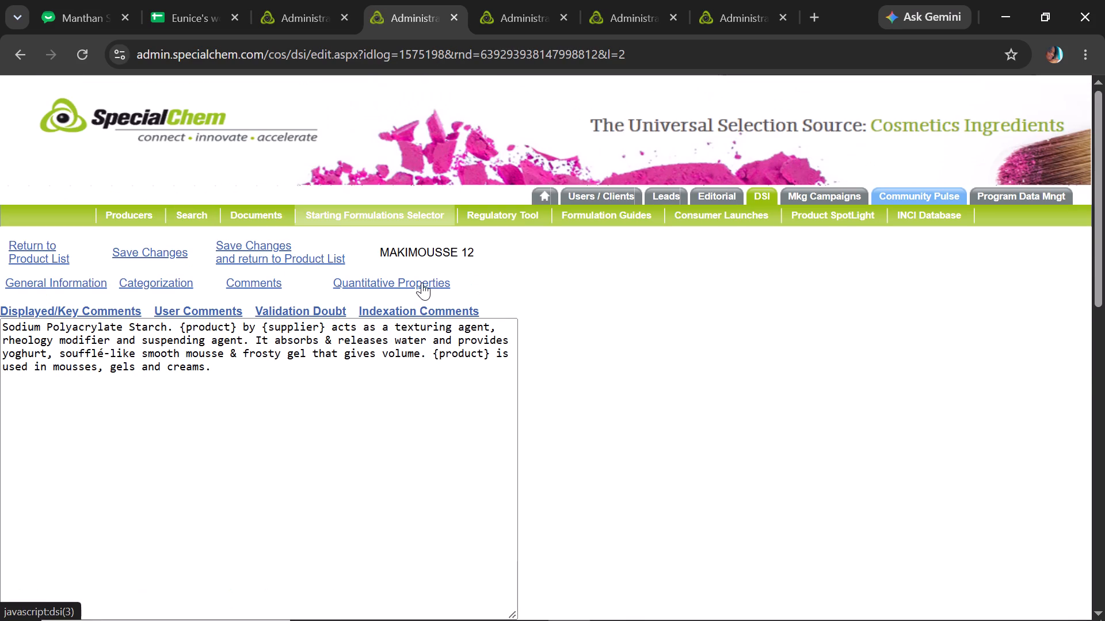
Review the MAKIMOUSSE 12 quantitative properties, then save the record and return to the product list.
click(422, 282)
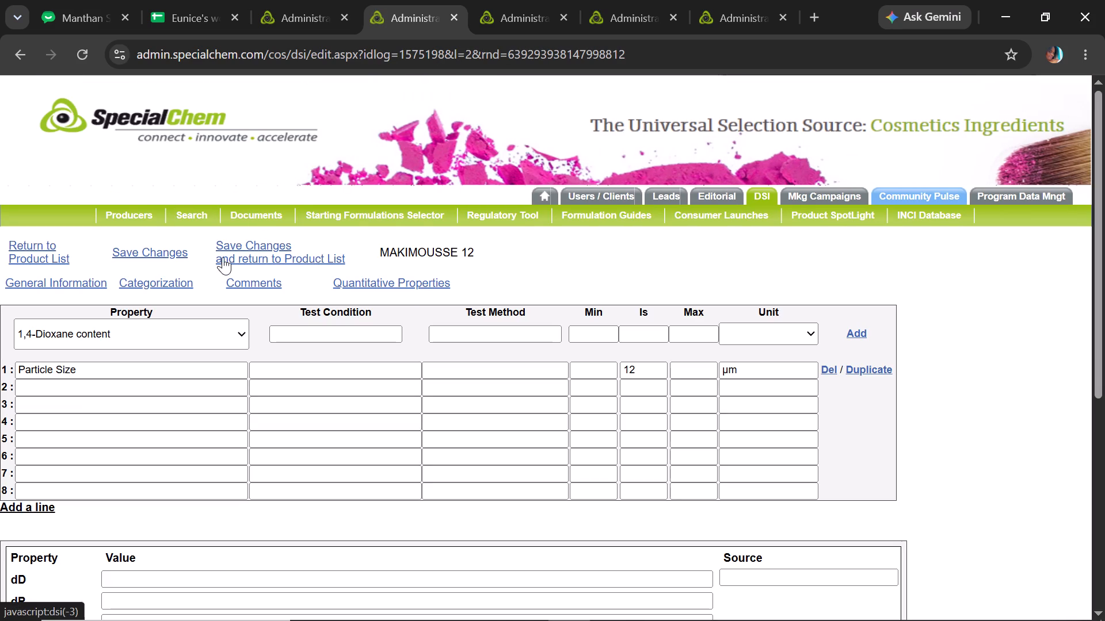
click(223, 256)
Copy the name MAKIMOUSSE 25 from the Cosmetics sheet, search for that grade on the admin site, and open its record.
click(192, 0)
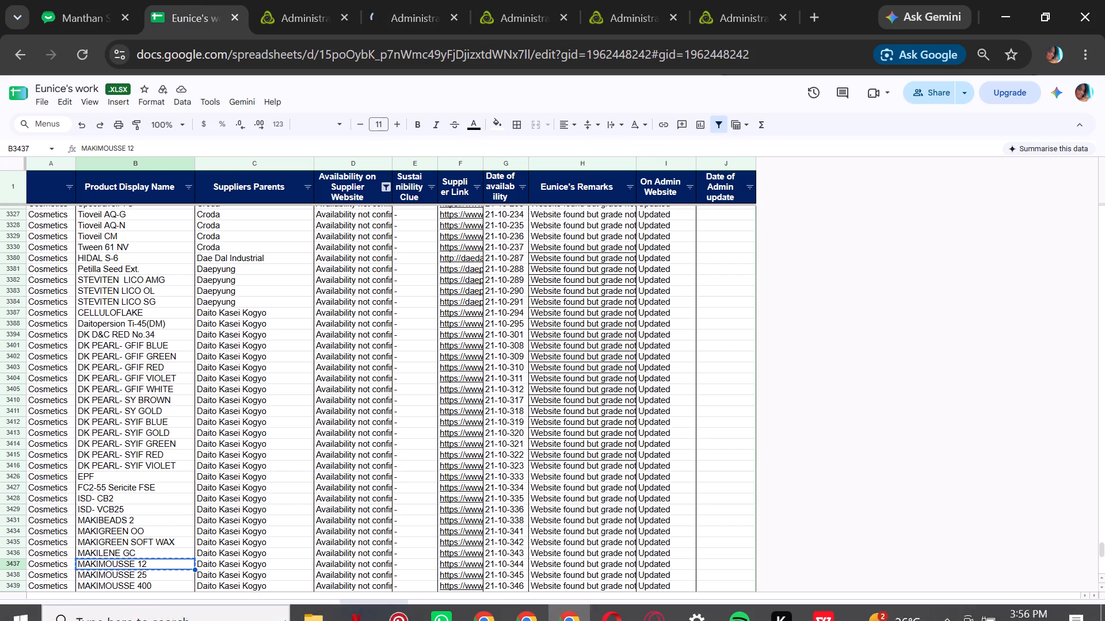
double_click(161, 572)
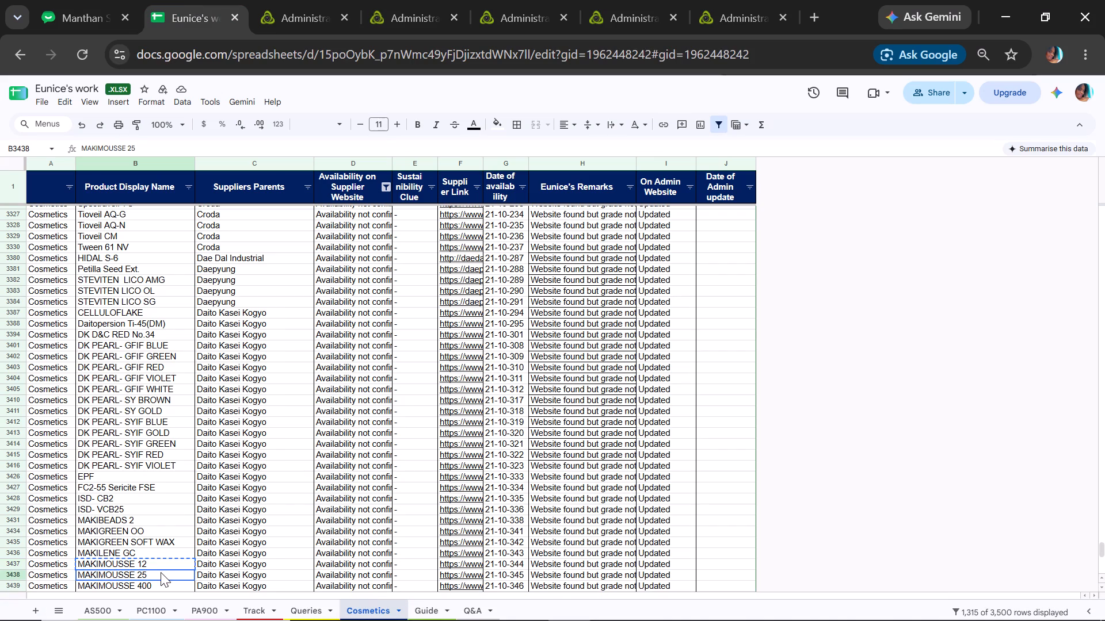
key(ctrl+c)
drag(161, 572, 65, 576)
key(ctrl+c)
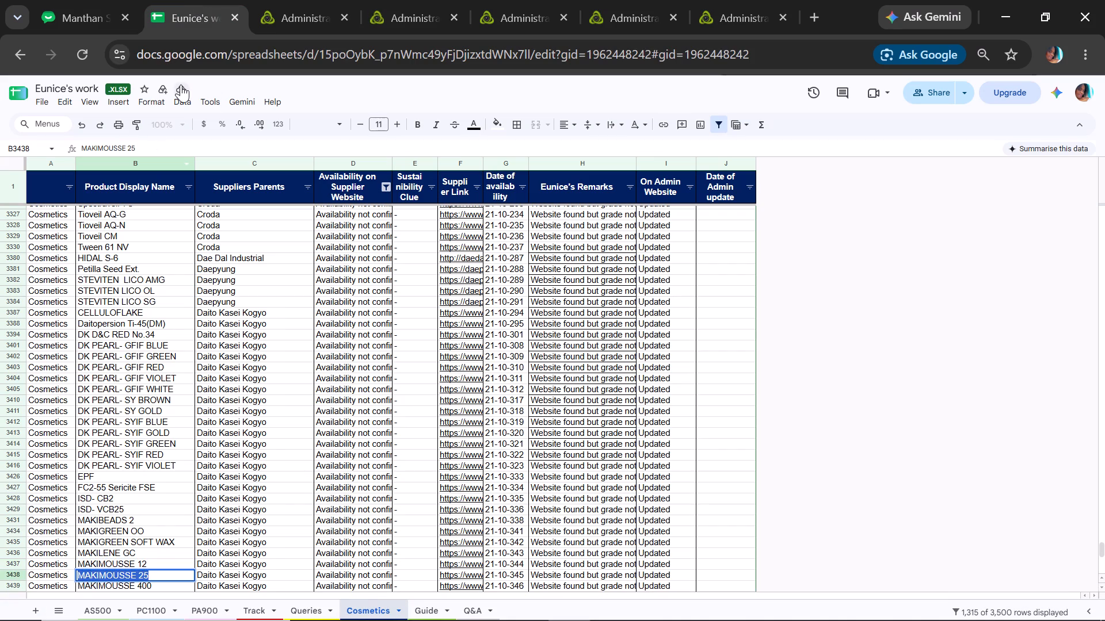
click(292, 4)
drag(392, 466, 397, 459)
drag(397, 459, 0, 473)
key(ctrl+v)
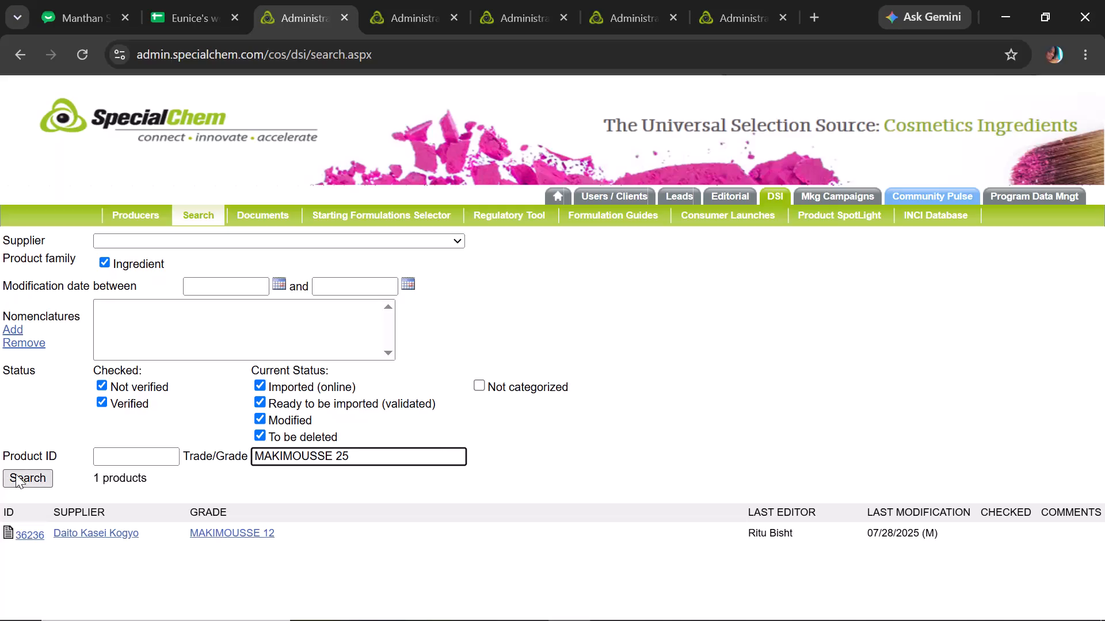
click(25, 476)
click(236, 531)
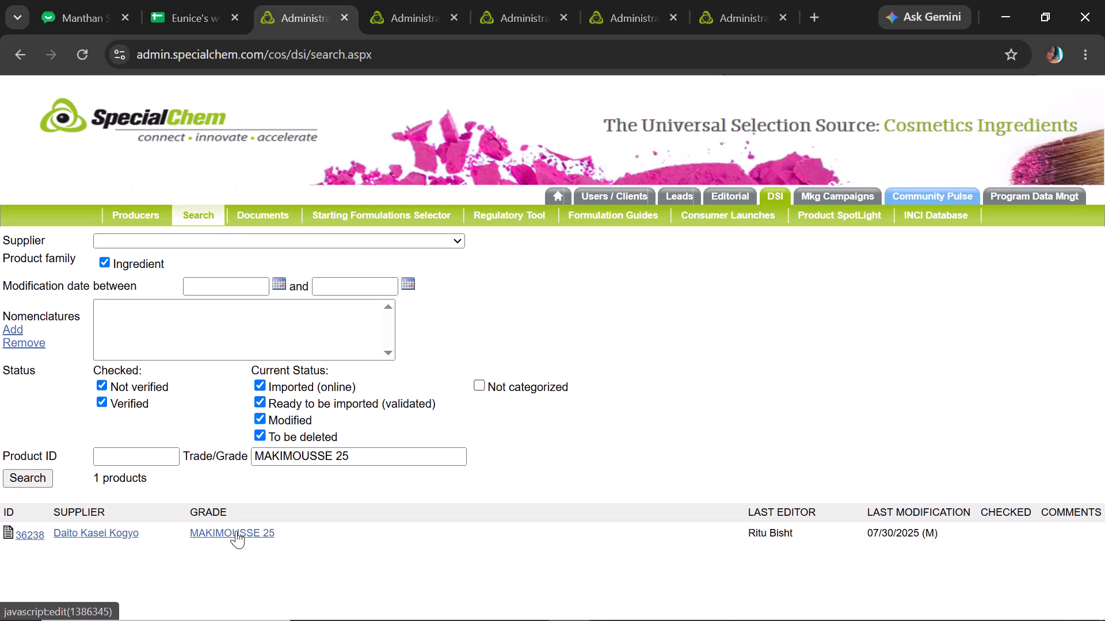
Set the MAKIMOUSSE 25 product status to Availability Not Confirmed, checked on 11/04/2026, and save the changes.
drag(1102, 193, 1104, 212)
click(306, 566)
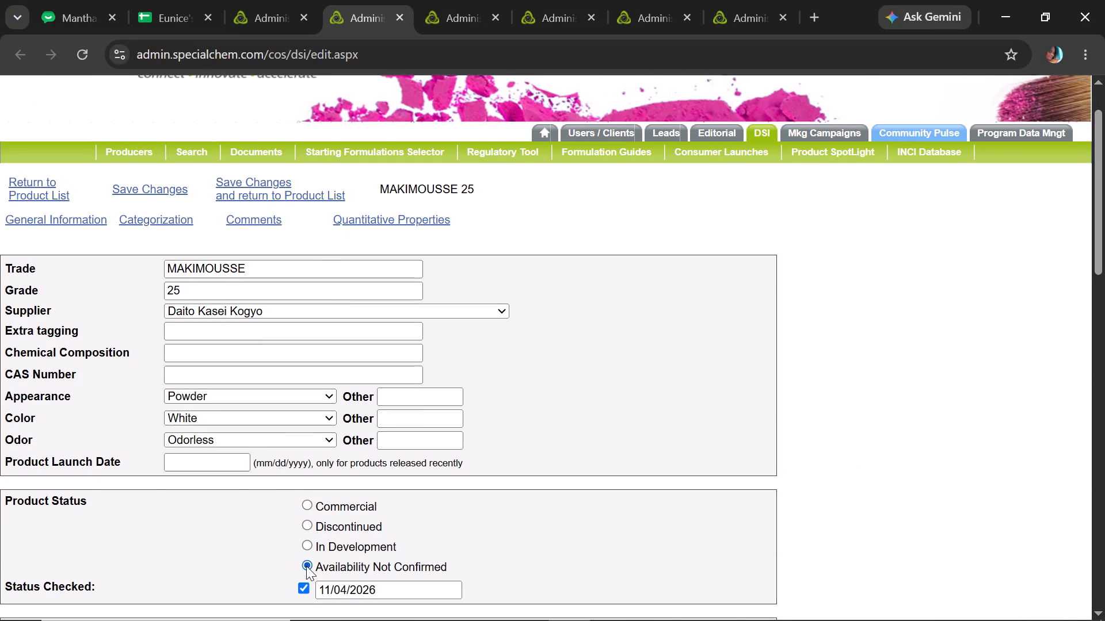
click(157, 192)
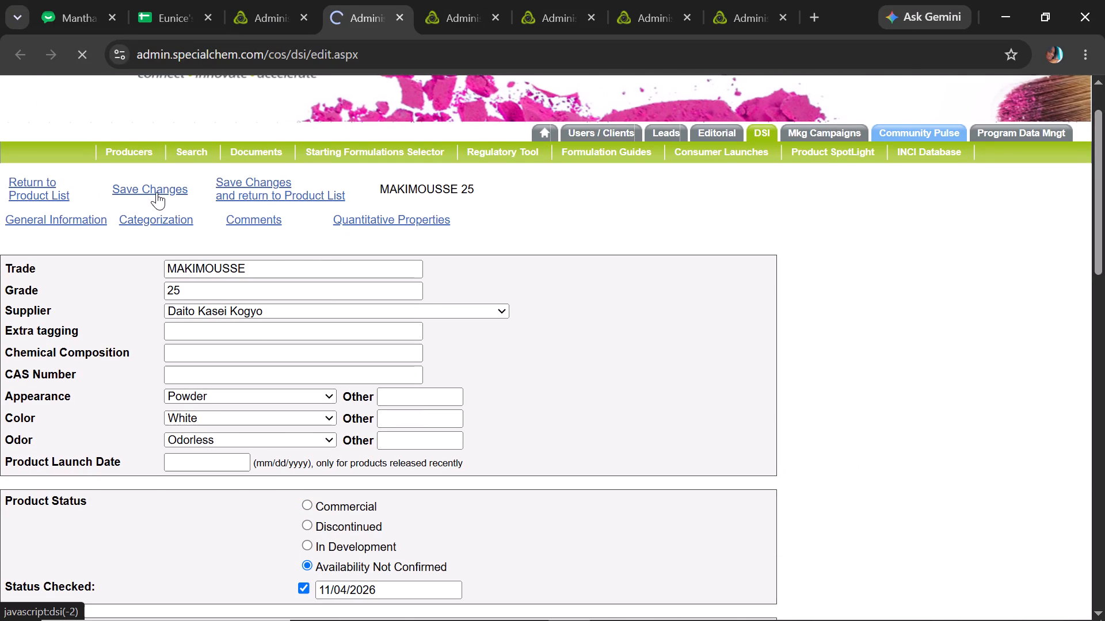
Review the MAKIMOUSSE 25 displayed comments and quantitative properties, then save the record and return to the product list.
click(267, 287)
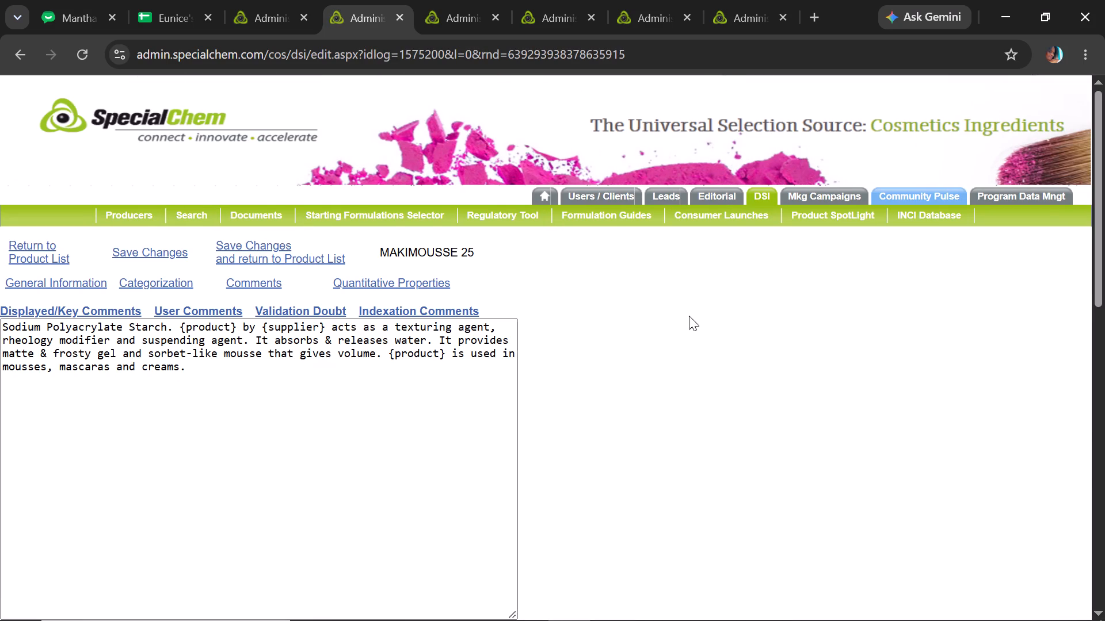
drag(1104, 212, 1104, 241)
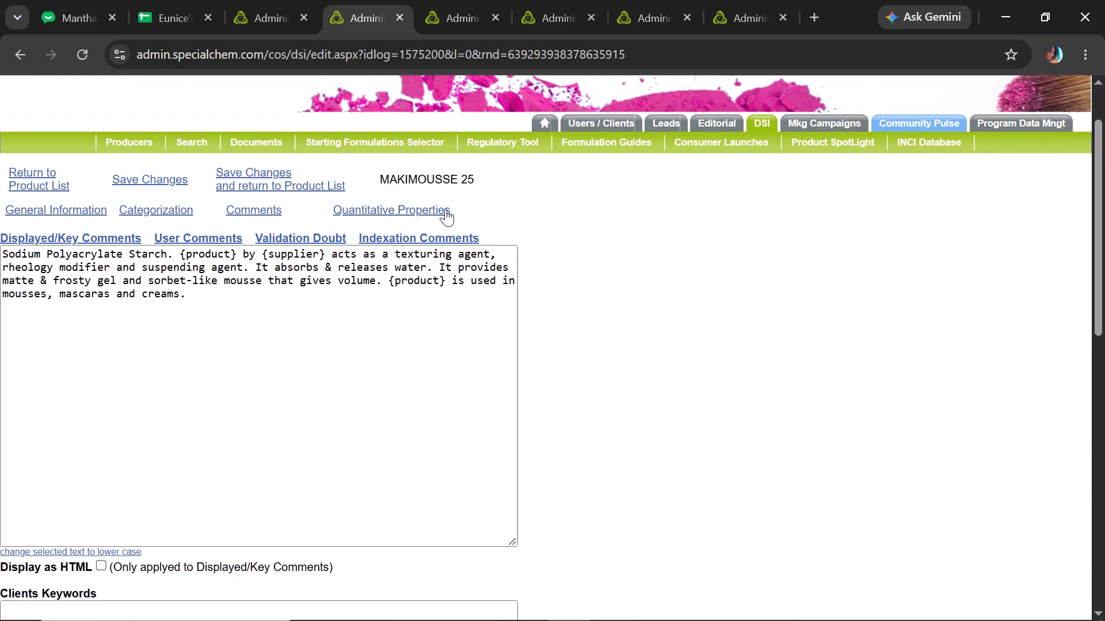
click(442, 209)
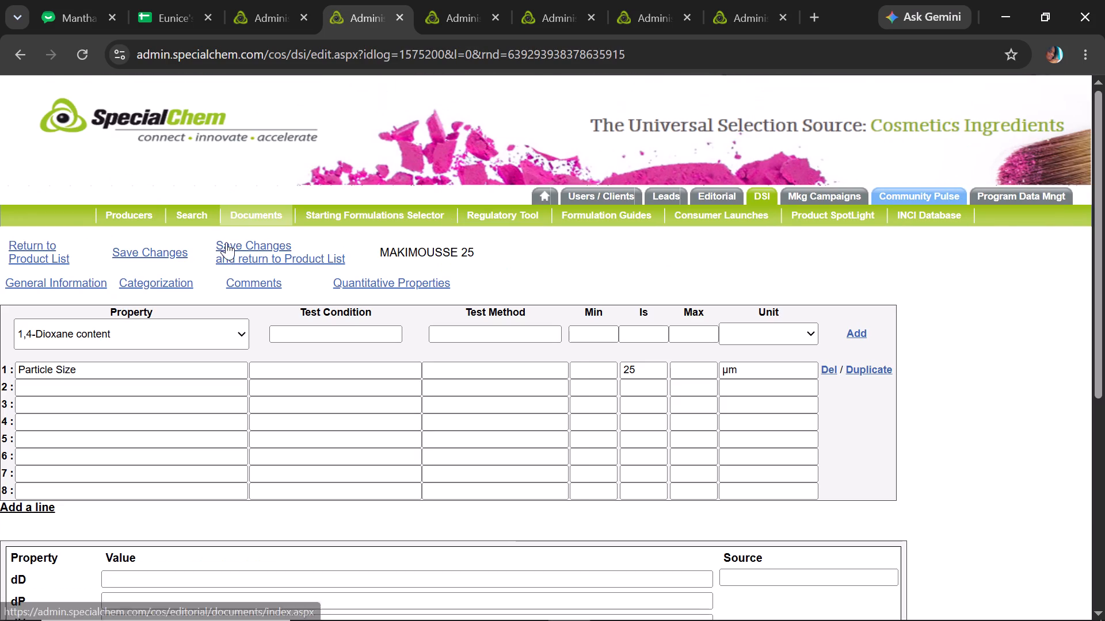
click(247, 258)
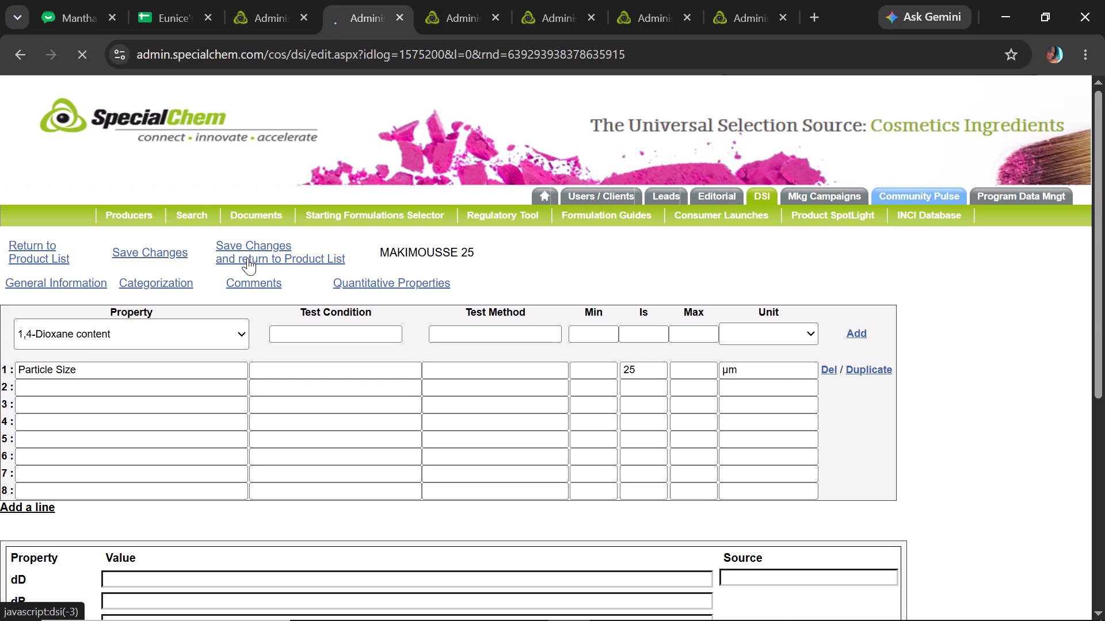
Copy the name MAKIMOUSSE 400 from the Cosmetics sheet, search for that grade on the admin site, and open its record.
click(147, 0)
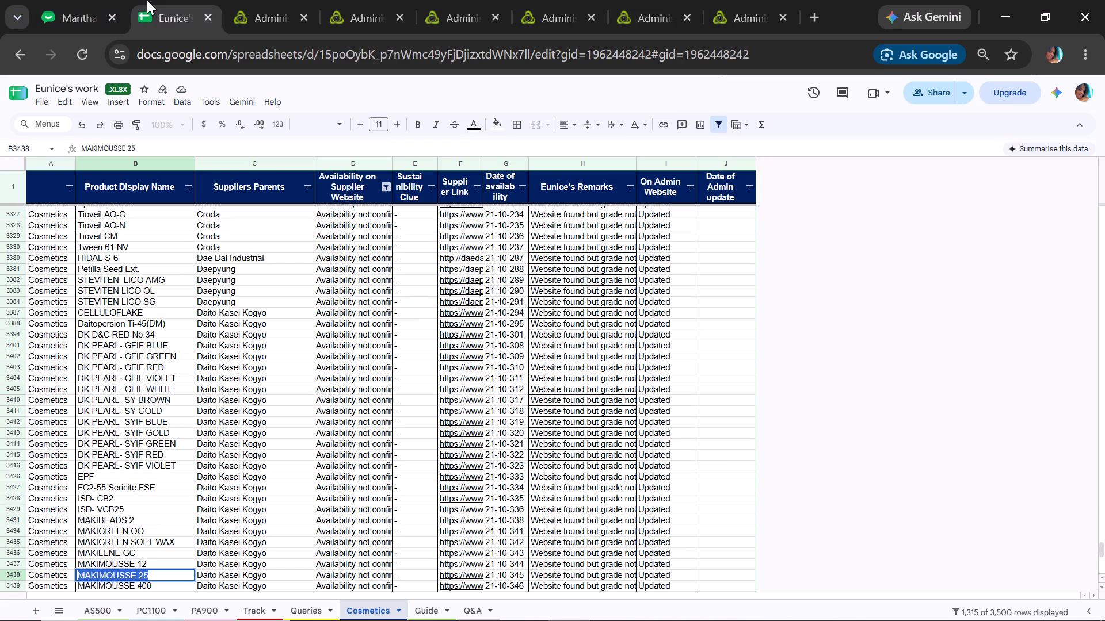
click(151, 585)
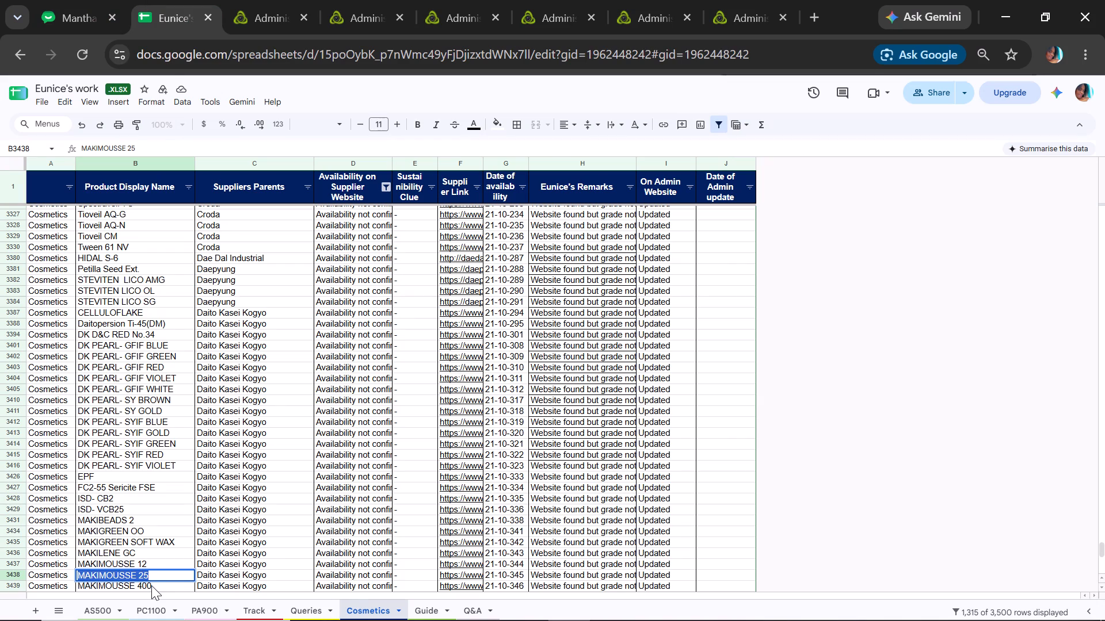
key(ctrl+c)
click(254, 1)
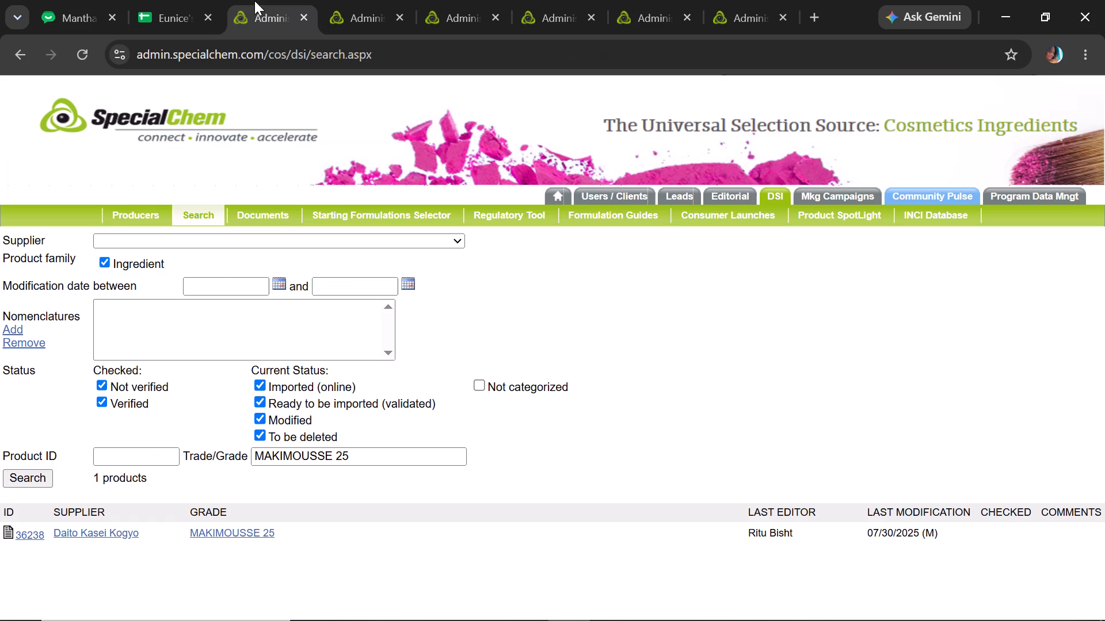
drag(375, 455, 95, 398)
key(ctrl+v)
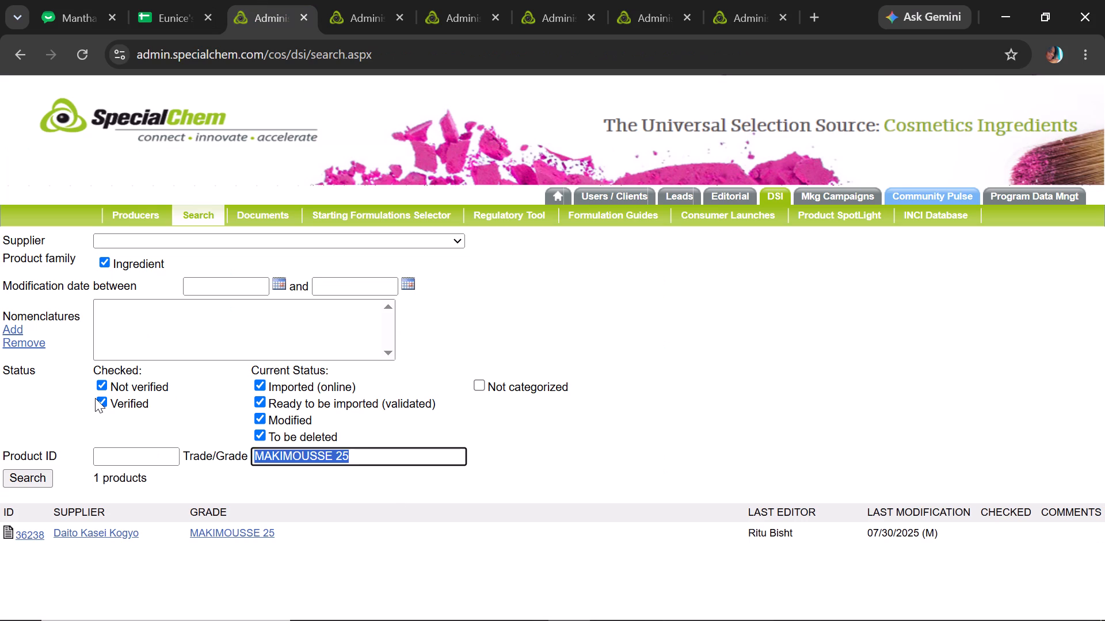
click(35, 481)
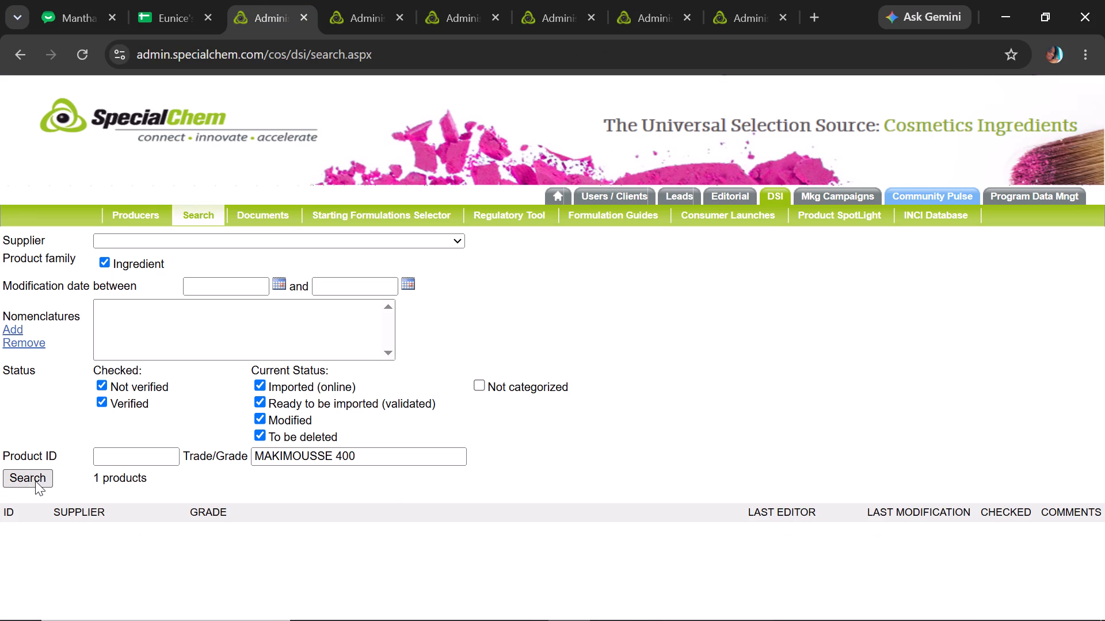
click(255, 532)
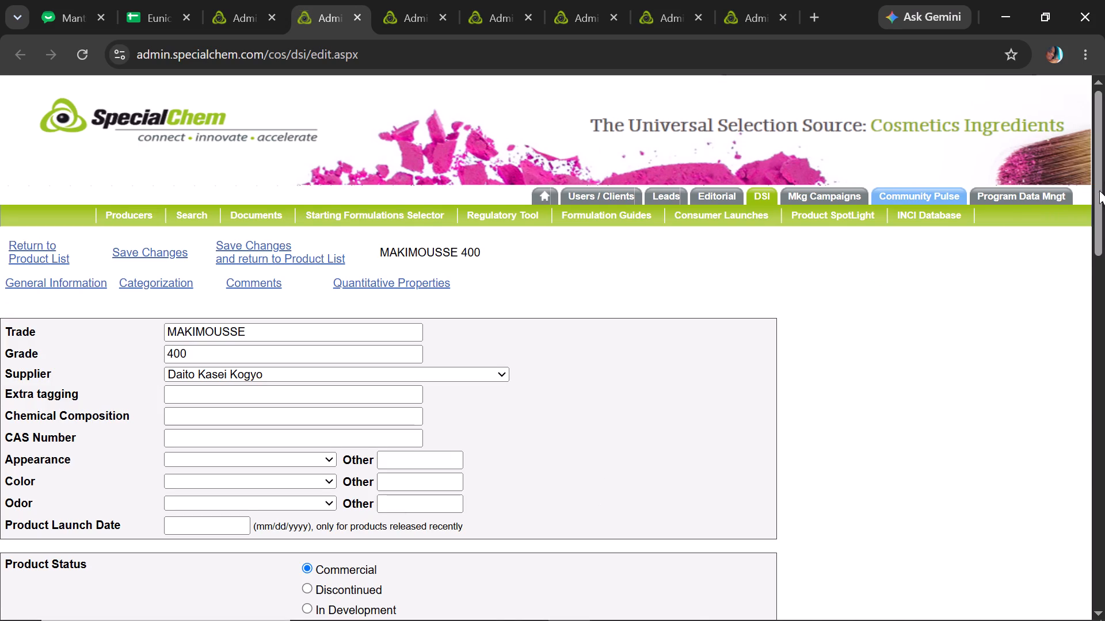
Set the MAKIMOUSSE 400 product status to Availability Not Confirmed and save the changes.
drag(1104, 176, 1104, 191)
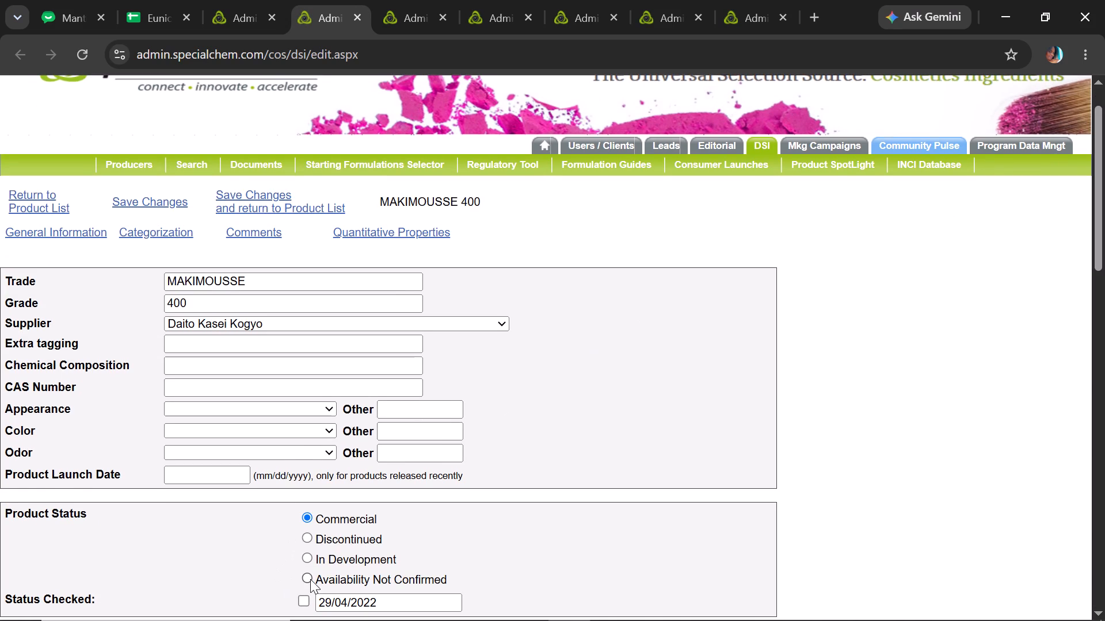
click(310, 579)
click(170, 205)
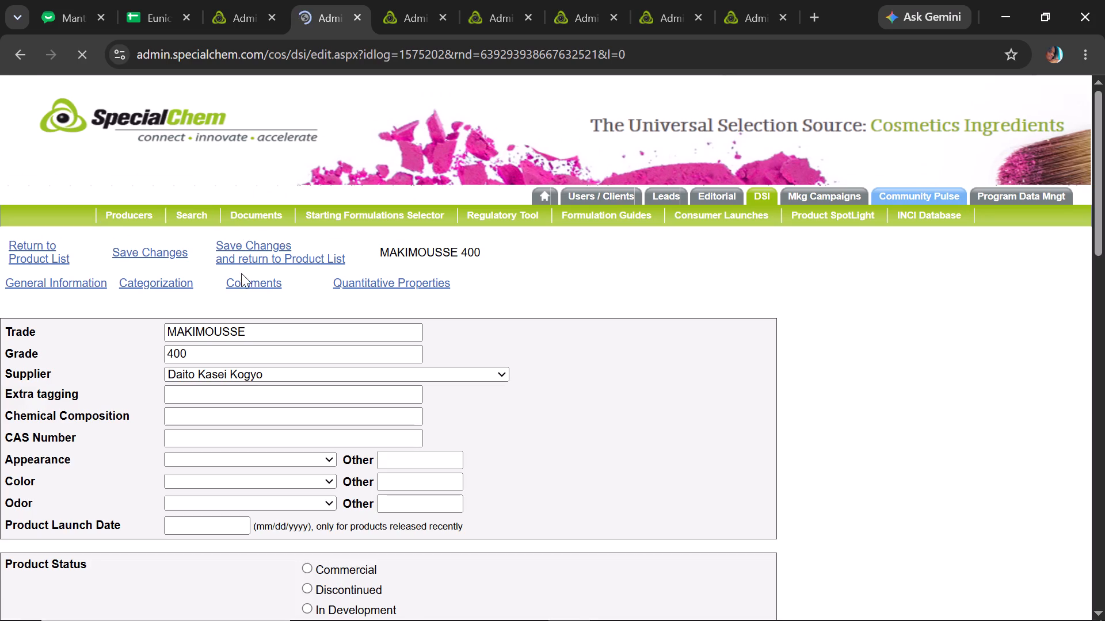
In the MAKIMOUSSE 400 displayed comments, replace "MAKIMOUSSE 400 by Daito Kasei Kogyo" with "{product} by {supplier}" copied from the Guide sheet.
click(249, 281)
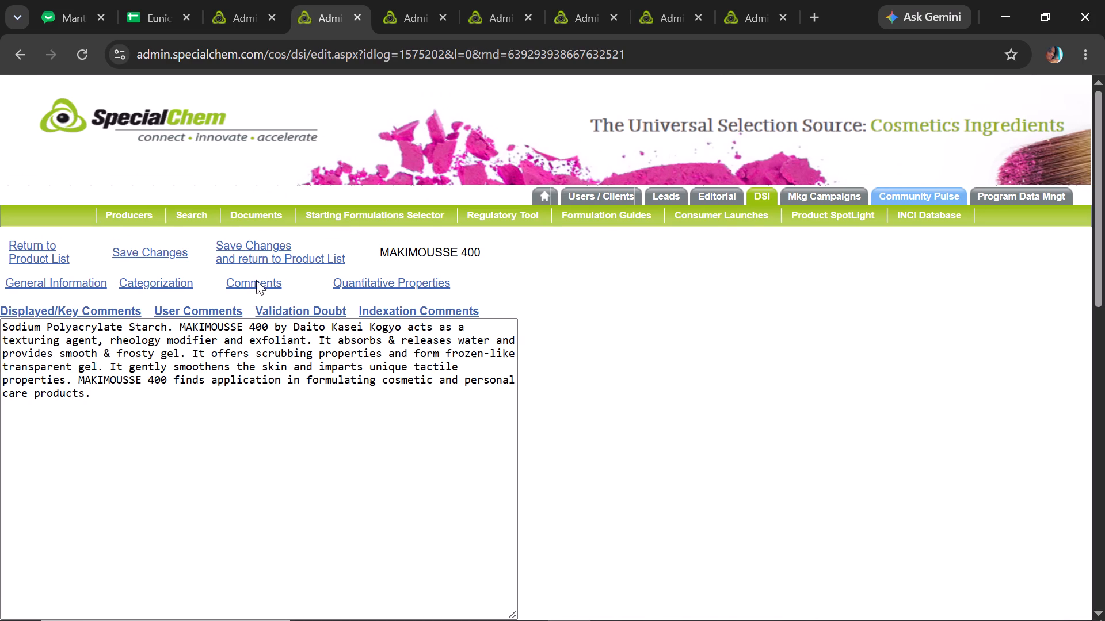
click(157, 12)
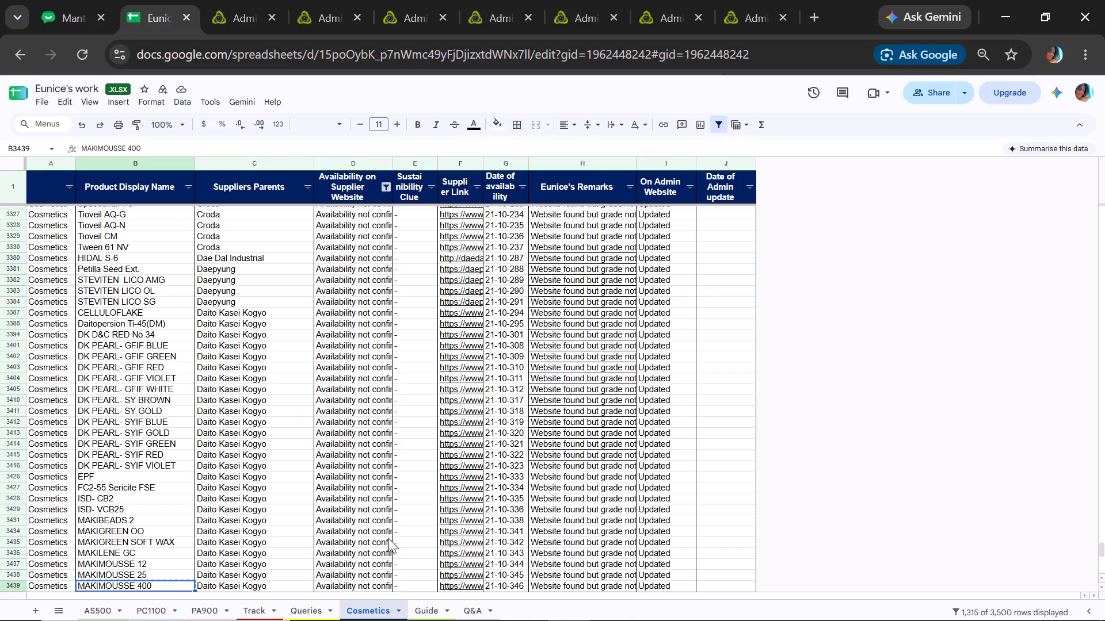
click(440, 619)
key(ctrl+c)
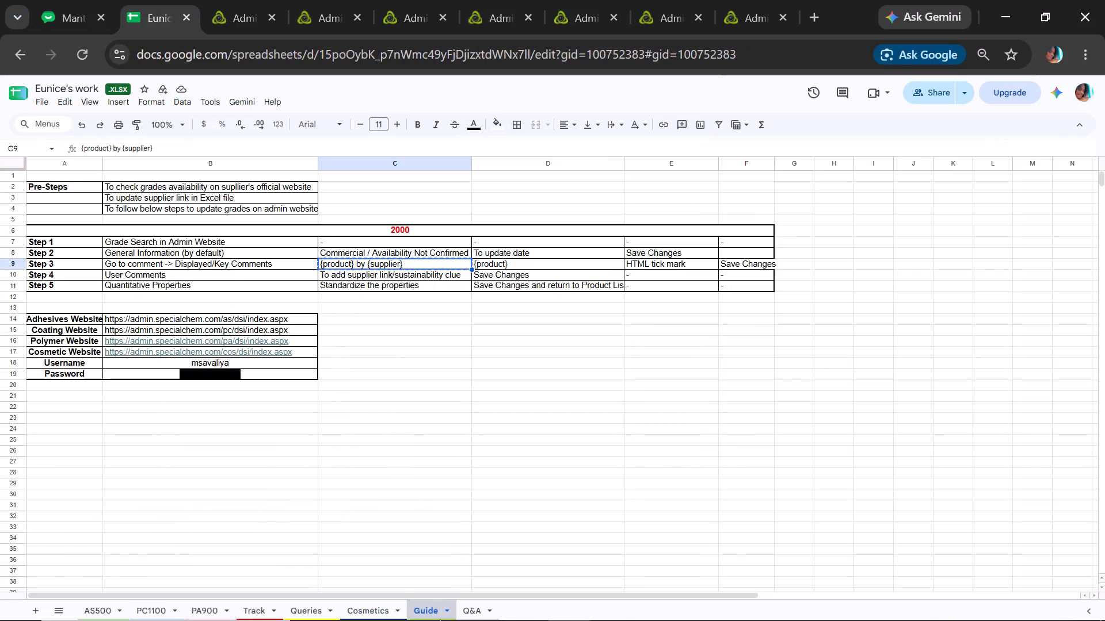
click(231, 0)
click(296, 13)
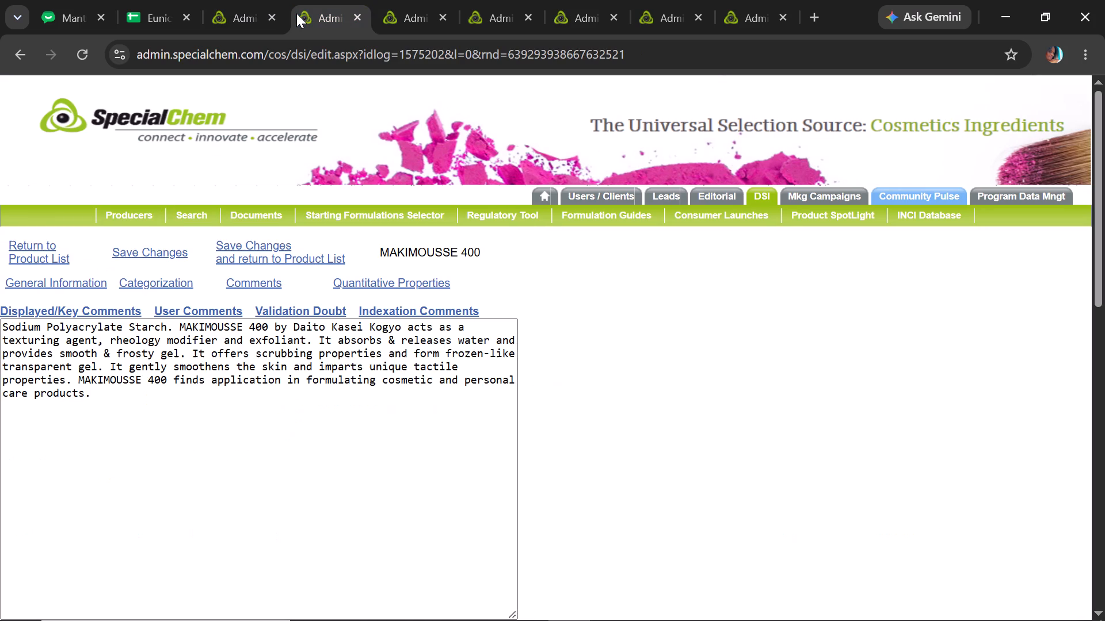
click(180, 322)
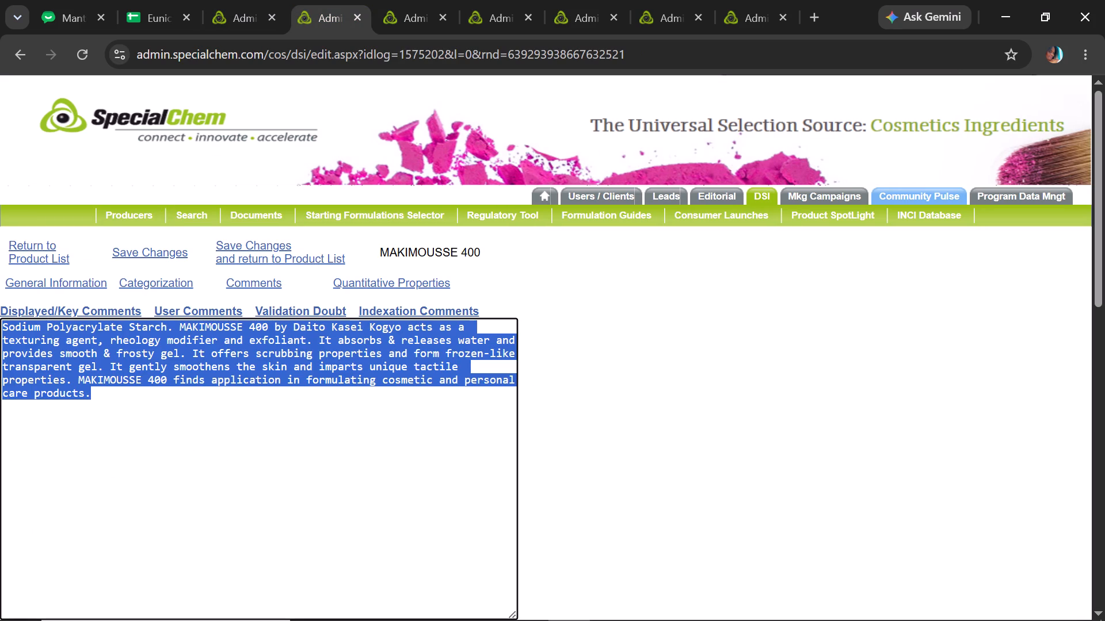
click(180, 322)
click(180, 322)
drag(180, 322, 383, 319)
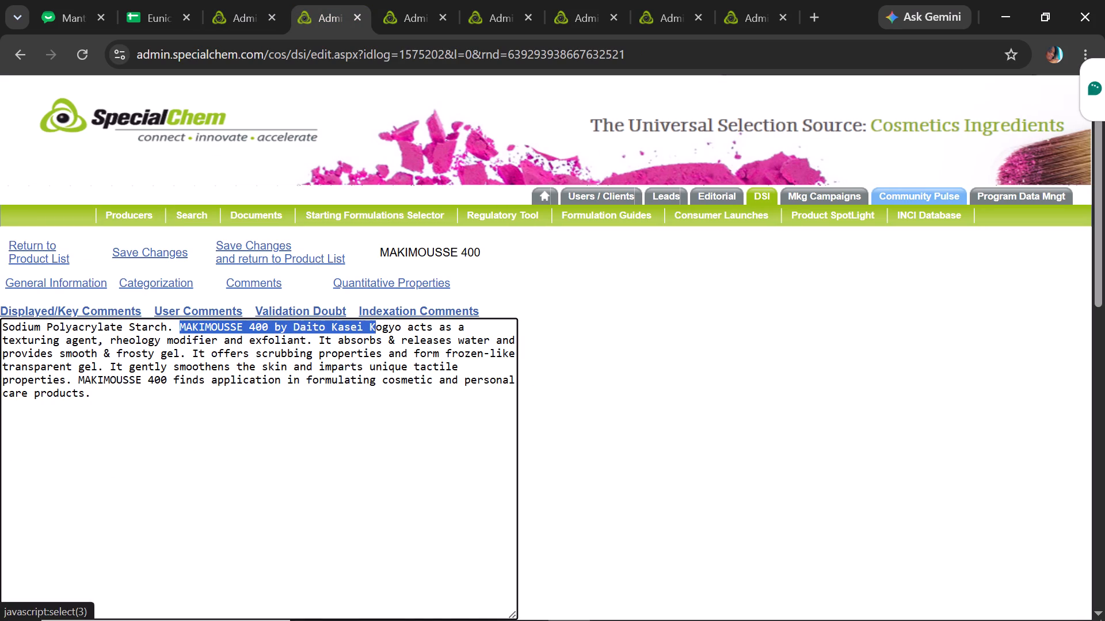
drag(383, 319, 404, 316)
key(ctrl+v)
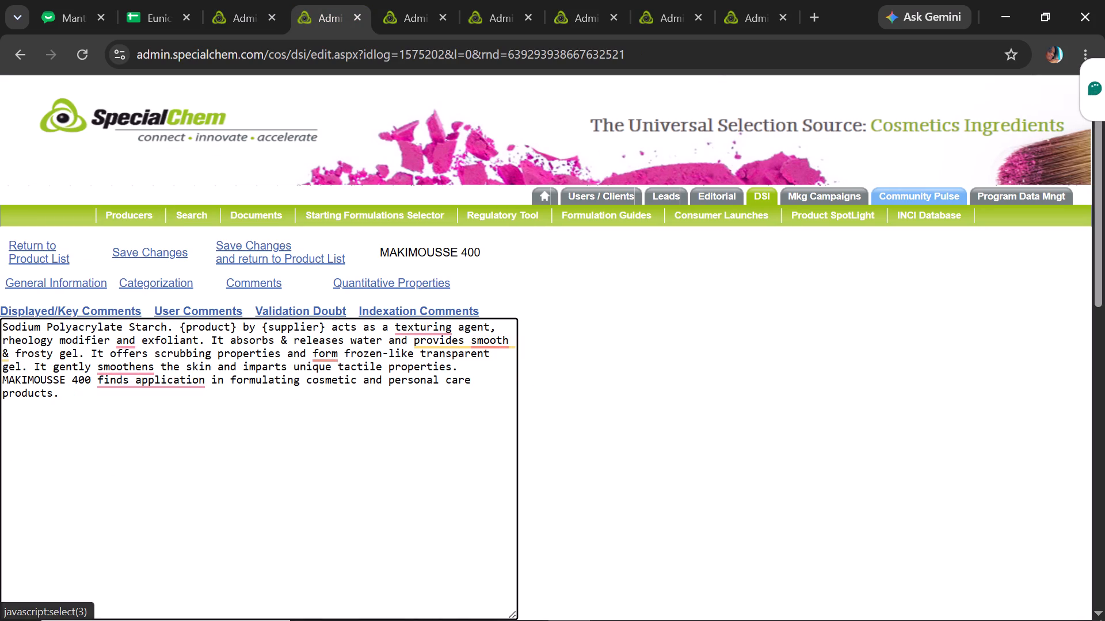
Replace the remaining MAKIMOUSSE 400 mention in the last sentence of the displayed comments with the {product} placeholder.
drag(238, 330, 177, 325)
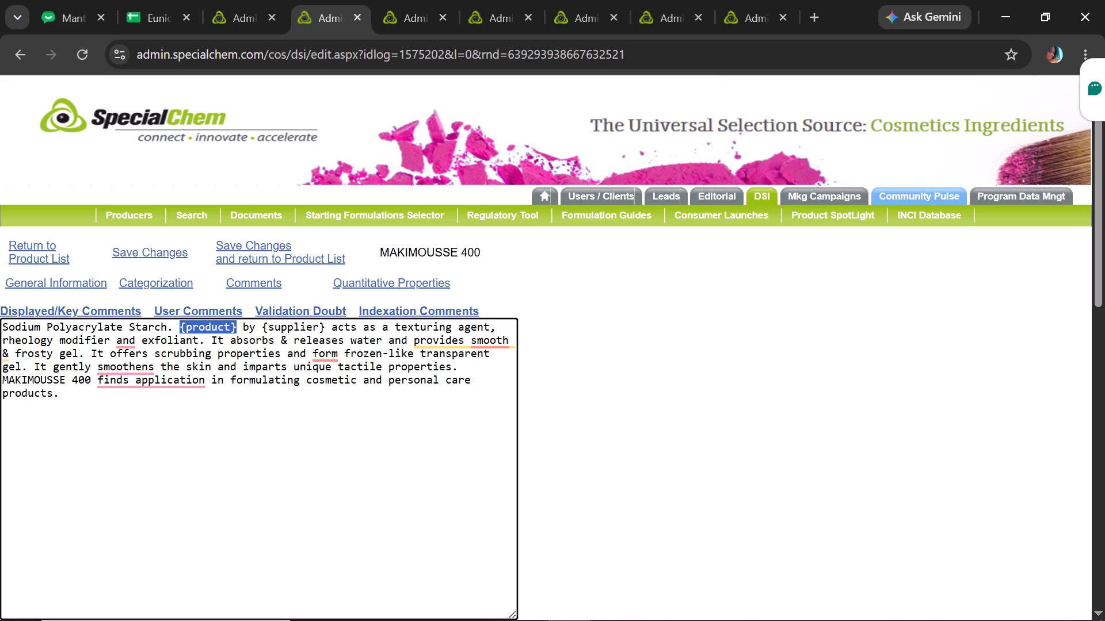
key(ctrl+c)
drag(92, 378, 0, 377)
key(ctrl+v)
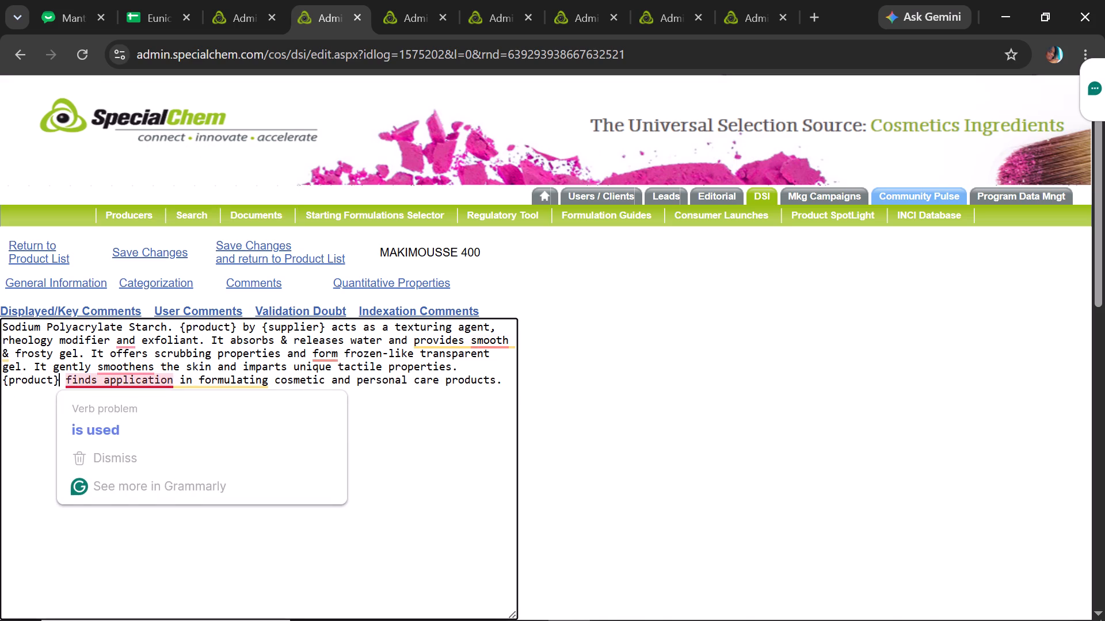
In the MAKIMOUSSE 400 displayed comments, change "finds application" to "is used" and "smoothens" to "smooths" using Grammarly's suggestions.
drag(119, 416, 106, 378)
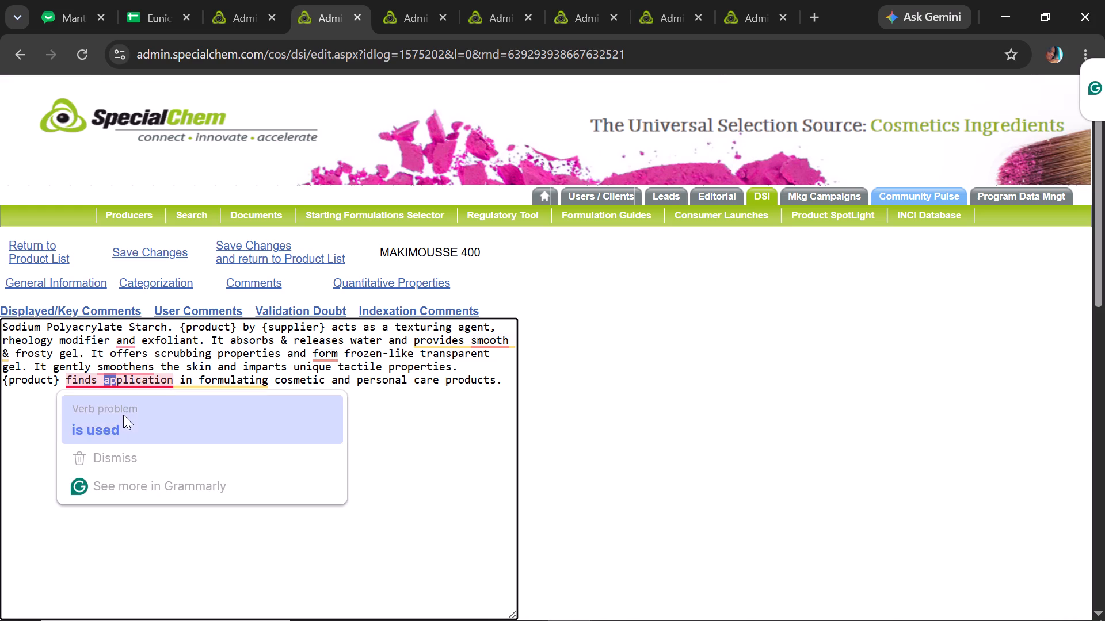
click(123, 415)
text(is used)
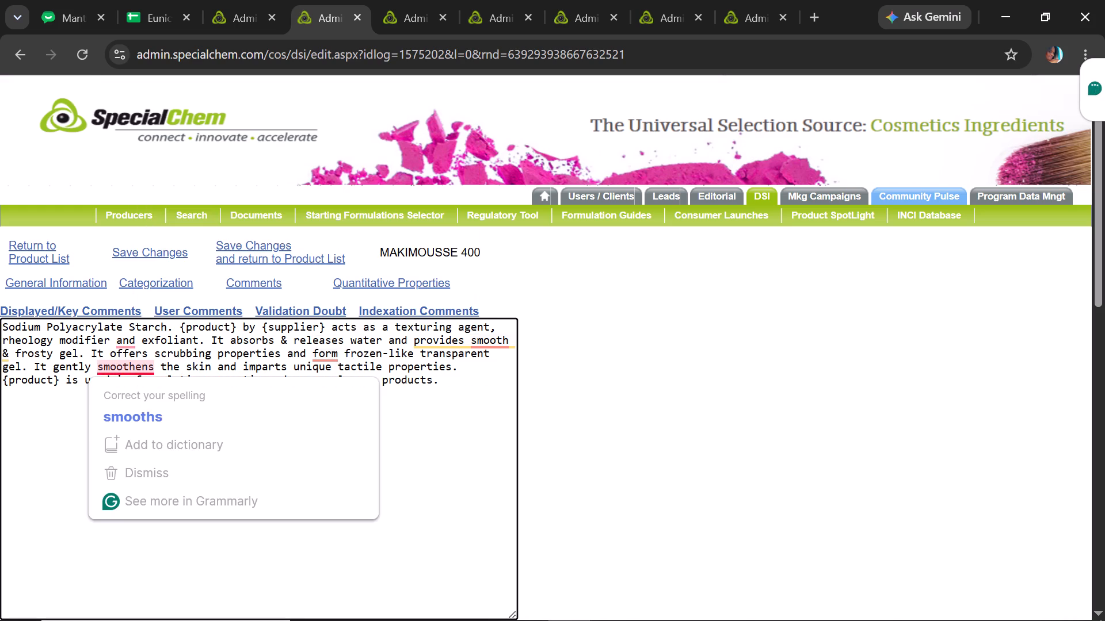
click(143, 378)
drag(153, 402, 132, 339)
text(smooths)
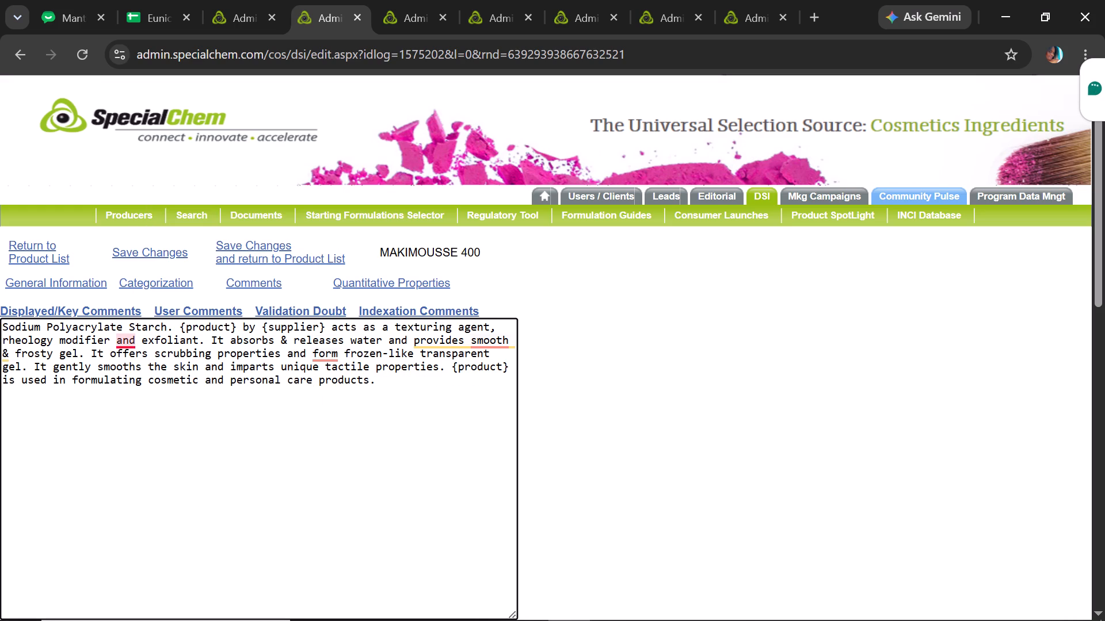
Apply Grammarly's remaining corrections to the MAKIMOUSSE 400 comments: "modifier, and exfoliant", "provides a smooth" and "forms a frozen-like".
click(193, 388)
key(comma)
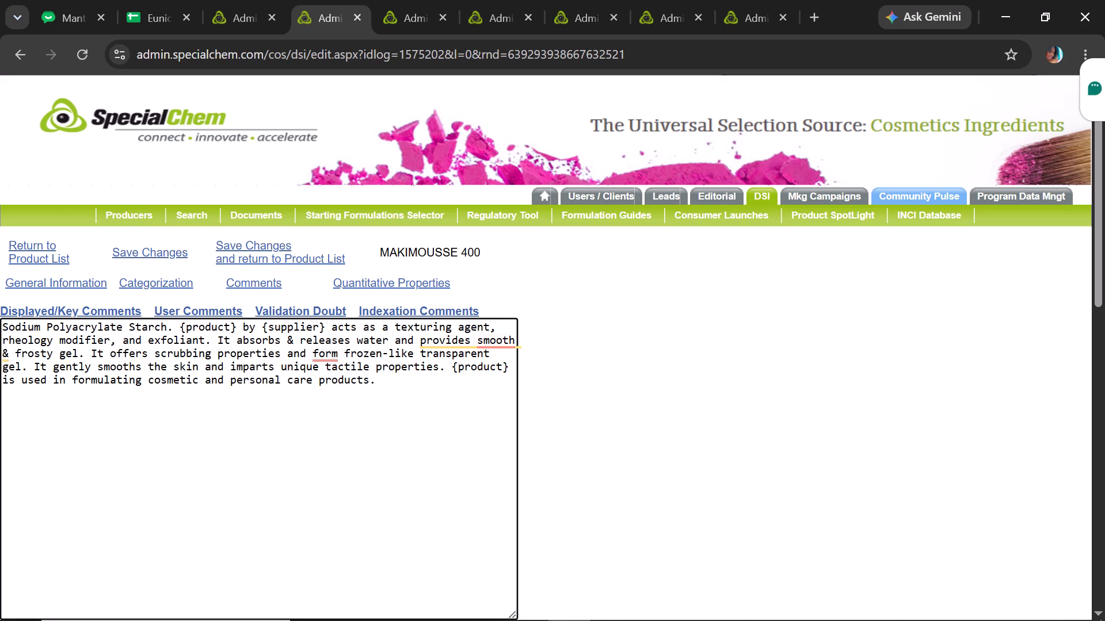
click(527, 376)
text(a)
key(space)
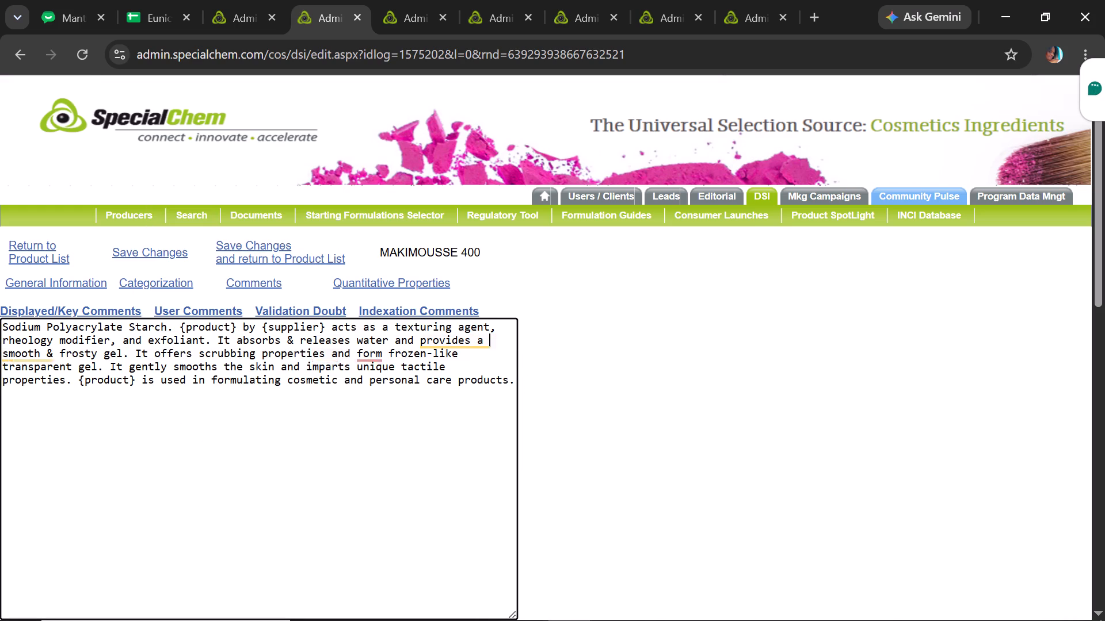
click(430, 396)
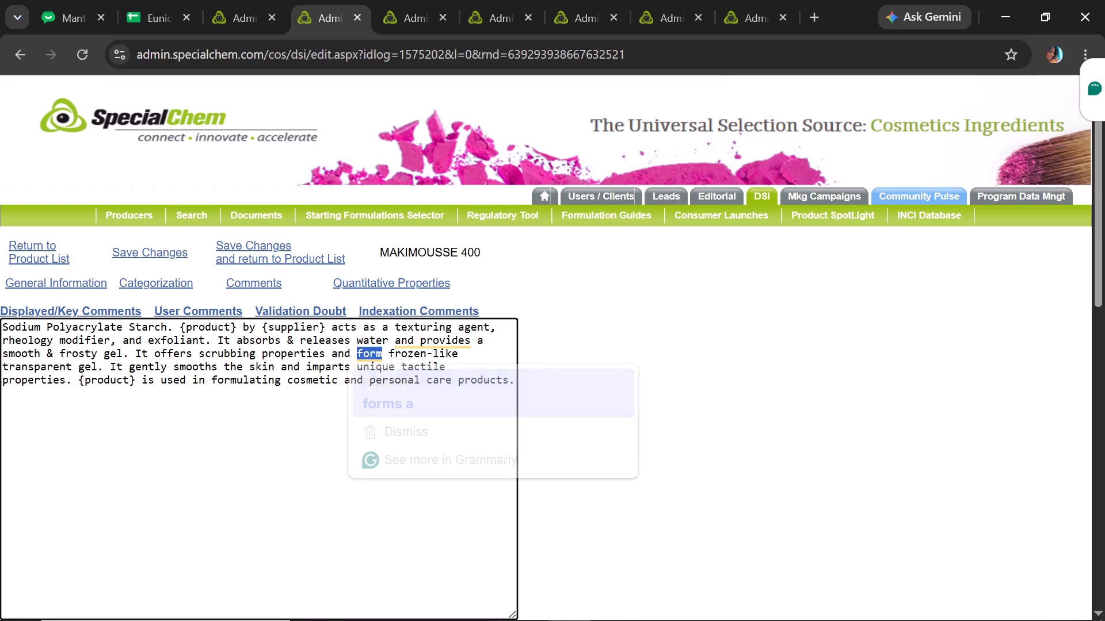
text(form)
text(s a)
Enable Display as HTML for the MAKIMOUSSE 400 displayed comments and save the changes.
drag(1104, 209, 1088, 248)
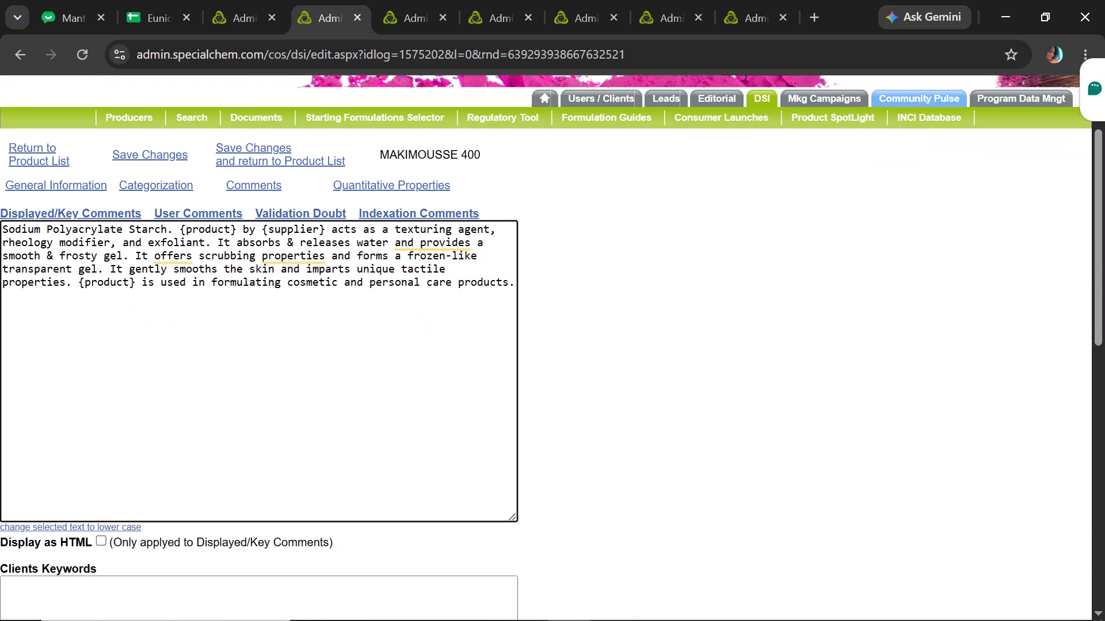
click(104, 536)
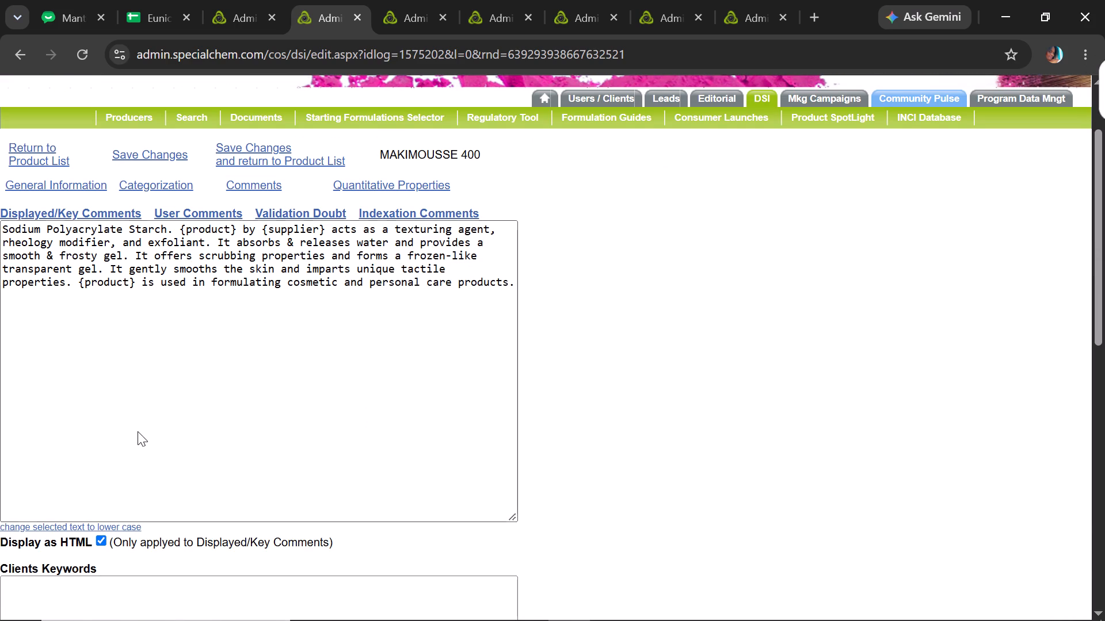
click(164, 157)
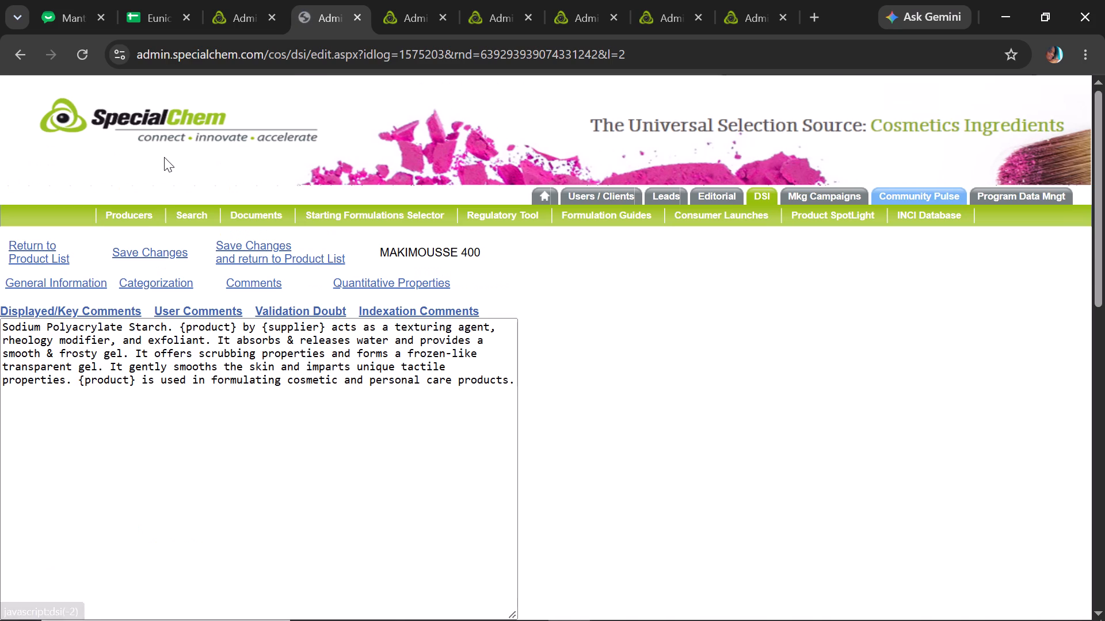
click(147, 254)
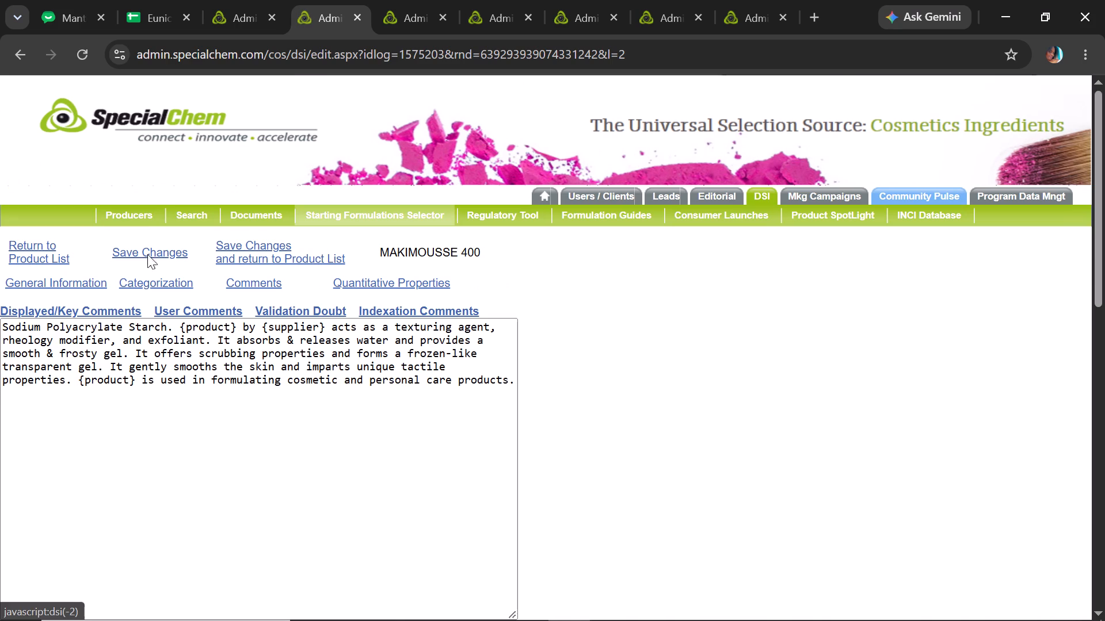
Check the MAKIMOUSSE 400 quantitative properties, then save the record and return to the product list.
click(430, 275)
click(433, 277)
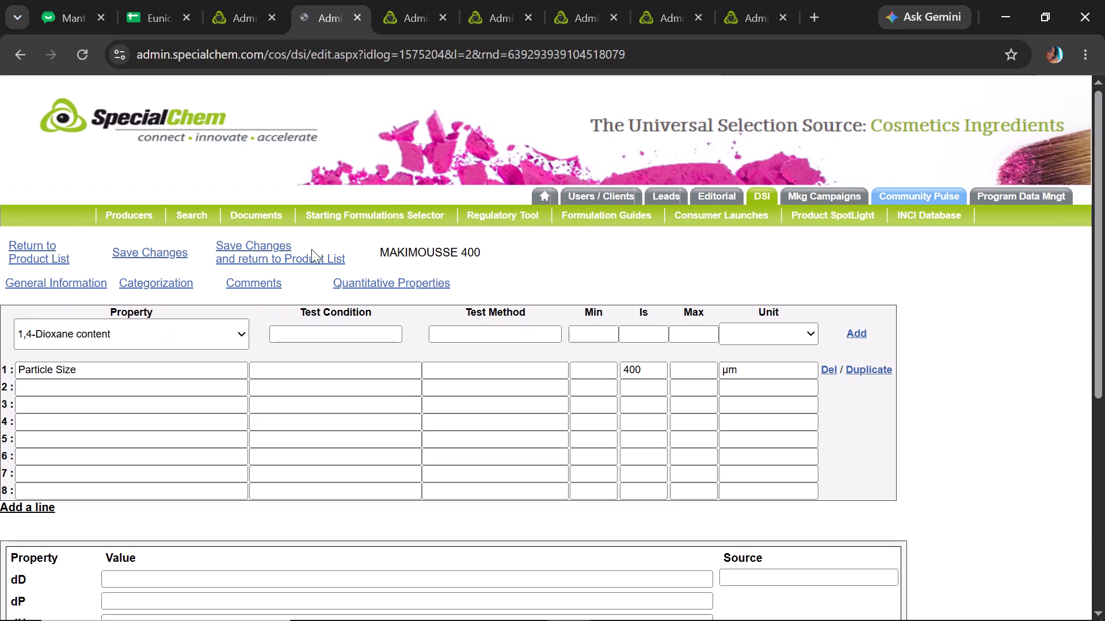
click(248, 248)
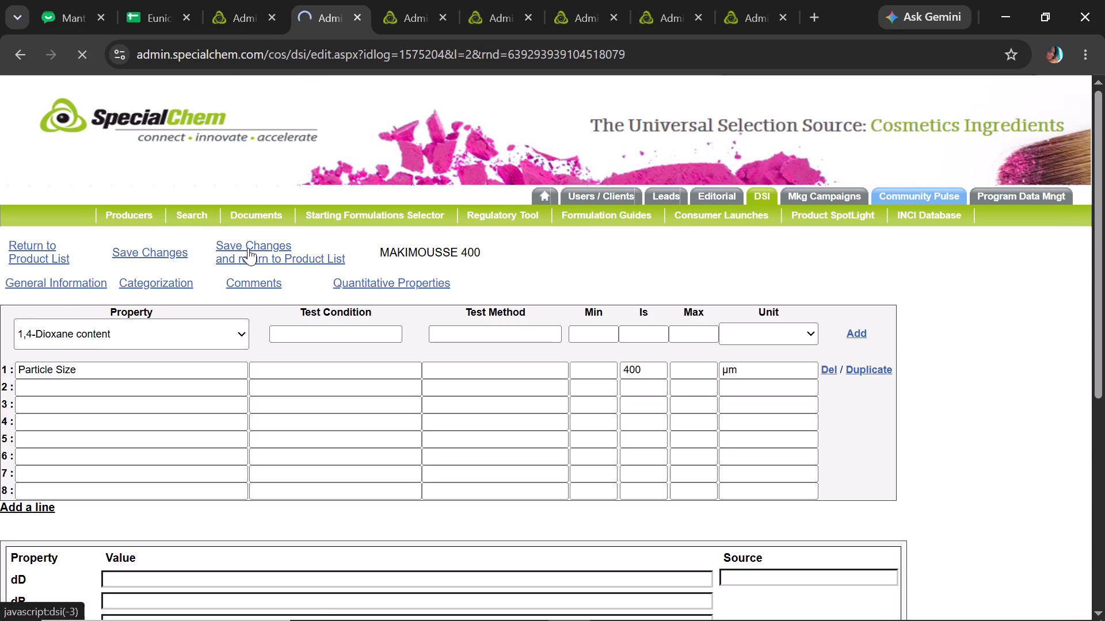
Find the product row below MAKIMOUSSE 400 in the Cosmetics sheet and copy its name, MAKISWELL FILM.
click(155, 6)
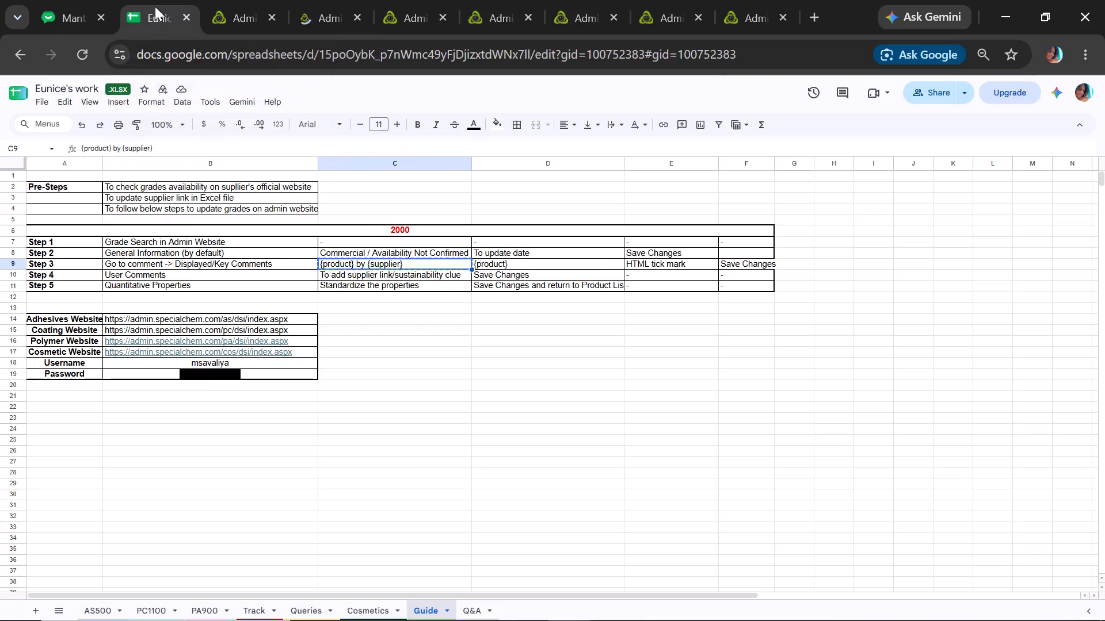
click(371, 600)
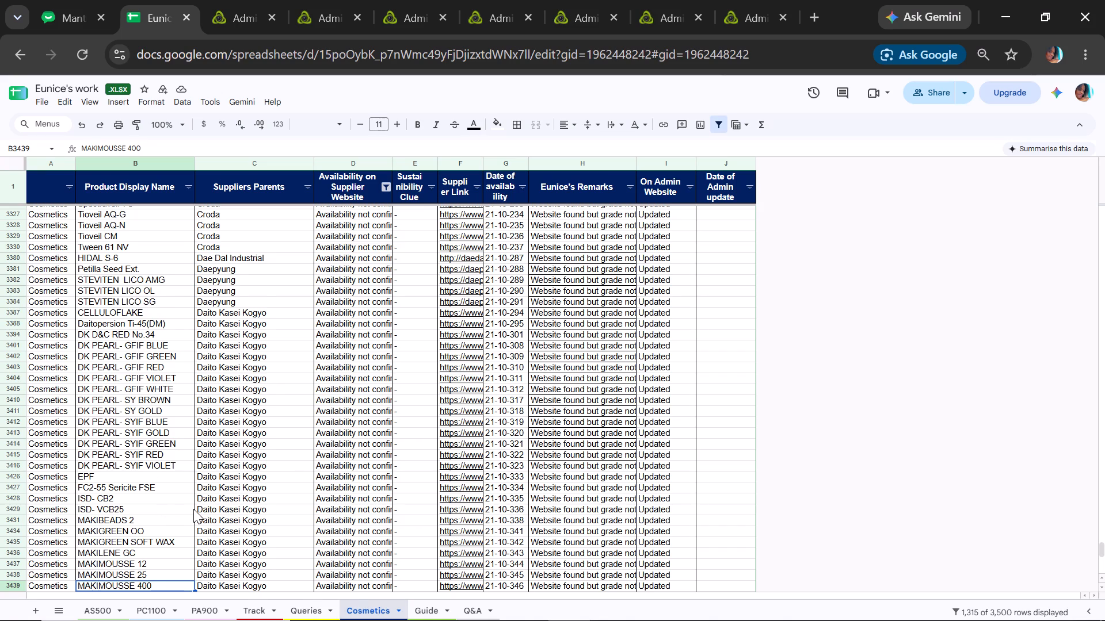
key(Down)
key(Up)
key(Down)
key(Down)
key(Down)
key(Down)
key(Down)
key(Down)
key(Down)
key(Down)
key(Down)
key(Down)
key(Down)
key(Down)
key(Down)
key(Down)
key(Down)
key(Down)
key(Down)
key(Down)
key(Down)
key(Down)
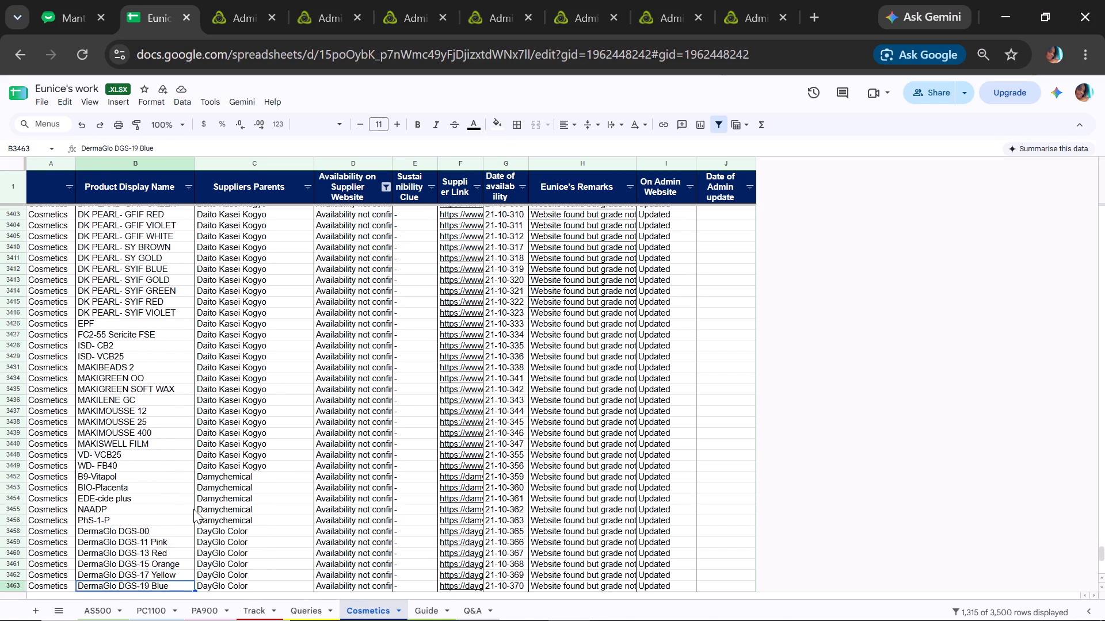
key(Down)
key(Down)
key(Down)
key(Down)
key(Down)
key(Down)
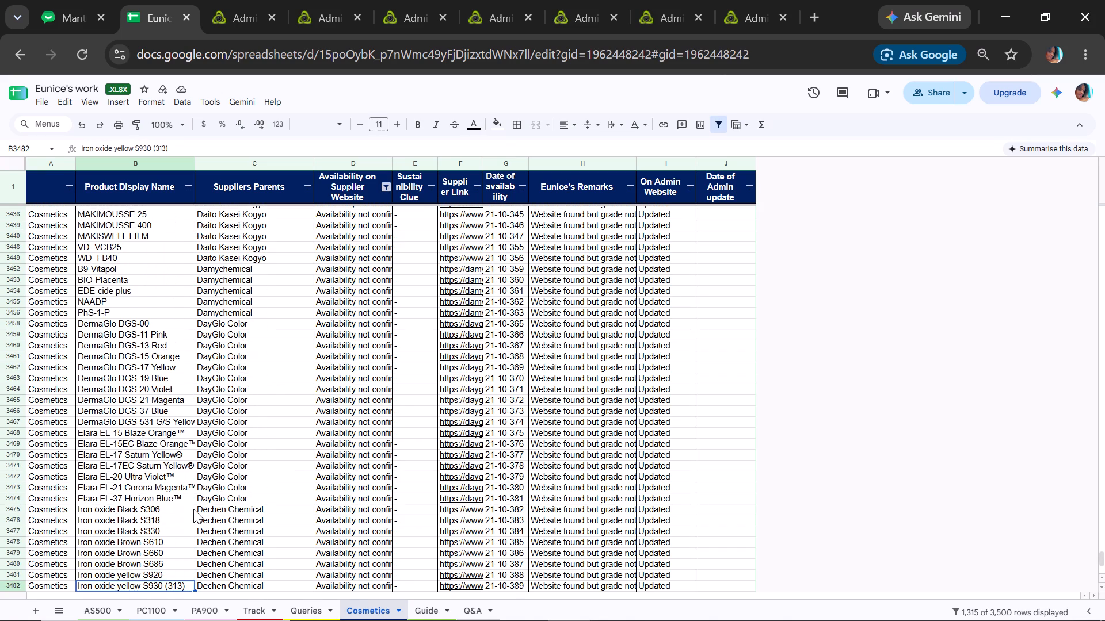
key(Down)
key(Down)
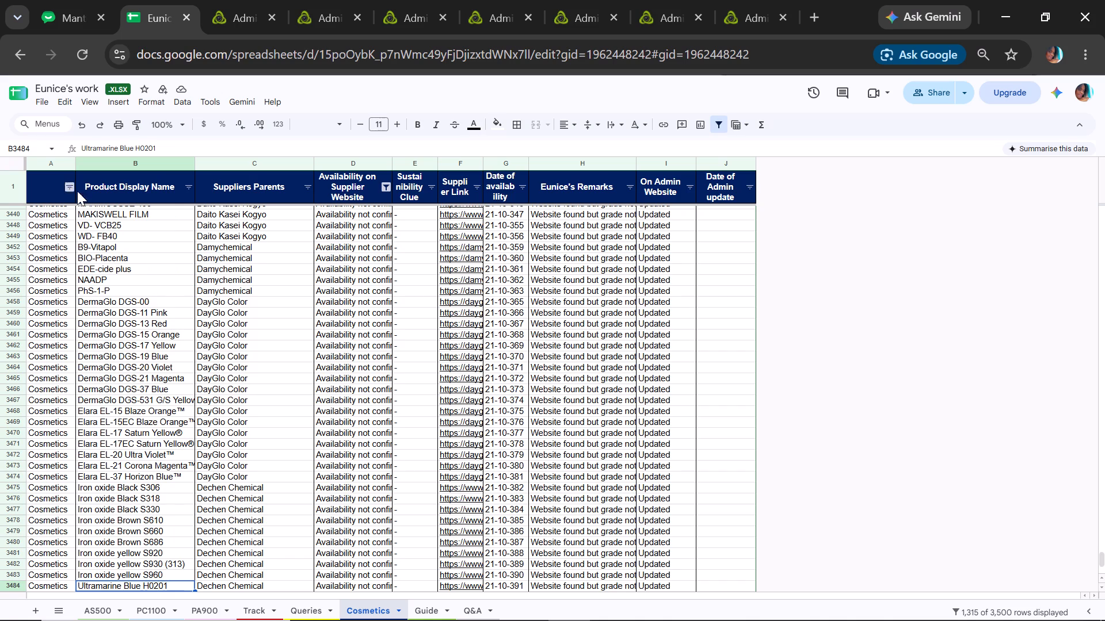
click(102, 218)
key(ctrl+c)
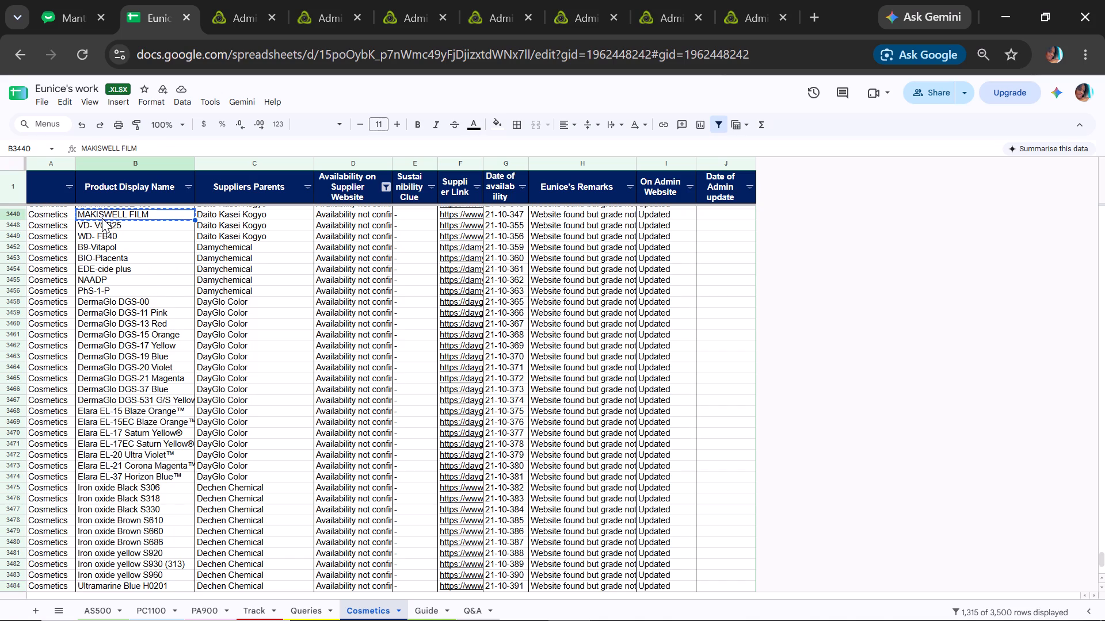
Search for the grade MAKISWELL FILM on the admin site and open its record.
click(227, 0)
click(143, 0)
click(213, 11)
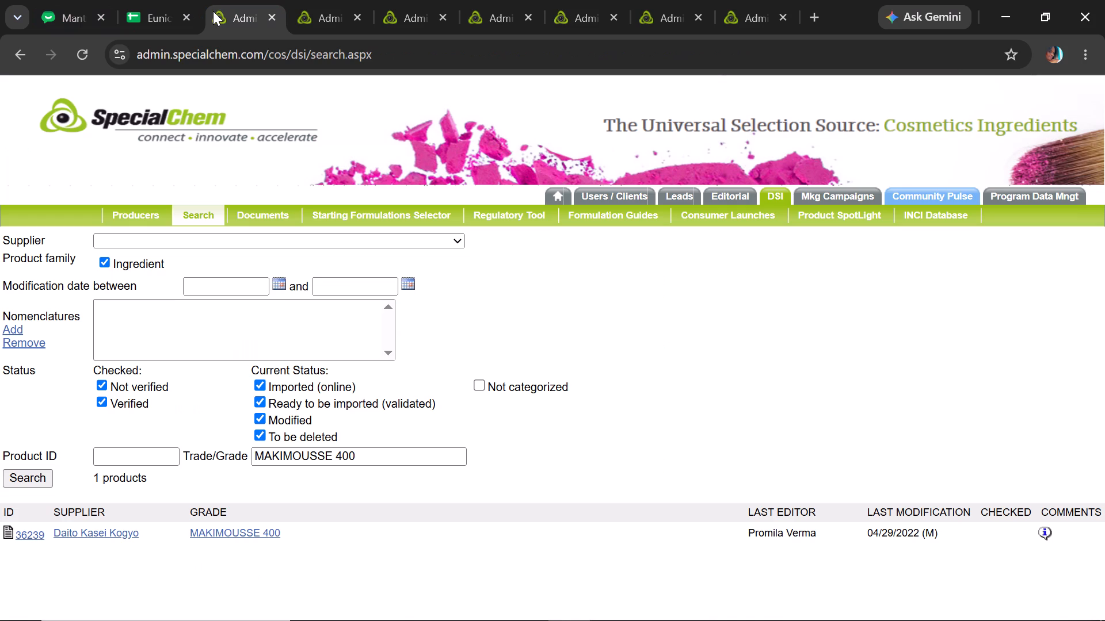
drag(381, 447, 0, 532)
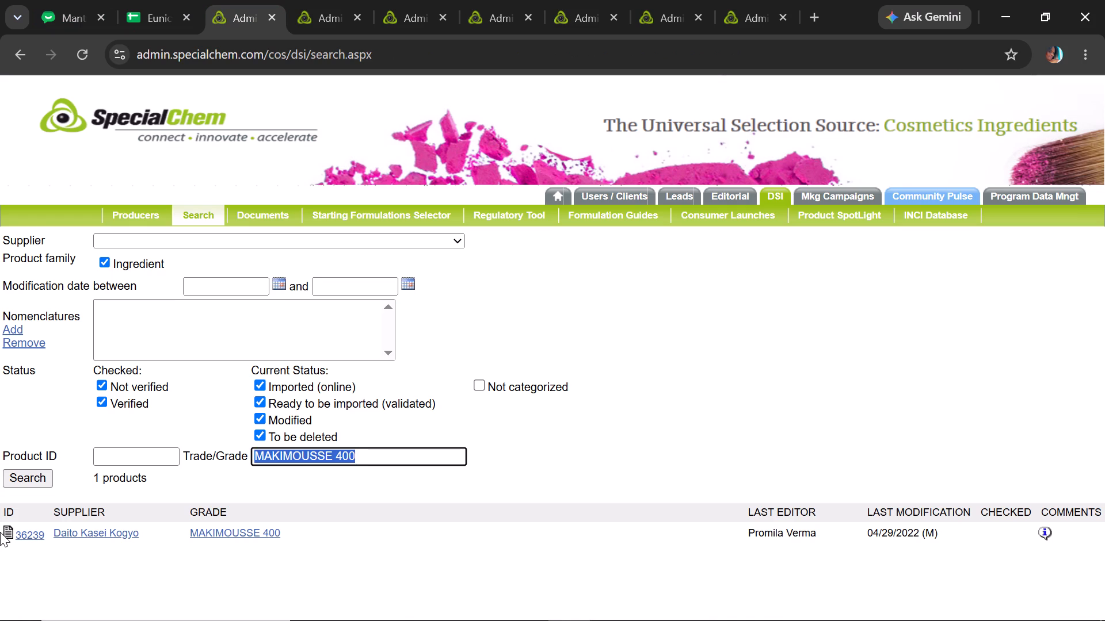
key(ctrl+v)
click(41, 475)
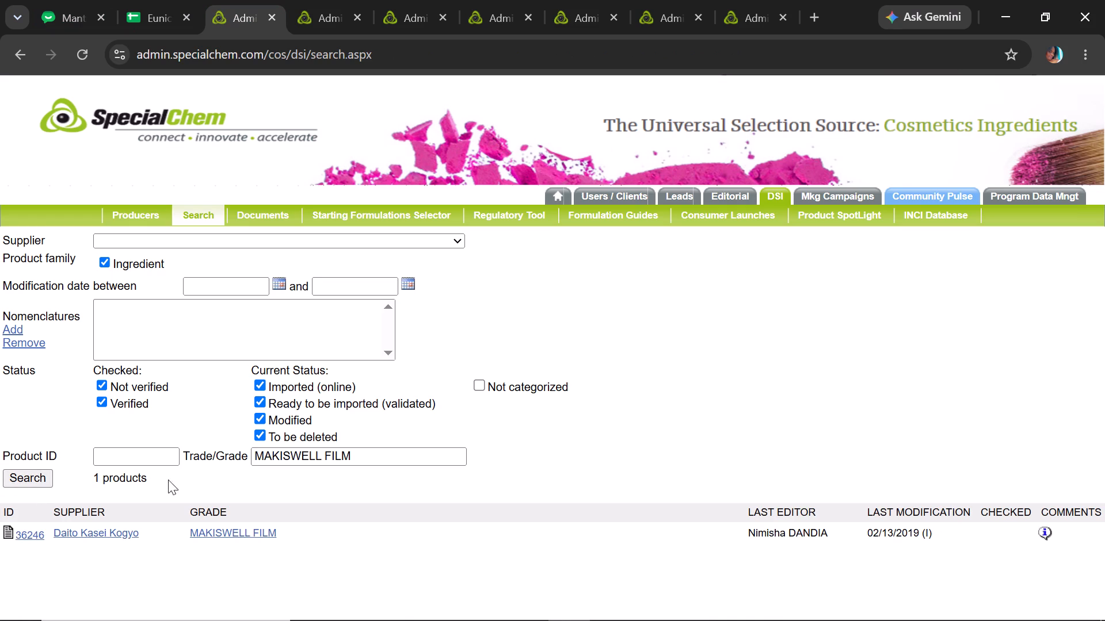
click(234, 533)
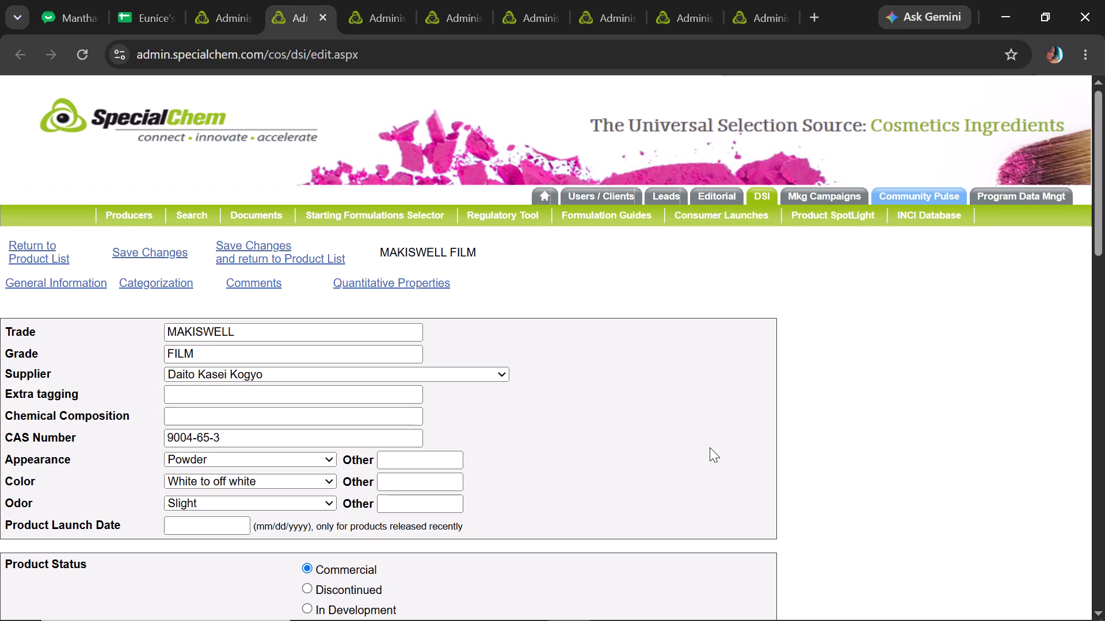
Set the MAKISWELL FILM product status to Availability Not Confirmed and save the changes.
drag(1104, 220, 1103, 230)
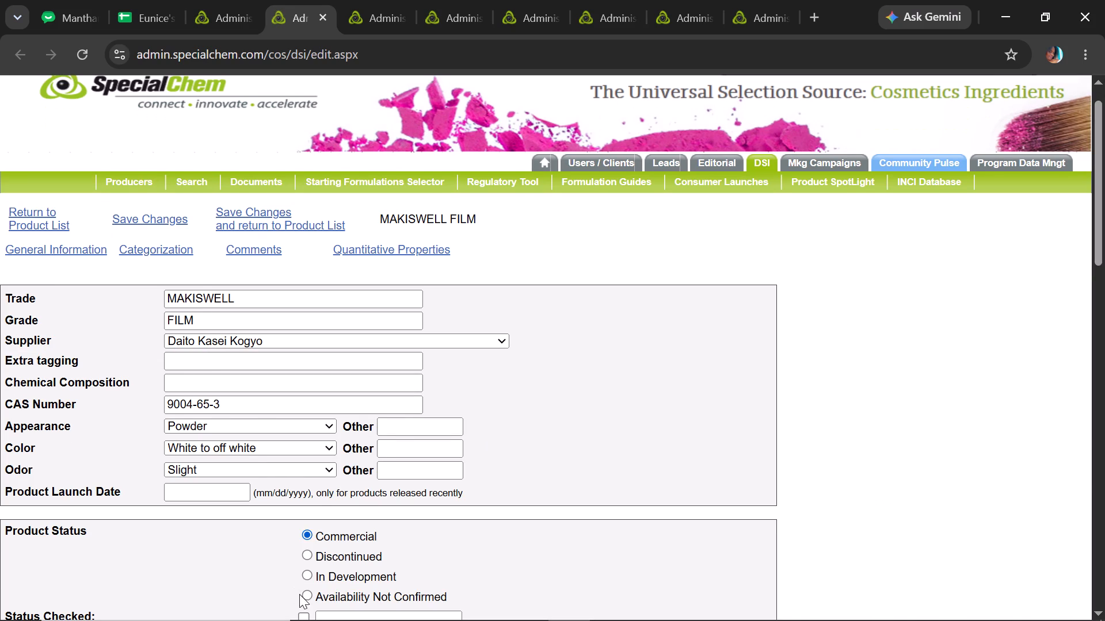
click(306, 596)
click(144, 216)
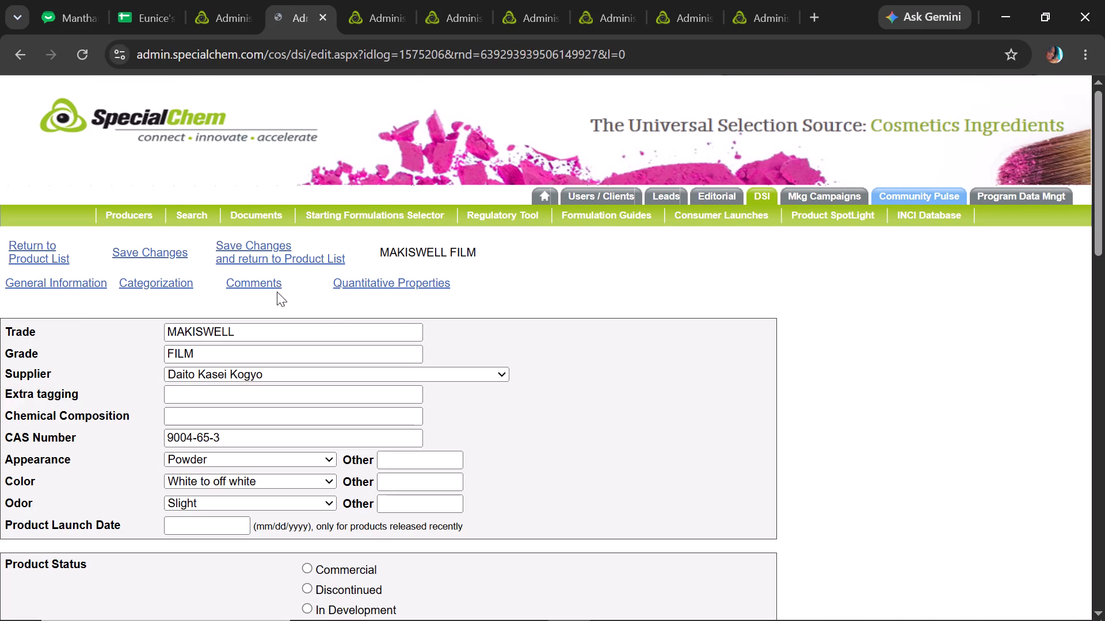
In the MAKISWELL FILM displayed comments, replace "MAKISWELL FILM by Daito Kasei Kogyo" with "{product} by {supplier}" copied from the Guide sheet.
click(263, 283)
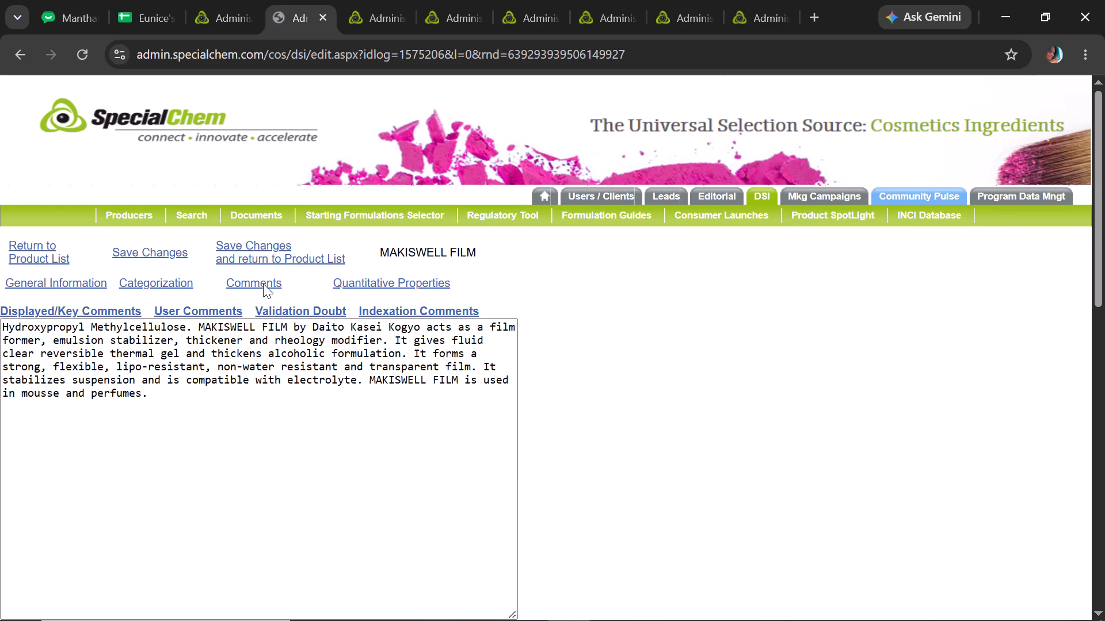
click(136, 25)
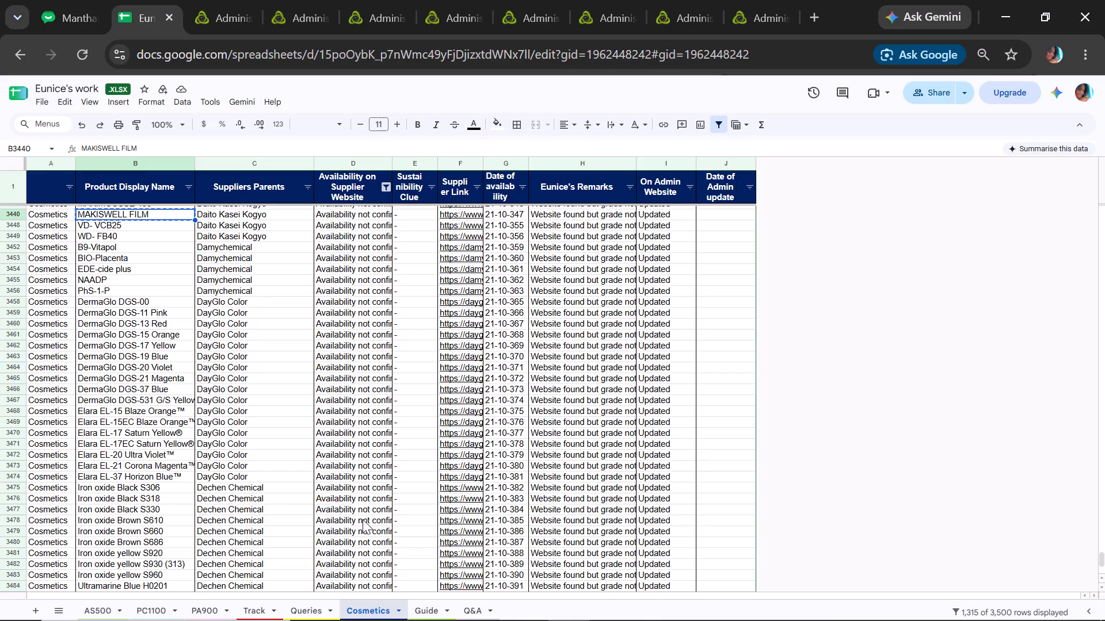
click(429, 609)
key(ctrl+c)
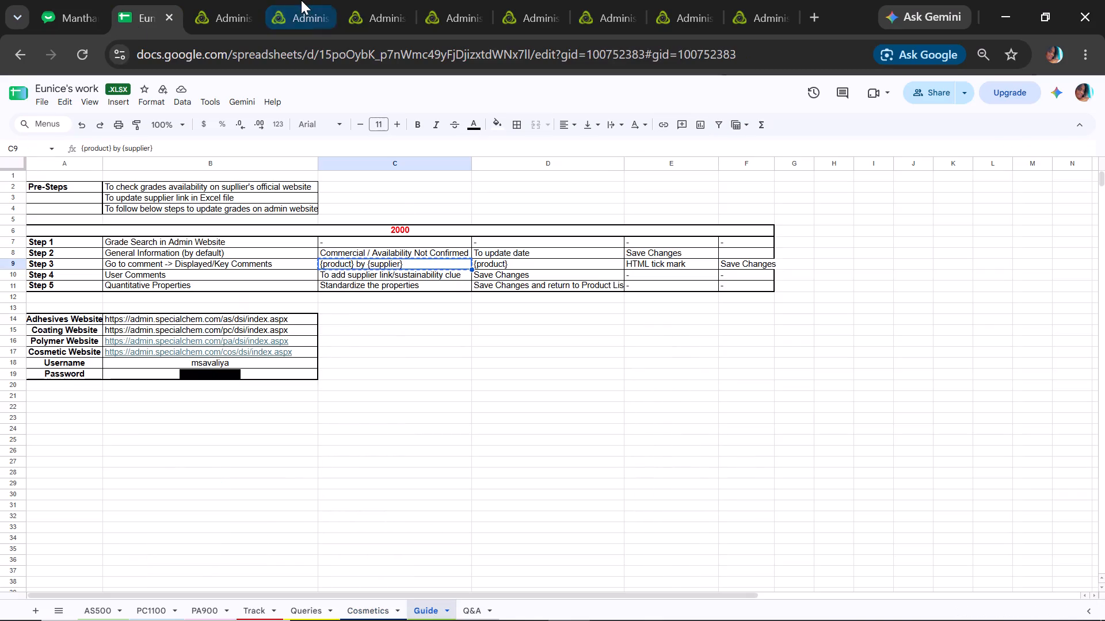
click(303, 0)
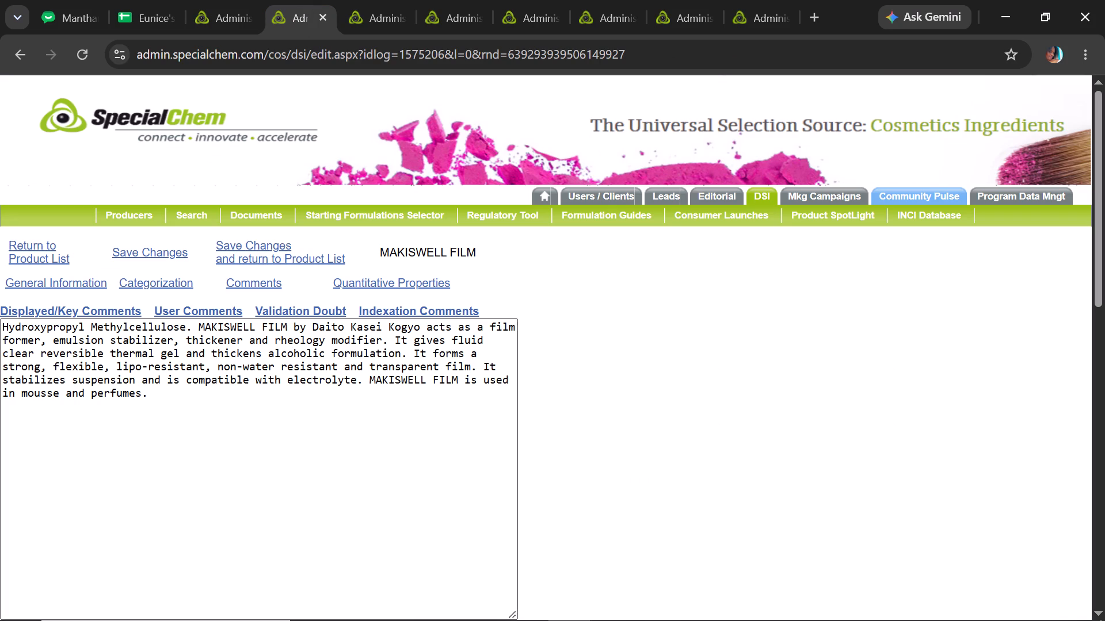
double_click(197, 321)
click(197, 321)
click(197, 321)
drag(197, 321, 422, 310)
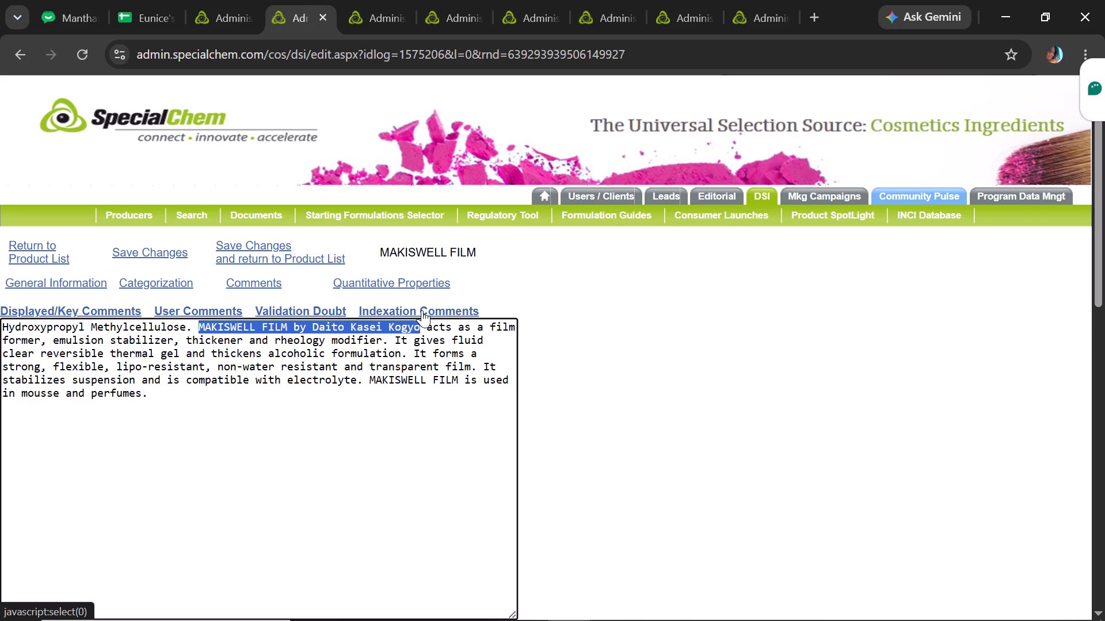
key(ctrl+v)
Replace the remaining MAKISWELL FILM mention in the last sentence with the {product} placeholder, keeping a space on each side.
drag(197, 327, 256, 327)
key(ctrl+c)
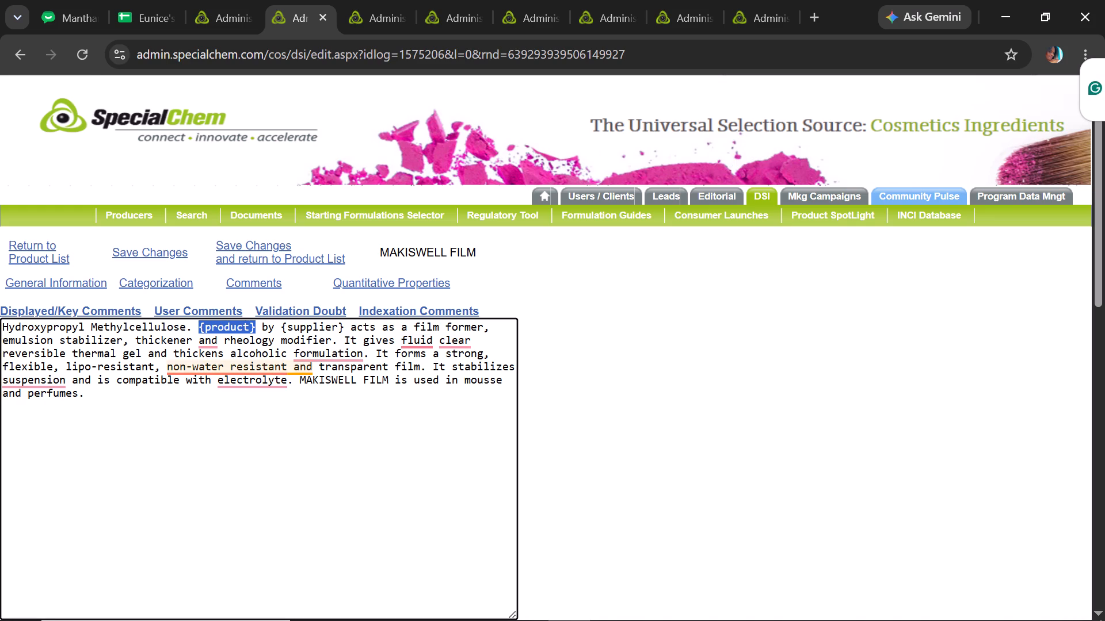
drag(295, 378, 378, 372)
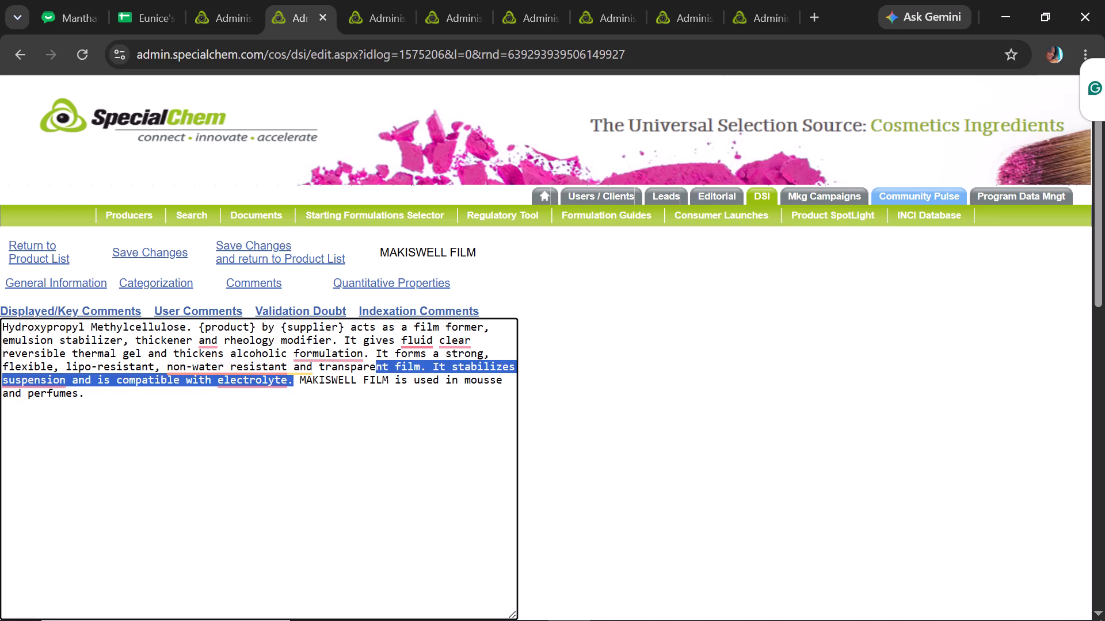
drag(378, 372, 393, 379)
key(ctrl+v)
key(space)
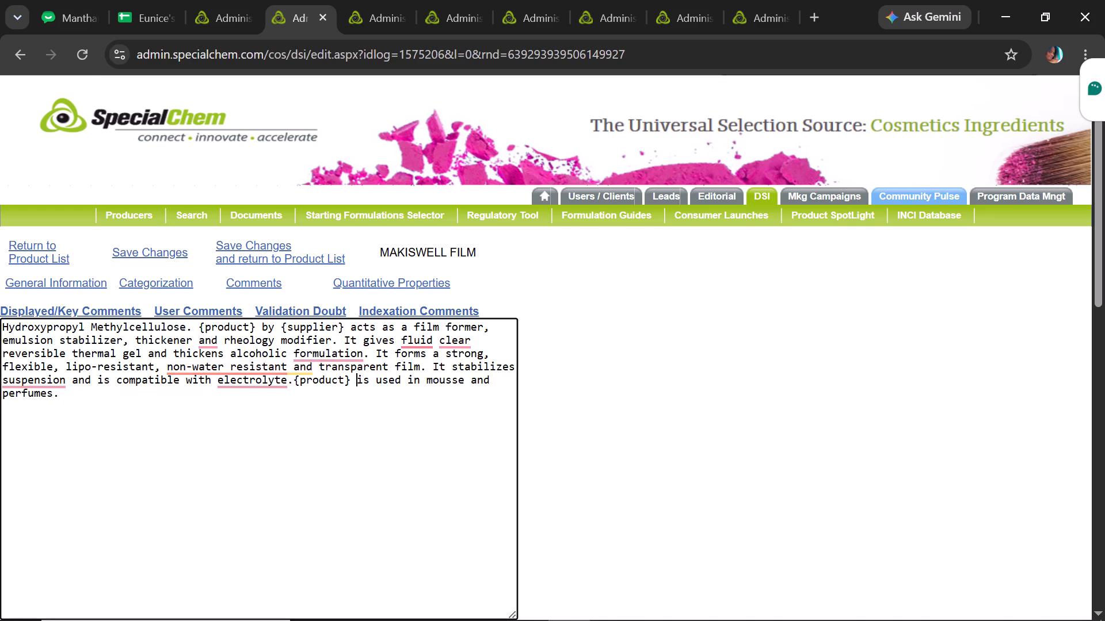
click(293, 379)
key(space)
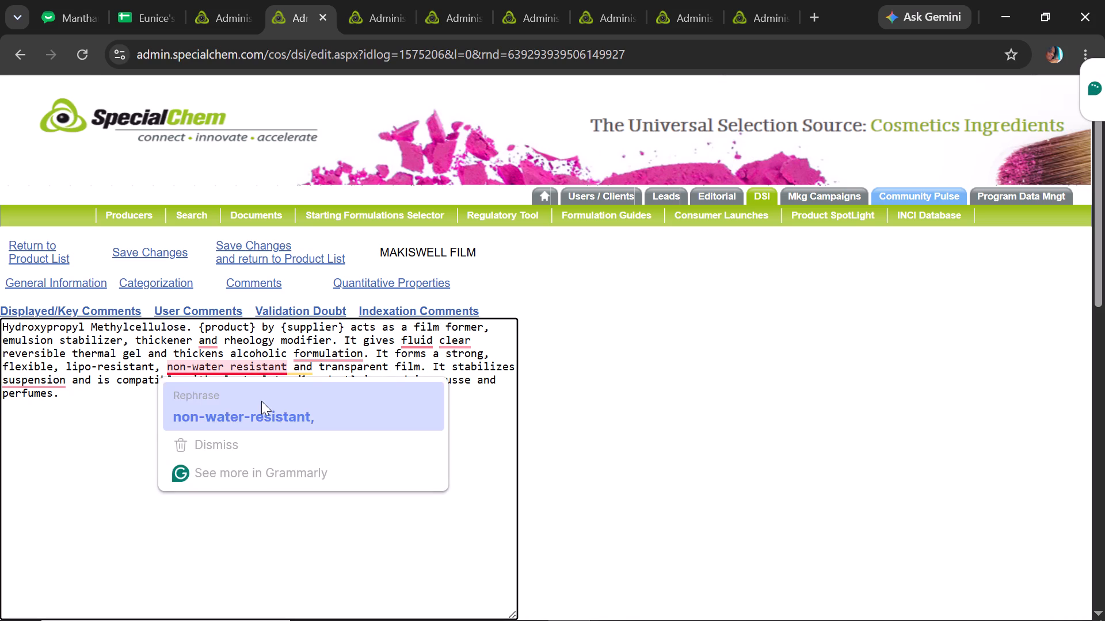
In the MAKISWELL FILM displayed comments, correct the wording to "non-water-resistant," and add the series comma after "thickener".
click(261, 401)
text(non-water-resistant)
key(comma)
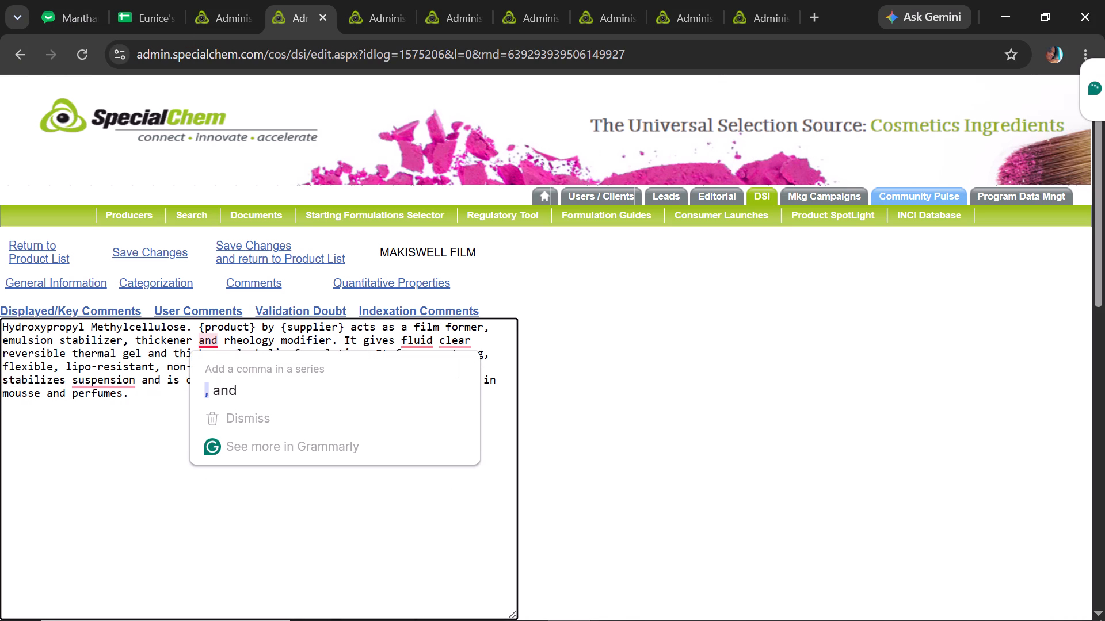
click(237, 394)
key(comma)
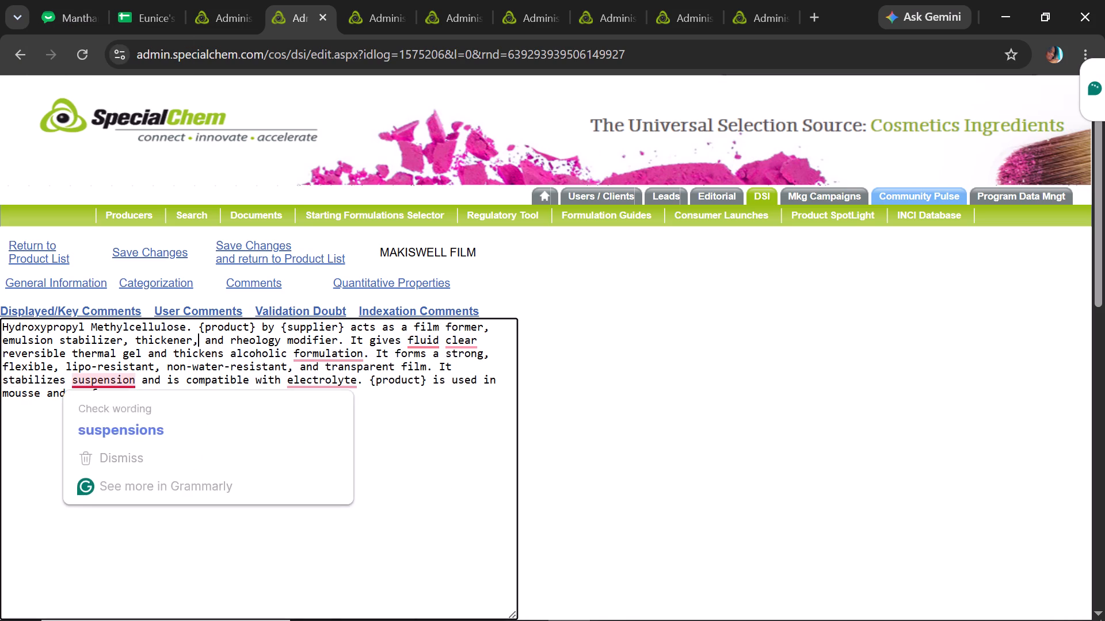
Correct the MAKISWELL FILM comments to the plurals "suspensions", "electrolytes" and "formulations".
click(138, 420)
text(suspen)
text(sions)
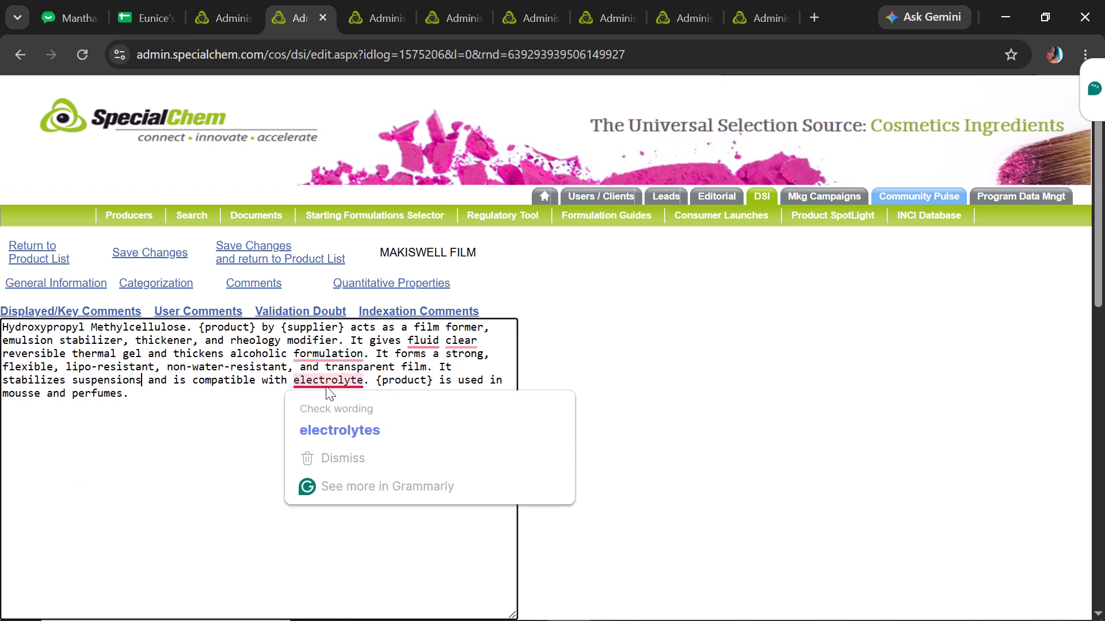
drag(351, 417, 334, 354)
text(electrolytes)
click(353, 373)
text(fo)
text(rmulat)
key(i)
key(o)
key(n)
key(s)
Correct the gel description in the MAKISWELL FILM comments to read "a fluid, clear, reversible thermal gel".
drag(451, 383, 464, 349)
key(comma)
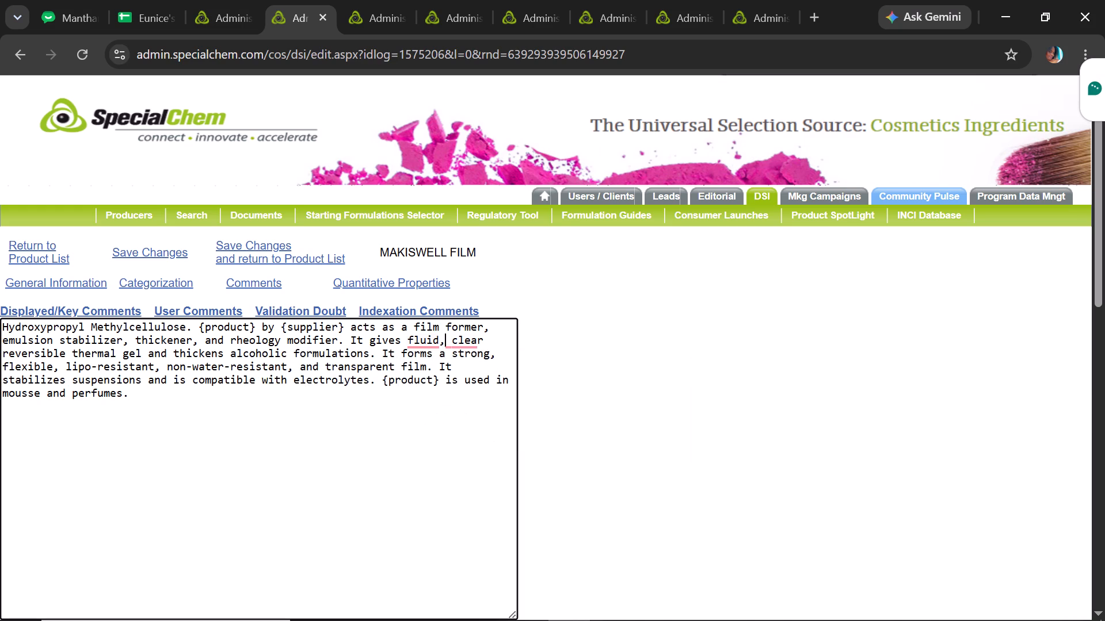
drag(464, 349, 467, 344)
drag(1104, 167, 1104, 194)
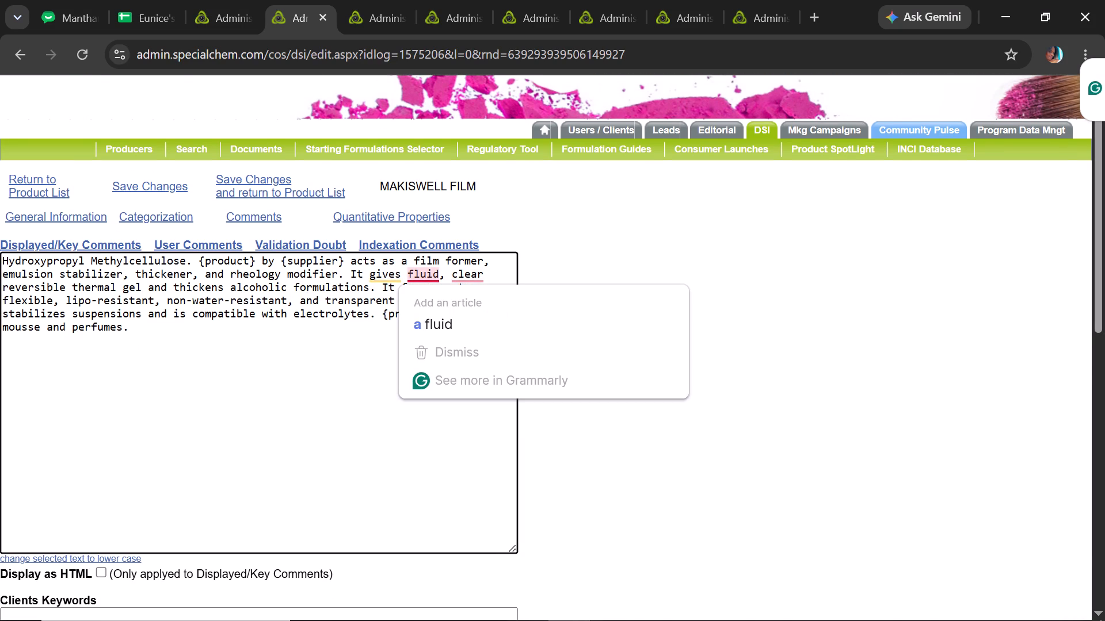
click(444, 315)
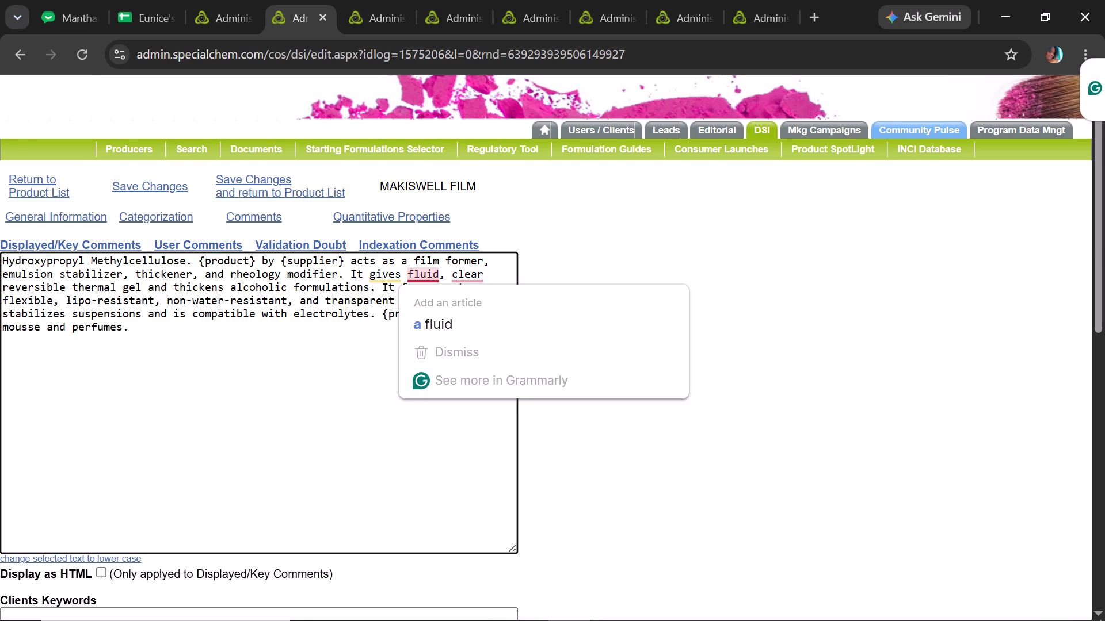
click(442, 303)
text(a)
key(space)
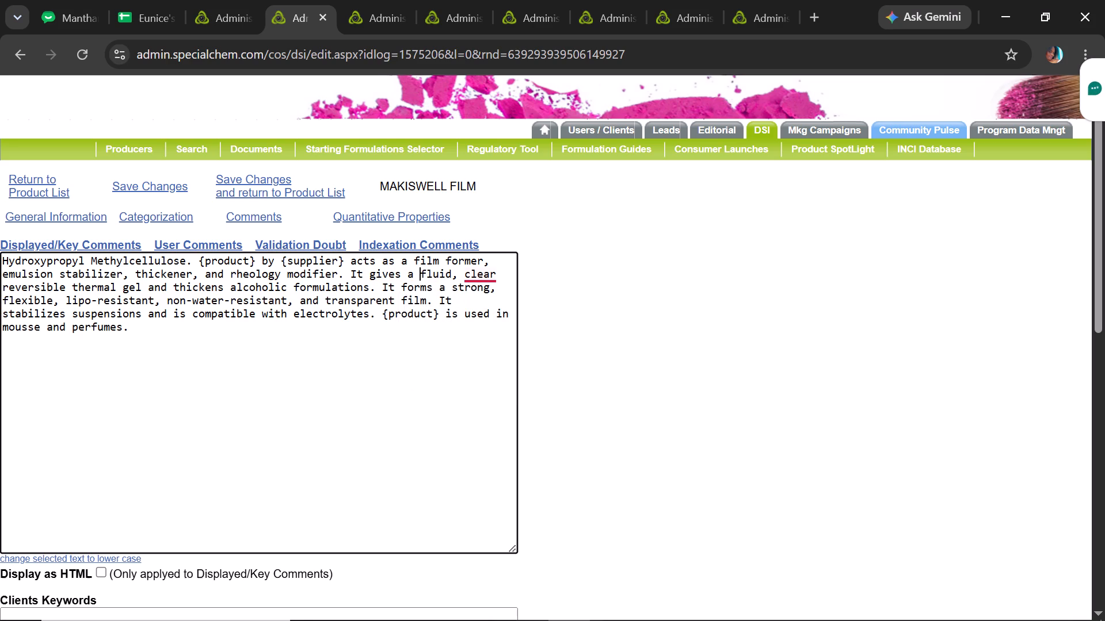
click(503, 300)
key(comma)
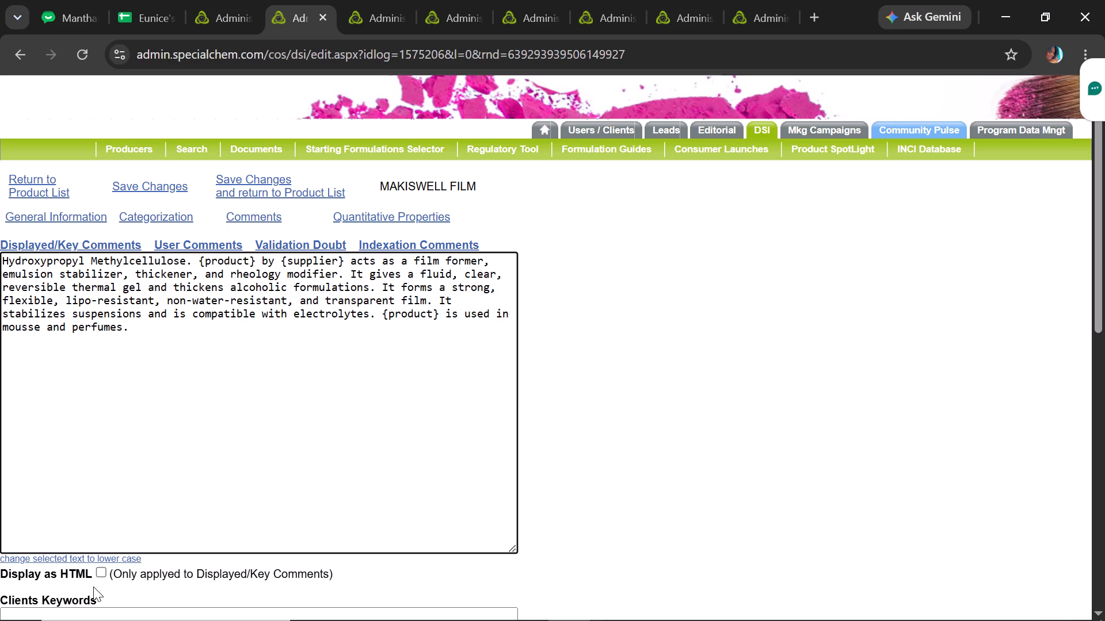
Enable Display as HTML for the MAKISWELL FILM comments and save the changes.
click(102, 576)
click(162, 180)
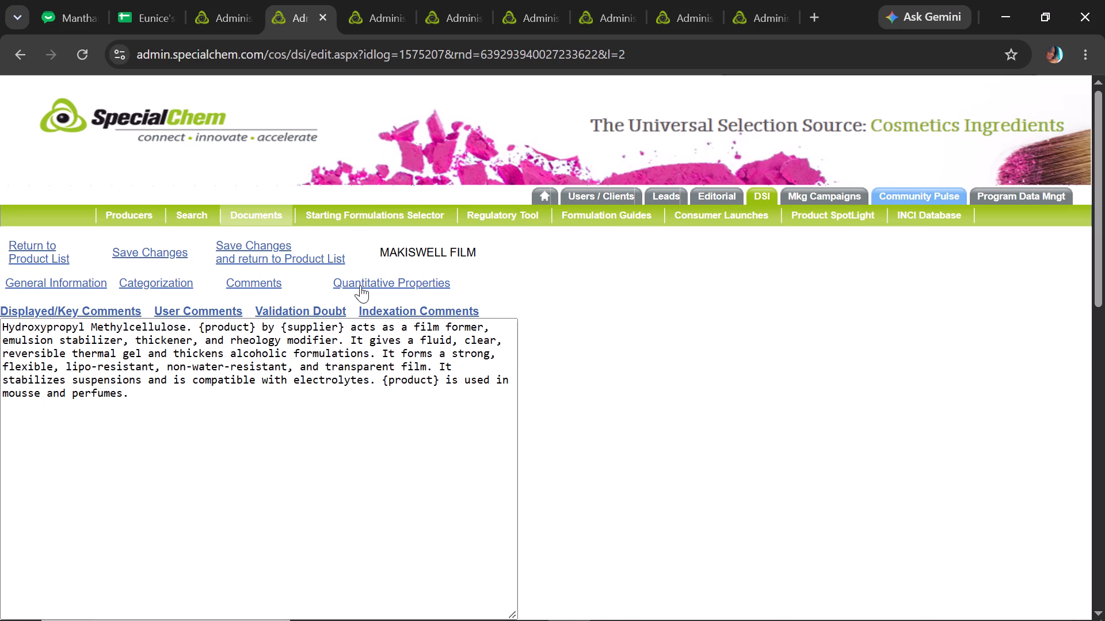
Open the MAKISWELL FILM quantitative properties, then save the changes and return to the product list.
click(360, 285)
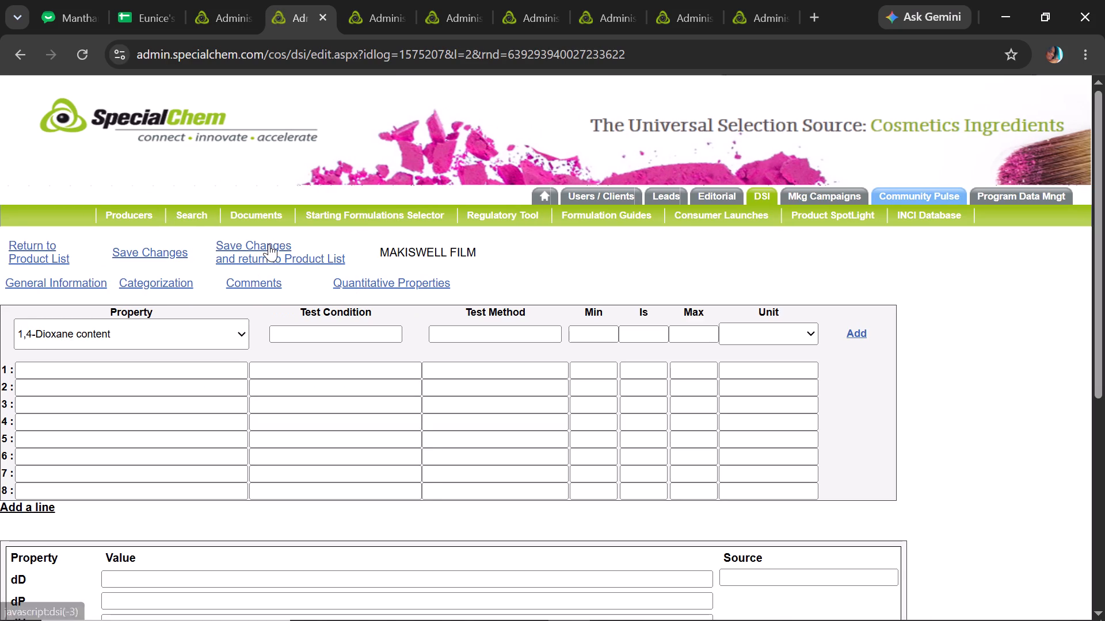
click(269, 244)
Copy the grade VD- VCB25 from the Cosmetics sheet, search for it on the admin site and open its record.
click(152, 26)
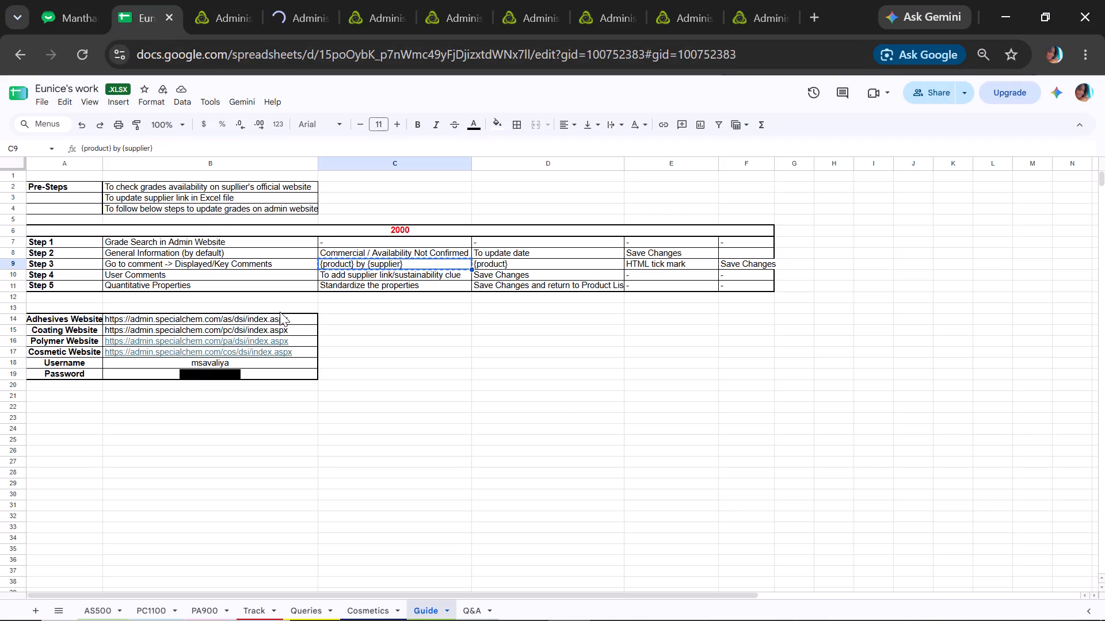
click(387, 603)
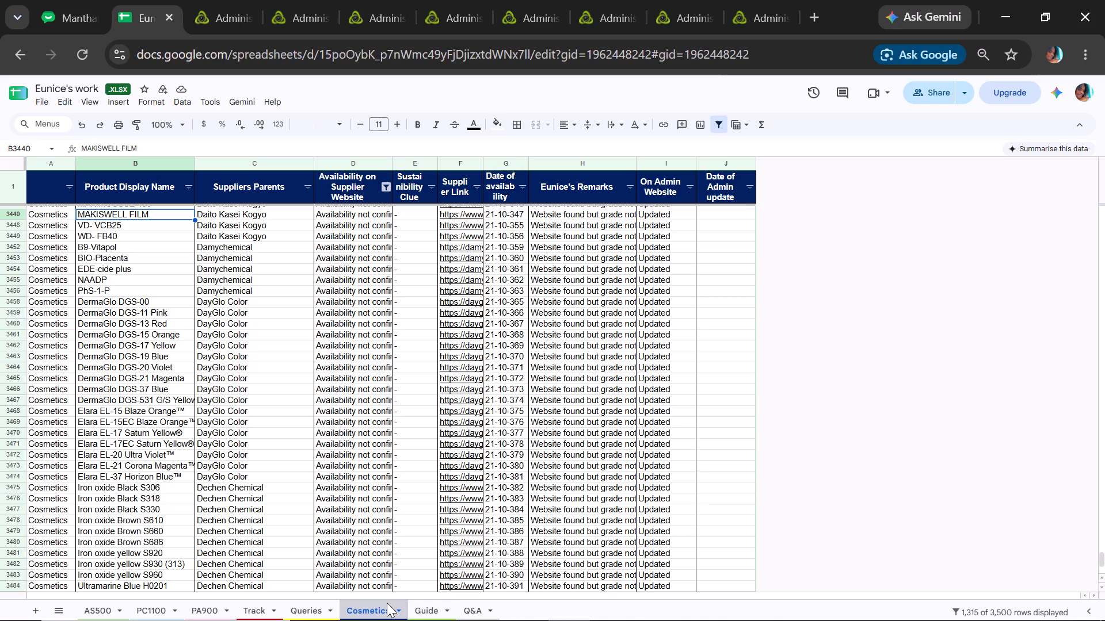
key(Down)
key(ctrl+c)
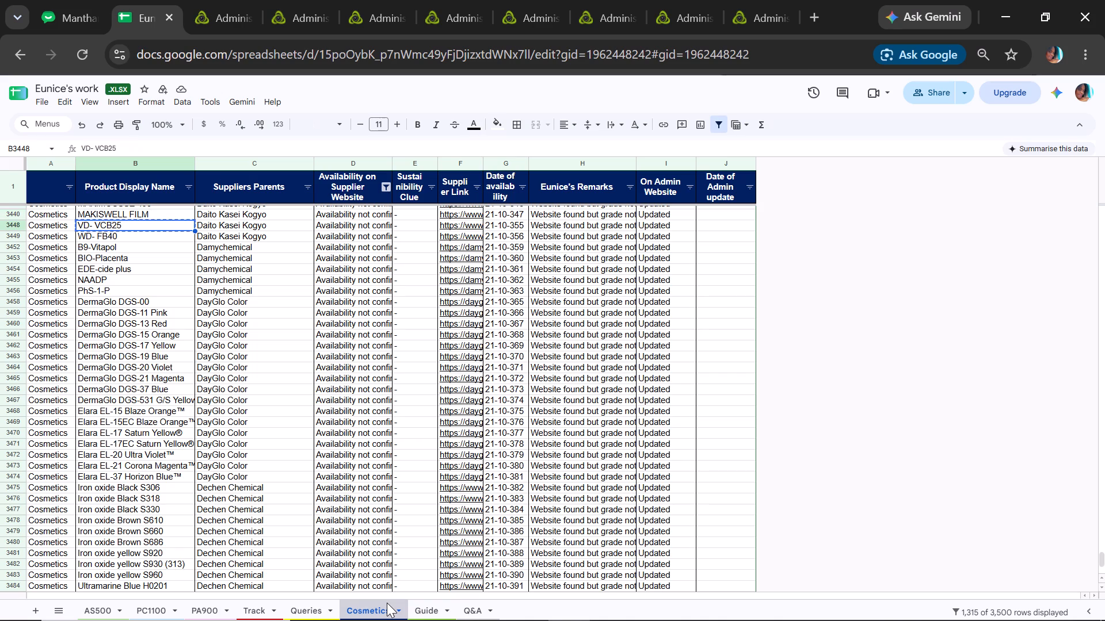
click(225, 0)
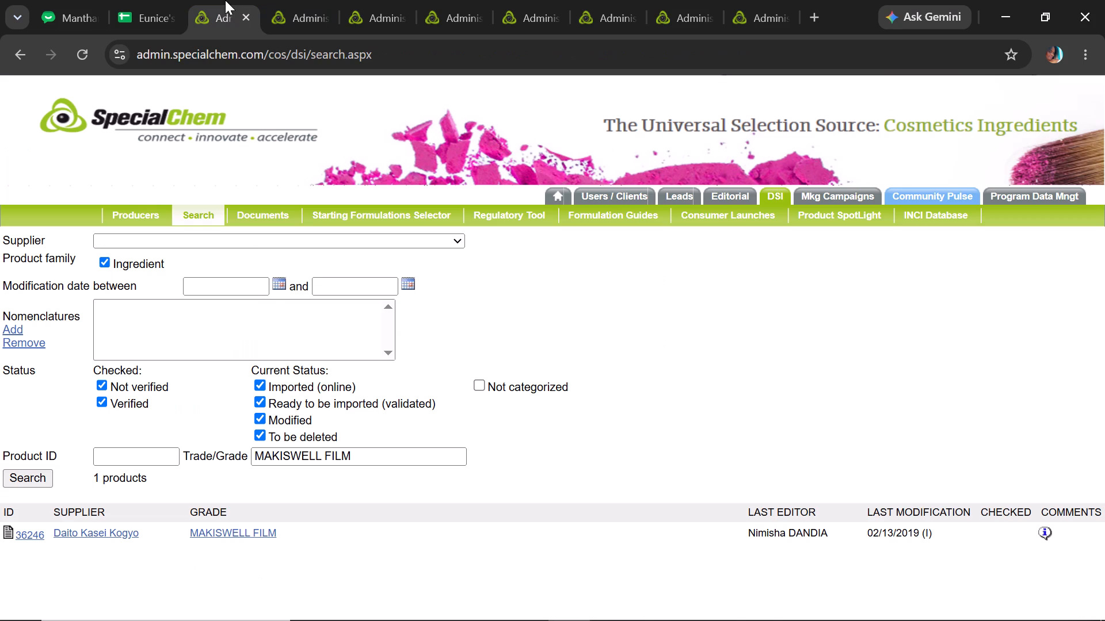
drag(364, 450, 135, 425)
key(ctrl+v)
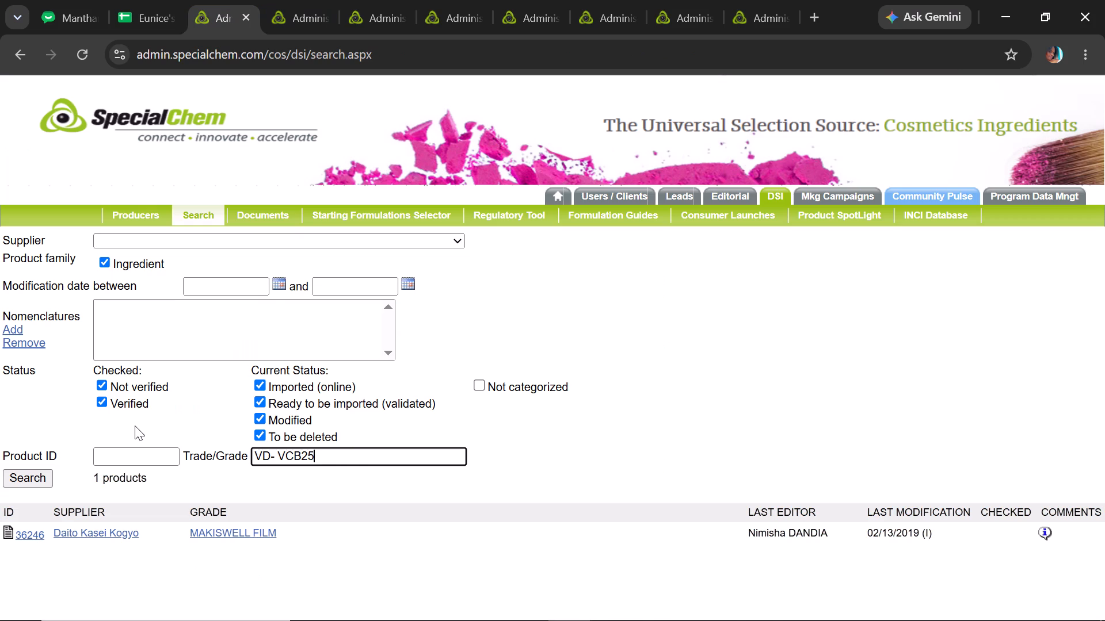
click(33, 480)
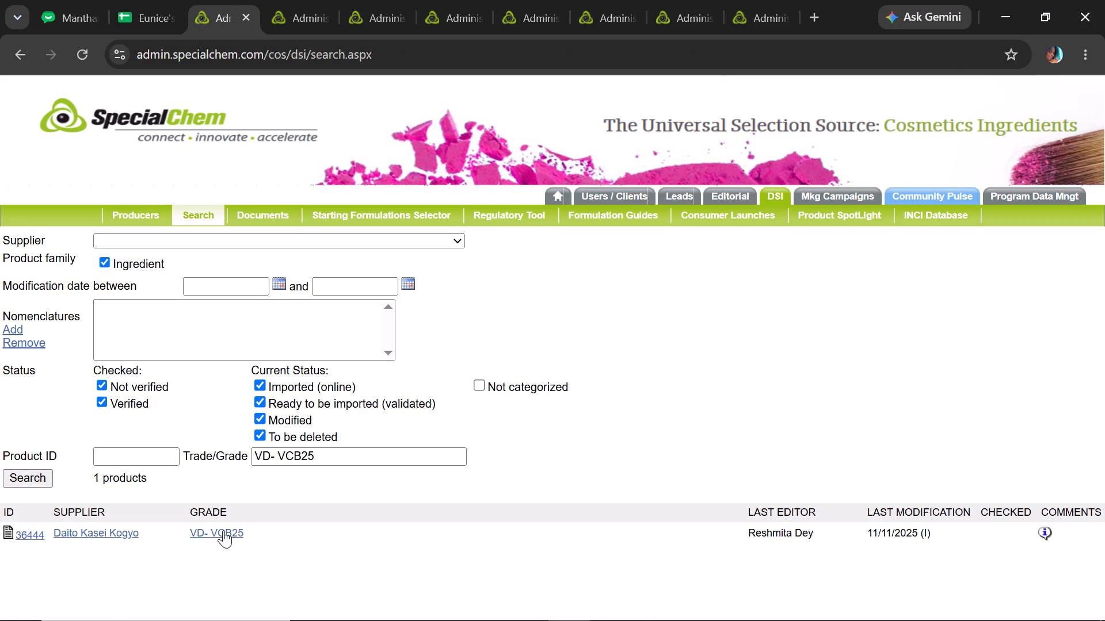
click(223, 530)
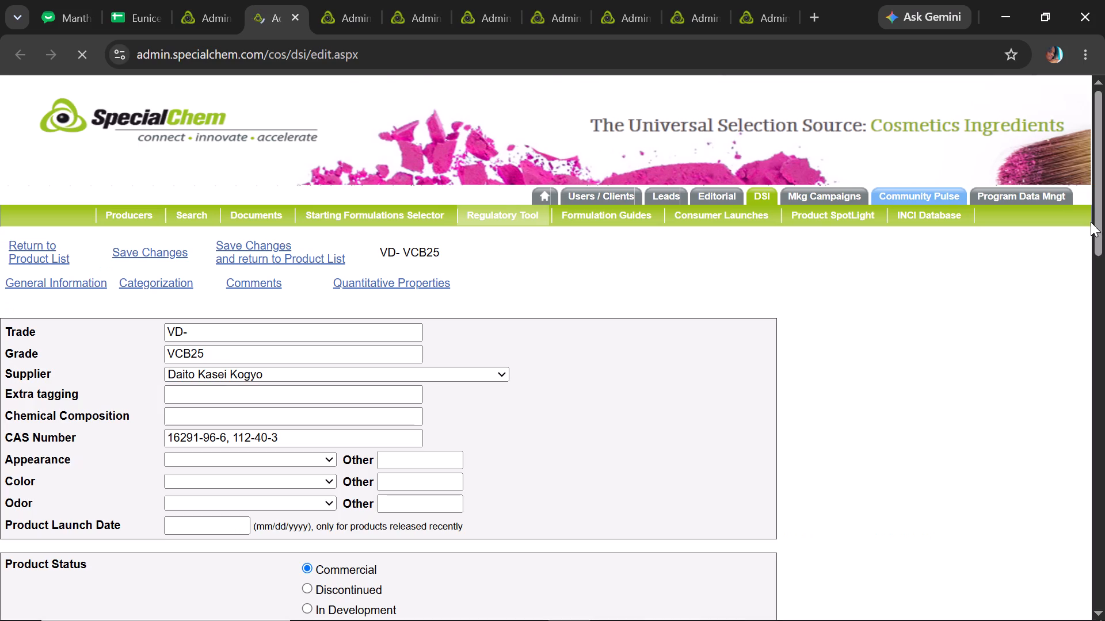
Set the VD- VCB25 product status to Availability Not Confirmed and save the changes.
drag(1104, 202, 1104, 229)
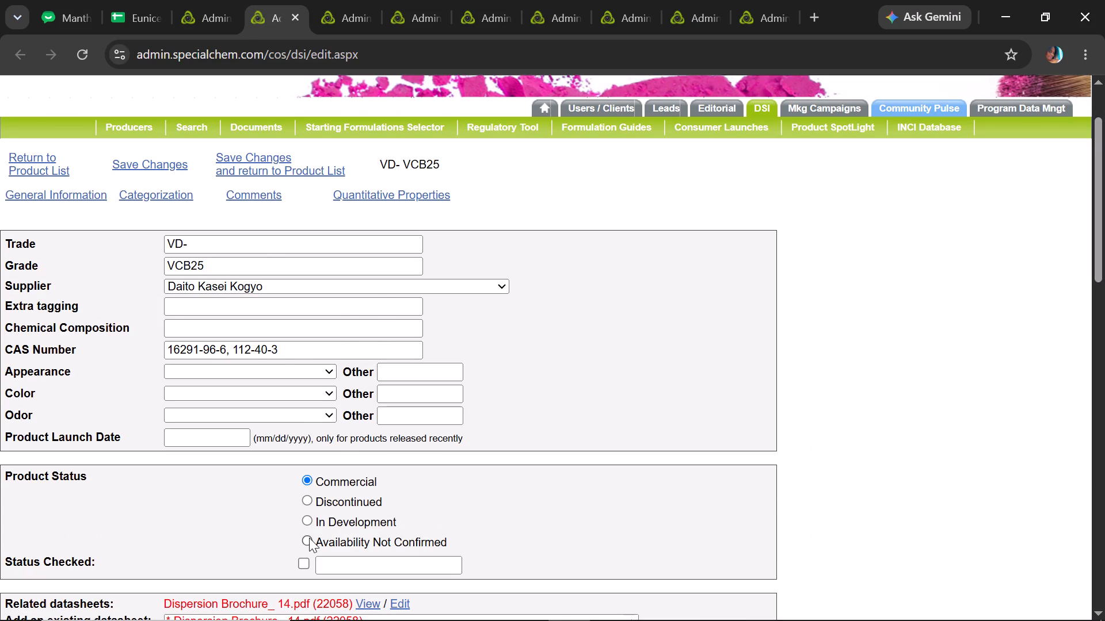
click(309, 538)
click(167, 162)
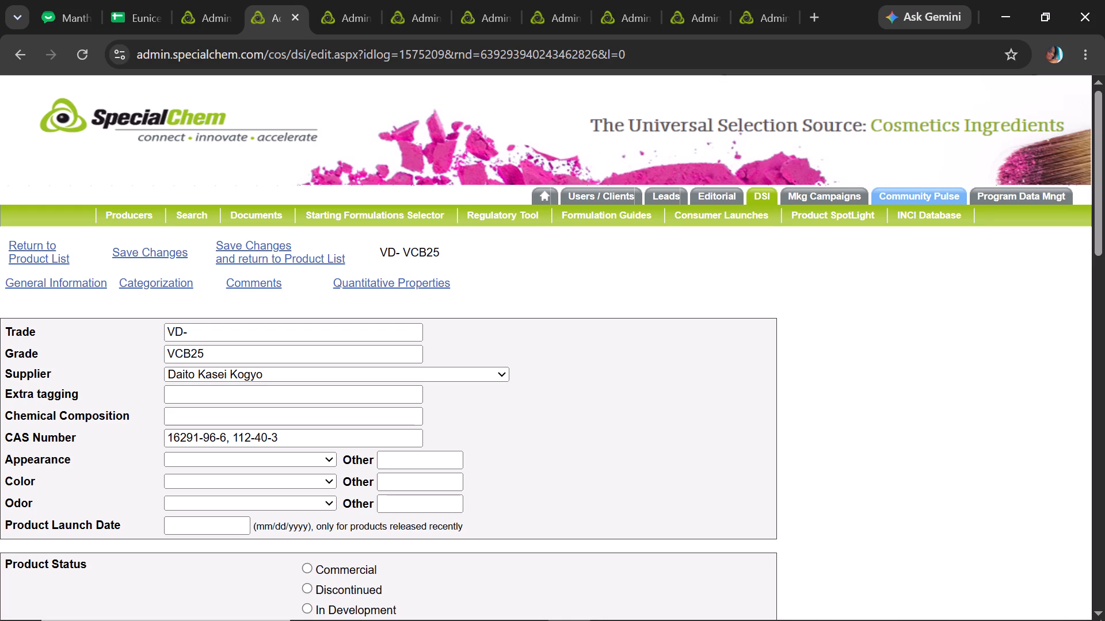
drag(1100, 231, 1101, 246)
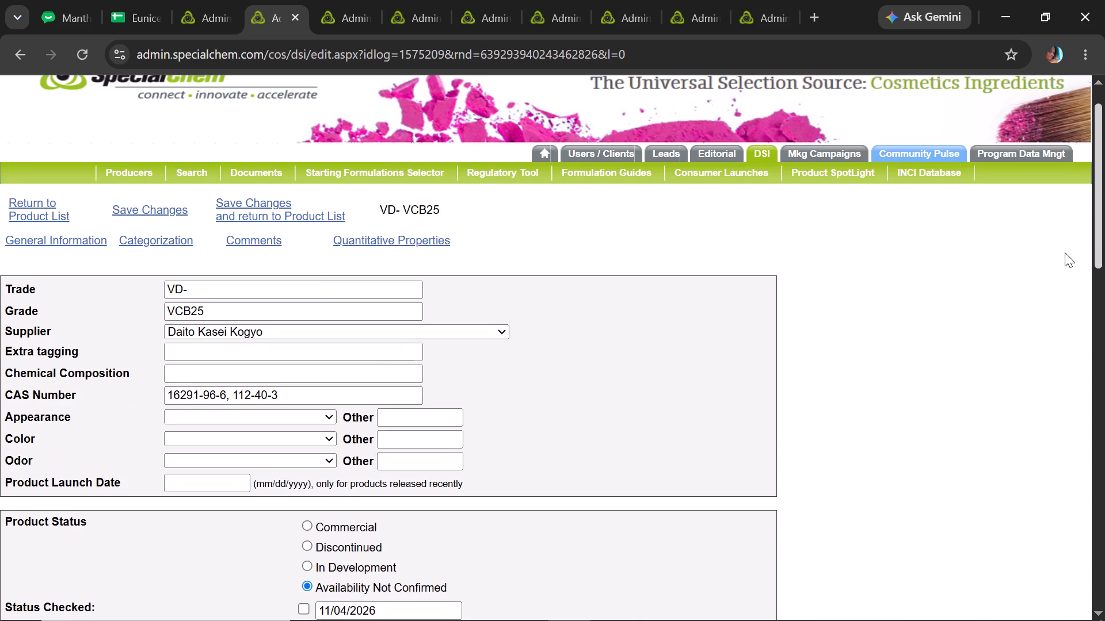
In the VD- VCB25 displayed comments, delete "by {supplier}" after the second {product} placeholder, leaving single spacing.
click(249, 240)
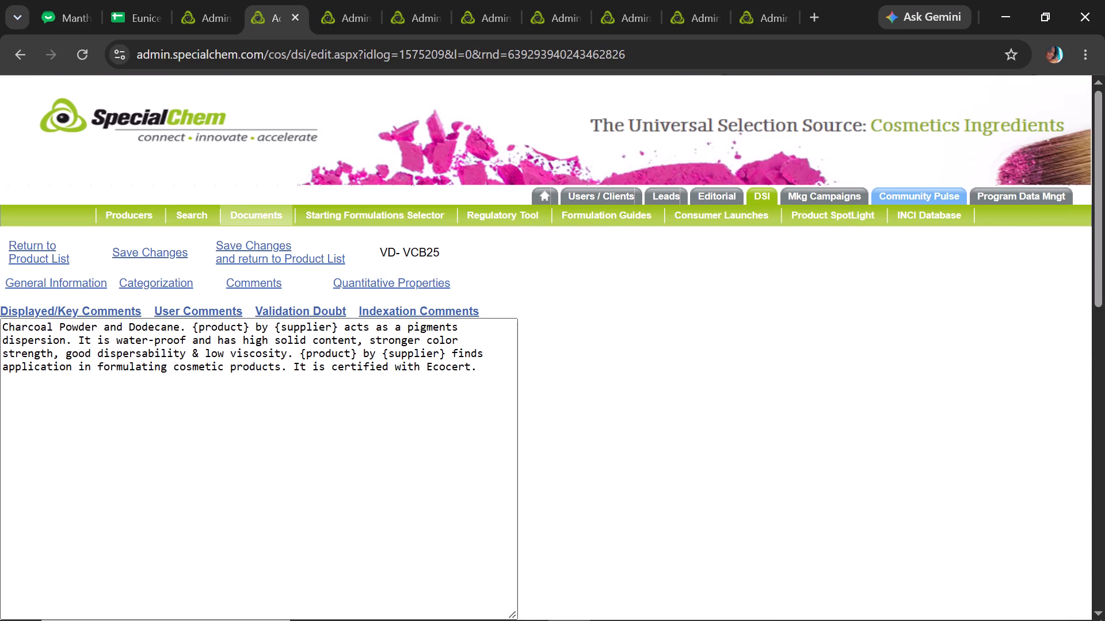
double_click(361, 350)
click(361, 350)
drag(361, 350, 445, 357)
key(BackSpace)
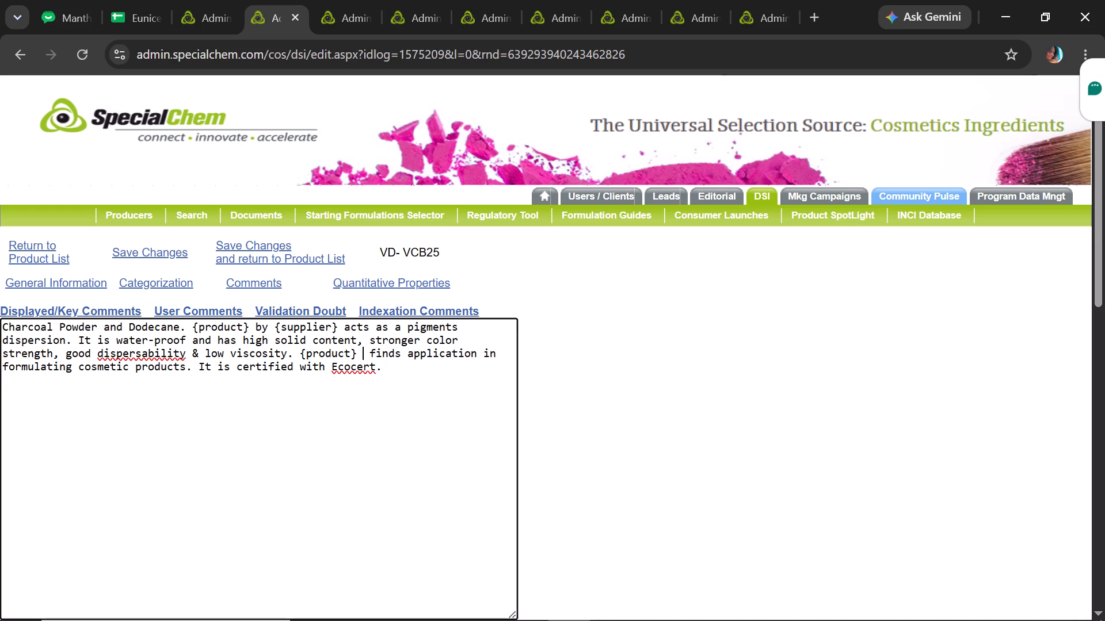
key(BackSpace)
Correct the VD- VCB25 comments to "waterproof", "is used in formulating" and "certified by Ecocert", and save the changes.
click(1096, 248)
drag(1096, 248, 1102, 279)
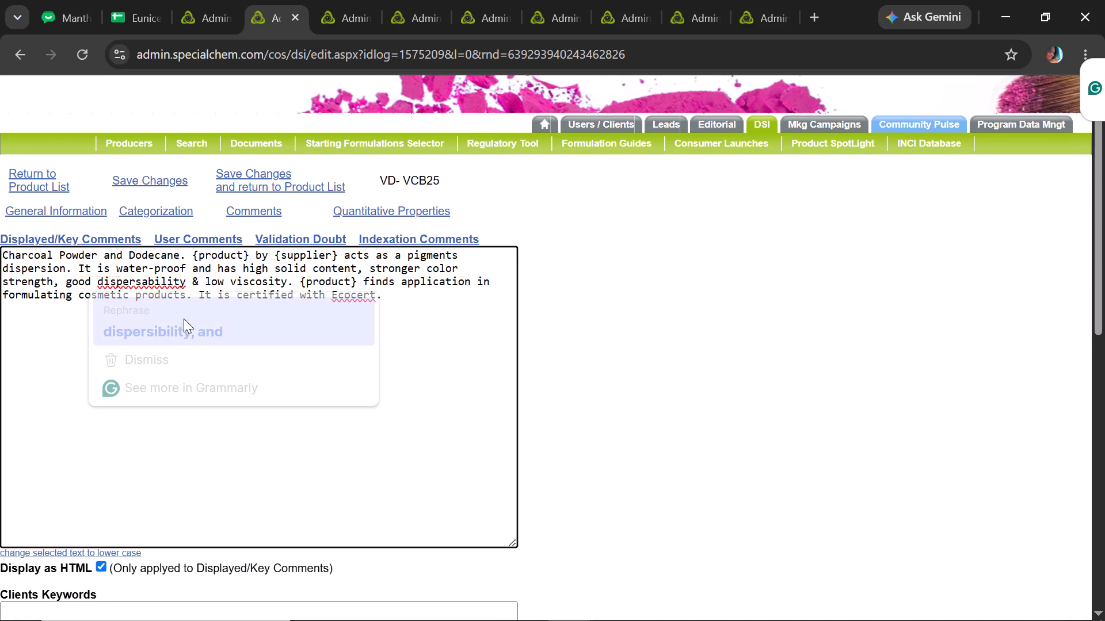
click(184, 319)
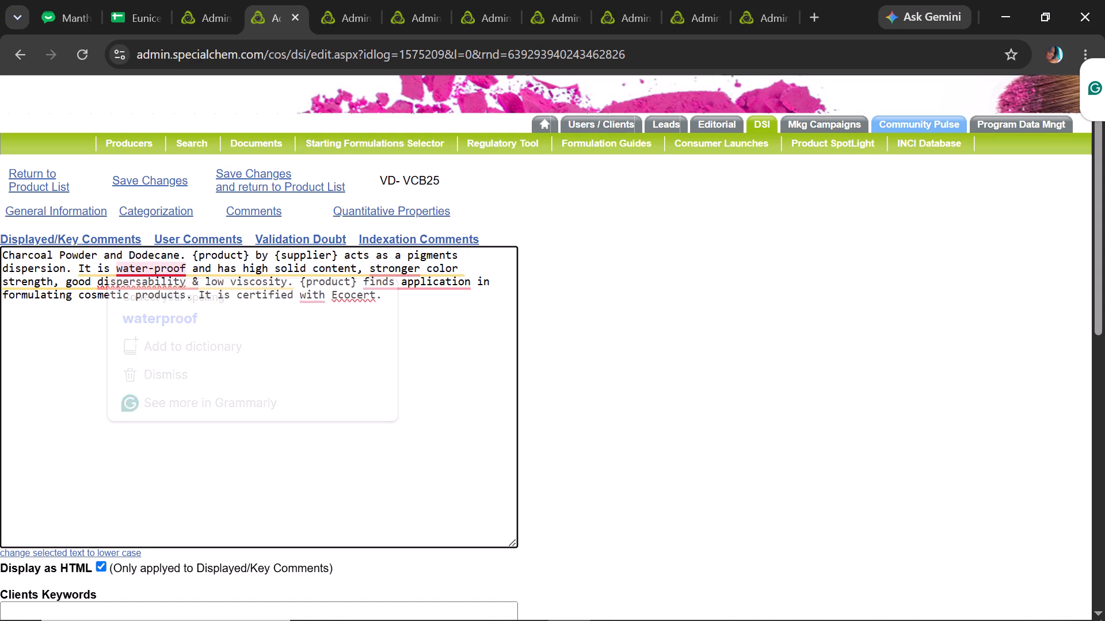
click(170, 304)
text(waterproof)
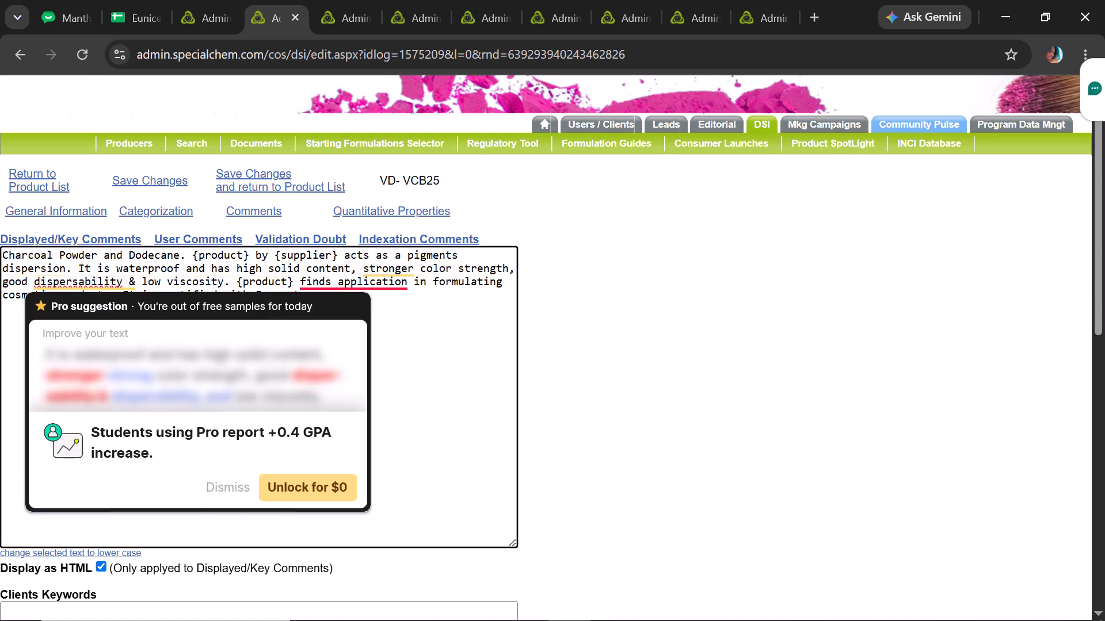
click(367, 316)
text(is used)
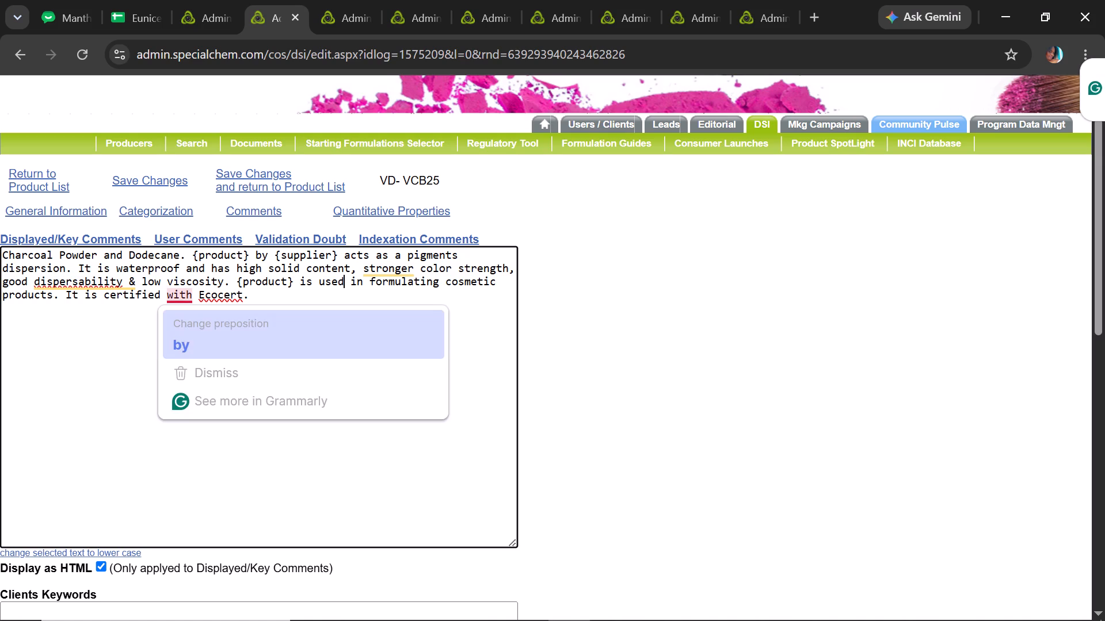
click(215, 340)
text(by)
click(138, 177)
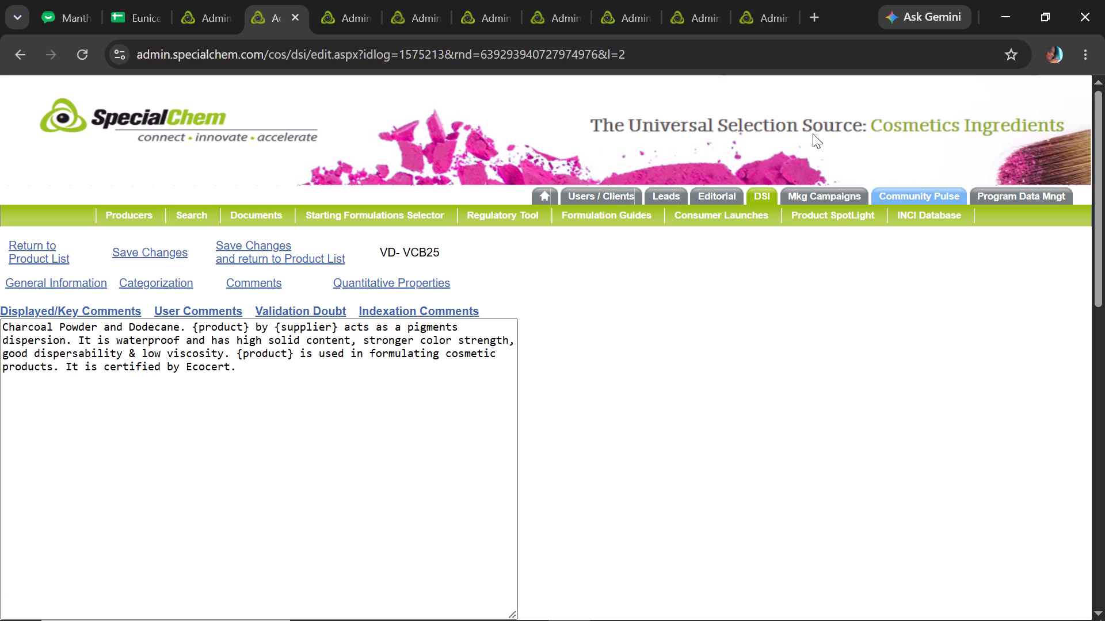
Open the VD- VCB25 quantitative properties, then save the changes and return to the product list.
click(1104, 174)
drag(1104, 174, 1104, 191)
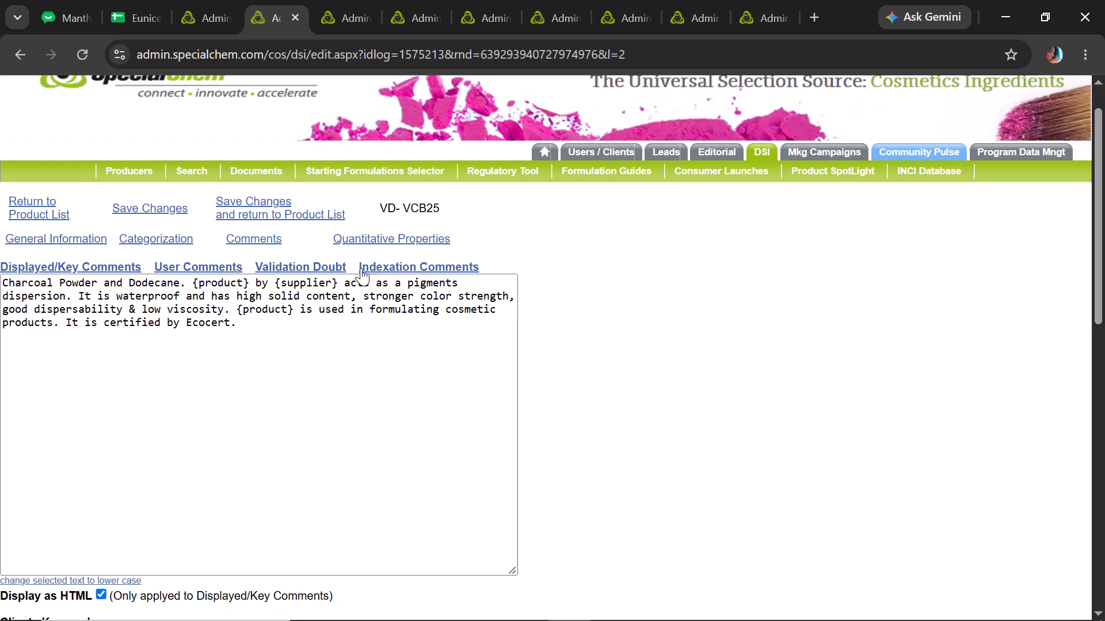
click(371, 244)
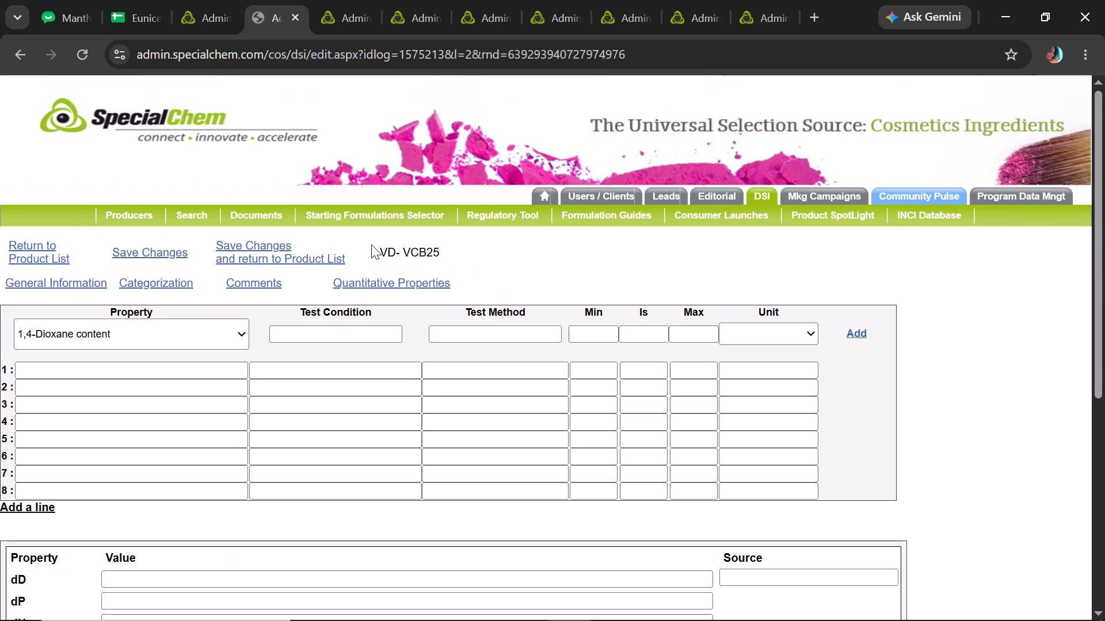
click(279, 250)
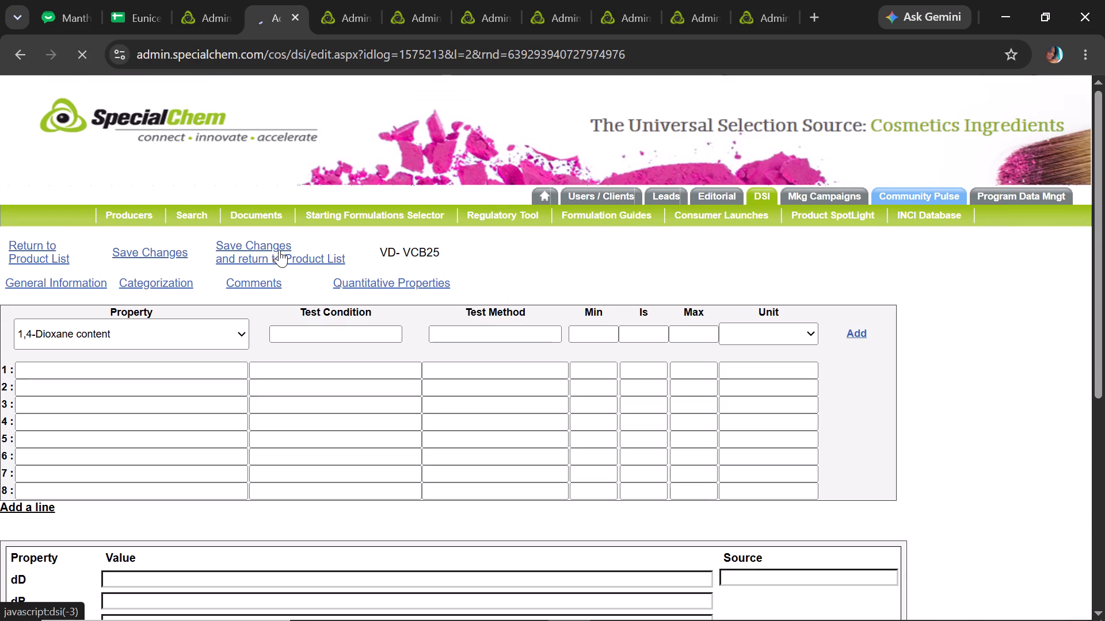
Copy WD- FB40 from the Cosmetics sheet, search the admin site for that grade, and open the WD- FB40S record.
click(116, 25)
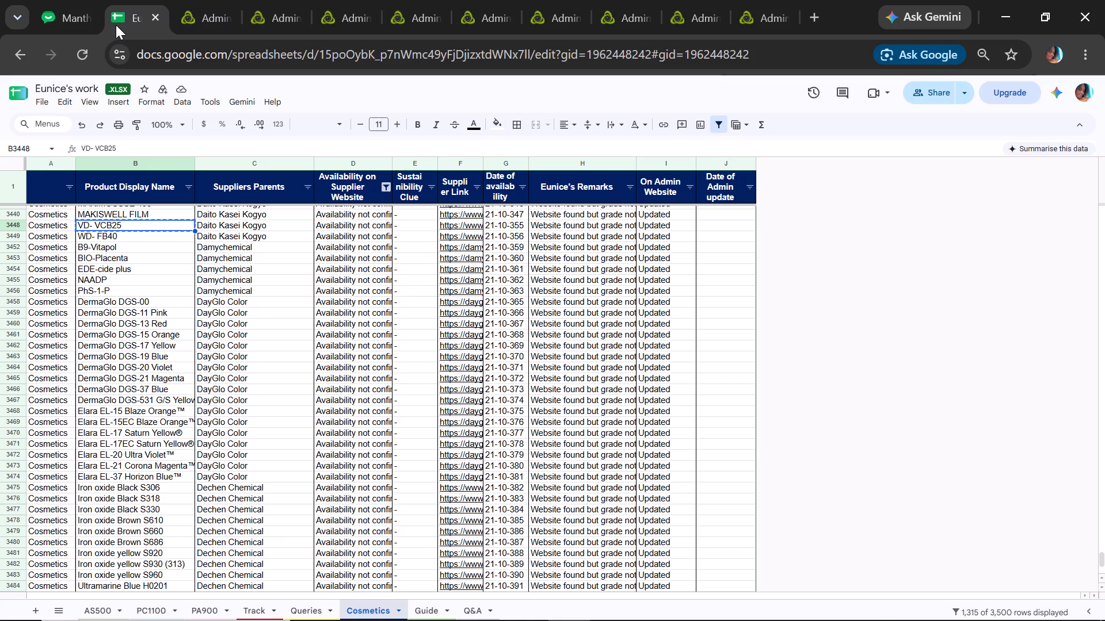
click(145, 239)
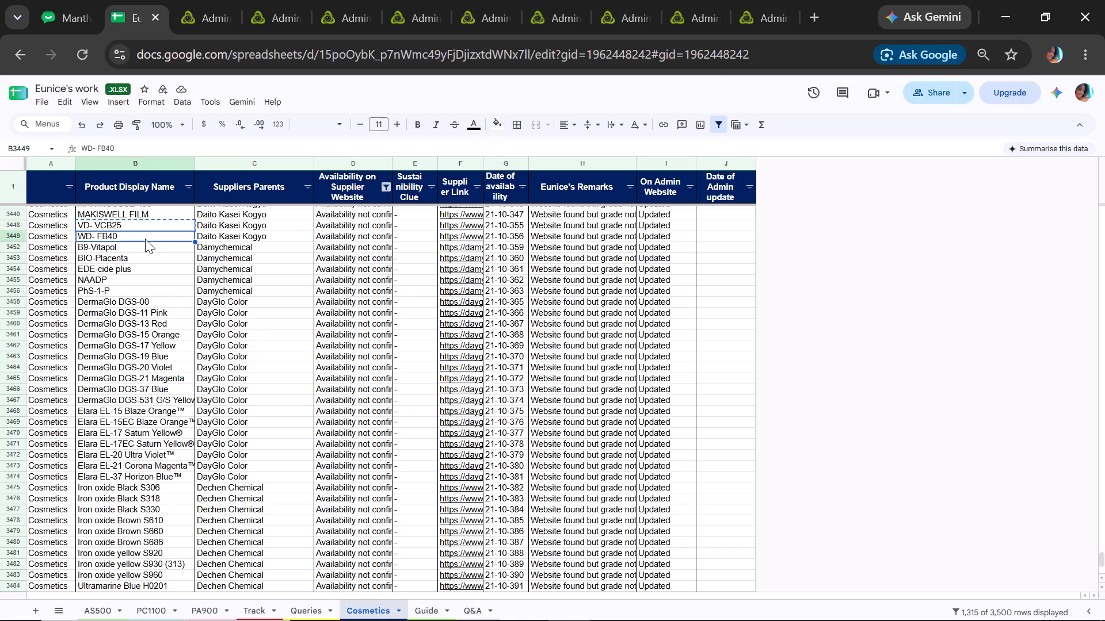
key(ctrl+c)
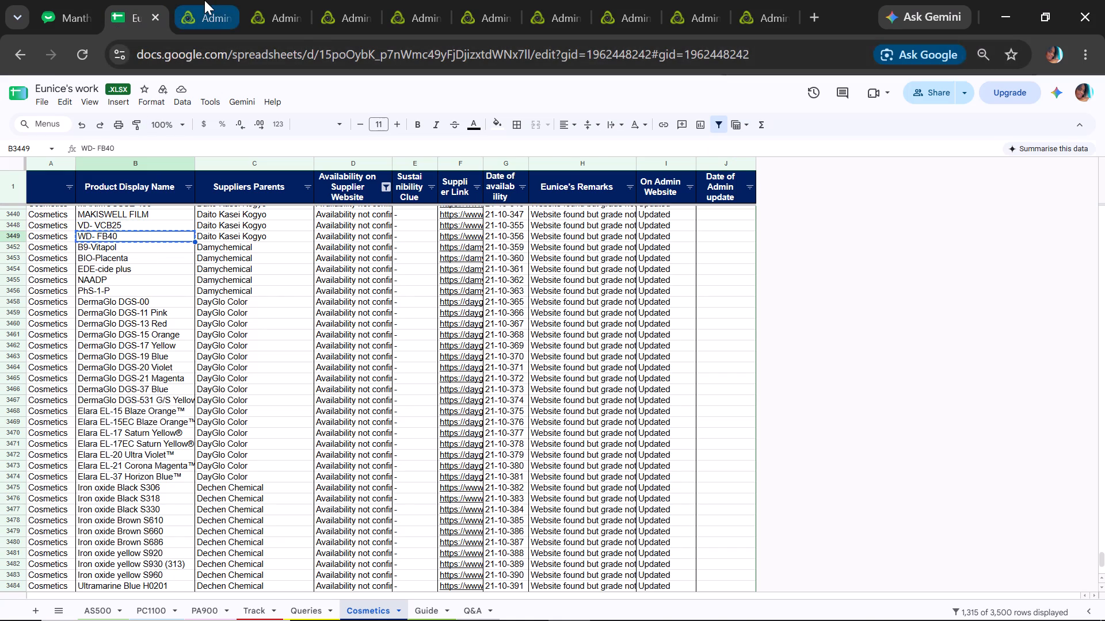
click(204, 0)
drag(337, 453, 0, 429)
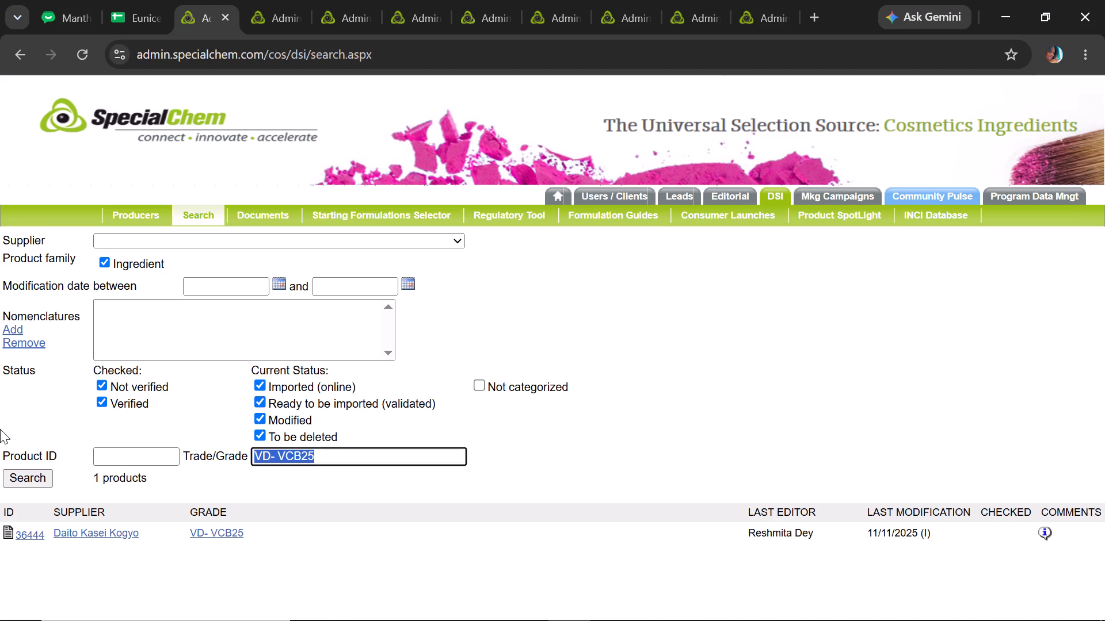
key(ctrl+v)
click(35, 477)
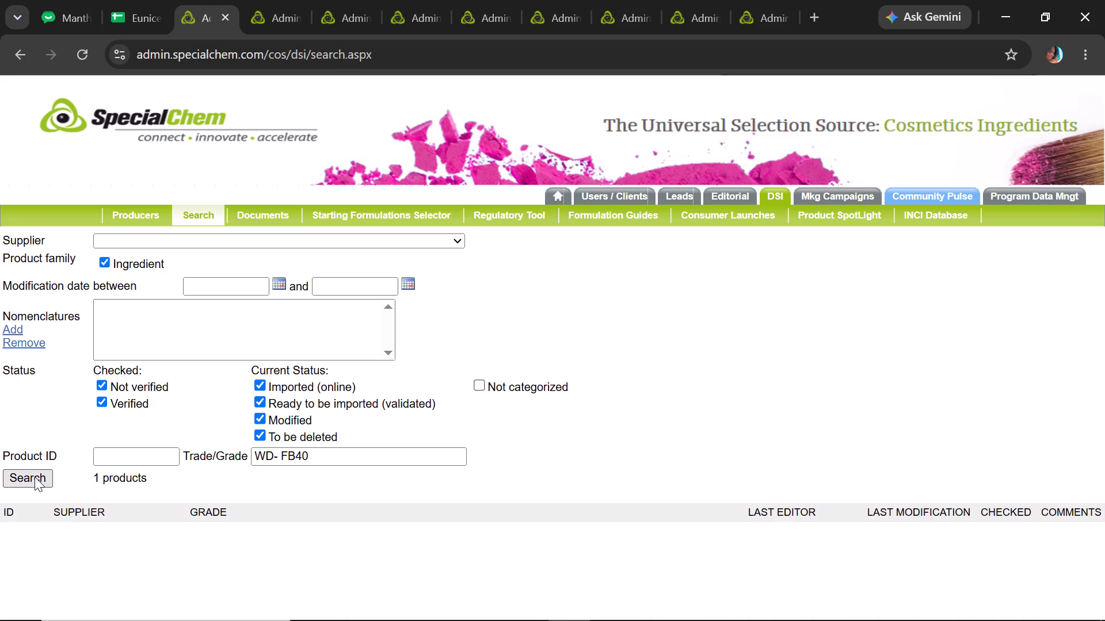
click(231, 532)
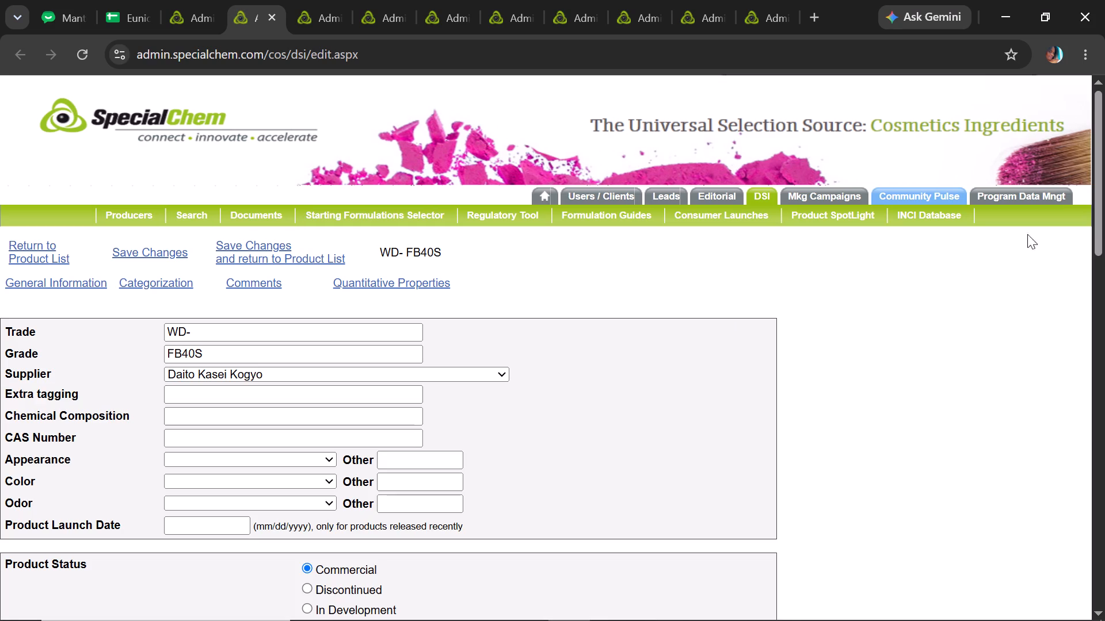
Set the WD- FB40S product status to Availability Not Confirmed and save the changes.
drag(1104, 207, 1088, 247)
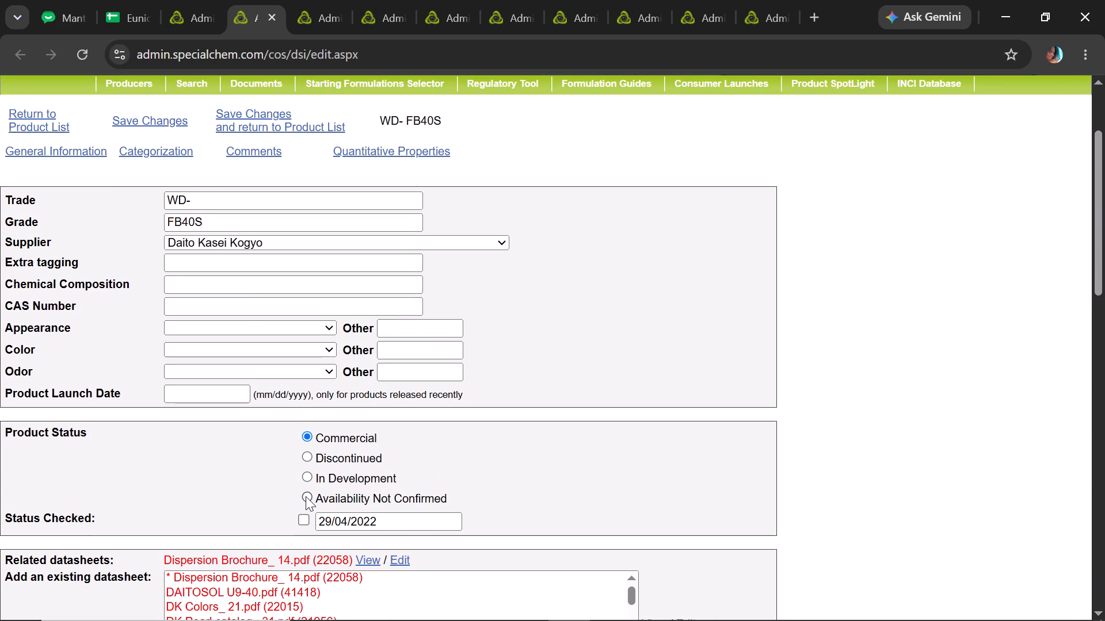
click(306, 496)
click(155, 125)
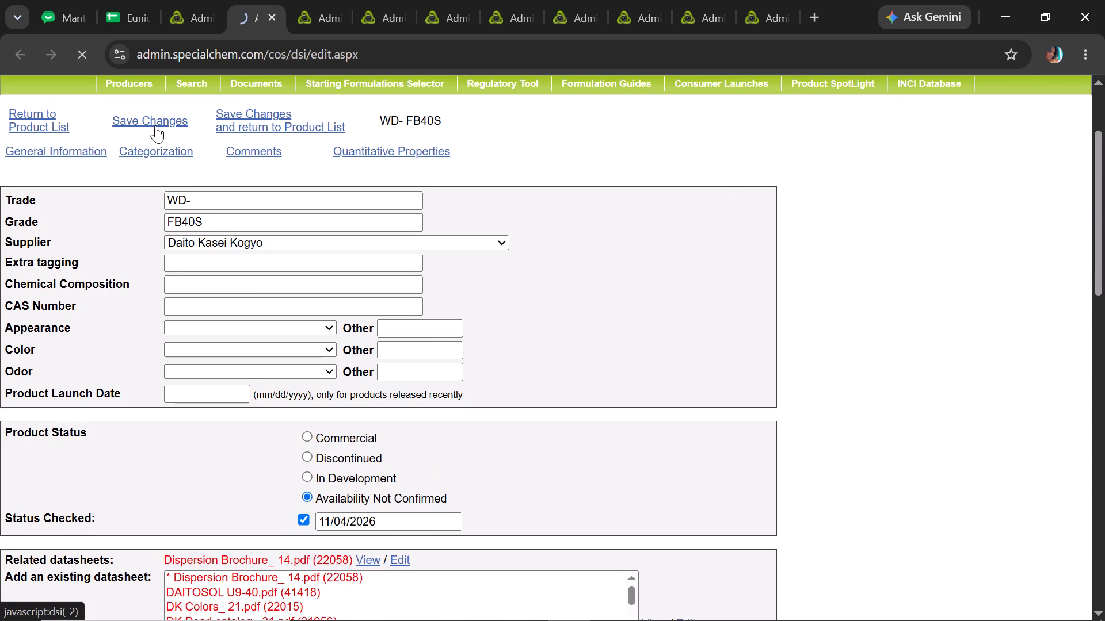
In the WD- FB40S displayed comments, replace "WD- FB40S by Daito Kasei Kogyo" with "{product} by {supplier}" copied from the Guide sheet.
click(133, 13)
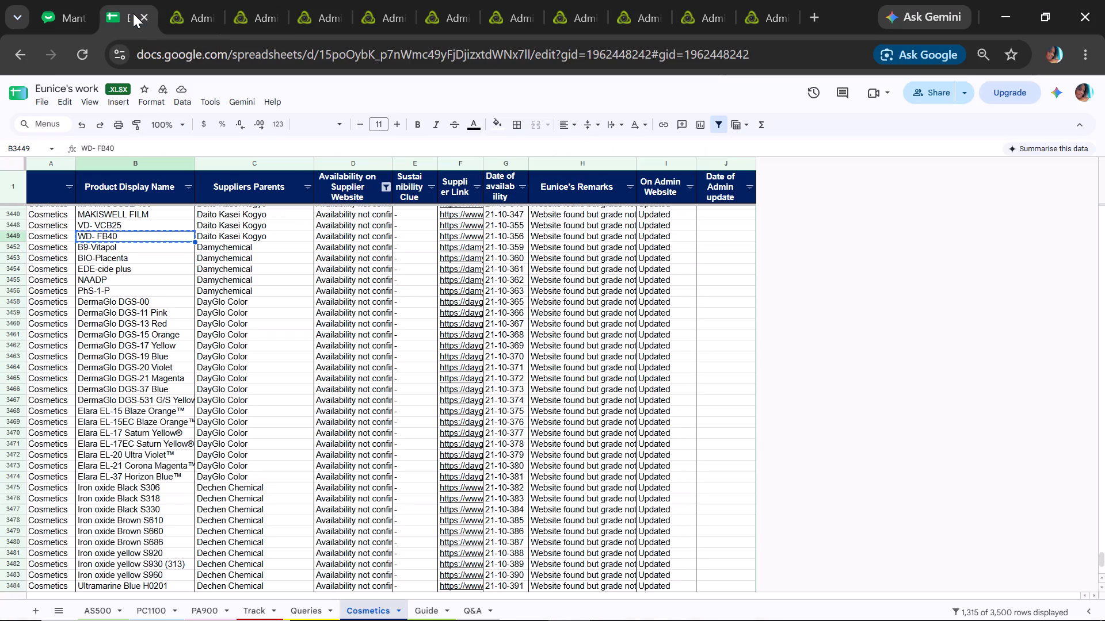
click(204, 11)
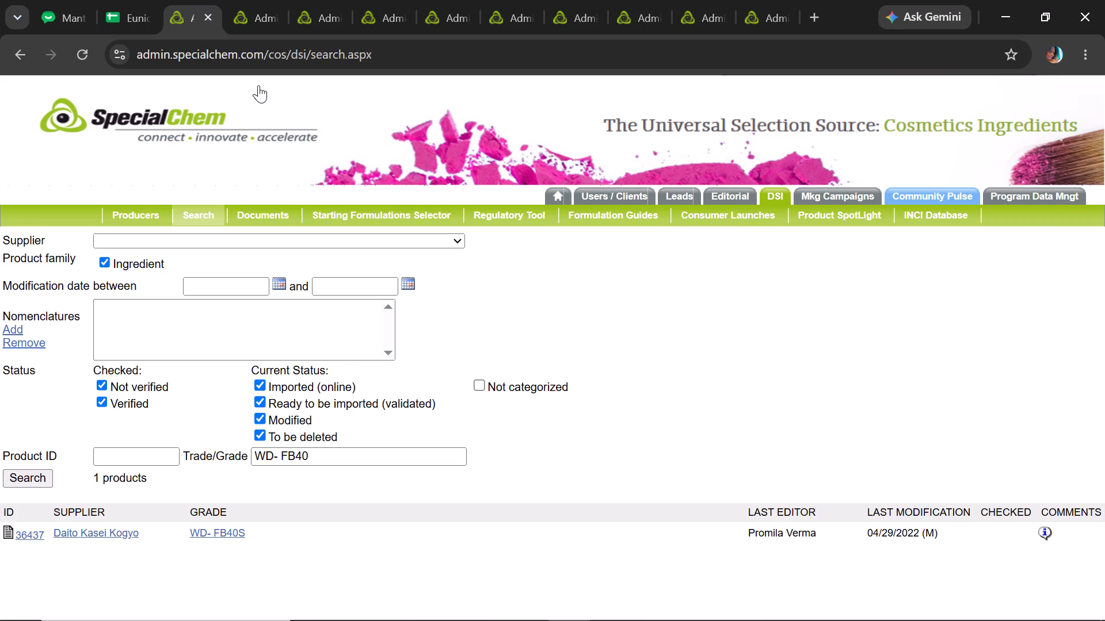
click(243, 2)
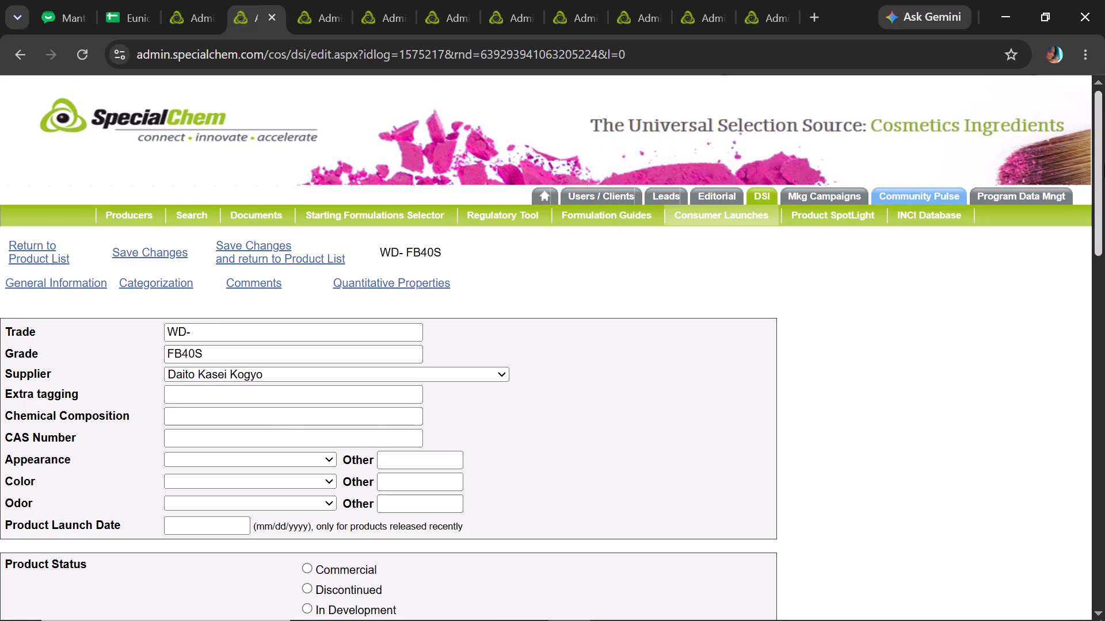
drag(1104, 163, 1104, 195)
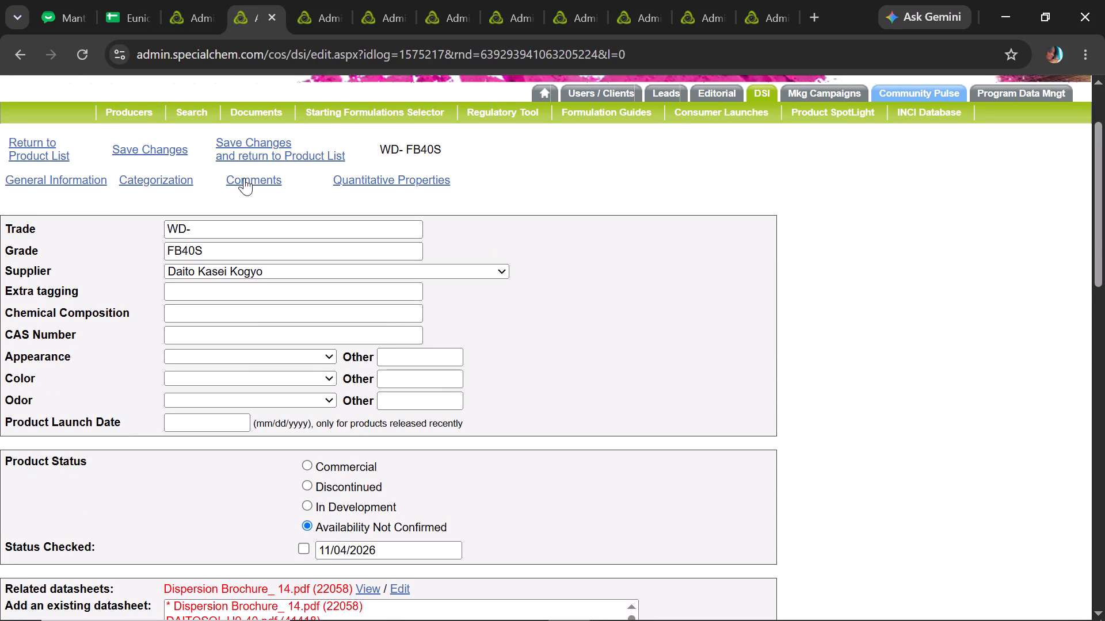
click(244, 178)
click(111, 0)
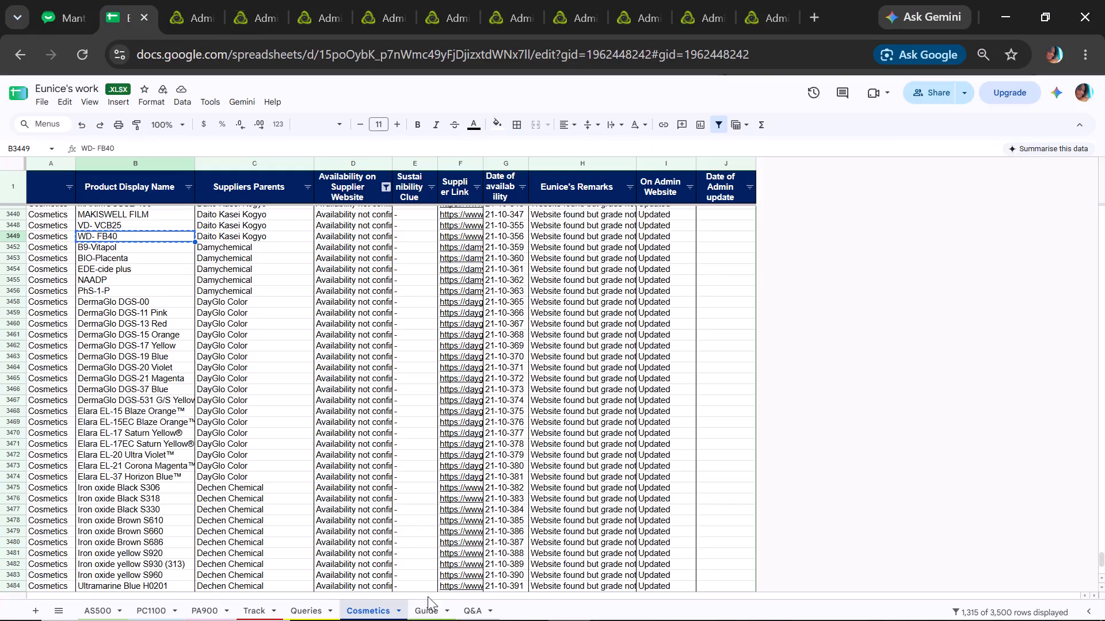
click(438, 611)
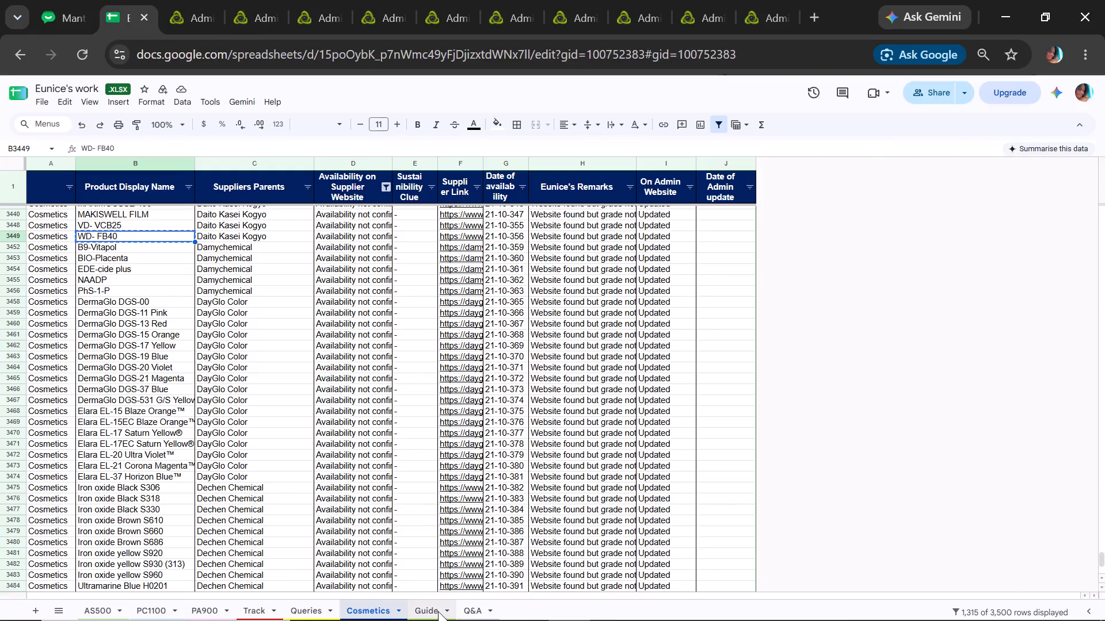
key(ctrl+c)
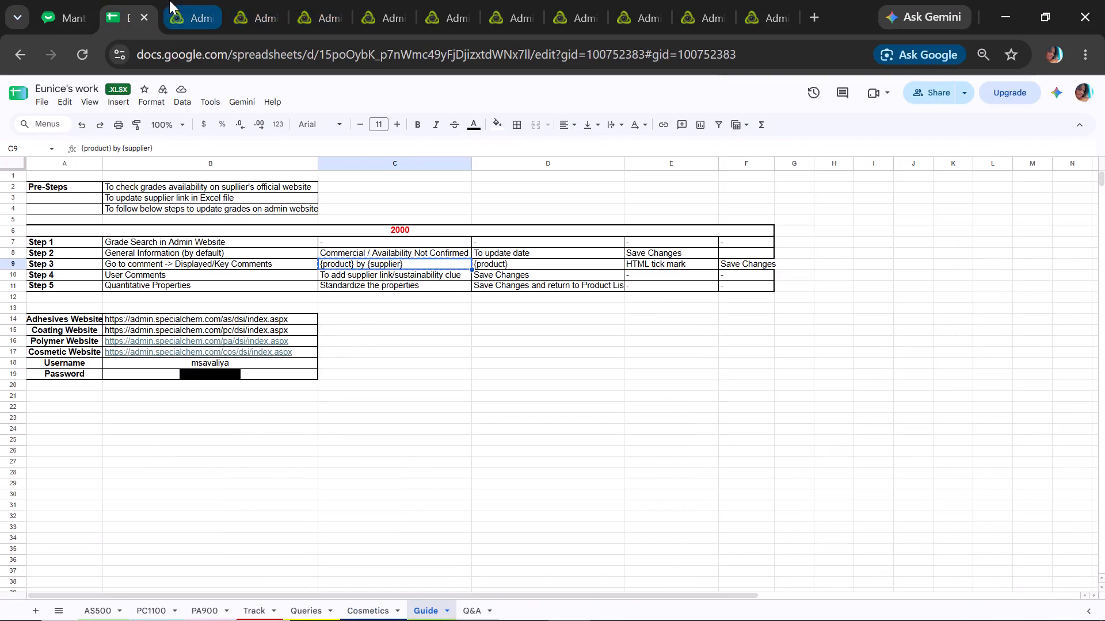
click(169, 0)
click(242, 20)
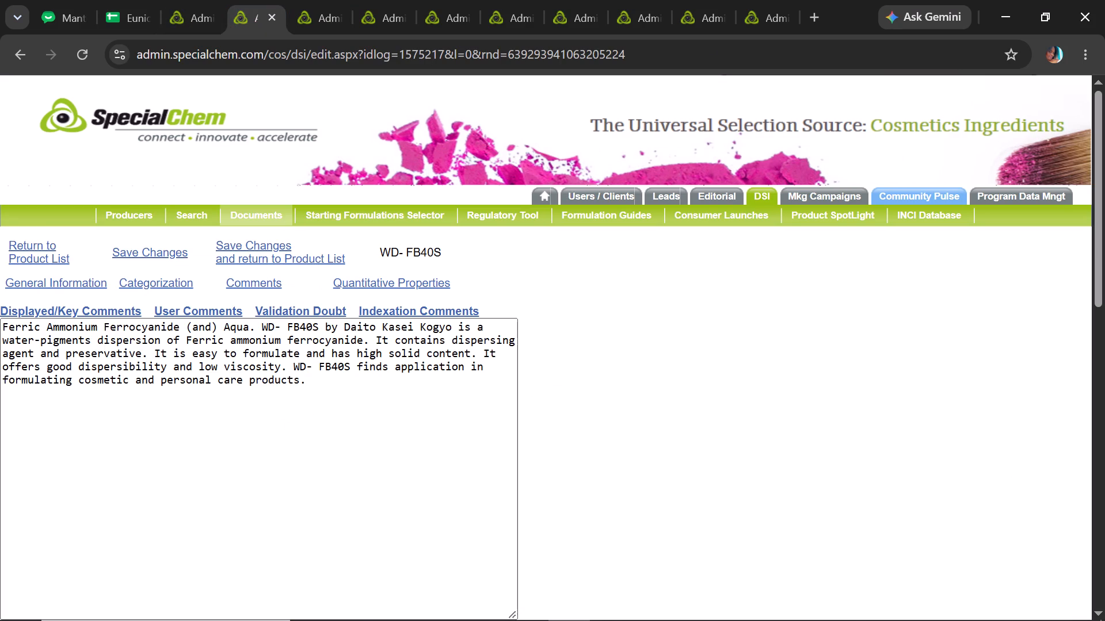
click(264, 325)
click(261, 325)
drag(261, 325, 390, 320)
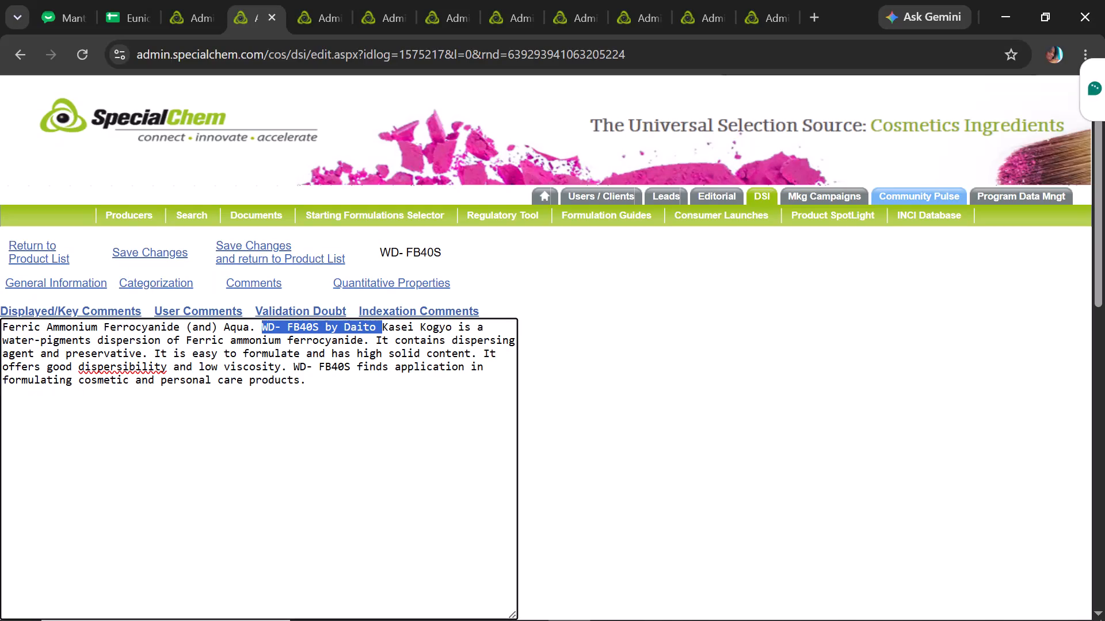
drag(390, 320, 452, 314)
key(ctrl+v)
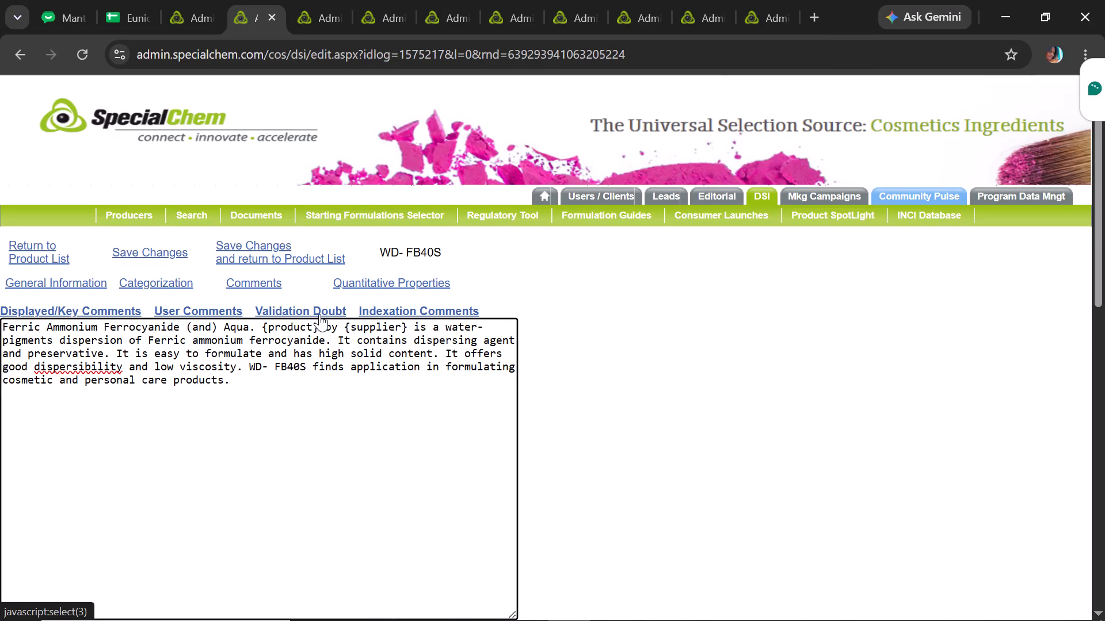
Replace the remaining product name in the last sentence of the WD- FB40S comments with the {product} placeholder.
drag(319, 320, 263, 320)
key(ctrl+c)
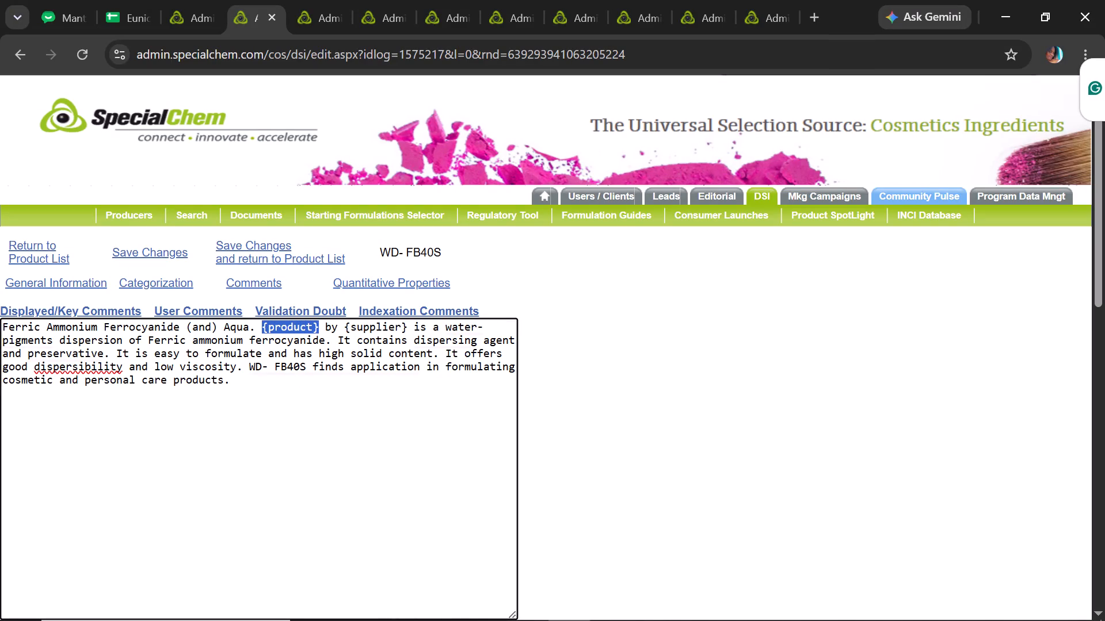
drag(249, 365, 314, 366)
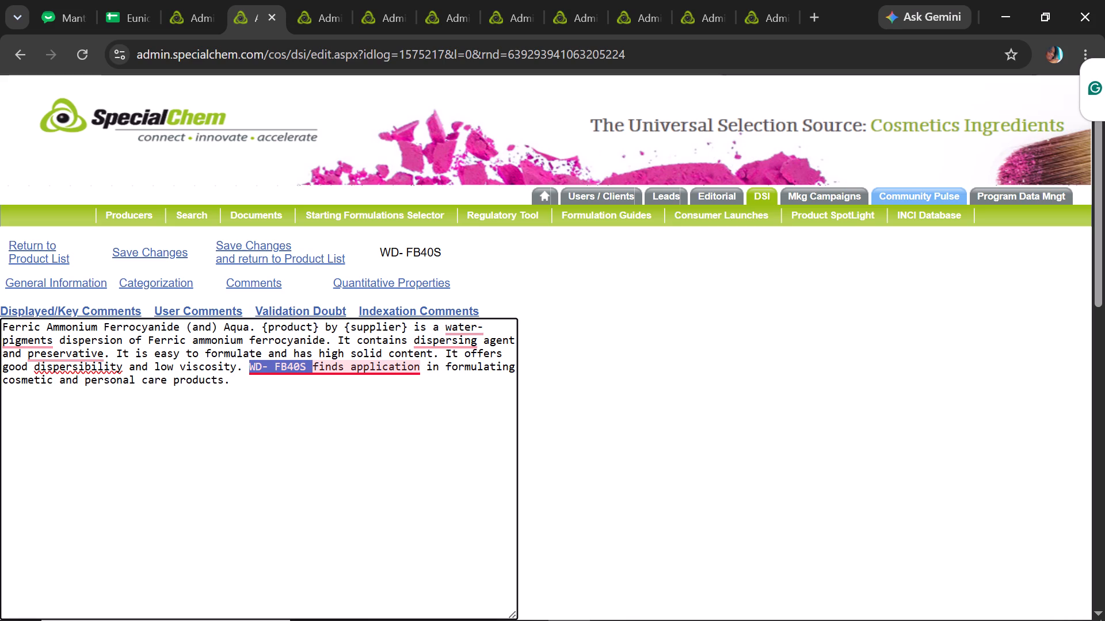
drag(314, 366, 310, 367)
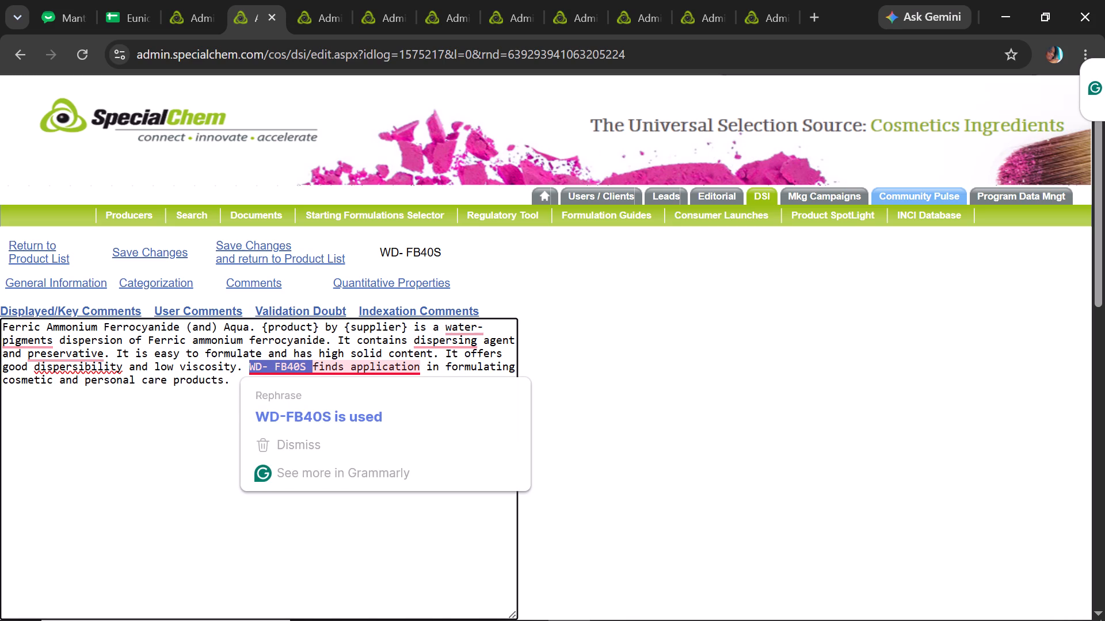
key(ctrl+v)
key(space)
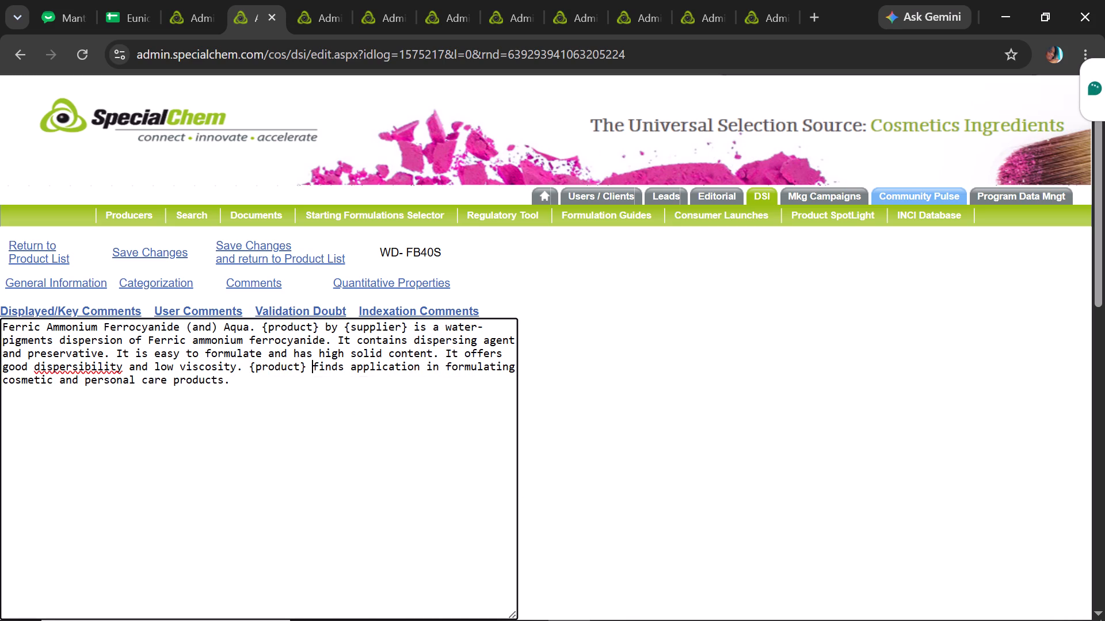
Correct the WD- FB40S comments to "is used in formulating", "a preservative", "water-pigment dispersion" and "a dispersing agent".
click(374, 404)
text(is used)
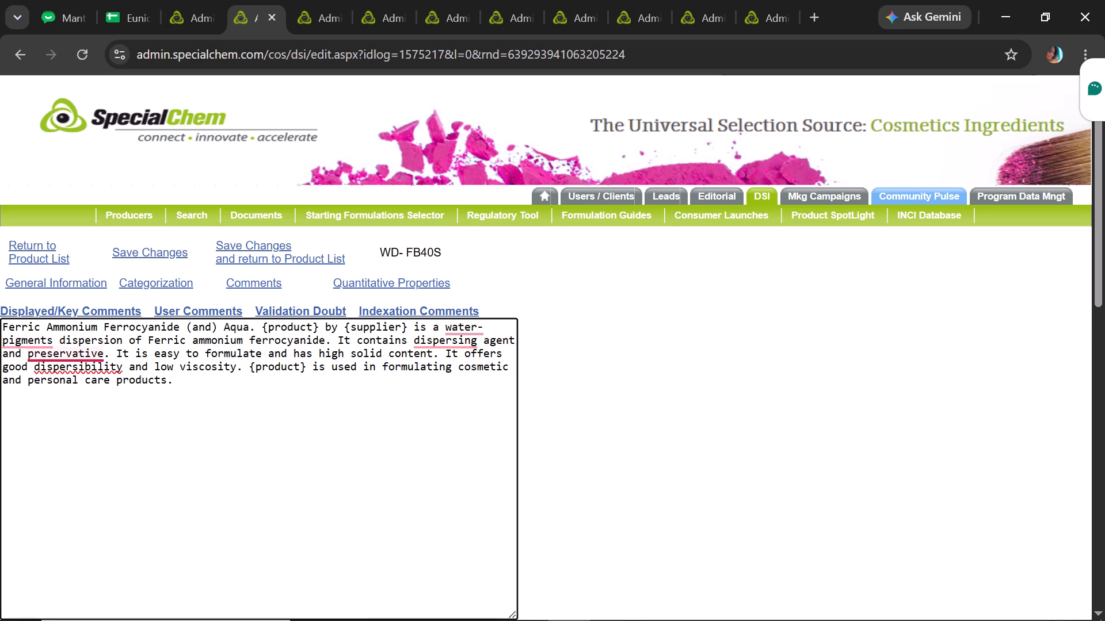
click(105, 383)
text(a)
key(space)
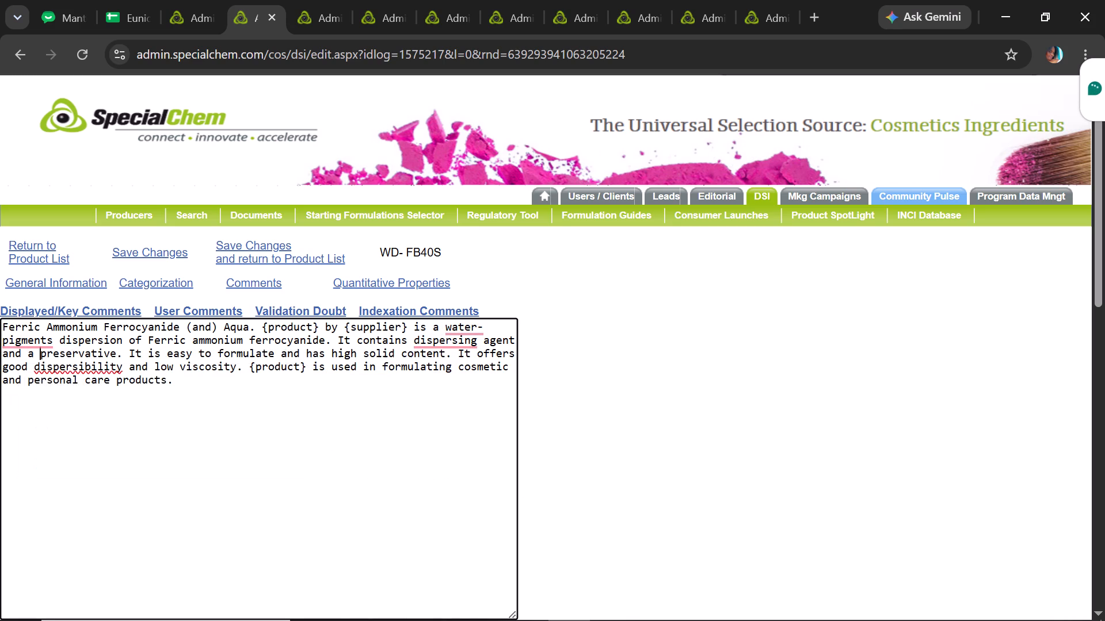
click(80, 377)
text(water-pigm)
text(ent)
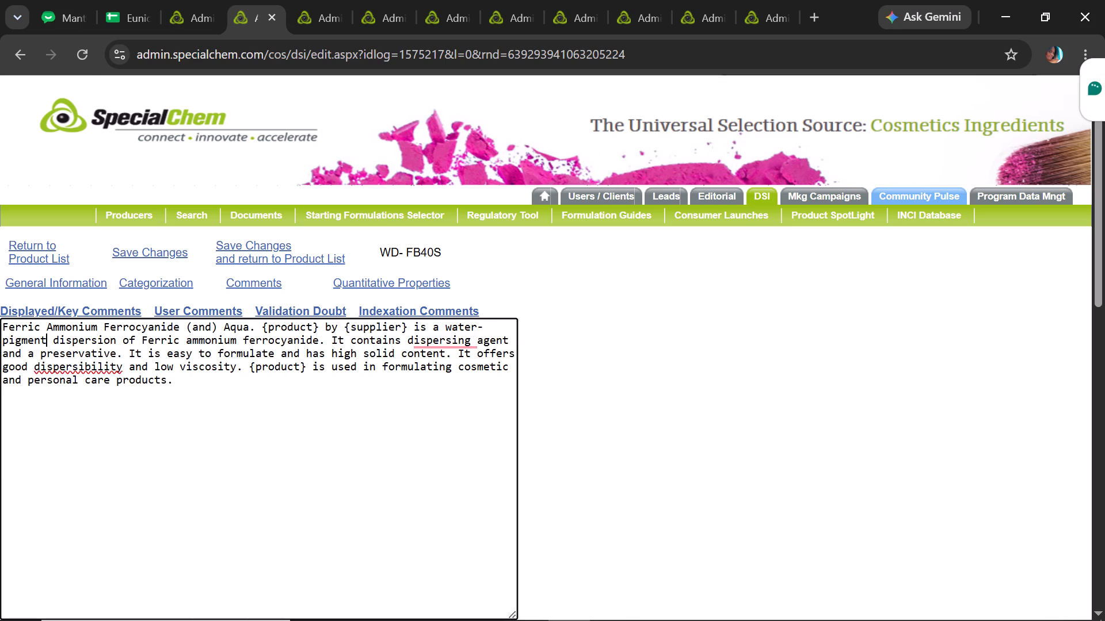
click(474, 378)
text(a)
key(space)
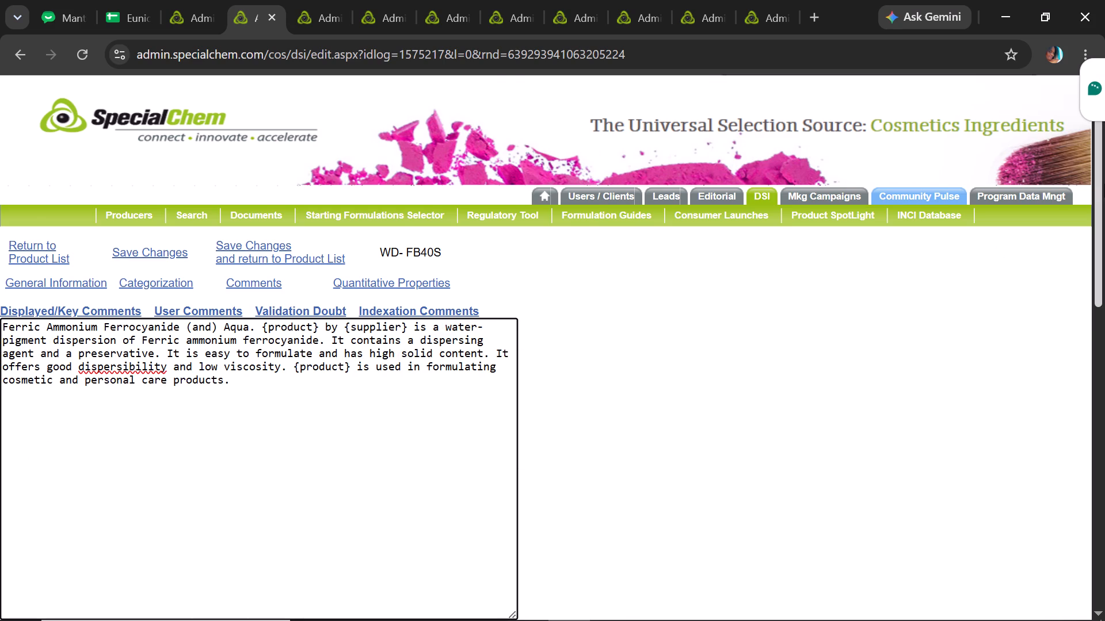
Turn on Display as HTML for the WD- FB40S comments and save the changes.
drag(1104, 183, 1100, 216)
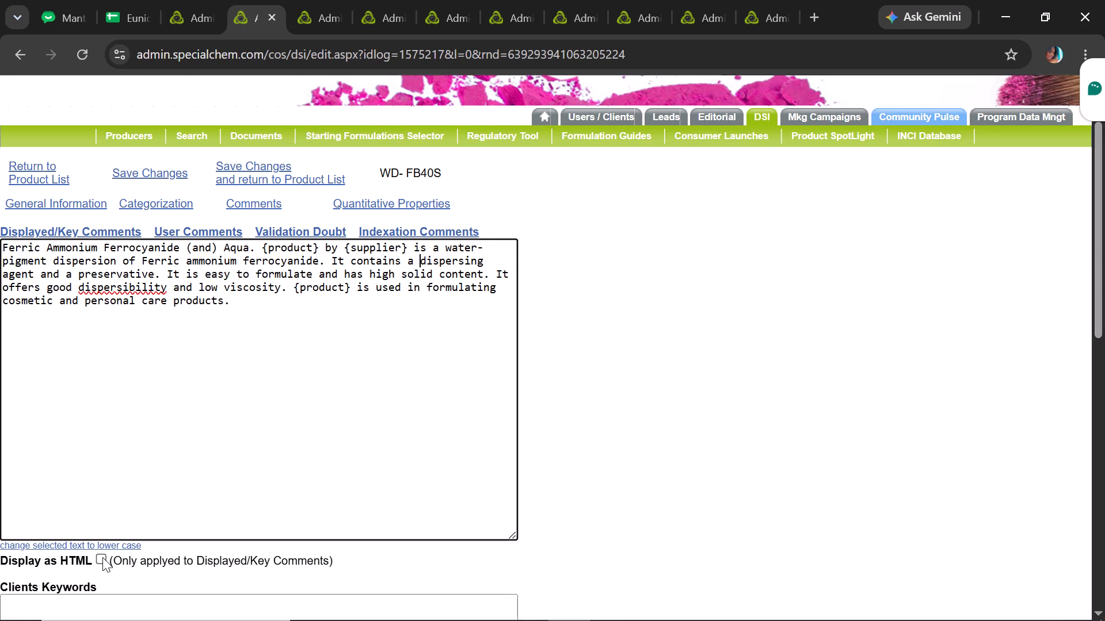
click(102, 557)
click(154, 171)
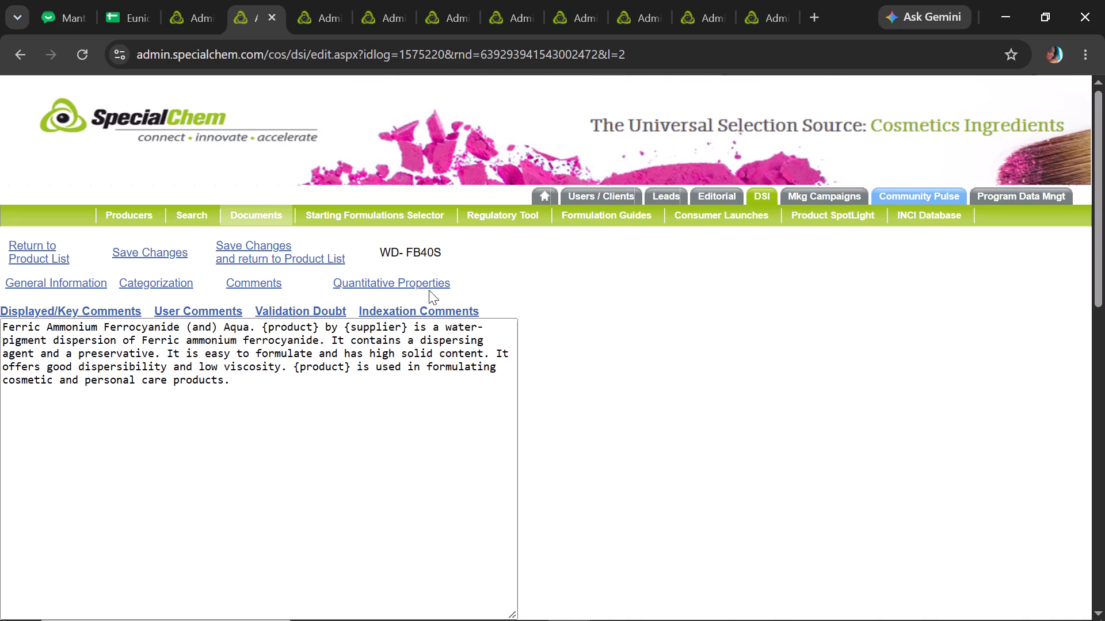
Open the WD- FB40S quantitative properties, then save the changes and return to the product list.
click(429, 290)
click(432, 281)
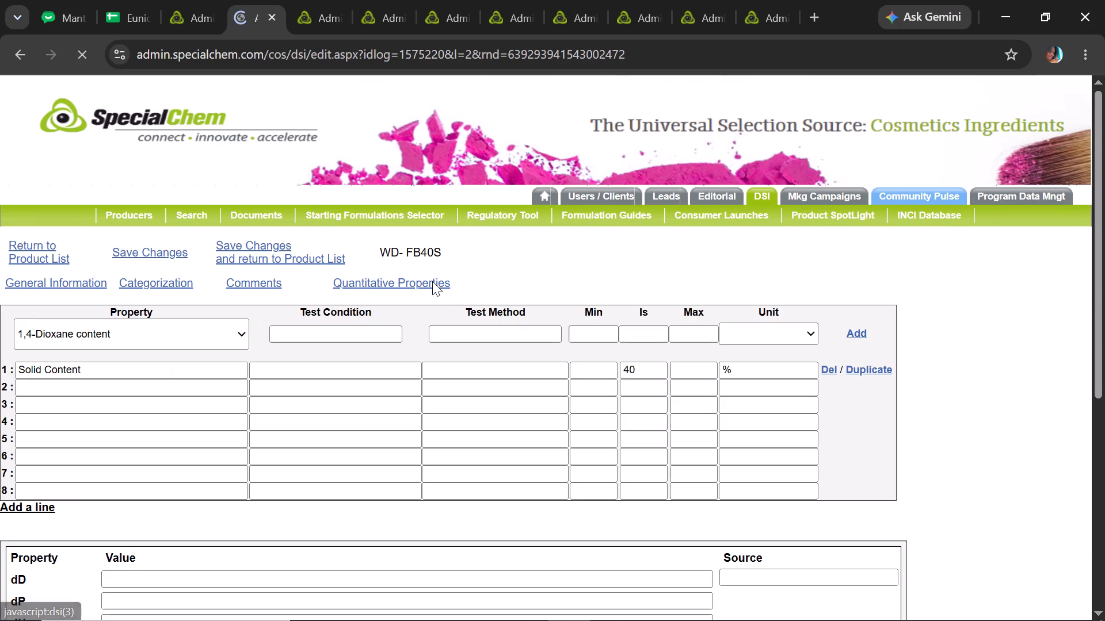
click(252, 243)
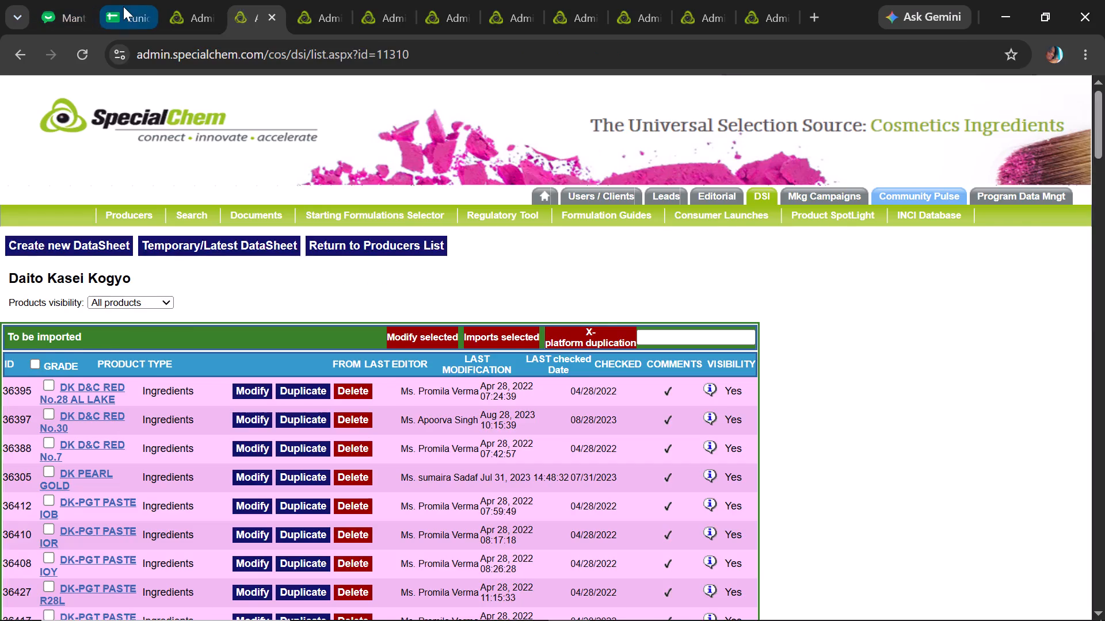
Copy the name B9-Vitapol from the Cosmetics sheet, search the admin site for it and open the B9-Vitapol record.
click(123, 6)
click(379, 605)
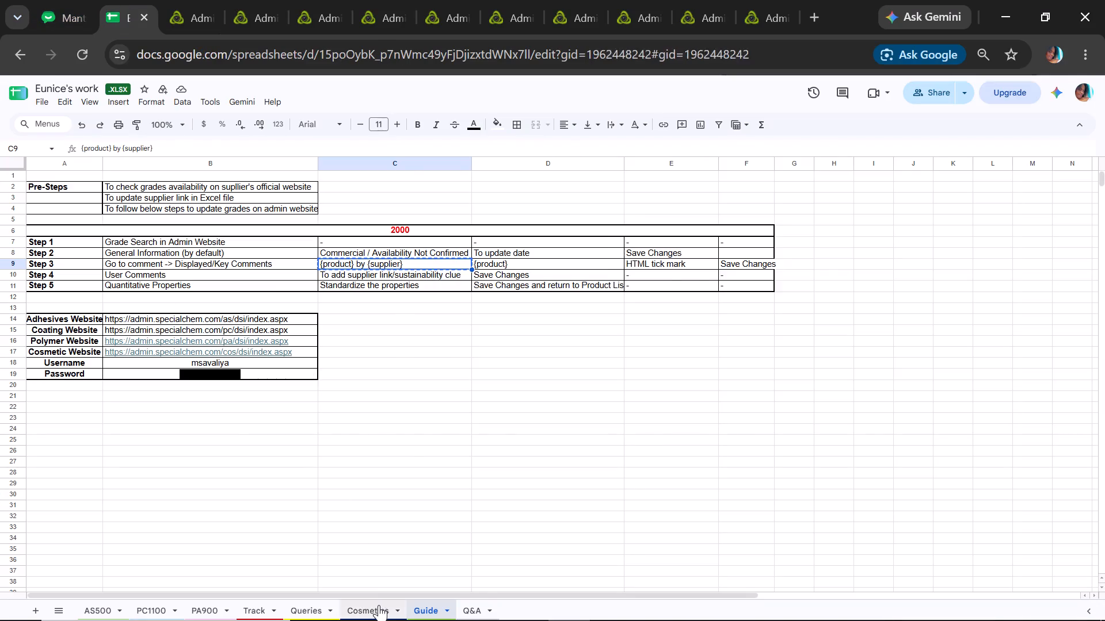
key(Down)
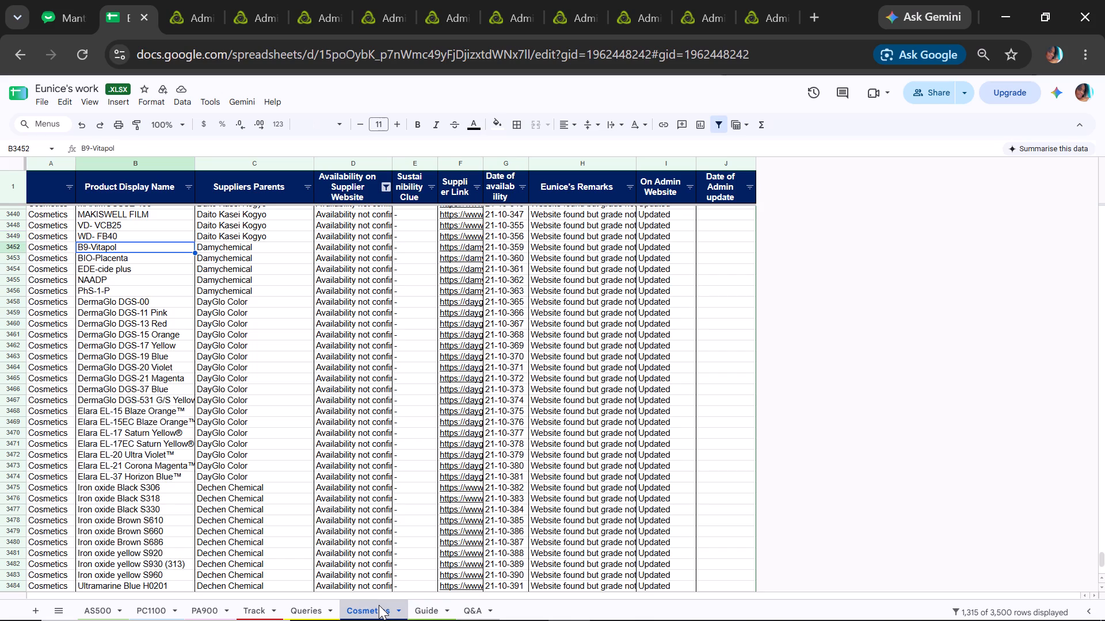
key(ctrl+c)
click(183, 11)
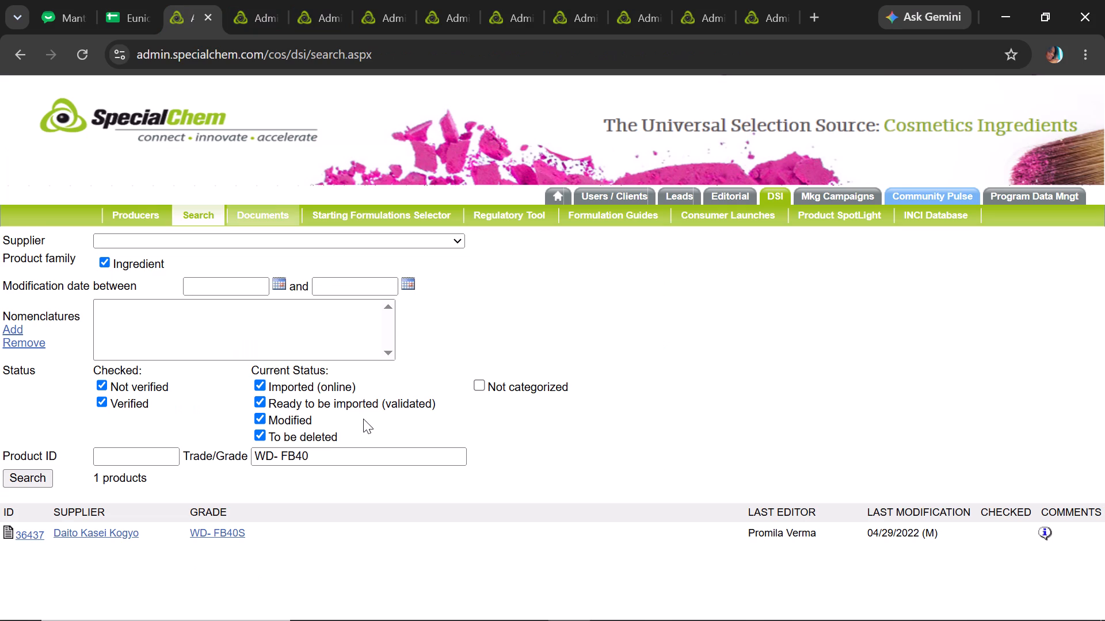
drag(351, 453, 66, 430)
key(ctrl+v)
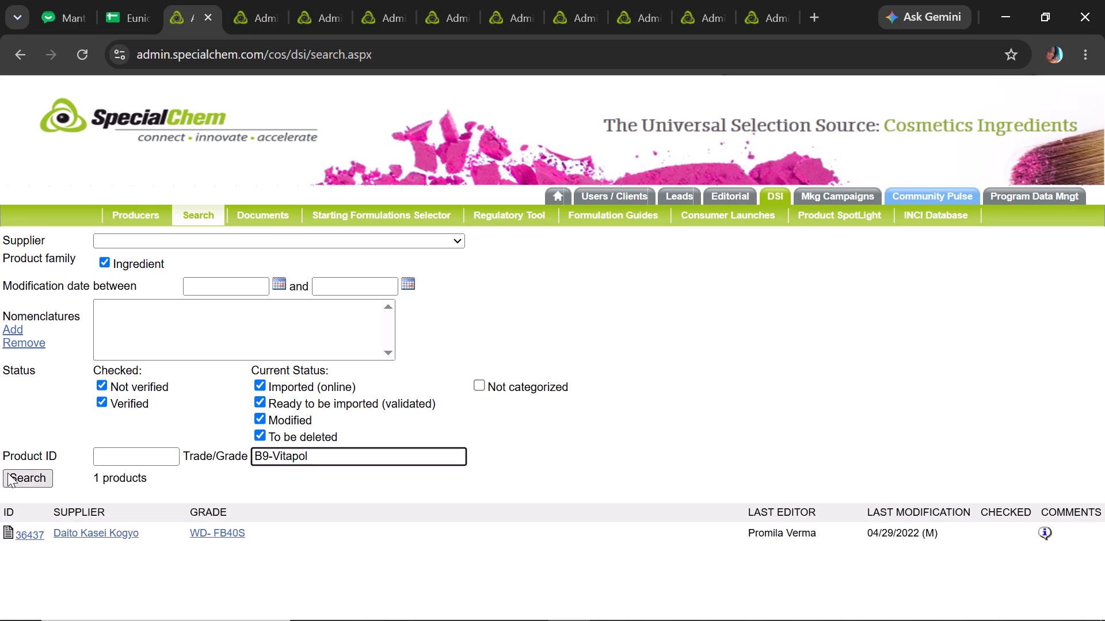
click(17, 481)
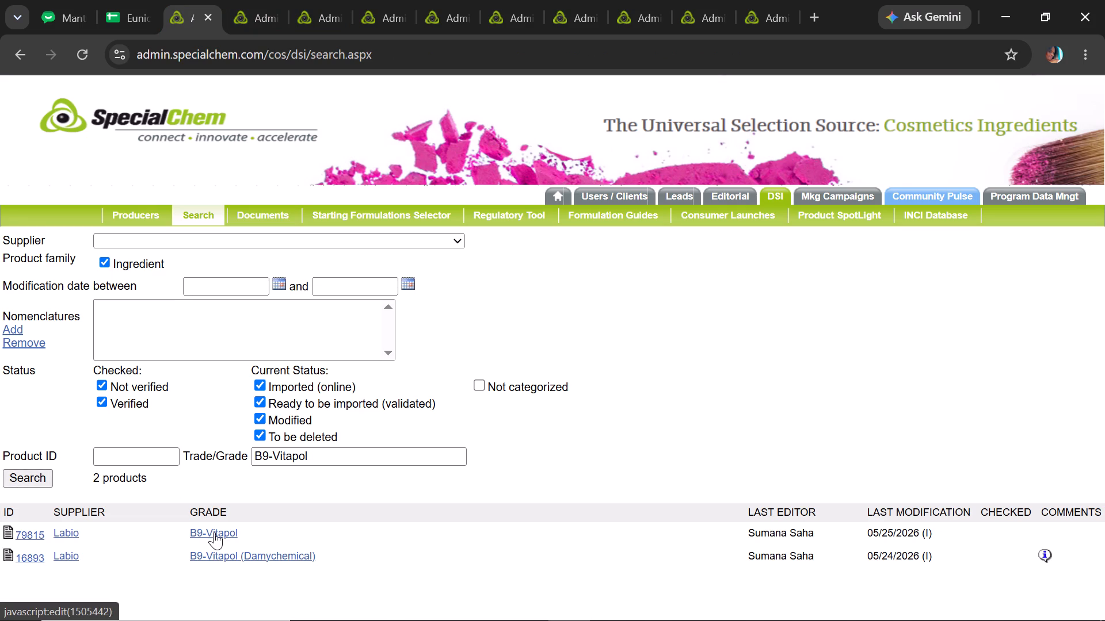
click(214, 531)
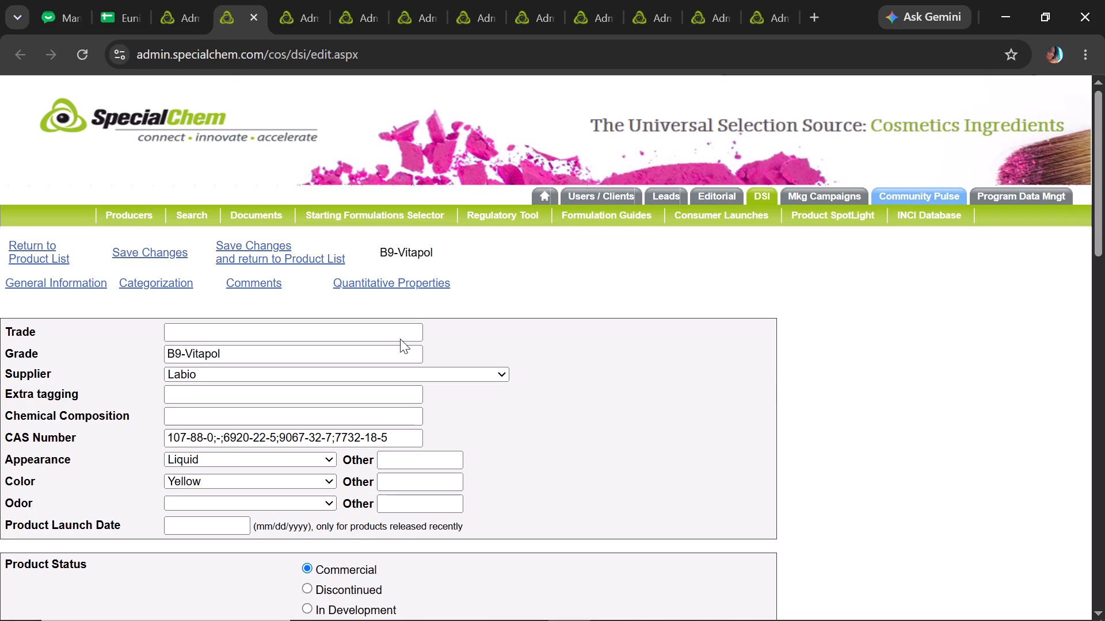
Search the admin site for BIO-Placenta from the Cosmetics sheet and look through the matching grades.
click(142, 3)
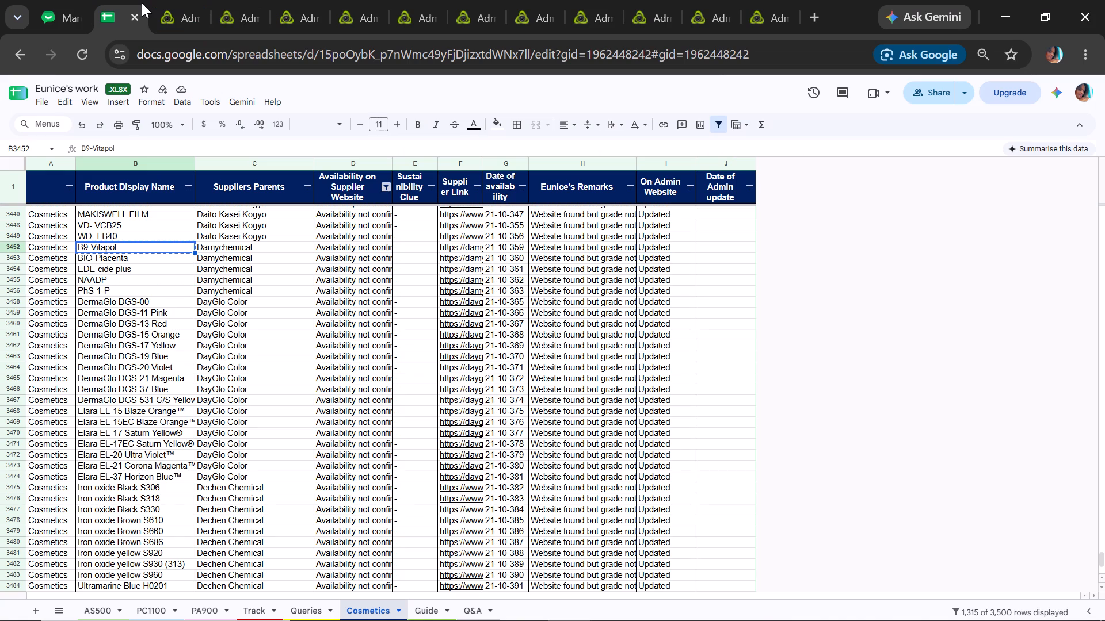
click(147, 255)
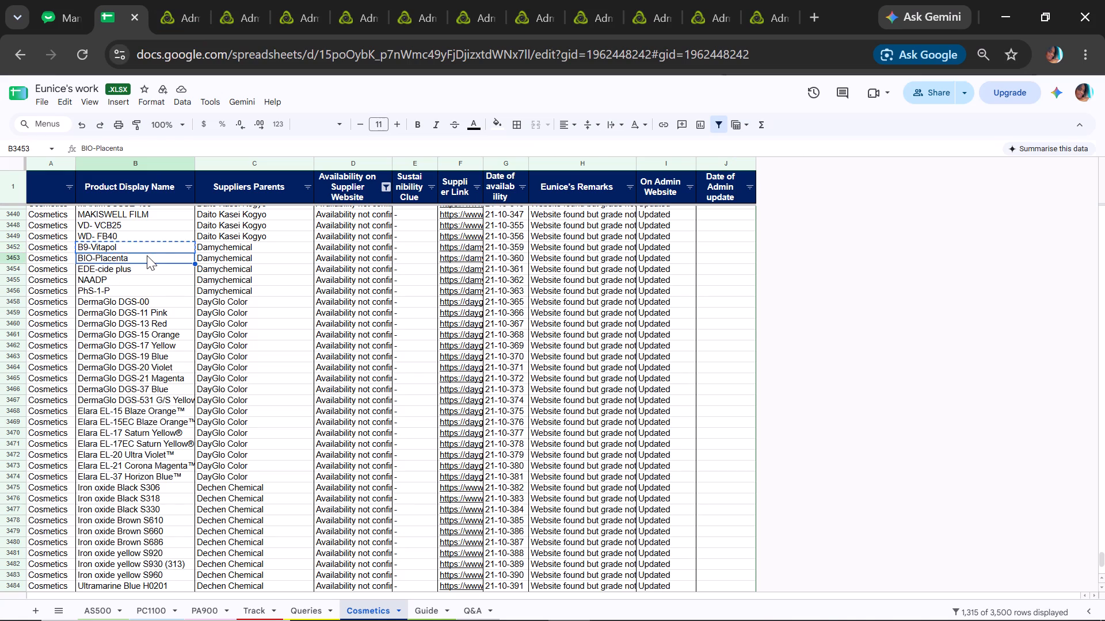
key(ctrl+c)
click(188, 4)
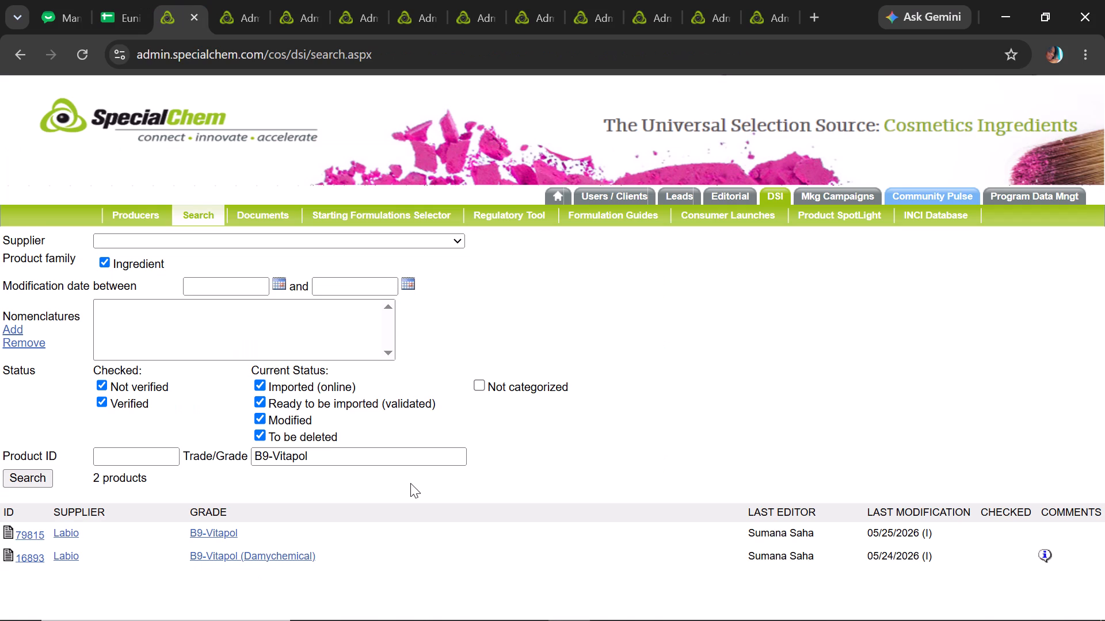
click(387, 451)
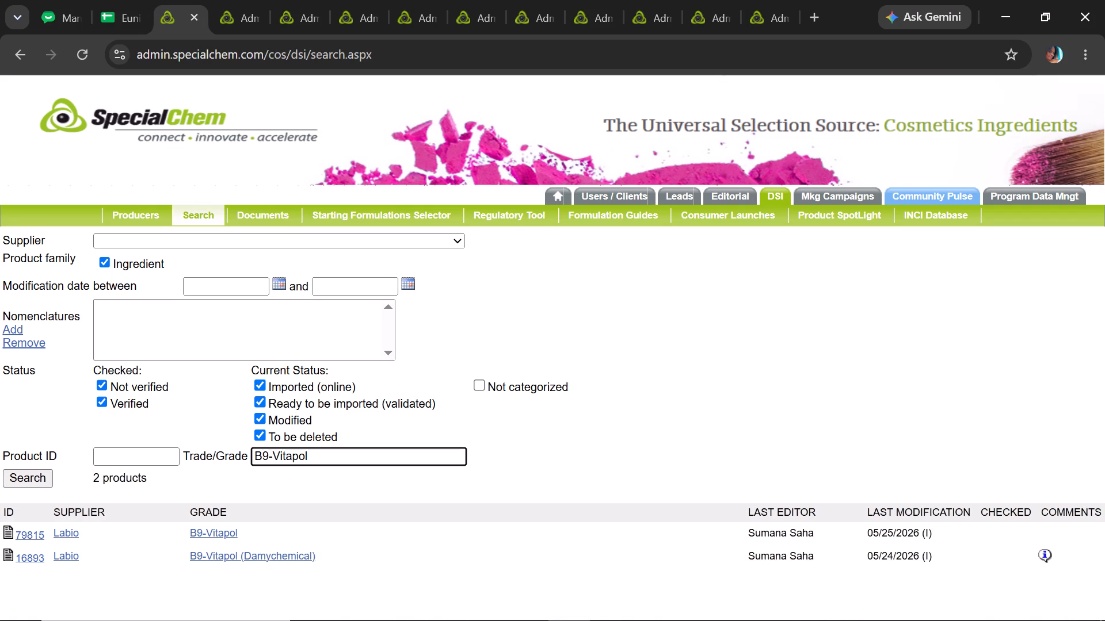
click(129, 9)
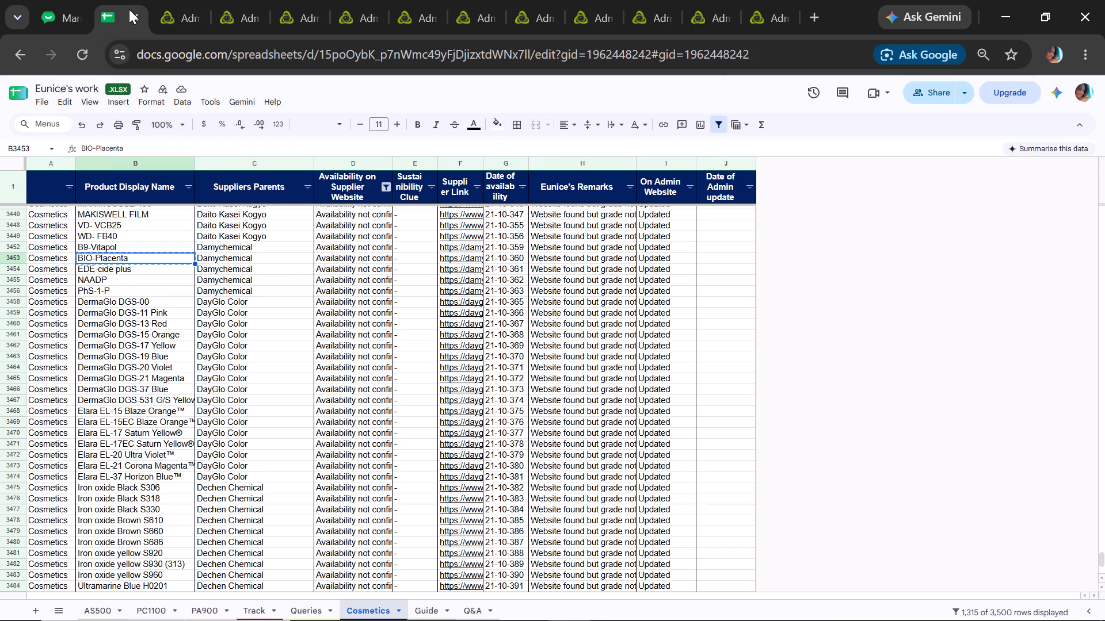
click(169, 10)
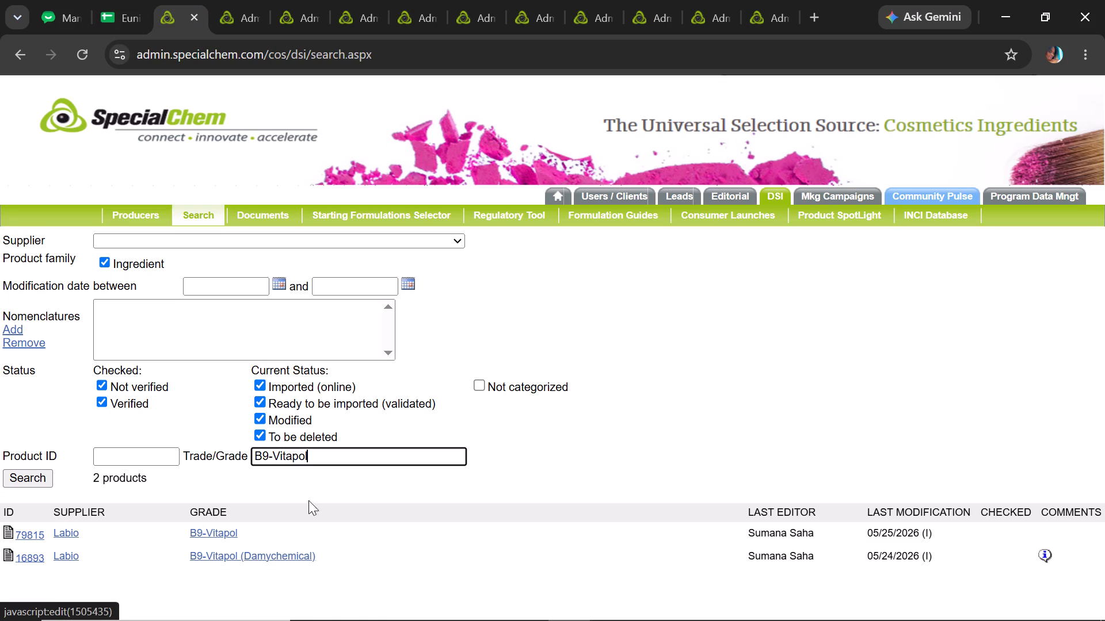
drag(351, 461, 101, 445)
key(ctrl+v)
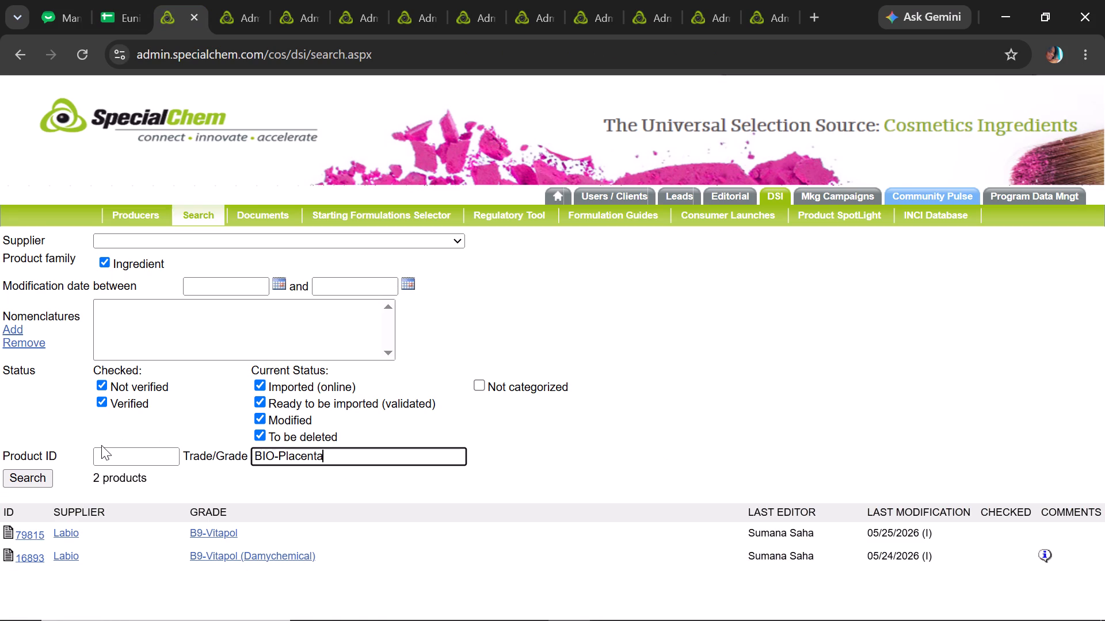
click(52, 473)
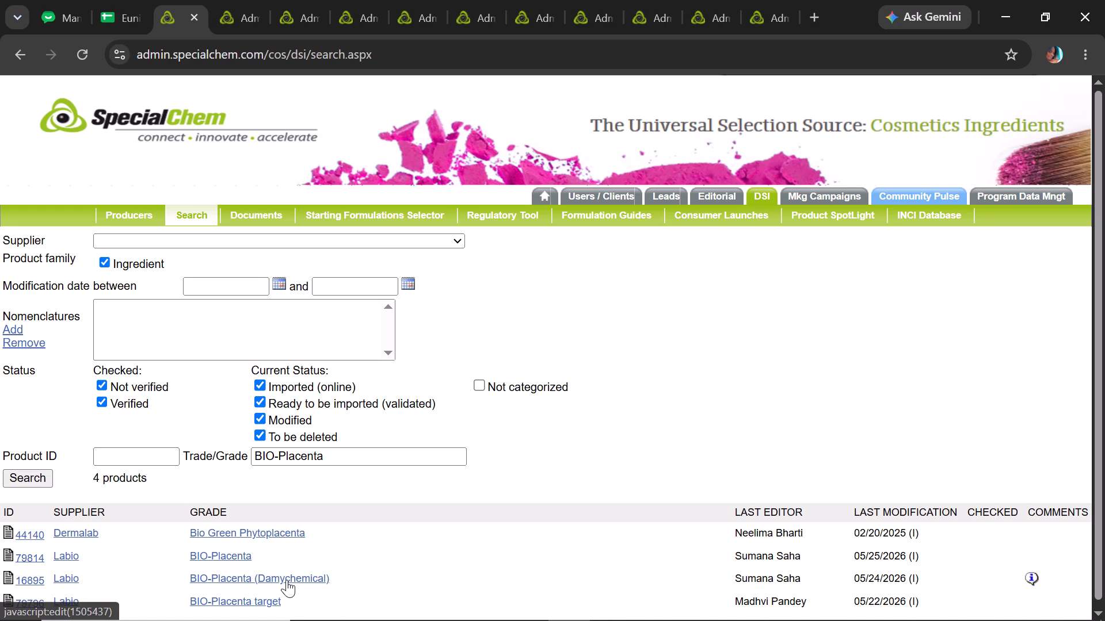
drag(1104, 365, 1094, 465)
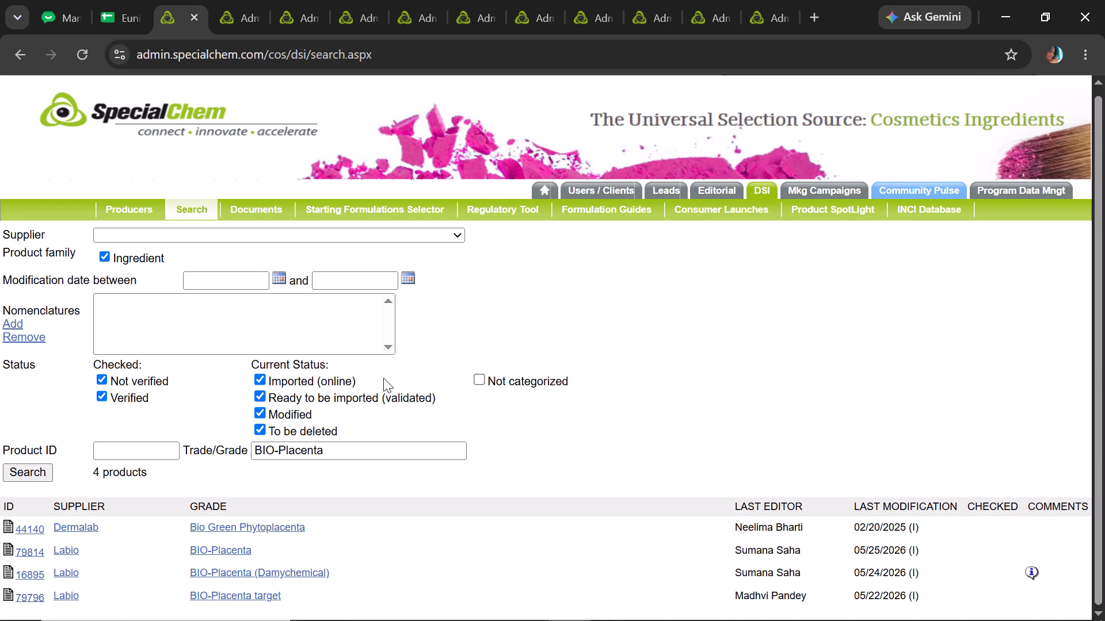
Search the admin site for B9-Vitapol again and open the B9-Vitapol (Damychemical) record.
click(106, 0)
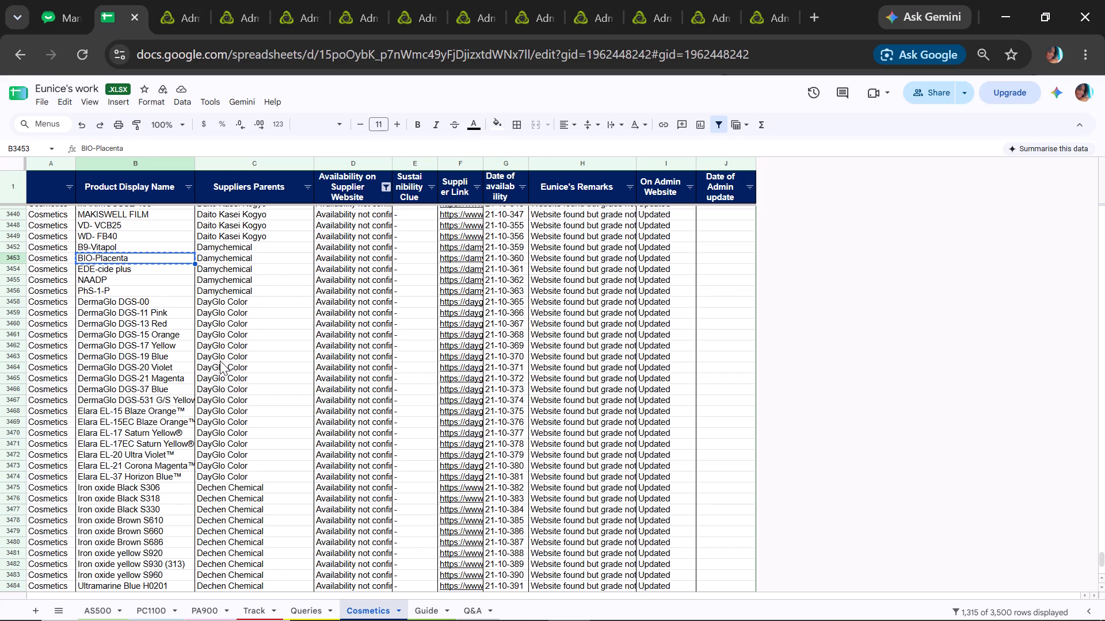
click(188, 245)
key(ctrl+c)
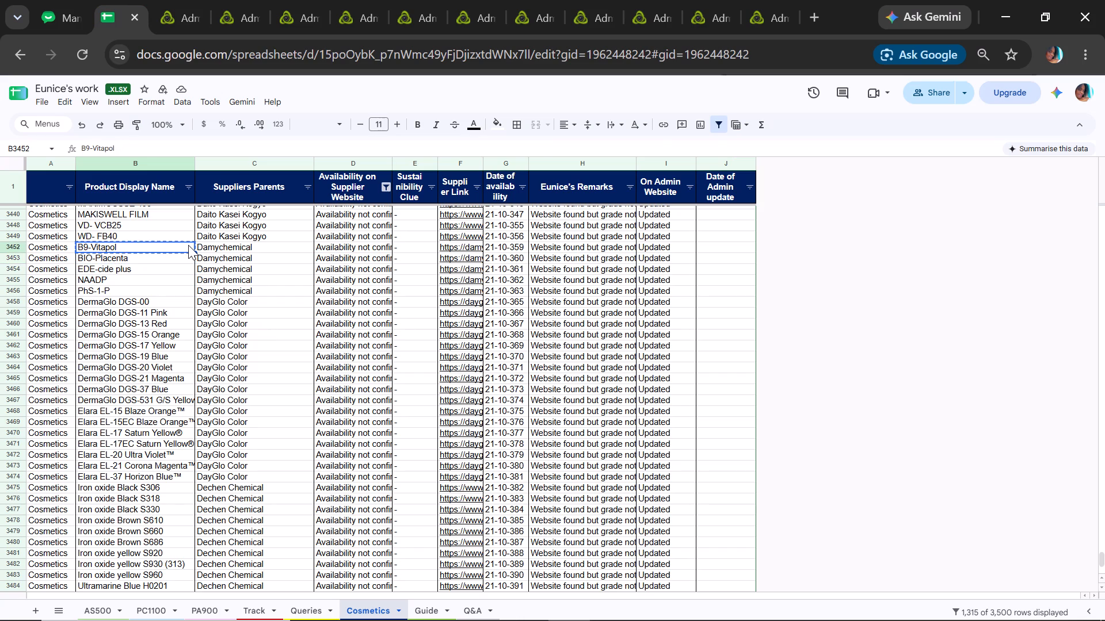
click(212, 0)
click(205, 1)
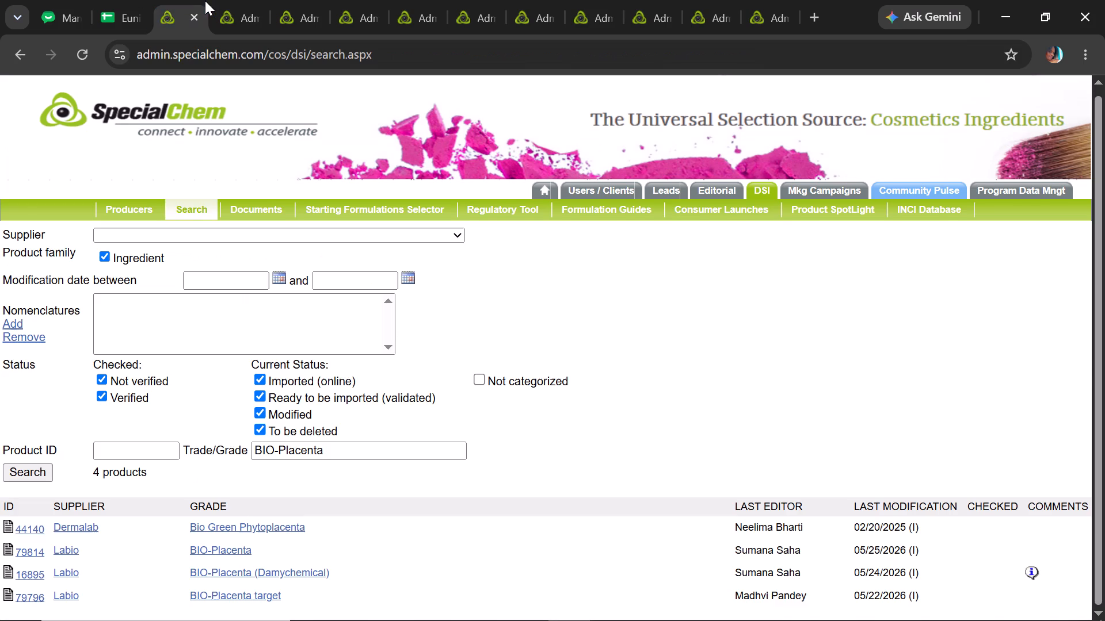
drag(329, 454, 173, 455)
key(ctrl+v)
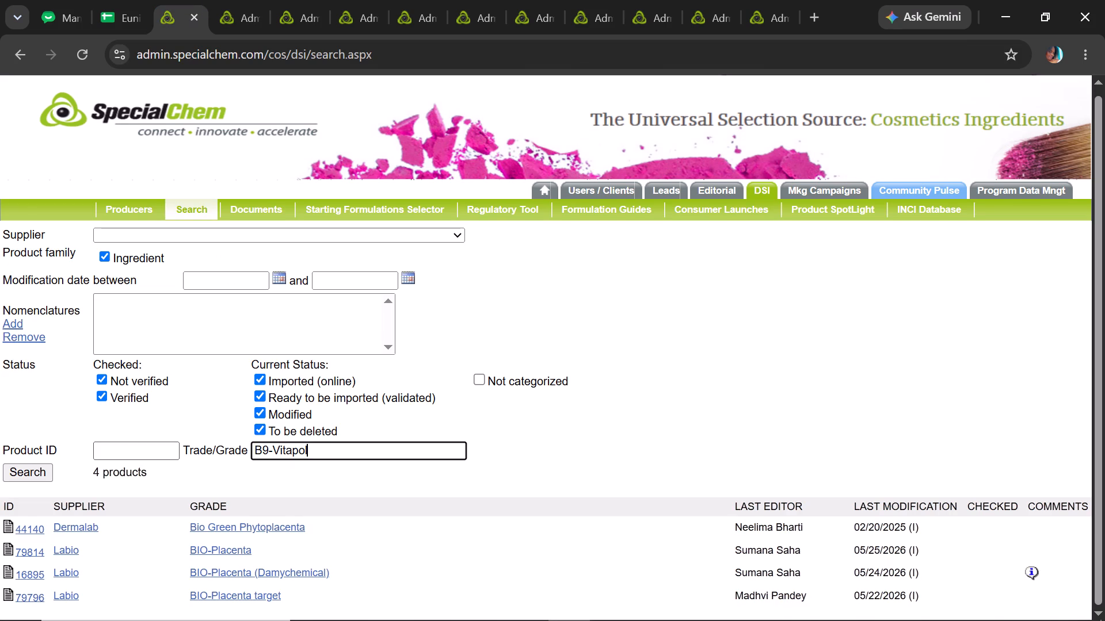
click(37, 471)
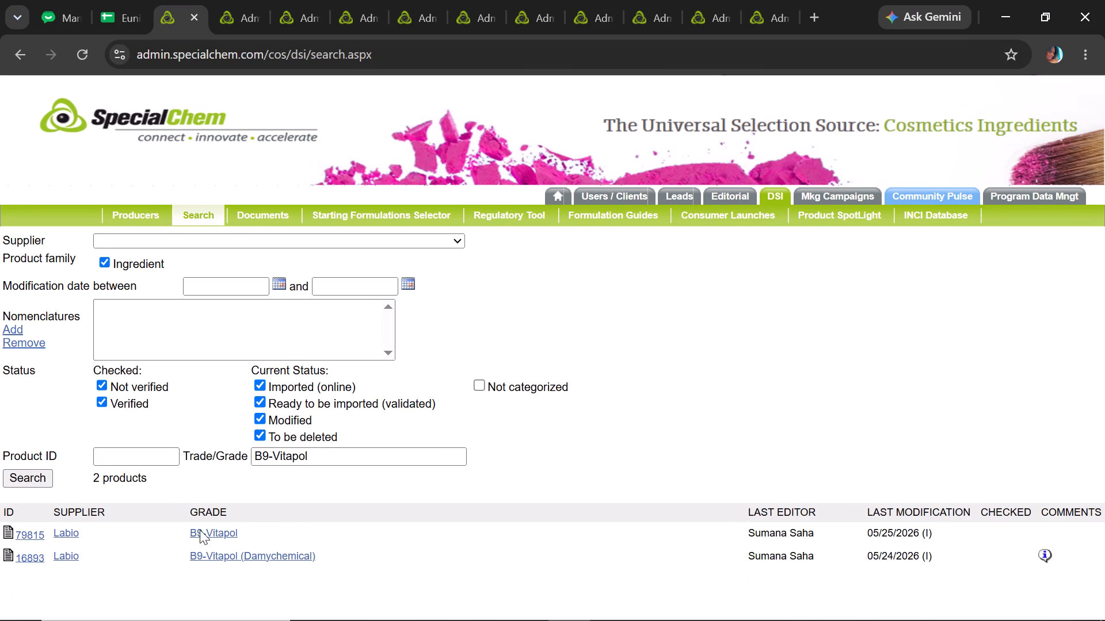
click(212, 551)
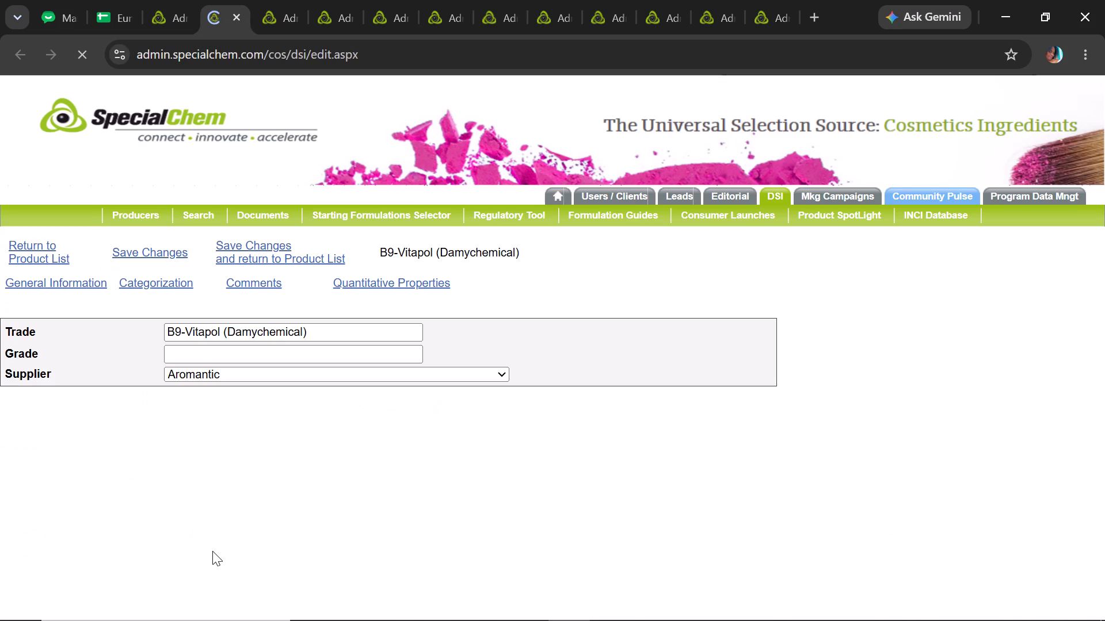
Set the B9-Vitapol (Damychemical) product status to Availability Not Confirmed and save the changes.
drag(1102, 201, 1102, 217)
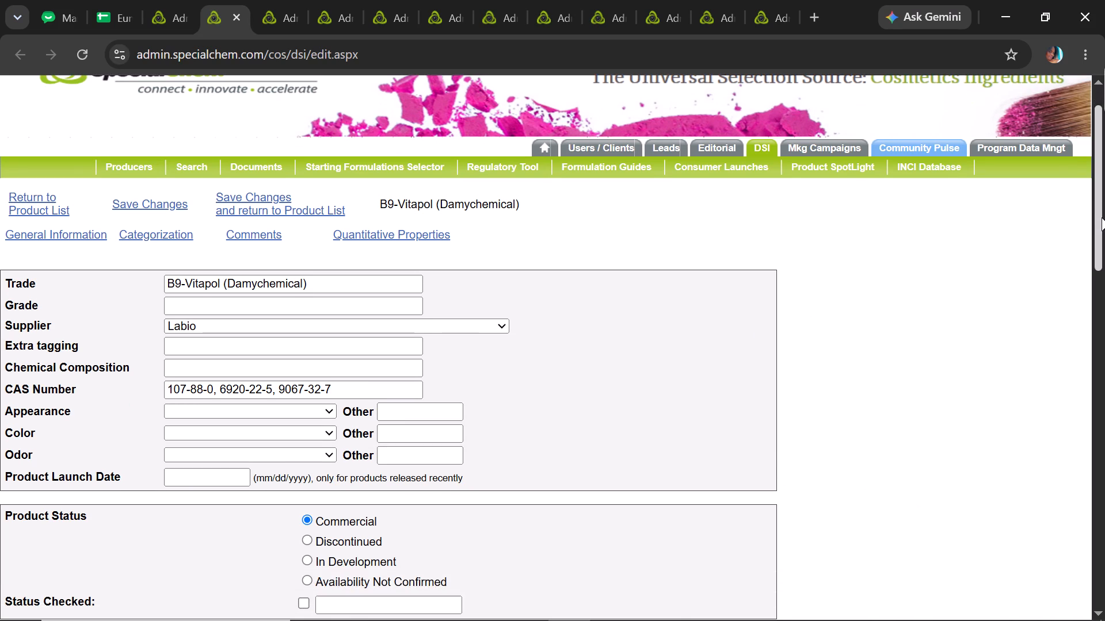
click(306, 584)
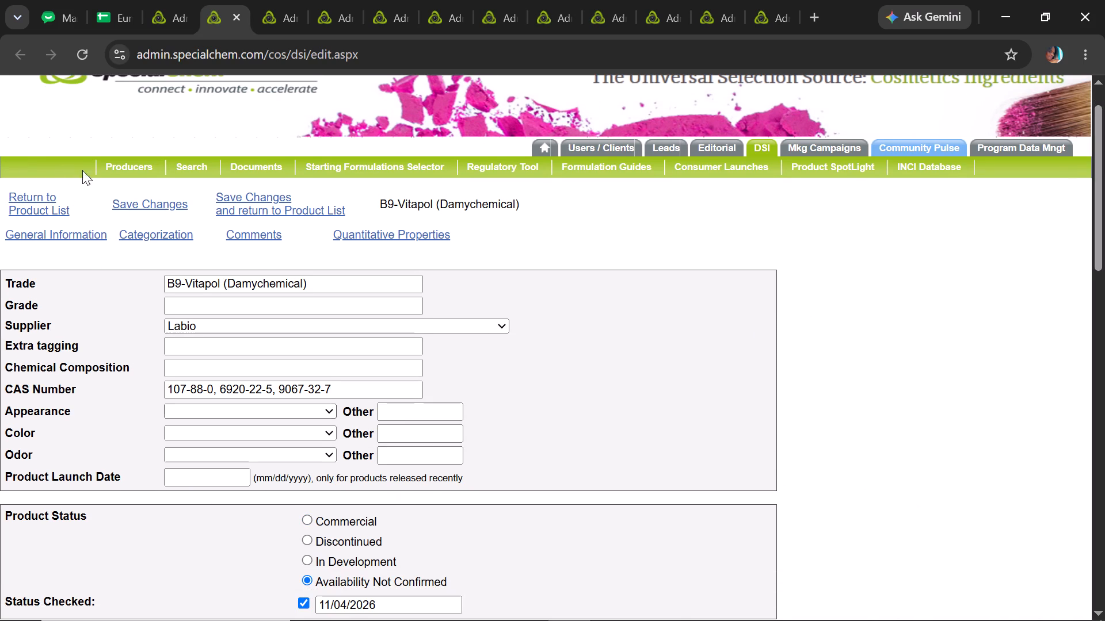
click(133, 204)
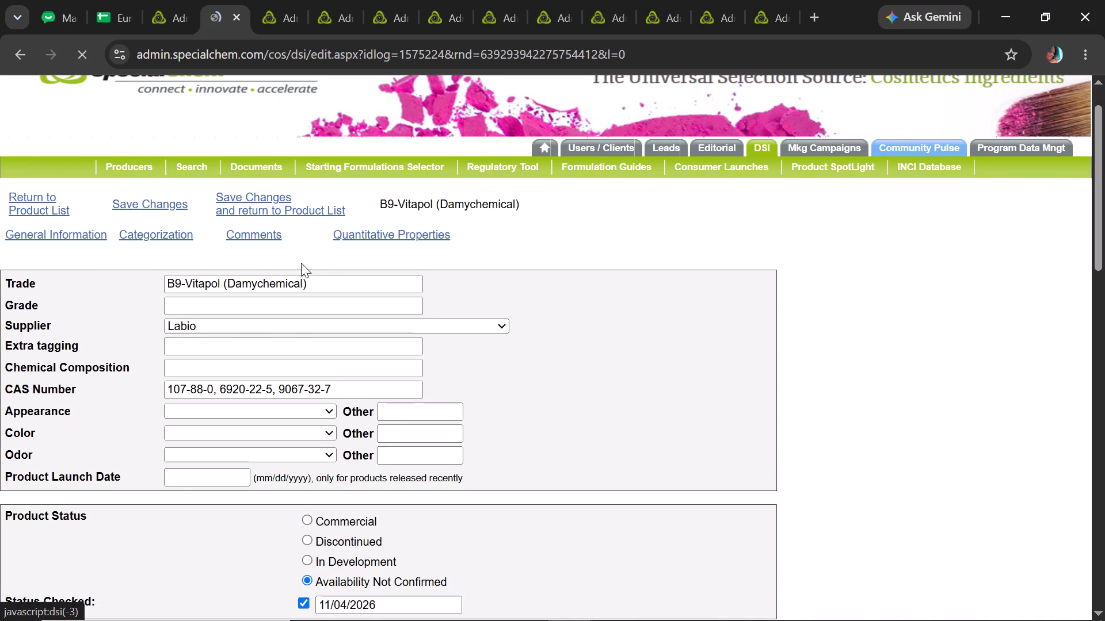
In the B9-Vitapol (Damychemical) comments, insert "{product} by {supplier}" before "Is reformulated form" and make "Is" lowercase.
click(250, 280)
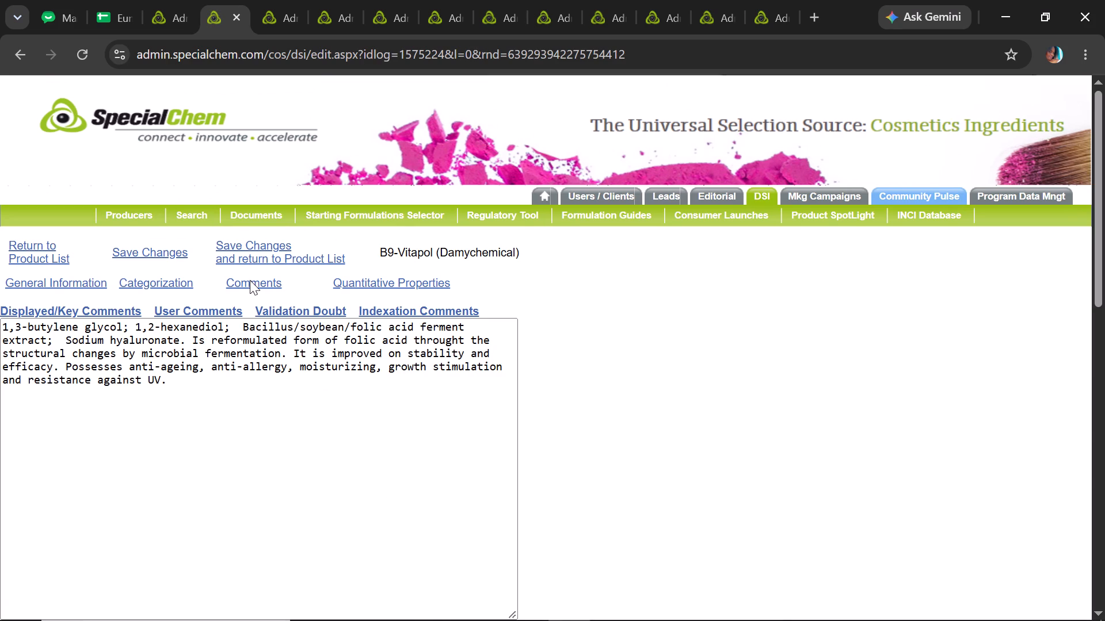
click(127, 1)
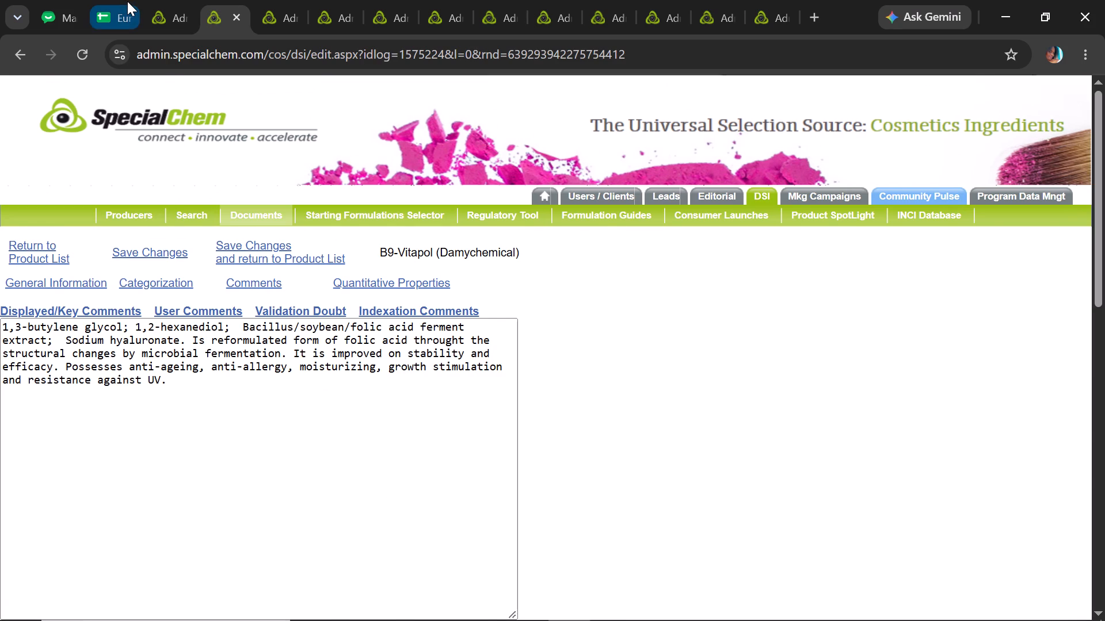
click(417, 605)
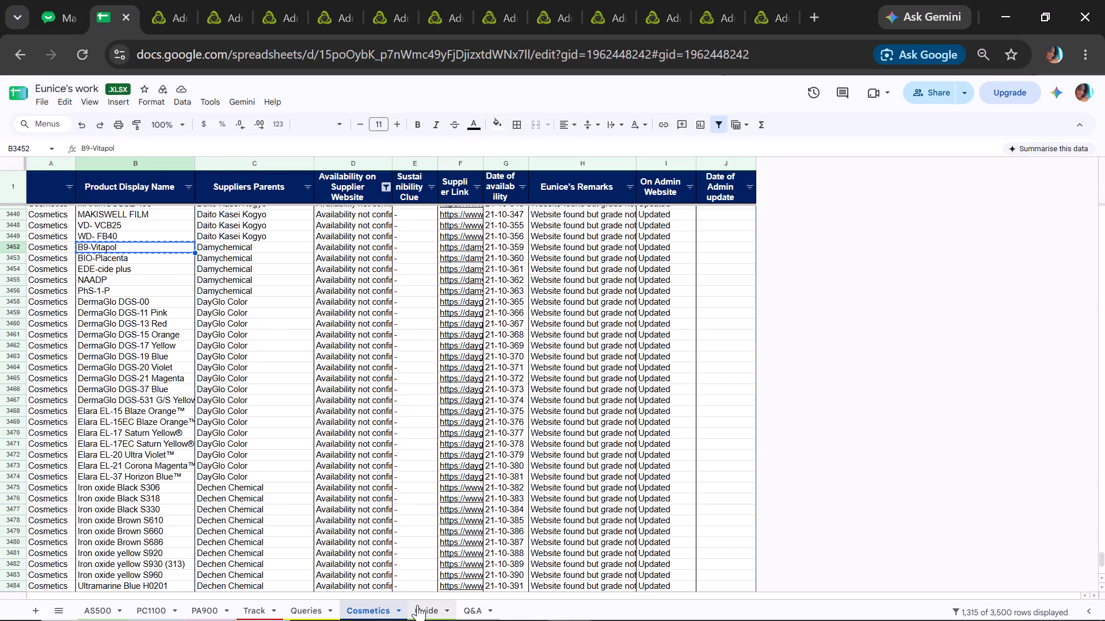
key(ctrl+c)
click(203, 1)
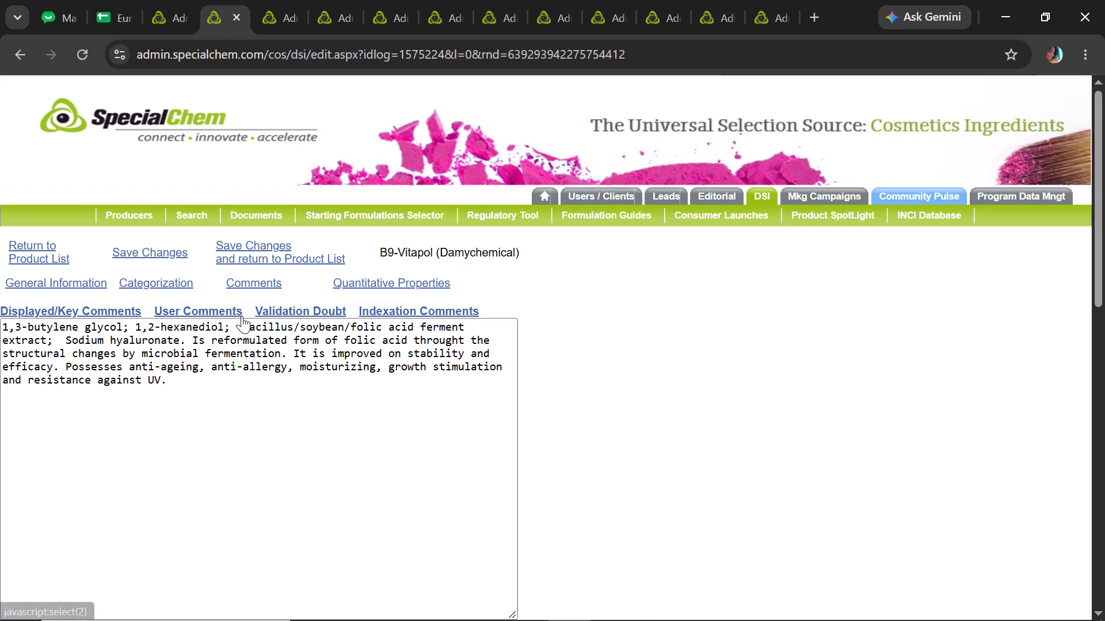
double_click(190, 337)
click(190, 337)
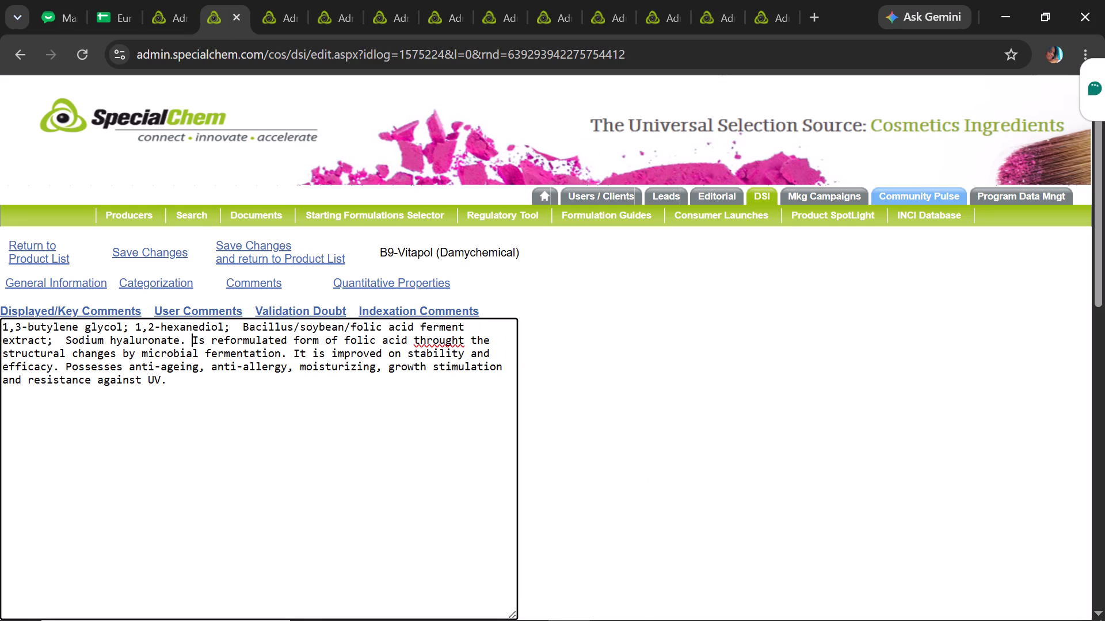
key(ctrl+v)
key(space)
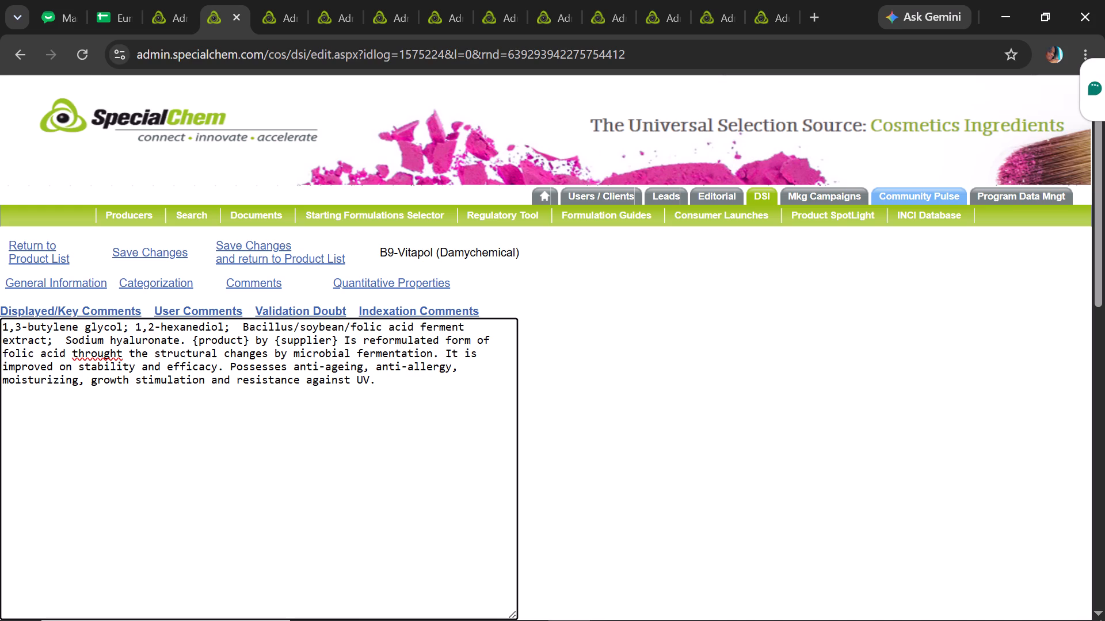
key(Delete)
key(i)
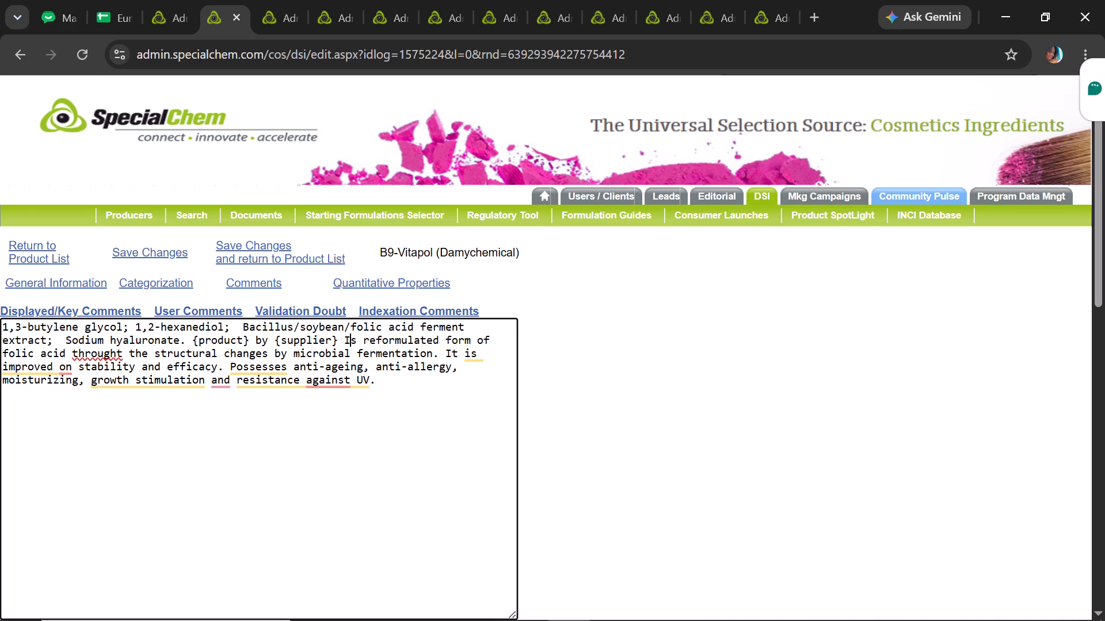
key(BackSpace)
key(i)
Copy the {product} placeholder and insert the article "a" before "reformulated form" in the comments.
drag(247, 342, 196, 338)
key(ctrl+c)
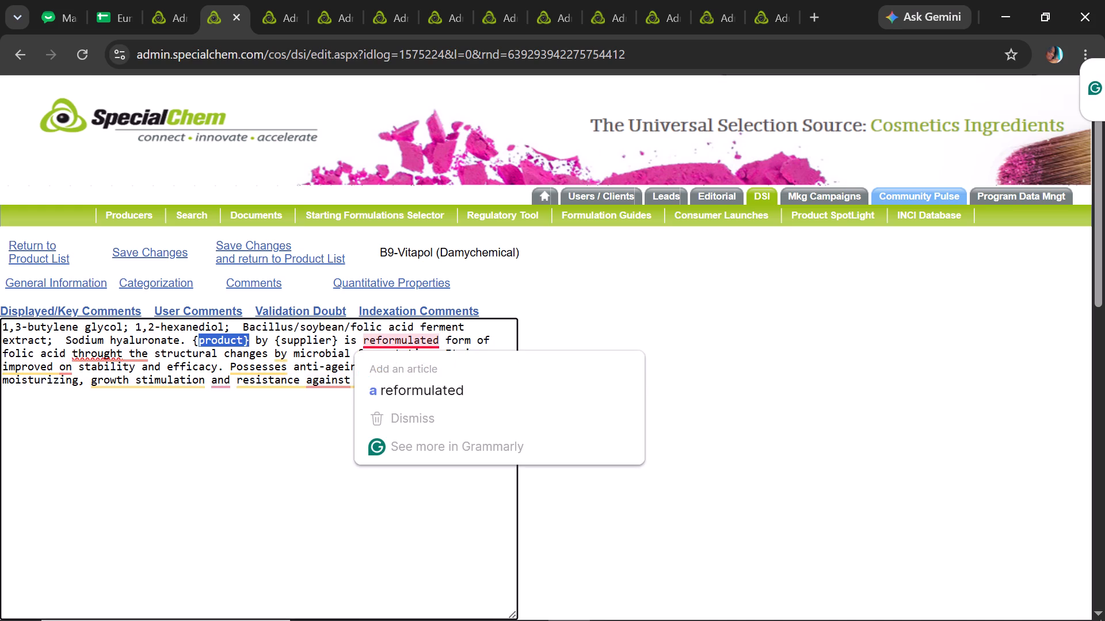
click(435, 382)
text(a)
key(space)
click(458, 355)
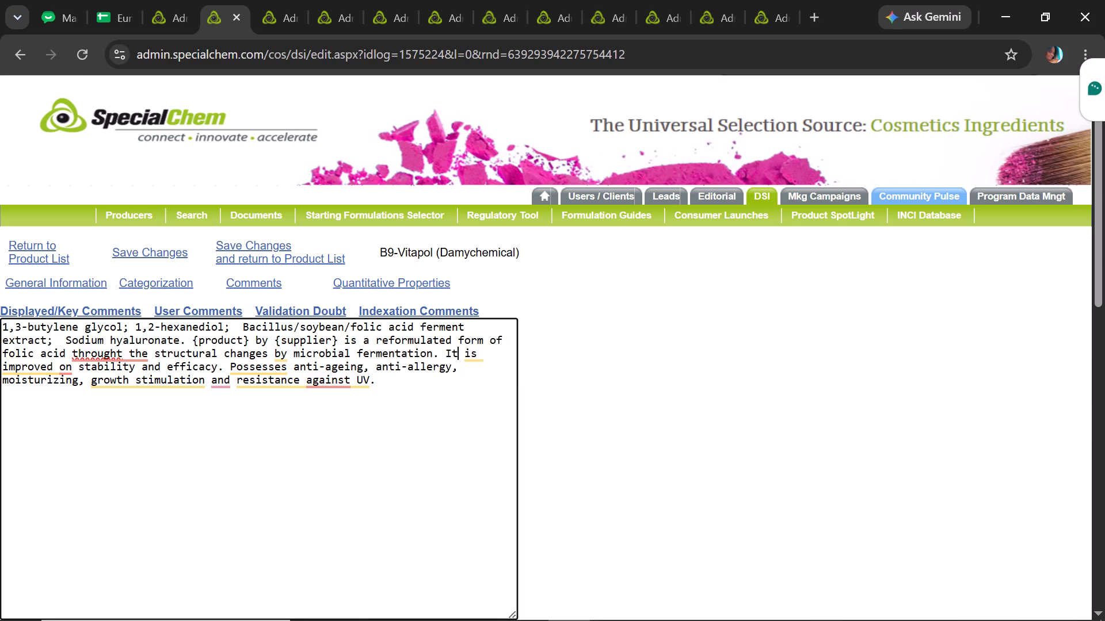
Replace "It" before "is improved" with the {product} placeholder in the B9-Vitapol (Damychemical) comments.
key(BackSpace)
key(BackSpace)
key(ctrl+v)
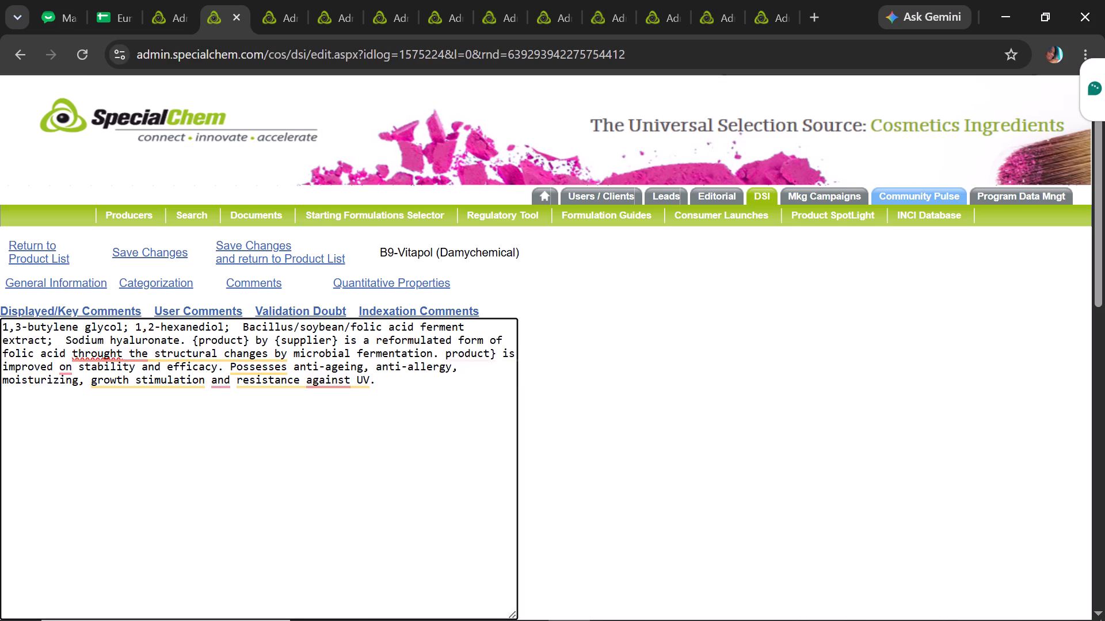
click(445, 355)
key(shift+braceleft)
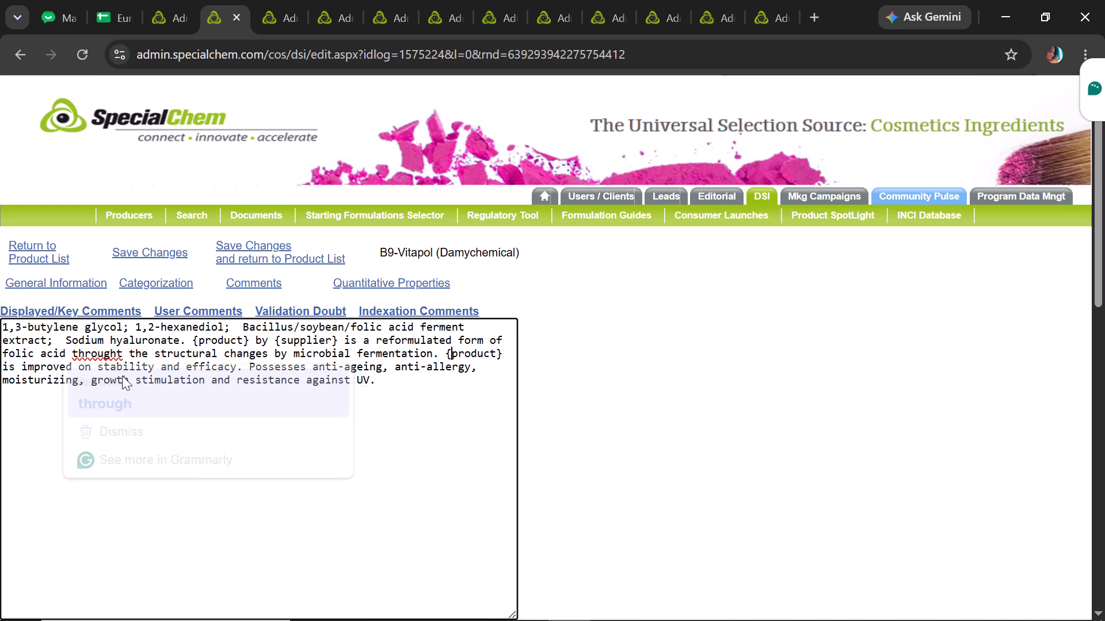
Correct the comment wording to "through structural changes", "improved in stability" and "resistance to UV".
click(139, 384)
text(through)
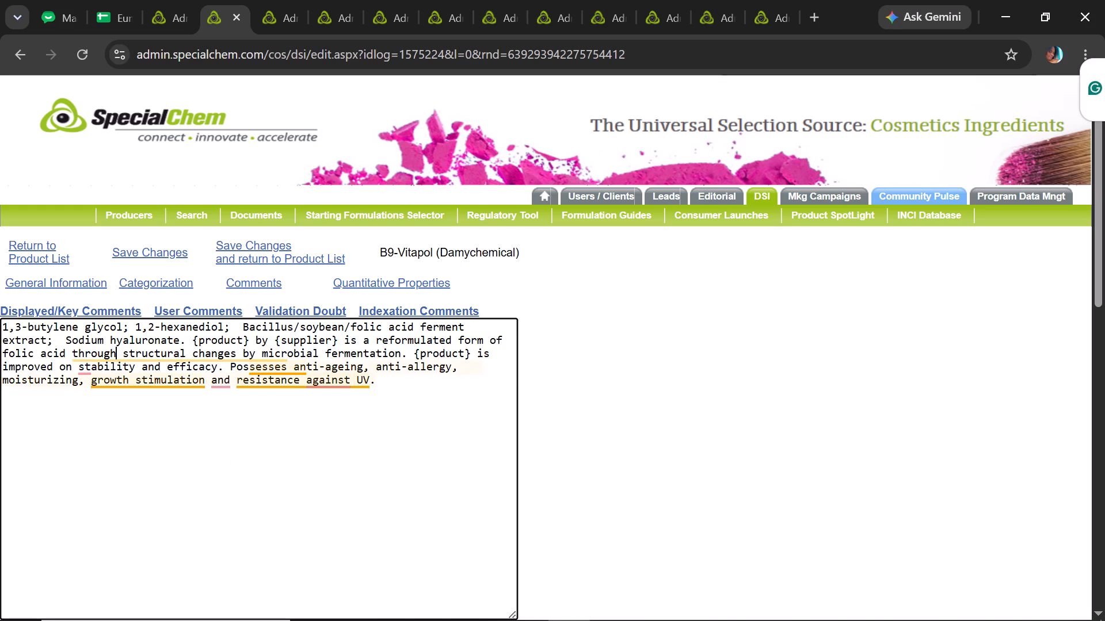
click(74, 382)
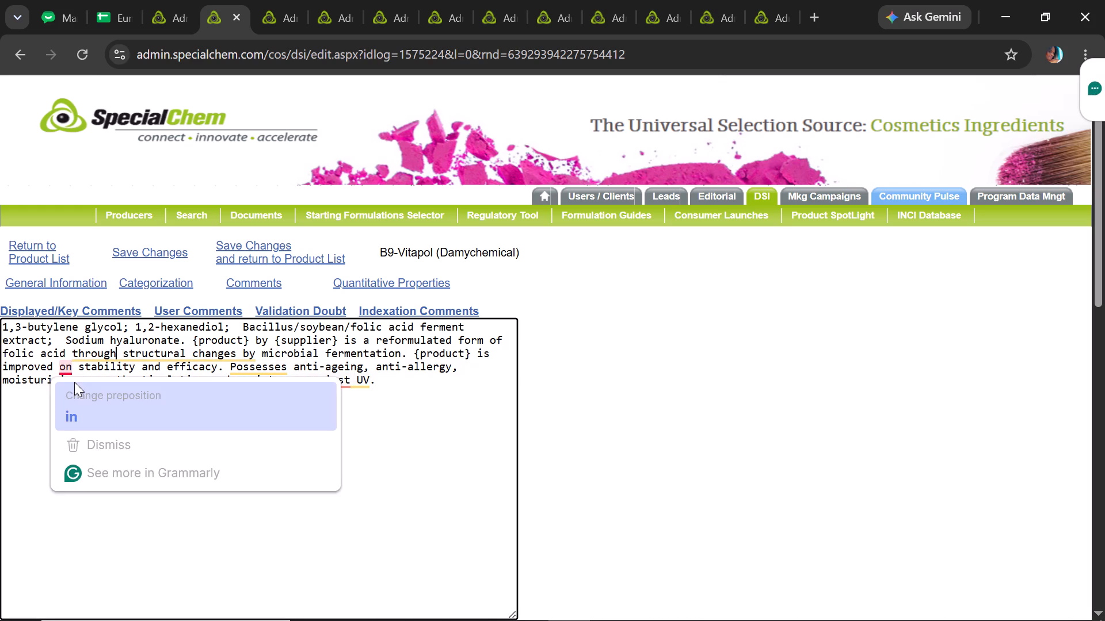
text(in)
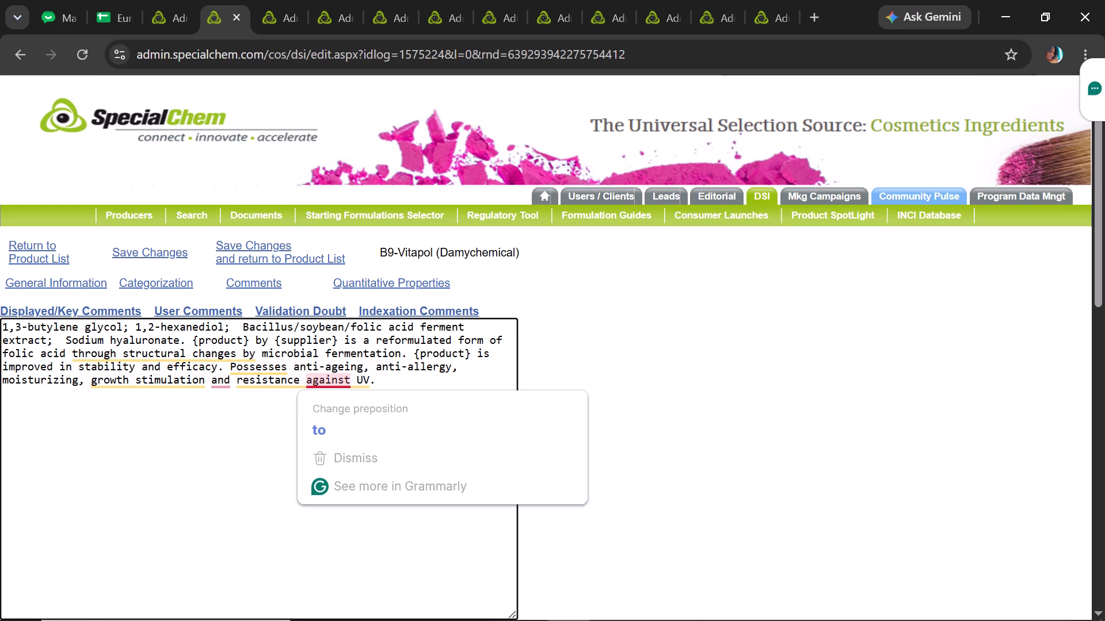
click(359, 423)
text(to)
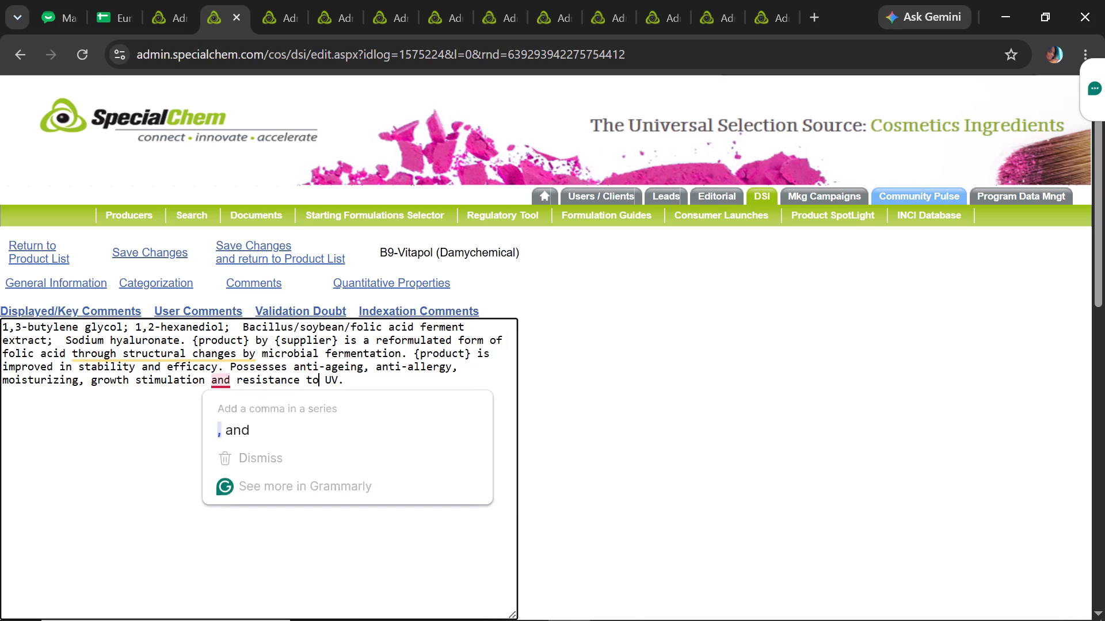
click(276, 421)
Enable Display as HTML for the B9-Vitapol (Damychemical) comments and save the changes.
drag(1104, 246, 1100, 264)
click(100, 589)
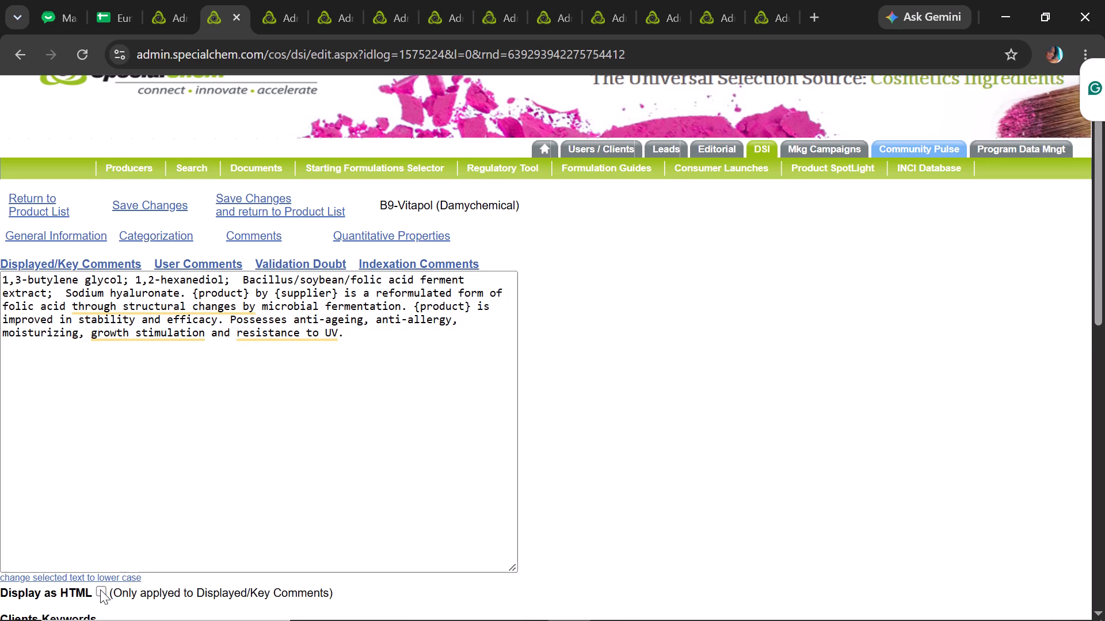
click(153, 202)
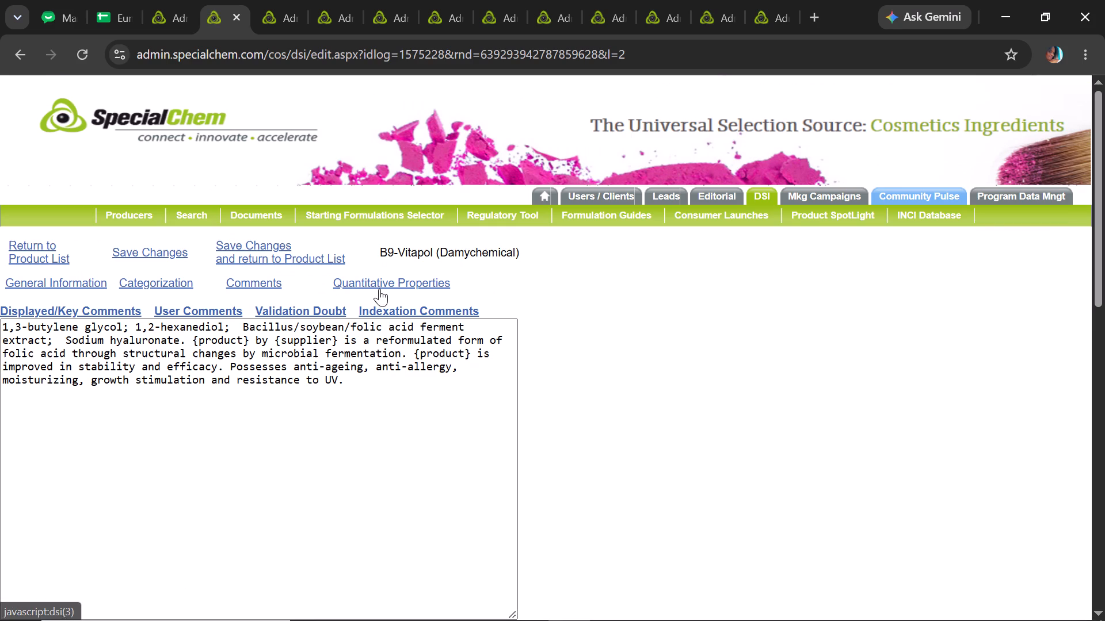
Open the B9-Vitapol (Damychemical) quantitative properties, then save the record and return to the product list.
click(379, 289)
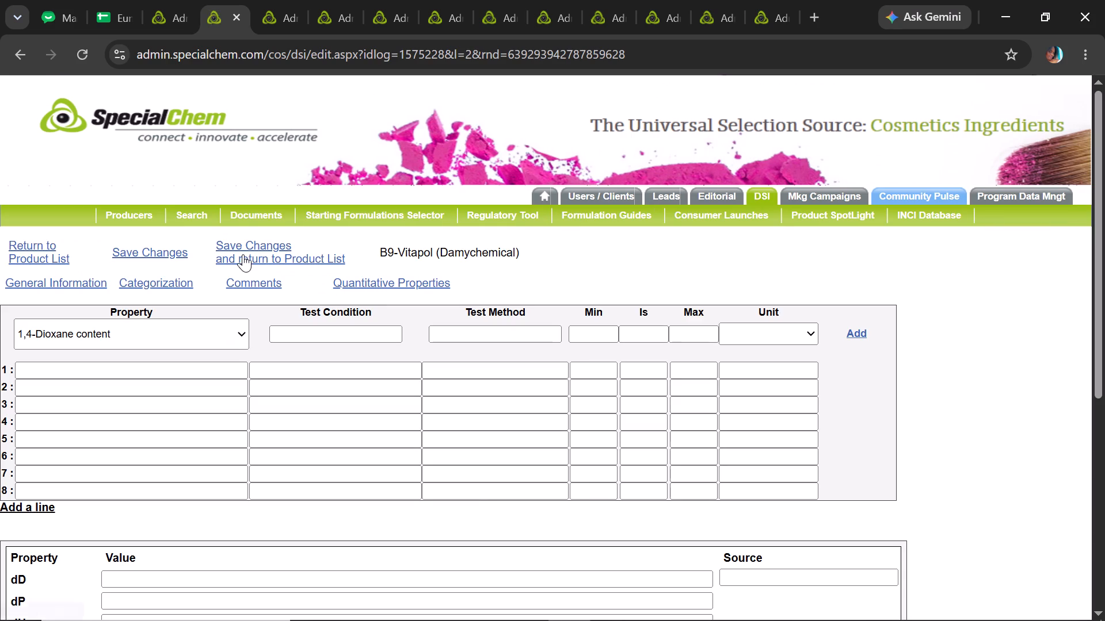
click(243, 254)
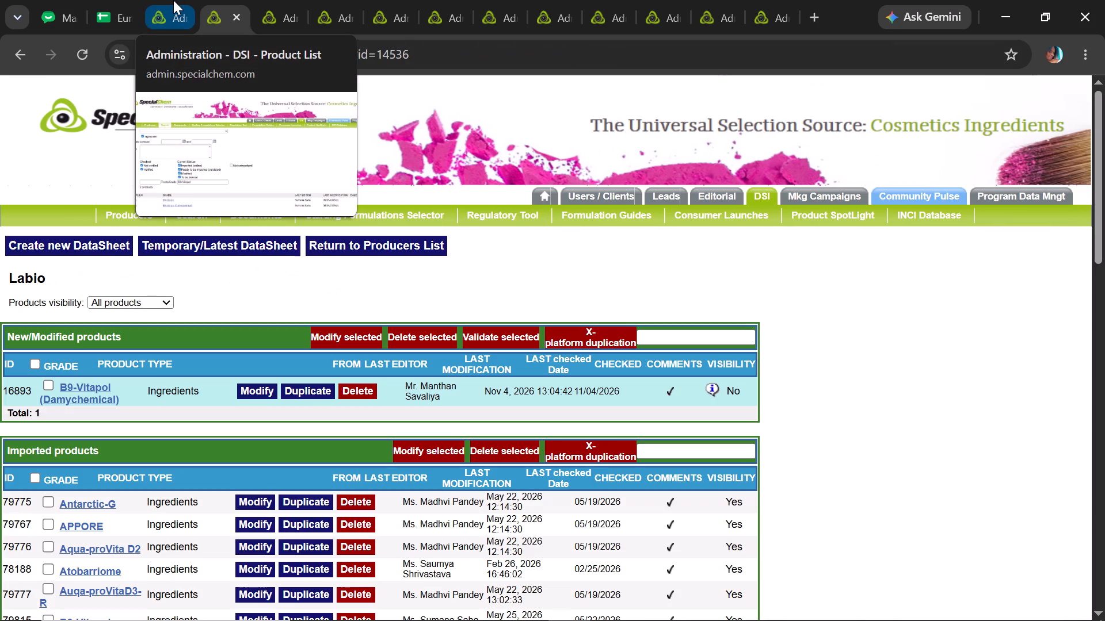
Copy the Damychemical product name BIO-Placenta from the Cosmetics sheet.
click(126, 1)
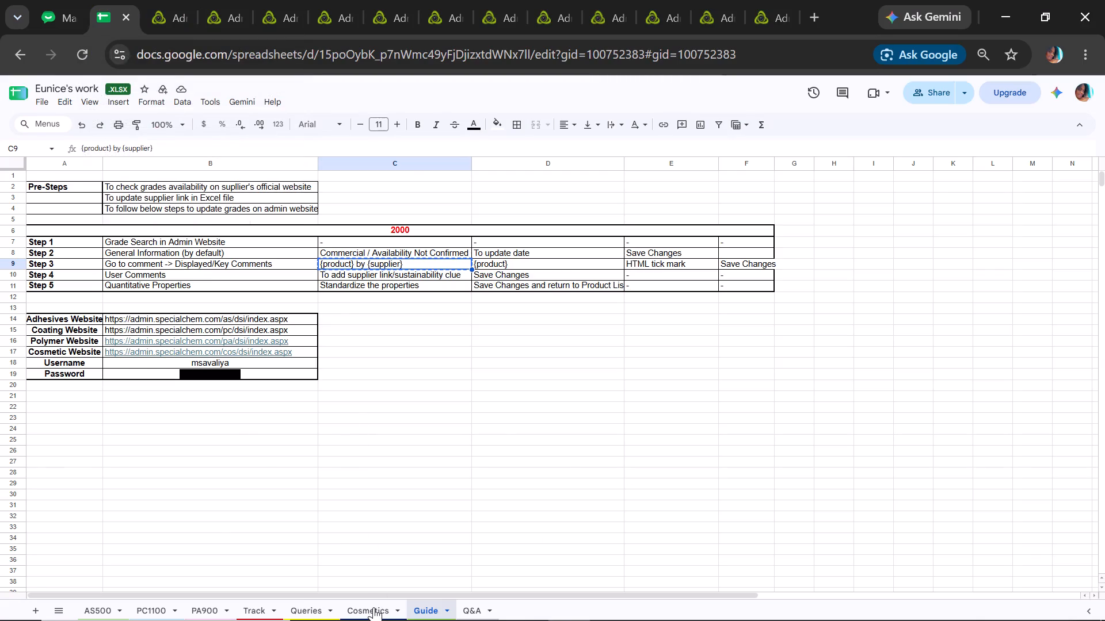
click(374, 607)
click(121, 261)
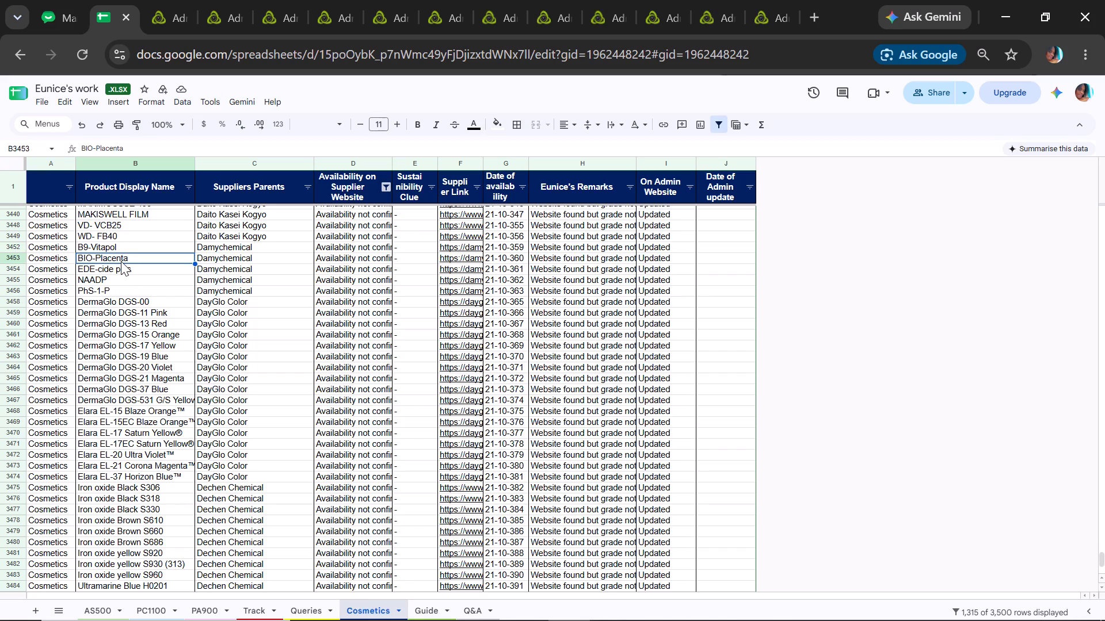
key(ctrl+c)
click(185, 15)
drag(327, 465, 148, 458)
key(ctrl+c)
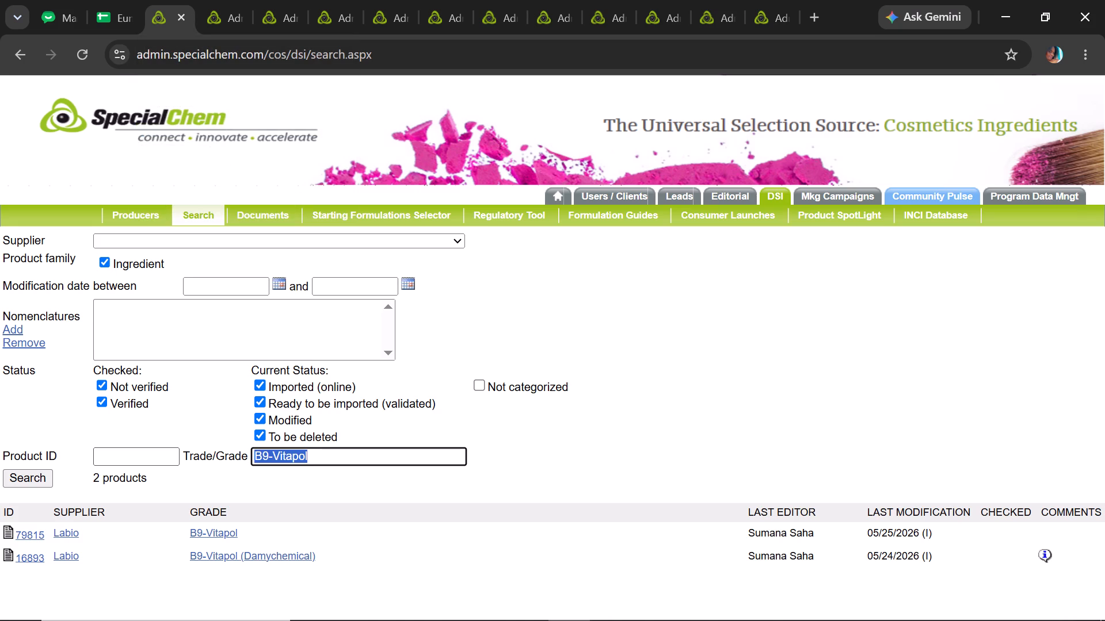
key(ctrl+v)
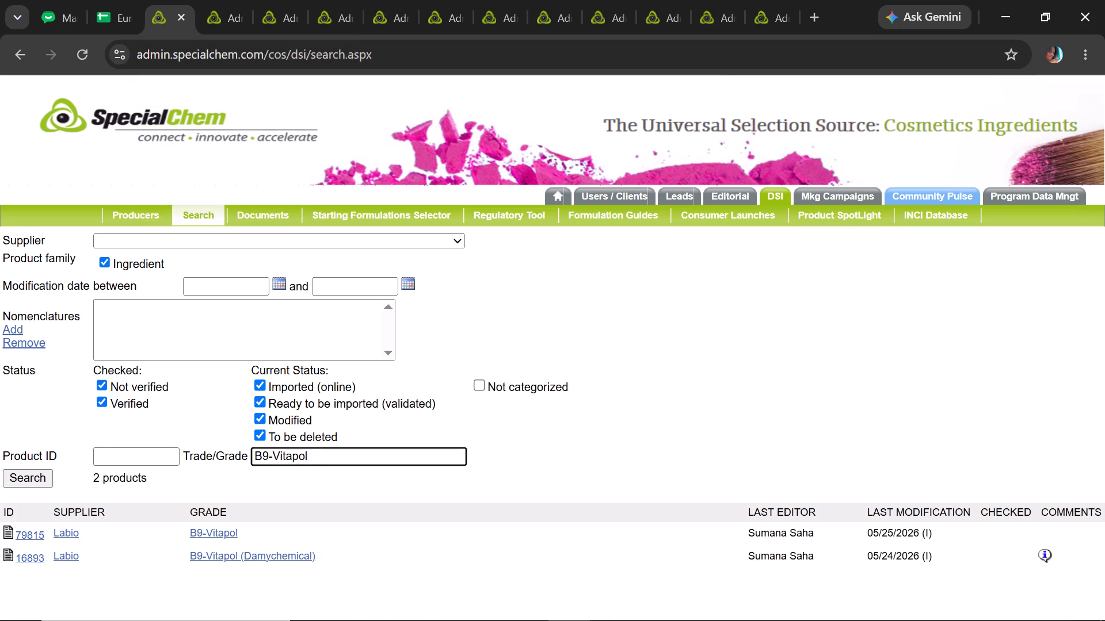
click(102, 0)
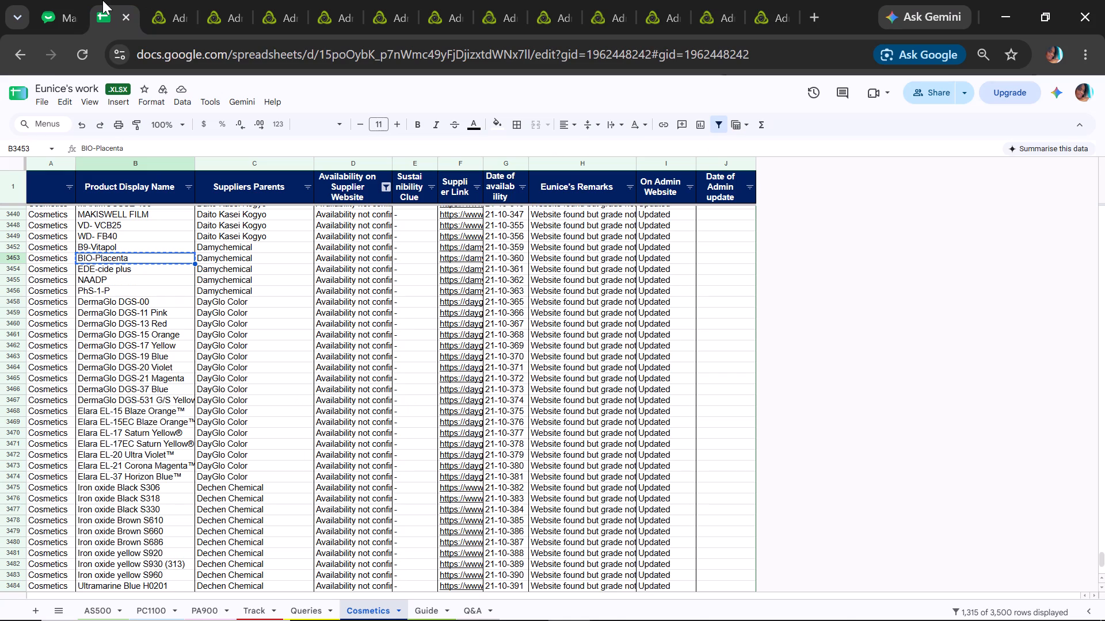
key(ctrl+c)
Search the admin site for the trade/grade BIO-Placenta and open the BIO-Placenta (Damychemical) record.
click(215, 0)
key(ctrl+v)
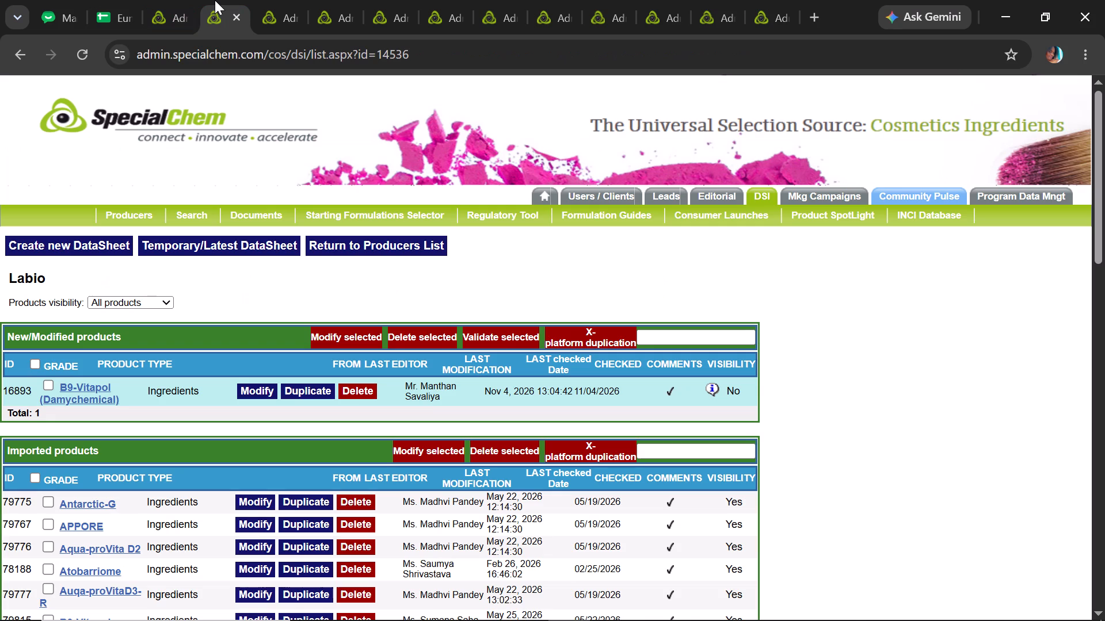
click(164, 7)
click(164, 7)
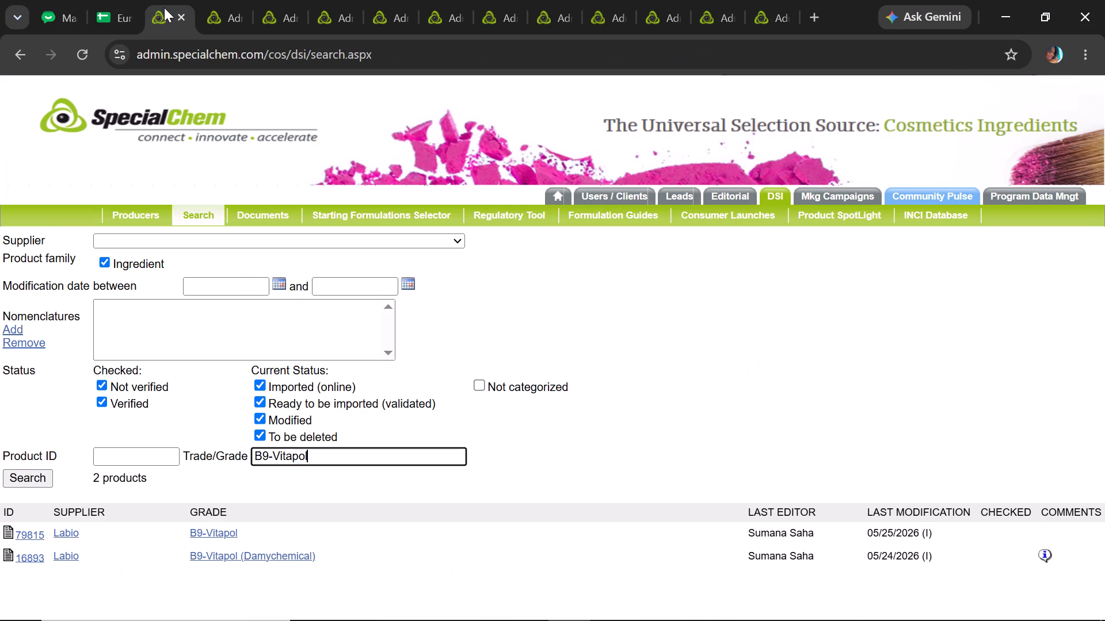
key(BackSpace)
key(BackSpace)
key(BackSpace)
key(BackSpace)
key(BackSpace)
key(BackSpace)
key(BackSpace)
key(BackSpace)
key(BackSpace)
key(BackSpace)
key(BackSpace)
key(BackSpace)
key(BackSpace)
key(ctrl+v)
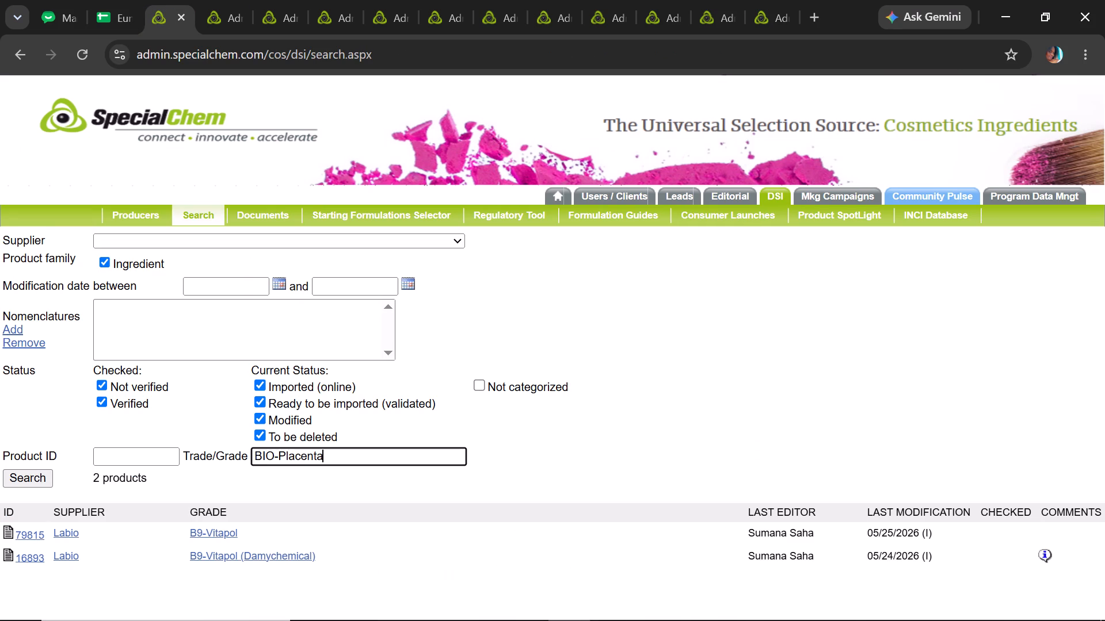
click(23, 476)
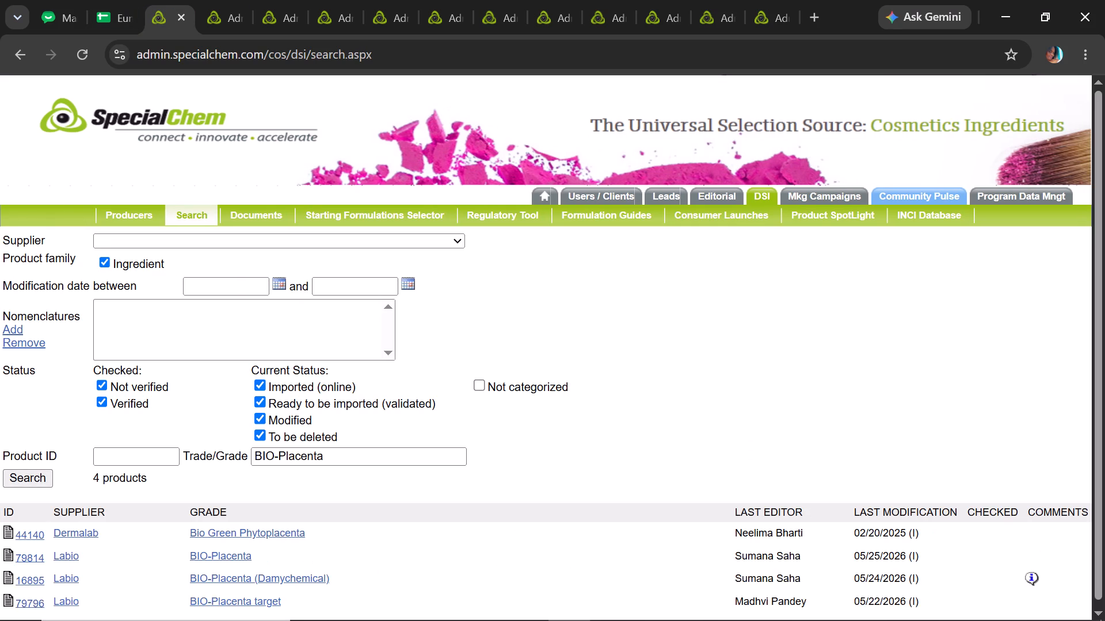
click(1104, 179)
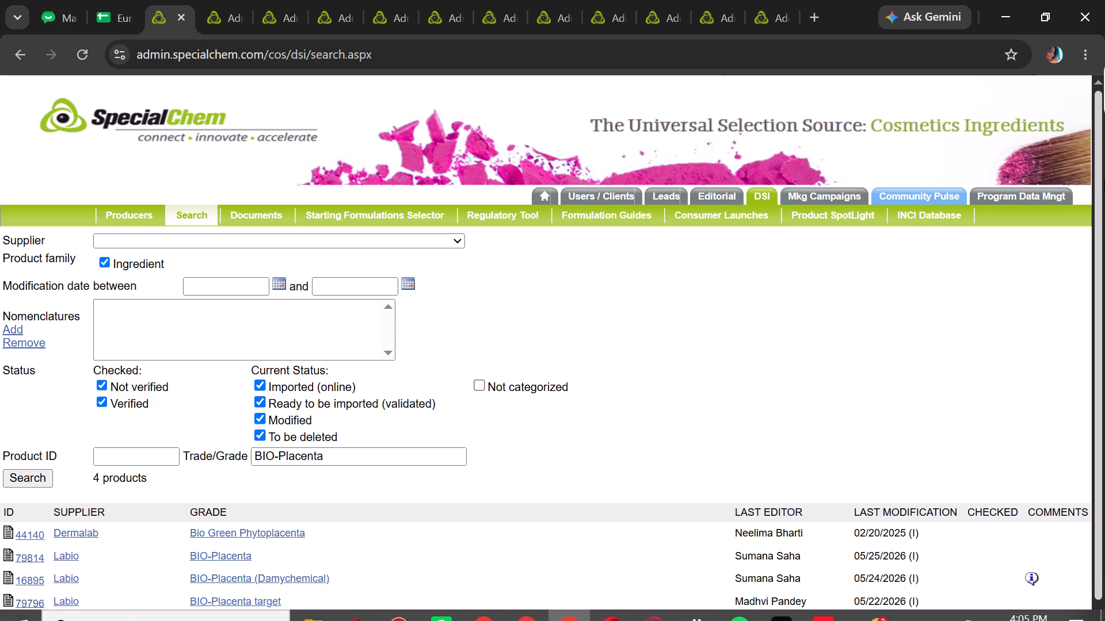
drag(1104, 179, 1104, 267)
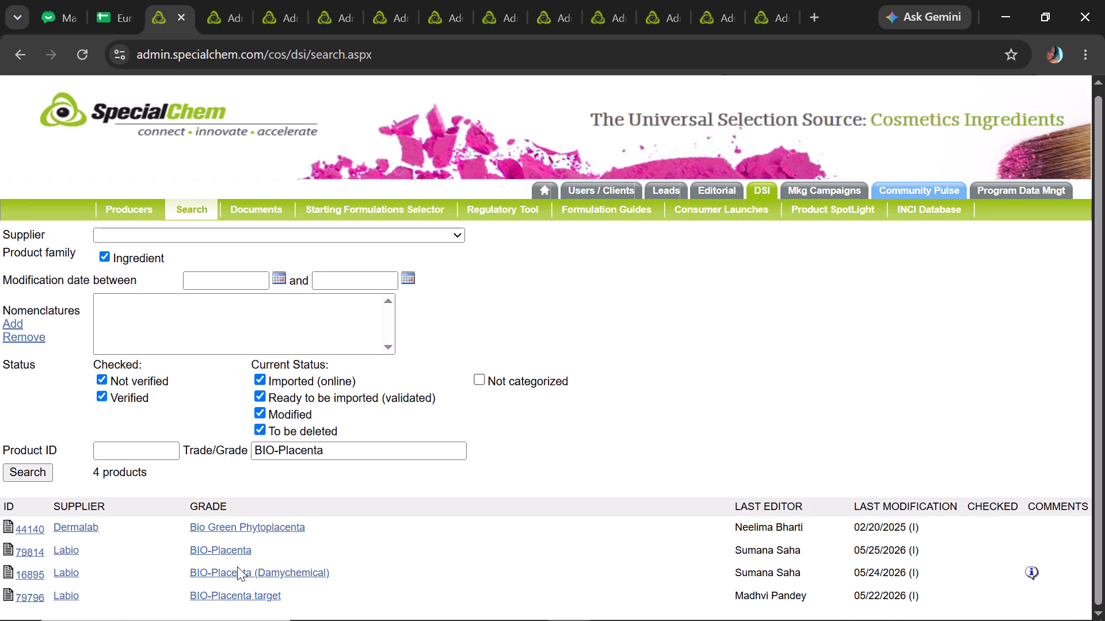
click(239, 572)
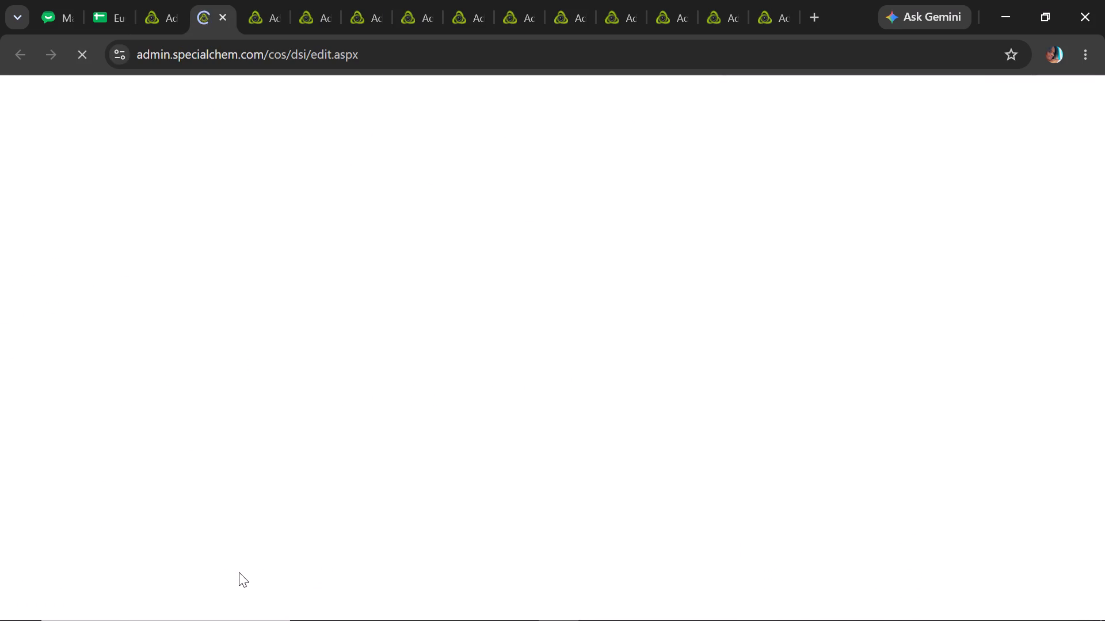
Set the BIO-Placenta (Damychemical) product status to Availability Not Confirmed and save the changes.
drag(1104, 176, 1101, 191)
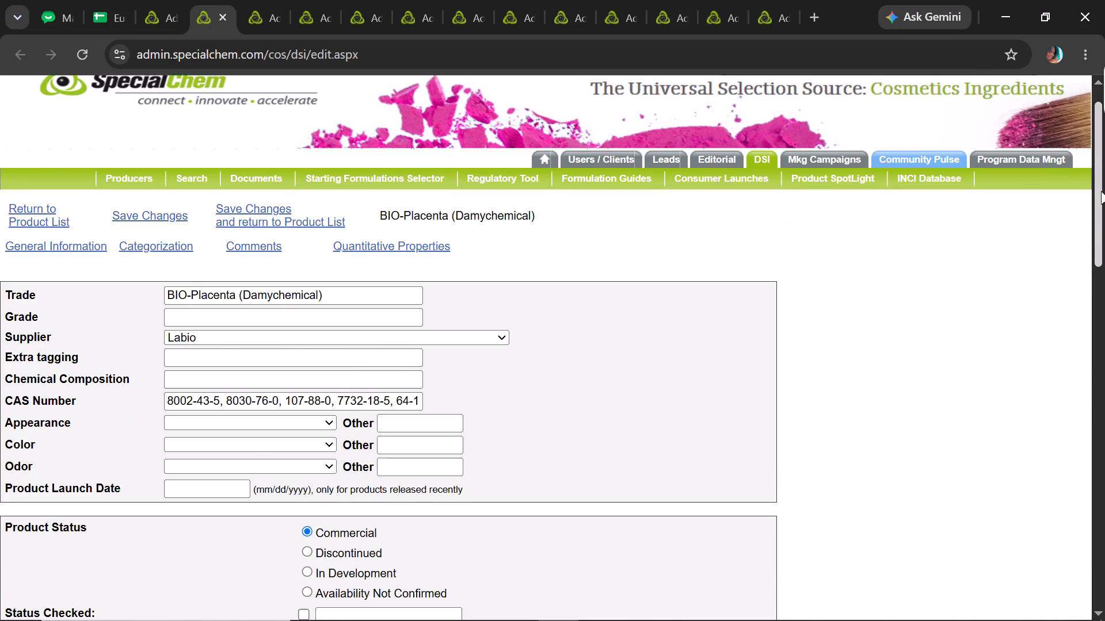
drag(1101, 191, 1099, 199)
click(310, 550)
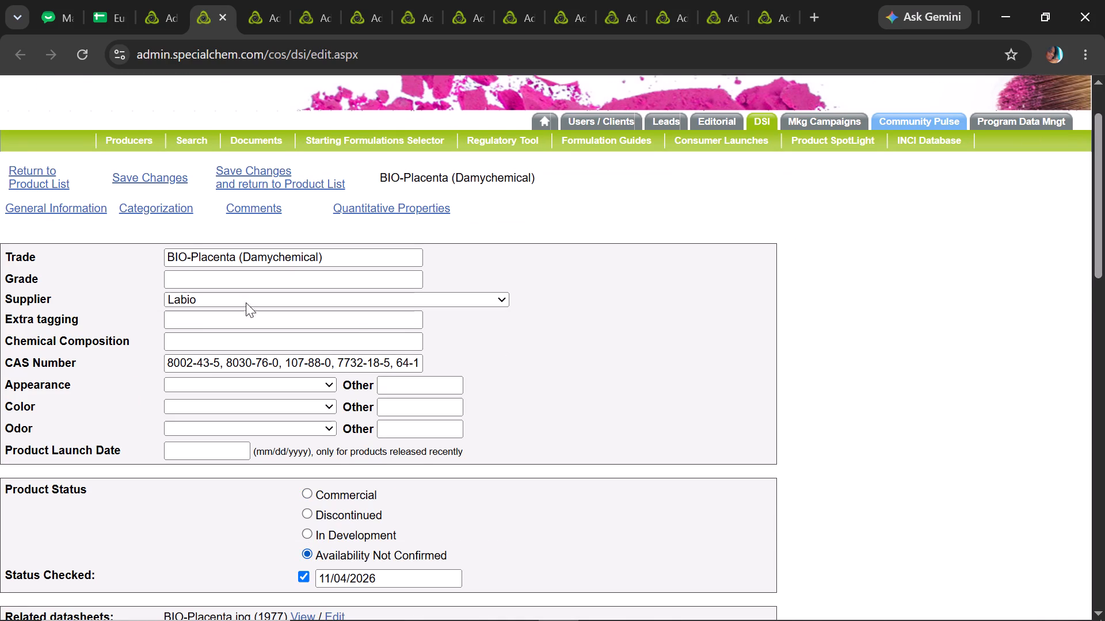
click(149, 180)
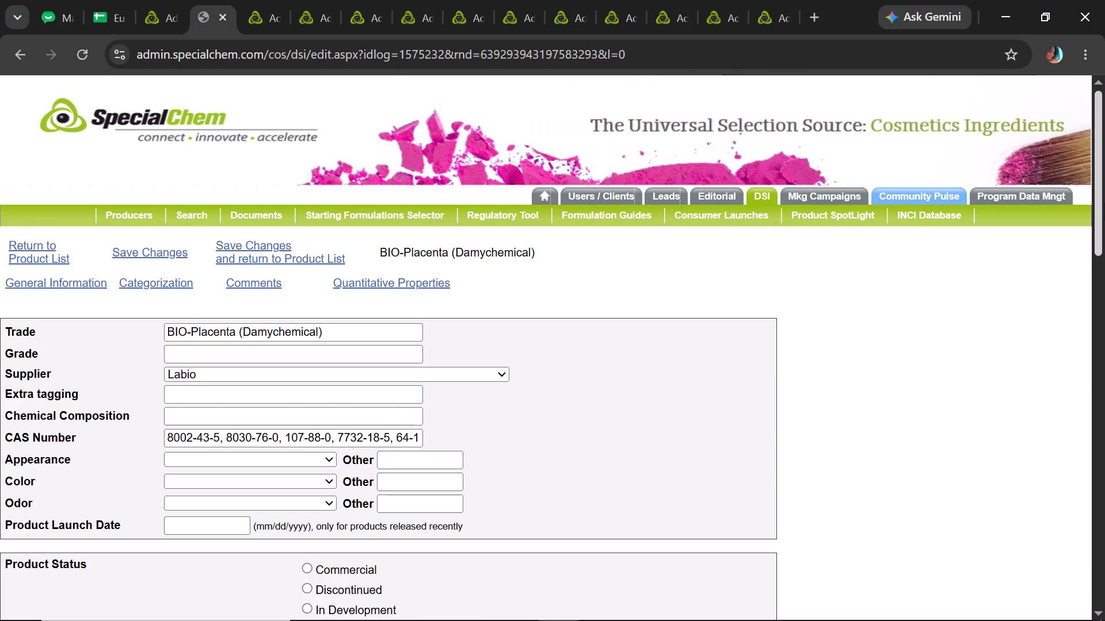
In the BIO-Placenta (Damychemical) comments, insert the Guide sheet's "{product} by {supplier}" placeholder followed by "contains" before "Lecithin".
drag(1104, 208, 1104, 221)
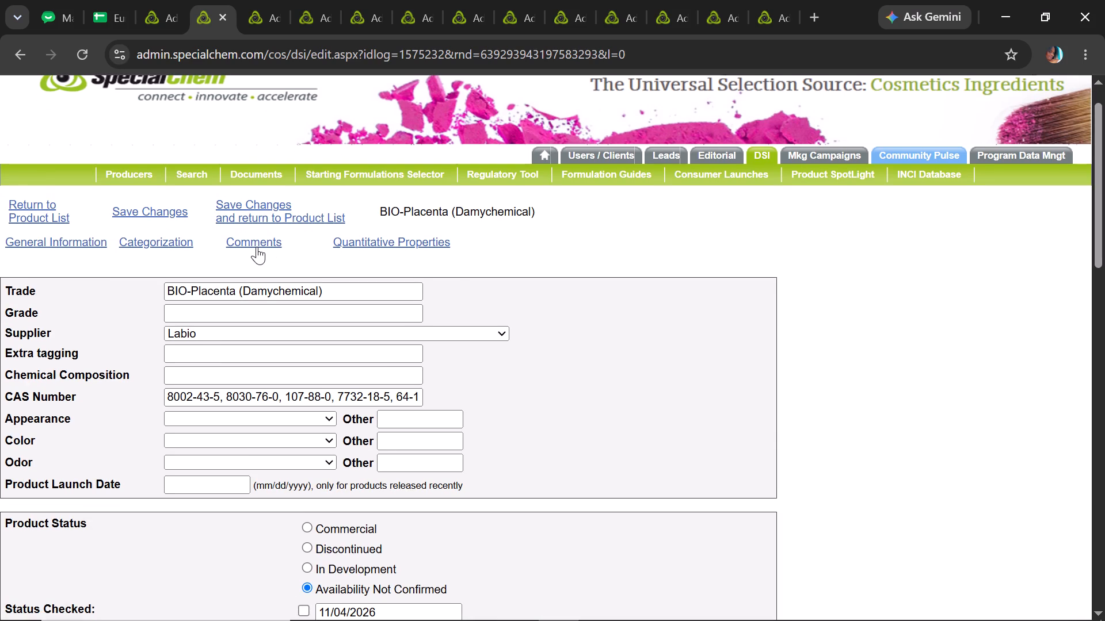
click(257, 247)
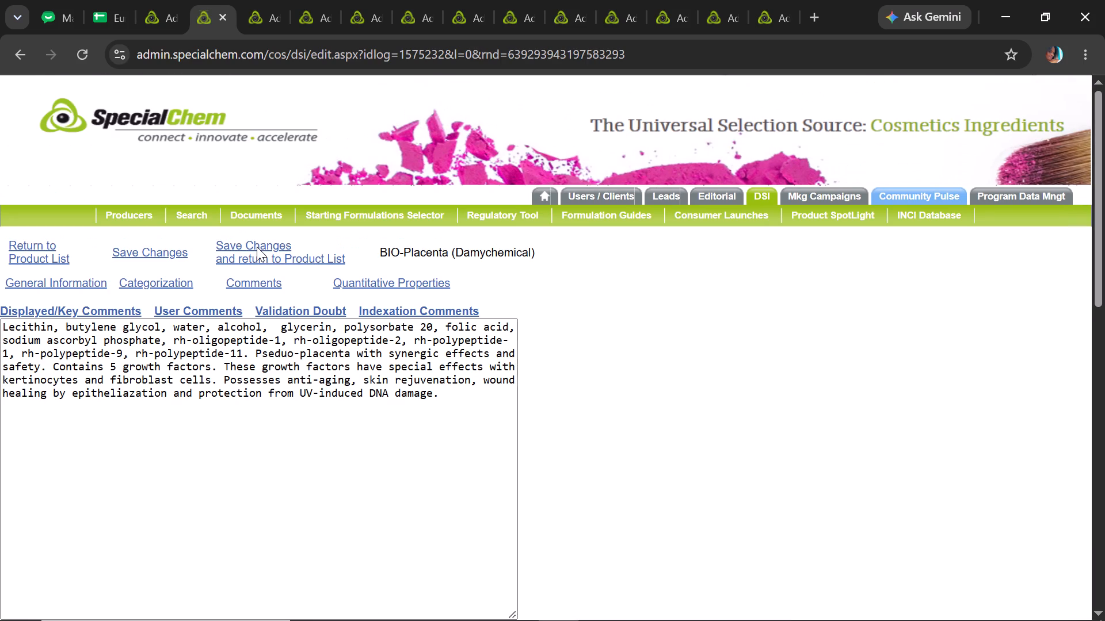
click(109, 11)
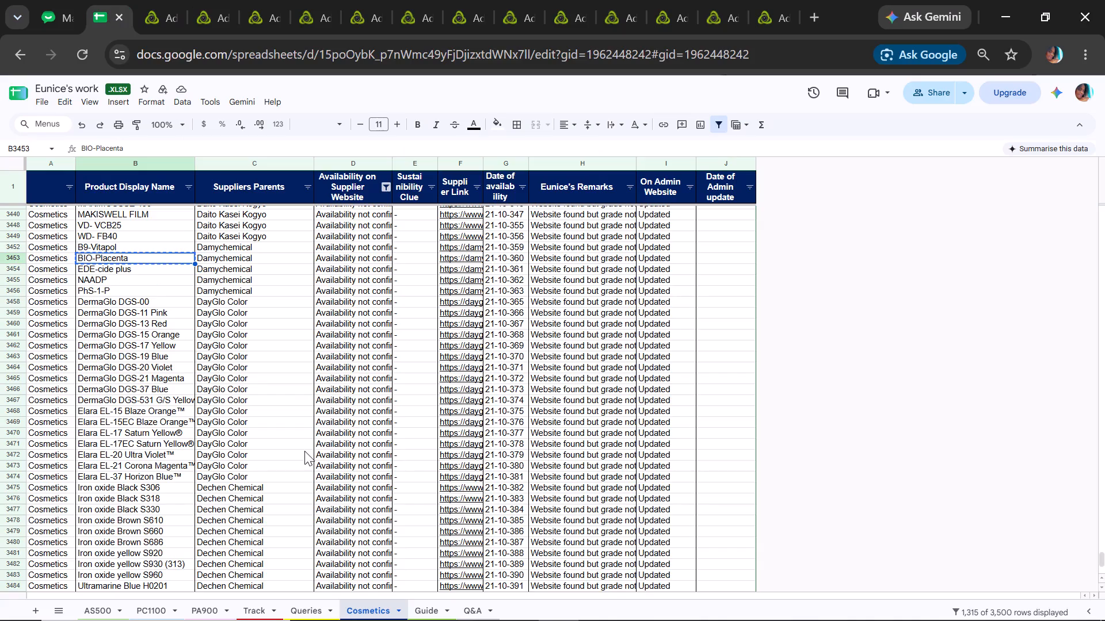
click(417, 601)
key(ctrl+c)
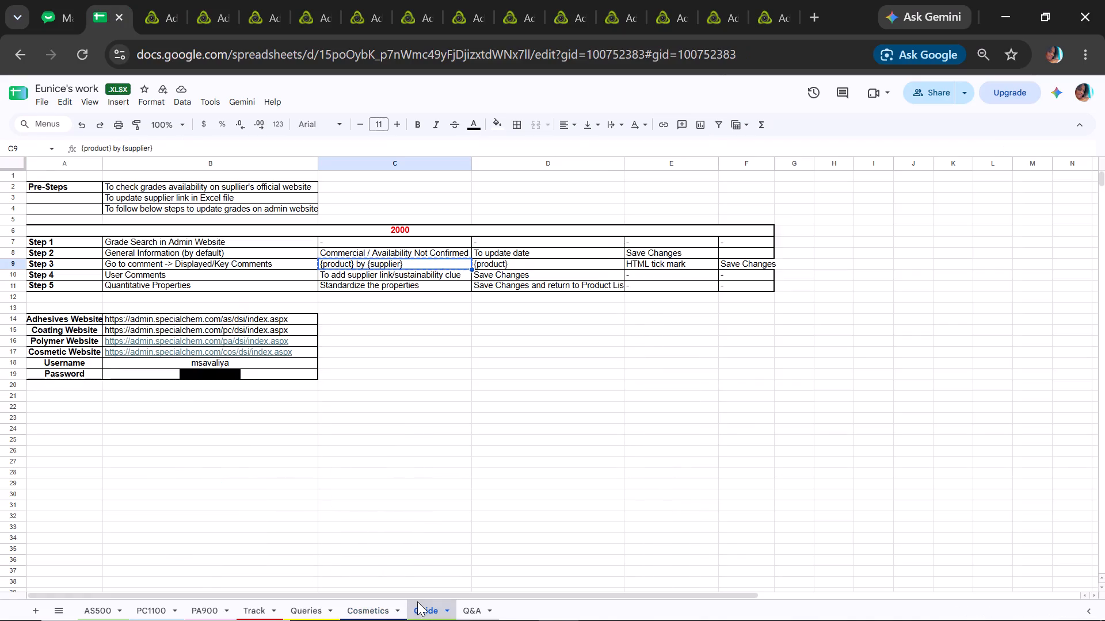
click(181, 4)
click(205, 11)
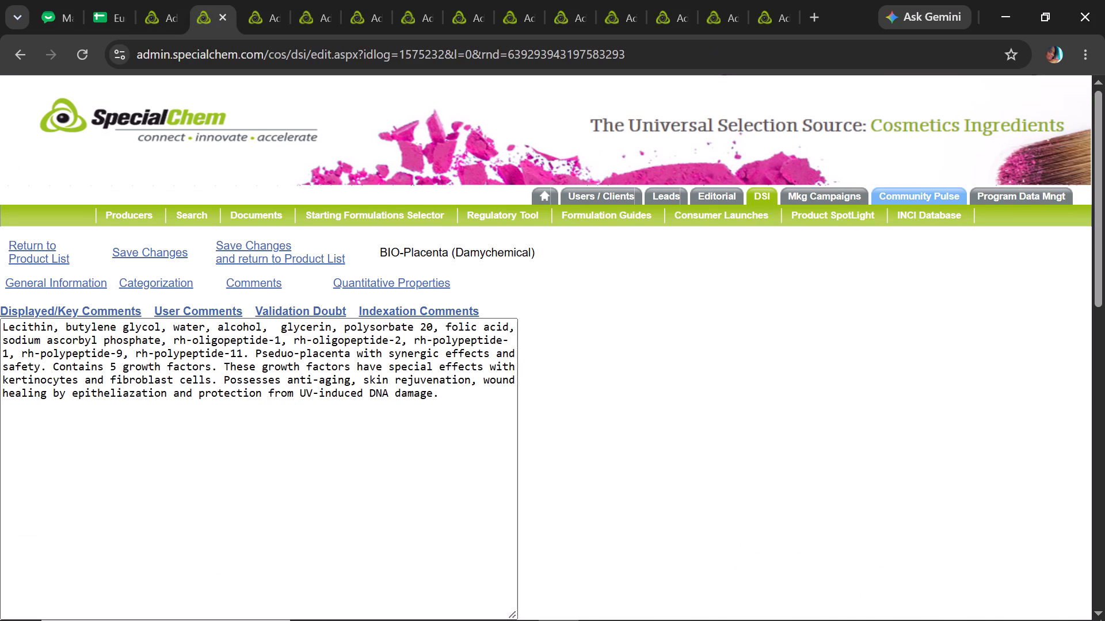
click(0, 327)
click(0, 327)
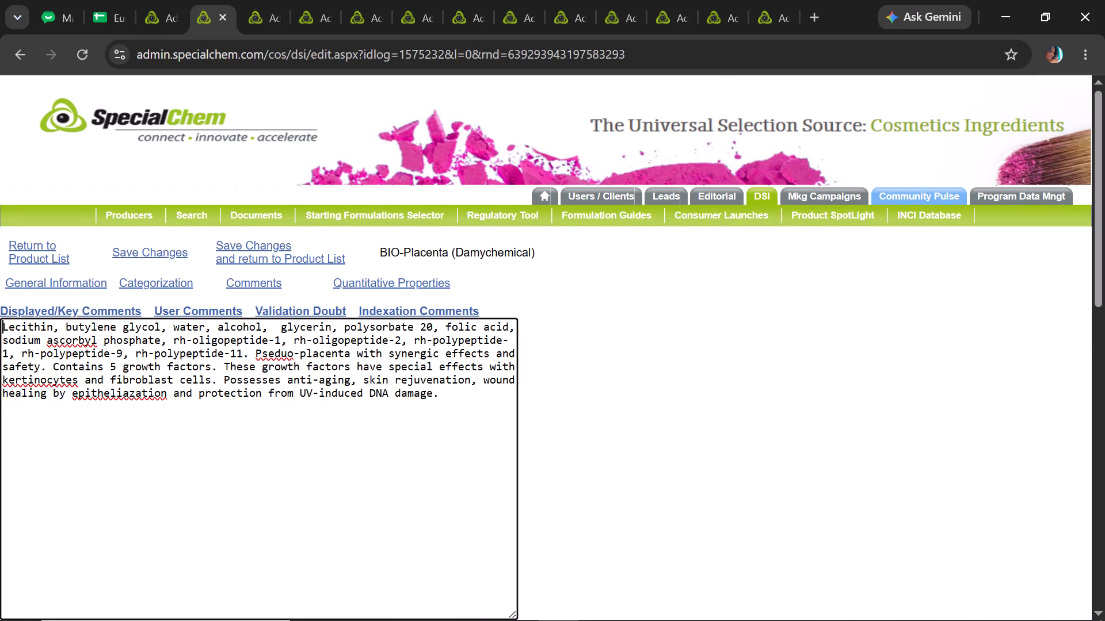
key(ctrl+v)
key(space)
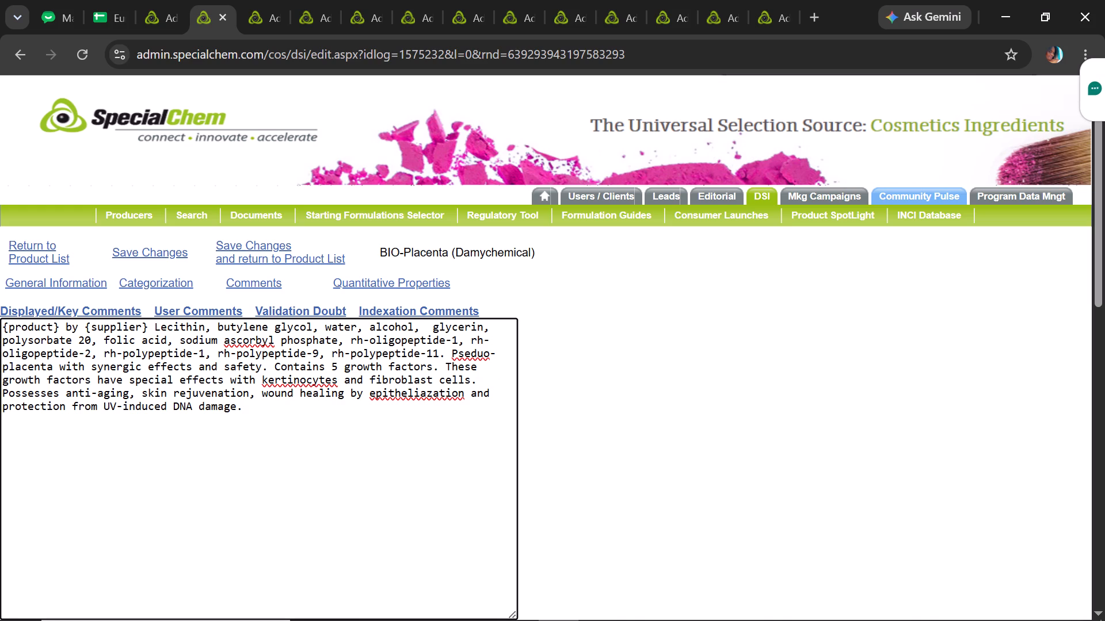
text(c0)
key(BackSpace)
text(ont)
text(ains)
key(space)
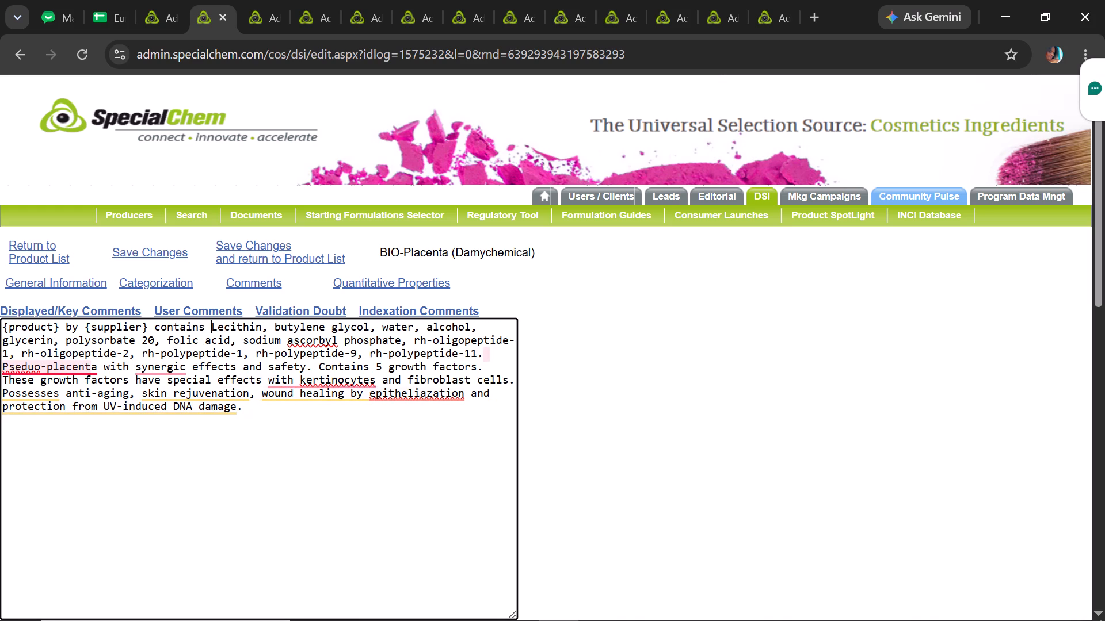
Correct the misspelled "Pseduo-placenta" to "Pseudo-placenta" in the comments.
click(73, 388)
text(Pseudo-place)
text(nta)
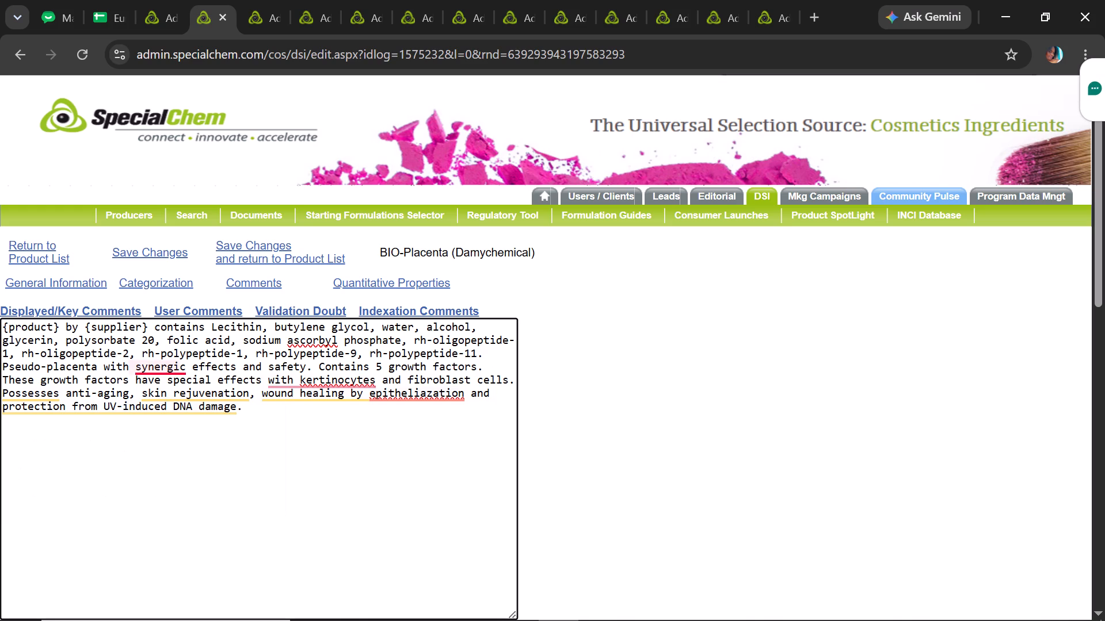
Apply the suggested wording corrections in the BIO-Placenta comments: "synergistic", "on keratinocytes" and "epithelialization,".
click(156, 387)
click(195, 395)
text(sy)
text(nergist)
key(i)
key(c)
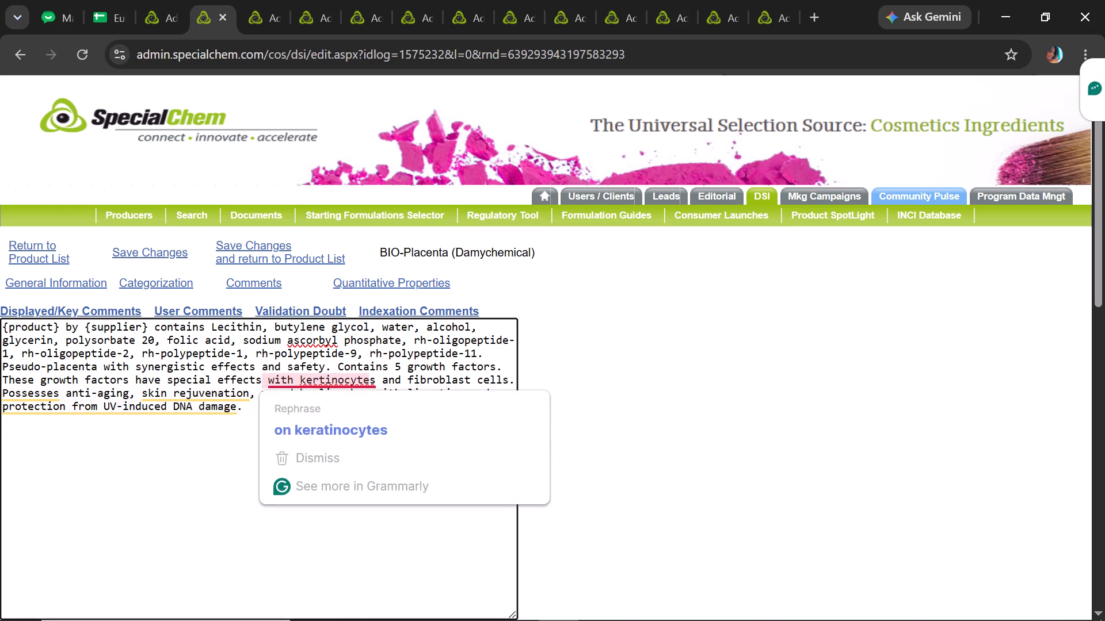
drag(369, 405, 400, 393)
text(on keratinocytes)
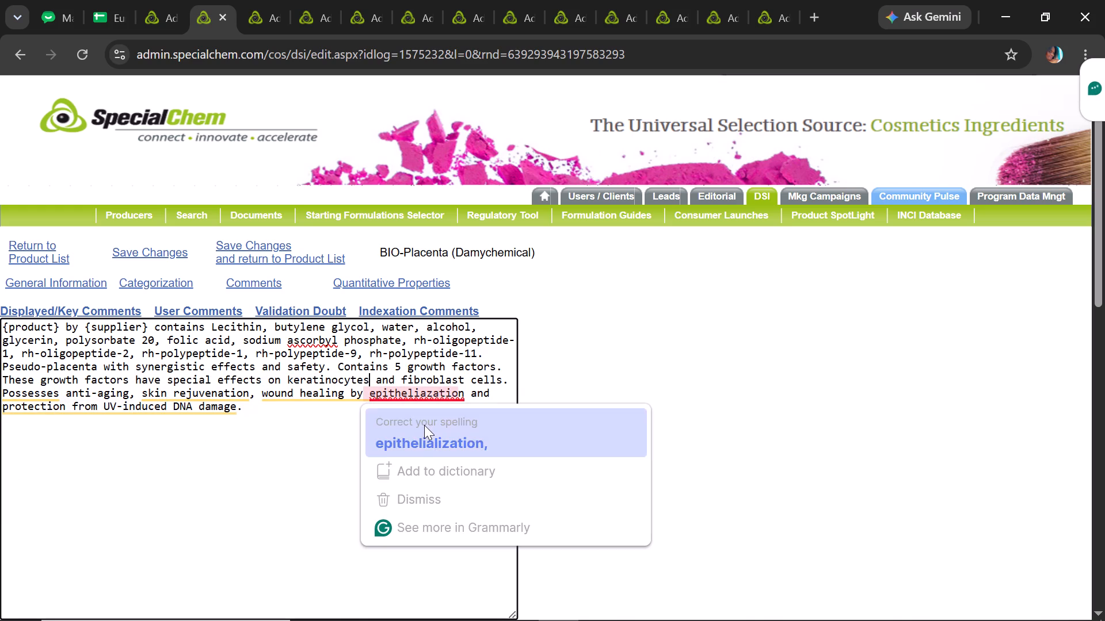
click(424, 425)
text(epithel)
text(ializatio)
key(n)
key(comma)
Begin the last comment sentence with the {product} placeholder, followed by lowercase "possesses".
drag(60, 331, 1, 327)
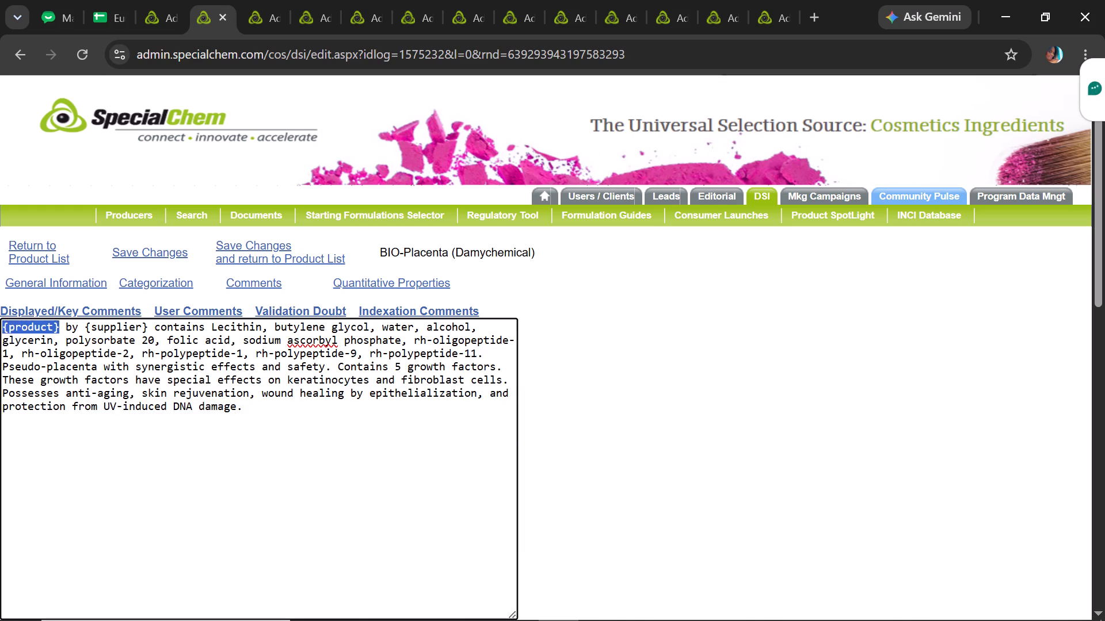
drag(1, 327, 2, 325)
key(ctrl+c)
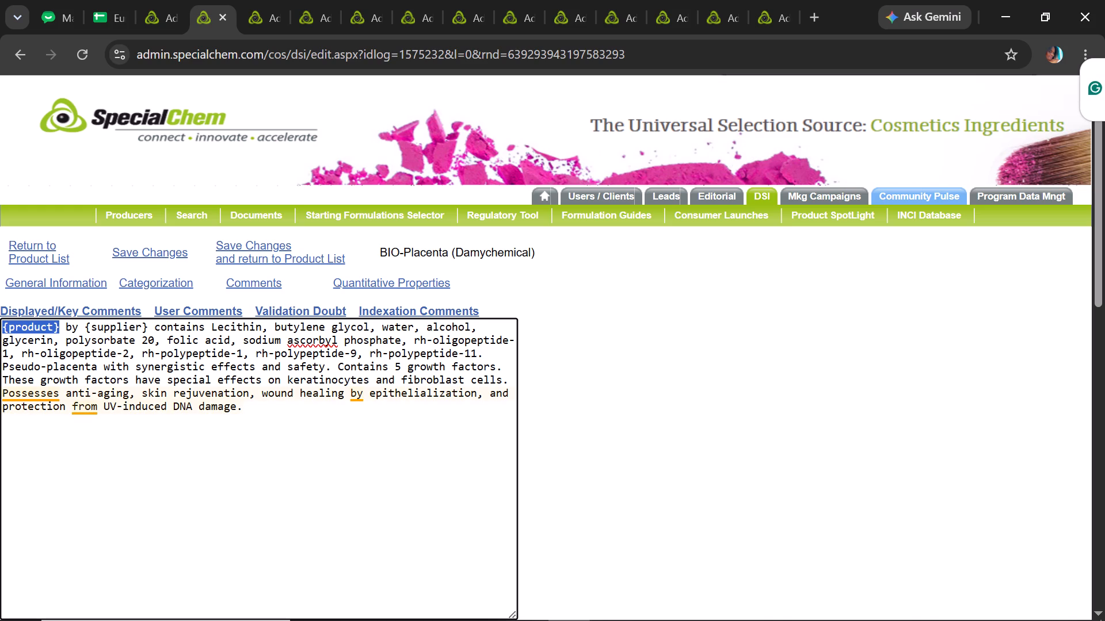
click(0, 398)
key(ctrl+v)
key(space)
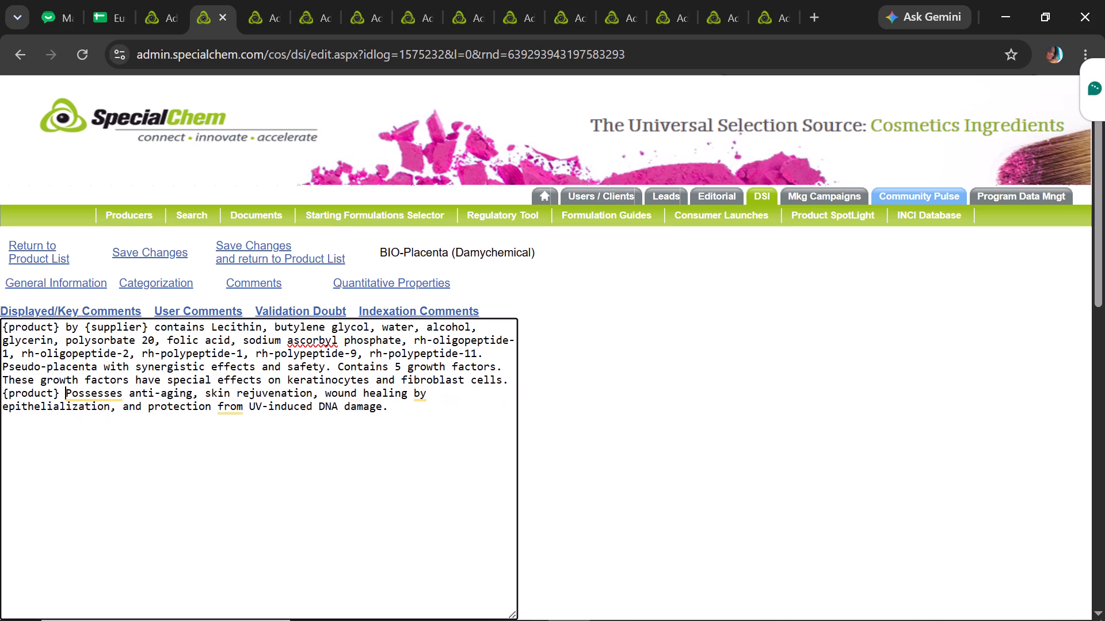
key(Delete)
key(p)
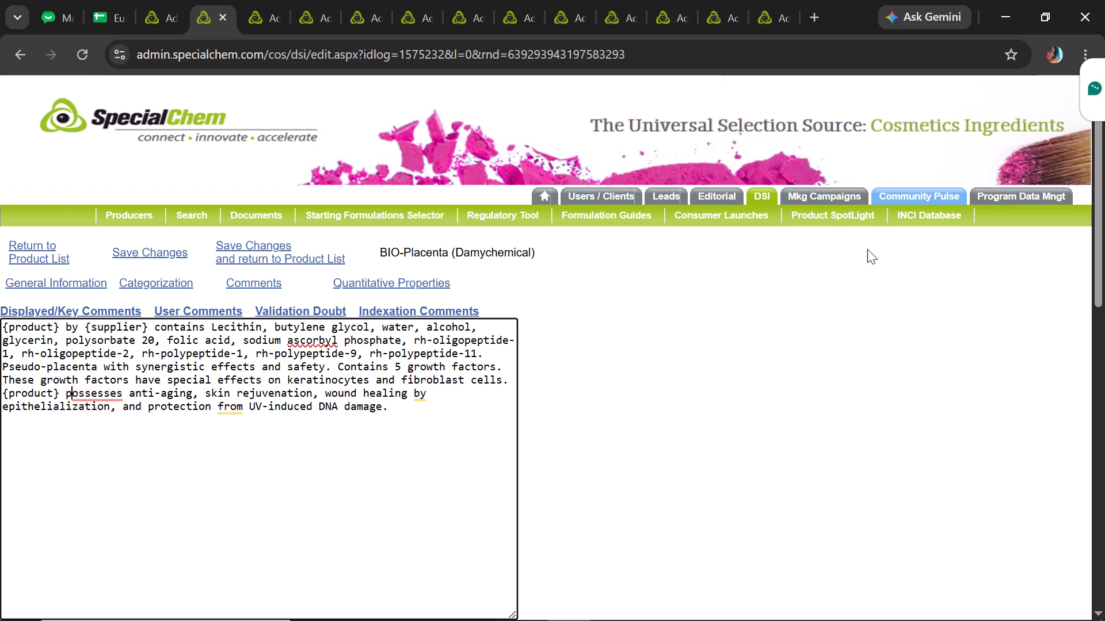
Enable Display as HTML for the BIO-Placenta comments and save the changes.
drag(1104, 256, 1104, 298)
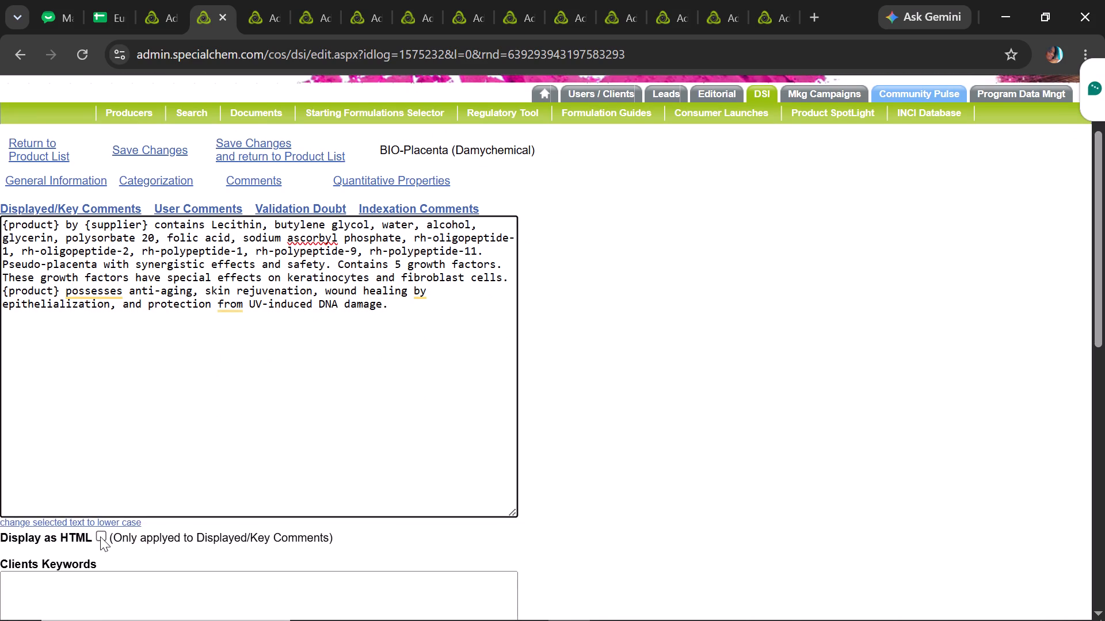
click(100, 536)
click(168, 153)
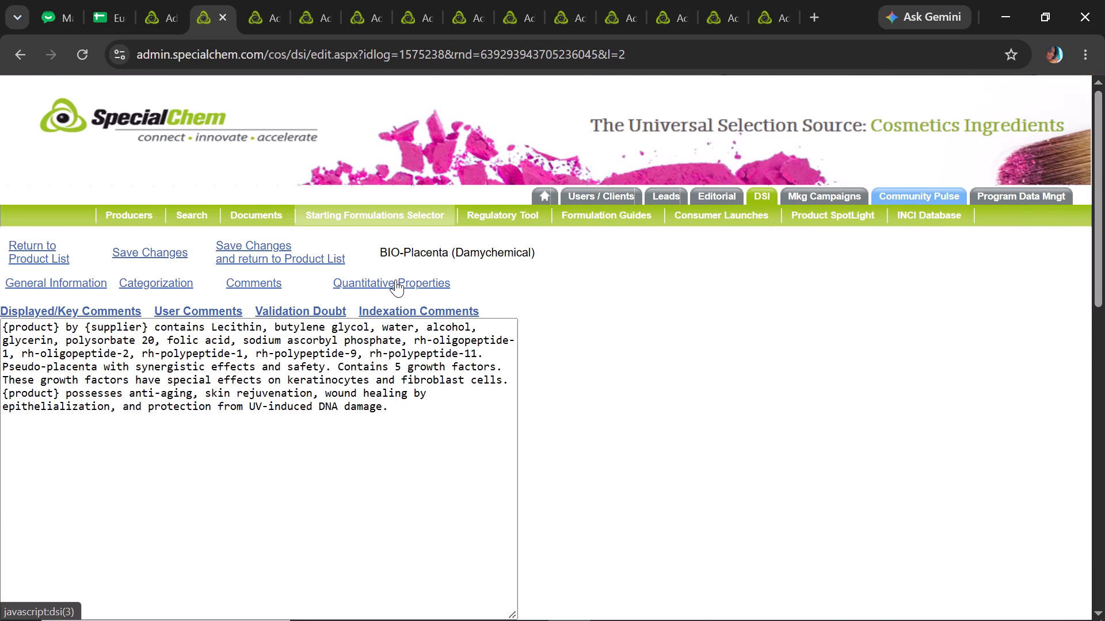
Open BIO-Placenta's quantitative properties, then save the record and return to the product list.
click(395, 279)
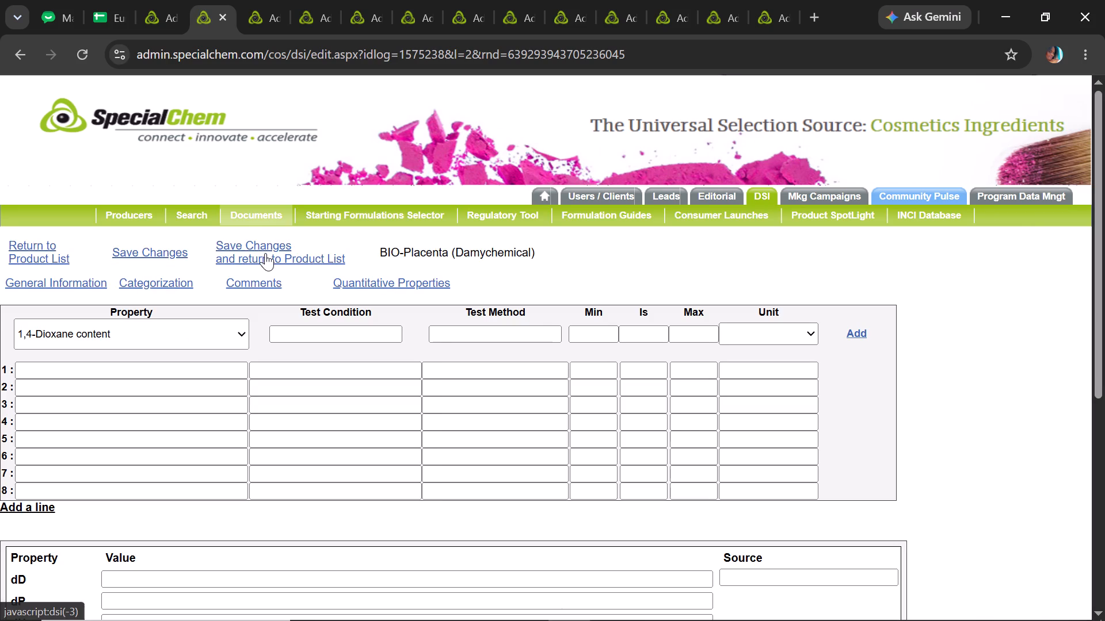
click(265, 253)
Copy the product name EDE-cide plus from the Cosmetics sheet and search the admin site for that trade/grade.
click(110, 0)
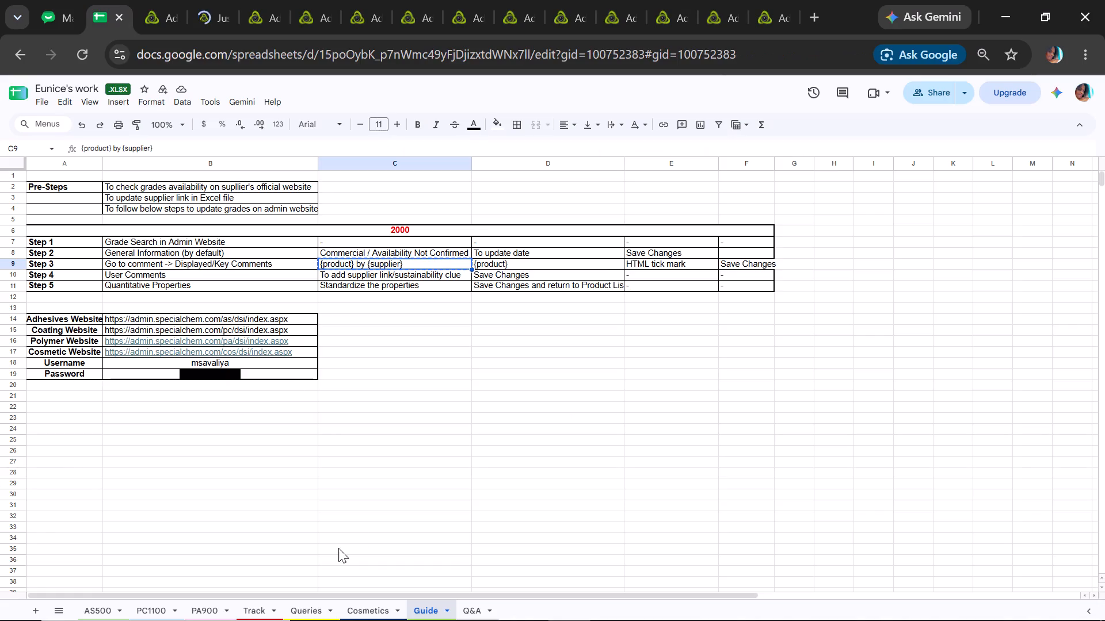
click(363, 618)
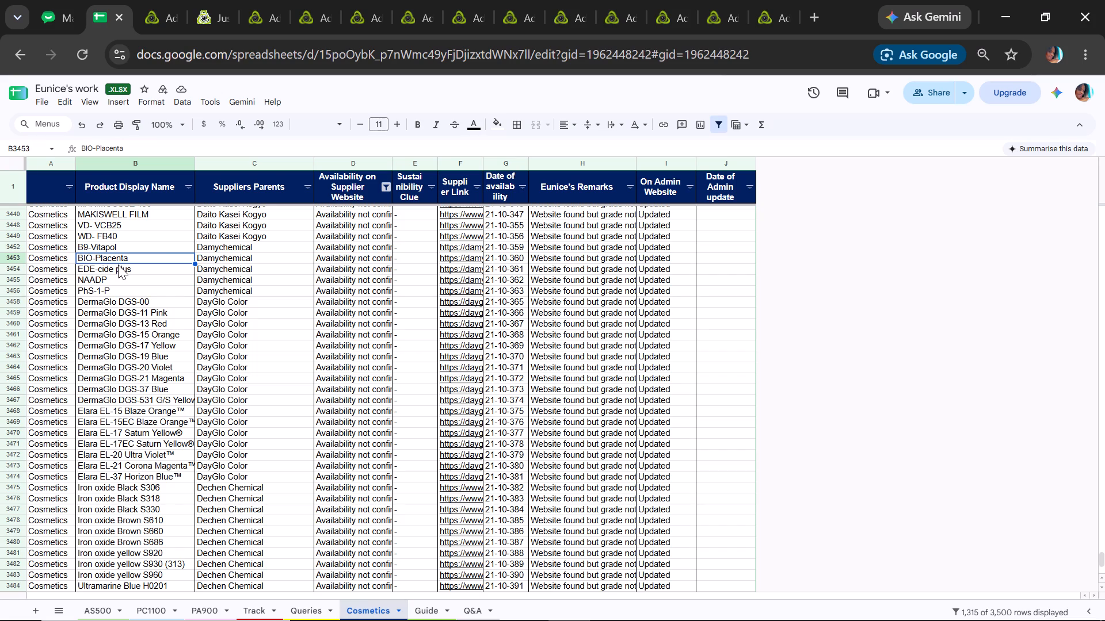
click(120, 264)
key(ctrl+c)
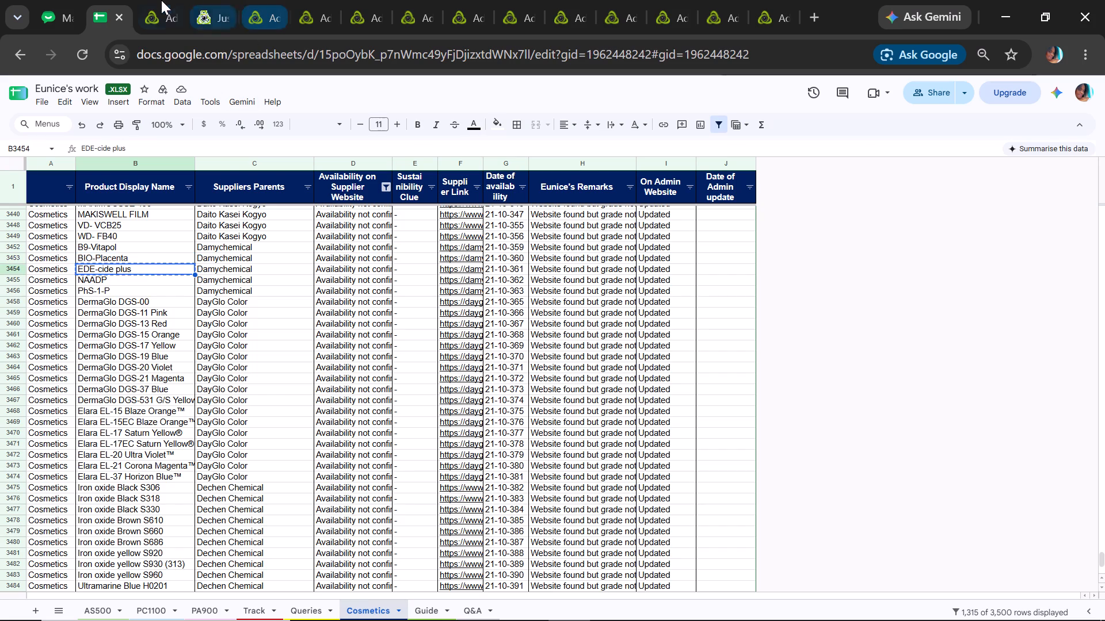
click(154, 0)
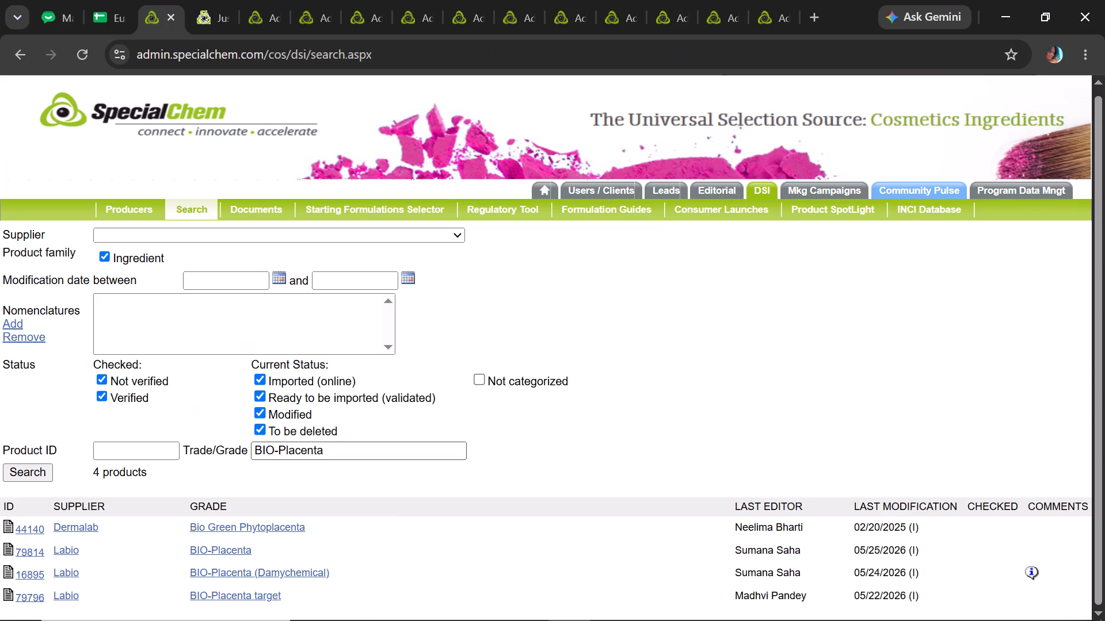
drag(350, 450, 90, 476)
key(ctrl+v)
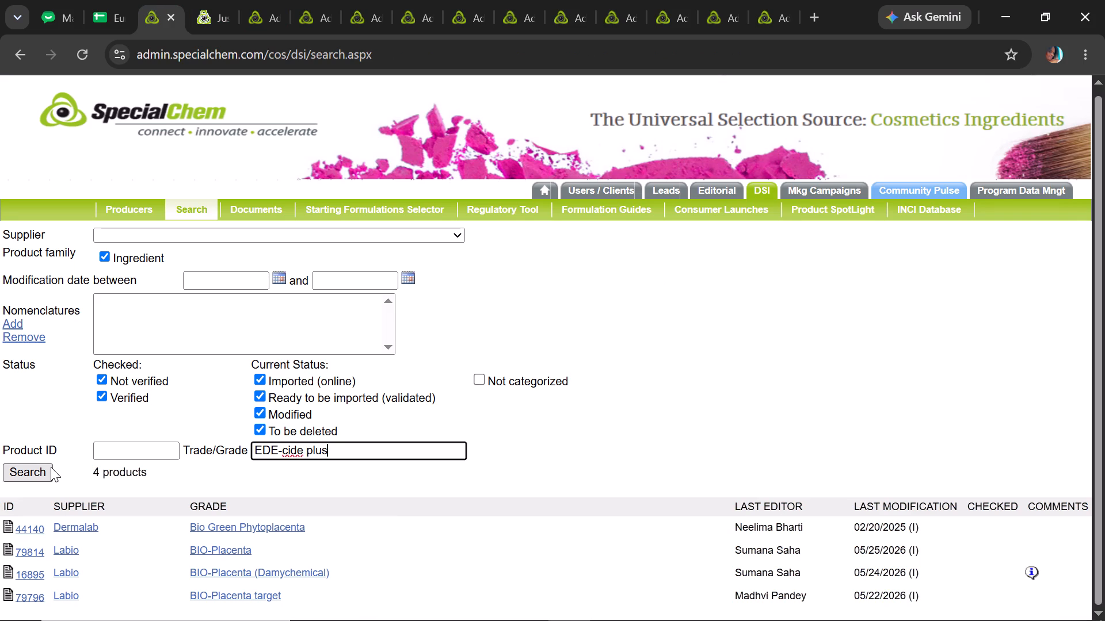
click(51, 467)
click(717, 158)
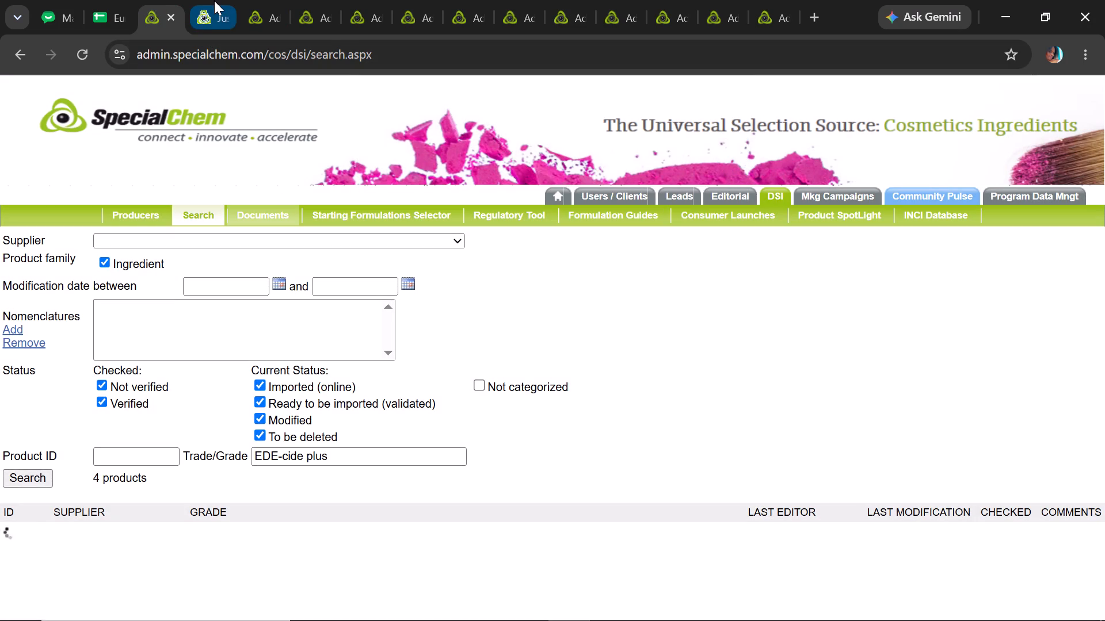
Close the leftover product list tabs, keeping the chat, the spreadsheet, the admin search and the latest Labio list open.
click(214, 1)
click(255, 0)
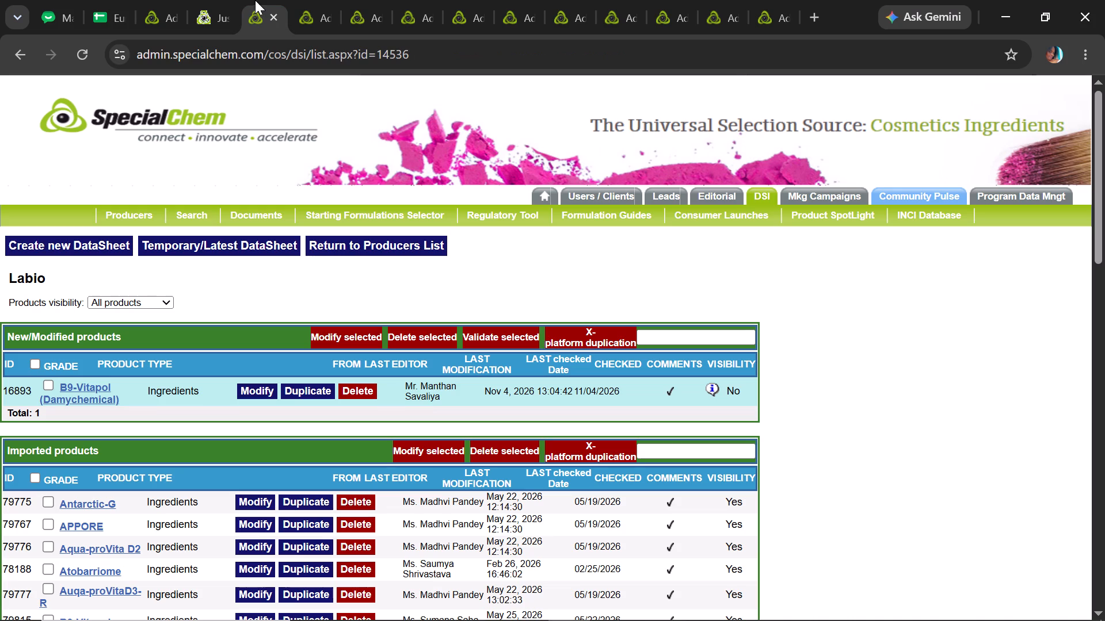
triple_click(274, 13)
triple_click(274, 13)
triple_click(274, 13)
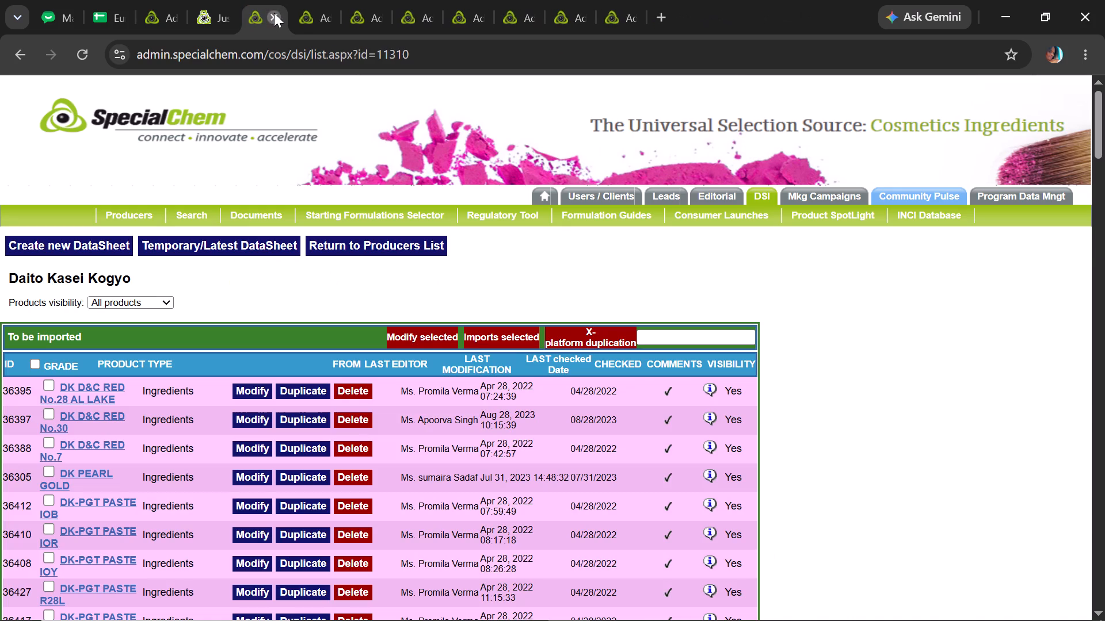
triple_click(274, 13)
triple_click(274, 13)
triple_click(274, 13)
triple_click(274, 13)
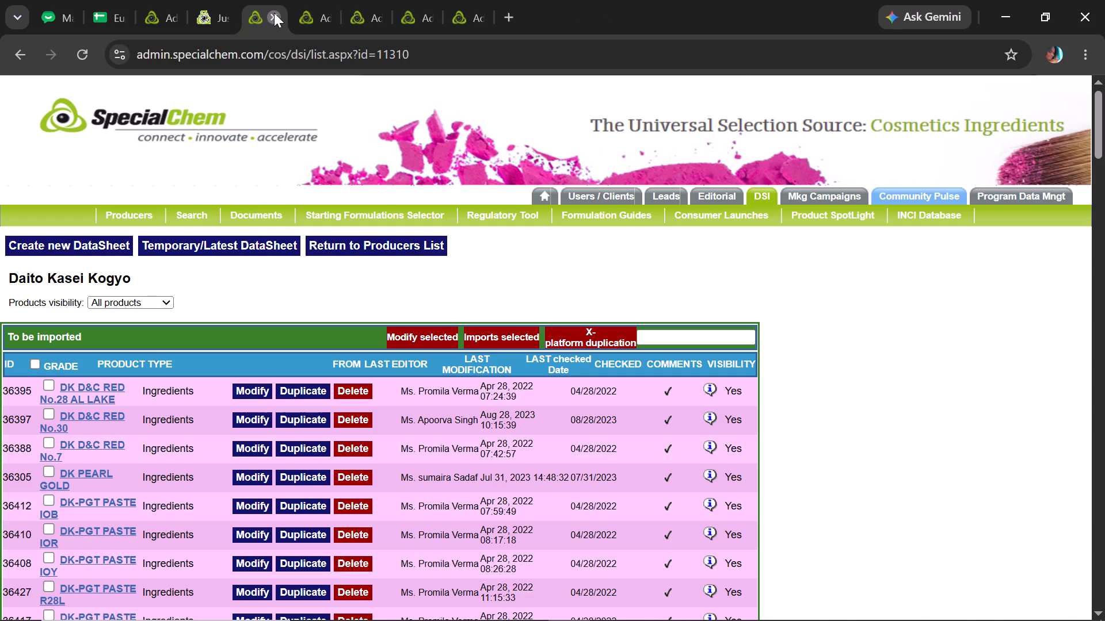
triple_click(274, 13)
triple_click(274, 13)
double_click(274, 13)
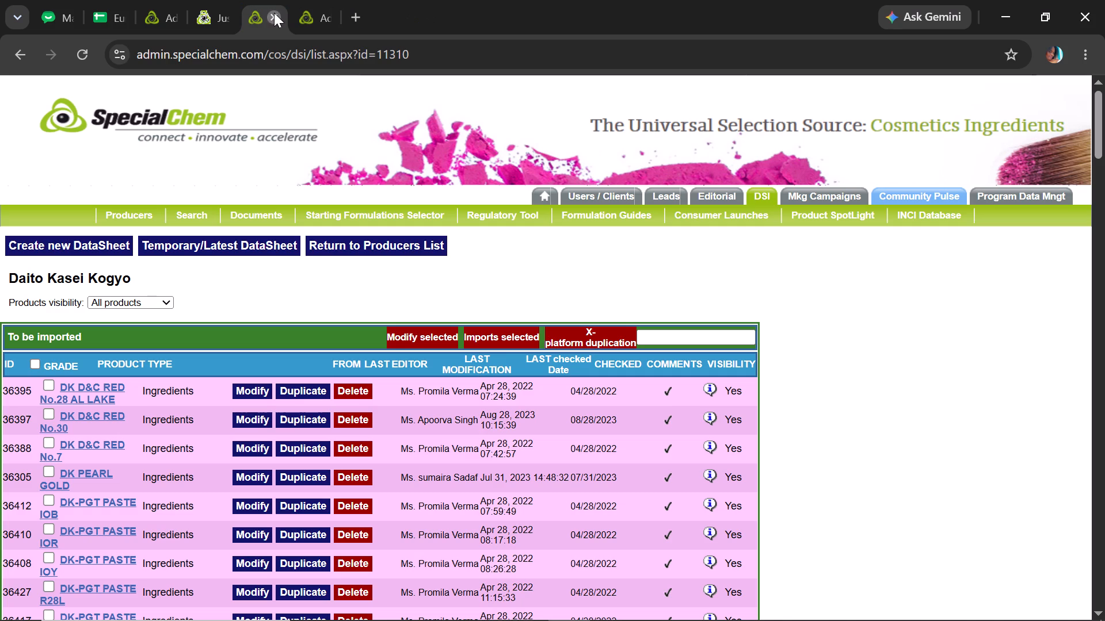
click(274, 13)
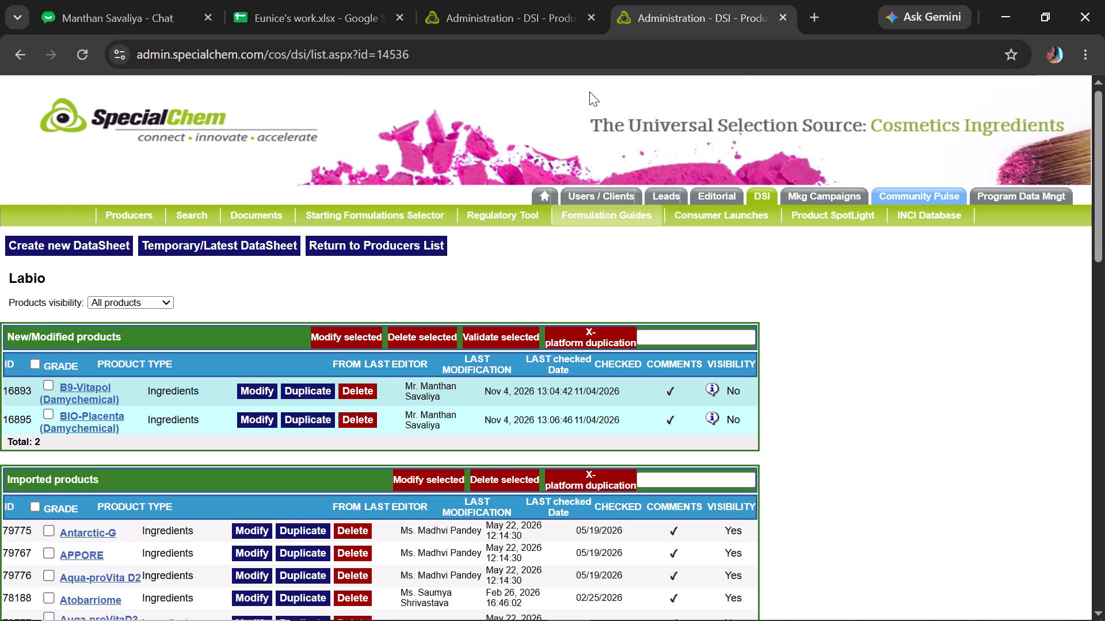
Rerun the admin site search for EDE-cide plus and open the Damychemical EDE-cide plus record.
click(509, 0)
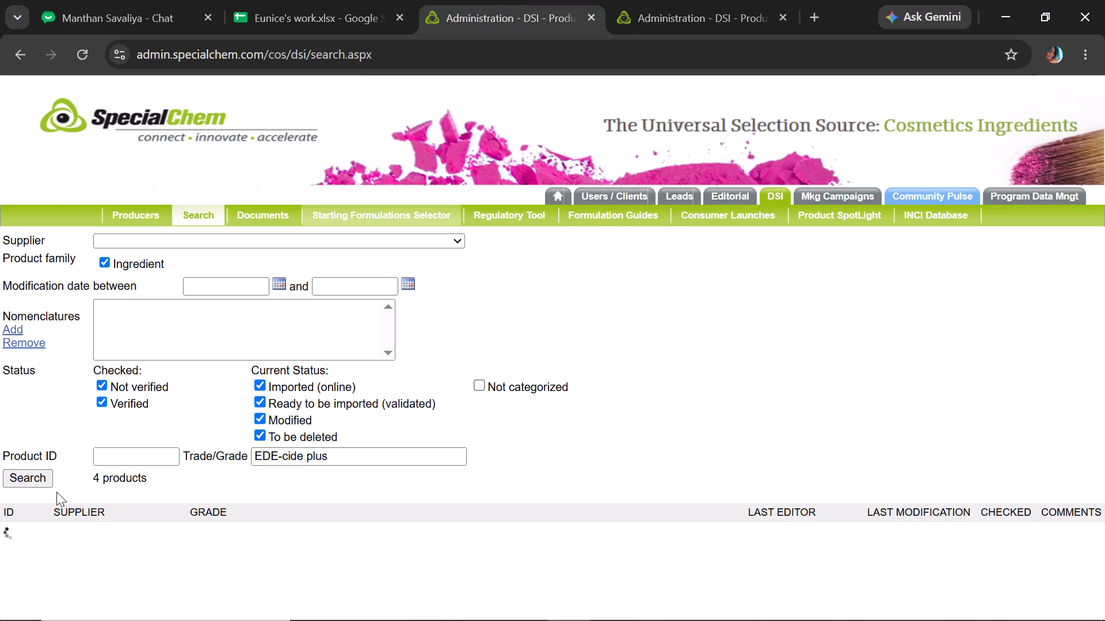
click(40, 482)
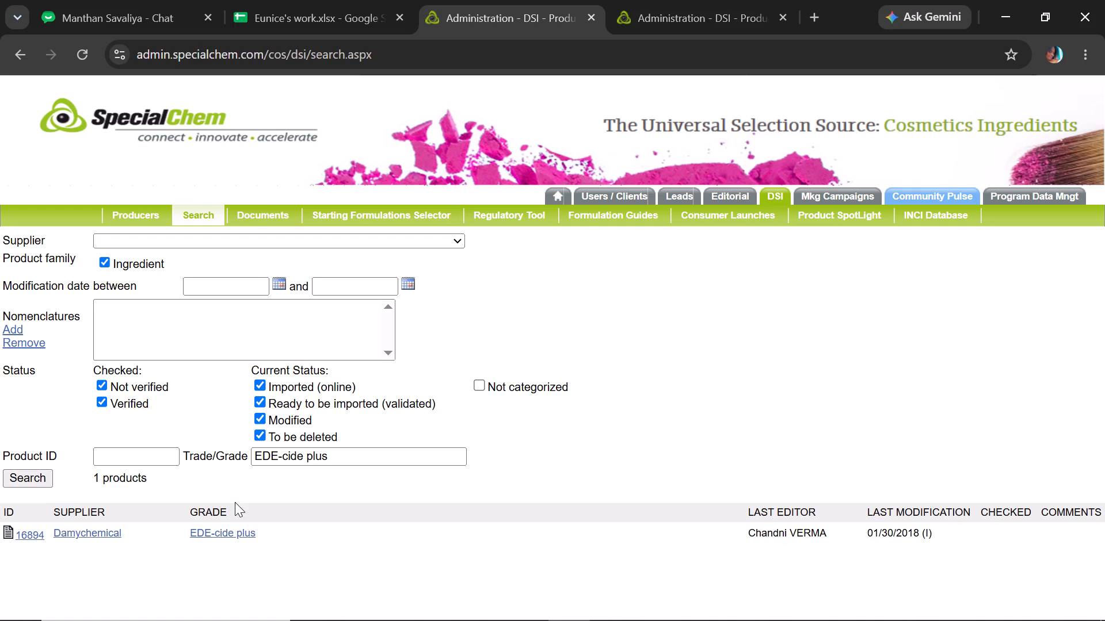
click(225, 537)
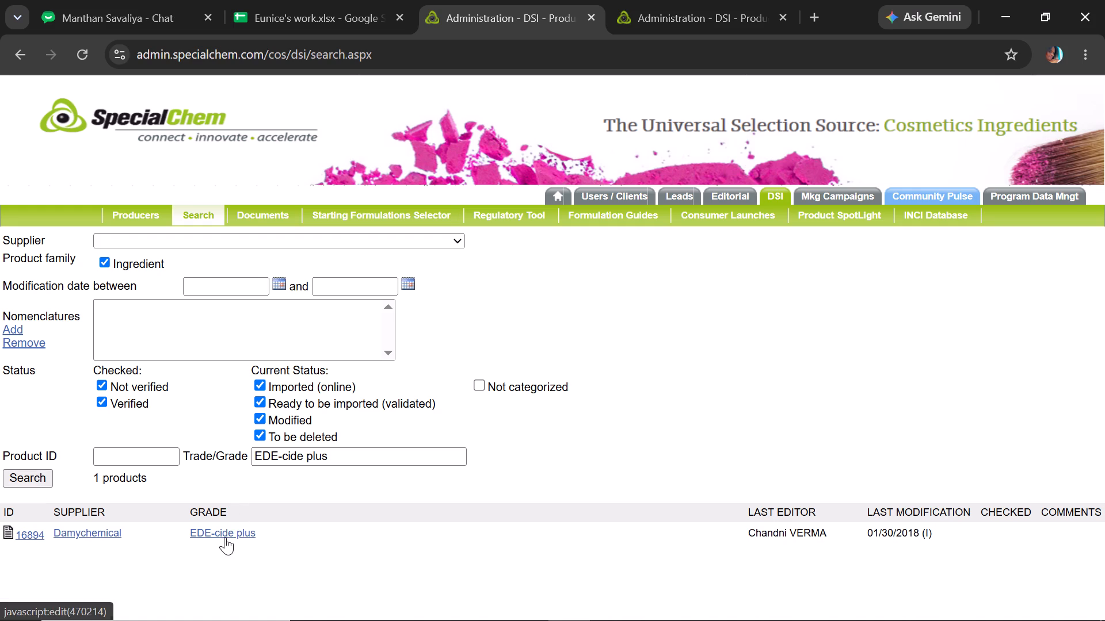
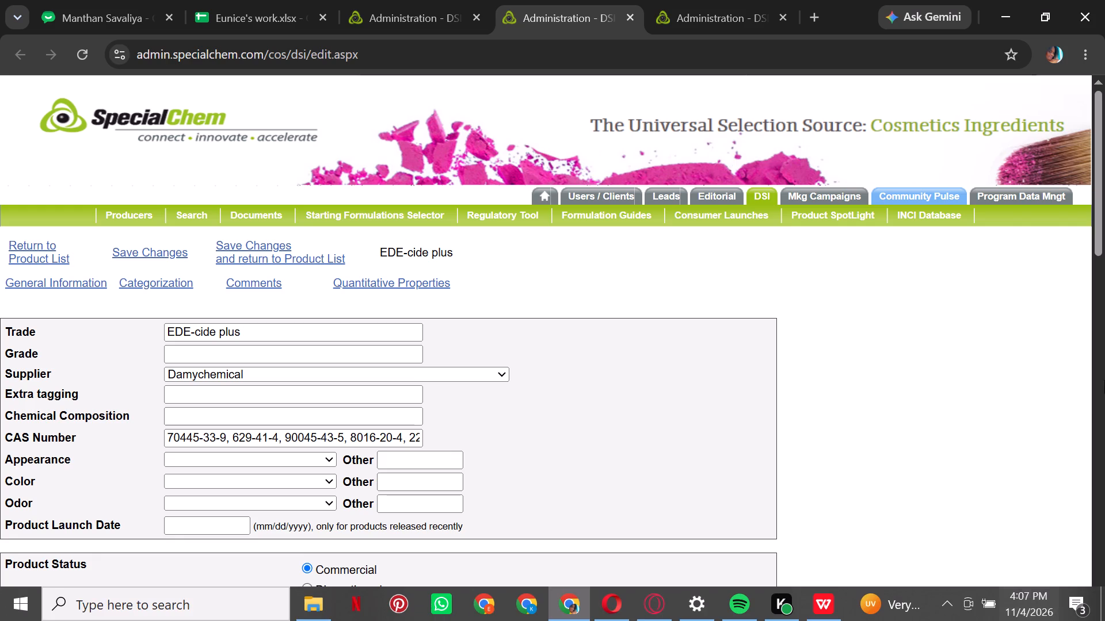
Set the product status of EDE-cide plus to Availability Not Confirmed and save the changes.
drag(1100, 221, 1069, 313)
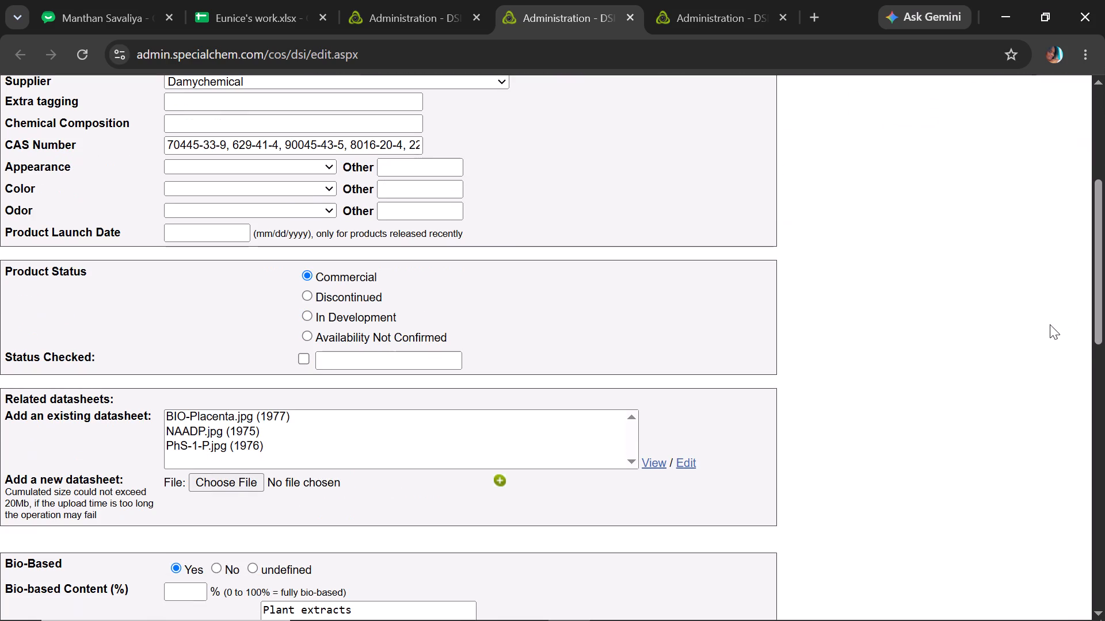
click(307, 337)
drag(1104, 289, 1104, 159)
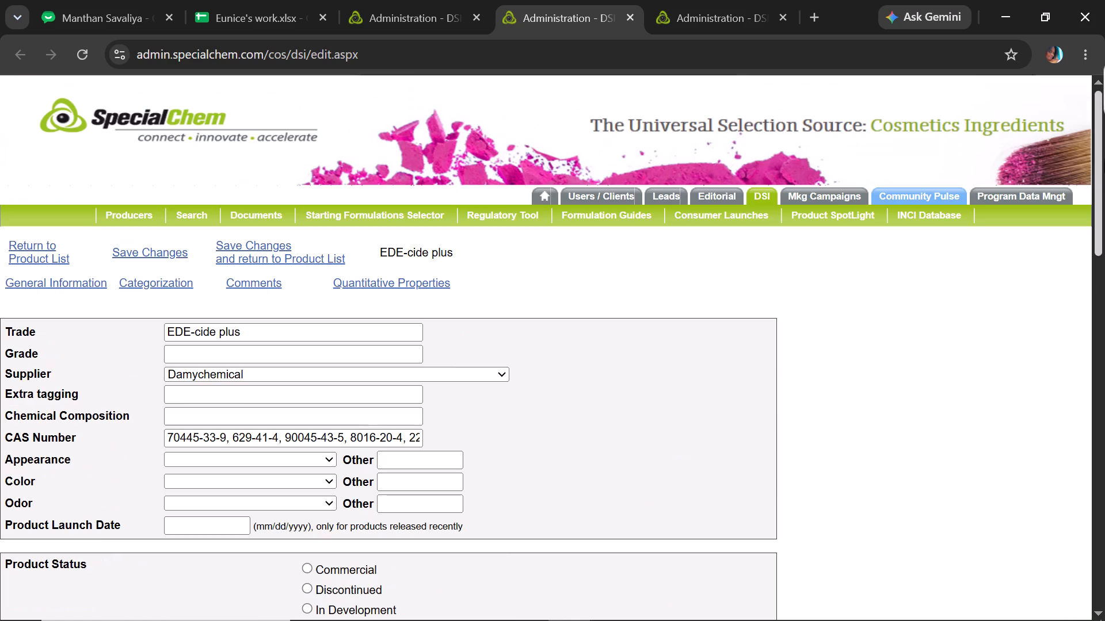
click(155, 255)
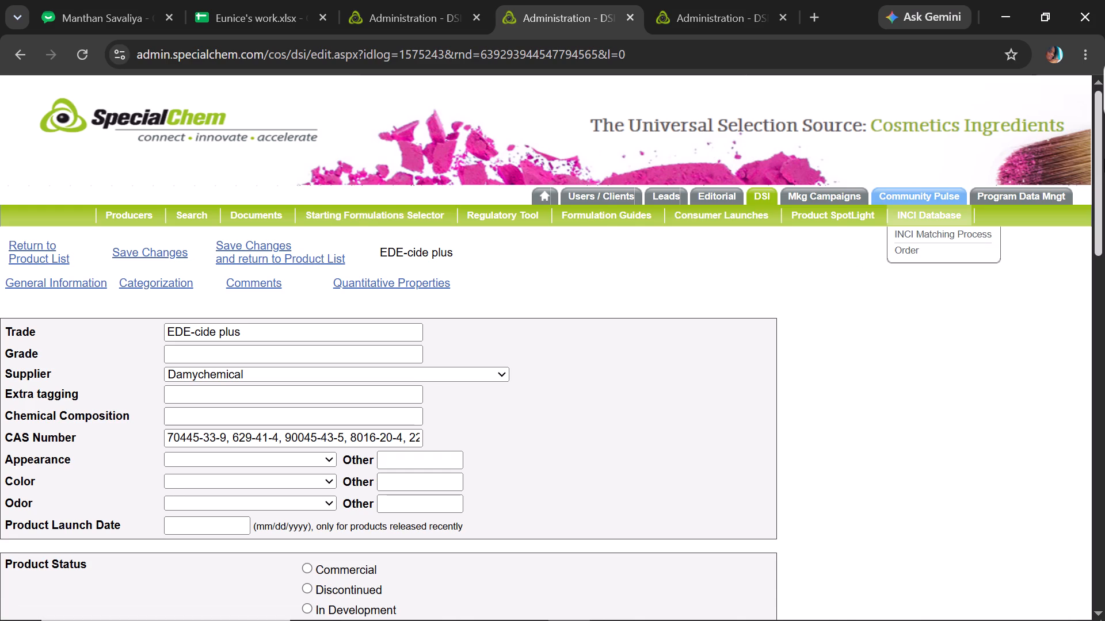
drag(1104, 156, 1097, 185)
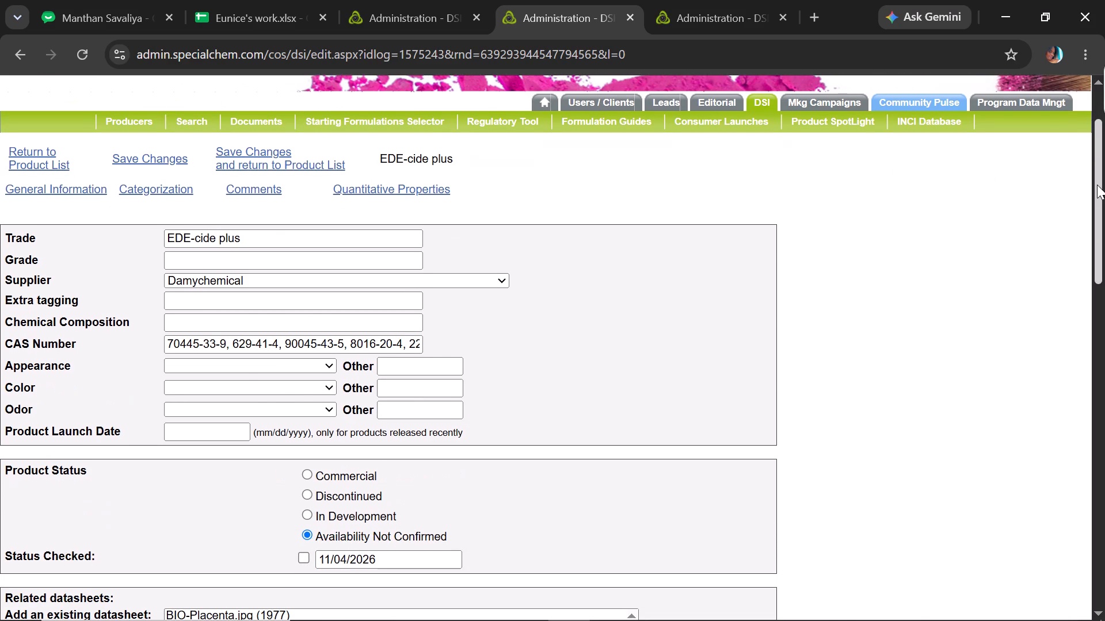
drag(1097, 185, 1054, 92)
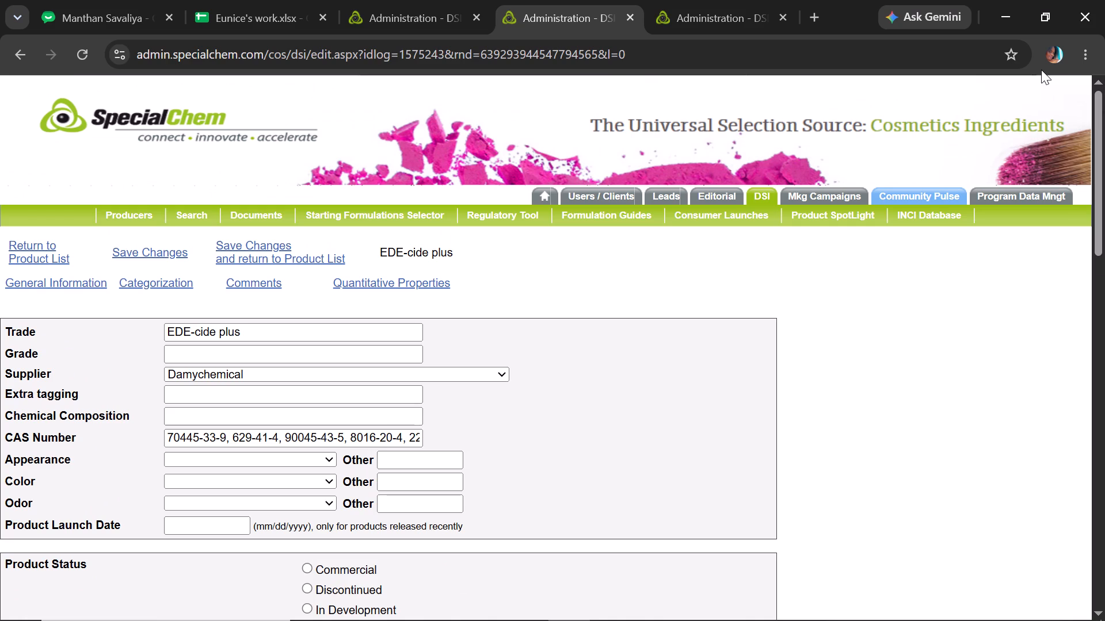
In the EDE-cide plus displayed comments, insert "{product} by {supplier}" from the workbook's Guide sheet before "Is an antibiotic" and lowercase "is".
click(260, 278)
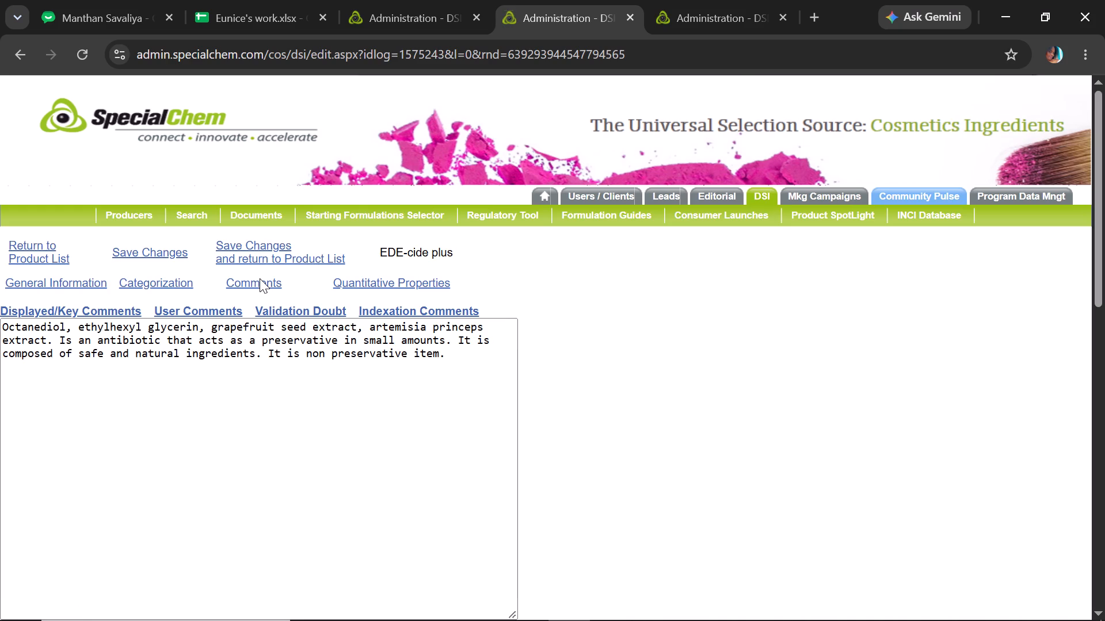
click(262, 0)
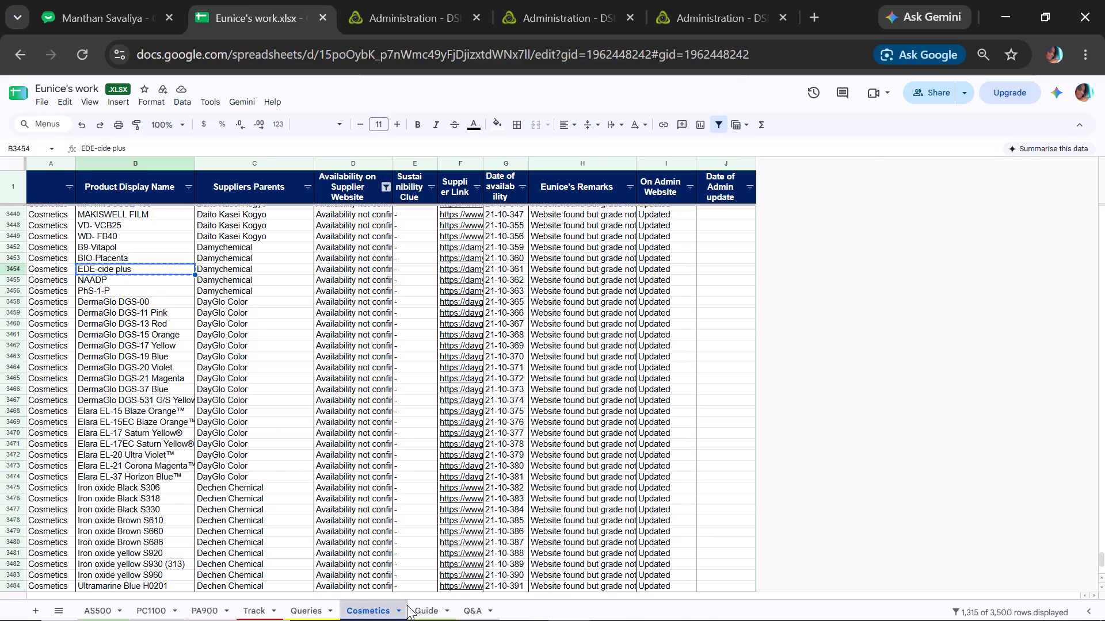
click(424, 608)
key(ctrl+c)
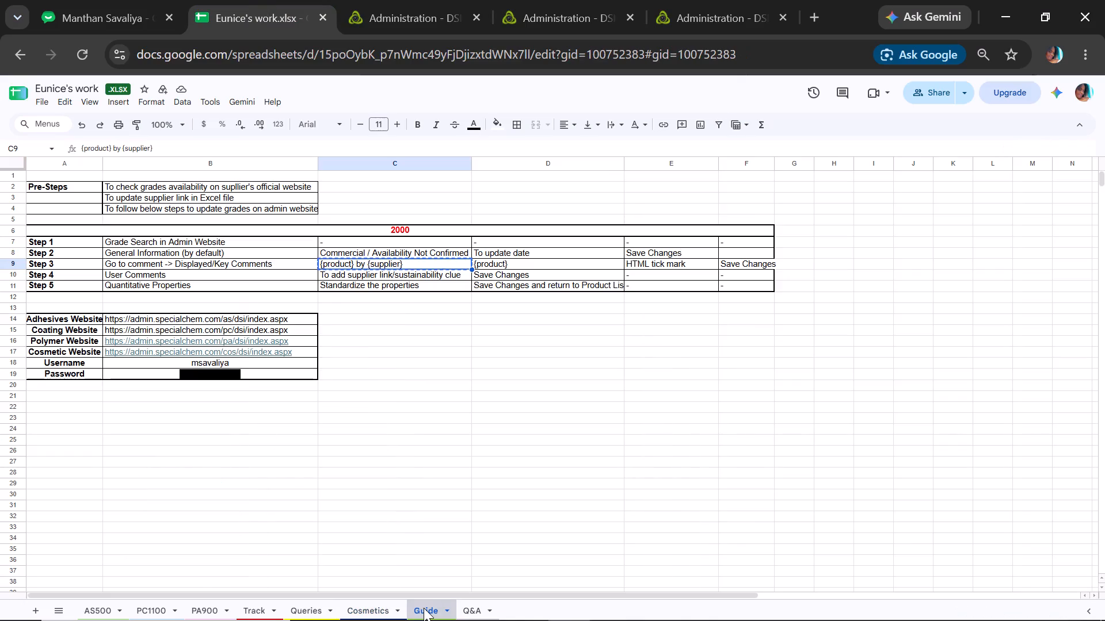
click(445, 25)
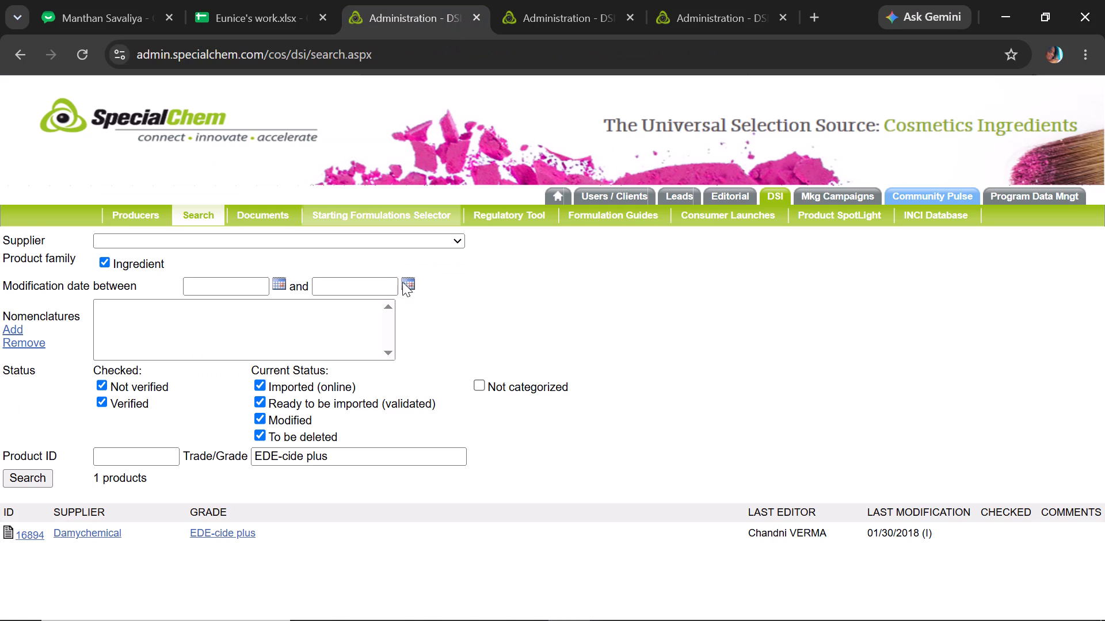
click(585, 0)
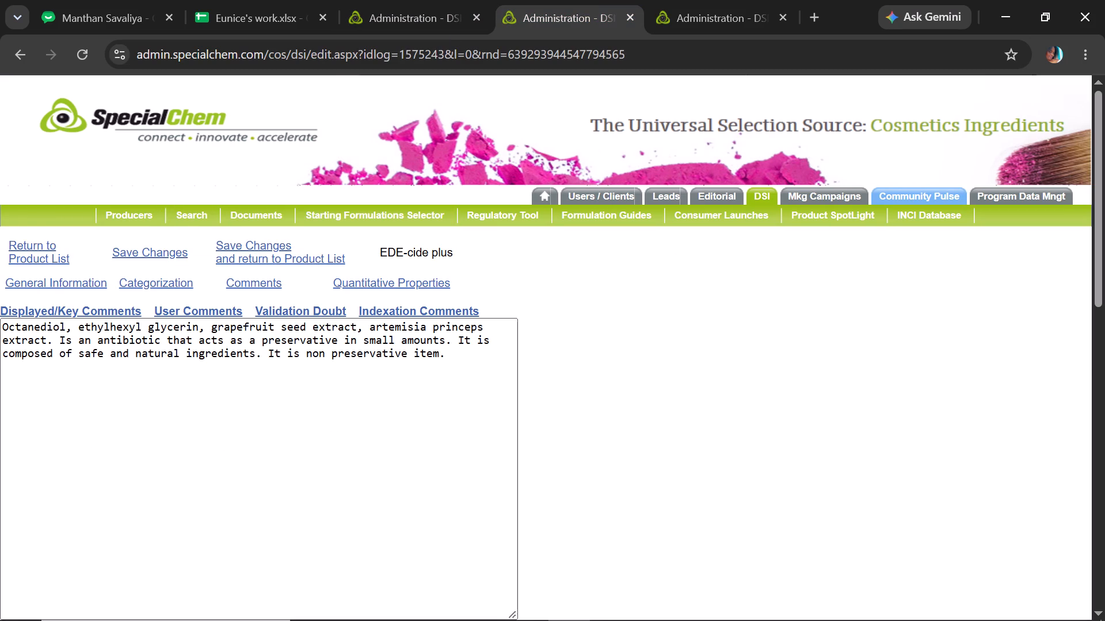
double_click(58, 340)
click(58, 340)
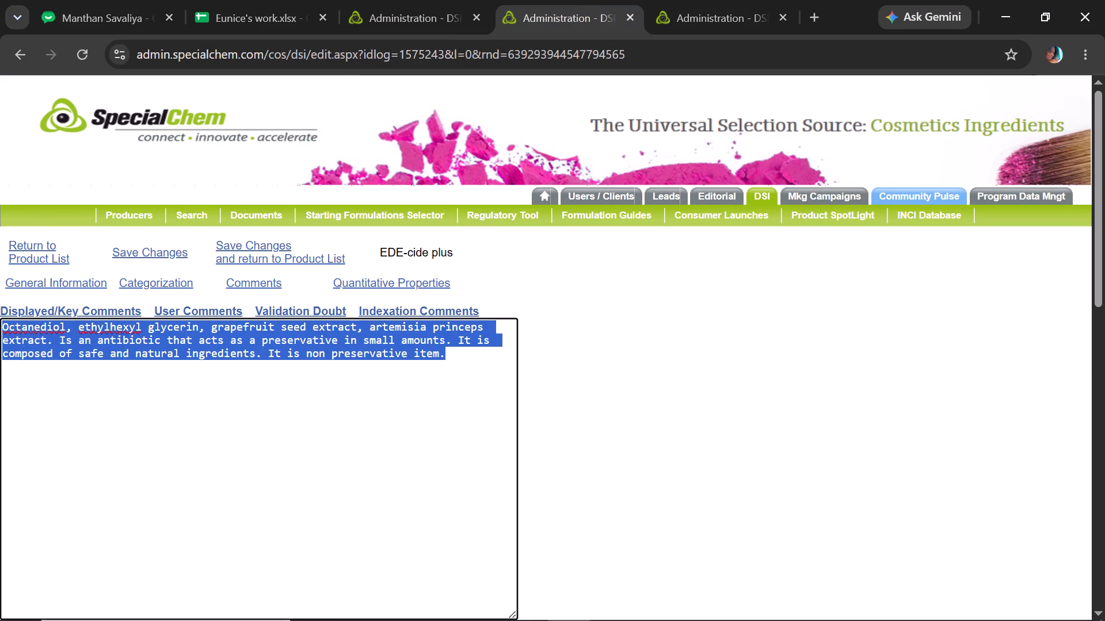
click(58, 340)
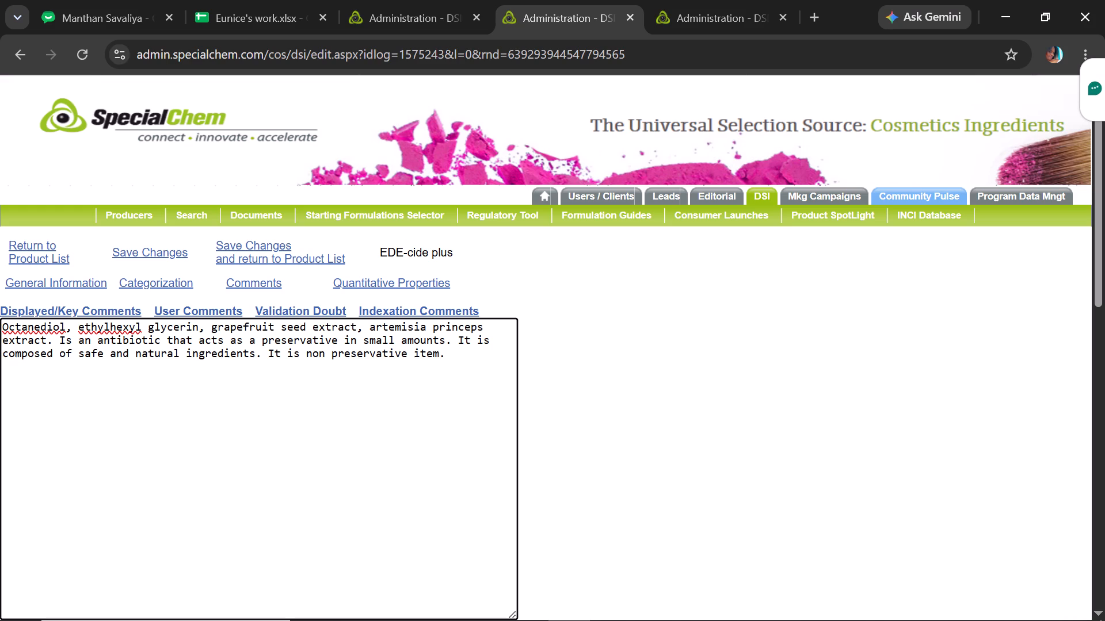
key(ctrl+v)
key(space)
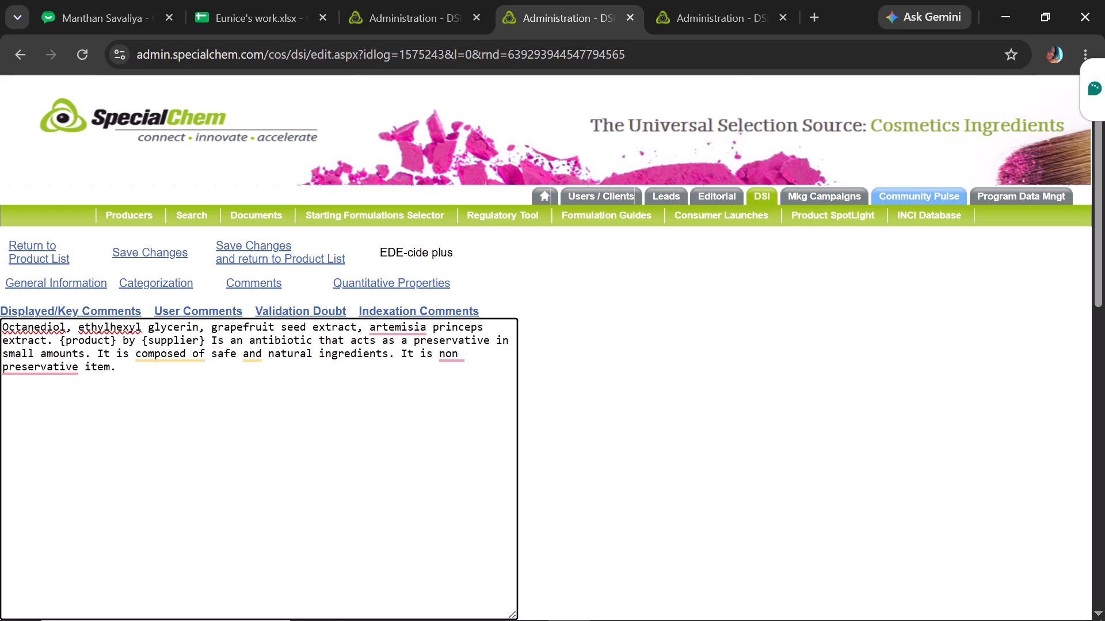
key(Delete)
key(i)
Replace "It" at the start of the comment's last sentence with the {product} placeholder.
drag(117, 340, 62, 334)
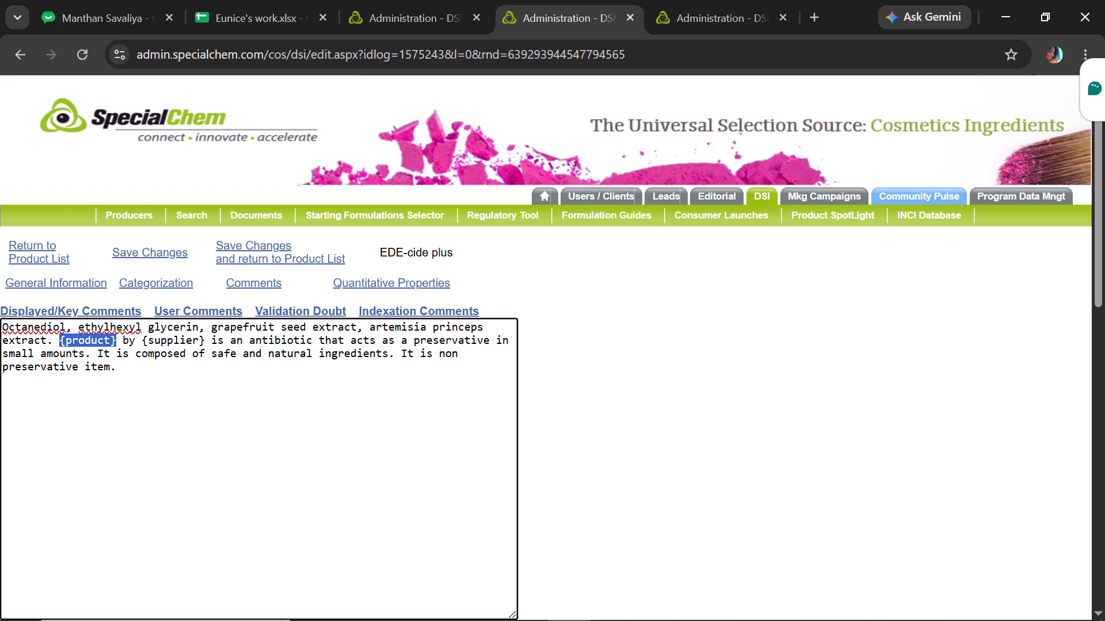
drag(62, 334, 63, 334)
key(ctrl+c)
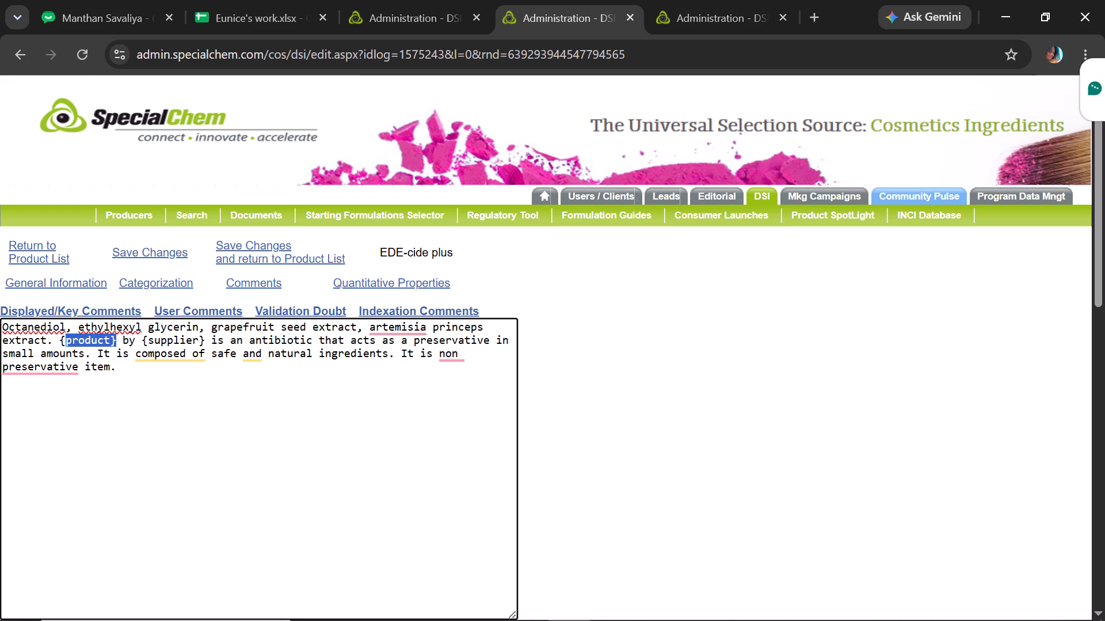
click(413, 356)
key(BackSpace)
key(BackSpace)
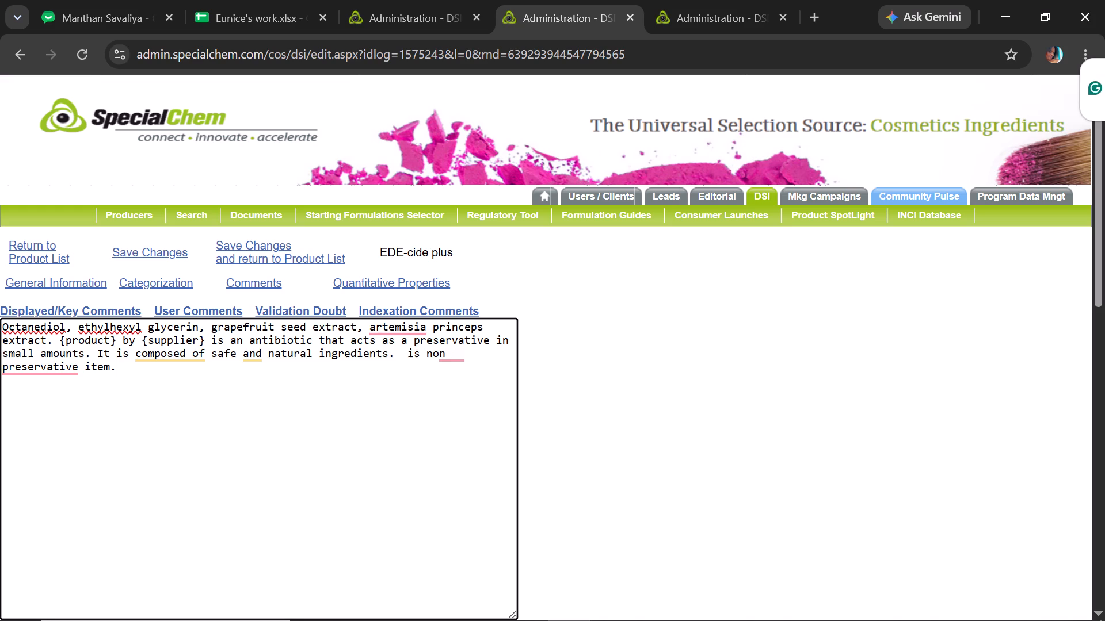
key(ctrl+v)
click(401, 352)
key(shift+braceleft)
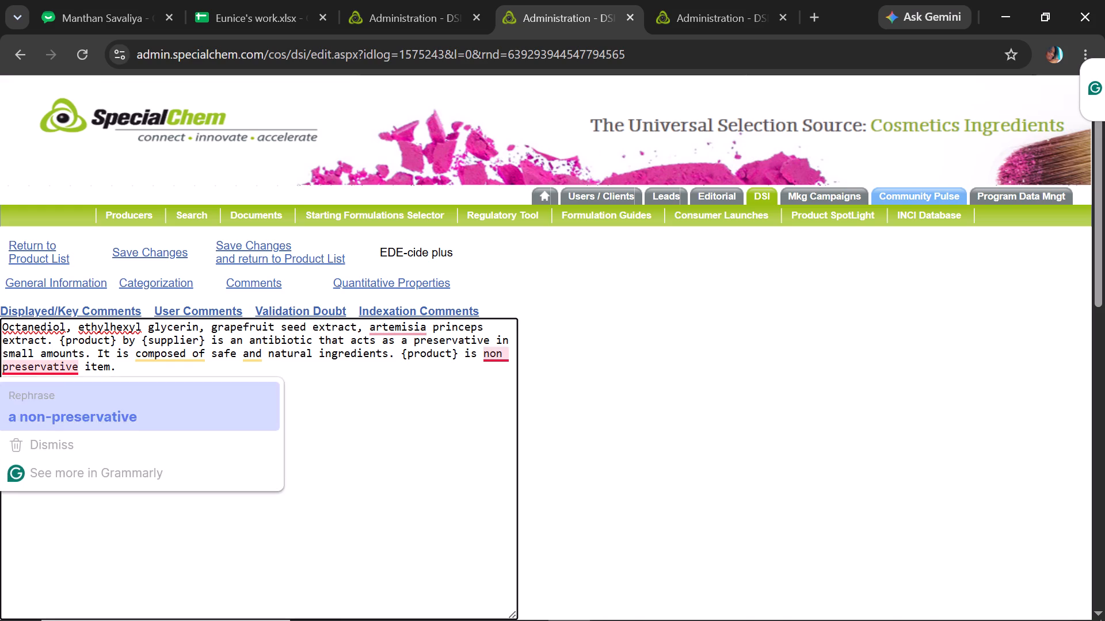
Apply the Grammarly corrections "a non-preservative" and "Artemisia" to the EDE-cide plus comment.
click(54, 411)
text(a non)
text(-preservative)
click(401, 355)
text(Artemisia)
Enable Display as HTML for the EDE-cide plus comments and save the changes.
drag(1104, 286, 1100, 329)
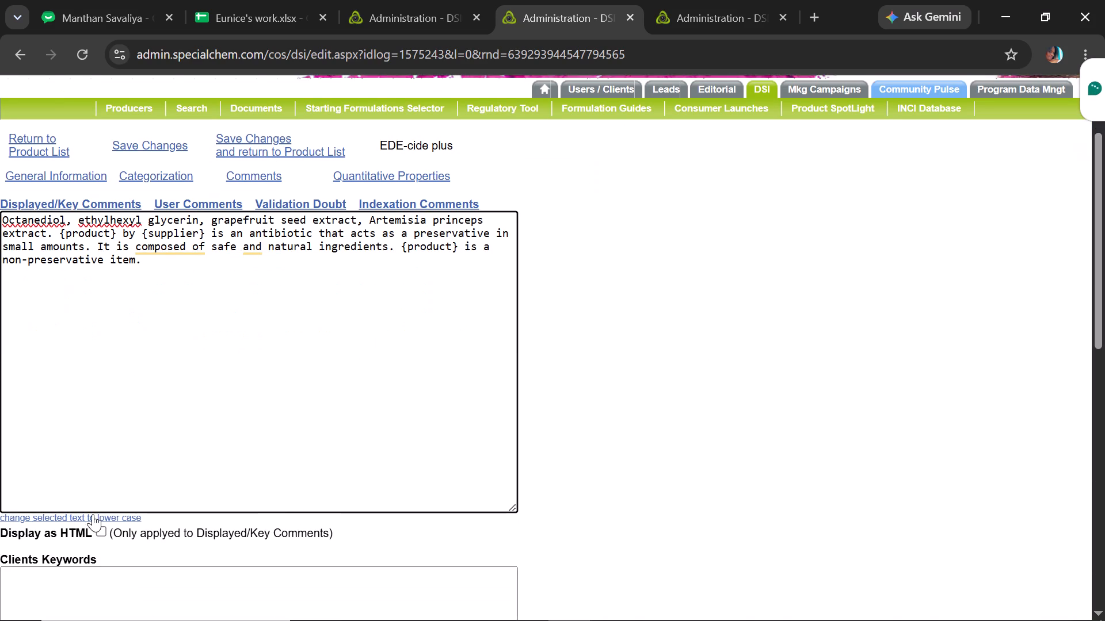
click(100, 532)
click(146, 144)
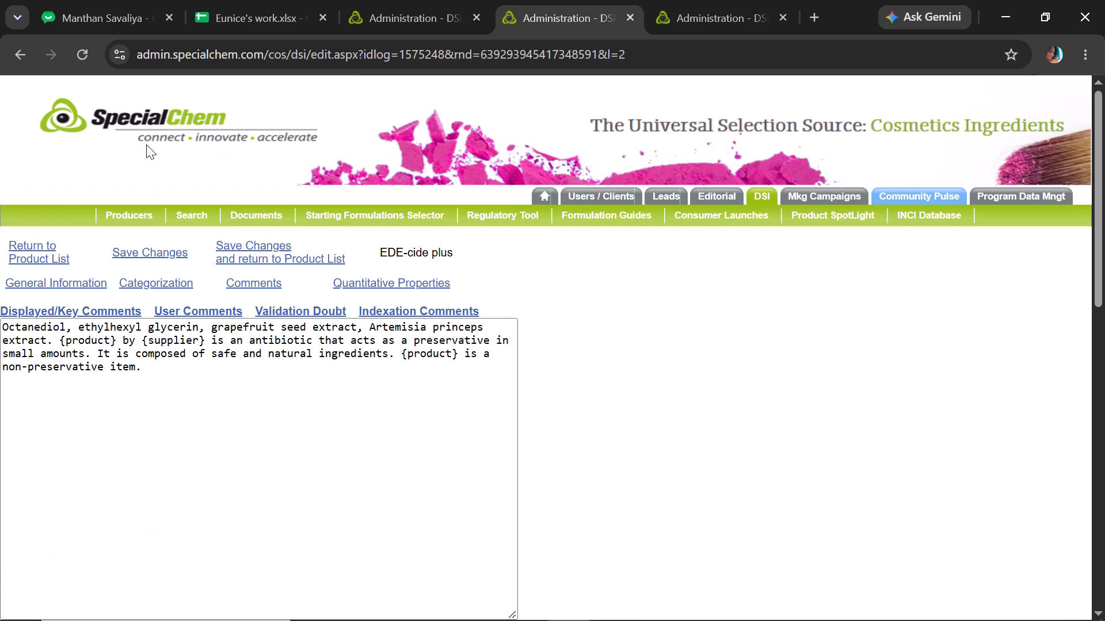
Open the quantitative properties of EDE-cide plus, save, and return to the product list.
click(348, 279)
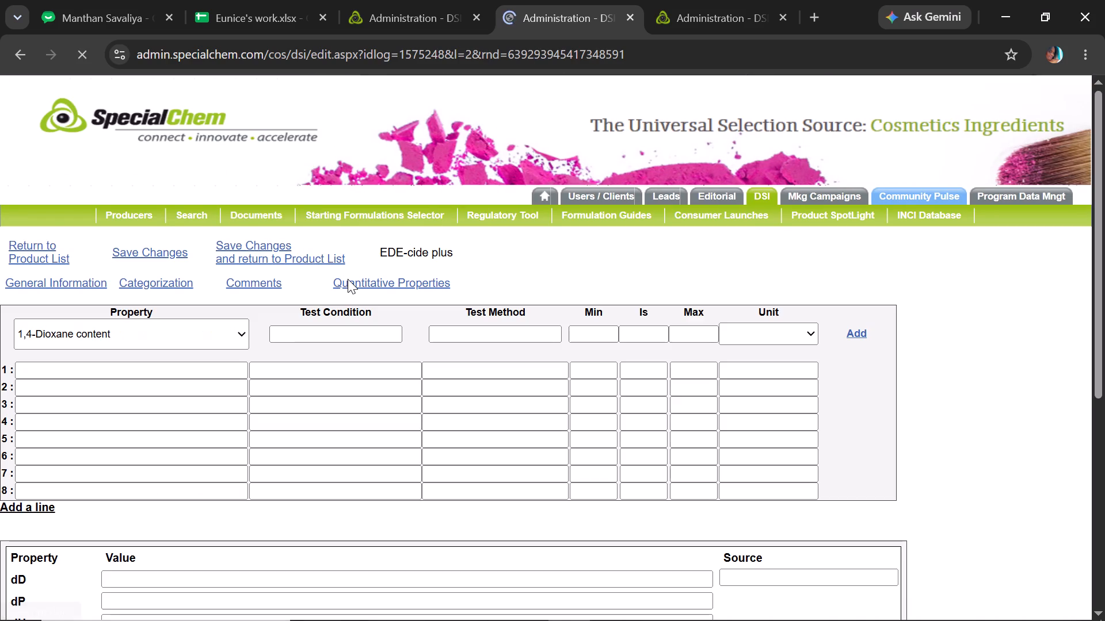
click(256, 256)
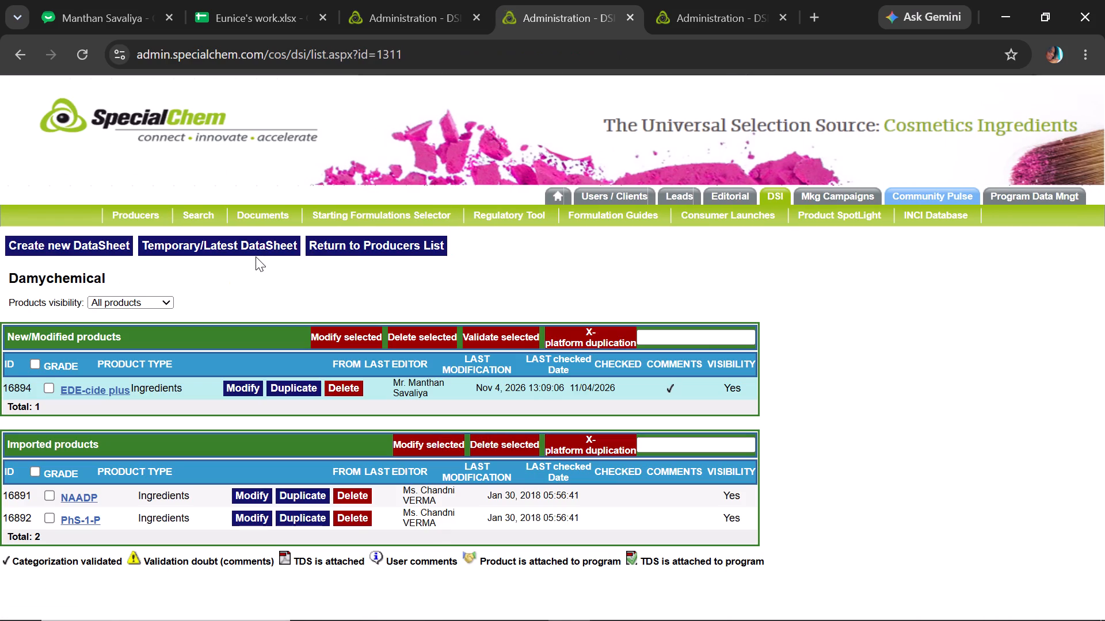
Open the NAADP product for modification, set its status to Availability Not Confirmed, and save the changes.
click(243, 499)
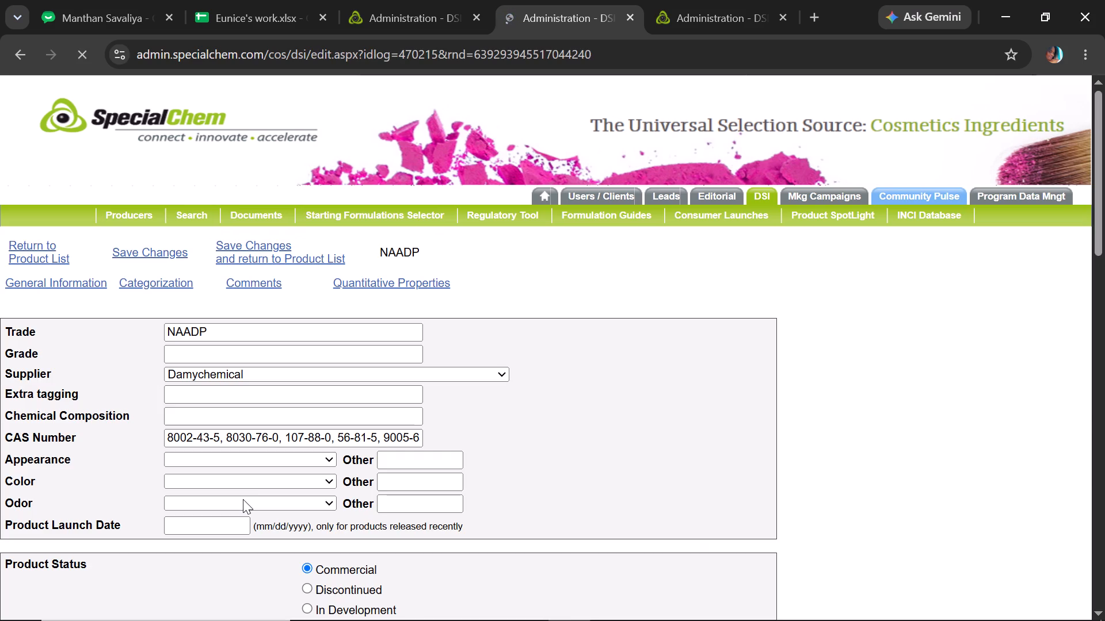
drag(1104, 240, 1104, 266)
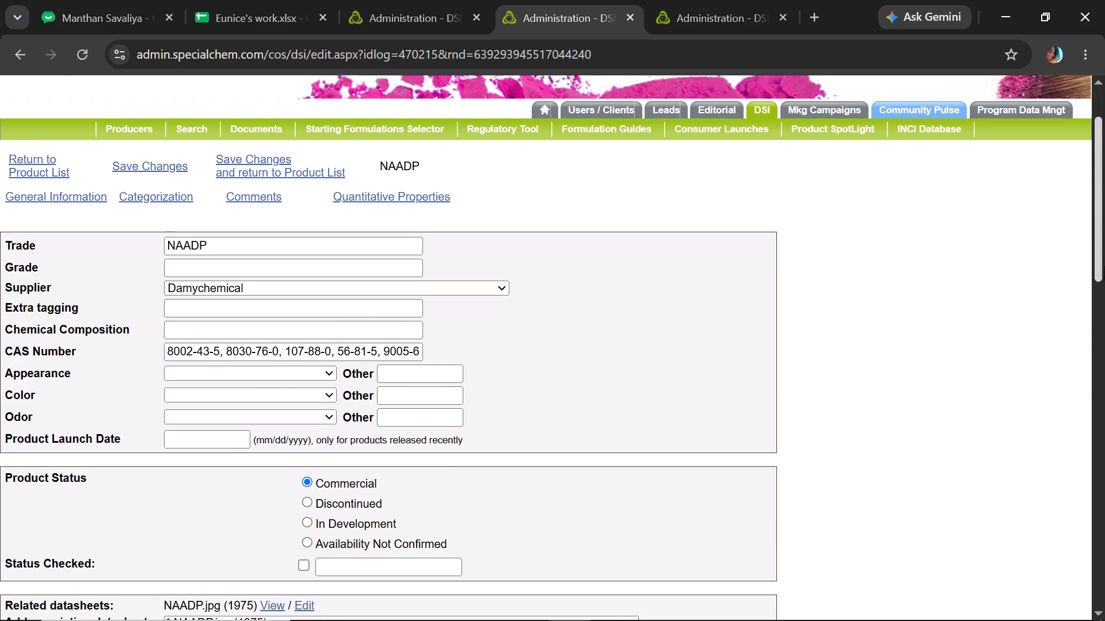
click(308, 539)
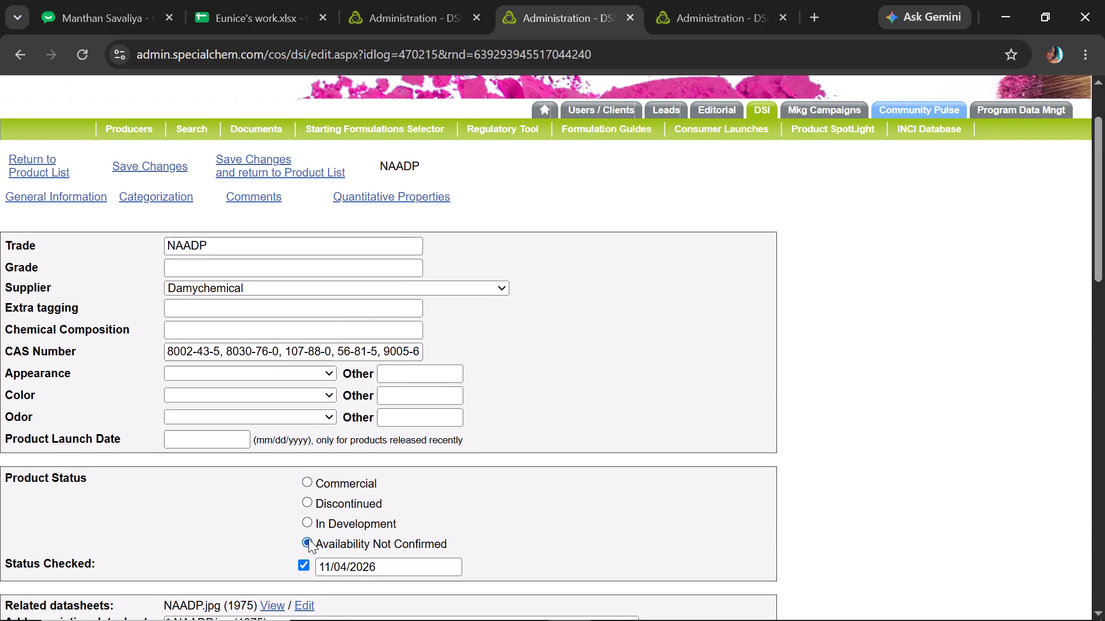
click(165, 169)
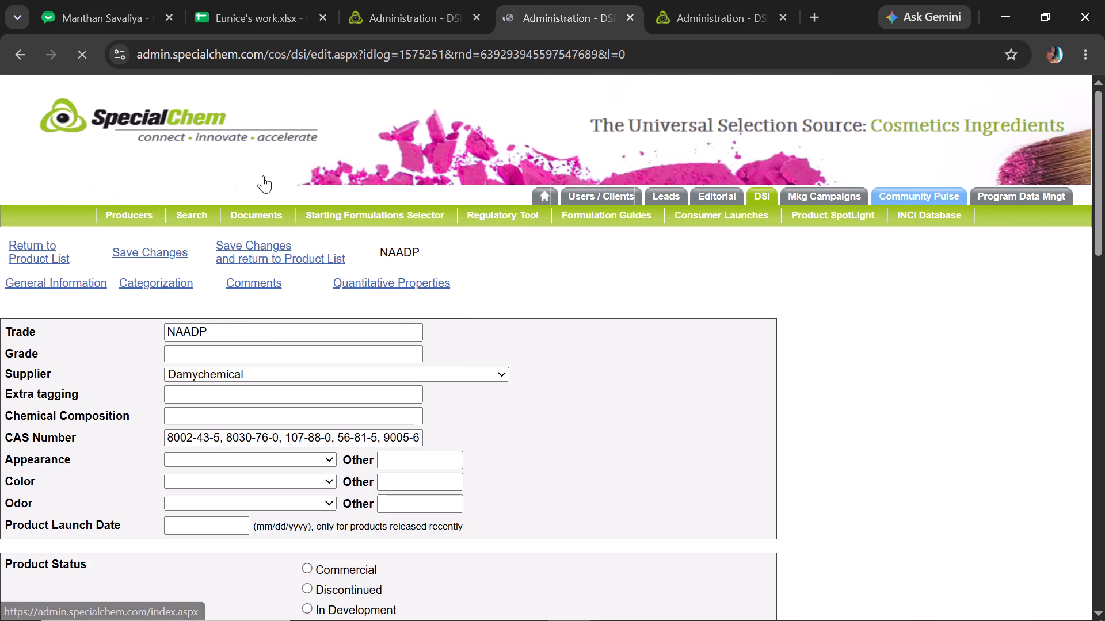
Open the NAADP comments and switch to the workbook's Guide sheet.
click(253, 279)
click(246, 0)
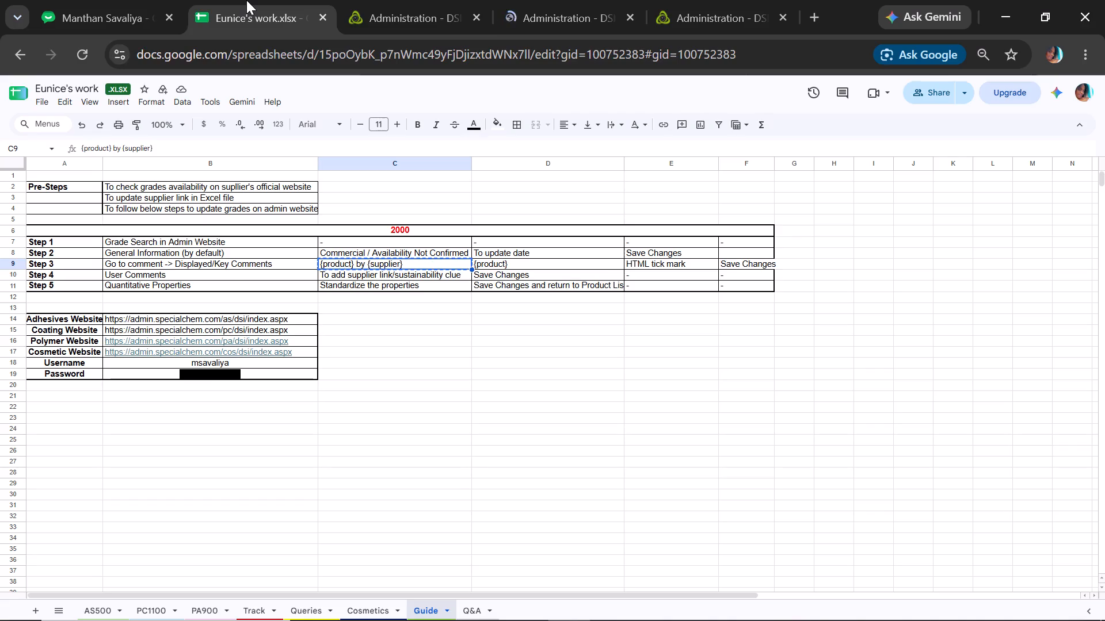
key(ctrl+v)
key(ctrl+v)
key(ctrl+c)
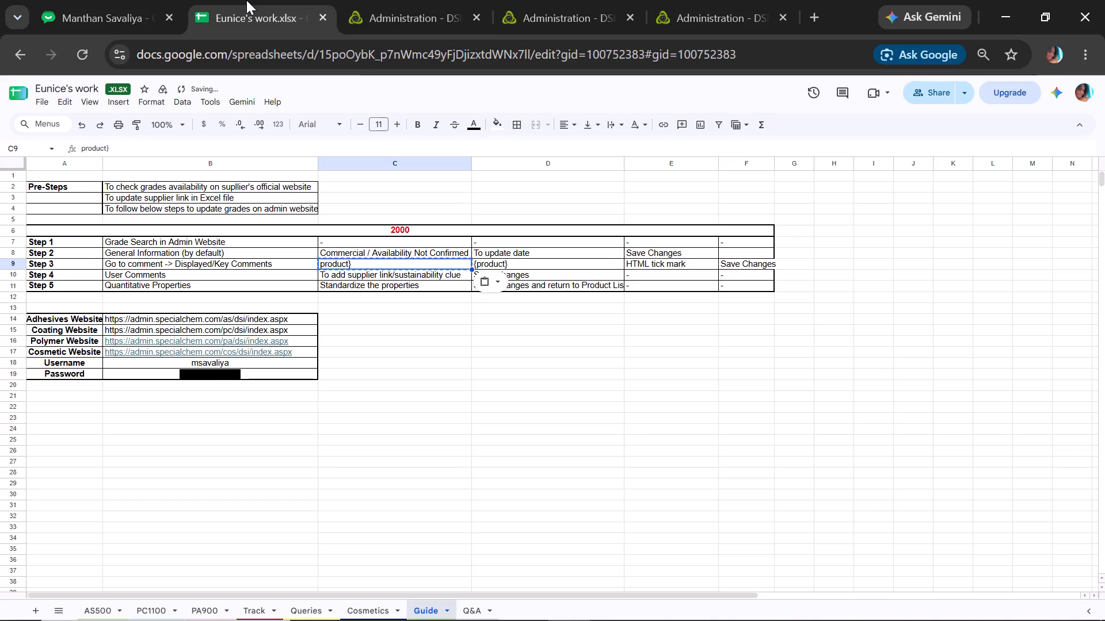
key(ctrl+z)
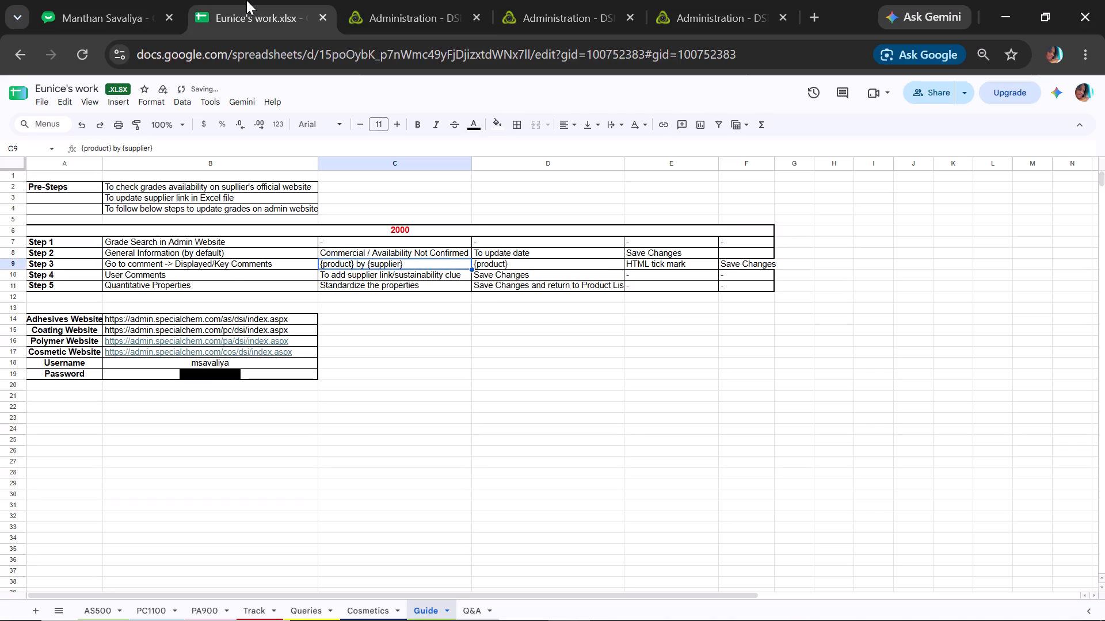
Copy the guide's placeholder text and begin the NAADP displayed comment with "{product} by {supplier} contains".
key(ctrl+c)
click(515, 10)
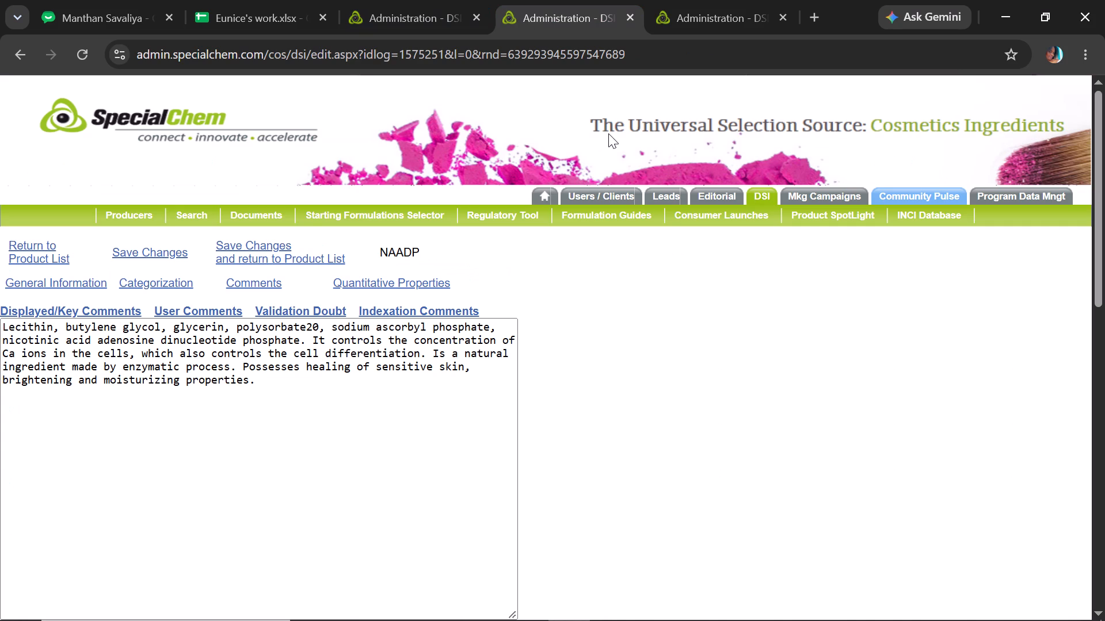
double_click(1, 324)
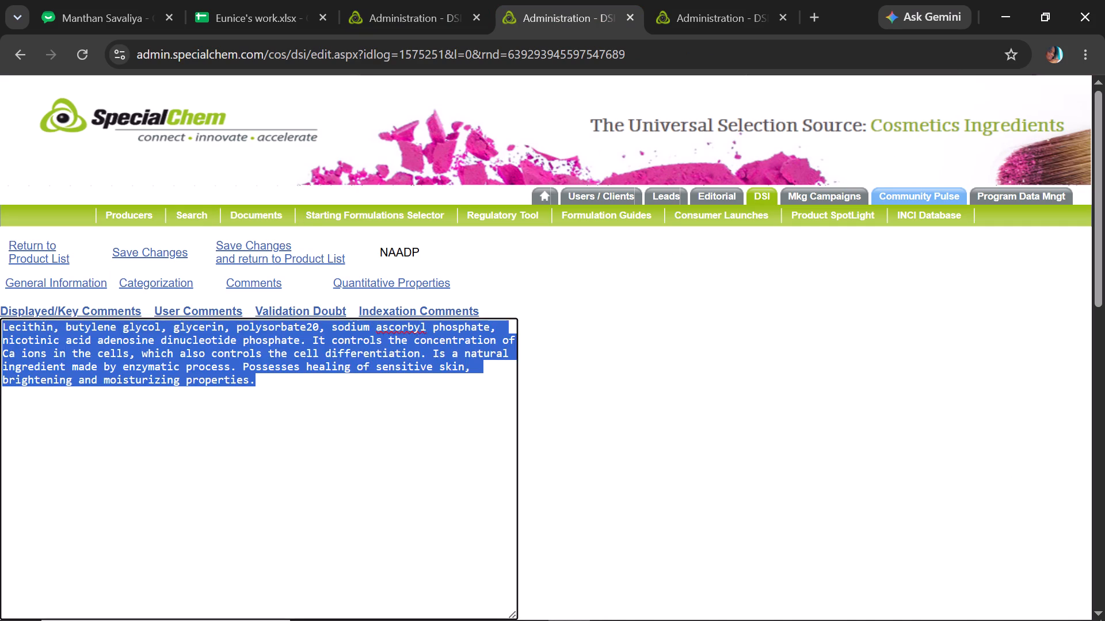
key(ctrl+v)
key(space)
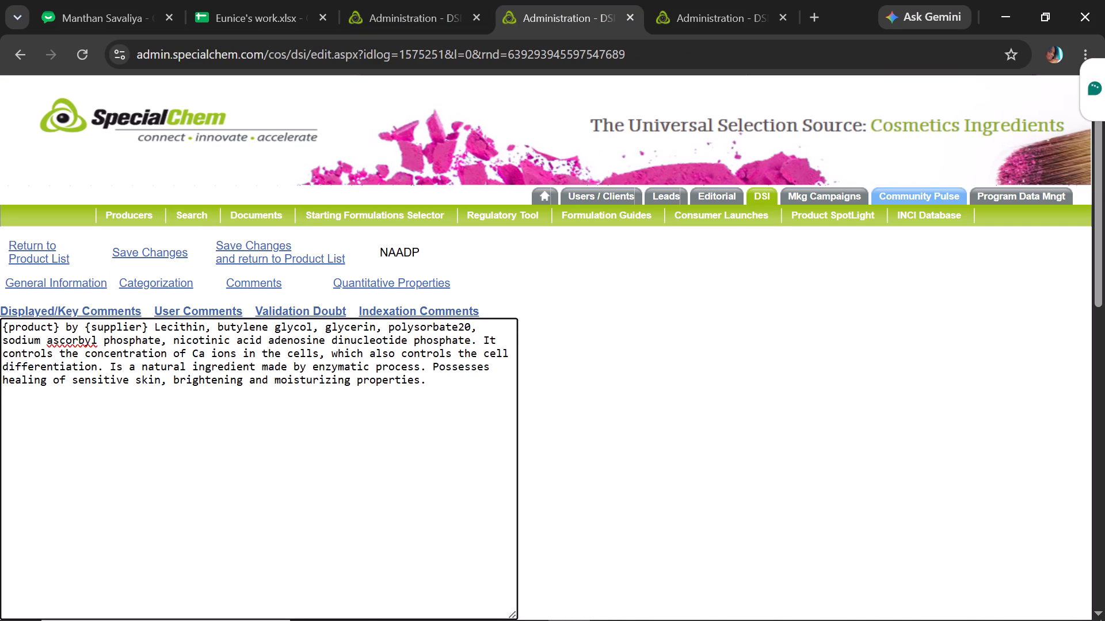
text(containes)
key(BackSpace)
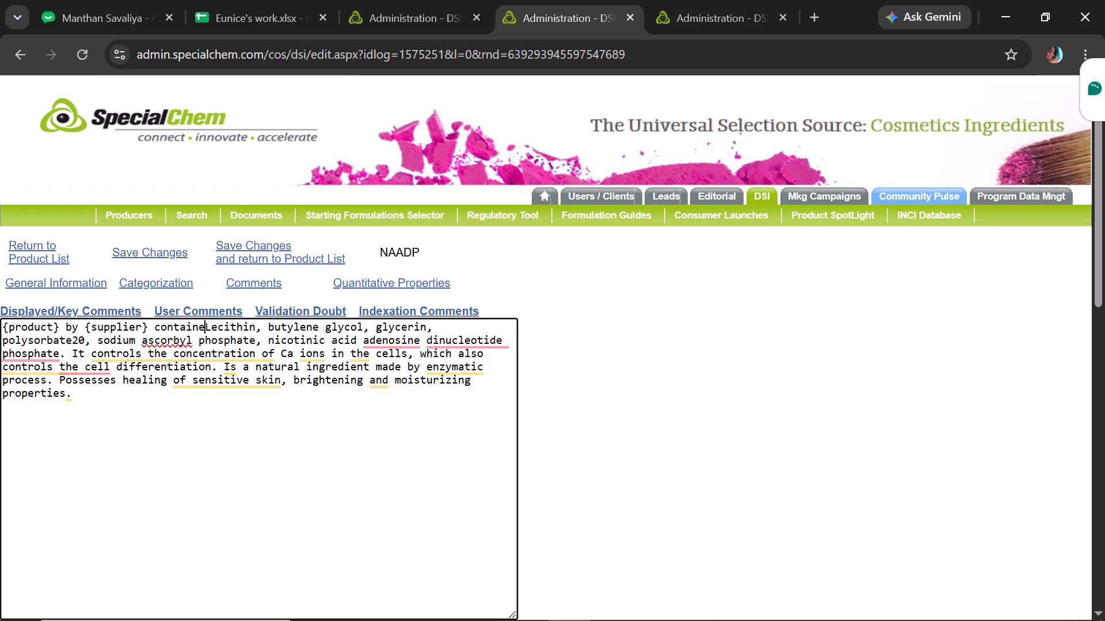
key(BackSpace)
text(s)
key(space)
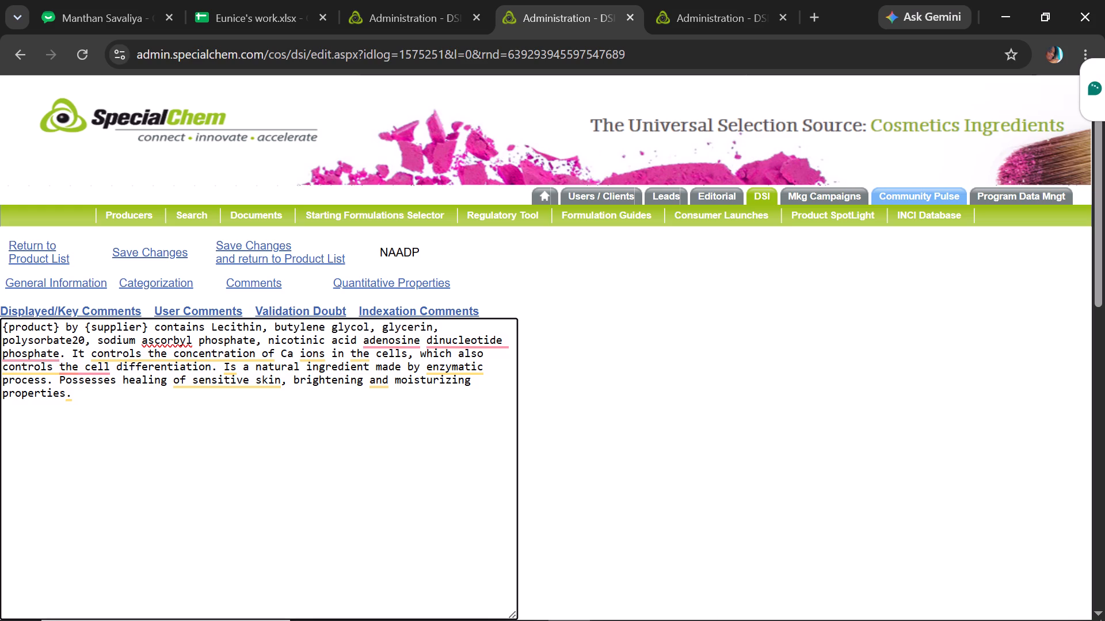
Copy the {product} placeholder, then correct the NAADP comment to read "nicotinic acid, adenosine diphosphate" and "controls cell differentiation".
drag(58, 325, 0, 323)
key(ctrl+c)
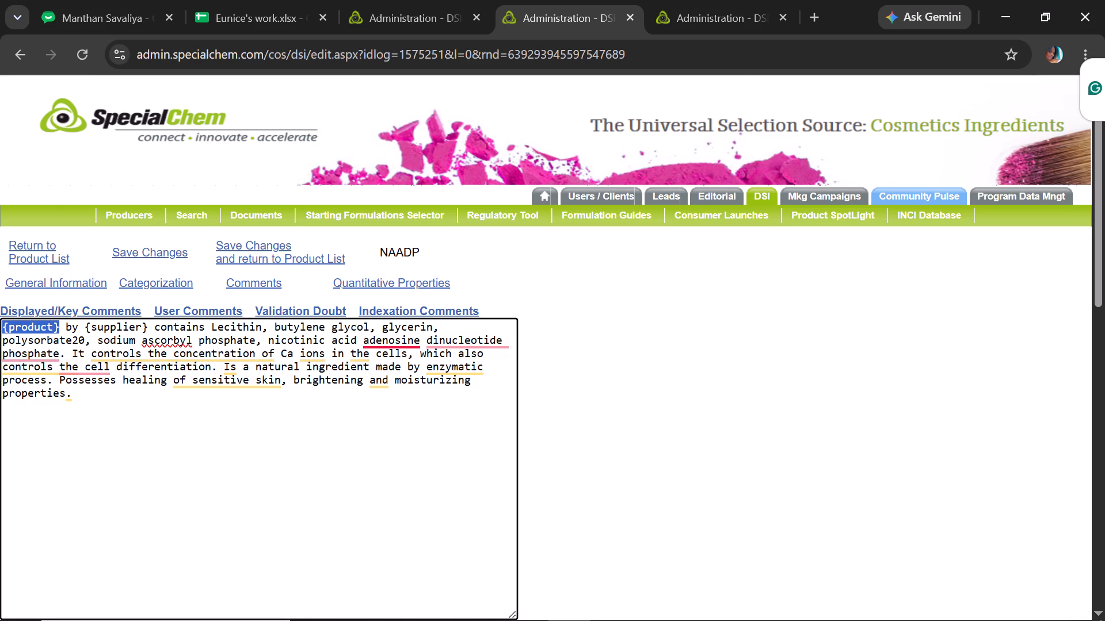
click(415, 377)
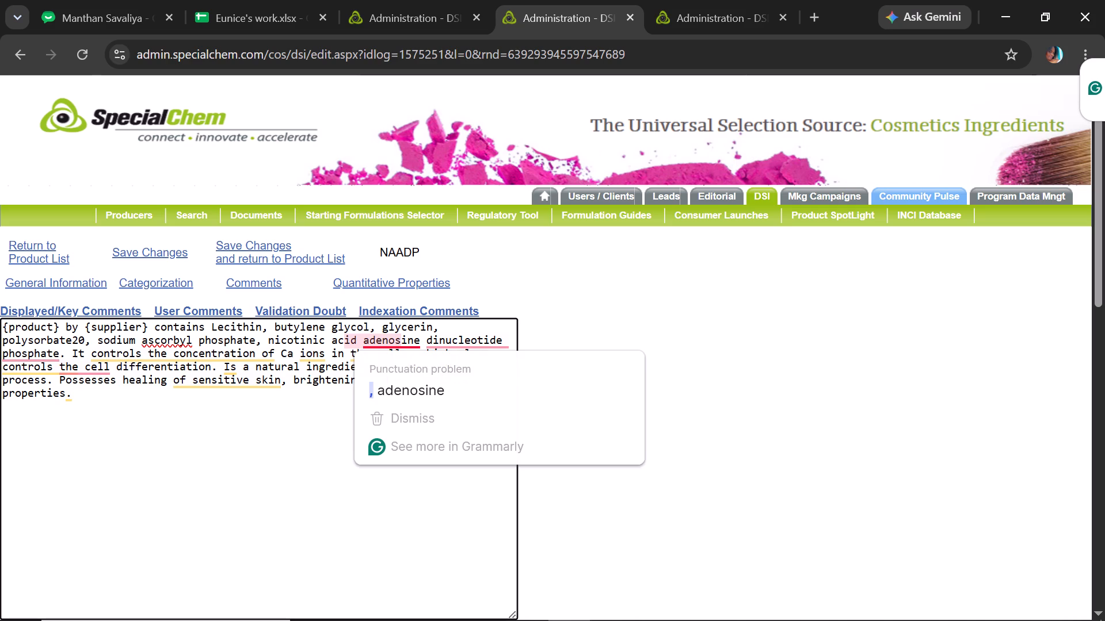
click(428, 372)
key(comma)
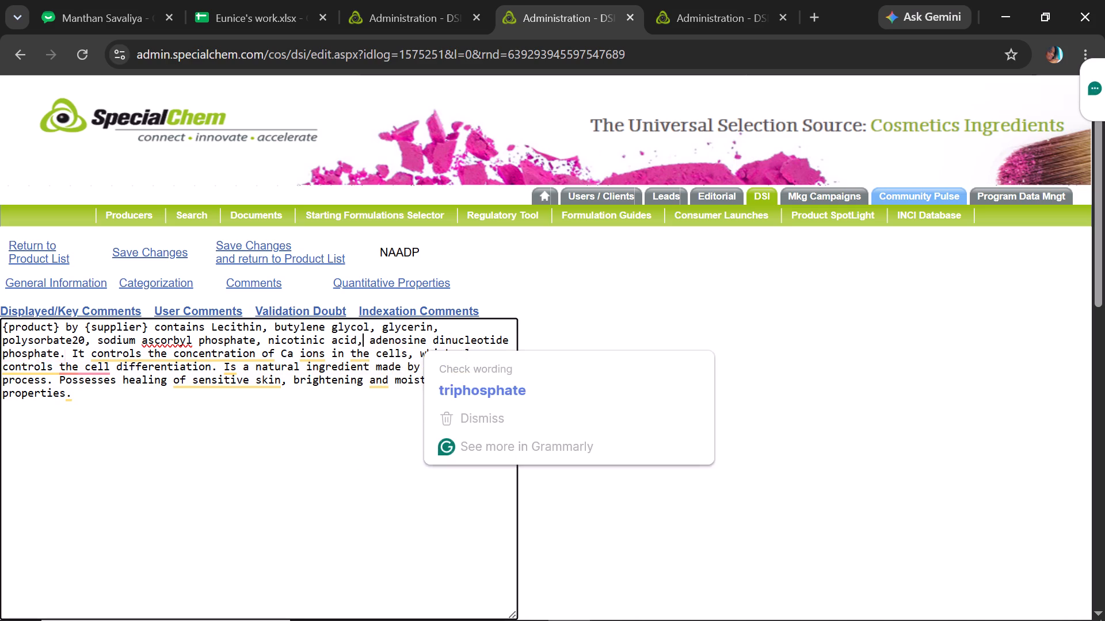
click(511, 392)
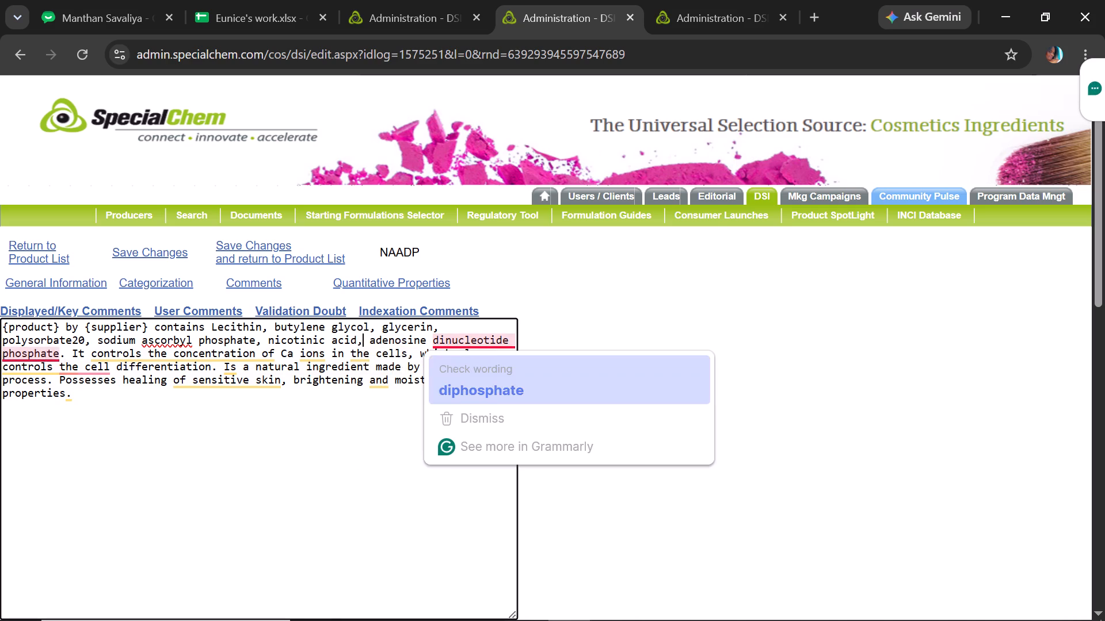
text(diphosphate)
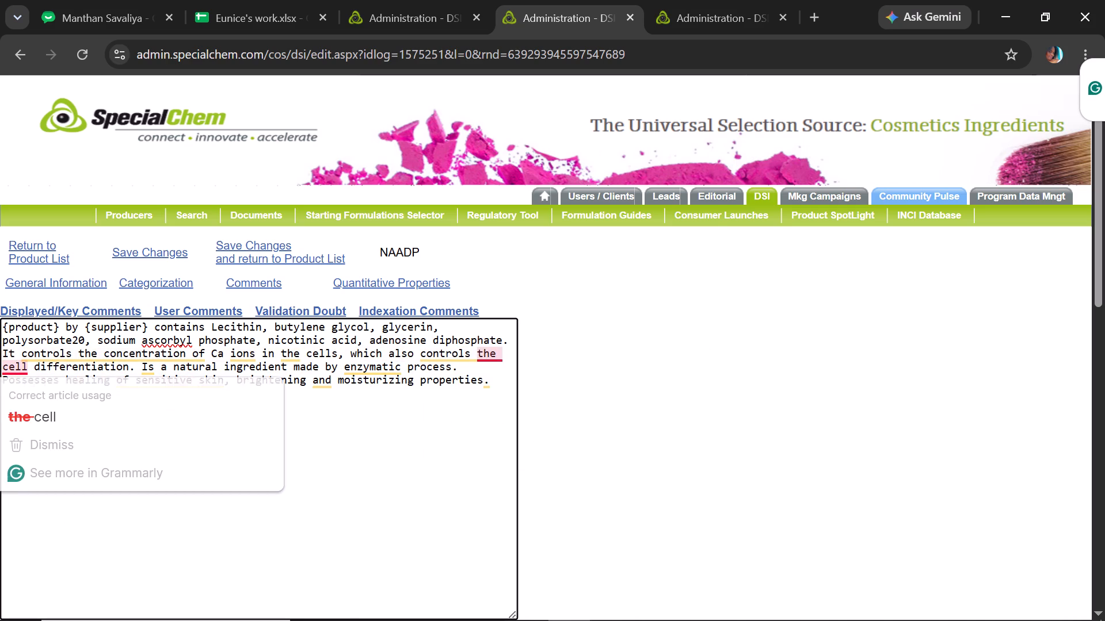
click(40, 389)
key(BackSpace)
Replace "It" at the start of the NAADP comment's second sentence with {product}.
drag(13, 352, 0, 354)
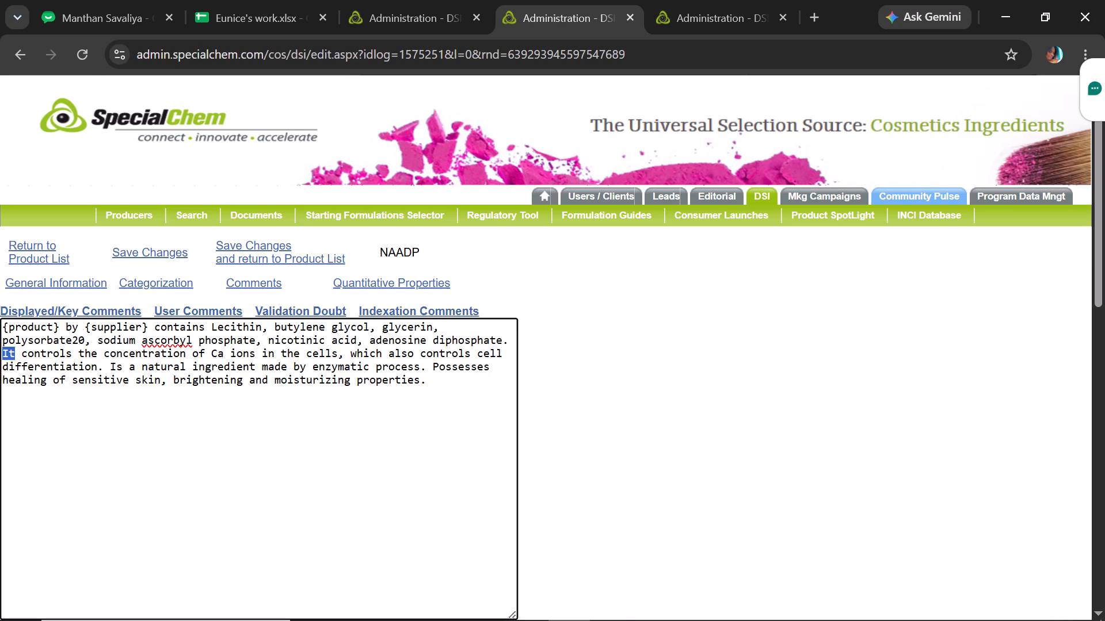
key(ctrl+v)
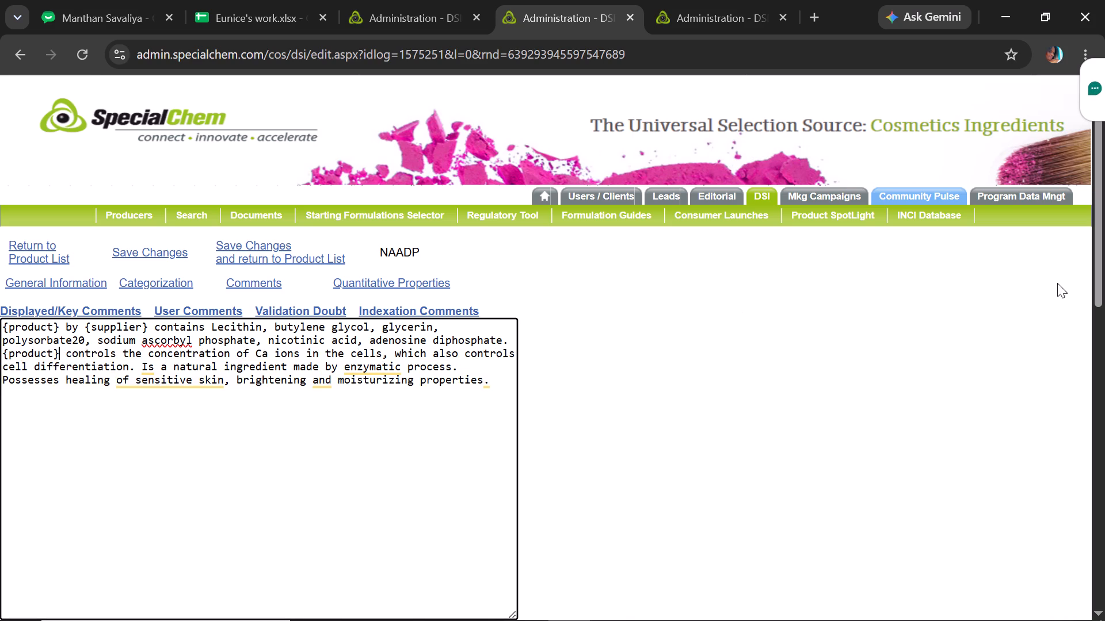
Enable Display as HTML for the NAADP comments and save the changes.
drag(1104, 270, 1100, 289)
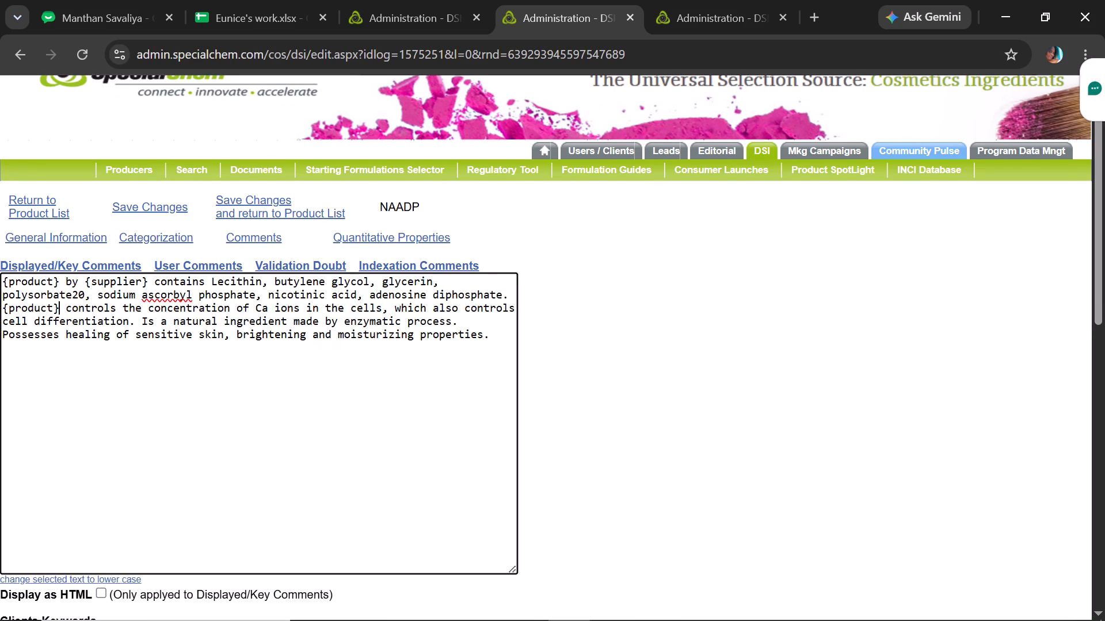
click(98, 594)
click(142, 205)
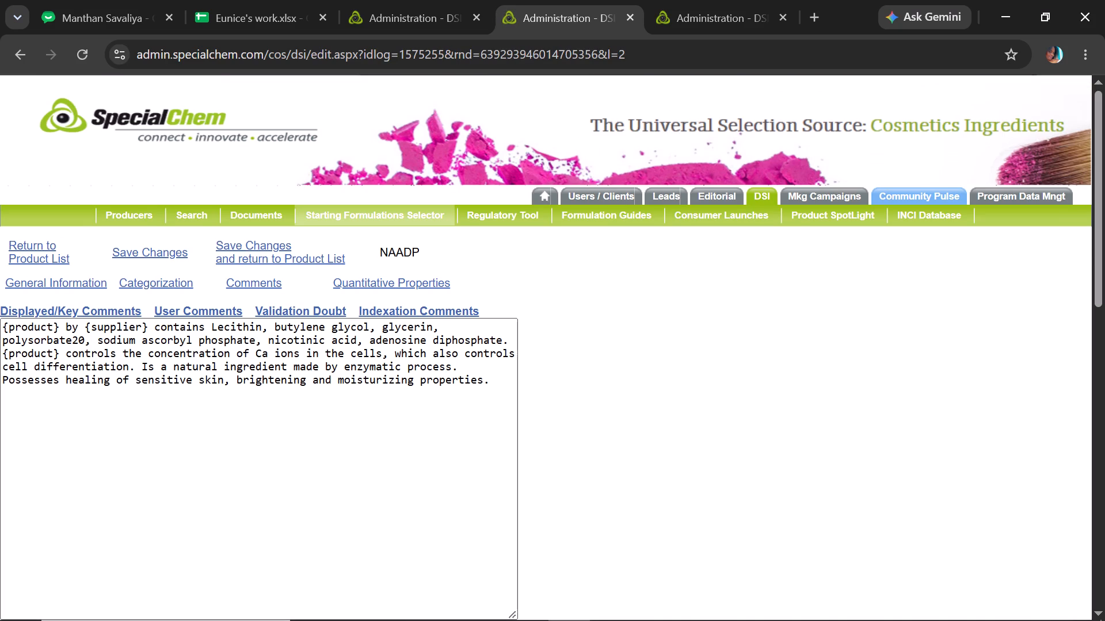
Open the quantitative properties of NAADP, save, and return to the product list.
click(428, 287)
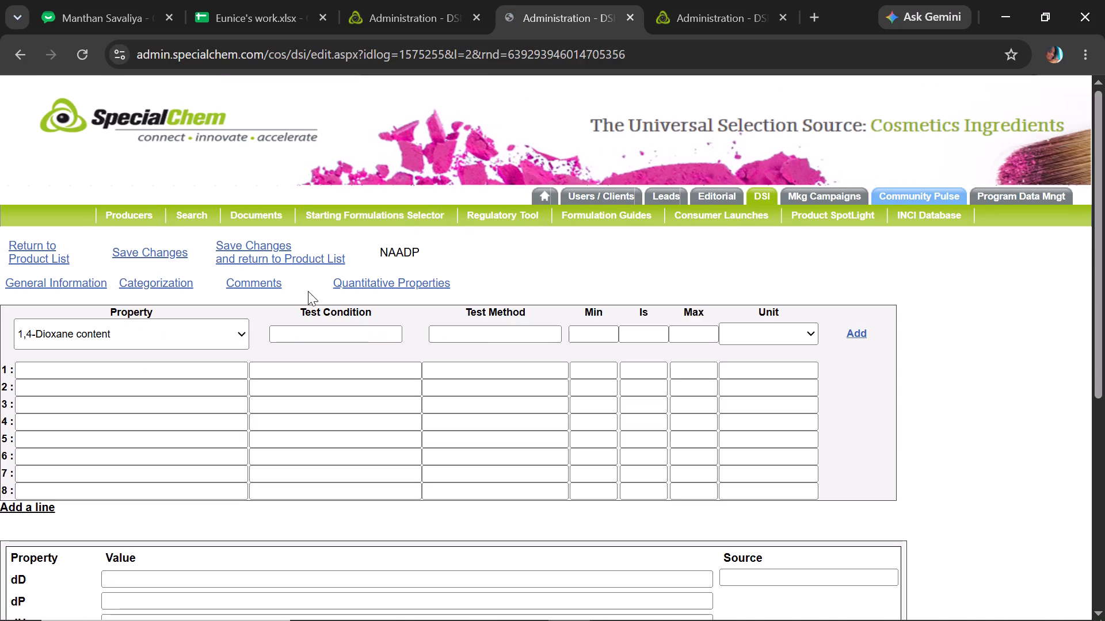
click(271, 246)
Check the workbook's Cosmetics sheet for the next Damychemical product and open PhS-1-P for modification.
click(219, 0)
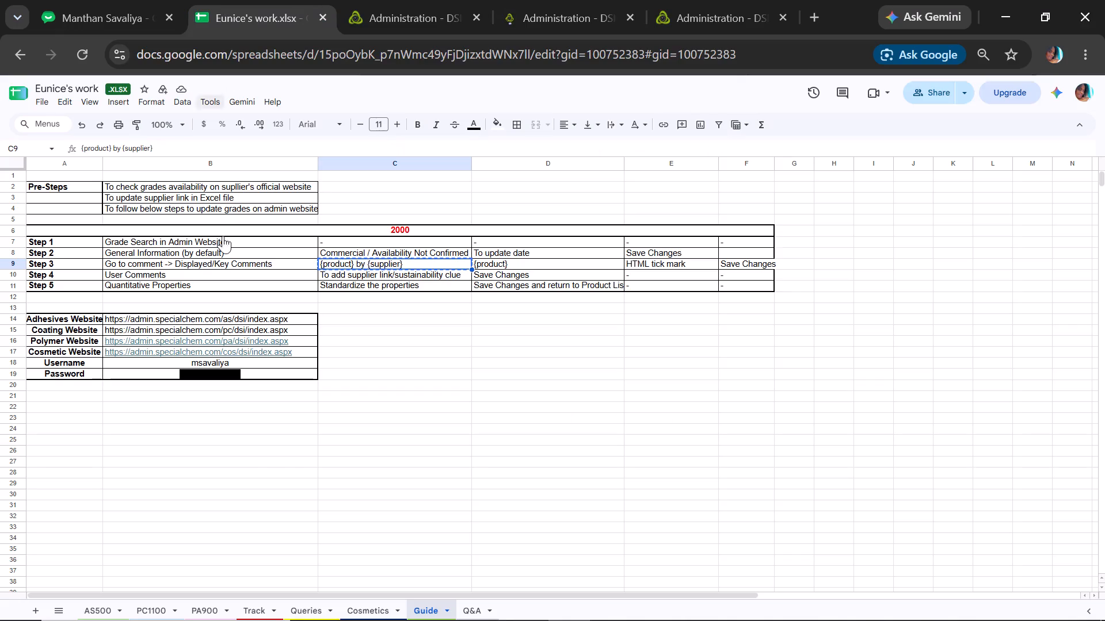
click(361, 612)
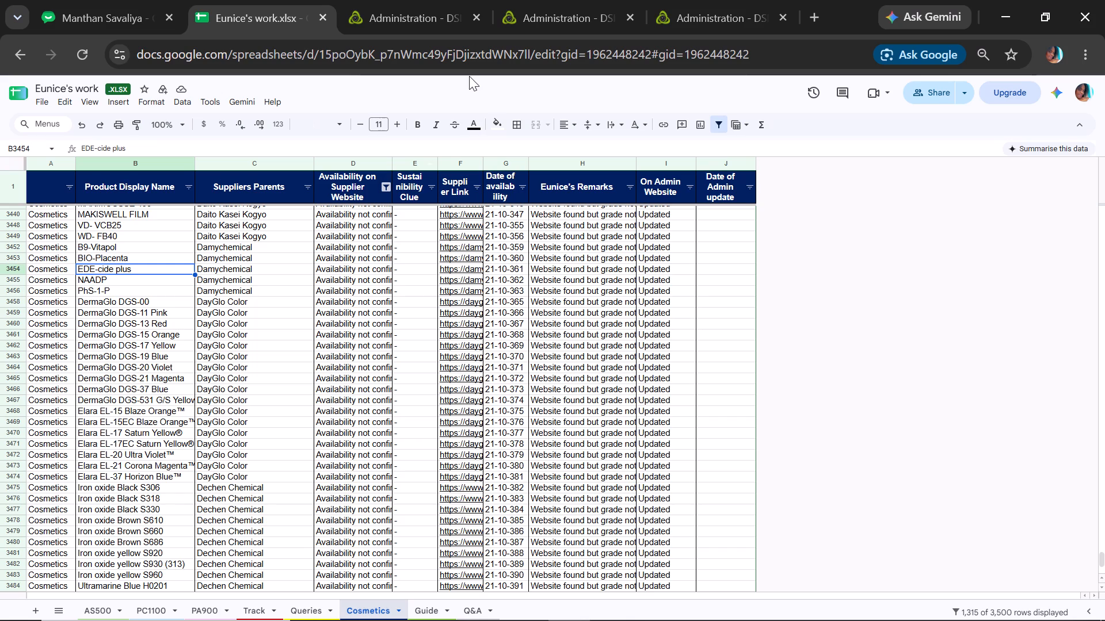
click(530, 0)
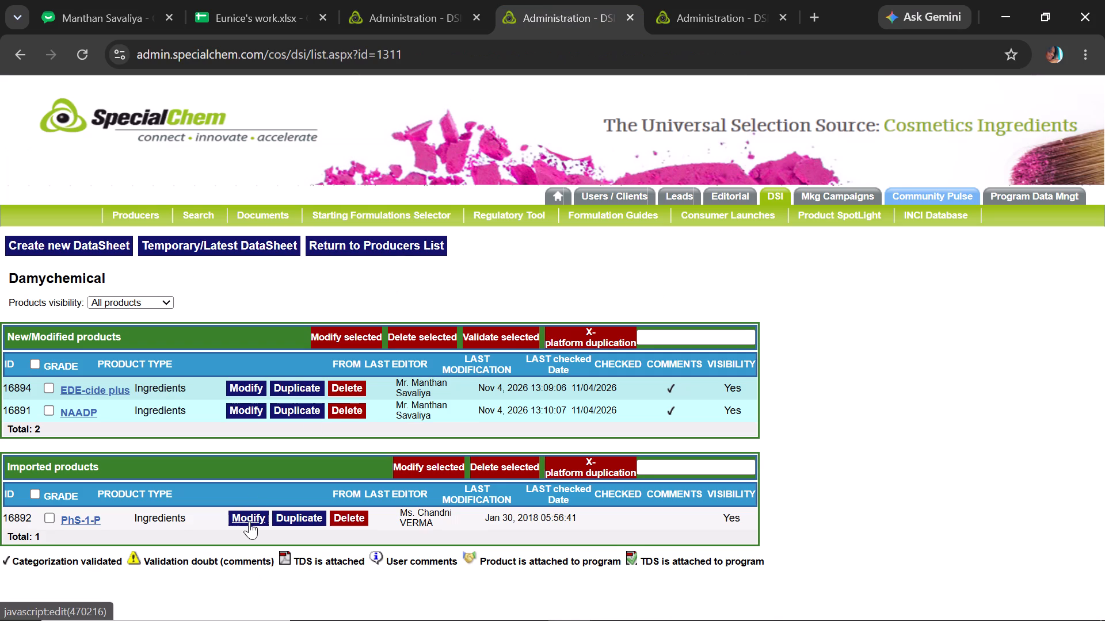
click(249, 522)
Copy the "{product} by {supplier}" text from the workbook's Guide sheet and return to the PhS-1-P record.
click(208, 10)
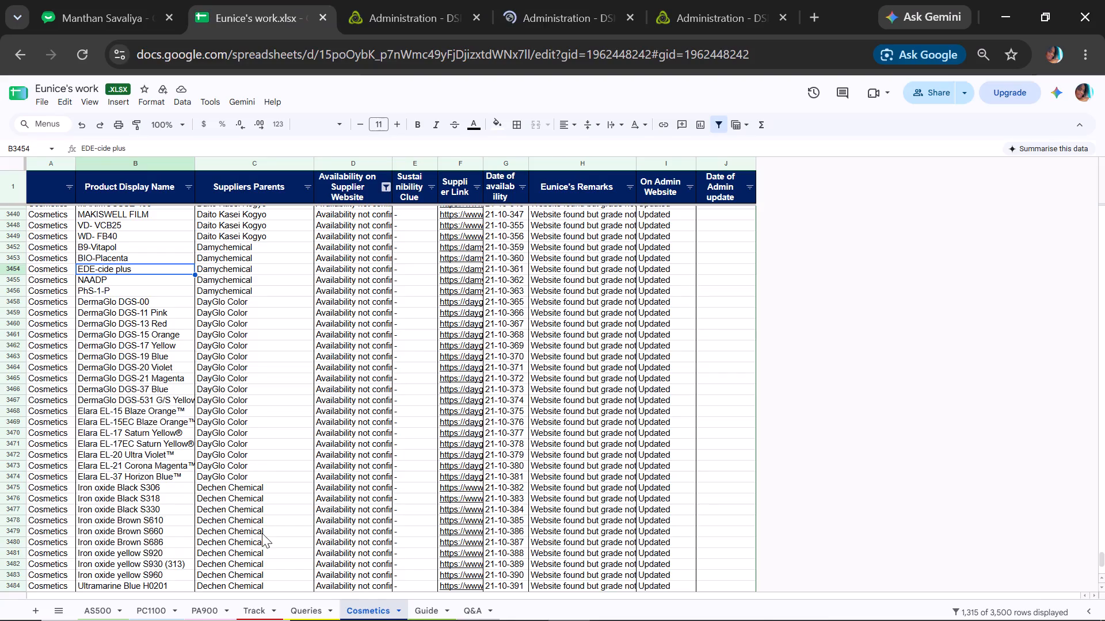
click(410, 609)
key(ctrl+c)
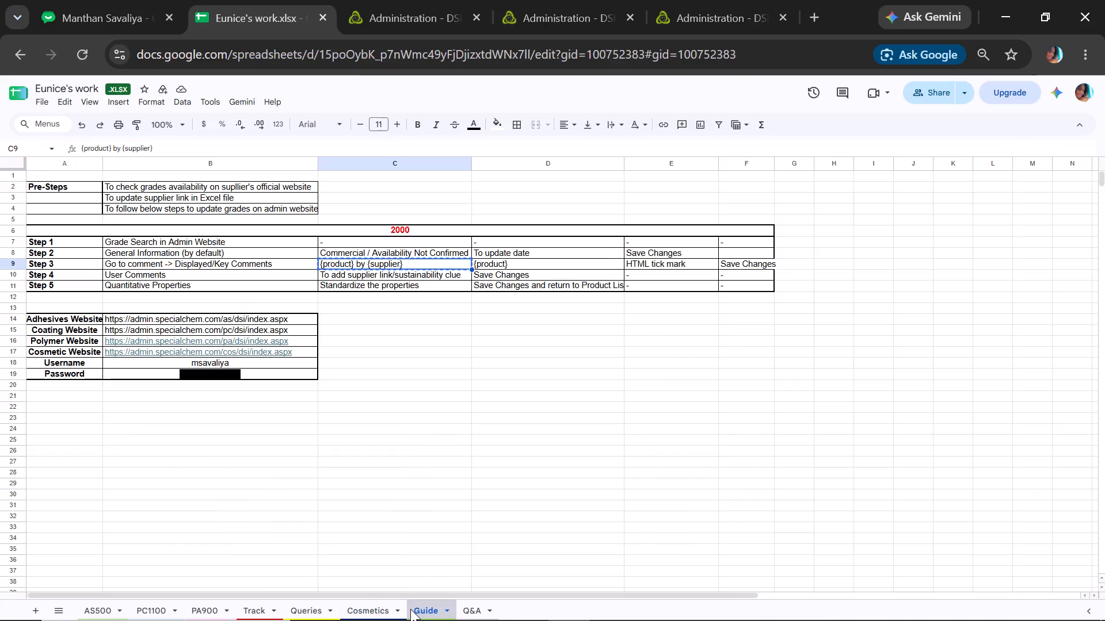
click(677, 0)
click(558, 0)
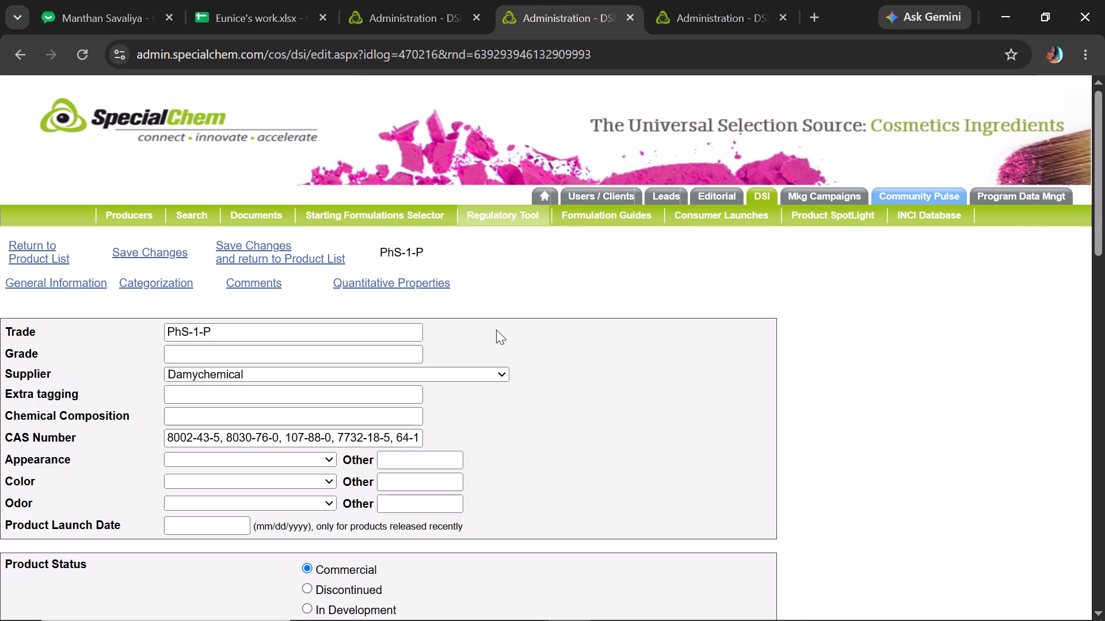
Set the PhS-1-P product status to Availability Not Confirmed and save the changes.
drag(1098, 211, 1091, 256)
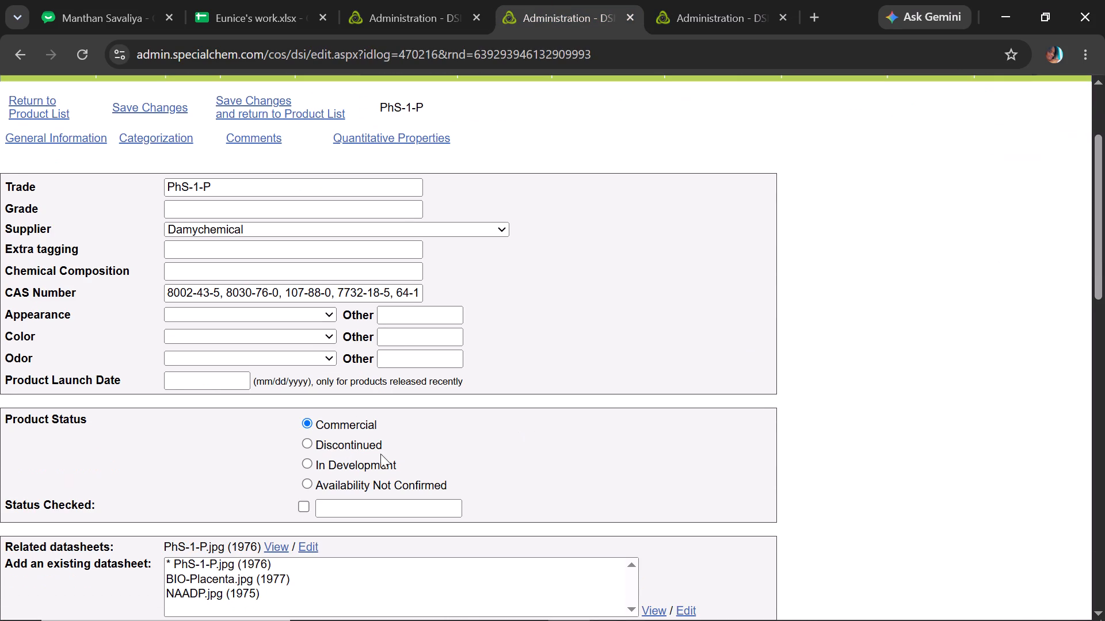
click(305, 488)
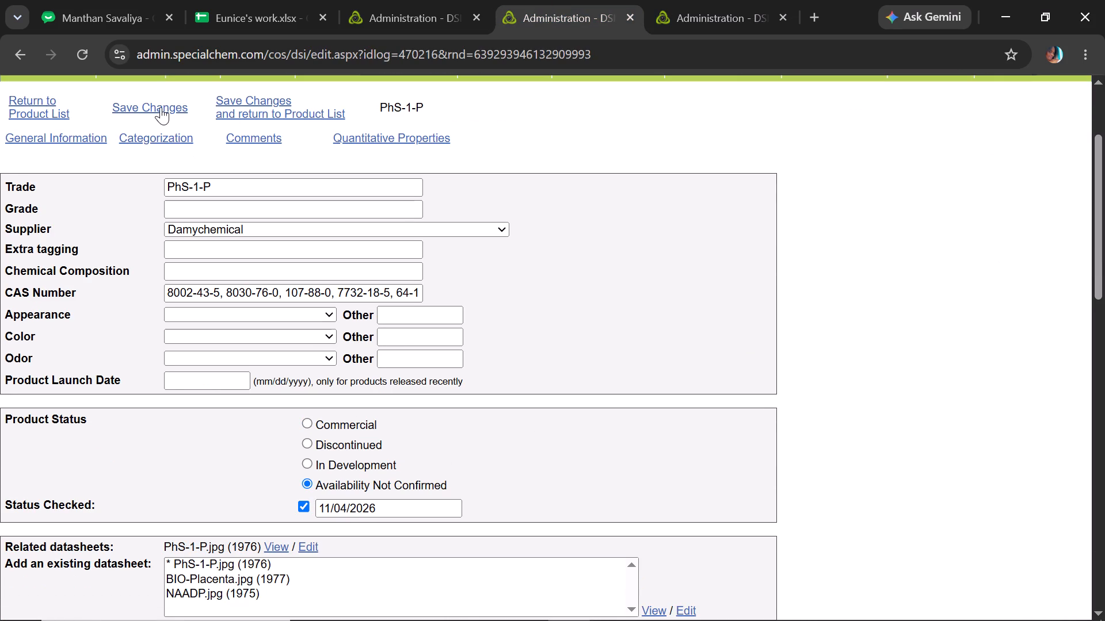
click(161, 107)
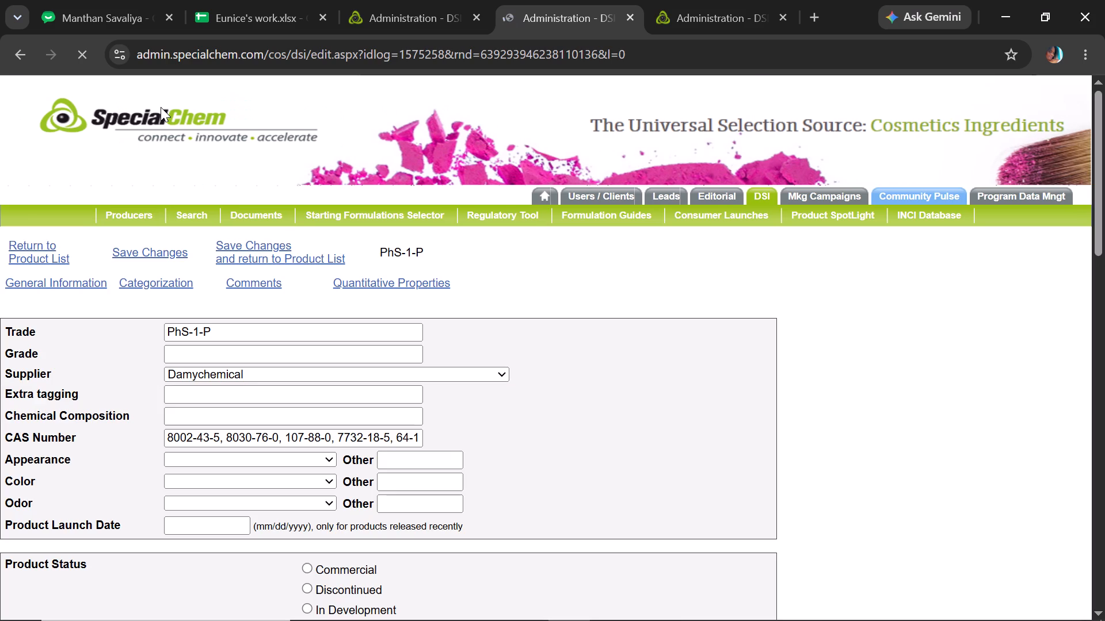
Open the PhS-1-P comments and begin the displayed comment with "{product} by {supplier} contains".
click(247, 279)
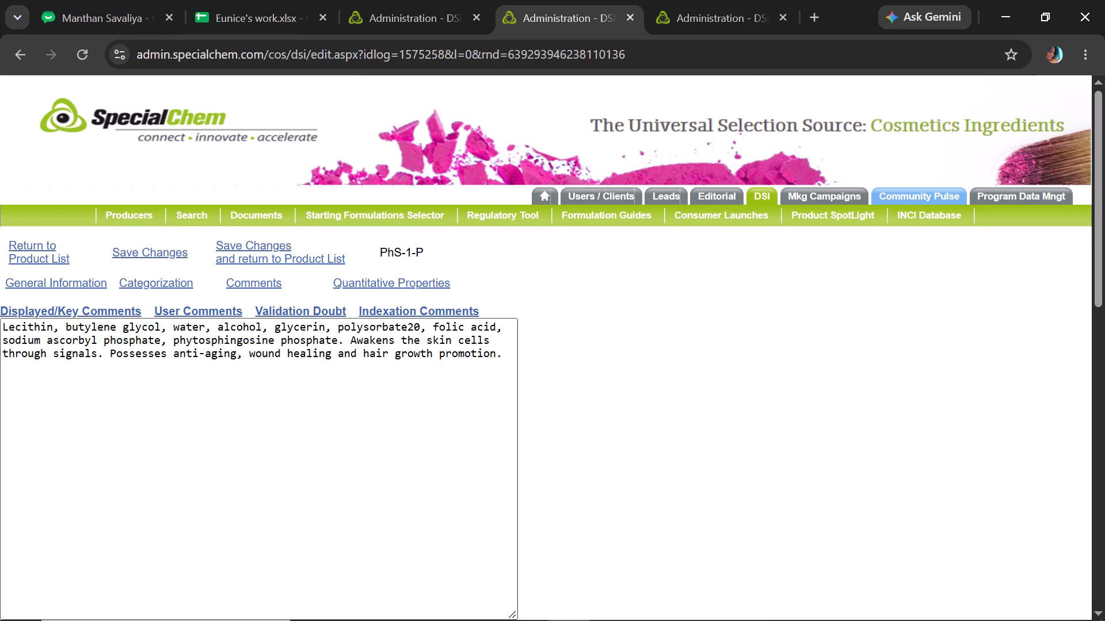
double_click(0, 325)
key(ctrl+v)
key(space)
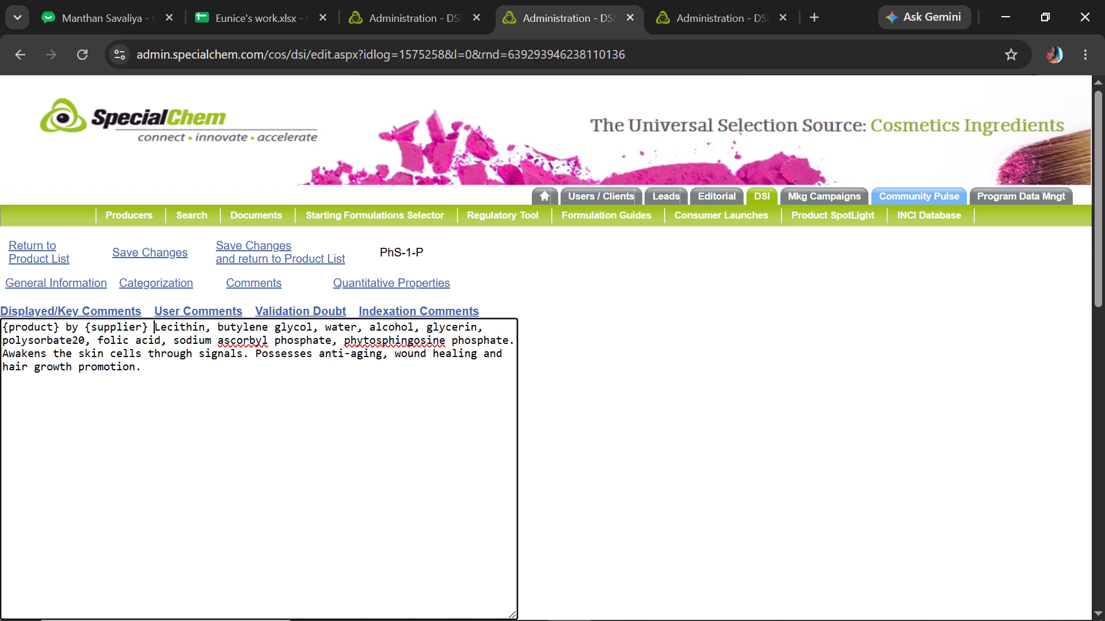
text(cony)
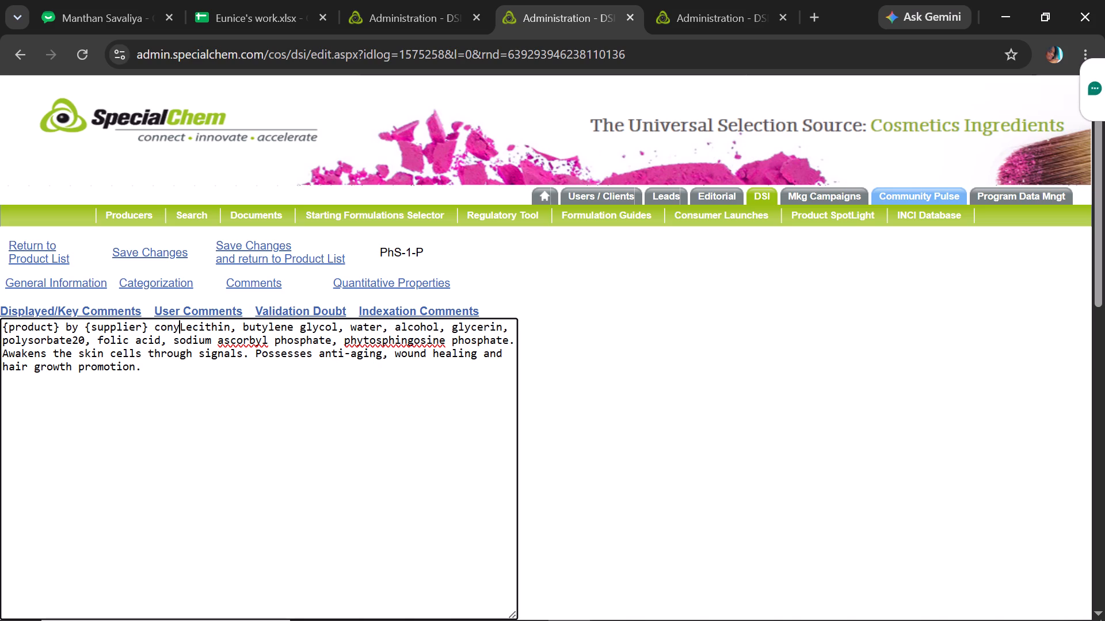
key(BackSpace)
text(taines)
key(BackSpace)
key(BackSpace)
text(s)
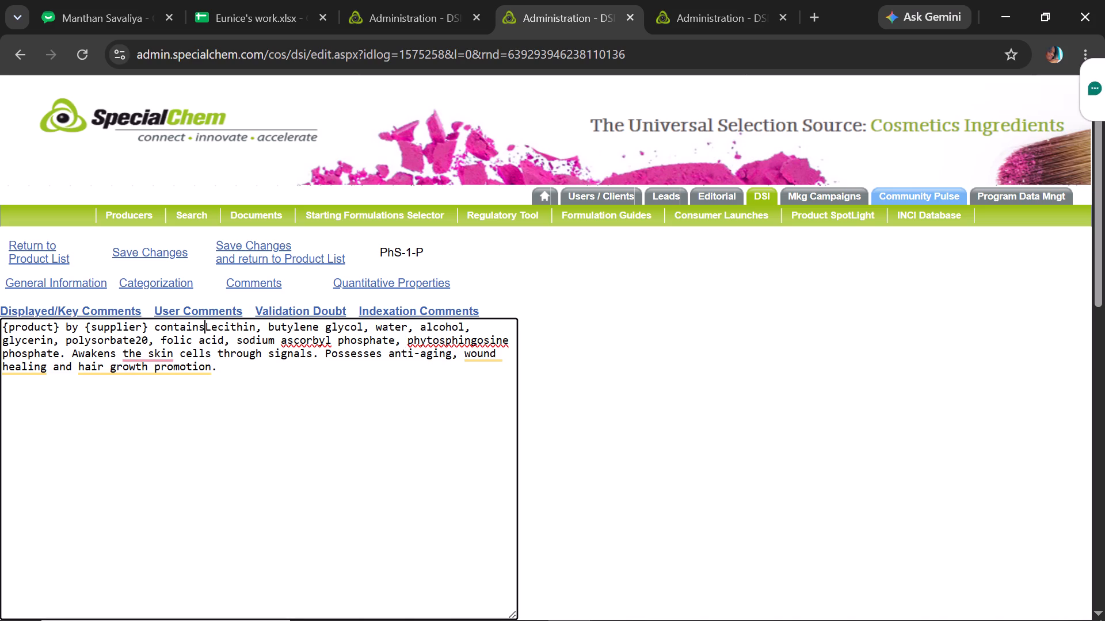
key(space)
Remove "the" before "skin cells" in the PhS-1-P comment and start its last sentence with "{product} possesses".
drag(59, 322, 0, 316)
key(ctrl+c)
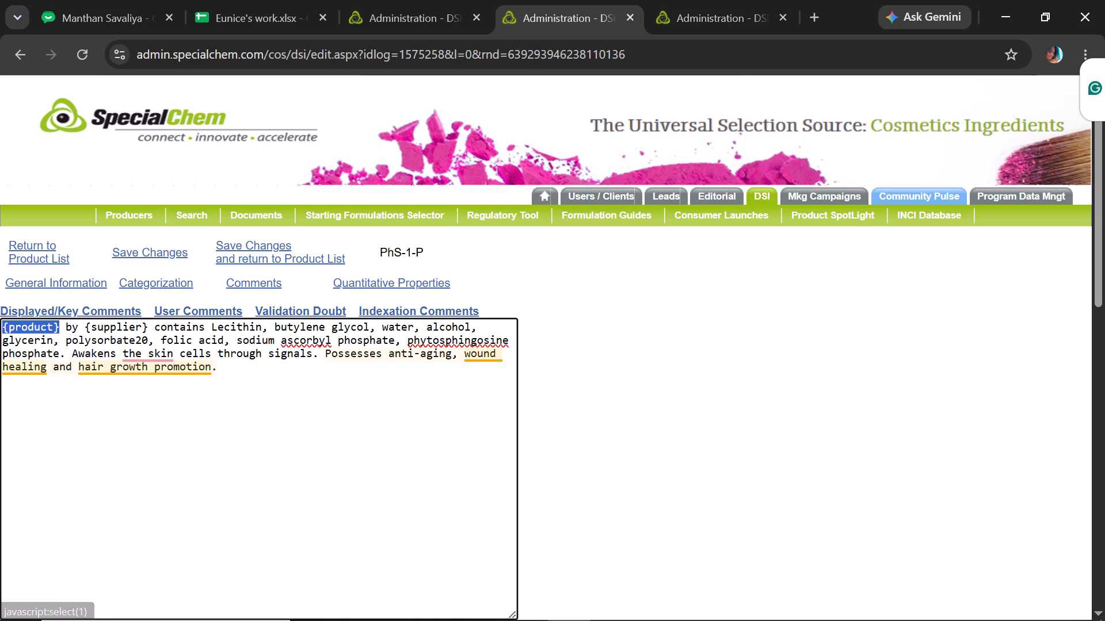
click(147, 375)
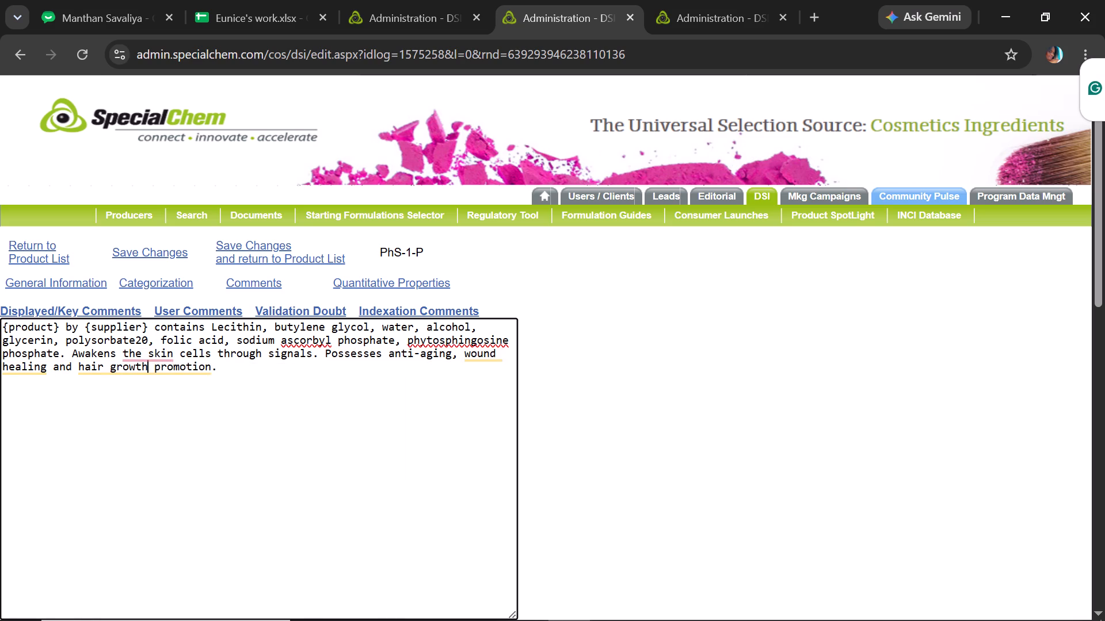
click(170, 376)
key(BackSpace)
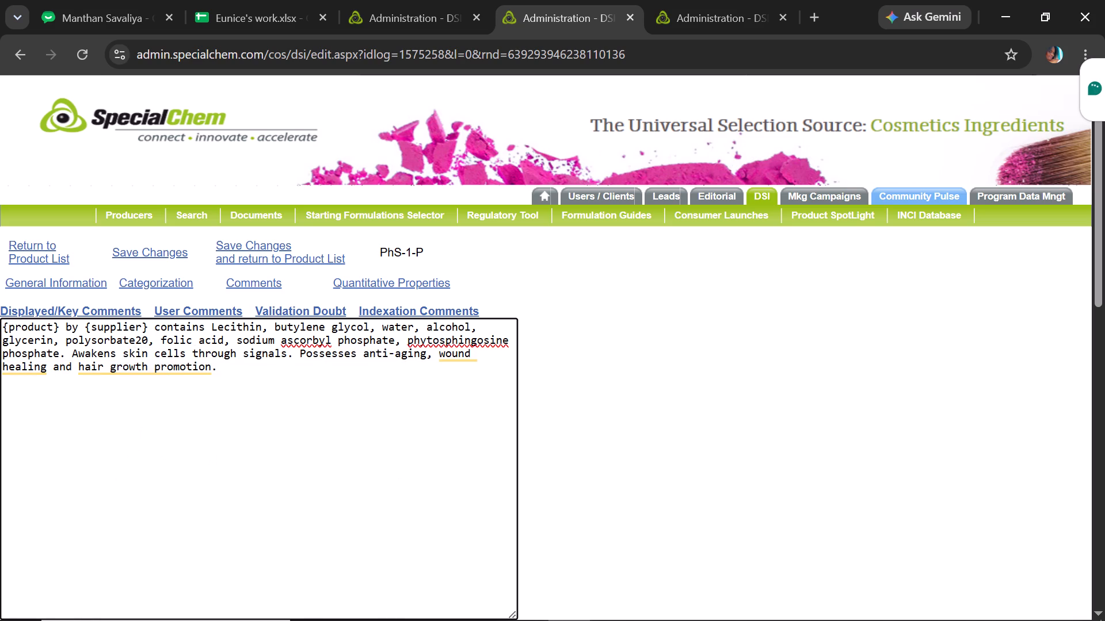
double_click(302, 355)
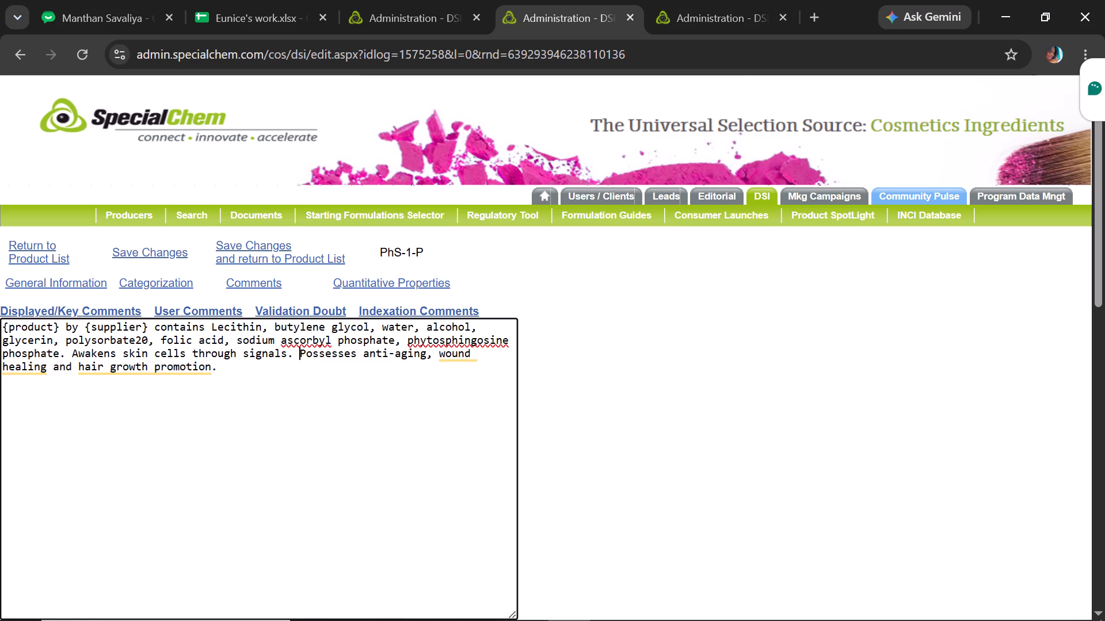
click(302, 355)
key(ctrl+v)
key(space)
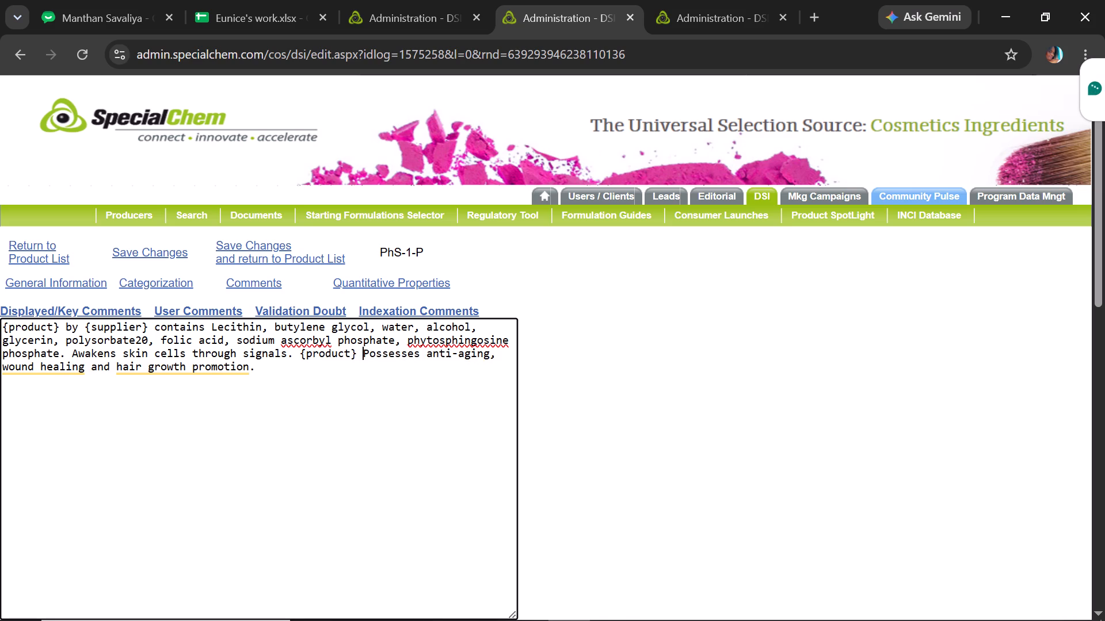
key(Delete)
key(p)
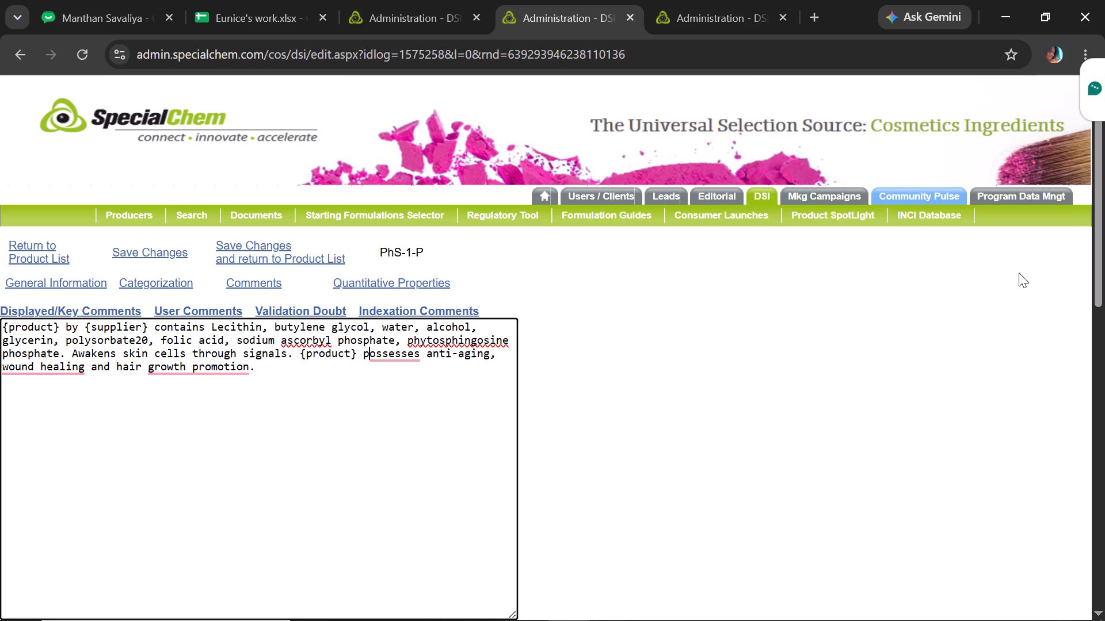
Enable Display as HTML for the PhS-1-P displayed comment and save the changes.
drag(1104, 229, 1104, 273)
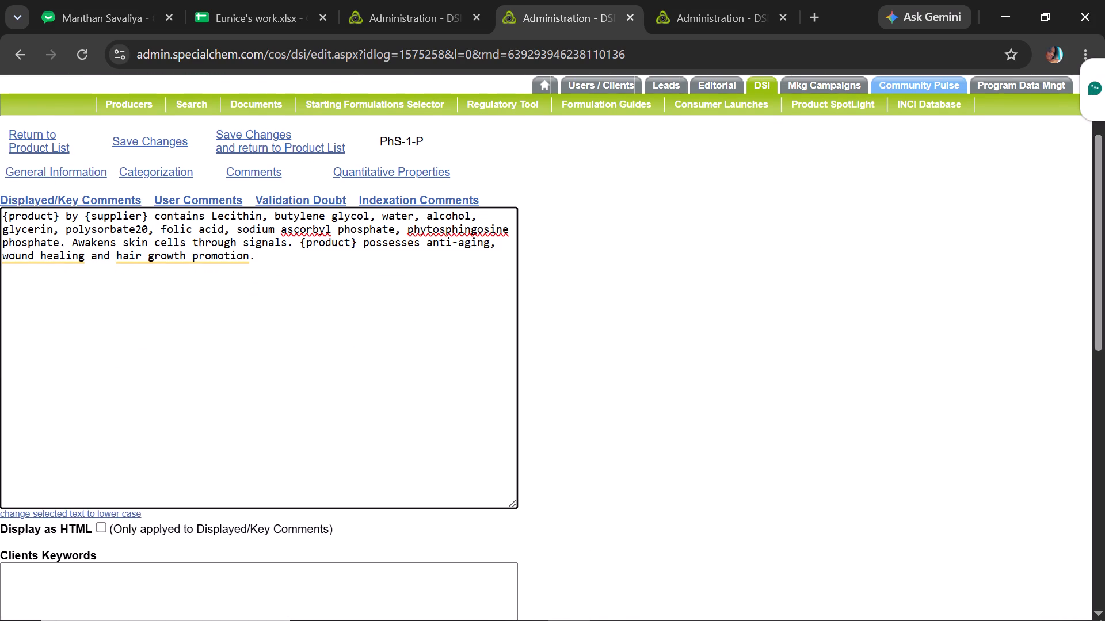
click(102, 530)
click(167, 146)
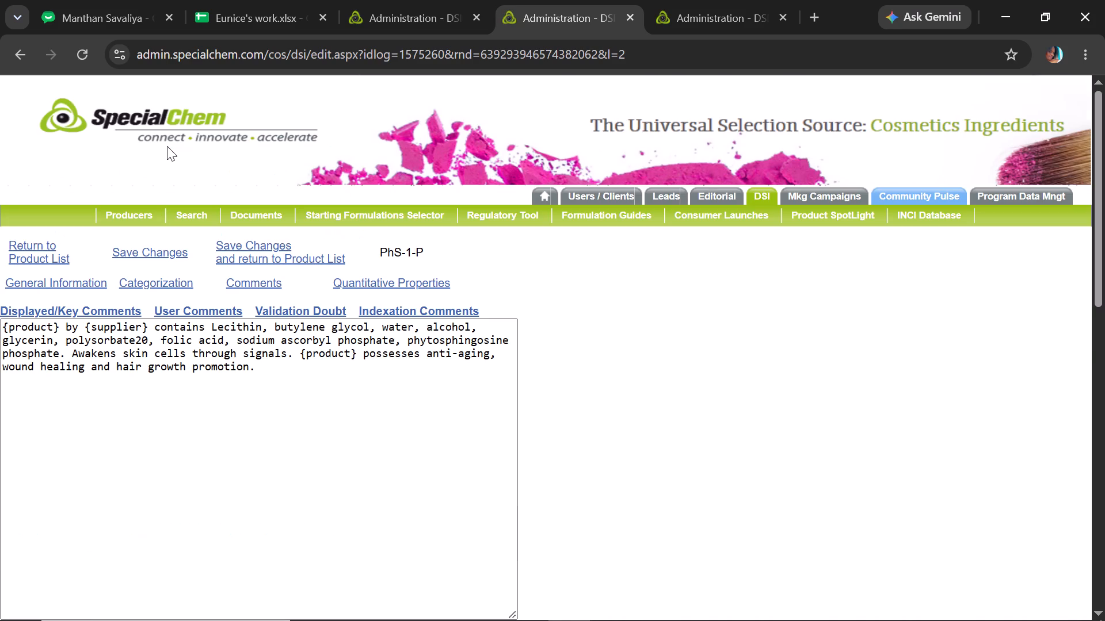
Open the PhS-1-P quantitative properties, then save the changes and return to the product list.
click(423, 278)
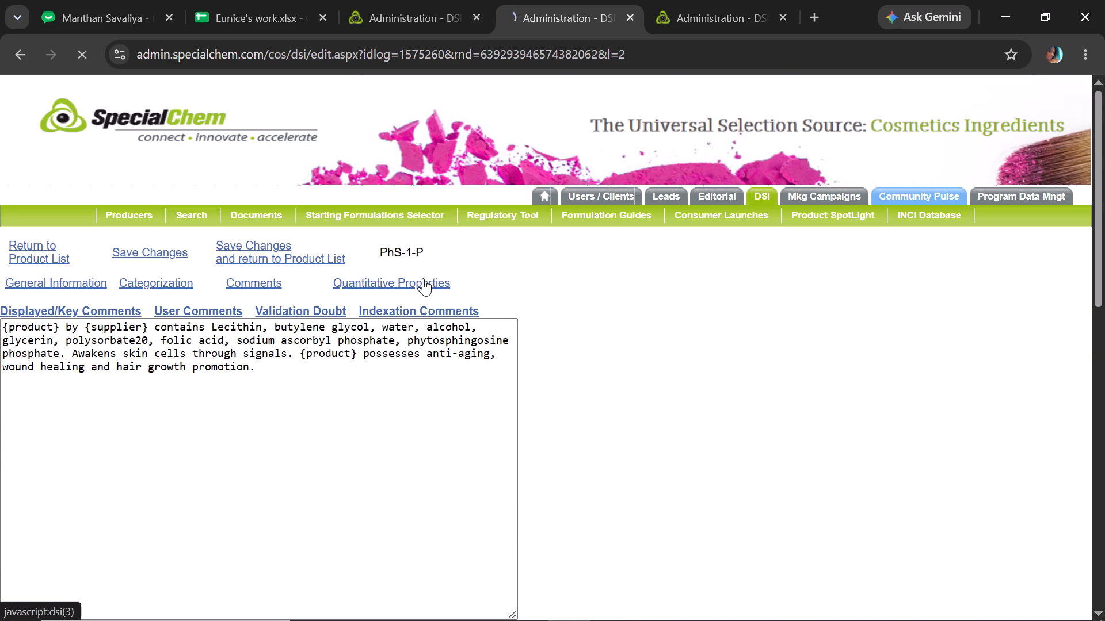
click(281, 246)
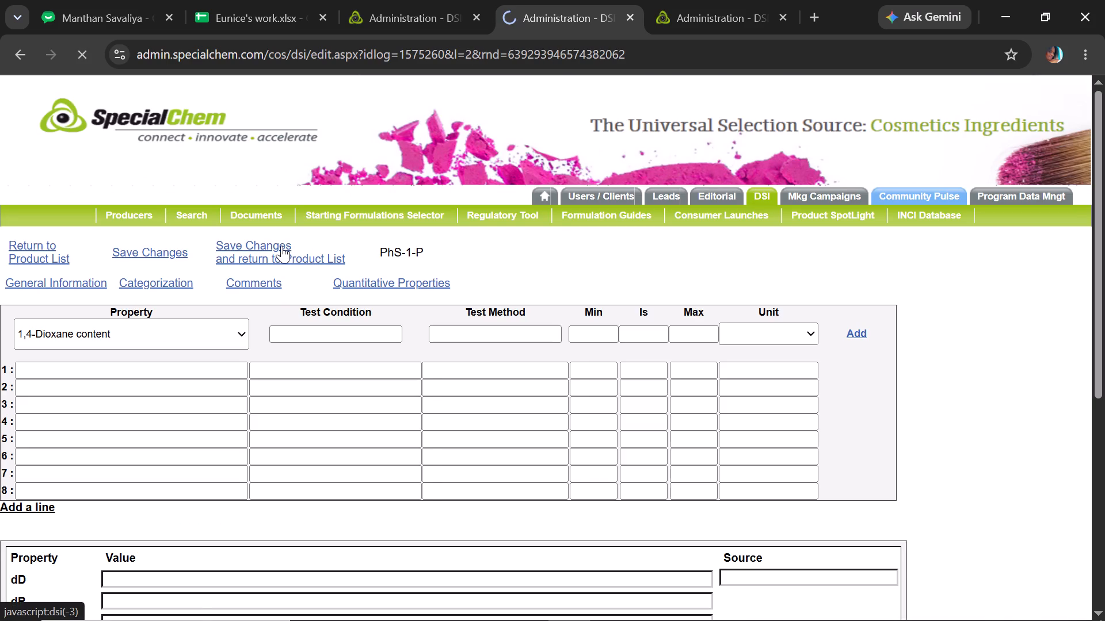
Copy the product name DermaGlo DGS-00 from the workbook's Cosmetics sheet, search for it by Trade/Grade in the admin site, and open its record.
click(253, 0)
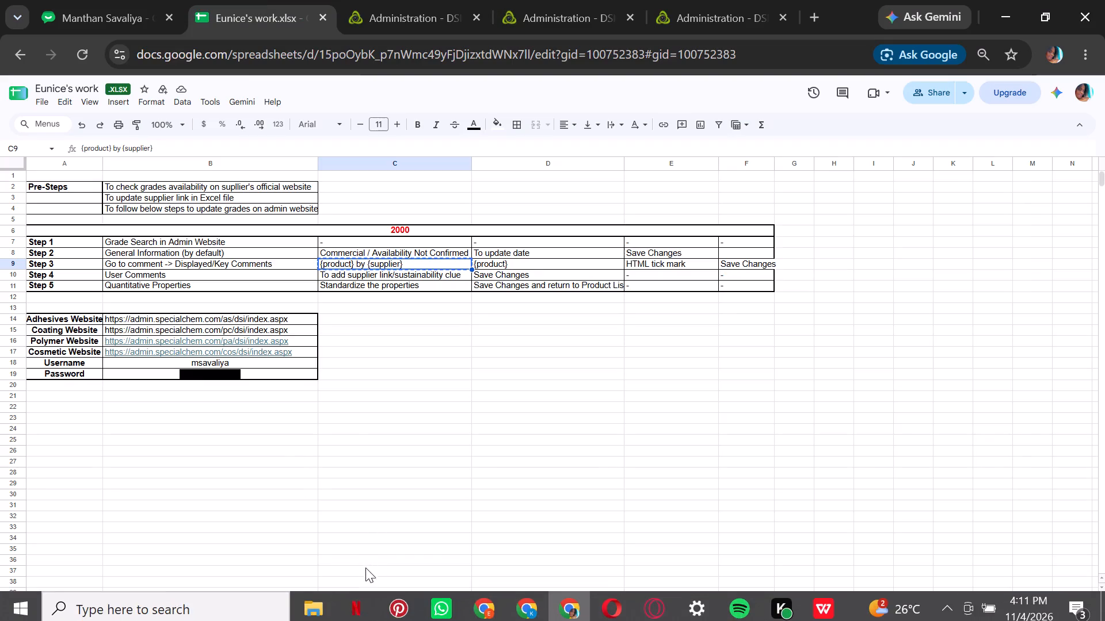
click(368, 602)
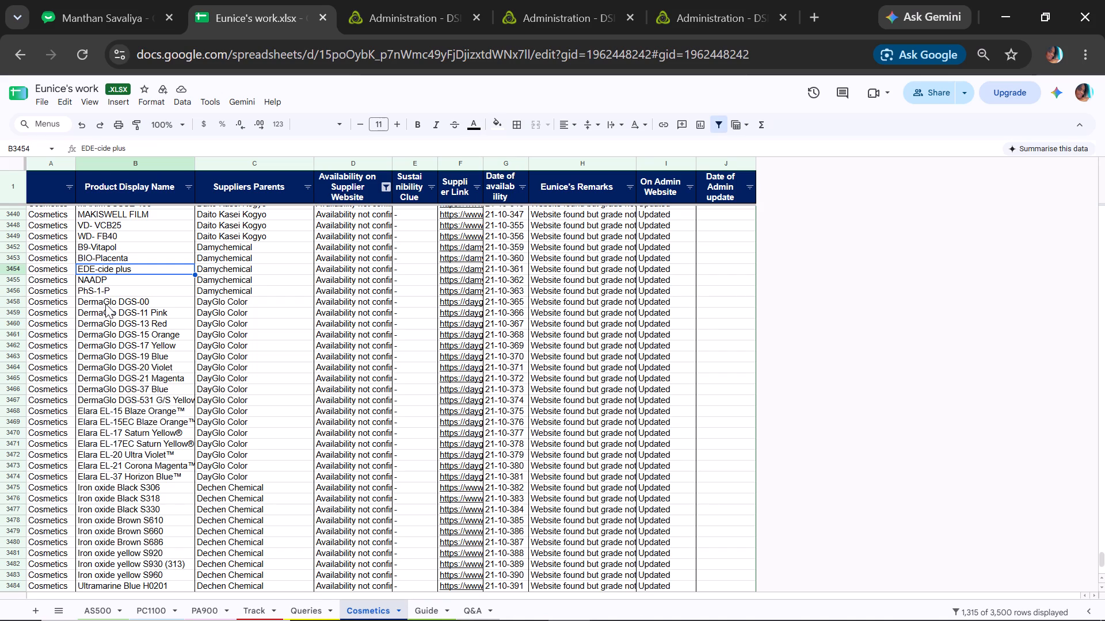
click(105, 305)
key(ctrl+c)
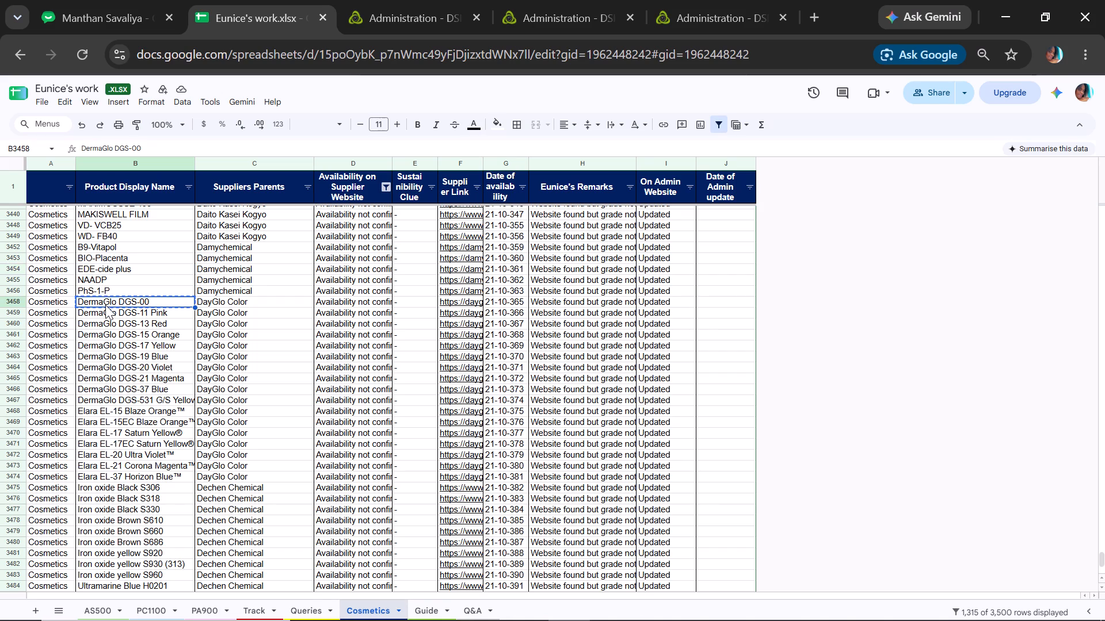
click(425, 0)
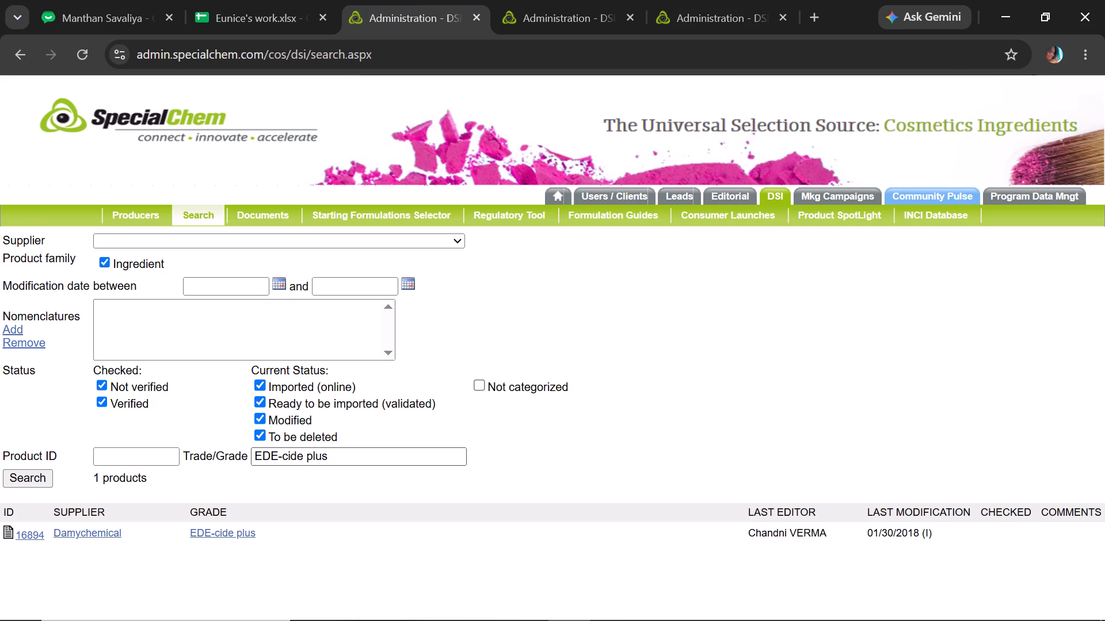
drag(341, 457, 155, 458)
key(ctrl+v)
click(35, 479)
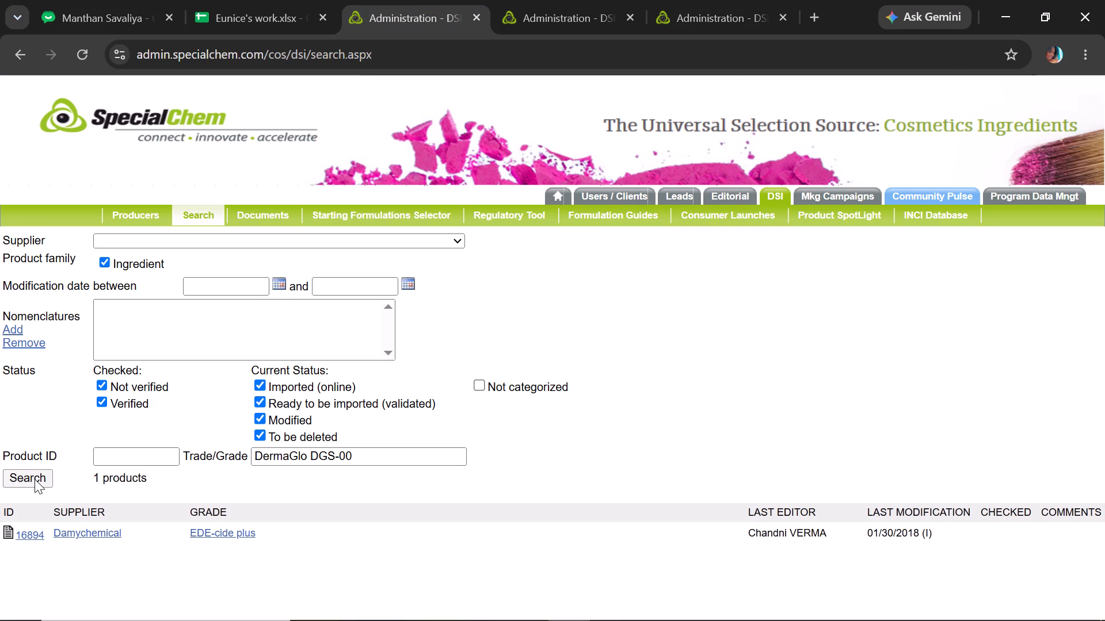
click(265, 529)
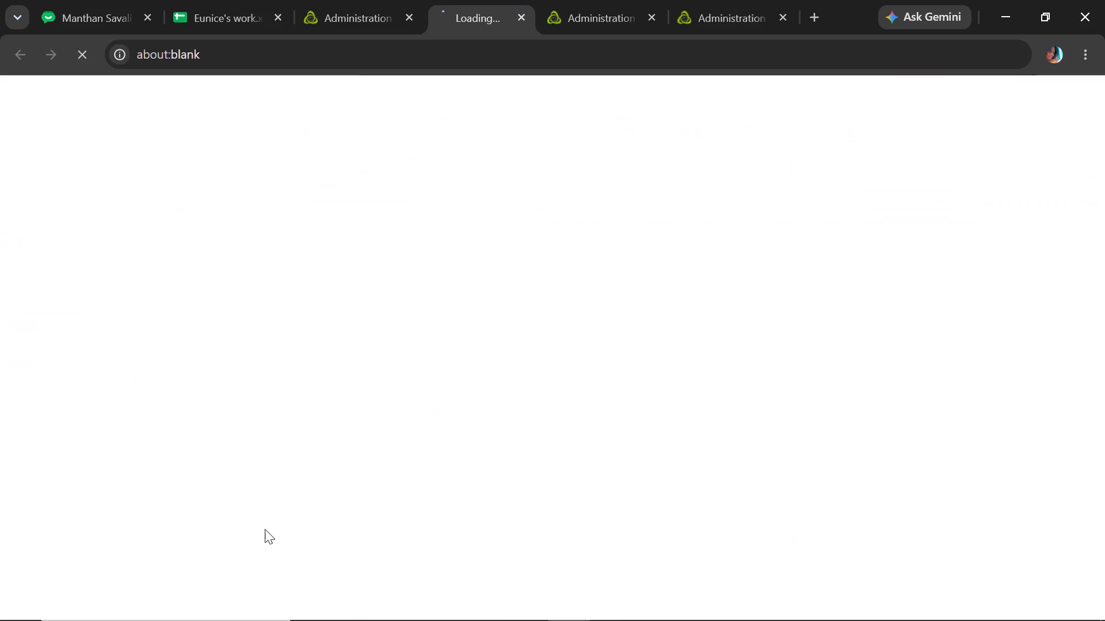
Switch back to the Cosmetics sheet in the Eunice's work workbook.
click(227, 0)
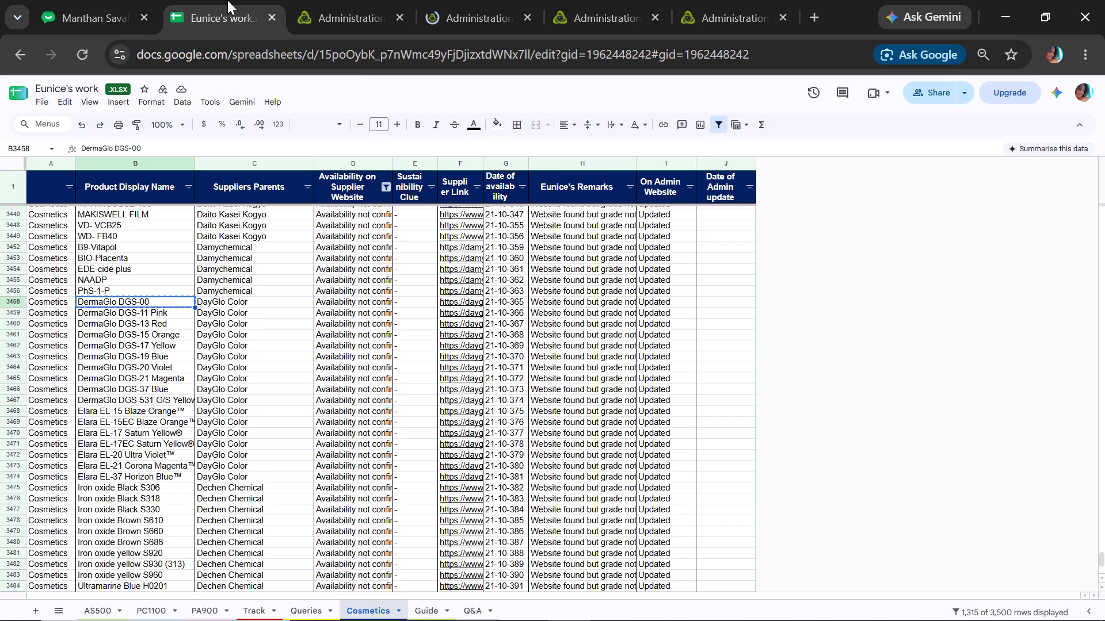
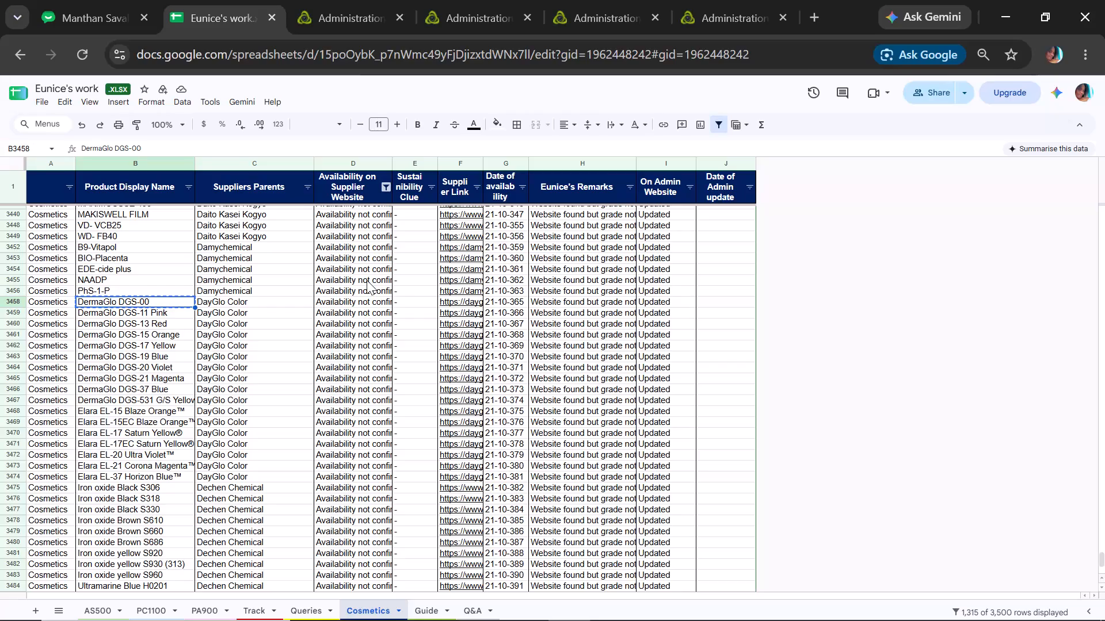
Open the DermaGlo DGS-00 record from the admin search results and close the leftover admin tabs from earlier products.
click(312, 2)
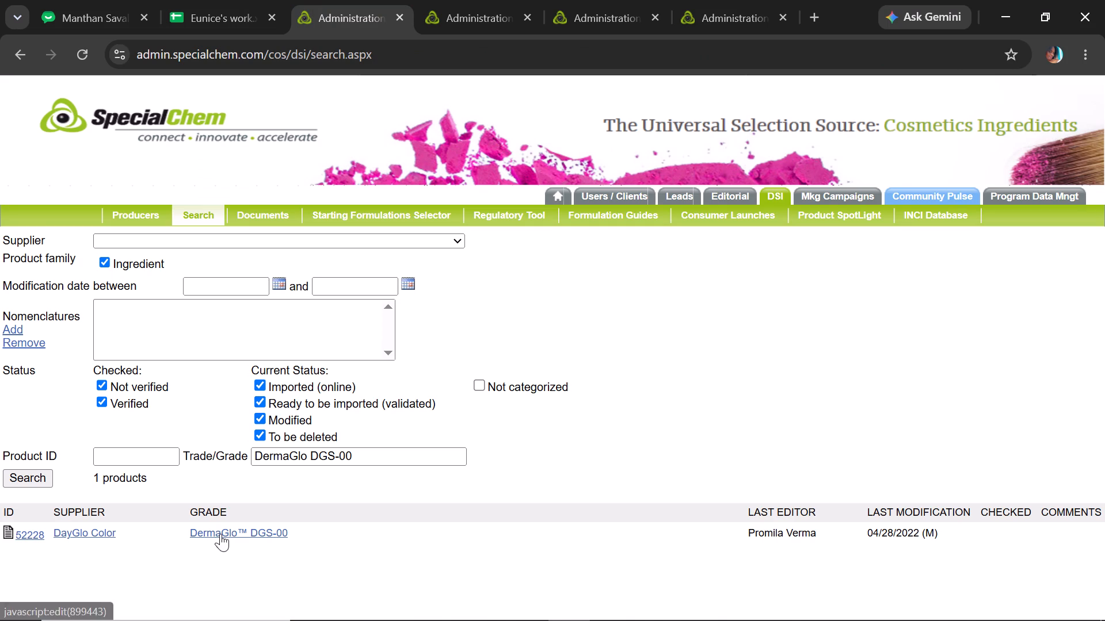
click(220, 534)
click(529, 0)
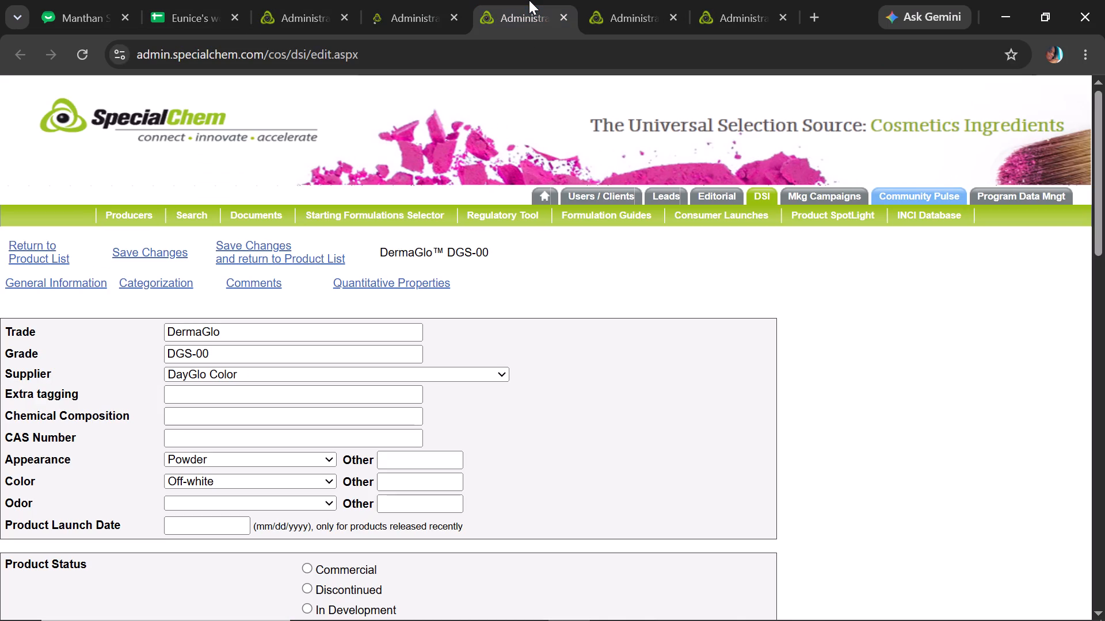
click(562, 14)
click(562, 14)
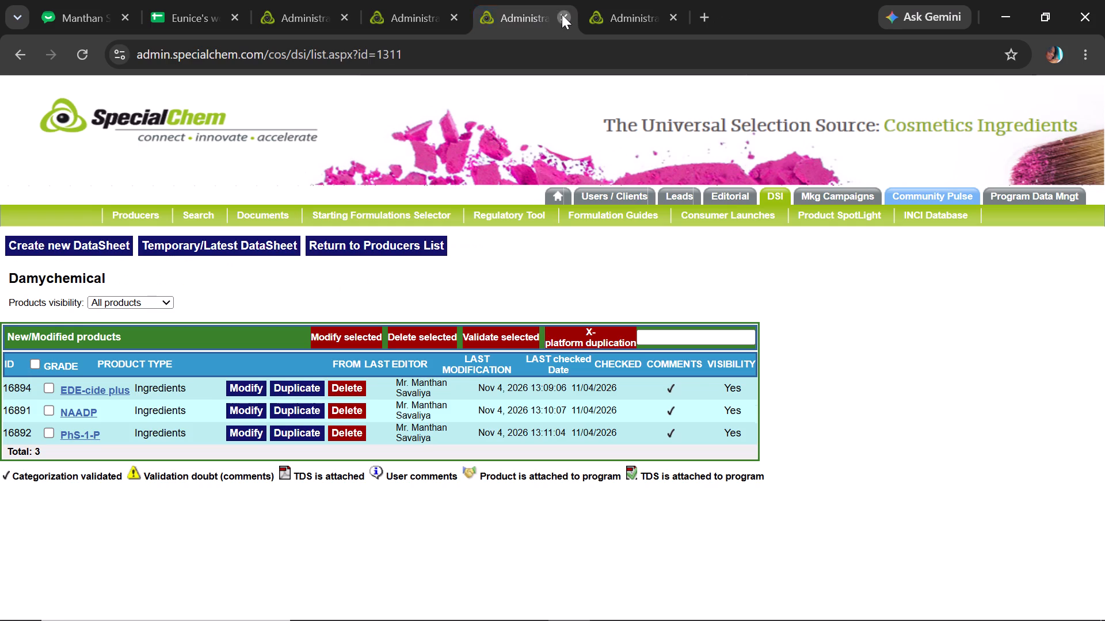
click(562, 14)
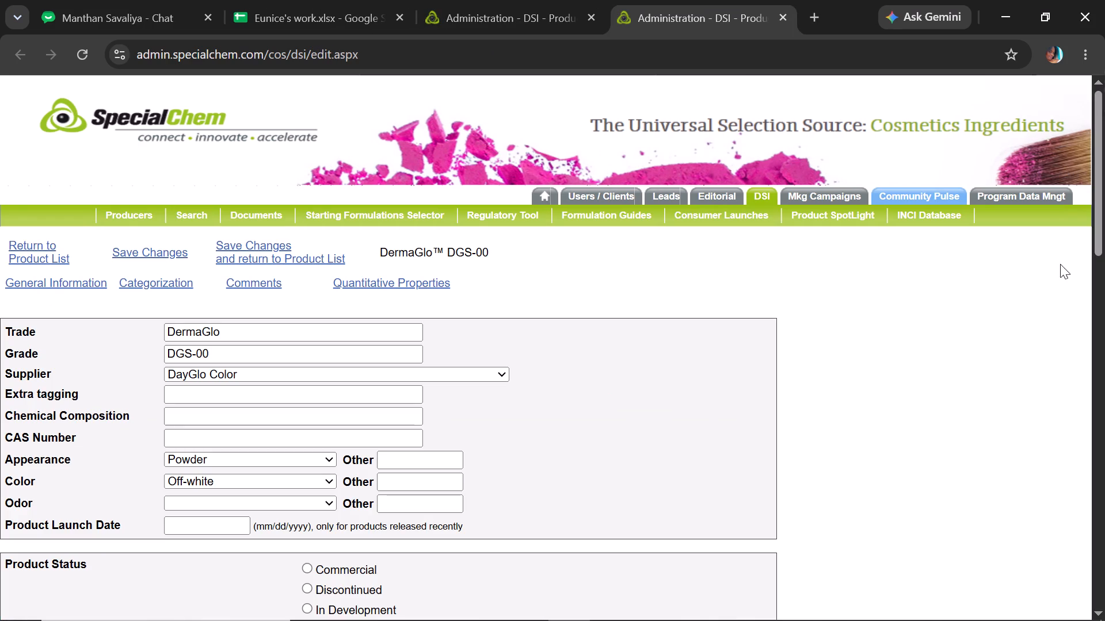
Mark the DermaGlo DGS-00 product status as checked and save the changes.
drag(1101, 228, 1104, 268)
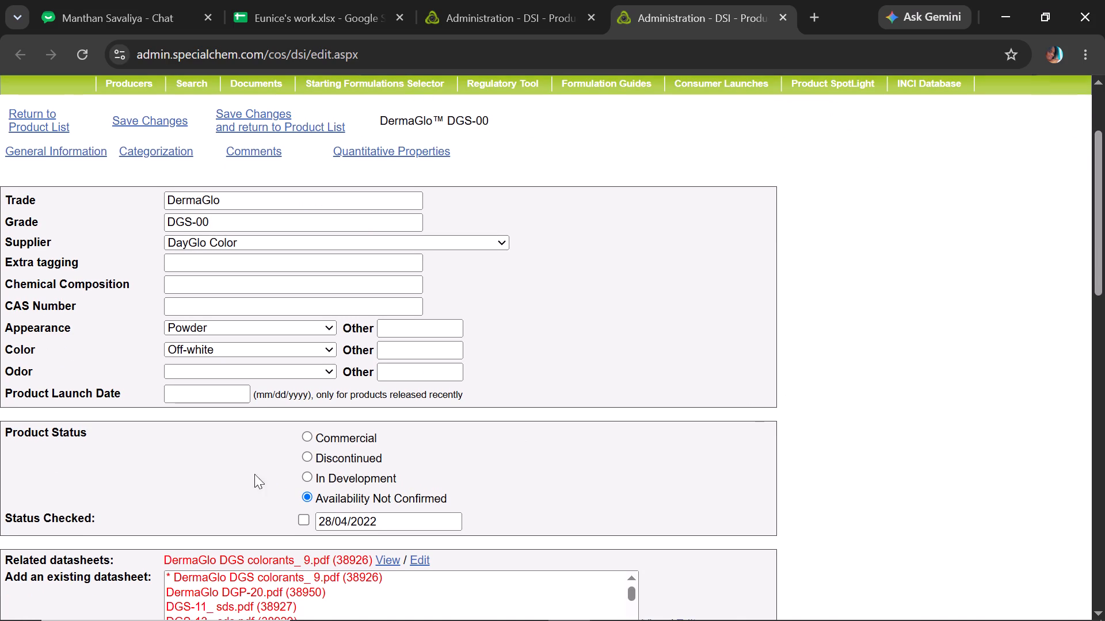
click(302, 520)
click(138, 117)
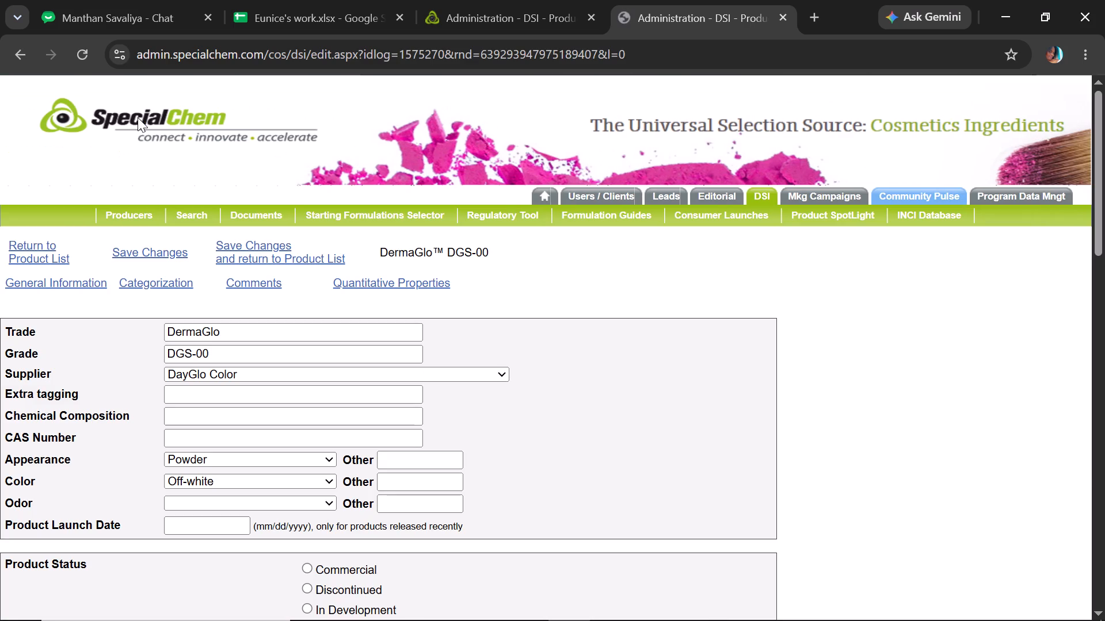
Copy "{product} by {supplier}" from the Guide sheet and replace "DermaGlo™ DGS-00 by DayGlo Color" with it in the DGS-00 displayed comment.
click(258, 280)
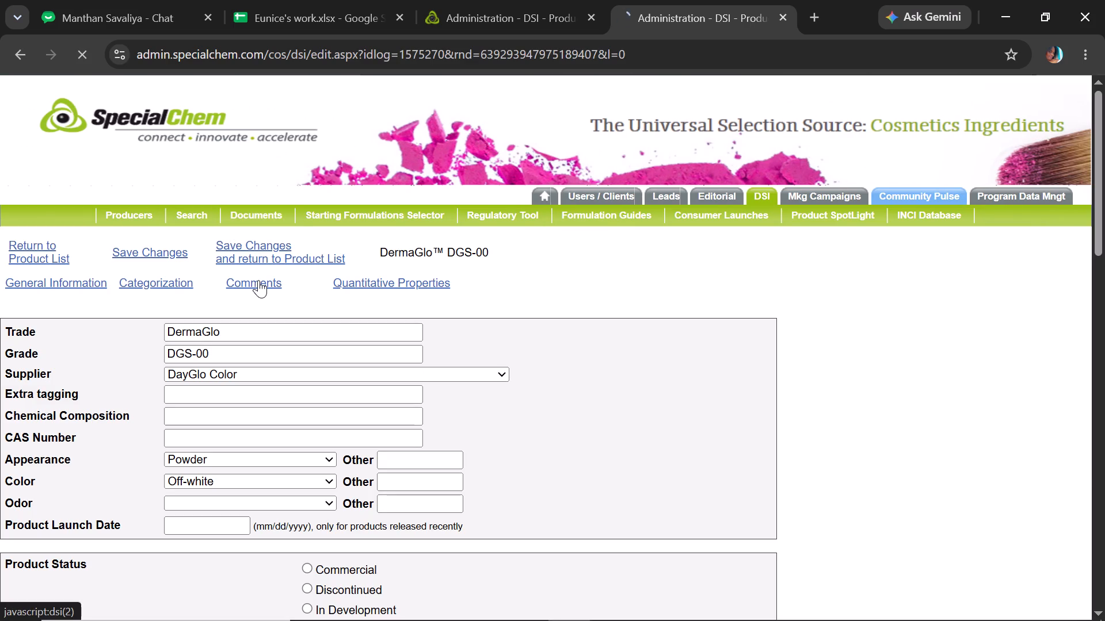
click(308, 0)
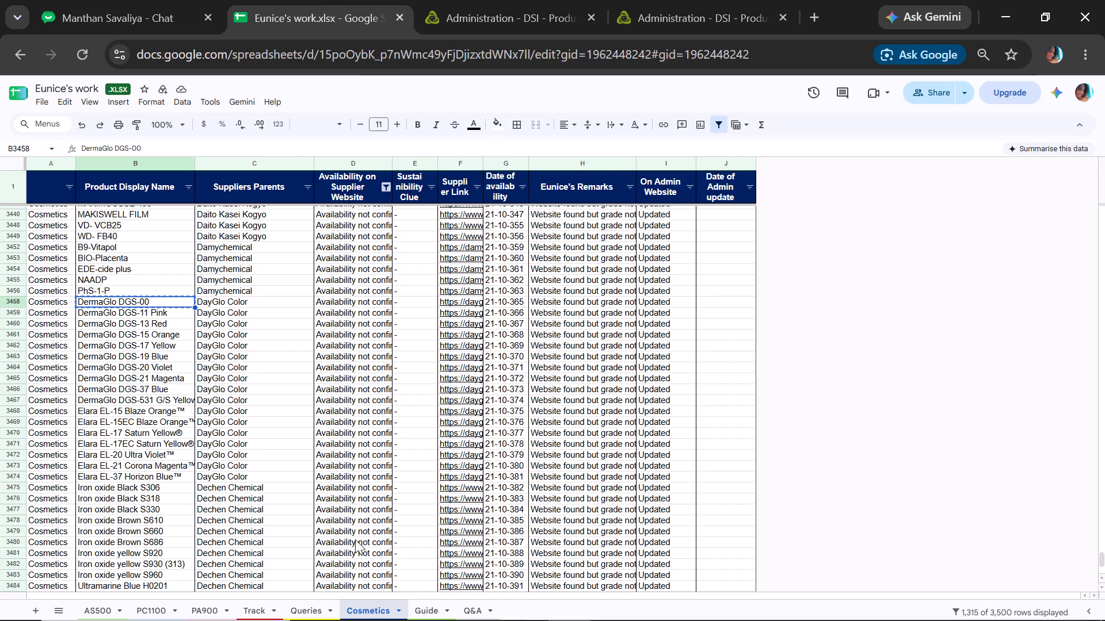
click(420, 601)
key(ctrl+c)
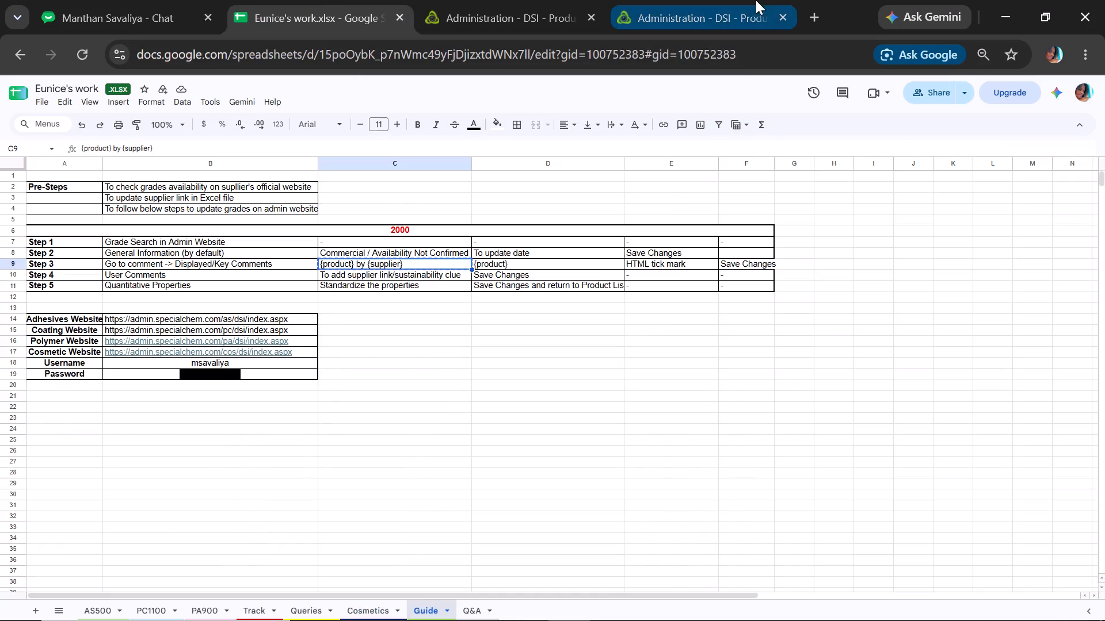
click(740, 0)
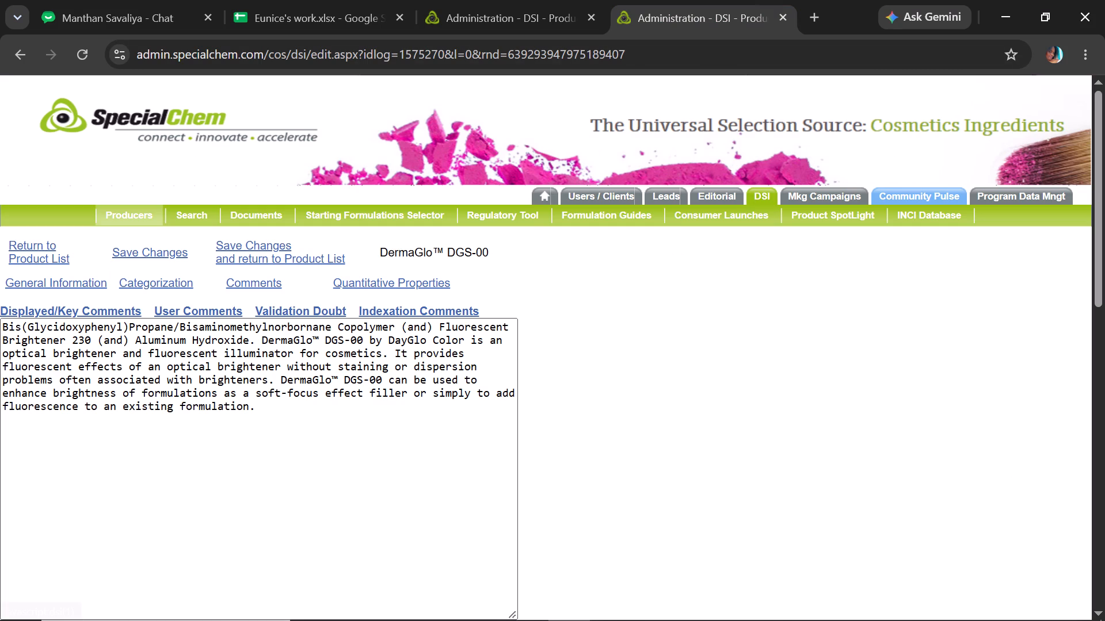
double_click(262, 336)
click(262, 336)
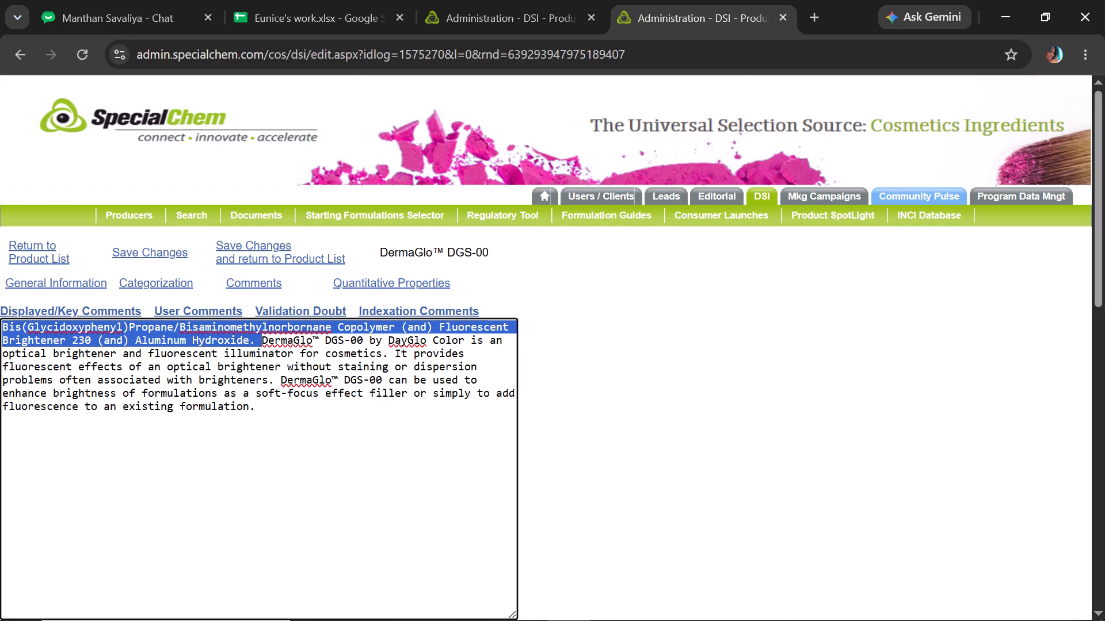
drag(262, 336, 462, 339)
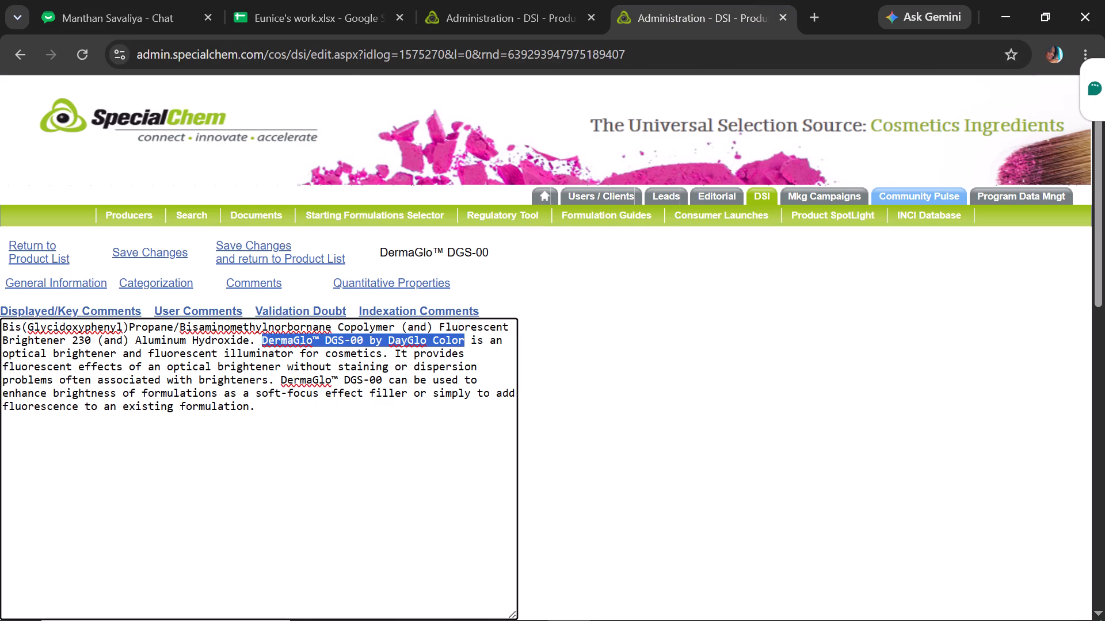
key(ctrl+v)
Replace the remaining "DermaGlo™ DGS-00" mention in the displayed comment with a copy of the {product} placeholder.
drag(317, 338, 277, 336)
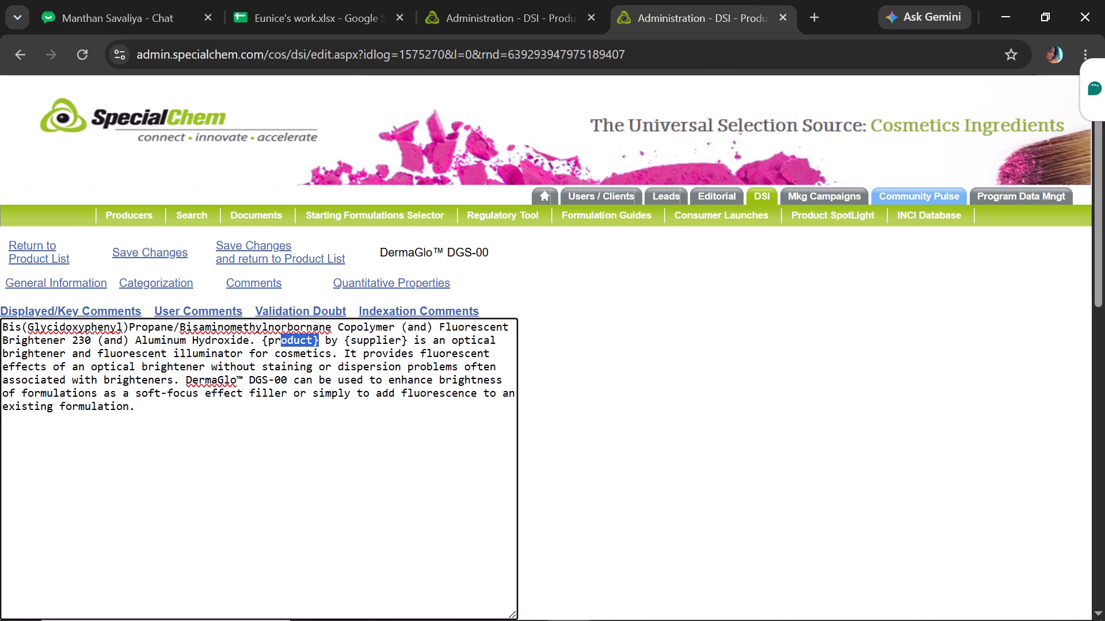
drag(277, 336, 262, 335)
key(ctrl+c)
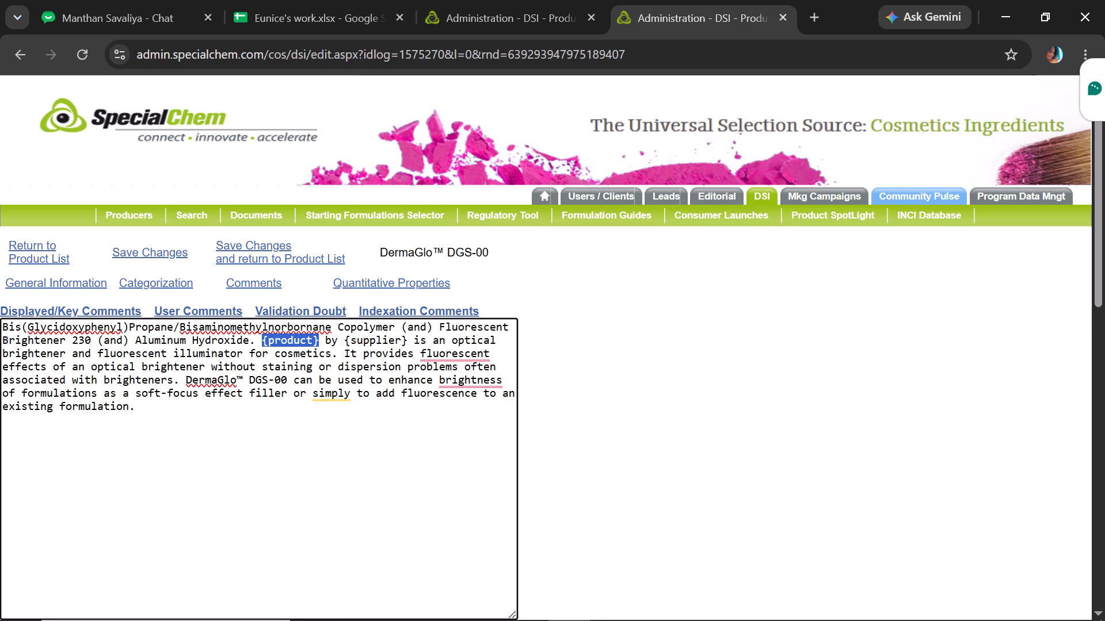
drag(187, 381, 285, 377)
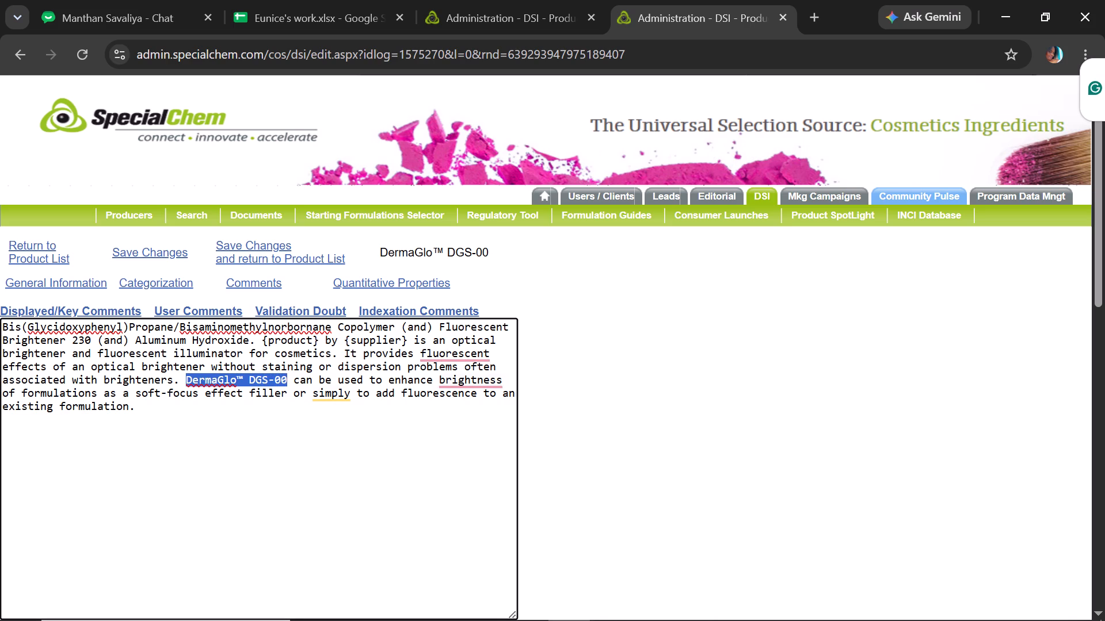
key(ctrl+v)
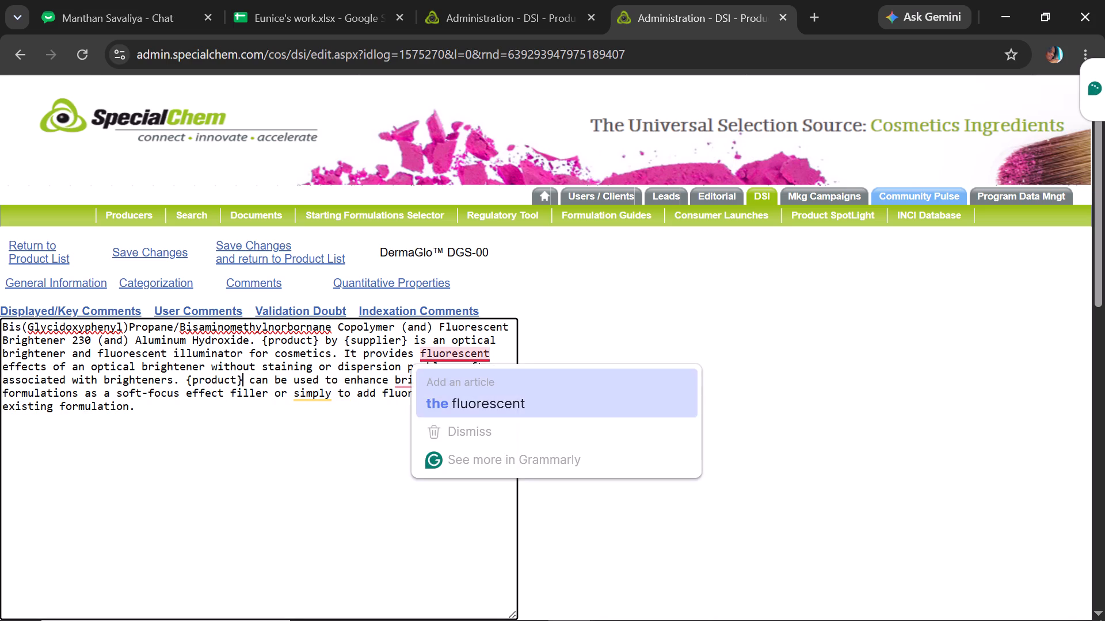
Accept the Grammarly suggestions adding "the" before "fluorescent" and before "brightness" in the displayed comment.
click(483, 409)
key(t)
key(h)
key(e)
click(450, 402)
text(the)
key(space)
Enable Display as HTML for the DermaGlo DGS-00 displayed comment and save the changes.
drag(1104, 249, 1104, 262)
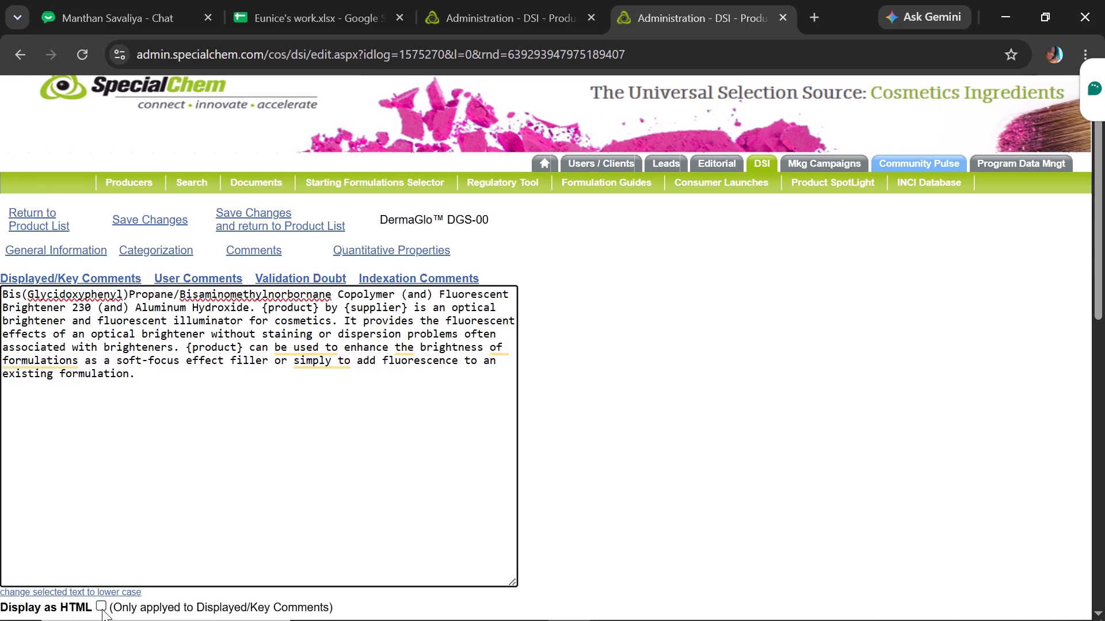
click(99, 608)
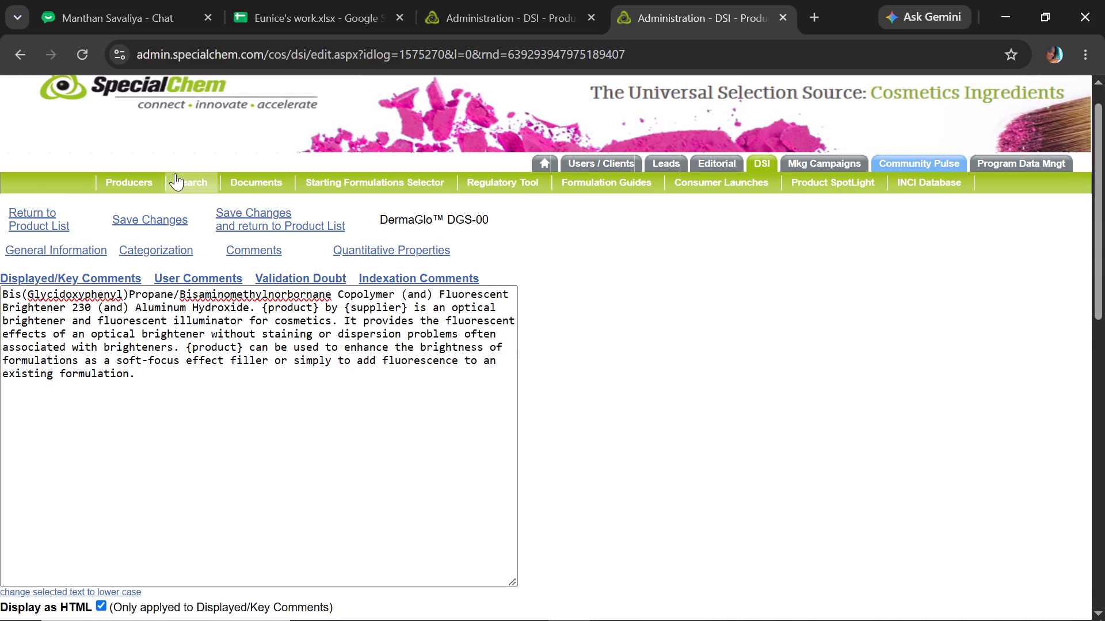
click(165, 215)
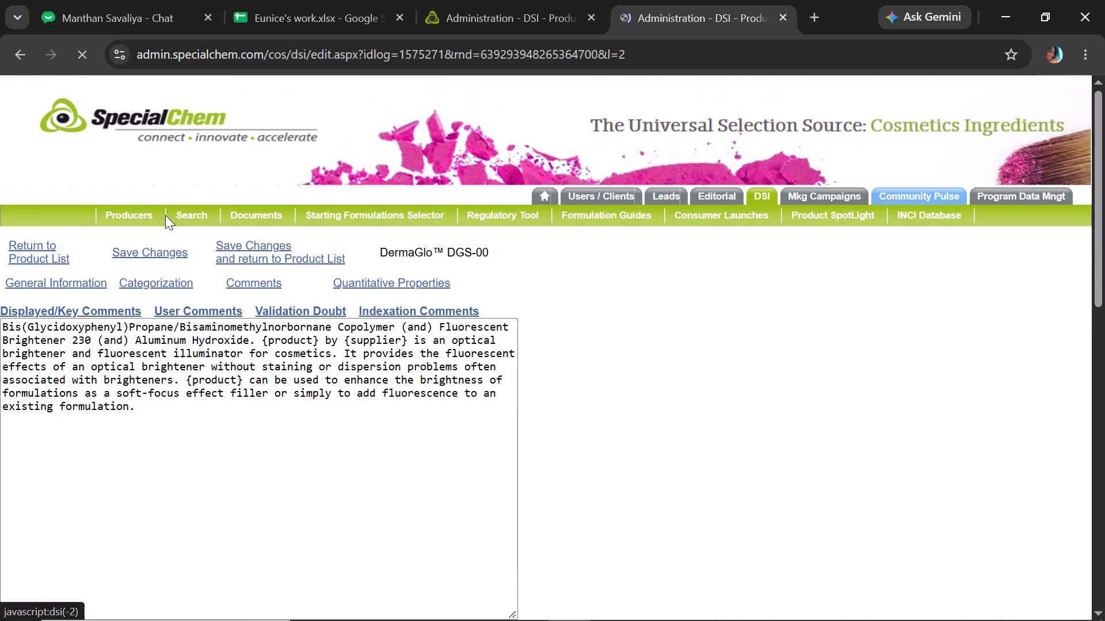
In the DGS-00 quantitative properties, rename Oil Absorption as Oil Absorption Number (OAN) and reselect the standard name Refractive Index.
click(413, 286)
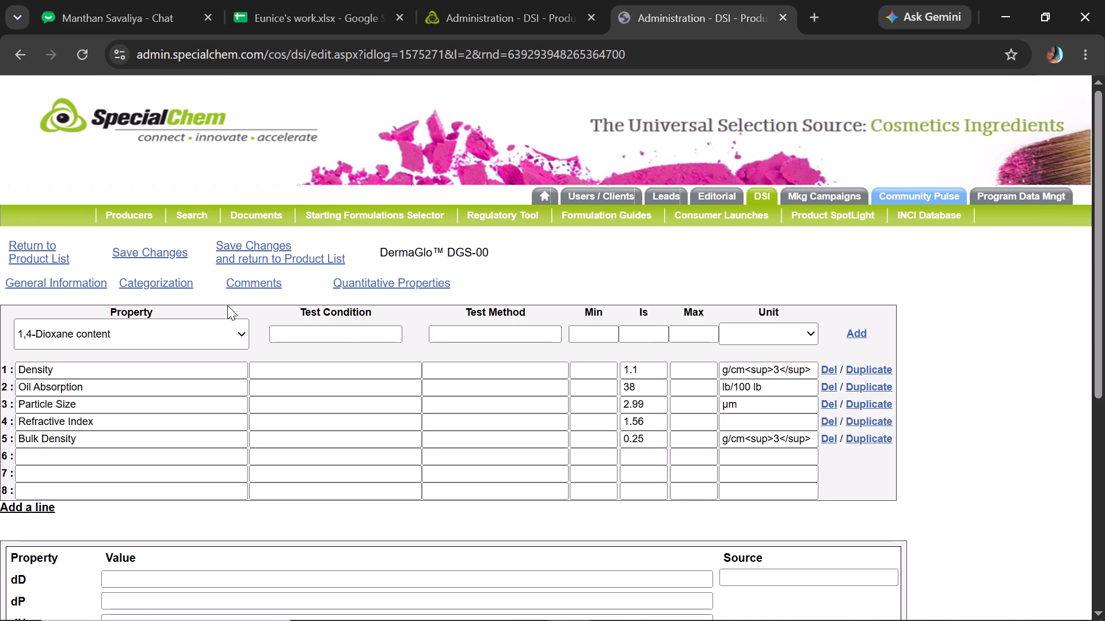
click(105, 389)
click(157, 419)
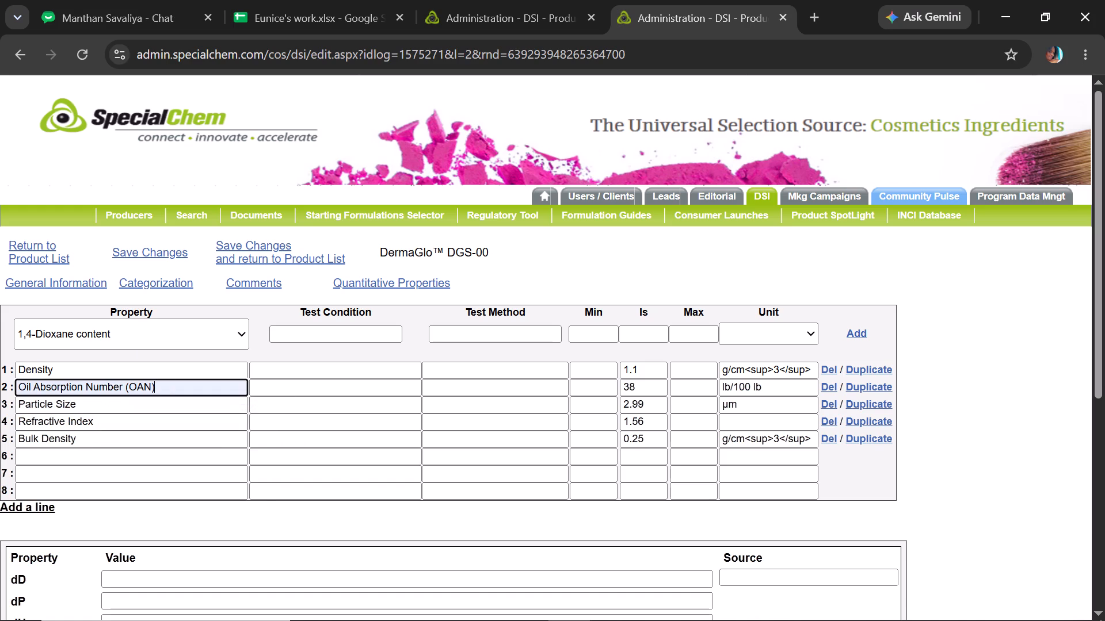
click(115, 420)
click(143, 440)
click(149, 447)
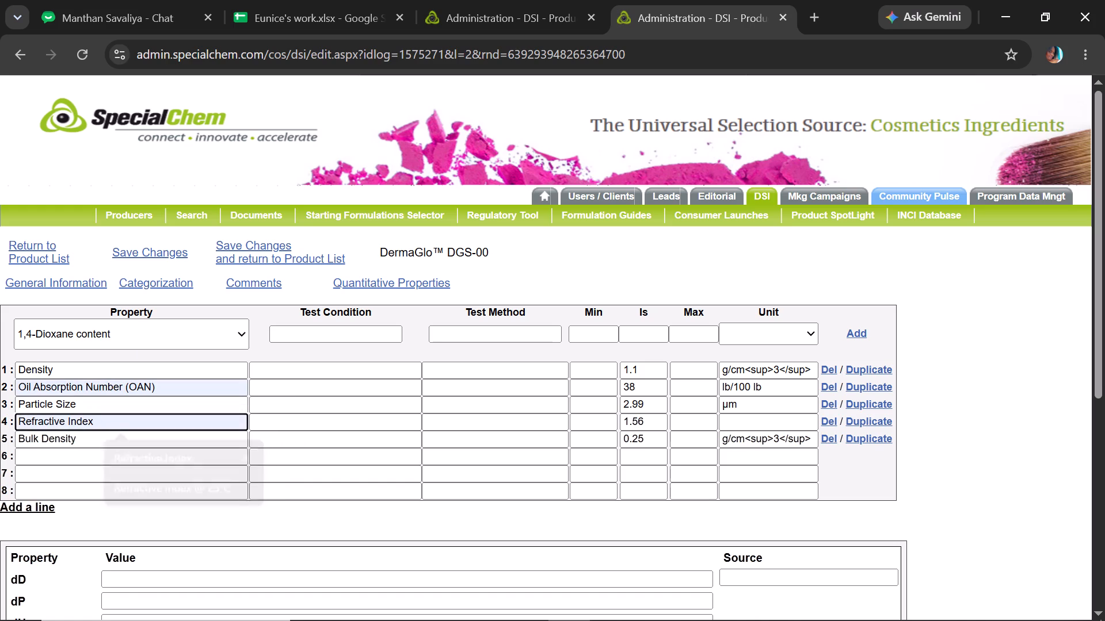
Rename the Bulk Density property as "Density, Bulk", then save the changes and return to the product list.
drag(44, 438, 0, 413)
key(BackSpace)
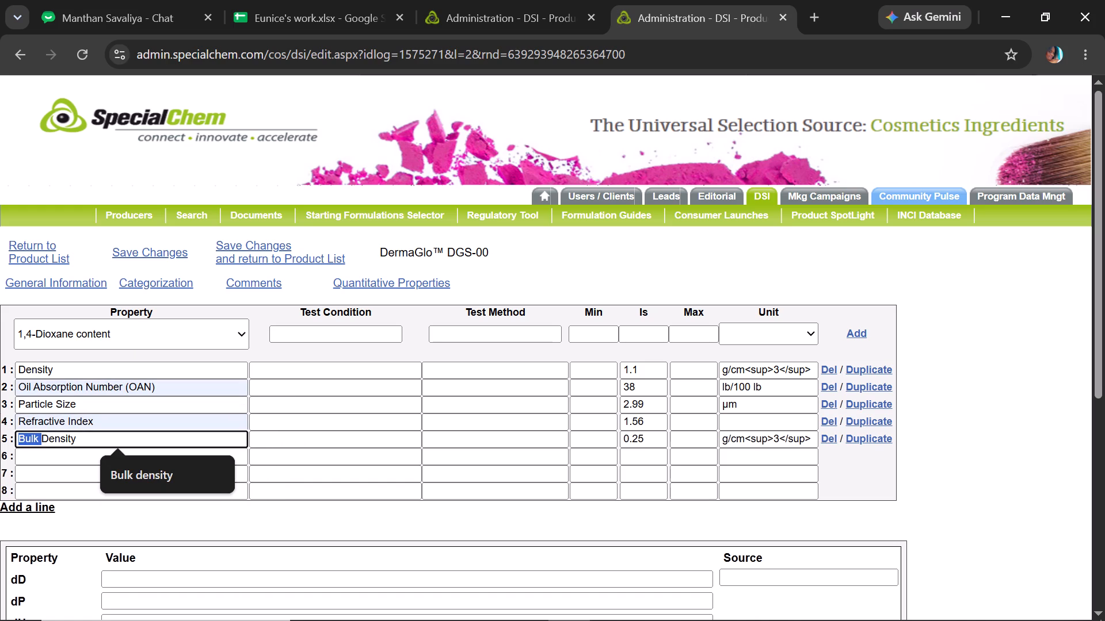
click(96, 439)
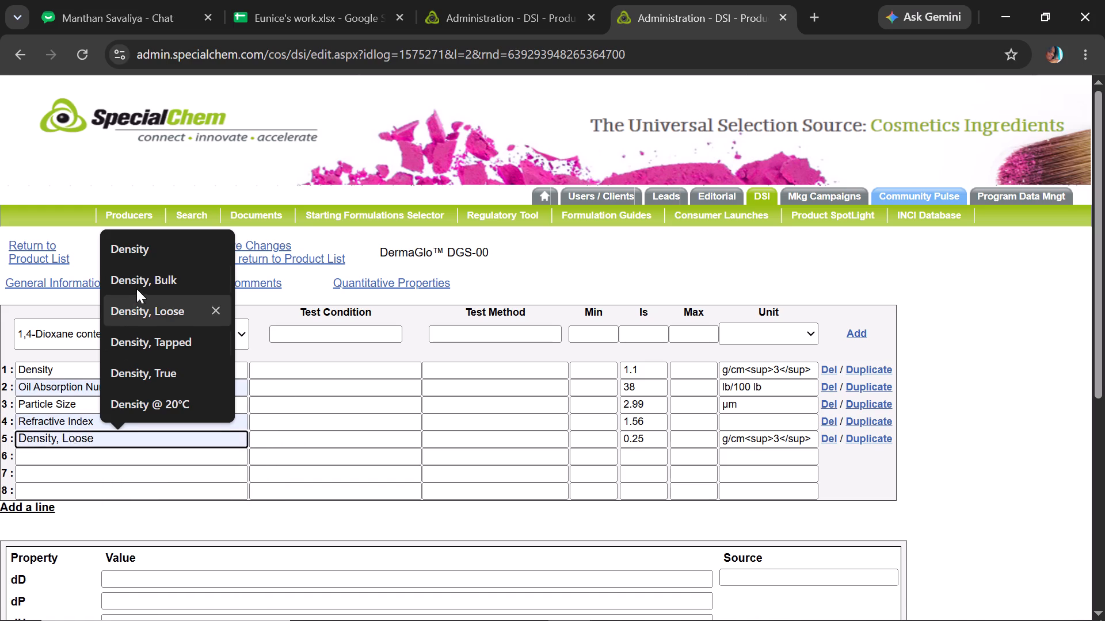
click(151, 275)
click(272, 240)
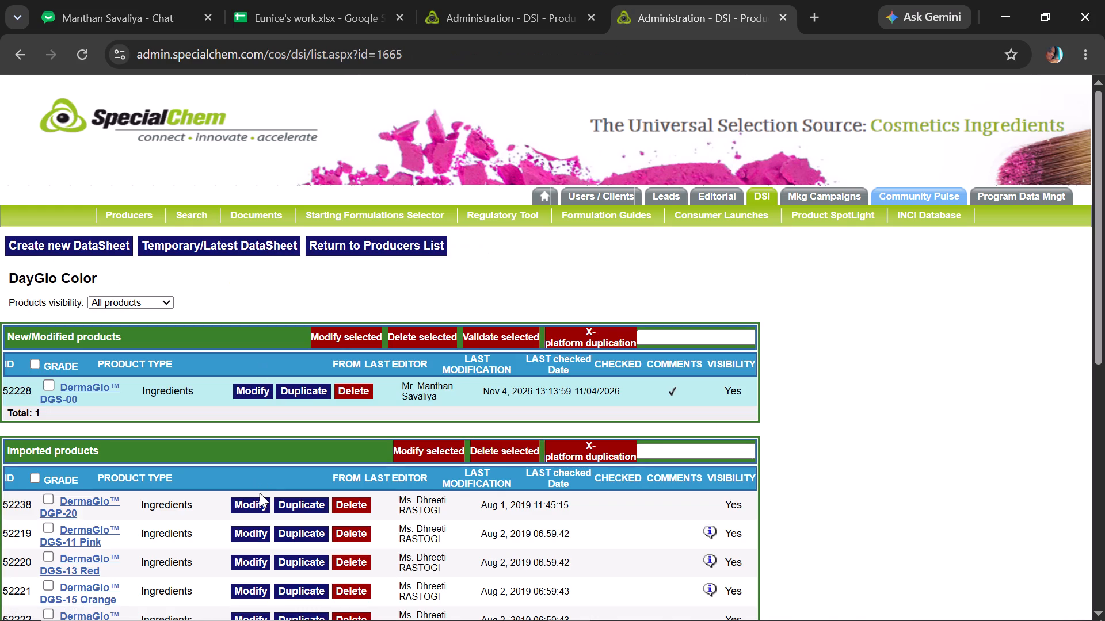
Open DermaGlo DGS-11 Pink, set its status to Availability Not Confirmed with checked date 11/04/2026, and save the changes.
click(236, 528)
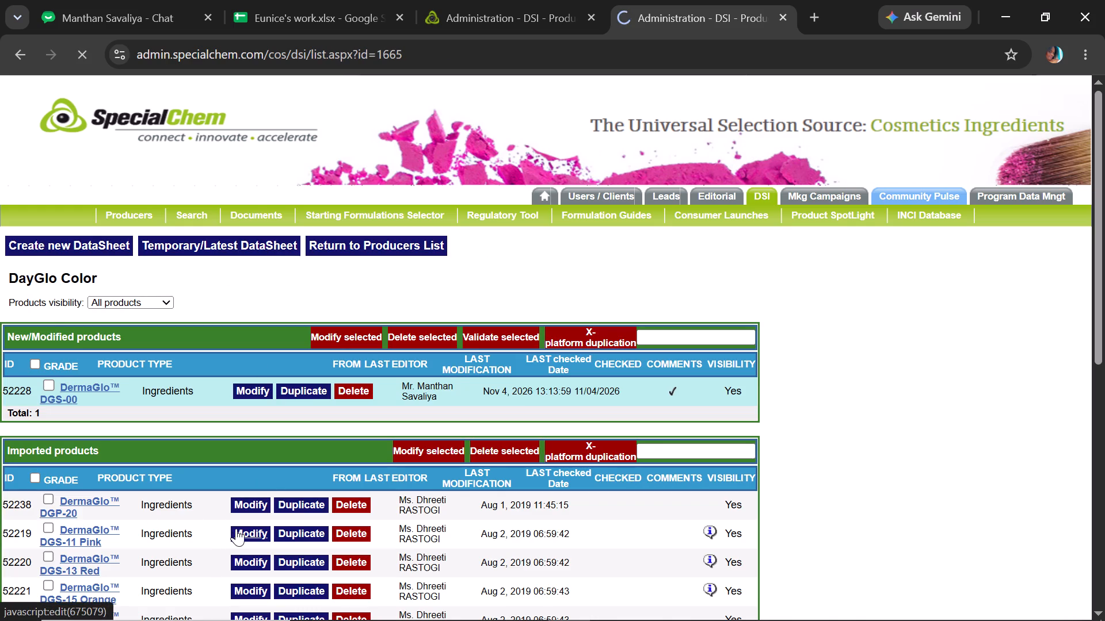
drag(1104, 218, 1092, 263)
click(305, 482)
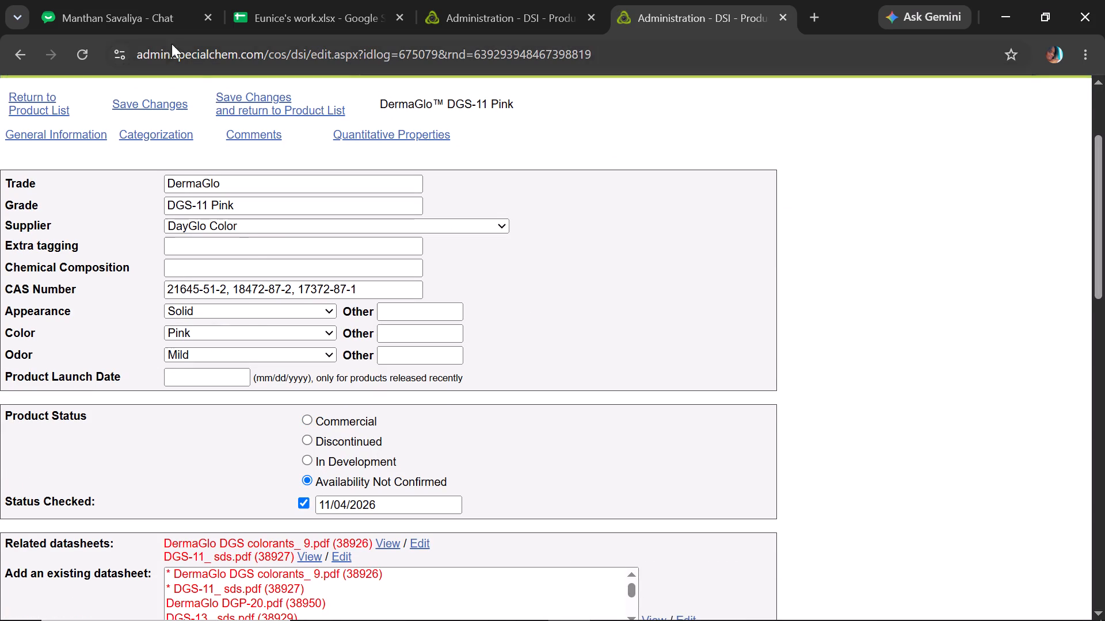
click(153, 107)
Copy "{product} by {supplier}" from the Guide sheet and replace "DermaGlo™ DGS-11 Pink by DayGlo Color" with it in the DGS-11 Pink displayed comment.
click(295, 0)
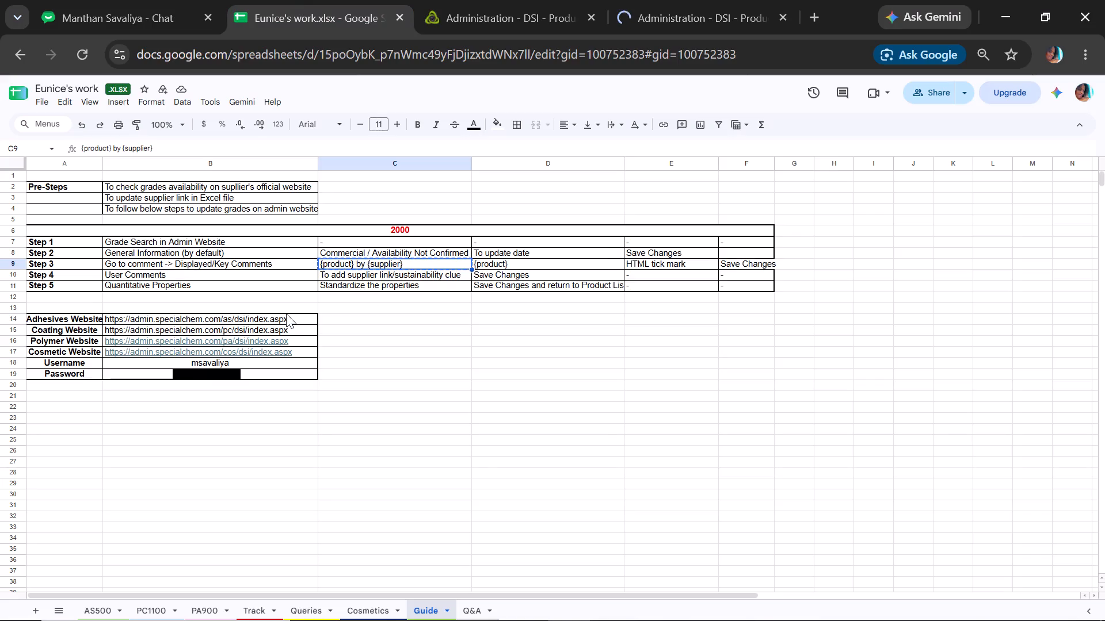
click(375, 611)
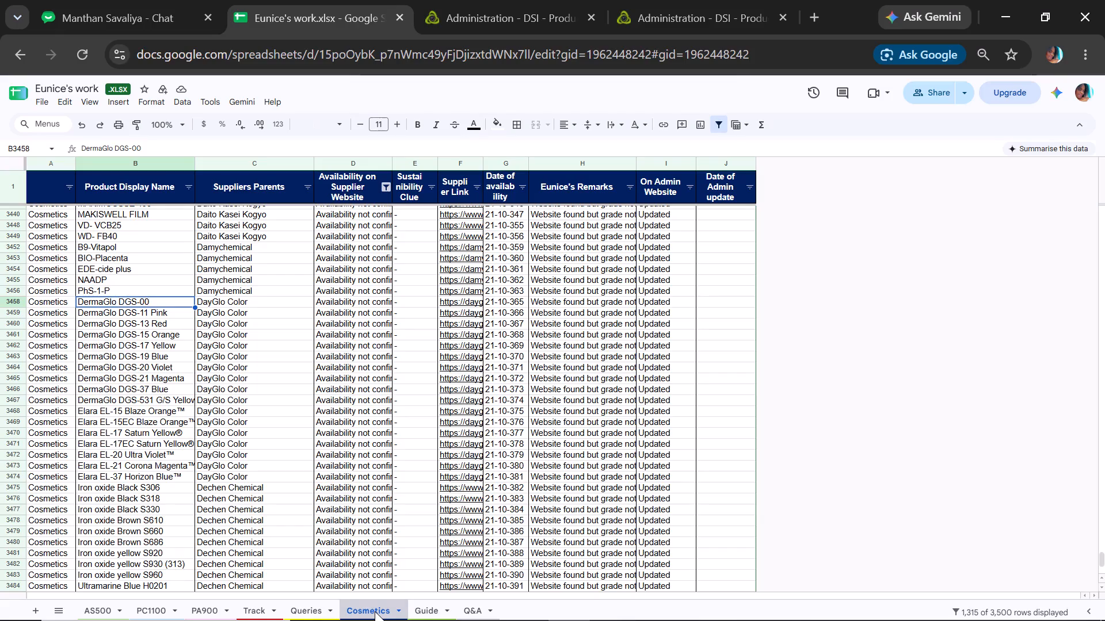
click(432, 599)
key(ctrl+c)
click(692, 0)
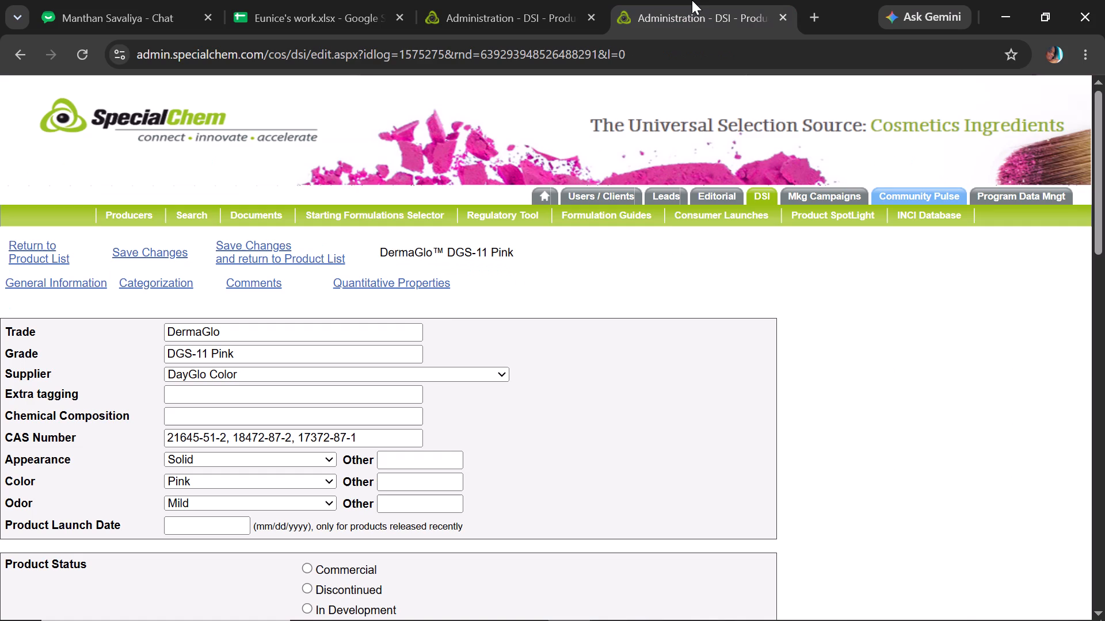
drag(1103, 171, 1099, 200)
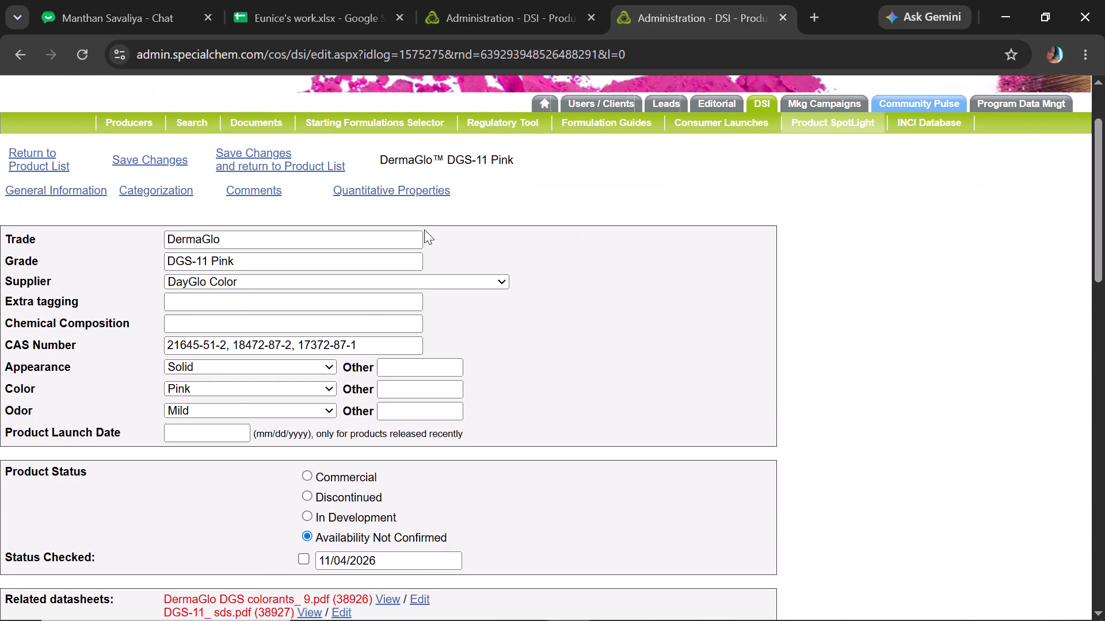
click(262, 182)
click(264, 186)
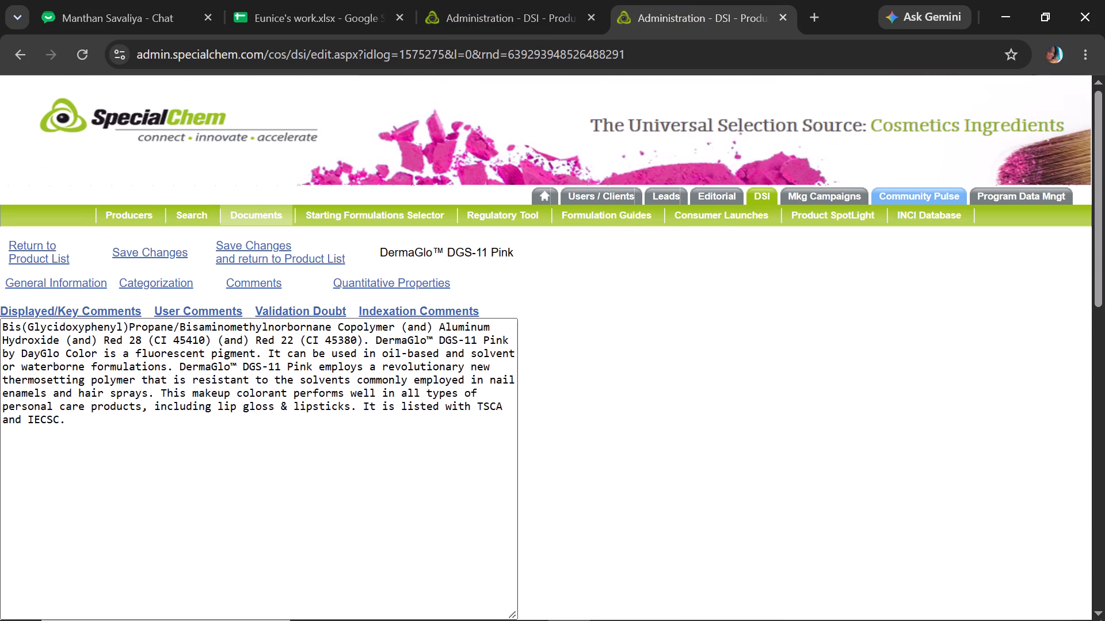
click(379, 342)
click(375, 342)
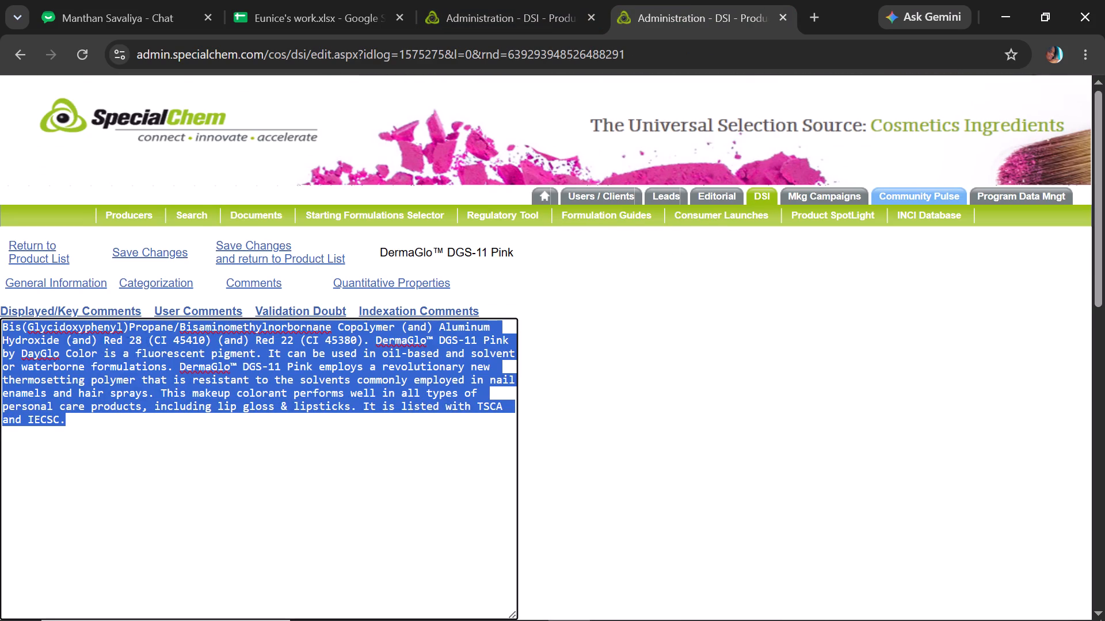
drag(375, 342, 99, 353)
key(ctrl+v)
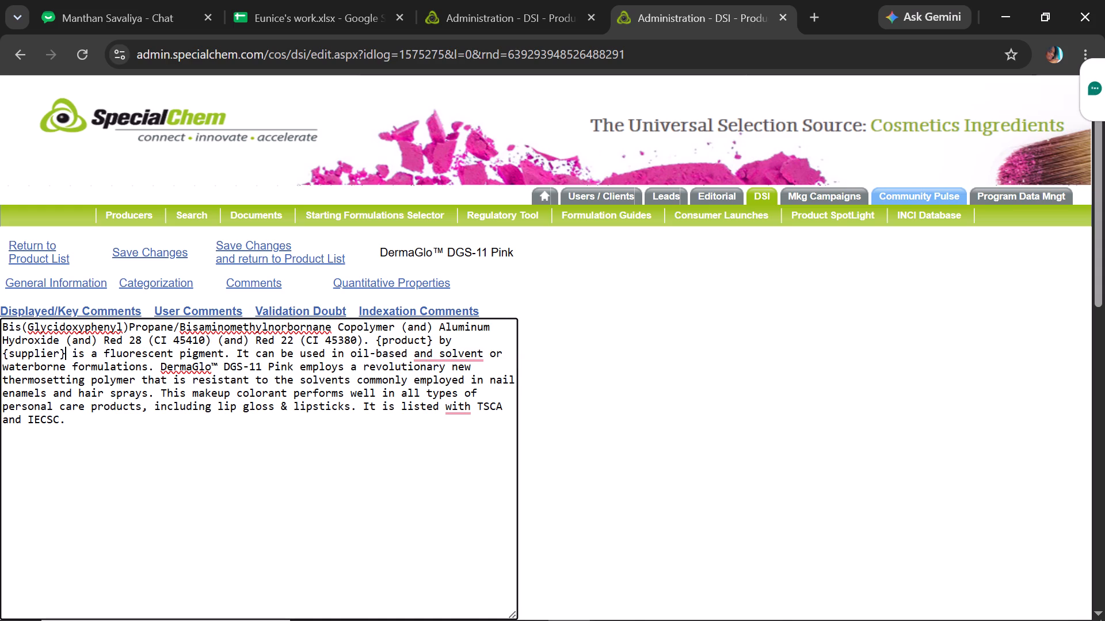
Replace the remaining "DermaGlo™ DGS-11 Pink" in the displayed comment with a copy of the {product} placeholder.
drag(376, 339, 471, 337)
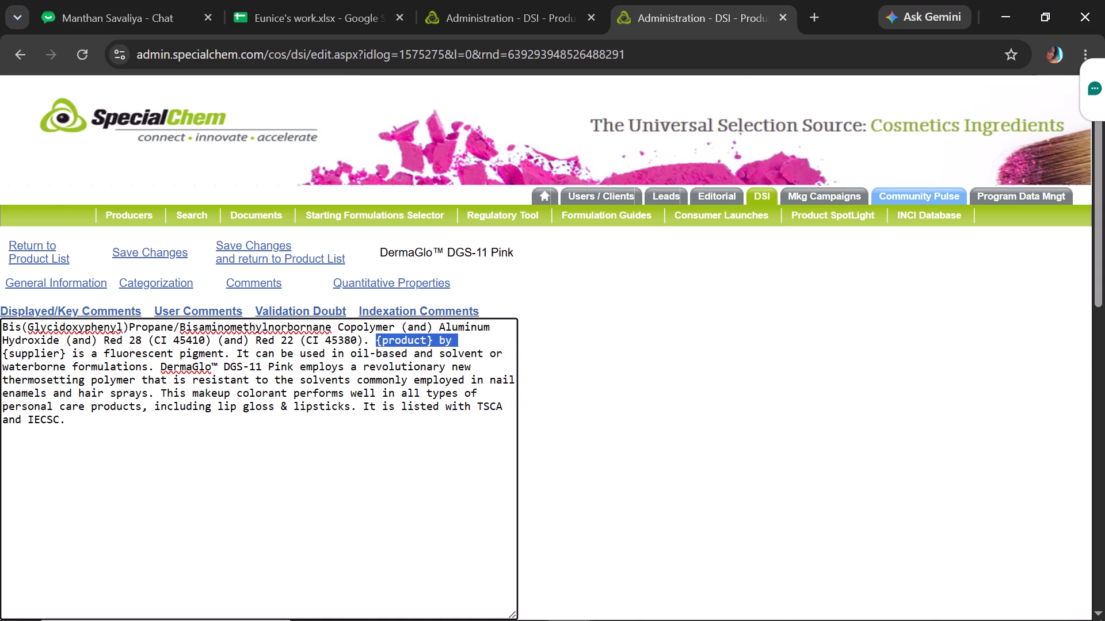
drag(471, 337, 433, 337)
key(ctrl+c)
drag(159, 365, 291, 362)
key(ctrl+v)
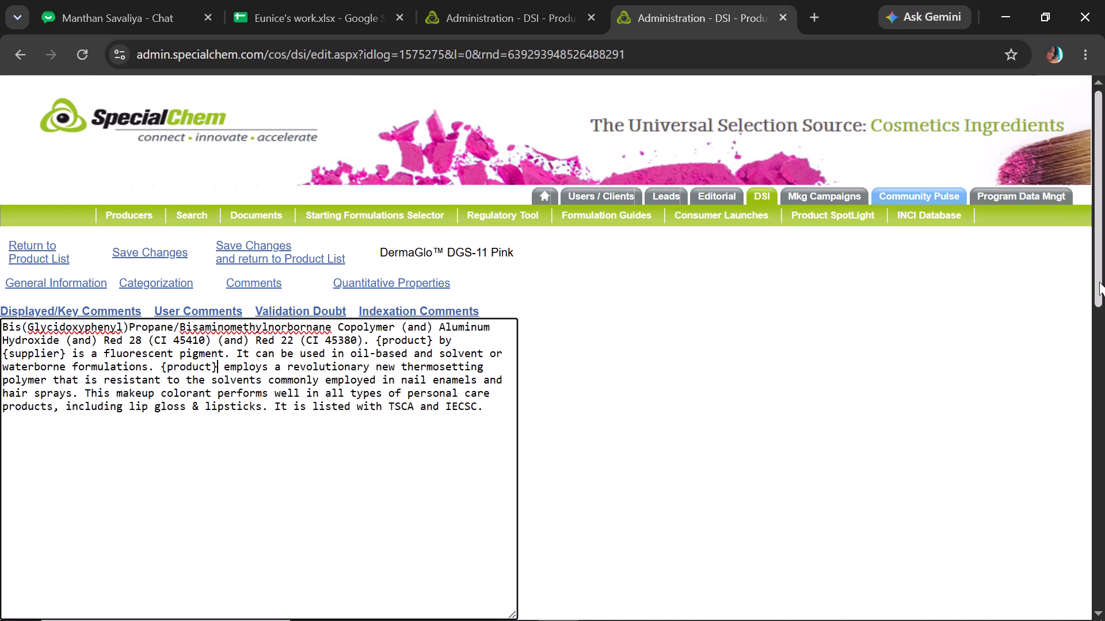
Enable Display as HTML for the DGS-11 Pink displayed comment and save the changes.
drag(1103, 267, 1103, 289)
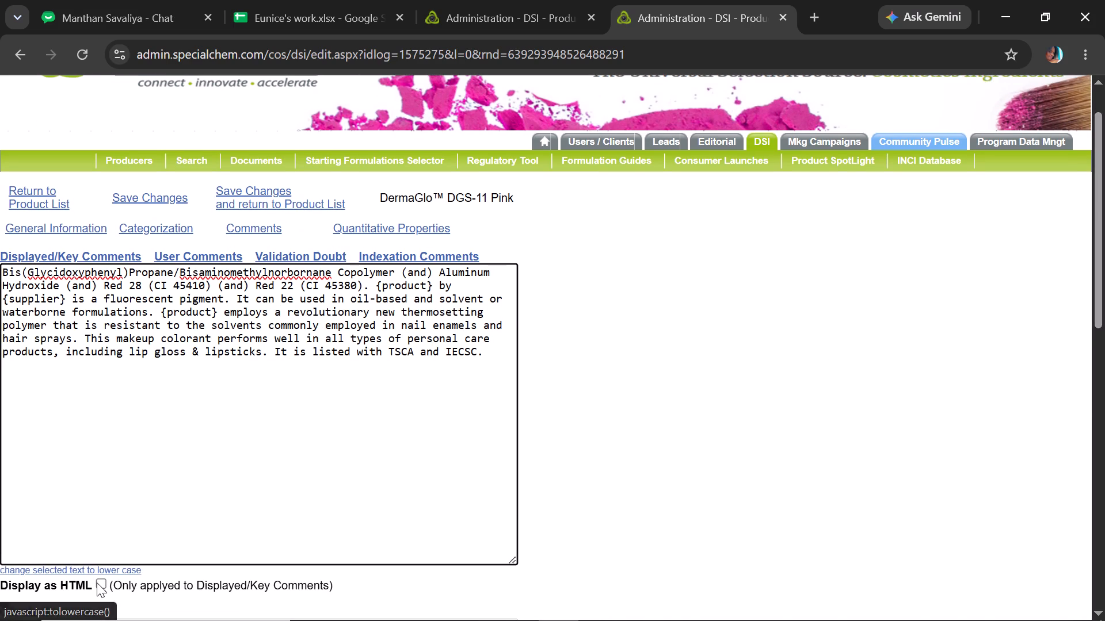
click(101, 585)
click(151, 191)
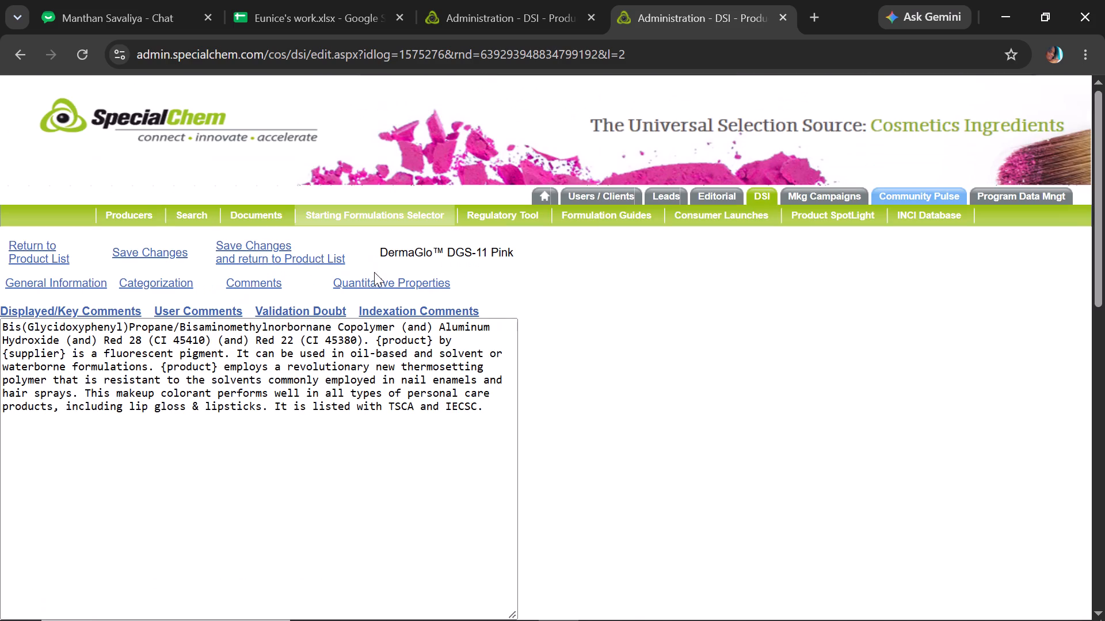
In the DGS-11 Pink quantitative properties, rename Oil Absorption as Oil Absorption Number (OAN).
click(380, 283)
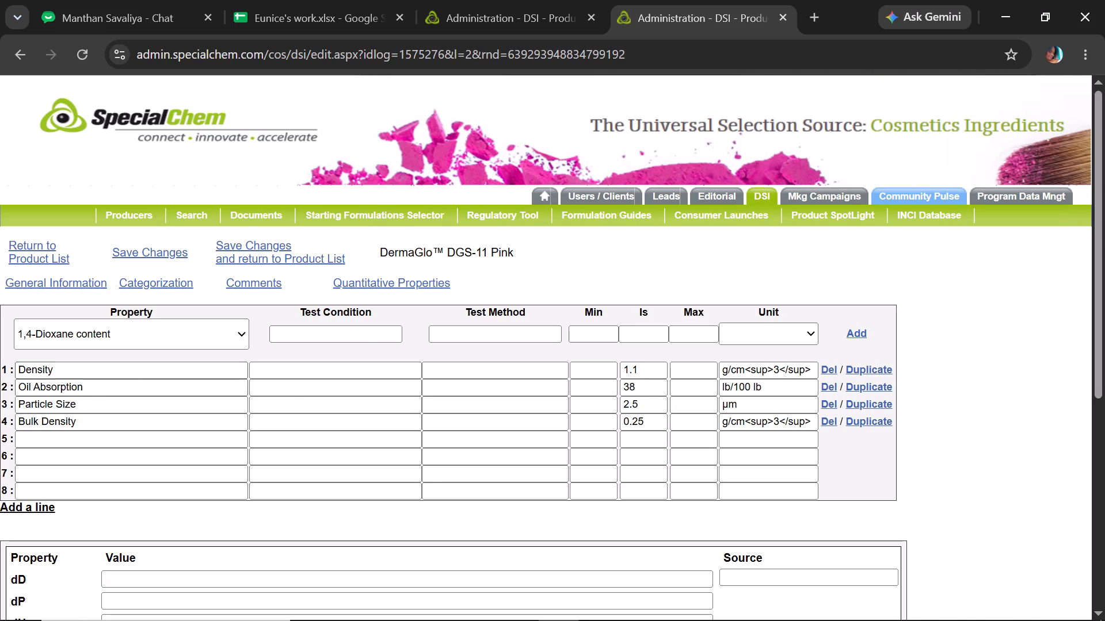
click(128, 379)
click(150, 415)
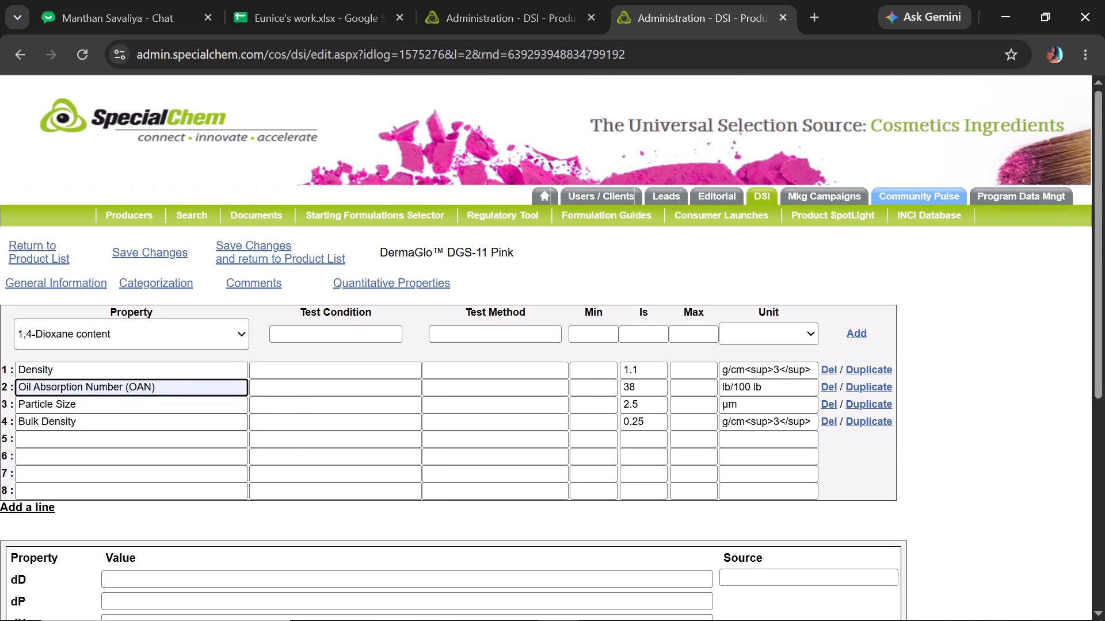
Rename the DGS-11 Pink Bulk Density property as "Density, Bulk", then save the changes and return to the product list.
drag(45, 415, 40, 416)
click(40, 416)
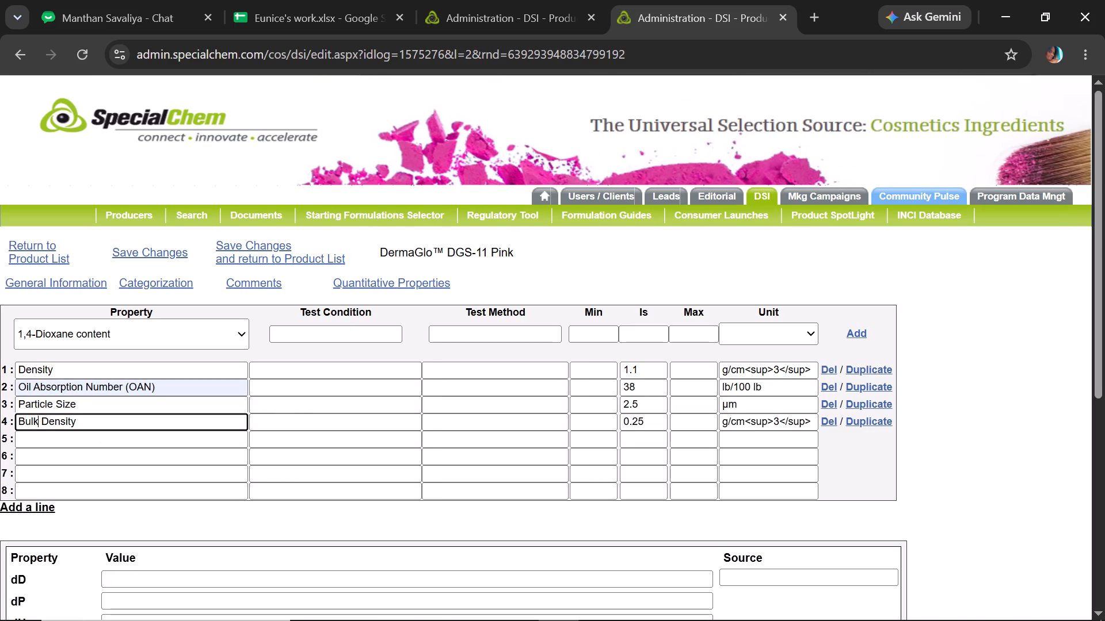
drag(40, 416, 1, 419)
key(BackSpace)
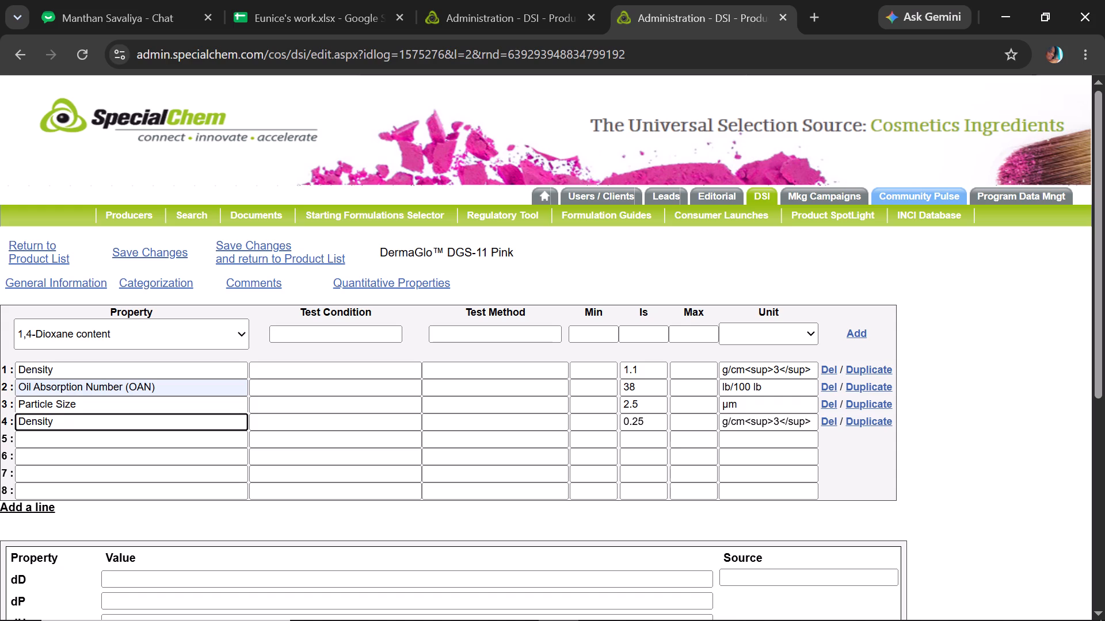
click(113, 425)
click(165, 269)
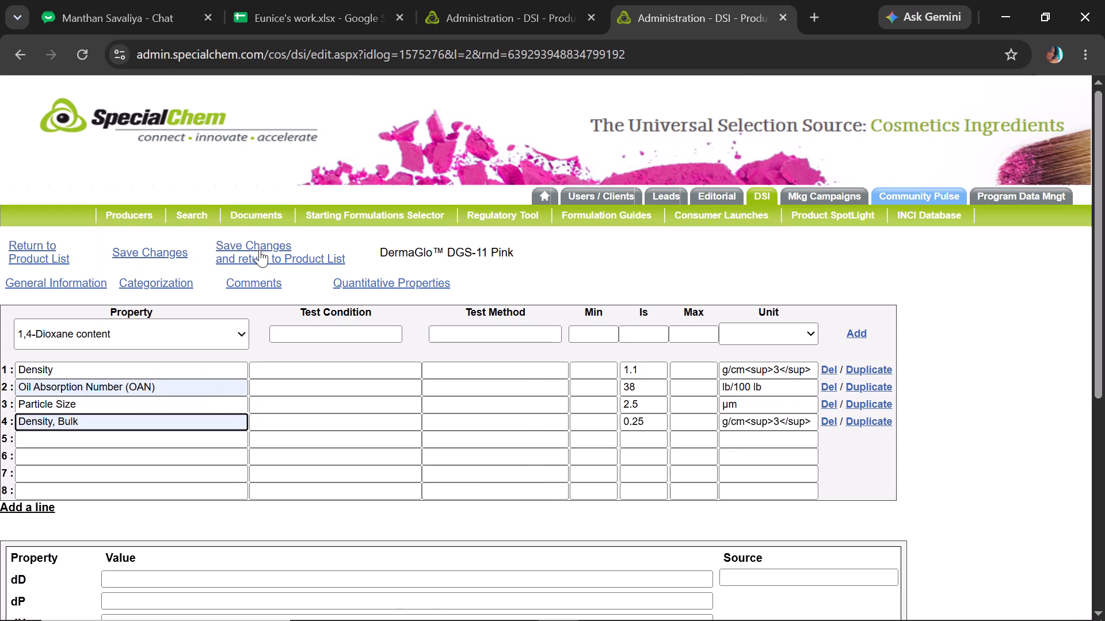
click(260, 250)
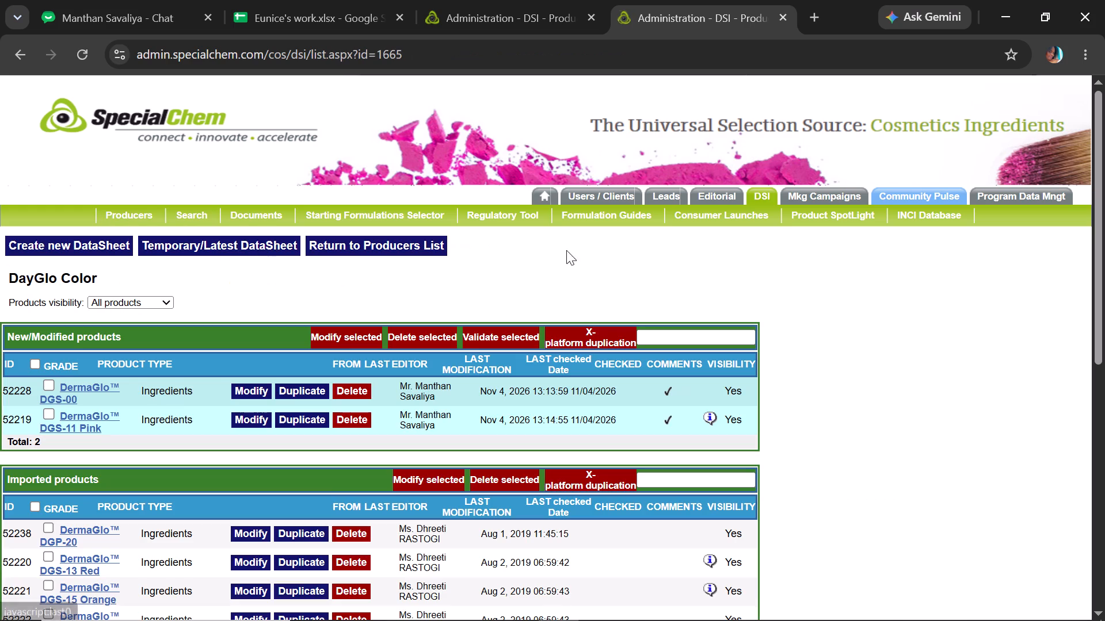
Open DermaGlo DGS-13 Red, set its status to Availability Not Confirmed with checked date 11/04/2026, and save the changes.
click(246, 559)
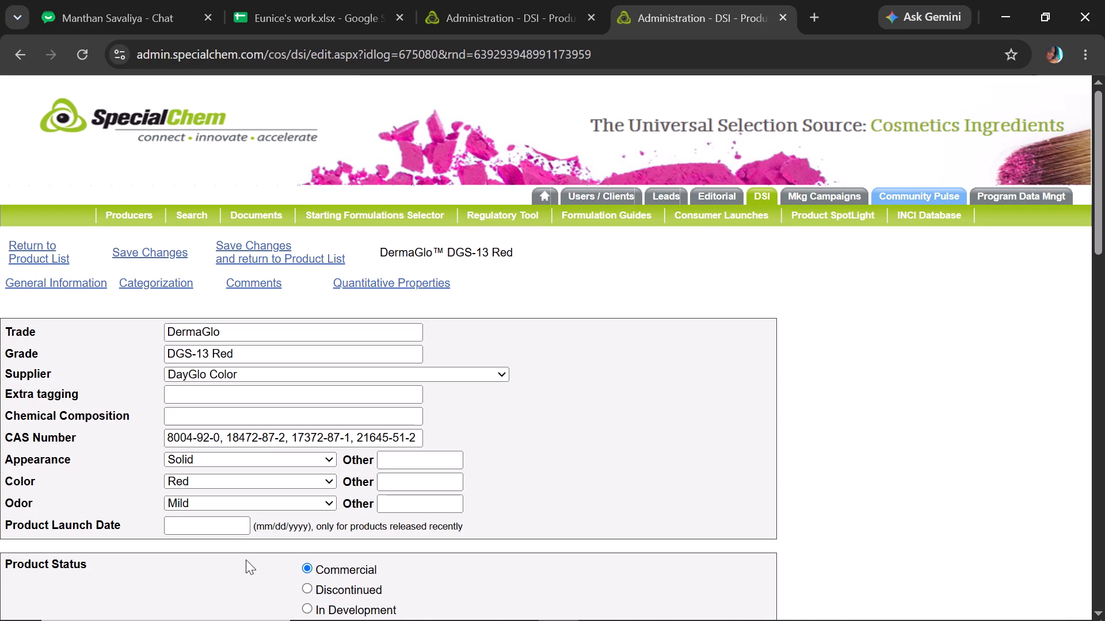
drag(1104, 228, 1102, 247)
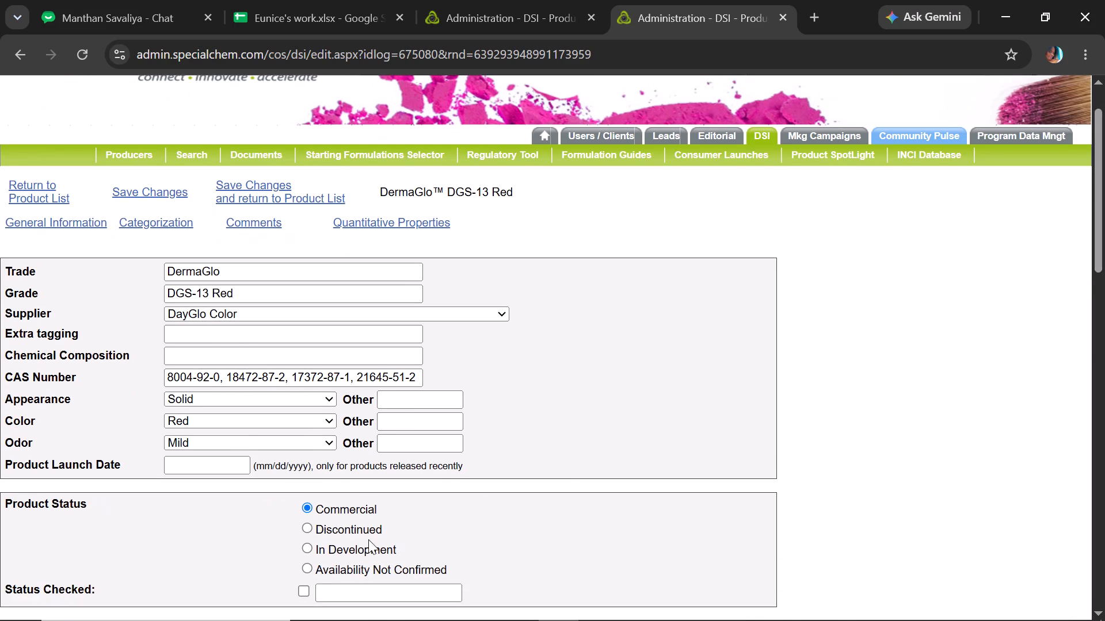
click(303, 569)
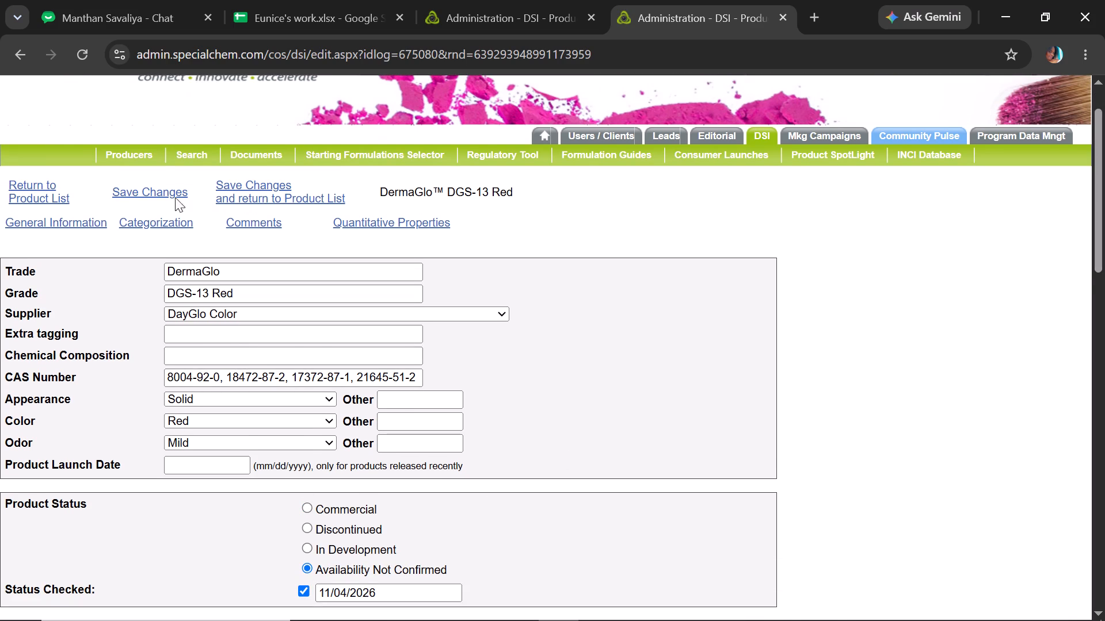
click(176, 186)
Copy "{product} by {supplier}" from the Guide sheet and replace "DermaGlo™ DGS-13 Red by DayGlo Color" with it in the DGS-13 Red displayed comment.
click(300, 0)
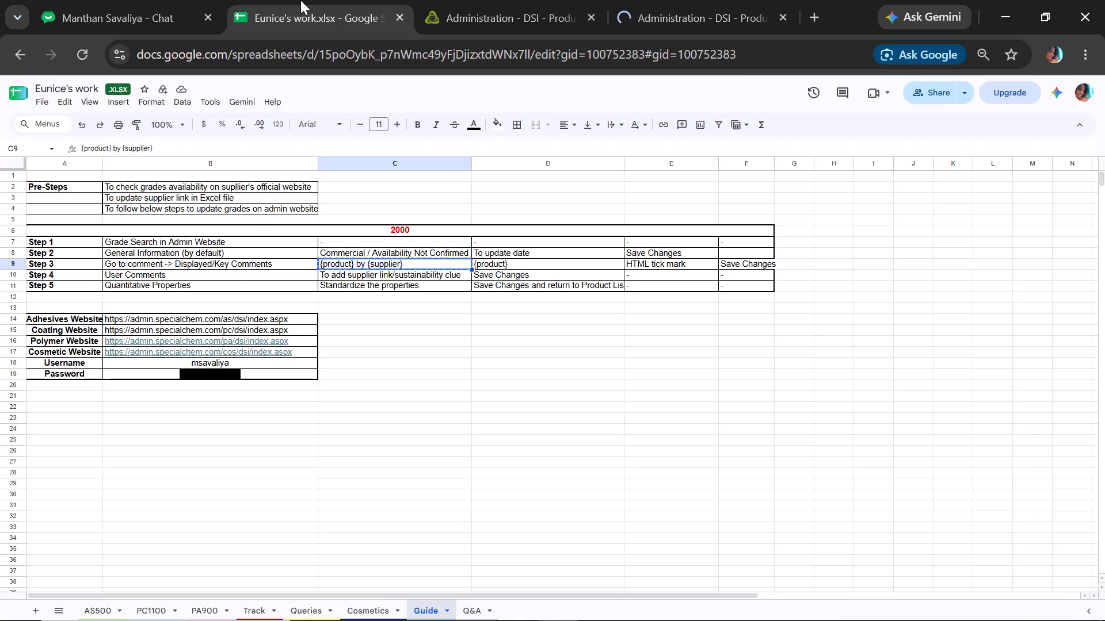
key(ctrl+c)
click(727, 0)
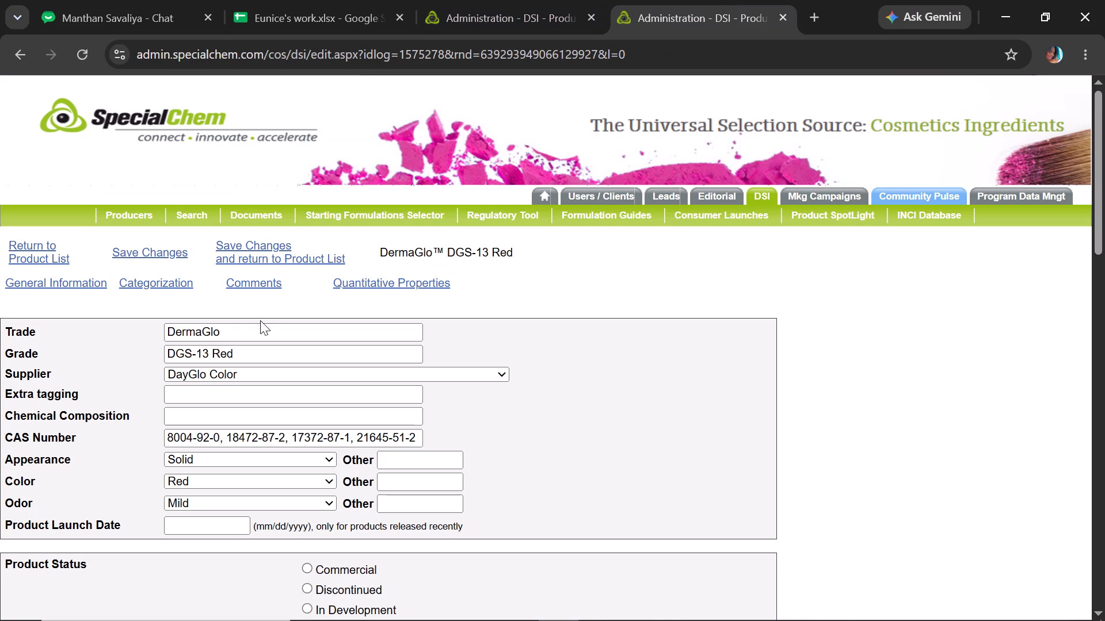
click(256, 289)
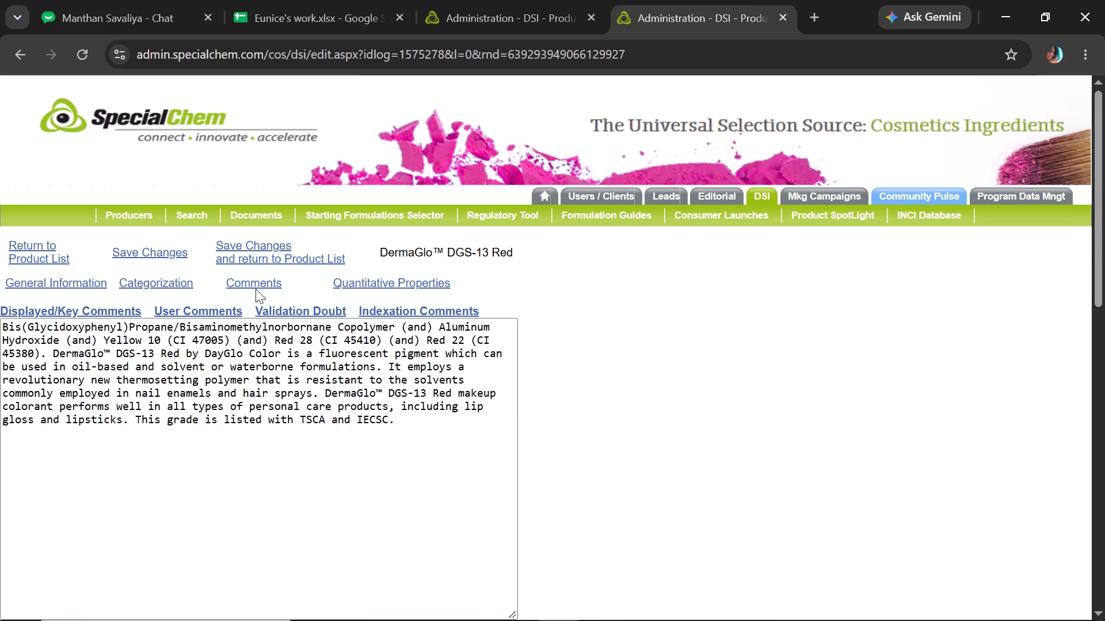
double_click(54, 356)
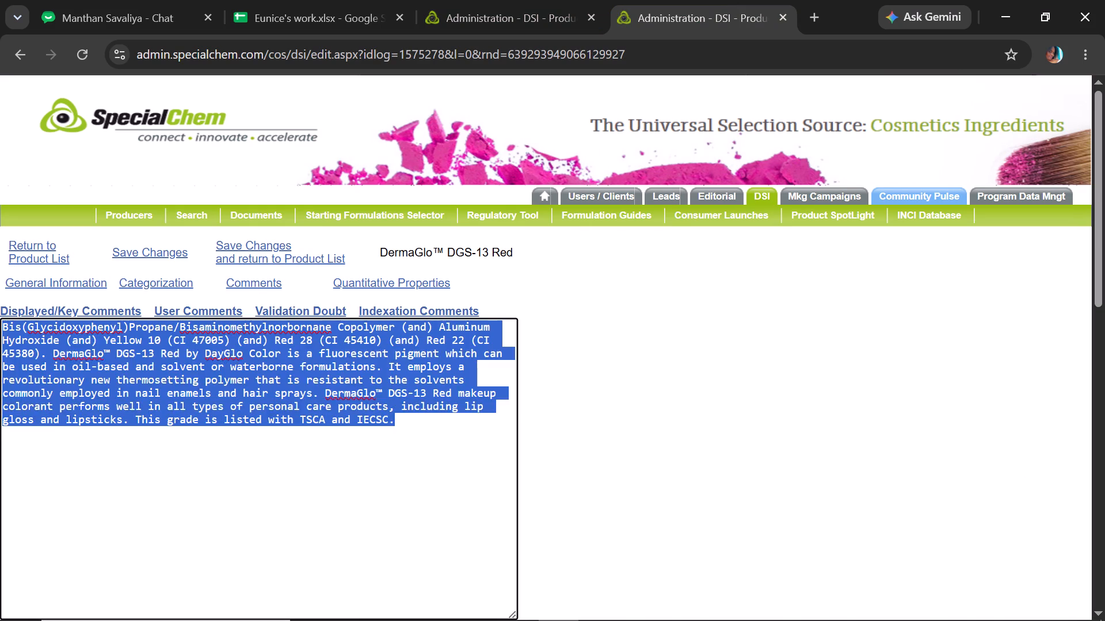
click(54, 356)
drag(54, 356, 276, 349)
key(ctrl+v)
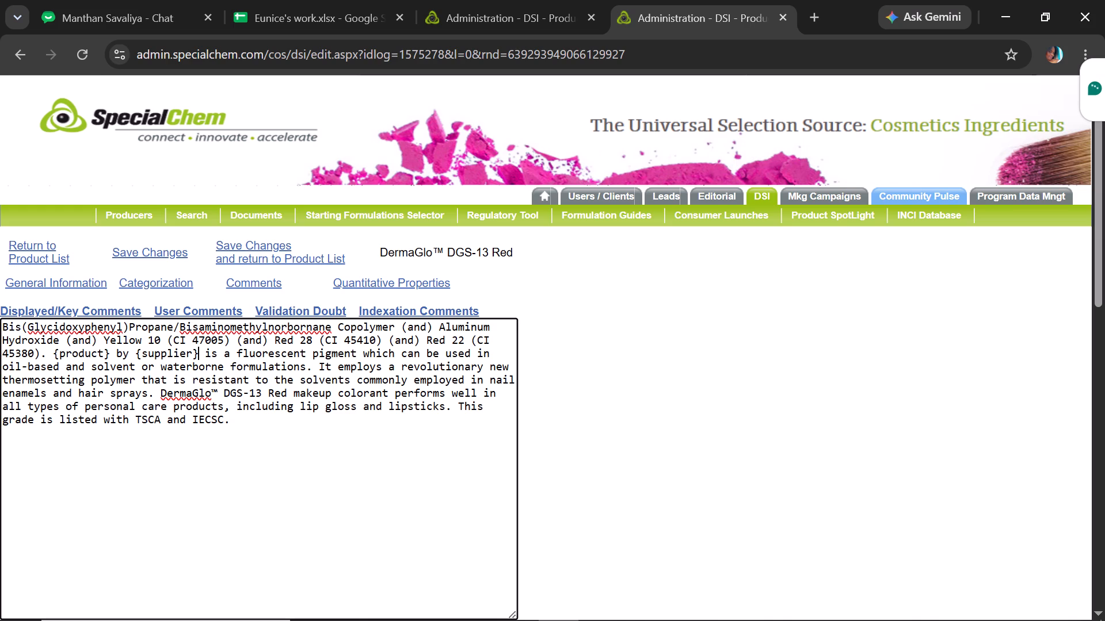
Replace "DermaGlo™ DGS-13" before "Red makeup colorant" in the displayed comment with a copy of the {product} placeholder.
drag(110, 355, 54, 356)
key(ctrl+c)
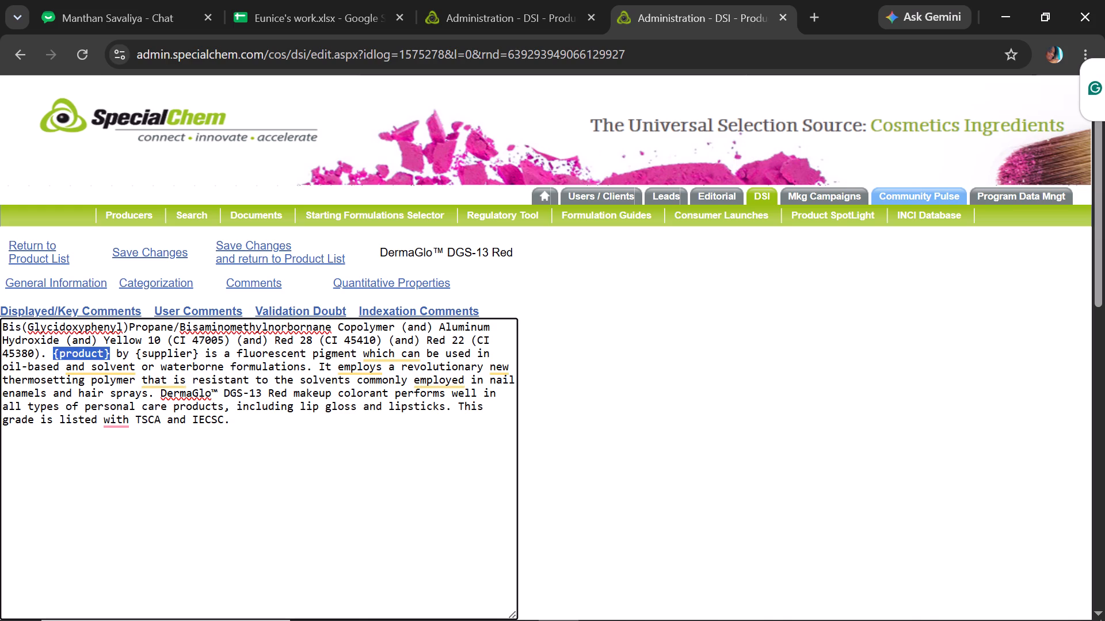
drag(162, 391, 252, 384)
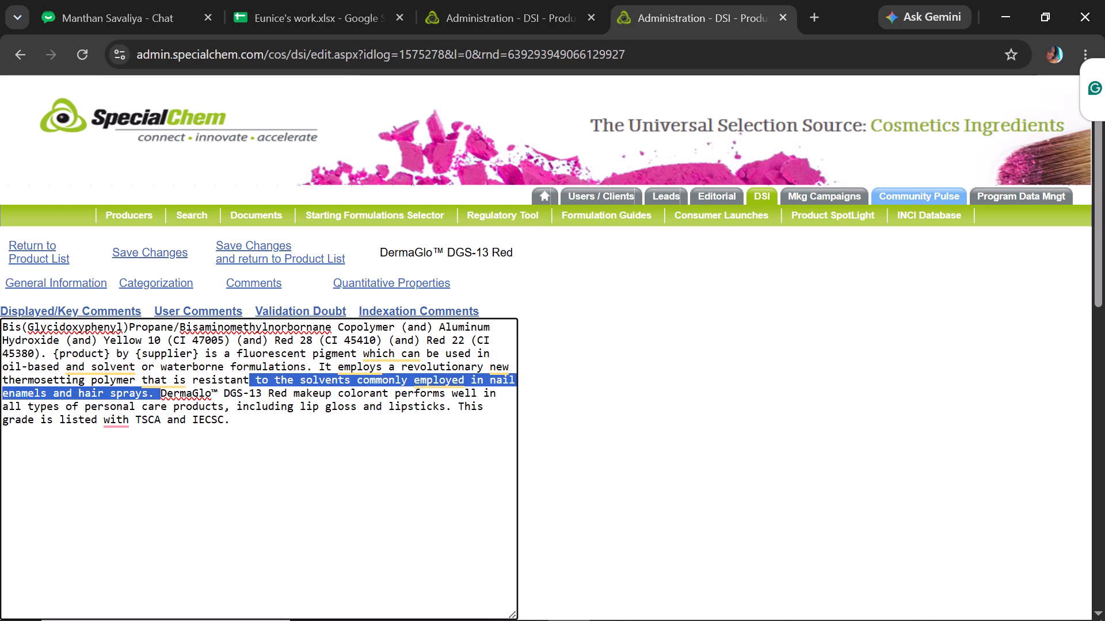
drag(252, 384, 259, 388)
key(ctrl+v)
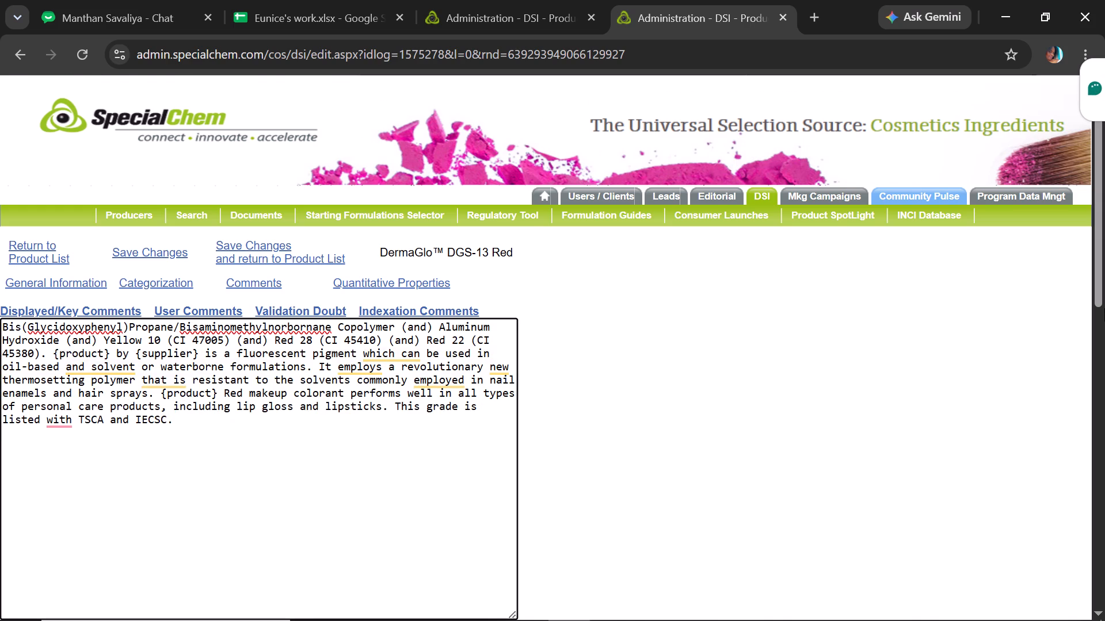
Enable Display as HTML for the DGS-13 Red displayed comment and save the changes.
drag(1104, 308, 1102, 331)
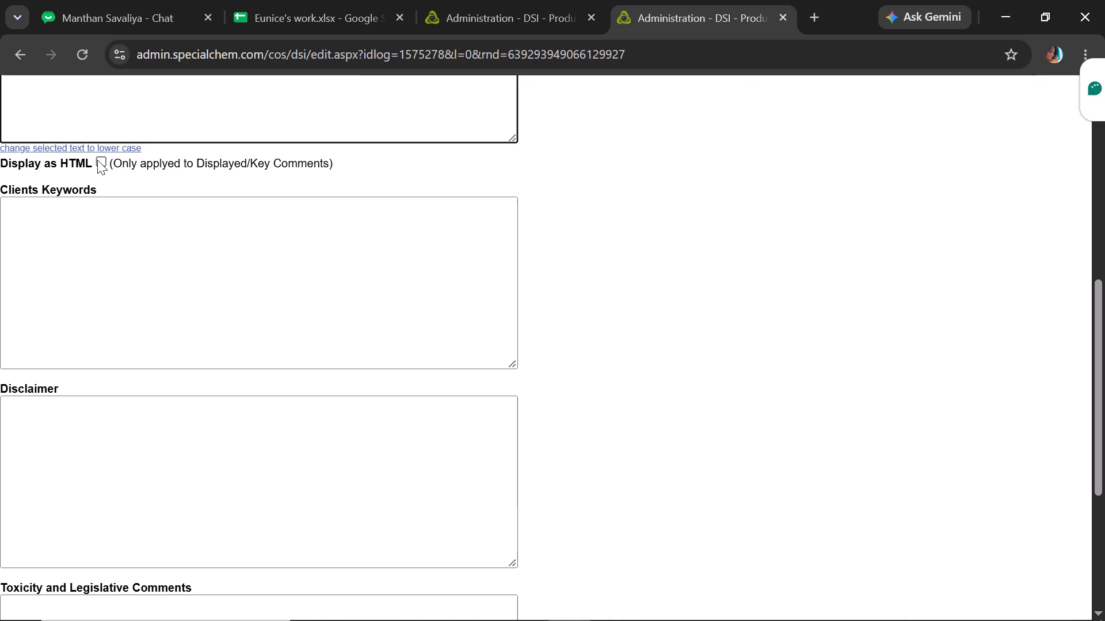
click(97, 160)
drag(1104, 381, 1022, 89)
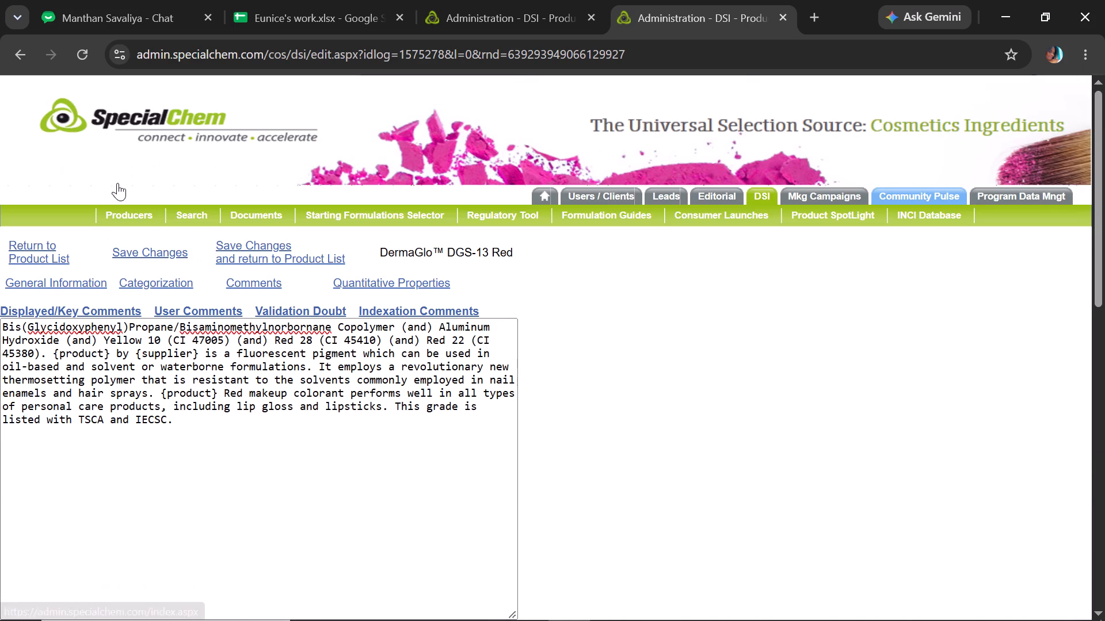
click(145, 250)
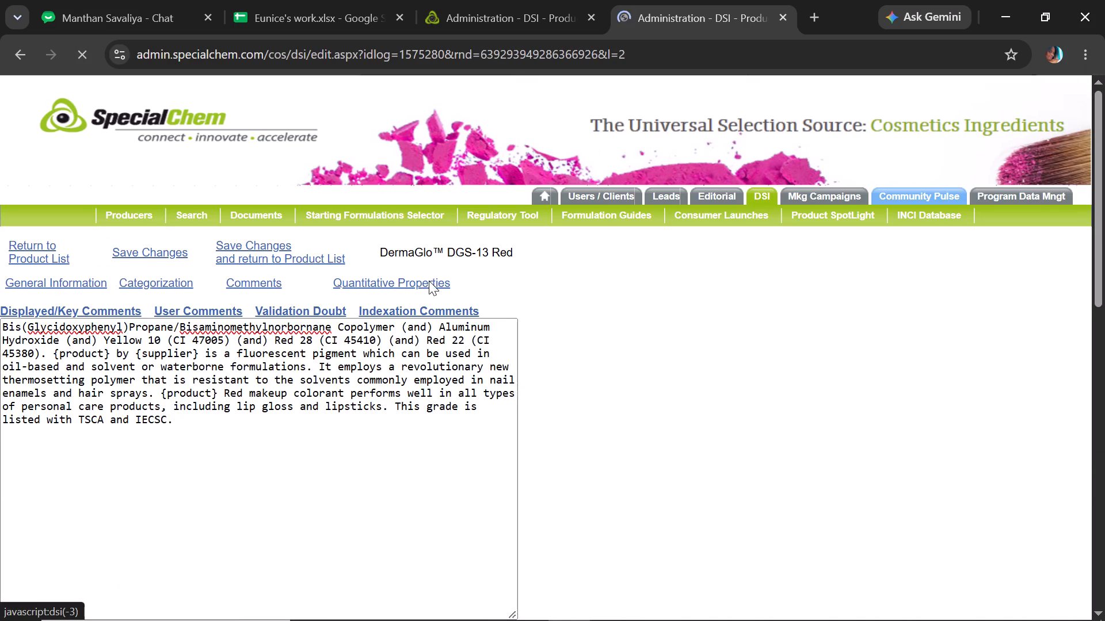
In the DGS-13 Red quantitative properties, rename Oil Absorption as Oil Absorption Number (OAN).
click(418, 286)
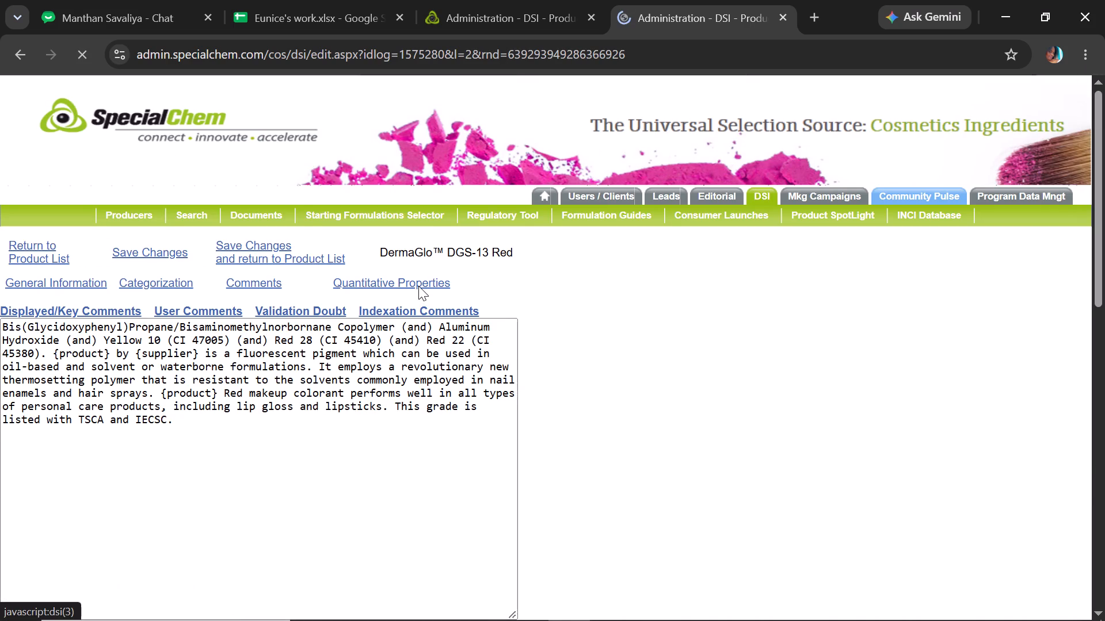
click(98, 390)
click(176, 435)
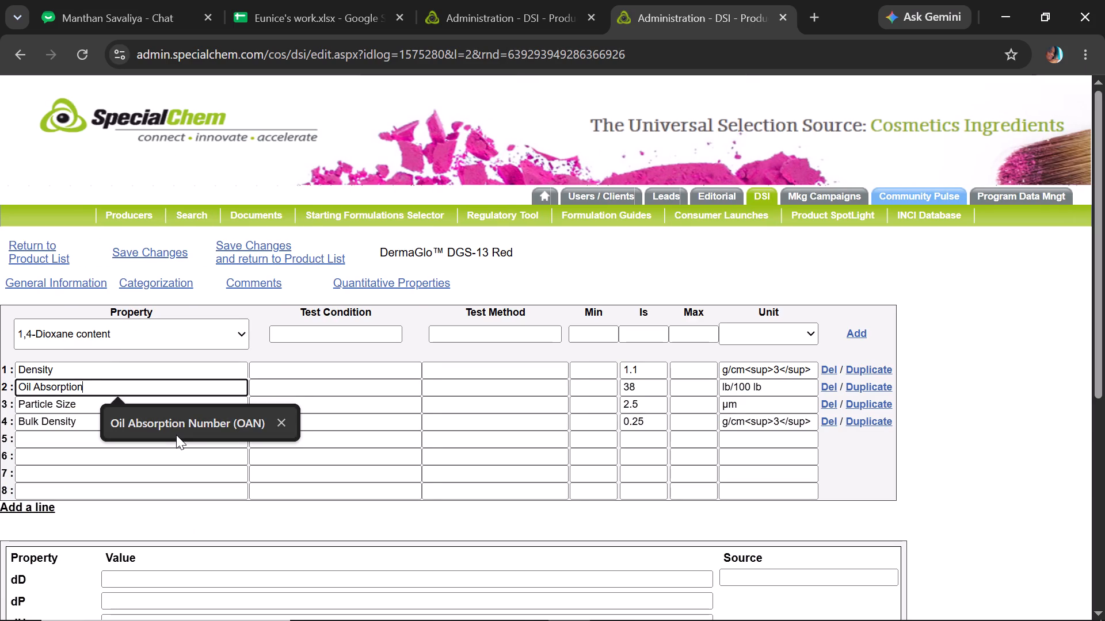
Rename the DGS-13 Red Bulk Density property as "Density, Bulk", then save the changes and return to the product list.
click(38, 421)
click(40, 421)
drag(40, 421, 0, 414)
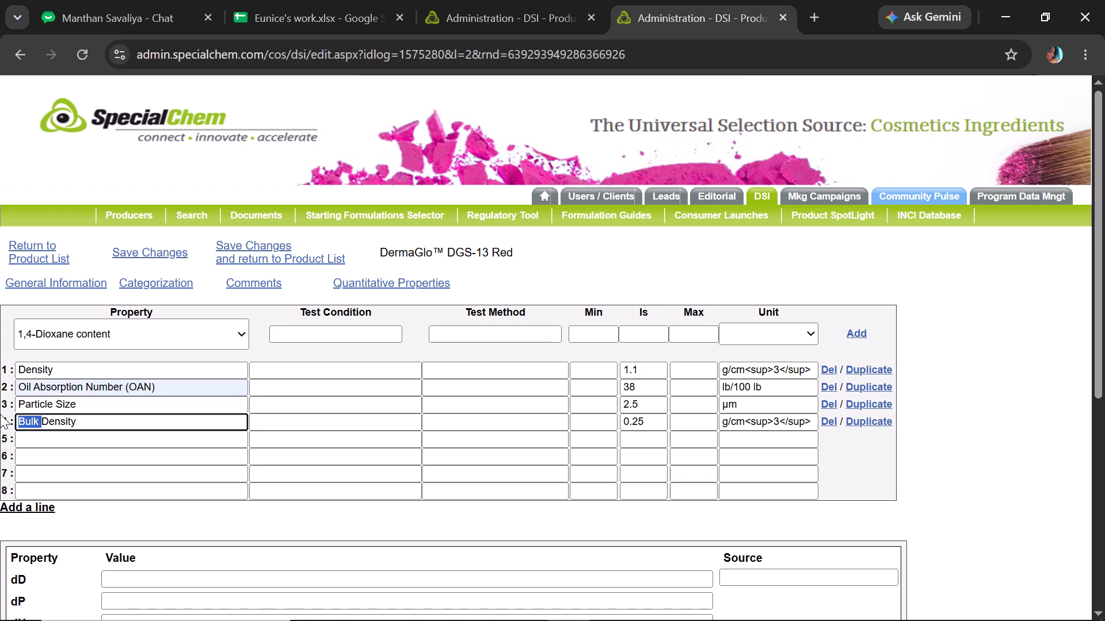
key(BackSpace)
click(121, 425)
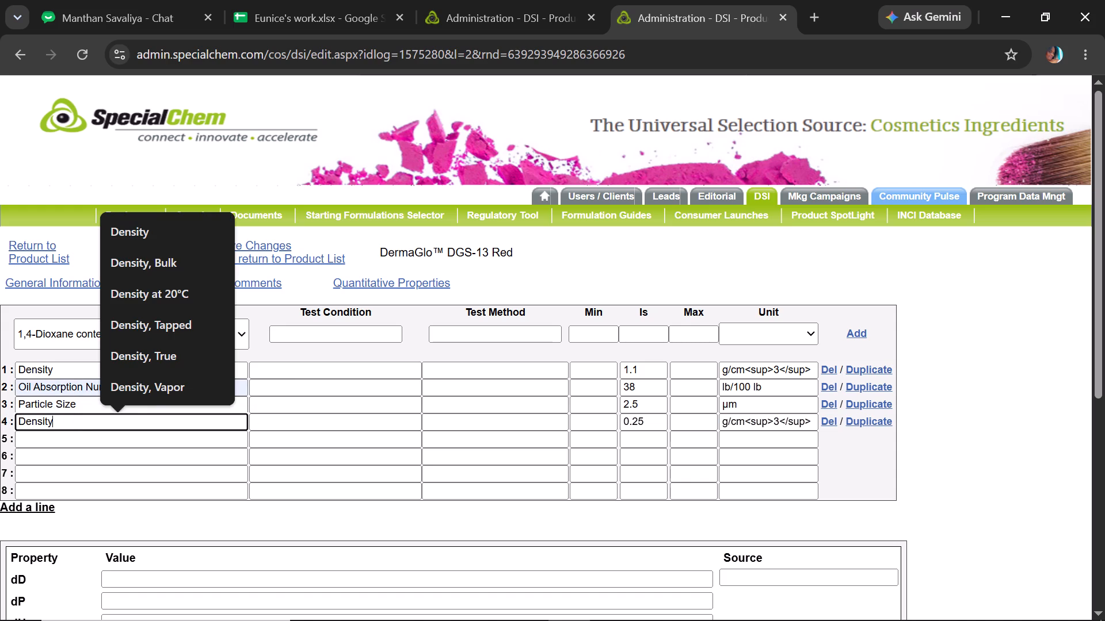
click(165, 273)
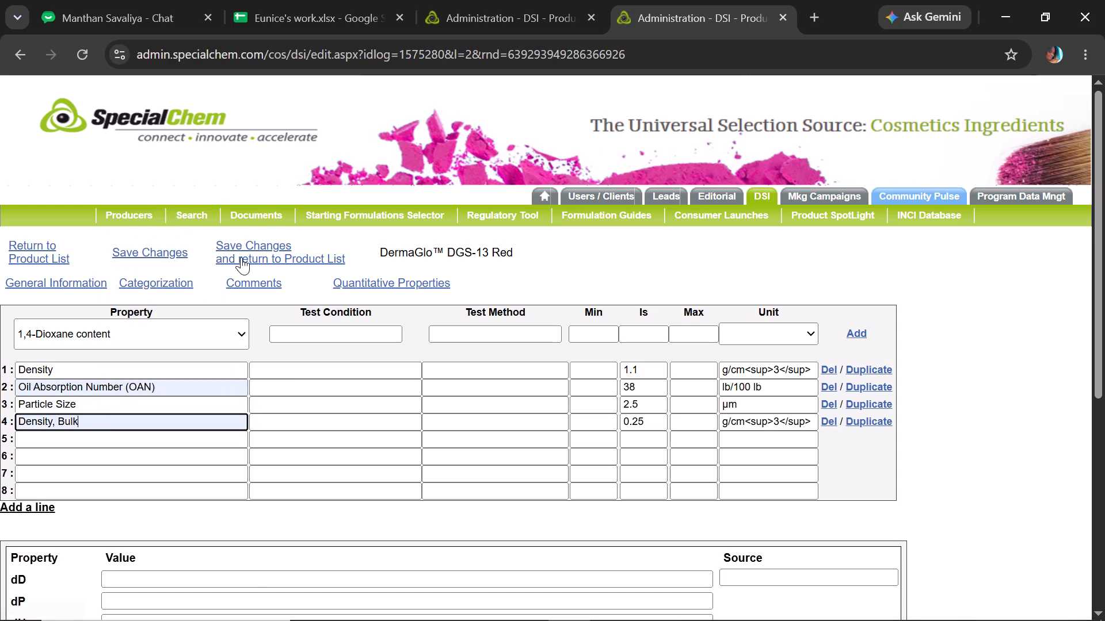
click(241, 257)
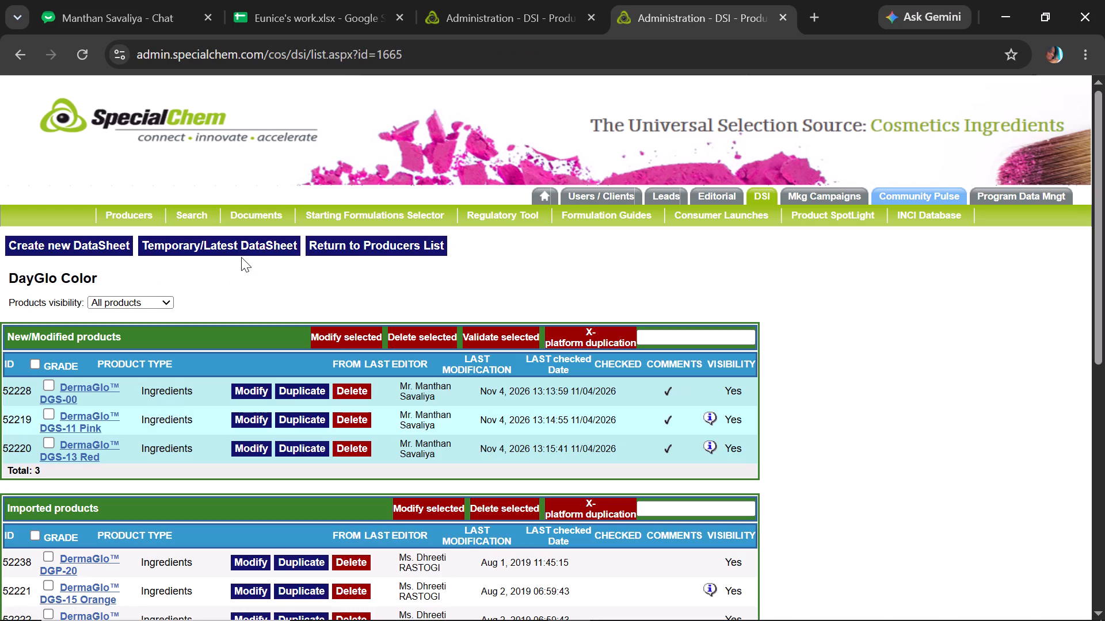
Open DermaGlo DGS-15 Orange for editing and copy "{product} by {supplier}" from the Guide sheet.
click(251, 592)
click(341, 0)
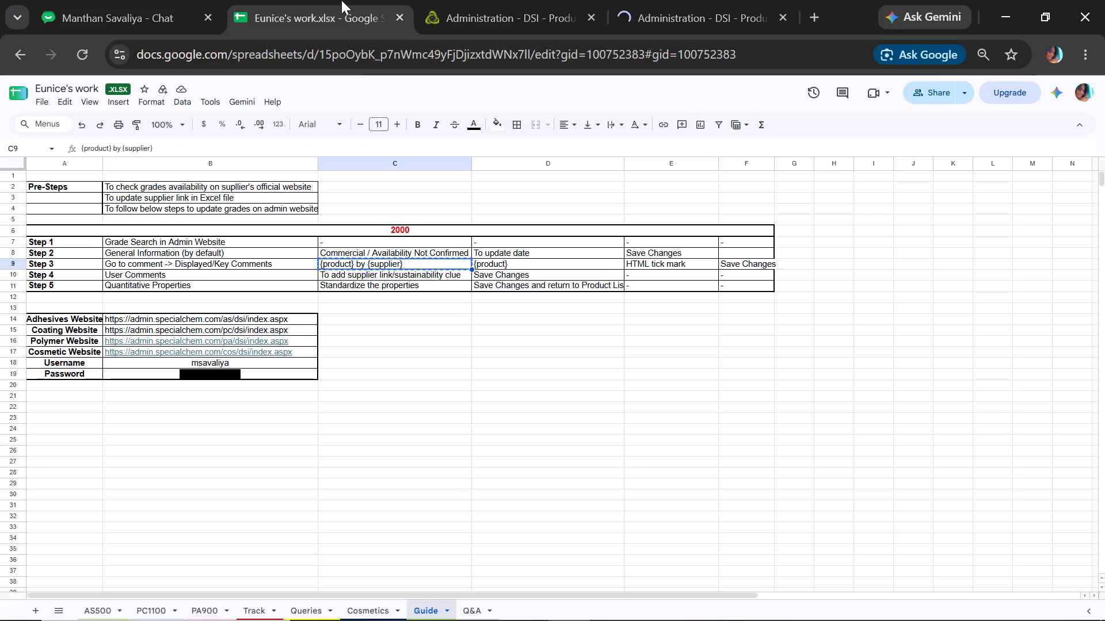
key(ctrl+c)
click(694, 0)
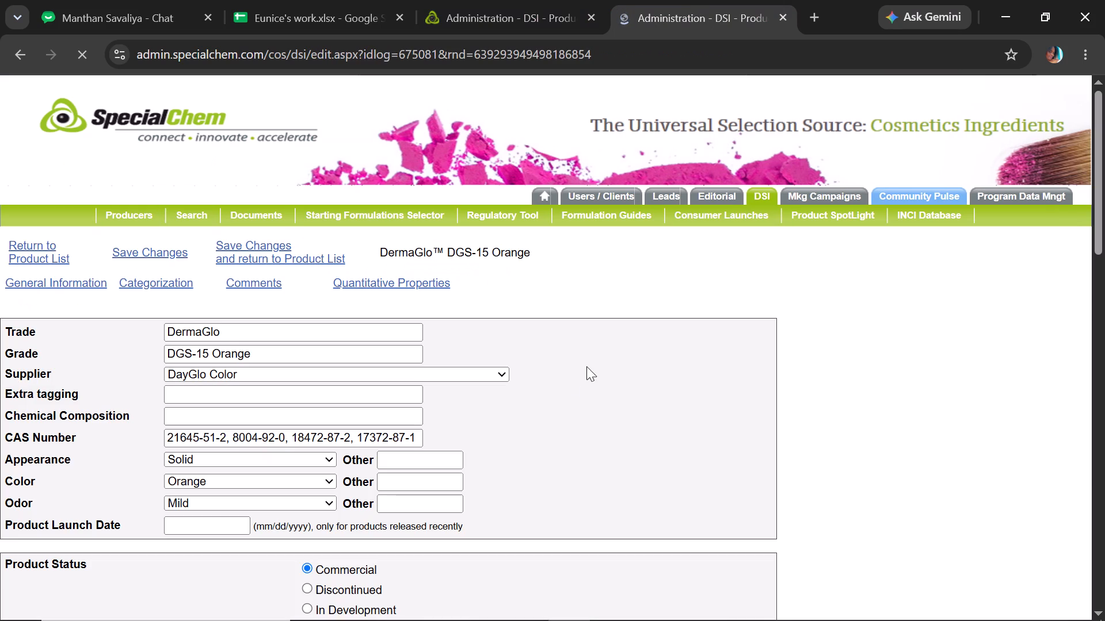
Set the DGS-15 Orange product status to Availability Not Confirmed and save the changes.
drag(1104, 175, 1104, 209)
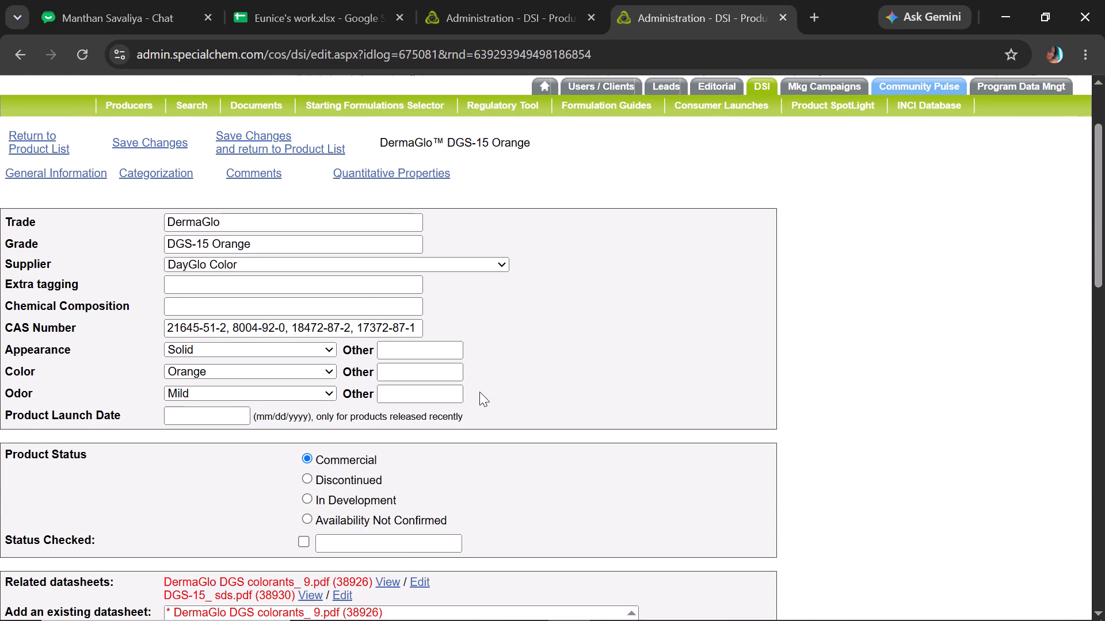
click(306, 517)
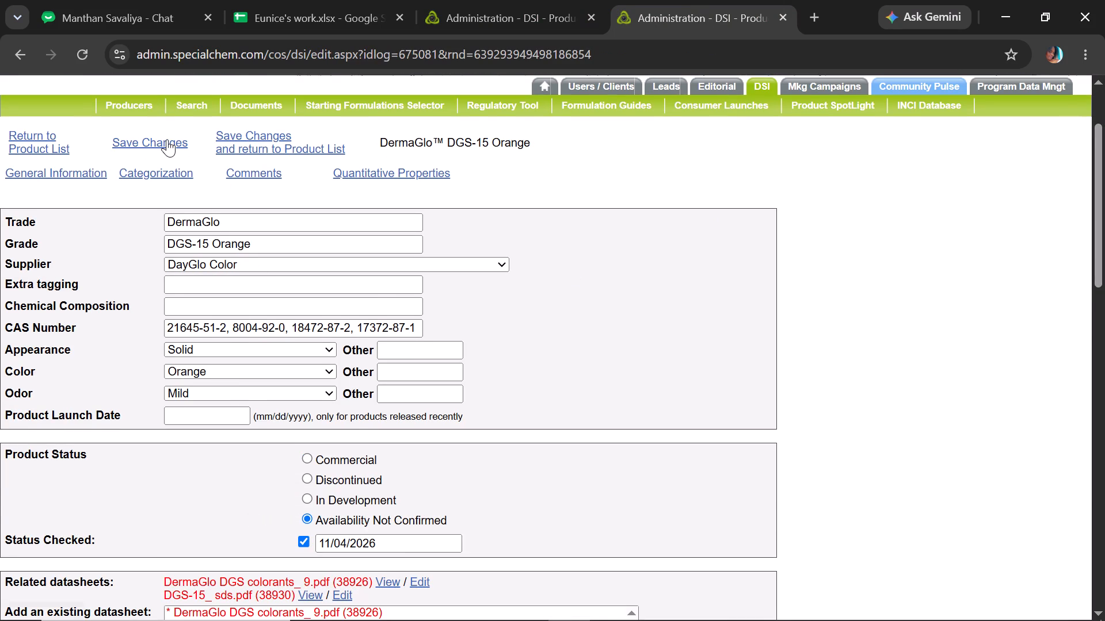
click(167, 139)
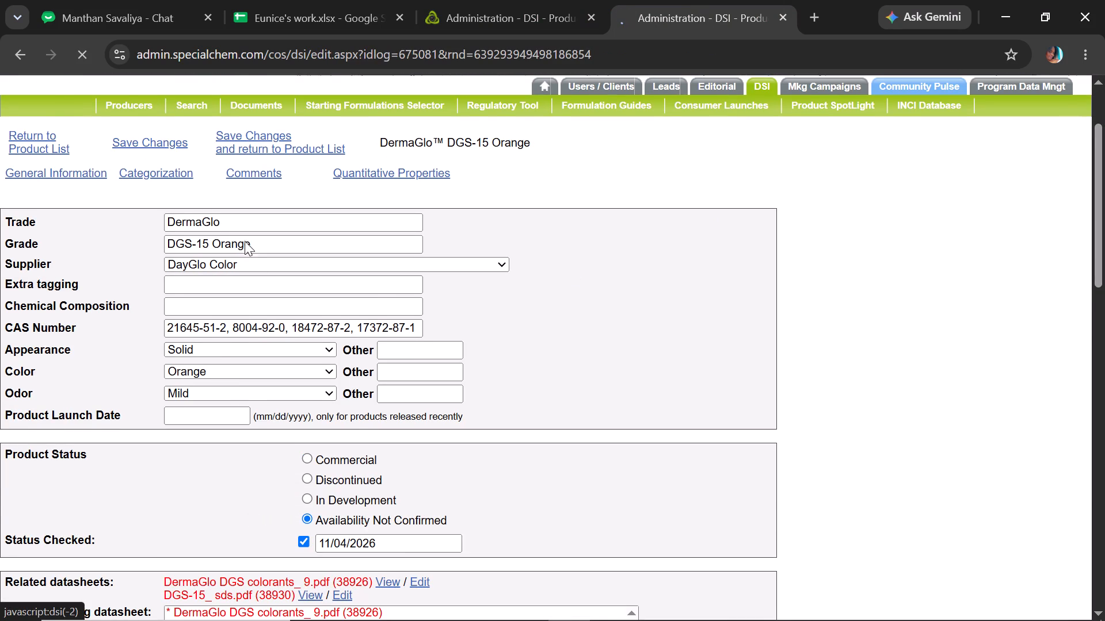
In the DGS-15 Orange displayed comment, replace "DermaGlo® DGS-15 Orange by DayGlo Color" with "{product} by {supplier}".
click(252, 283)
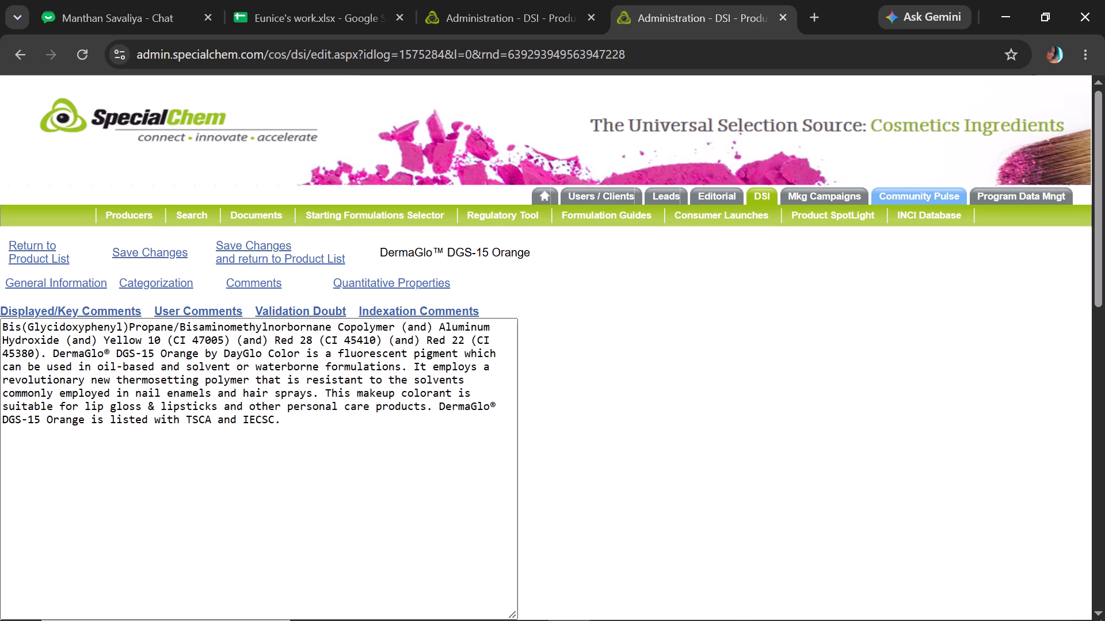
double_click(56, 351)
click(53, 351)
drag(53, 351, 297, 350)
key(ctrl+v)
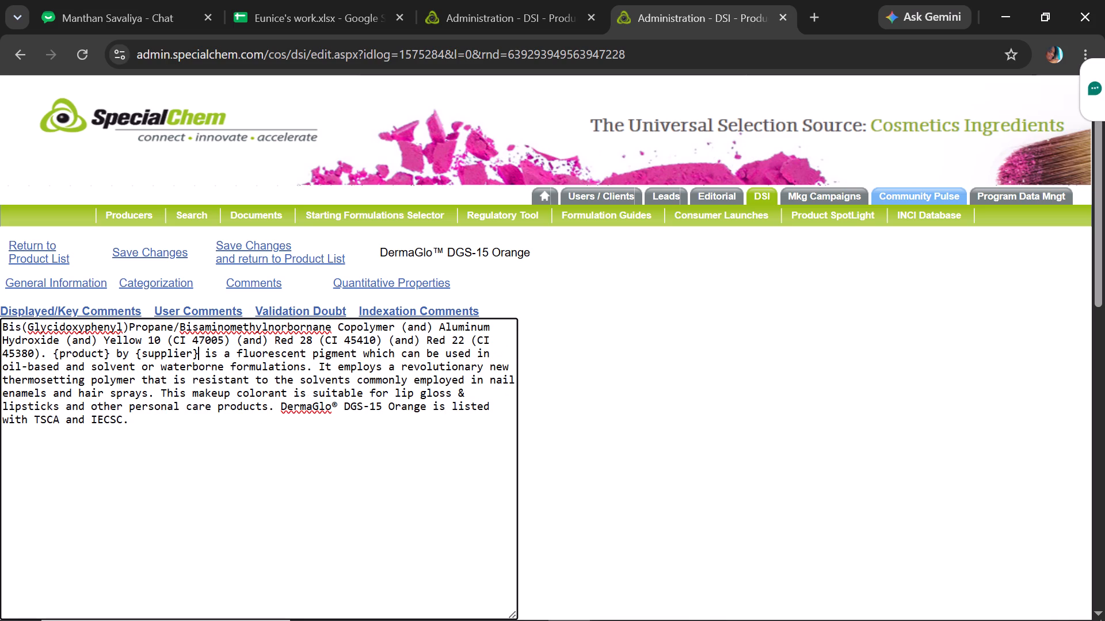
Replace the product name in the DGS-15 Orange comment's closing sentence with the copied "{product}" placeholder.
drag(112, 353, 63, 349)
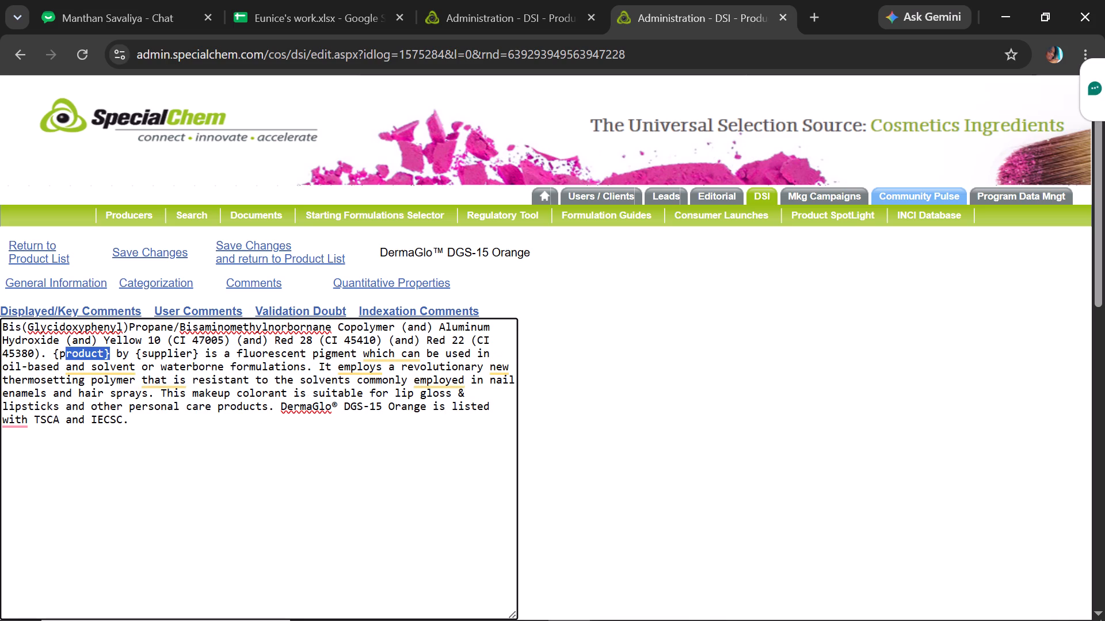
drag(63, 349, 52, 350)
key(ctrl+c)
drag(283, 403, 379, 413)
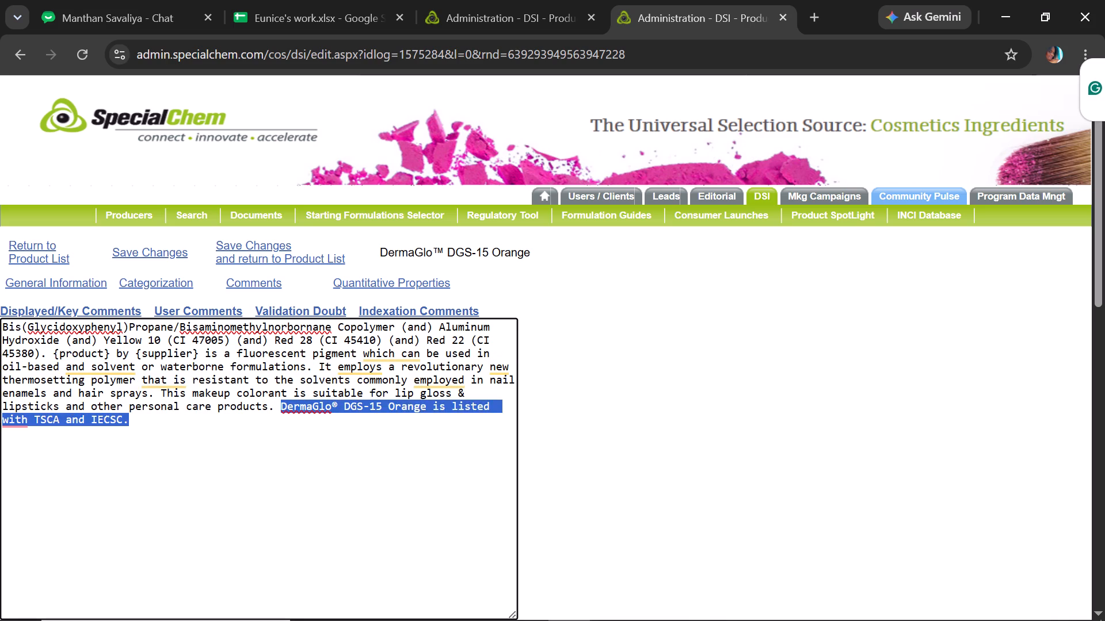
drag(379, 413, 426, 406)
key(ctrl+v)
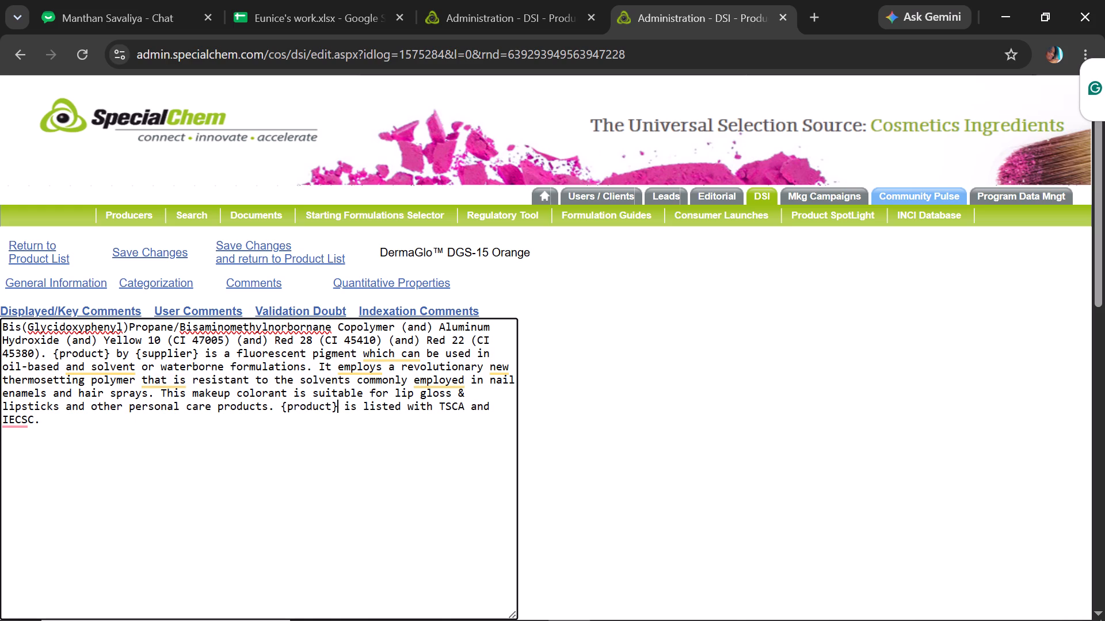
Enable Display as HTML for the DGS-15 Orange displayed comment and save the changes.
drag(1104, 204, 1100, 248)
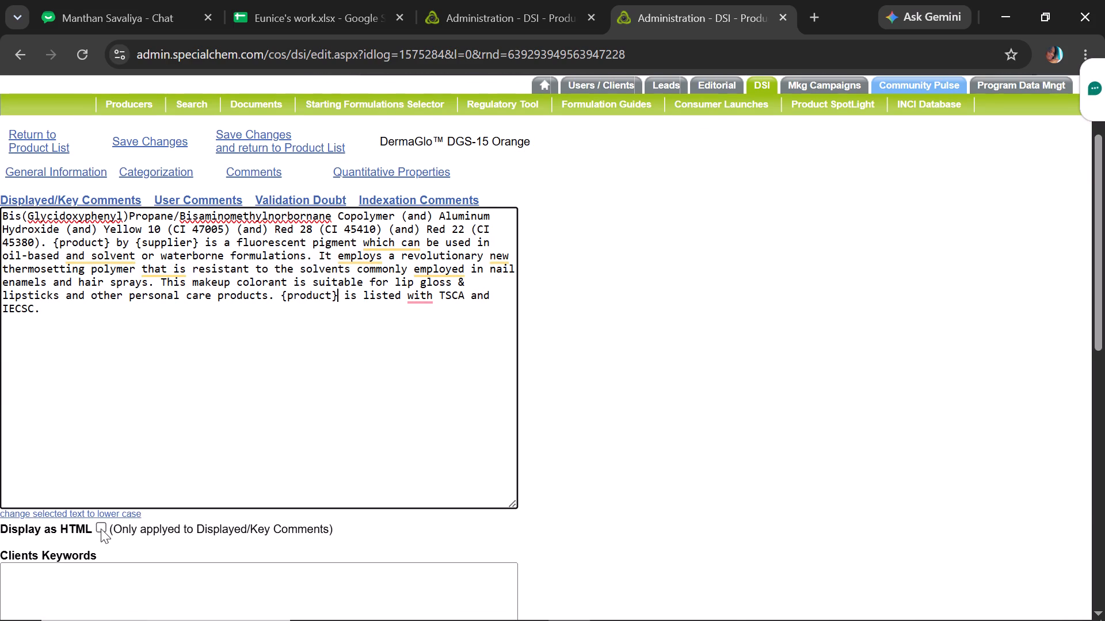
click(100, 528)
click(167, 137)
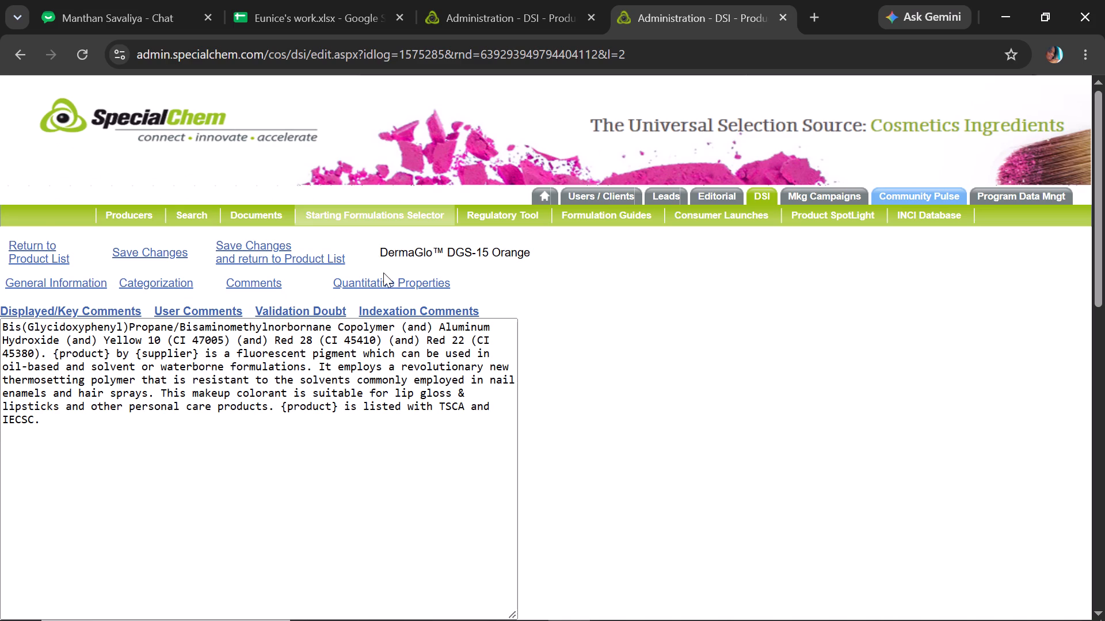
In the DGS-15 Orange quantitative properties, rename Oil Absorption as Oil Absorption Number (OAN).
click(388, 277)
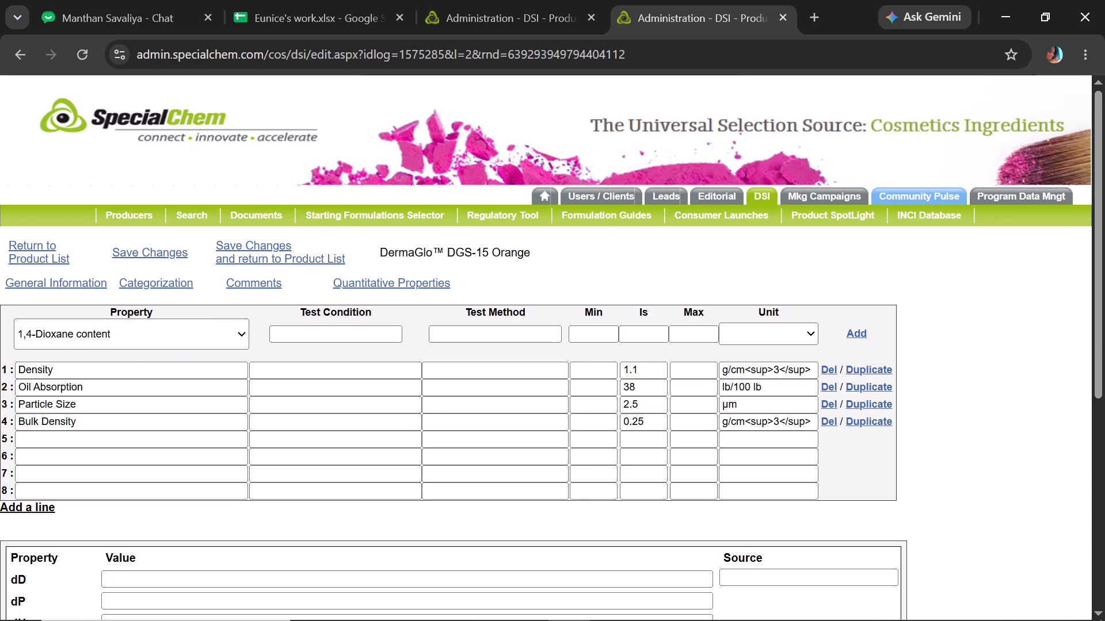
click(169, 383)
drag(181, 414, 26, 416)
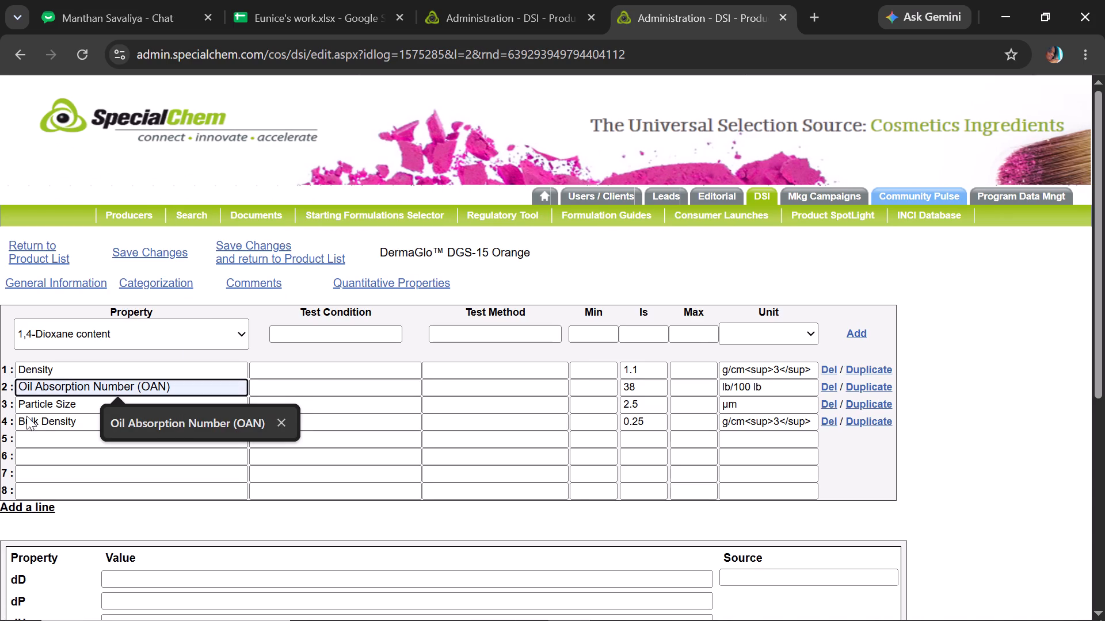
drag(26, 416, 161, 411)
click(161, 411)
Rename the DGS-15 Orange Bulk Density property as "Density, Bulk", then save the changes and return to the product list.
drag(43, 419, 0, 368)
key(BackSpace)
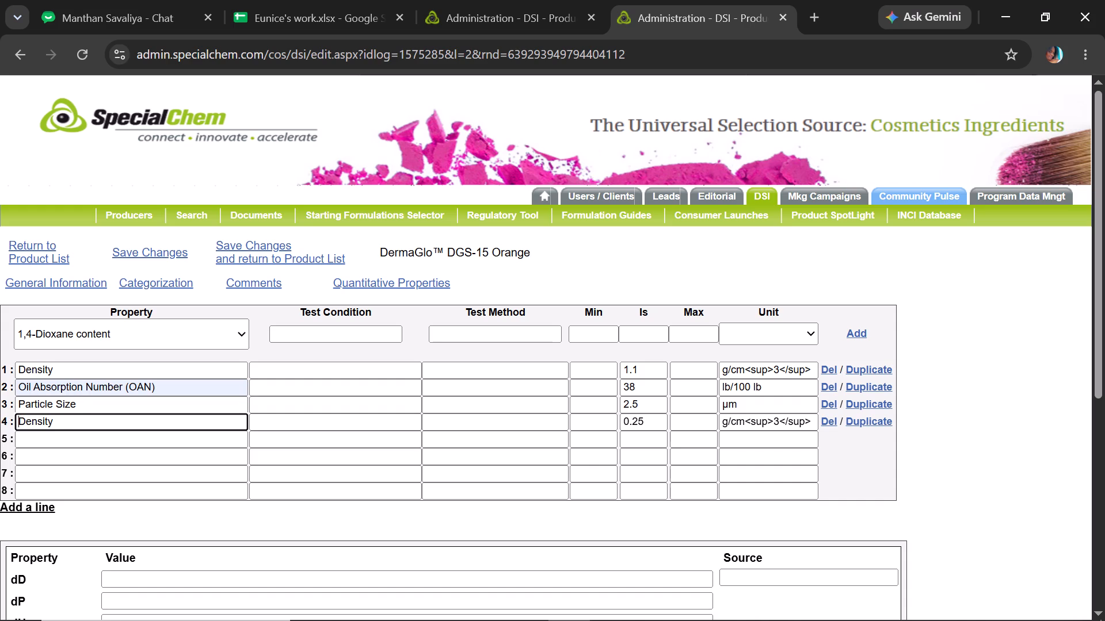
click(95, 425)
click(154, 252)
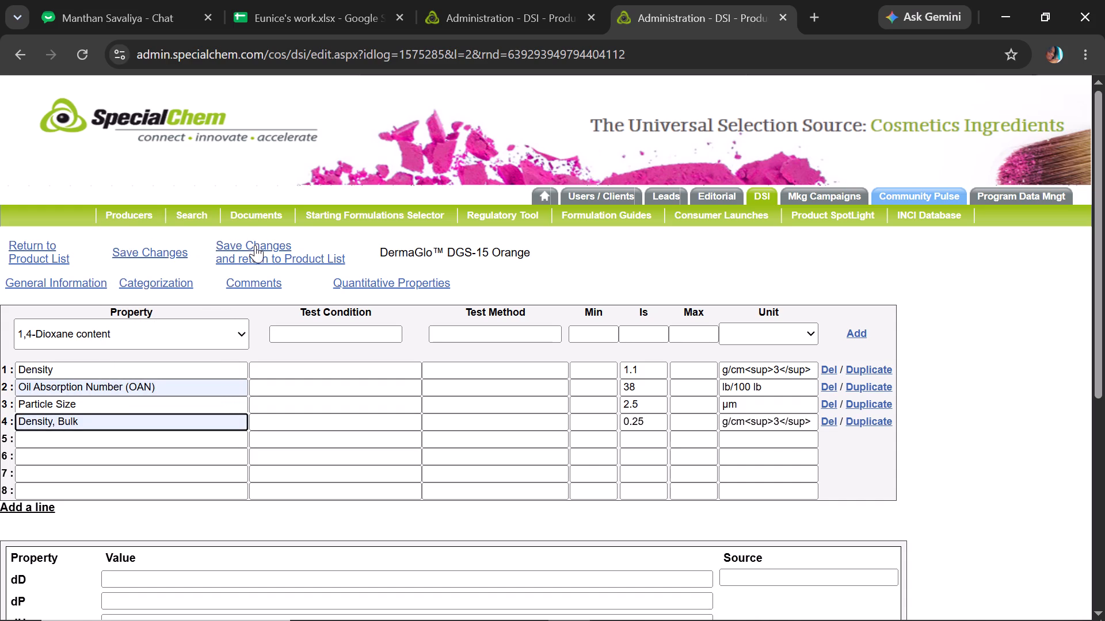
click(255, 246)
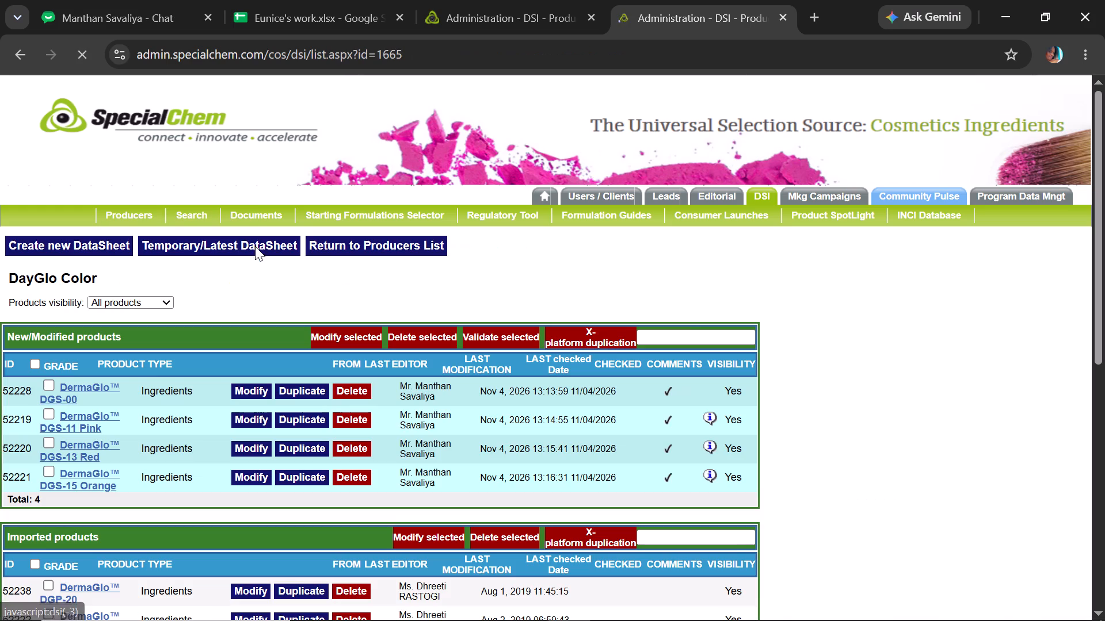
Open DermaGlo DGS-17 Yellow for editing and copy "{product} by {supplier}" from the Guide sheet.
drag(1104, 262, 1094, 312)
click(236, 520)
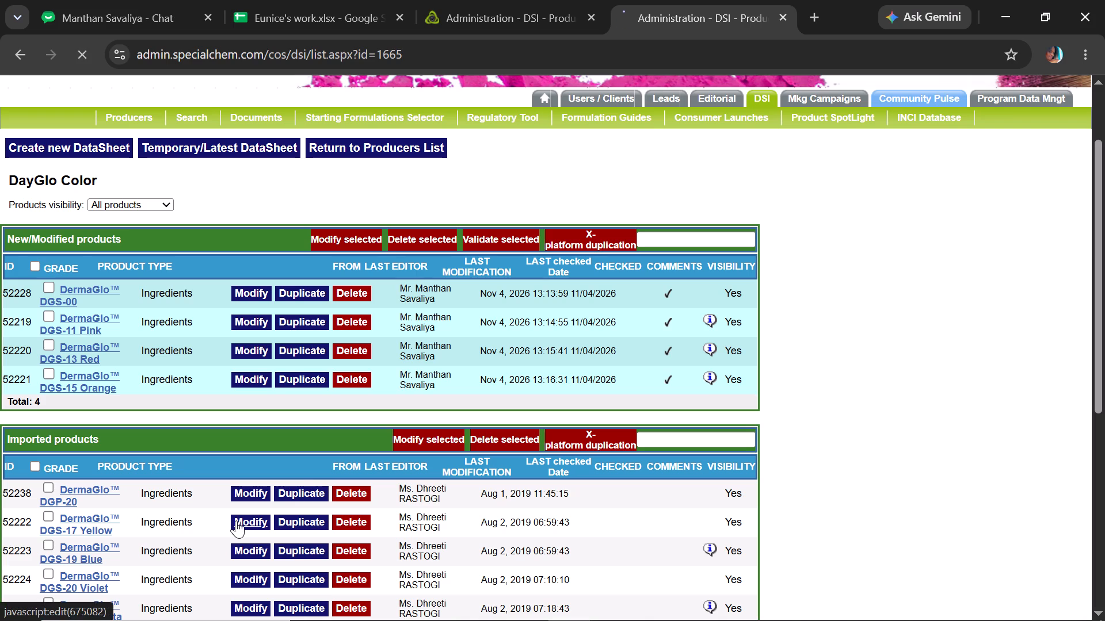
click(275, 23)
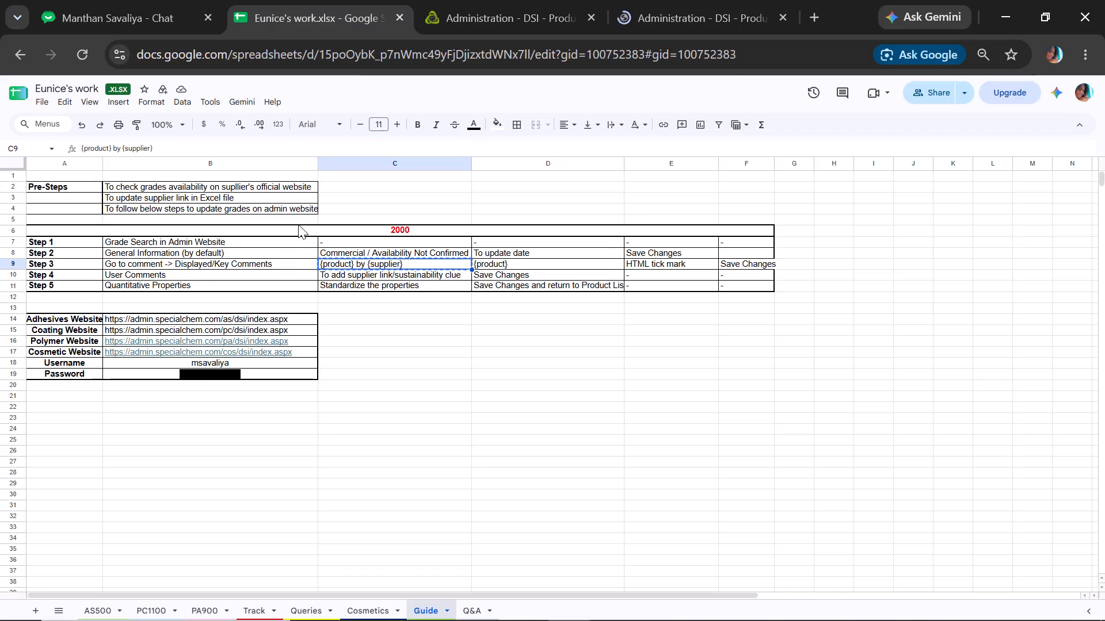
key(ctrl+c)
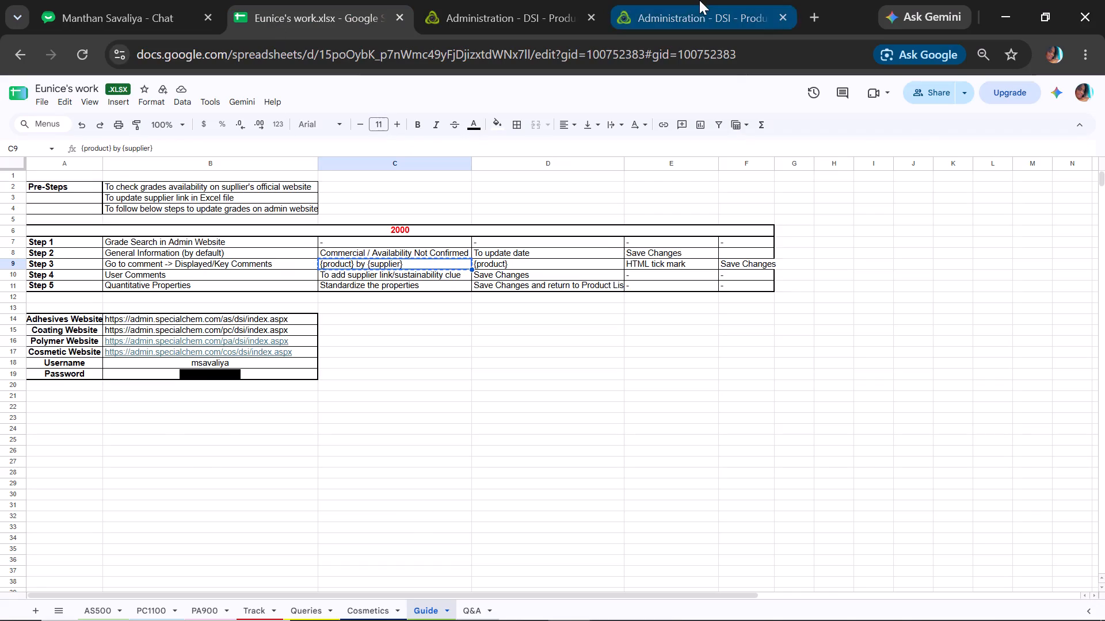
Set the DGS-17 Yellow product status to Availability Not Confirmed and save the changes.
click(699, 0)
drag(1091, 204, 1099, 197)
drag(1099, 197, 1099, 213)
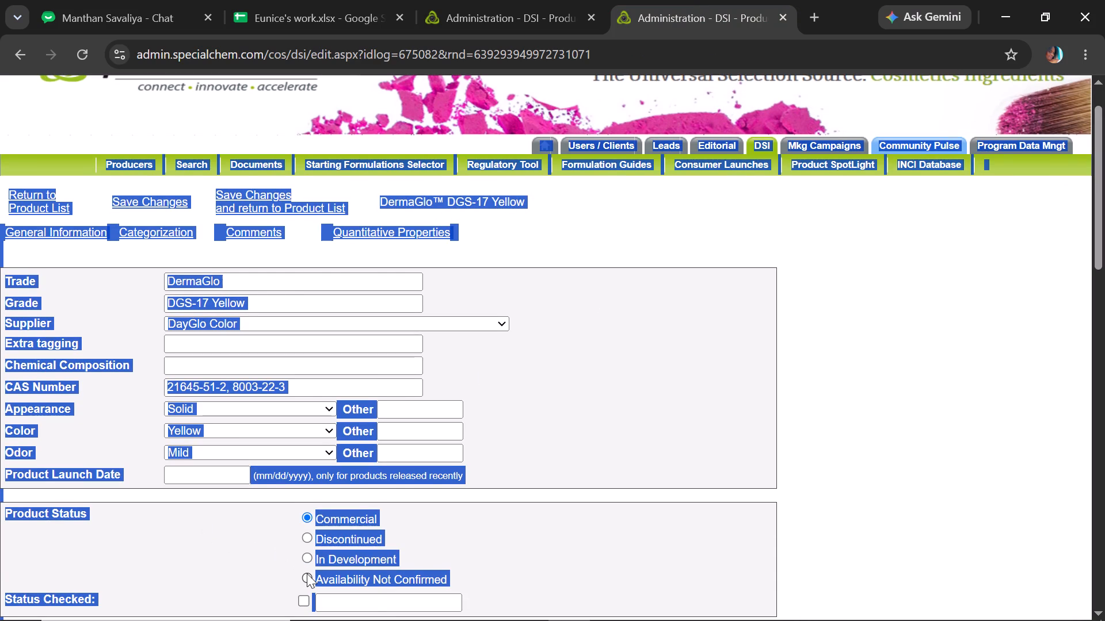
click(307, 573)
click(167, 204)
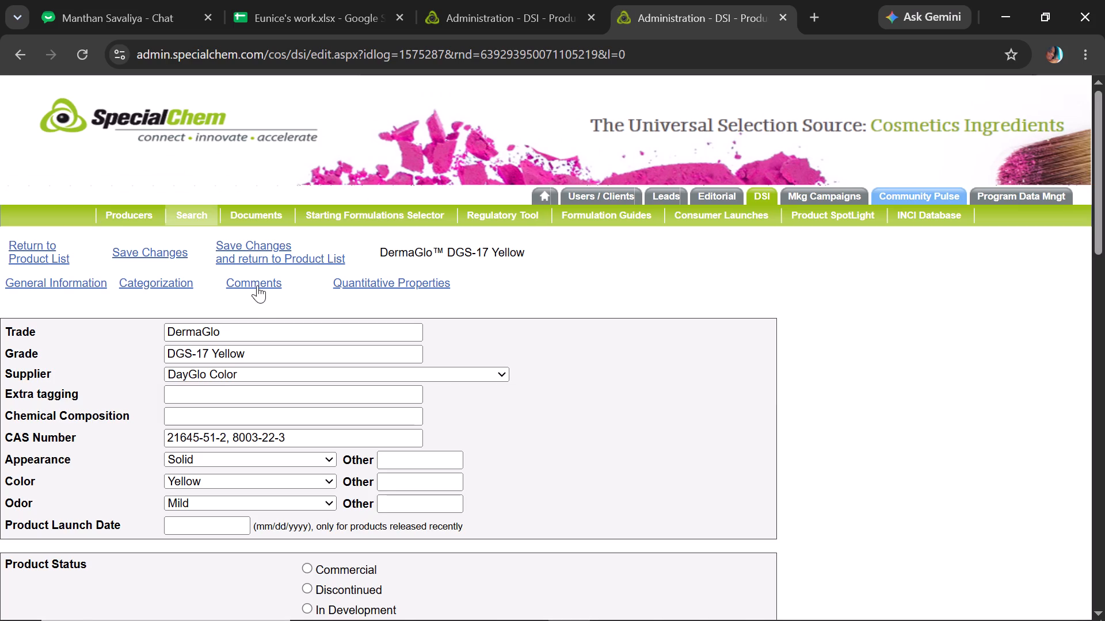
In the DGS-17 Yellow displayed comment, replace "DermaGlo® DGS-17 Yellow by DayGlo Color" with "{product} by {supplier}".
click(258, 283)
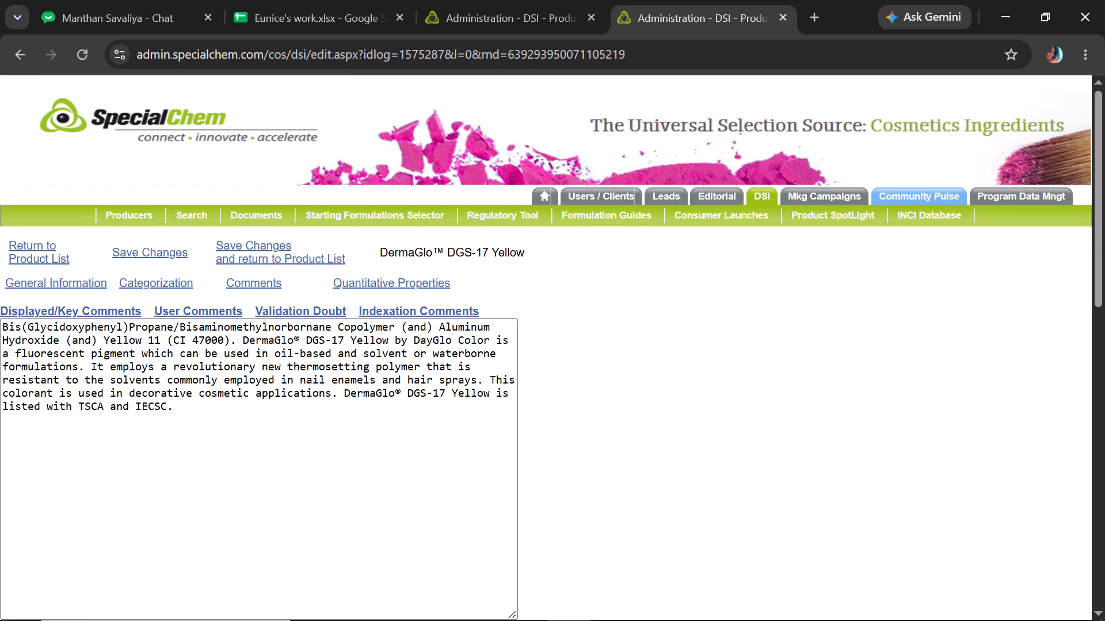
double_click(242, 338)
click(242, 338)
drag(242, 338, 475, 332)
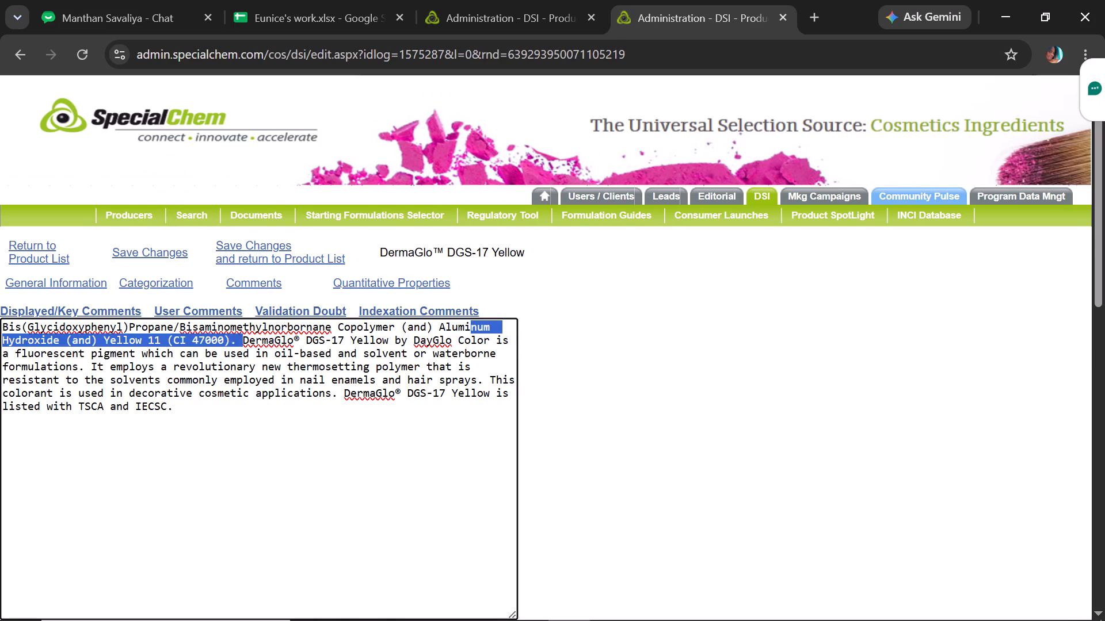
drag(475, 332, 487, 335)
key(ctrl+v)
key(space)
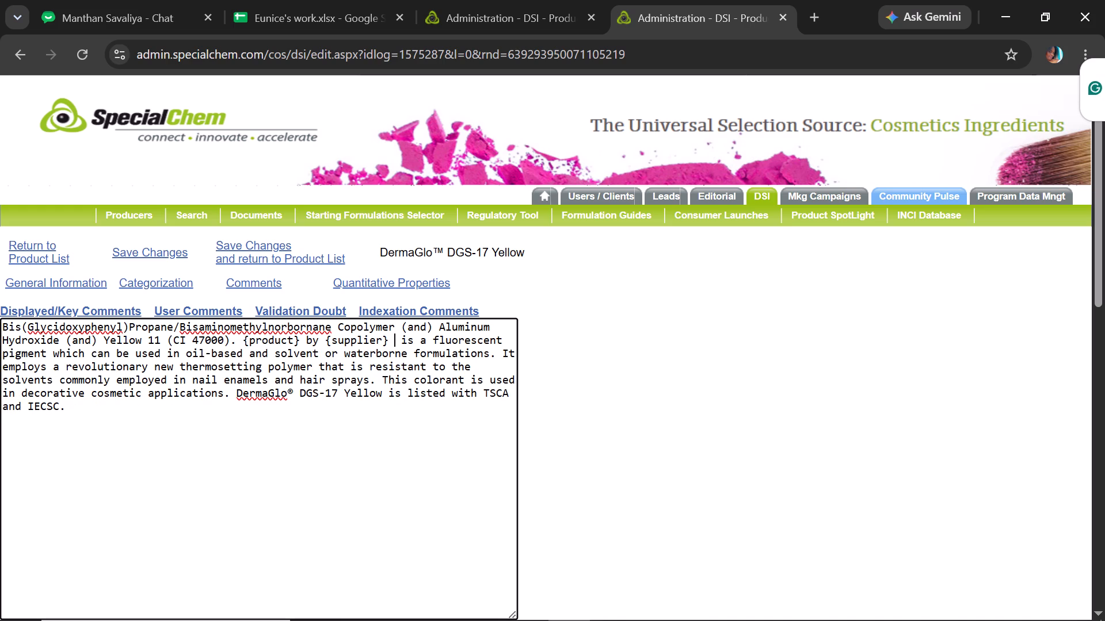
key(BackSpace)
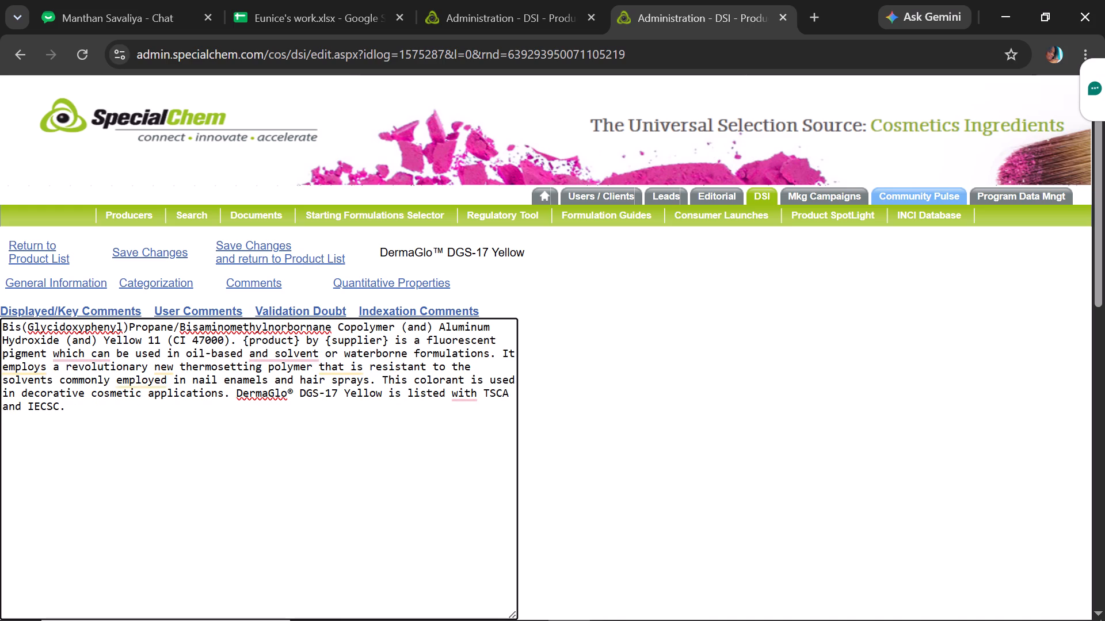
Replace the product name in the DGS-17 Yellow comment's closing sentence with "{product}", keeping a space after it.
drag(299, 340, 243, 339)
key(ctrl+c)
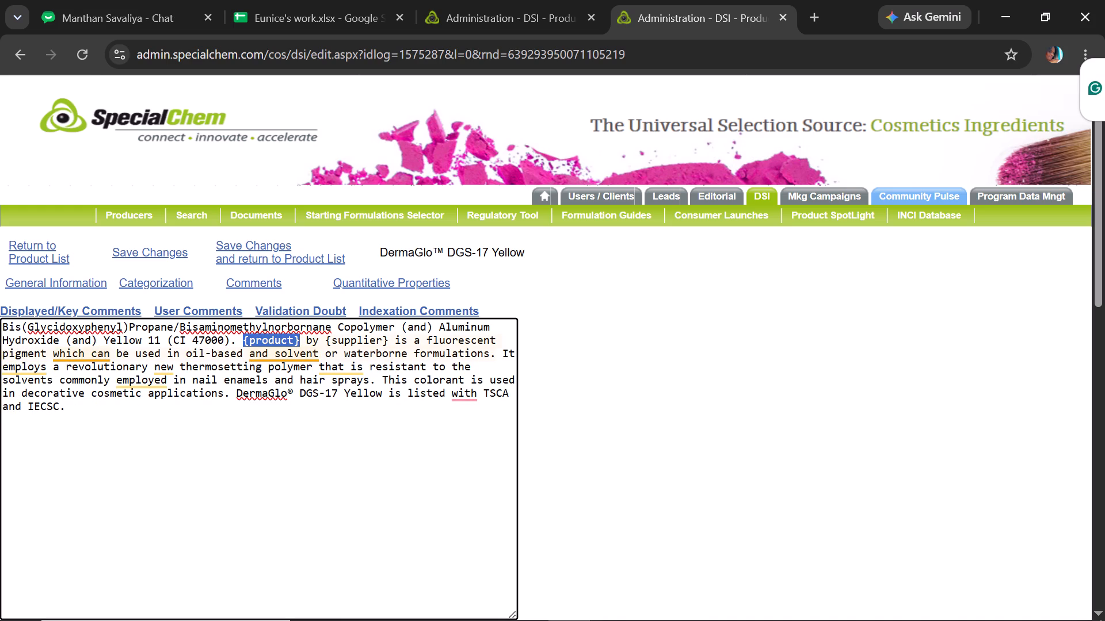
drag(237, 391, 386, 389)
key(ctrl+v)
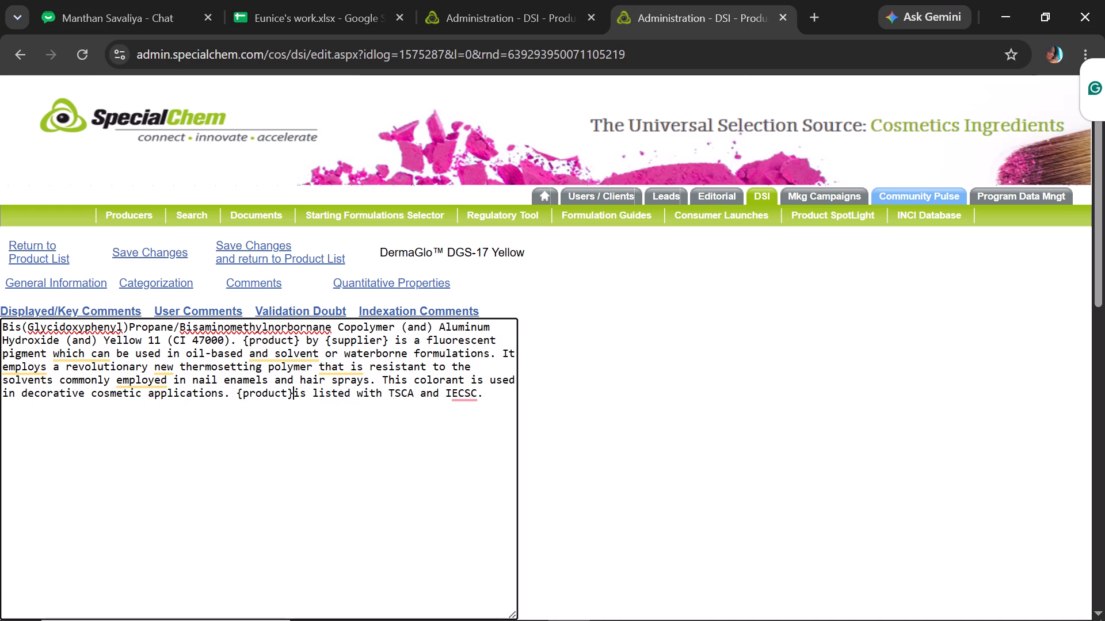
key(space)
Enable Display as HTML for the DGS-17 Yellow displayed comment and save the changes.
drag(1104, 254, 1100, 274)
click(101, 592)
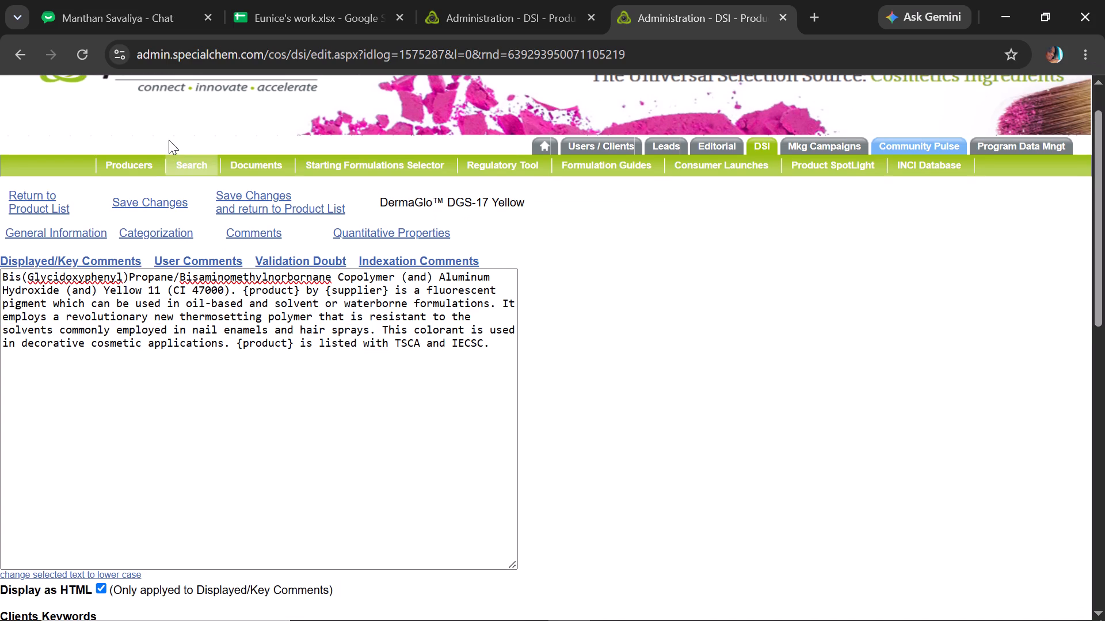
click(167, 200)
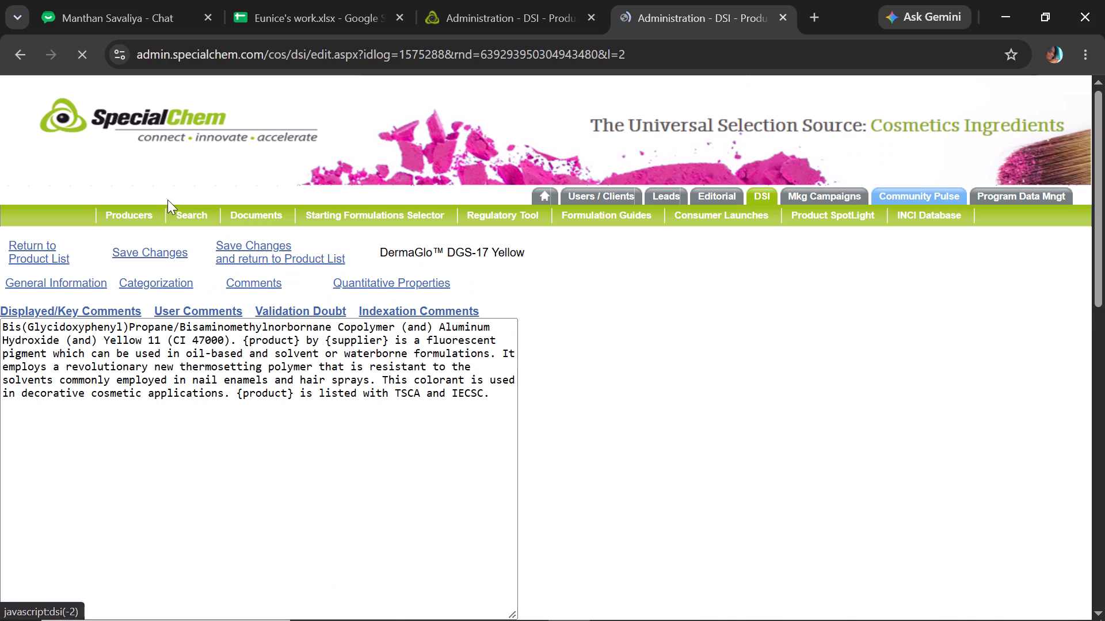
In the DGS-17 Yellow quantitative properties, rename Oil Absorption as Oil Absorption Number (OAN).
click(411, 279)
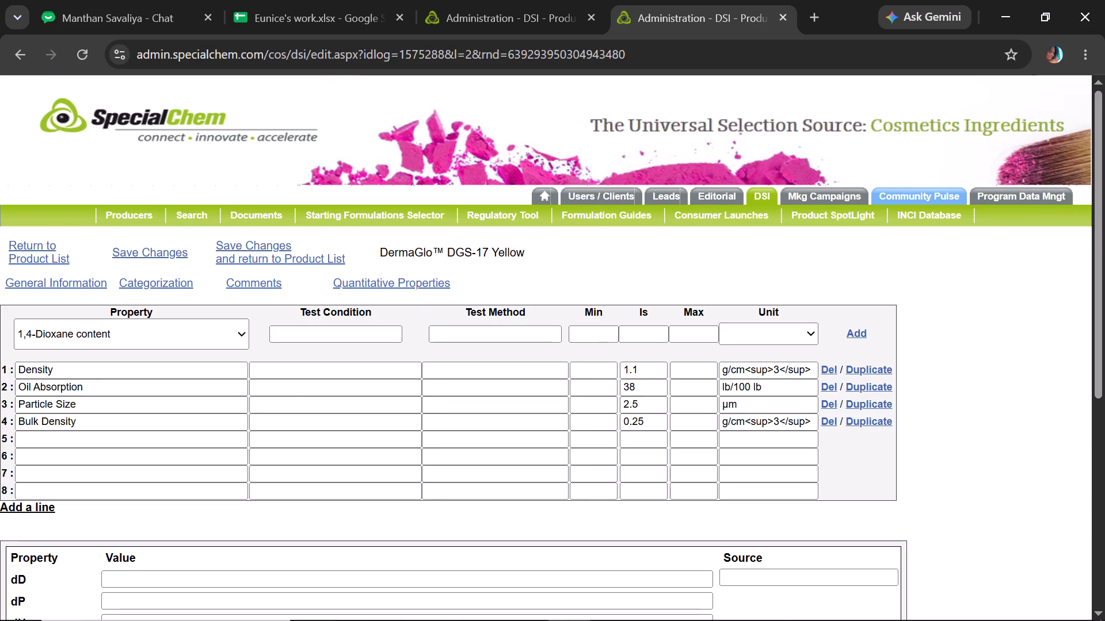
click(110, 389)
click(168, 432)
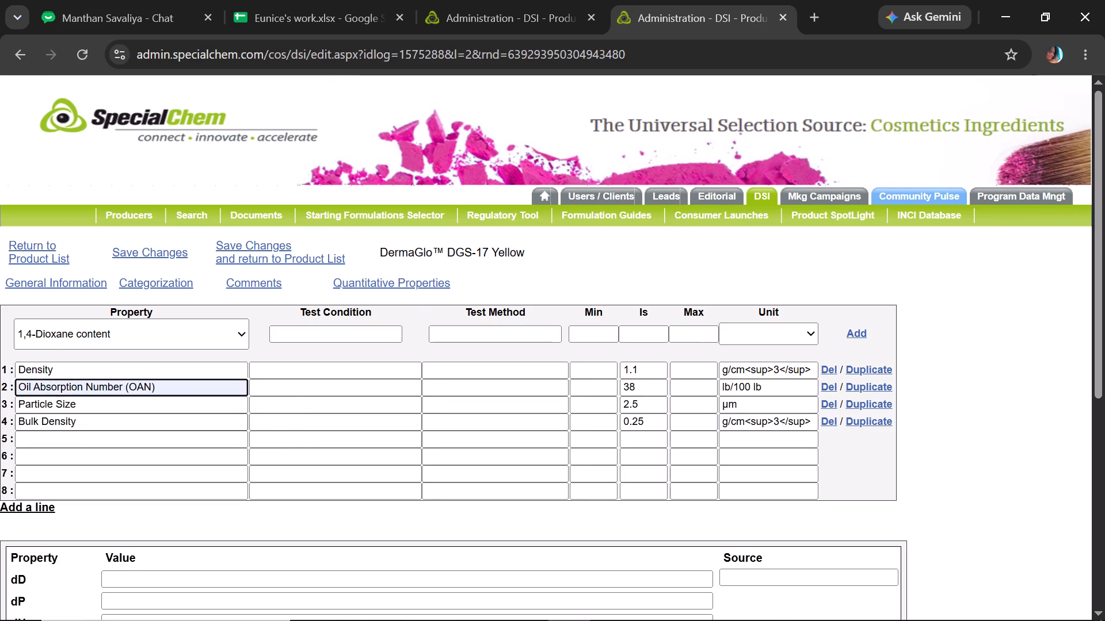
Rename the DGS-17 Yellow Bulk Density property as "Density, Bulk", then save the changes and return to the product list.
drag(40, 419, 0, 413)
key(BackSpace)
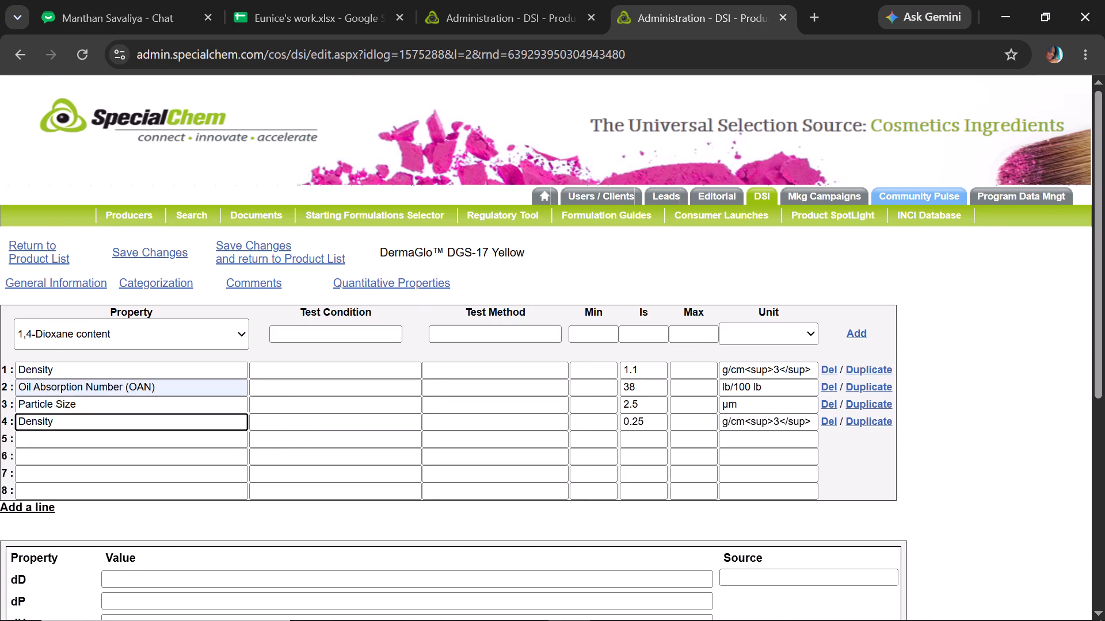
click(62, 424)
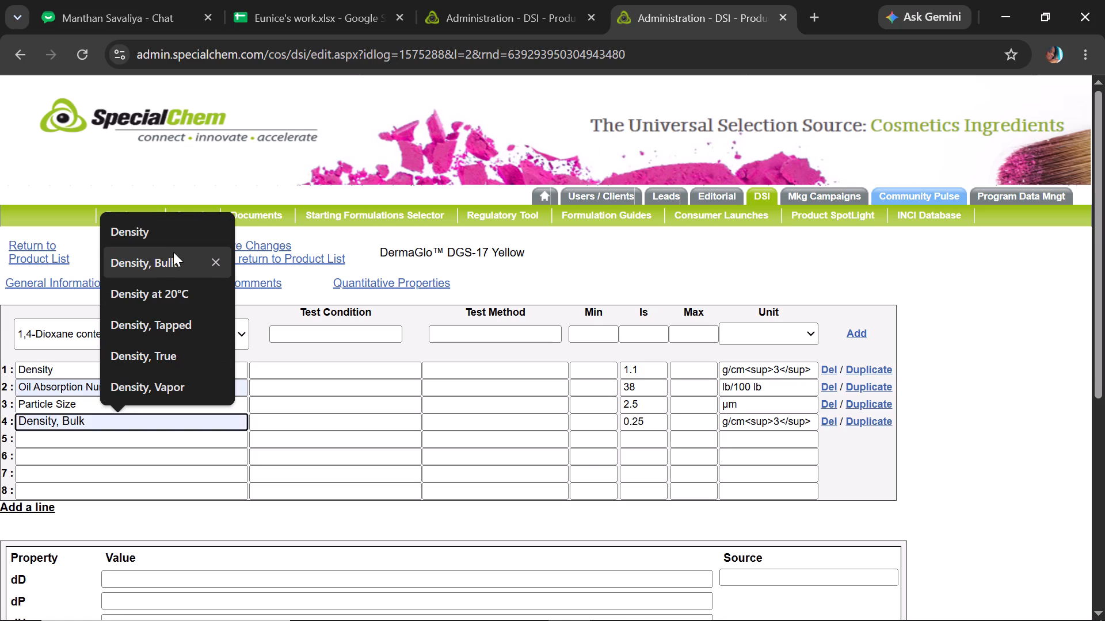
drag(173, 252, 197, 250)
click(197, 250)
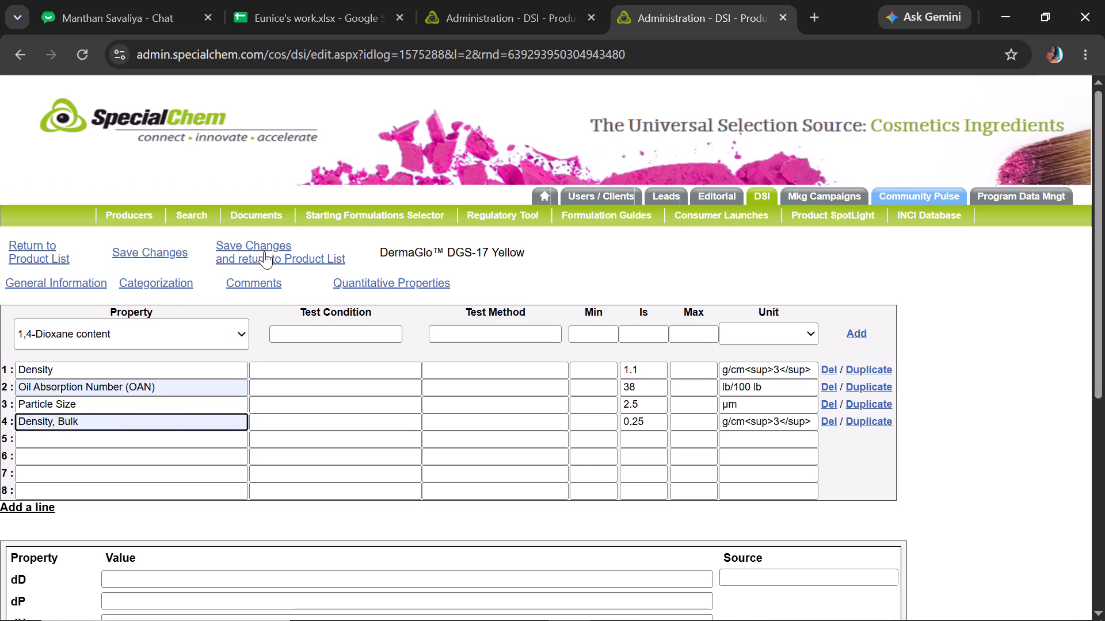
click(264, 251)
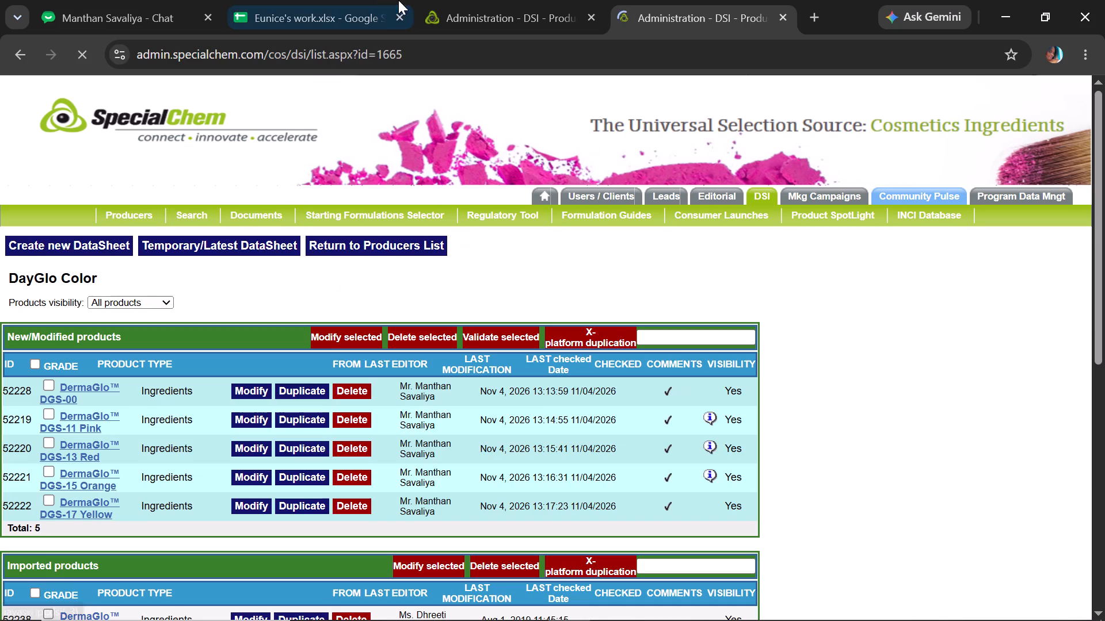
Open the DermaGlo DGS-19 Blue product for modification and copy the "{product} by {supplier}" placeholder from the workbook's guide.
drag(1104, 225, 1093, 263)
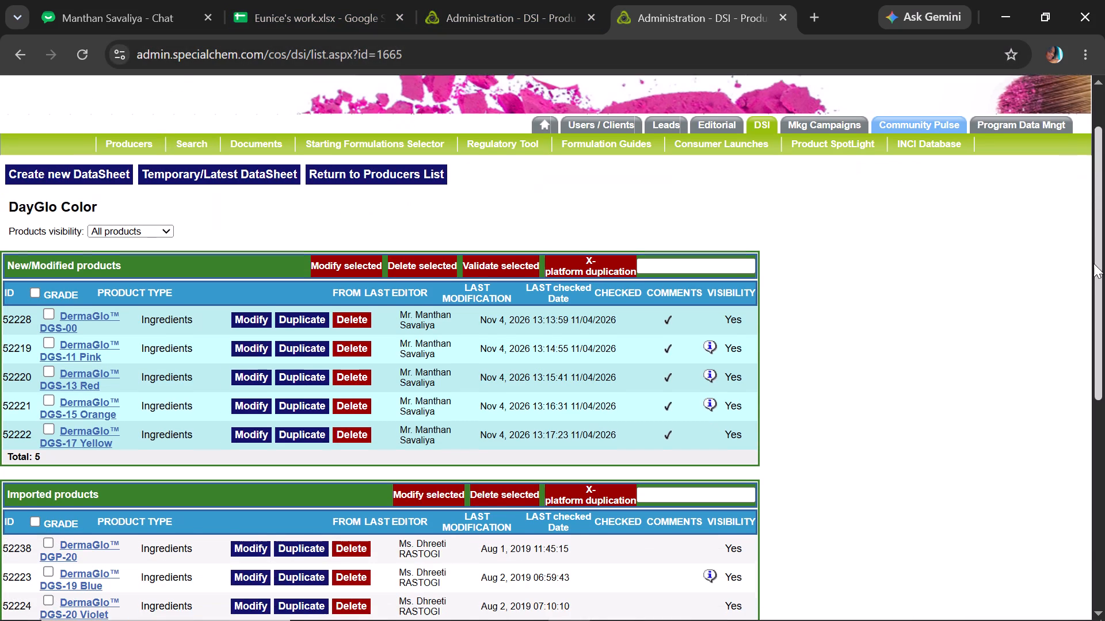
drag(1093, 263, 1093, 264)
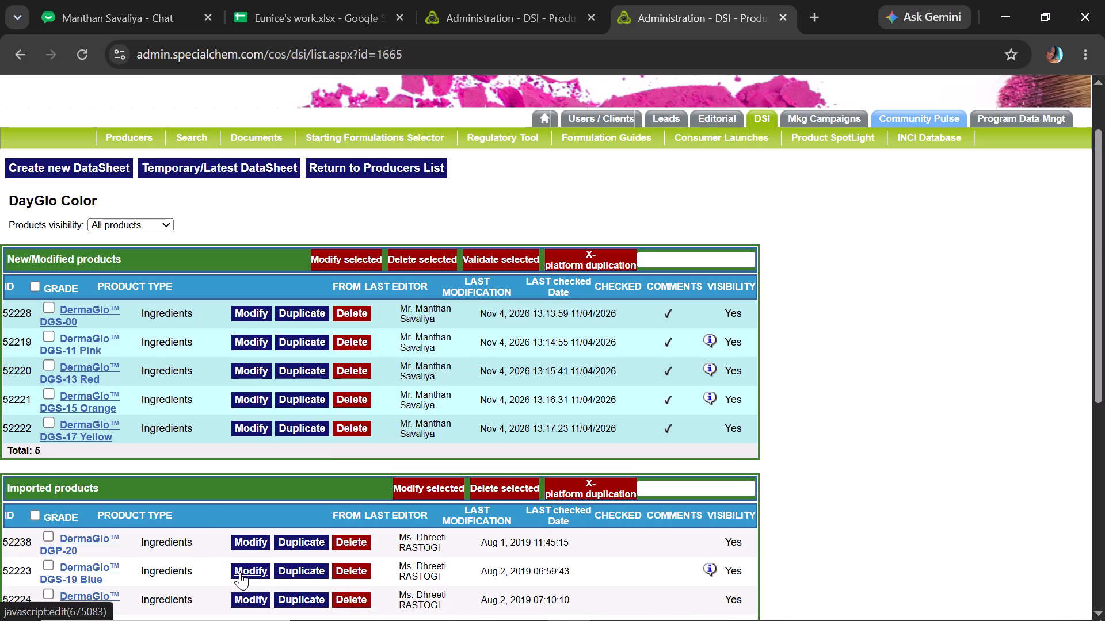
click(240, 572)
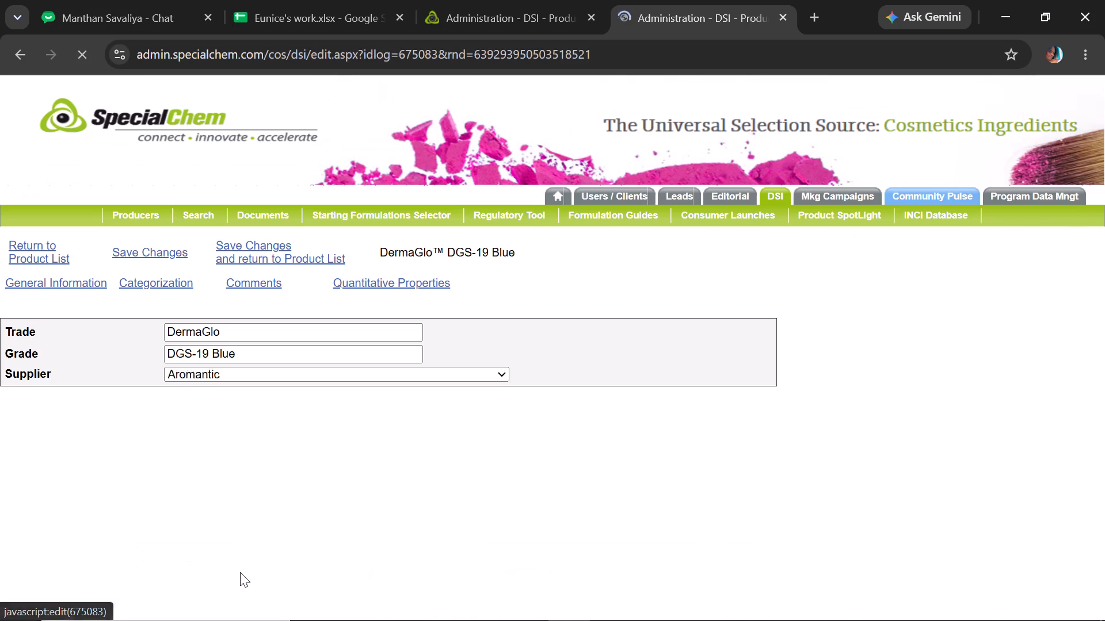
click(324, 0)
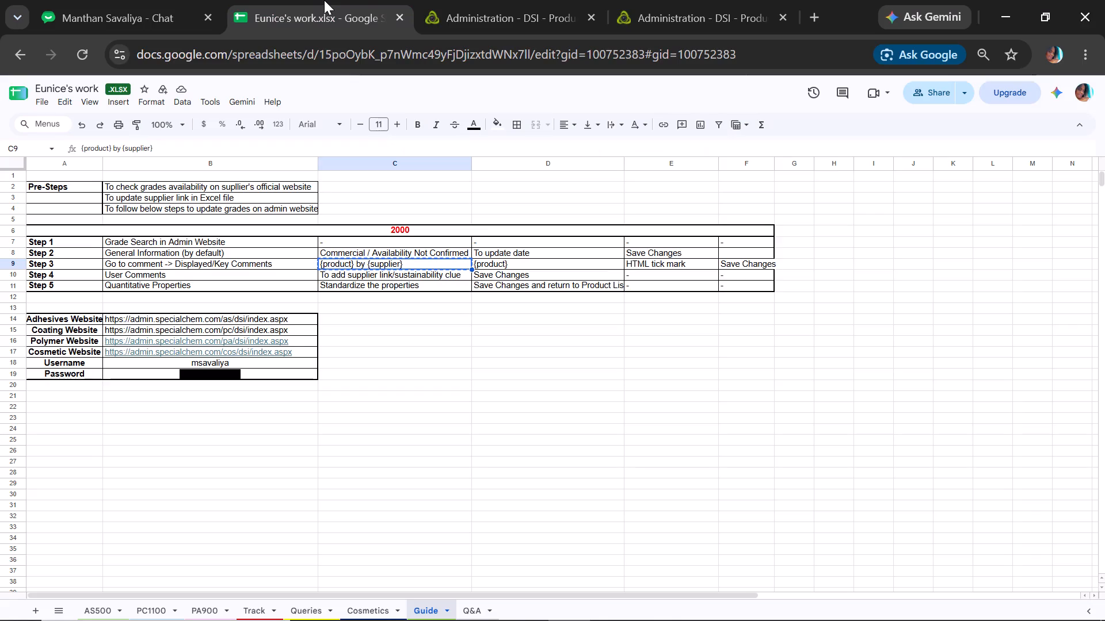
key(ctrl+c)
click(719, 1)
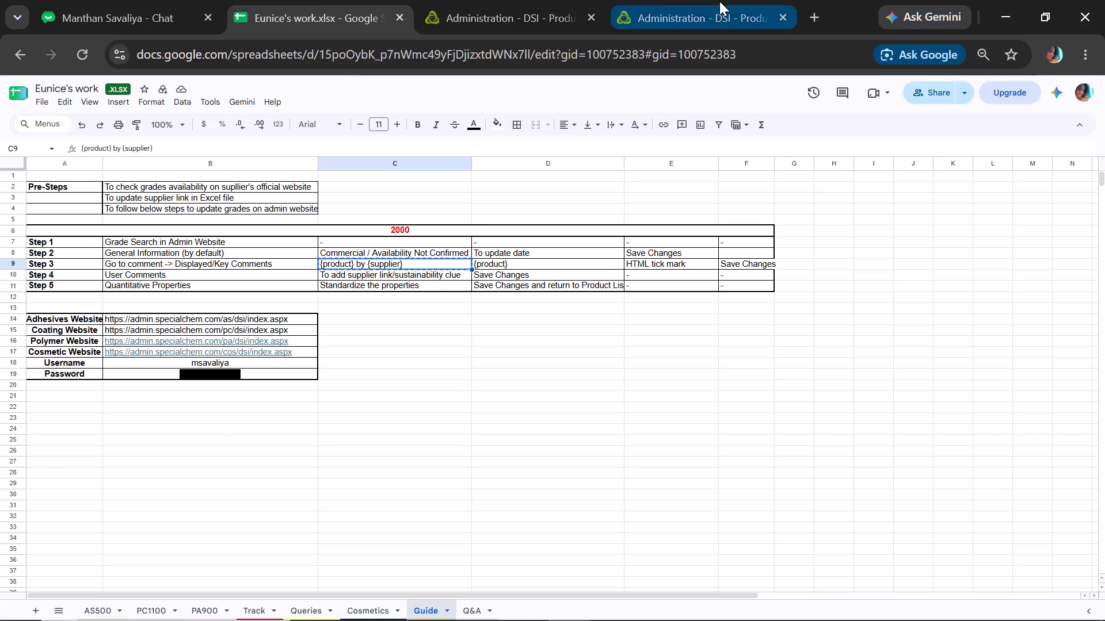
Set the DGS-19 Blue product status to Availability Not Confirmed, with the status checked on 11/04/2026, and save the changes.
drag(1104, 202, 1099, 223)
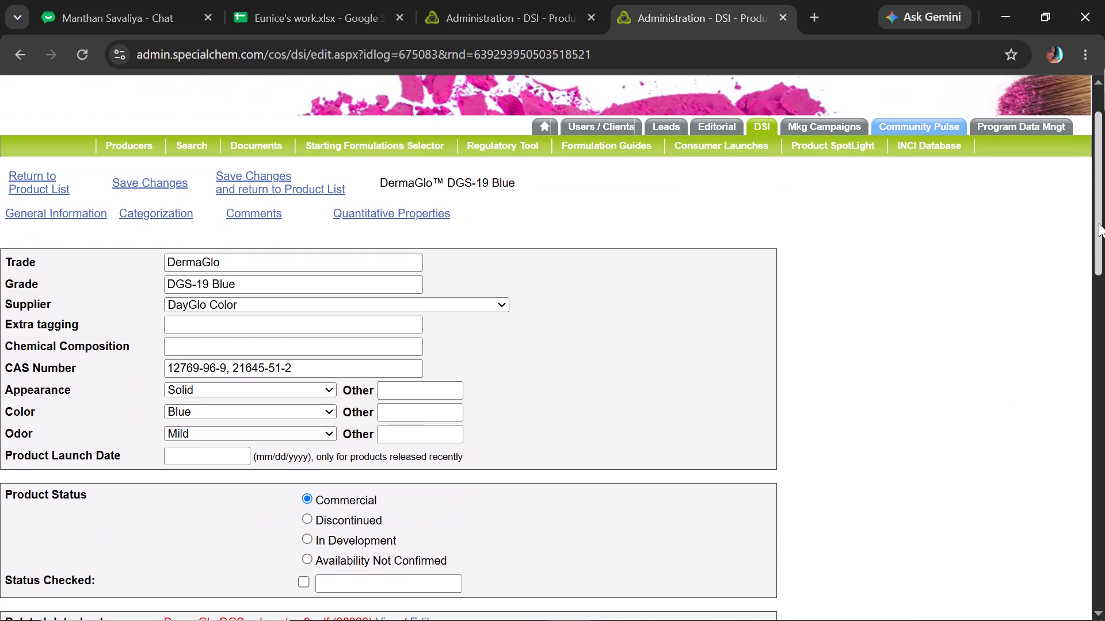
click(306, 557)
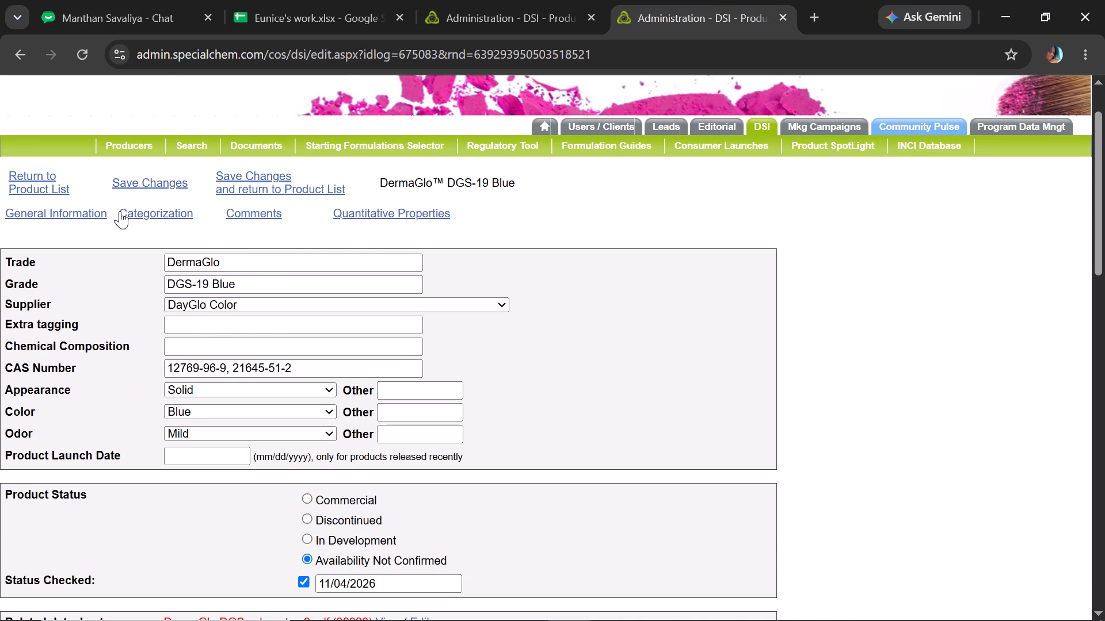
click(132, 185)
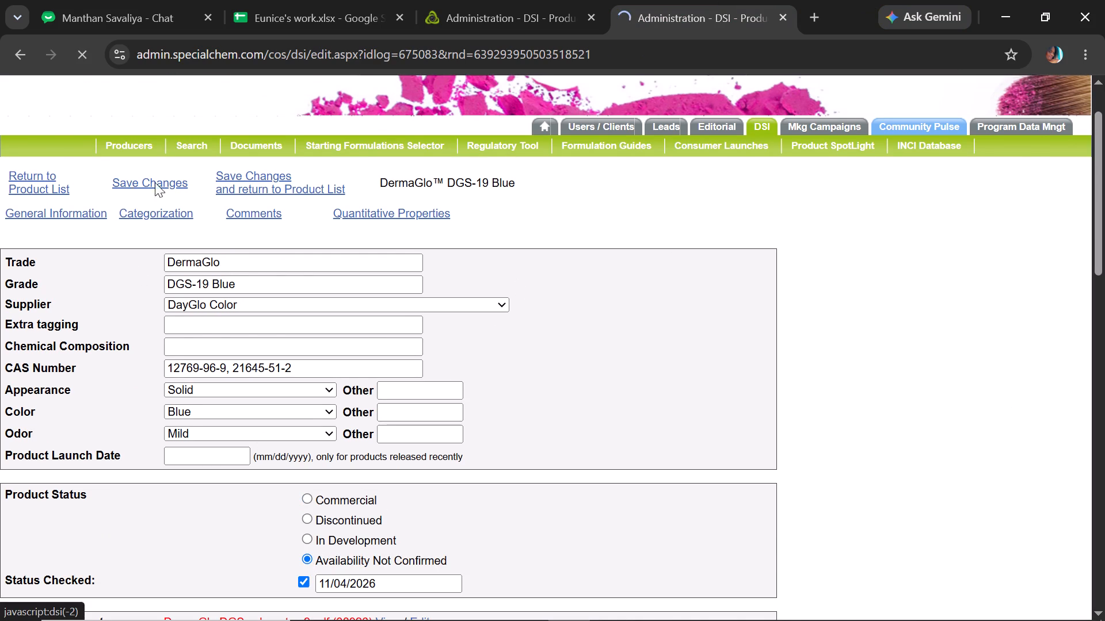
In the DGS-19 Blue displayed comment, replace the first product and supplier mention with "{product} by {supplier}", and copy "{product}".
click(242, 282)
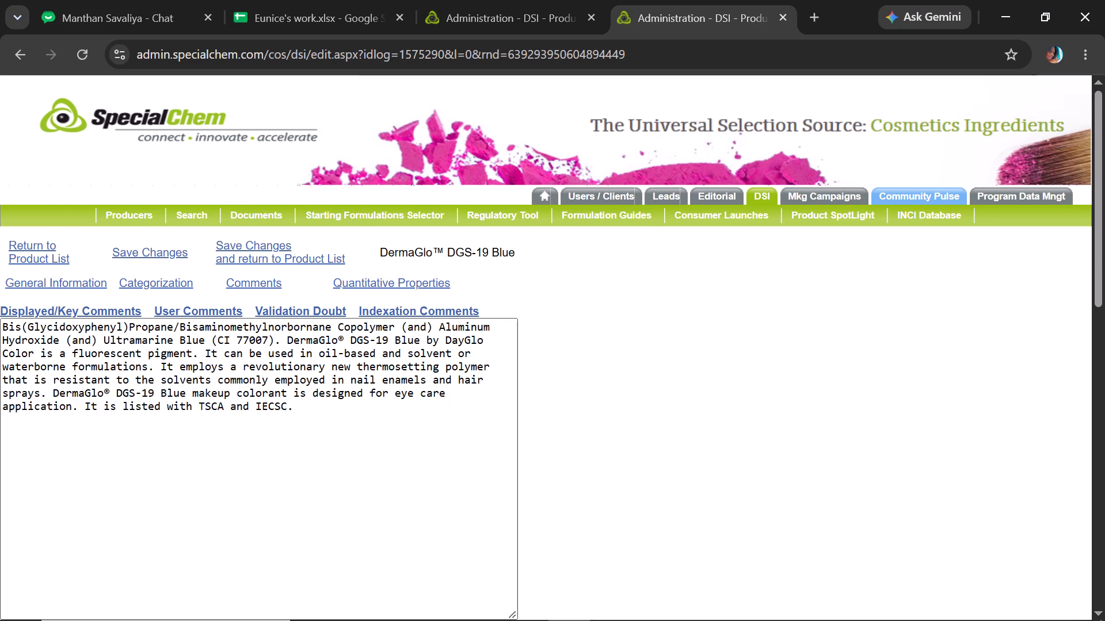
double_click(285, 343)
click(285, 343)
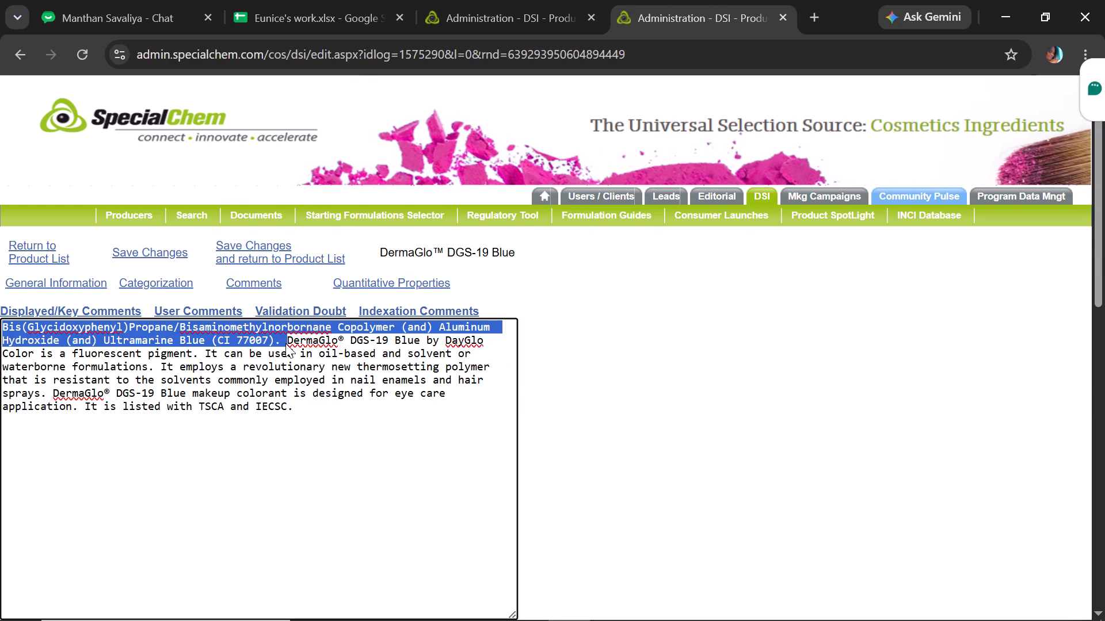
click(285, 343)
drag(285, 343, 34, 351)
key(ctrl+v)
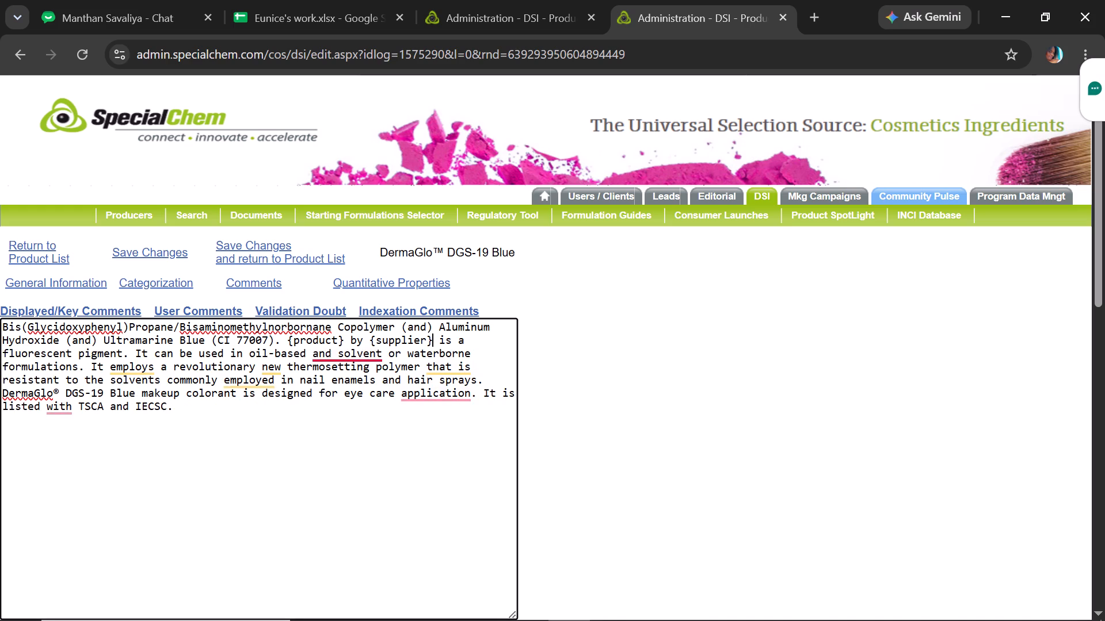
drag(289, 340, 345, 336)
key(ctrl+c)
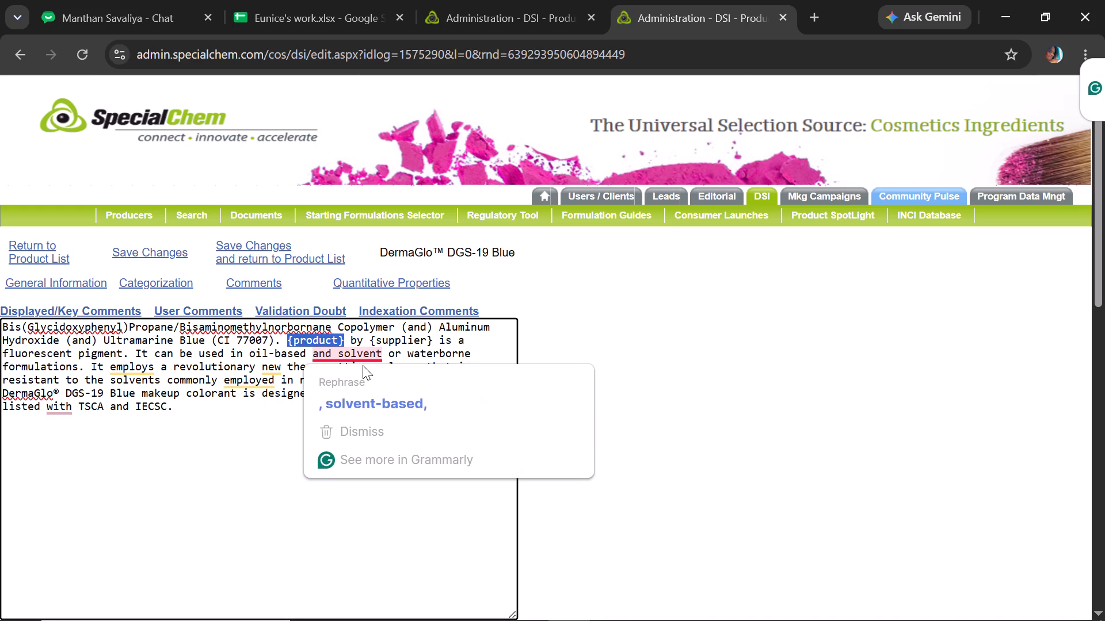
Apply the Grammarly corrections ", solvent-based,", "applications" and "on" to the DGS-19 Blue comment.
click(363, 365)
click(371, 385)
text(, so)
text(lvent-based,)
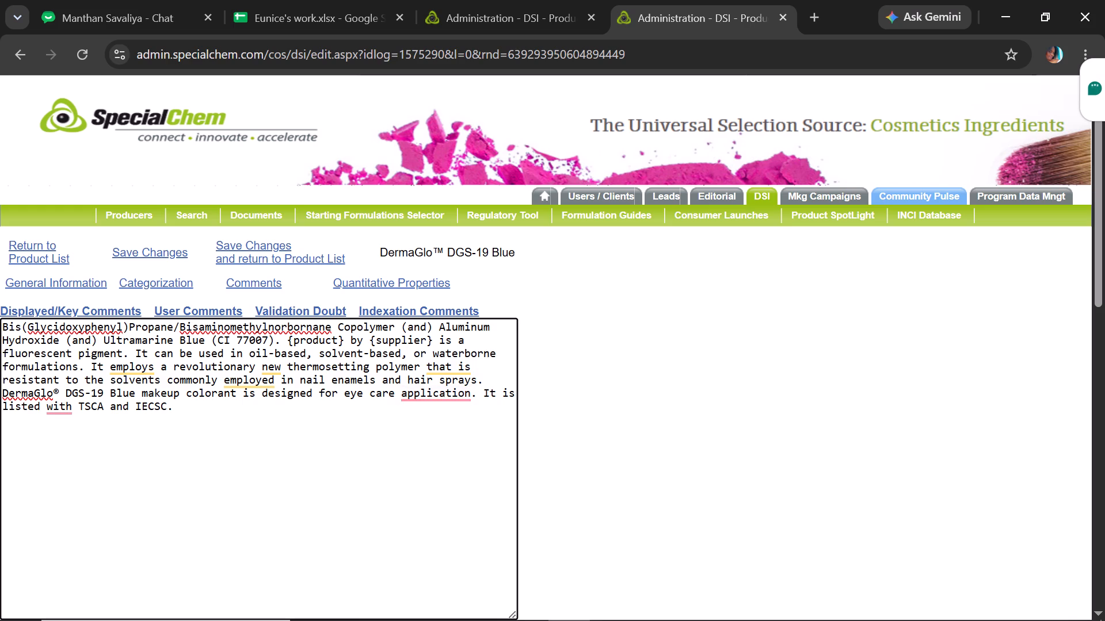
click(461, 415)
text(applicati)
text(ons)
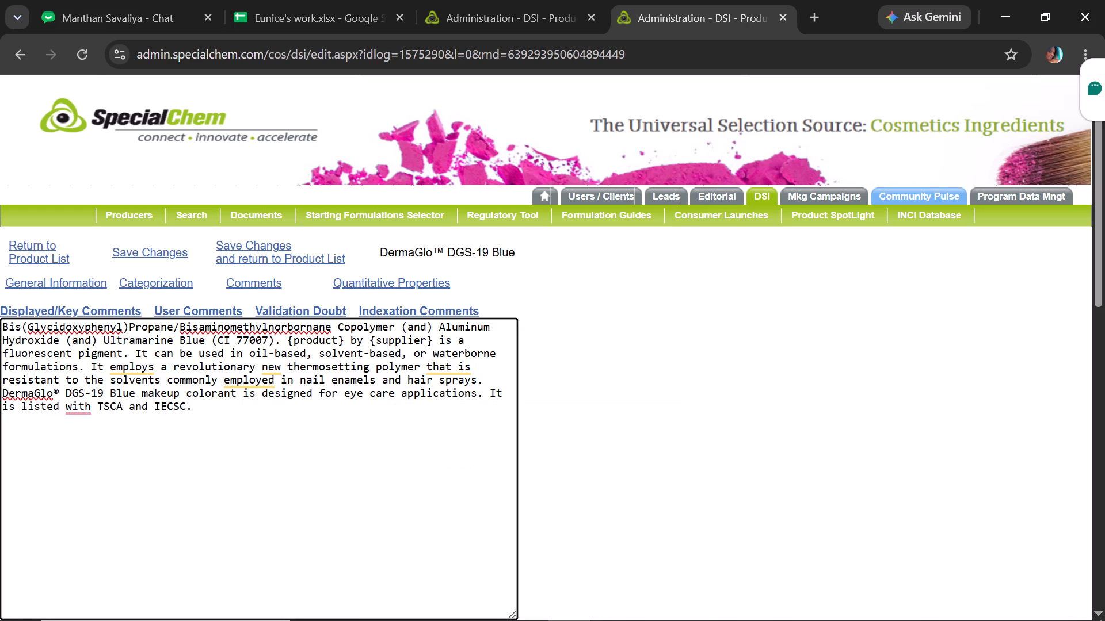
click(100, 426)
text(on)
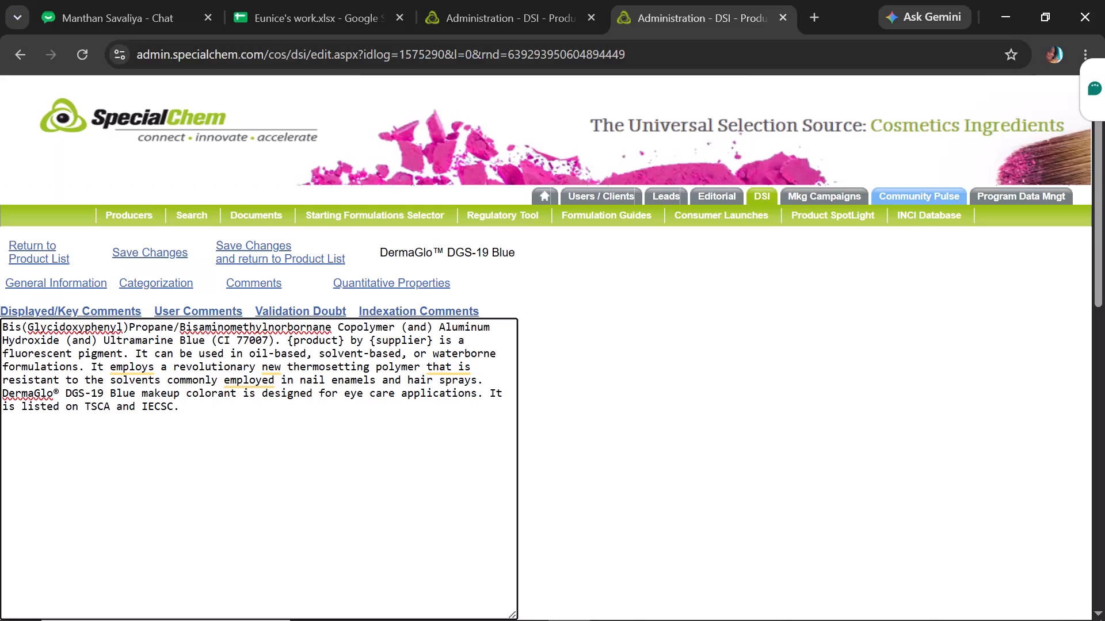
Replace the full product name before "makeup colorant" in the DGS-19 Blue comment with "{product}".
drag(103, 394, 0, 390)
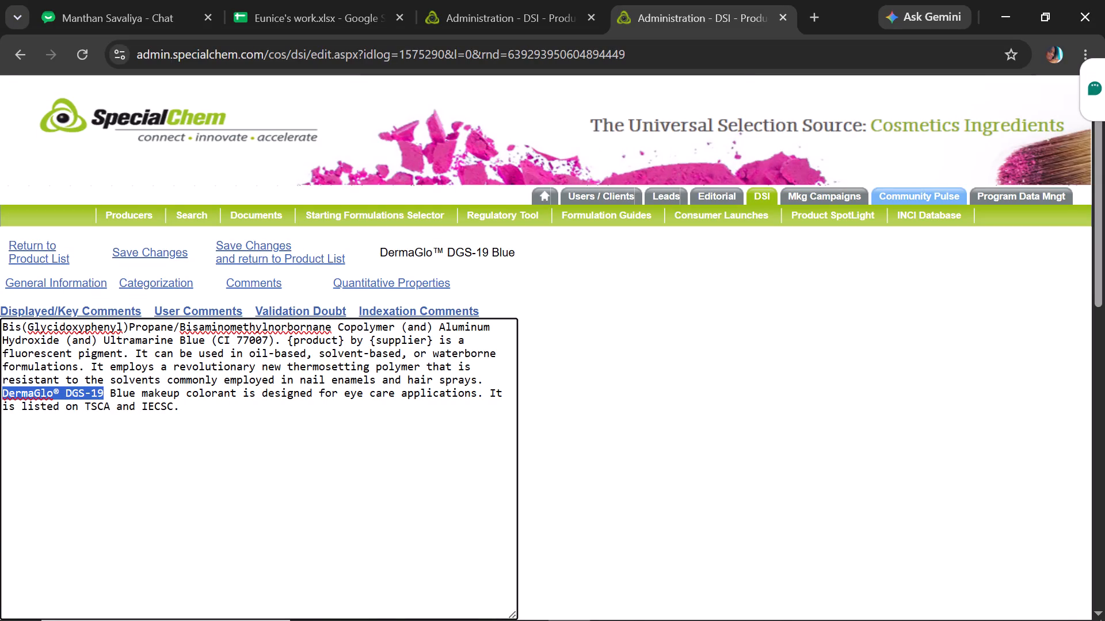
drag(136, 390, 1, 385)
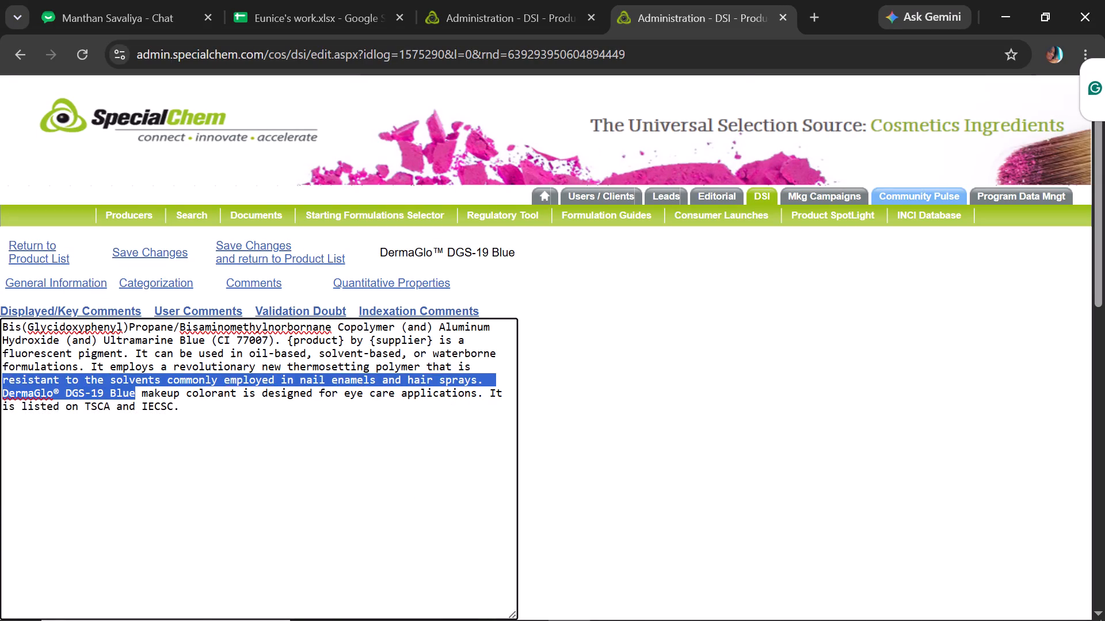
drag(1, 385, 3, 391)
key(ctrl+v)
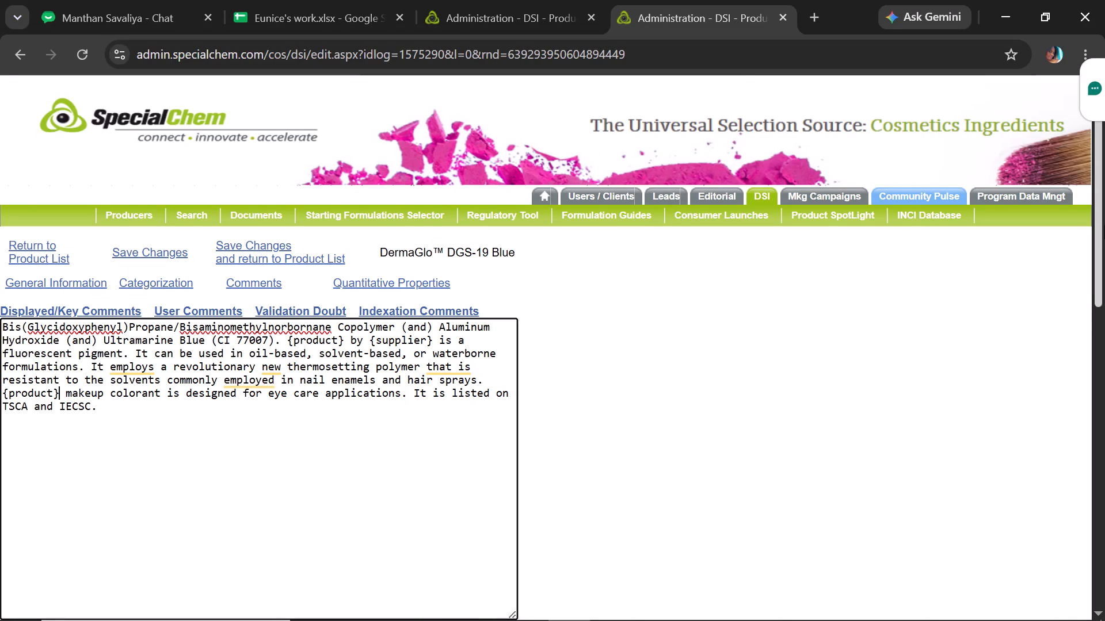
Enable Display as HTML for the DGS-19 Blue displayed comment and save the changes.
drag(1104, 223, 1100, 245)
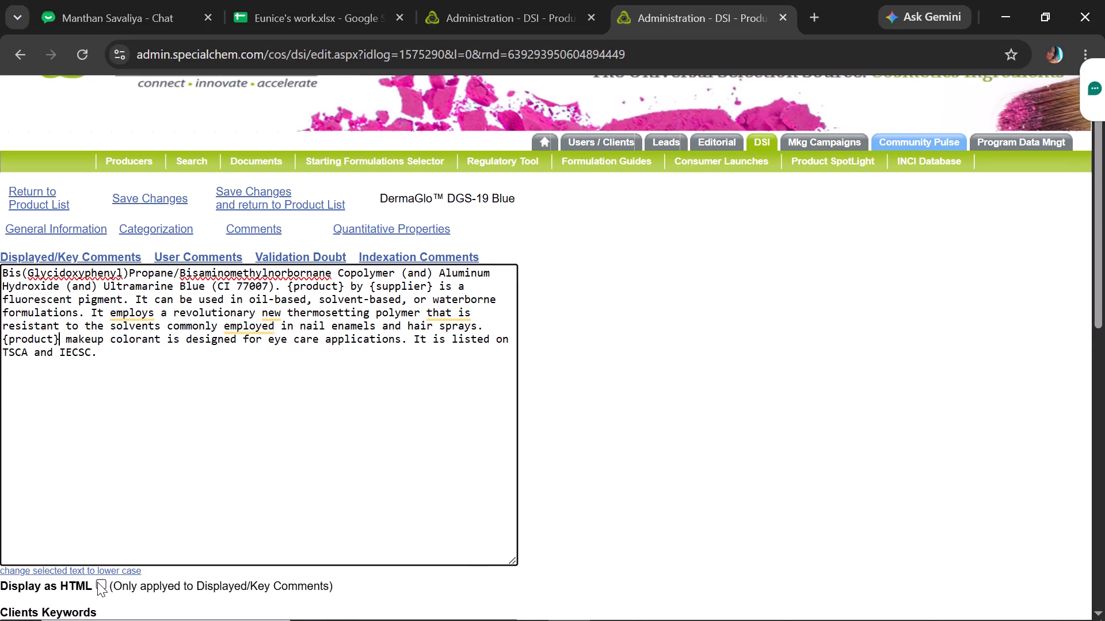
click(97, 582)
click(138, 193)
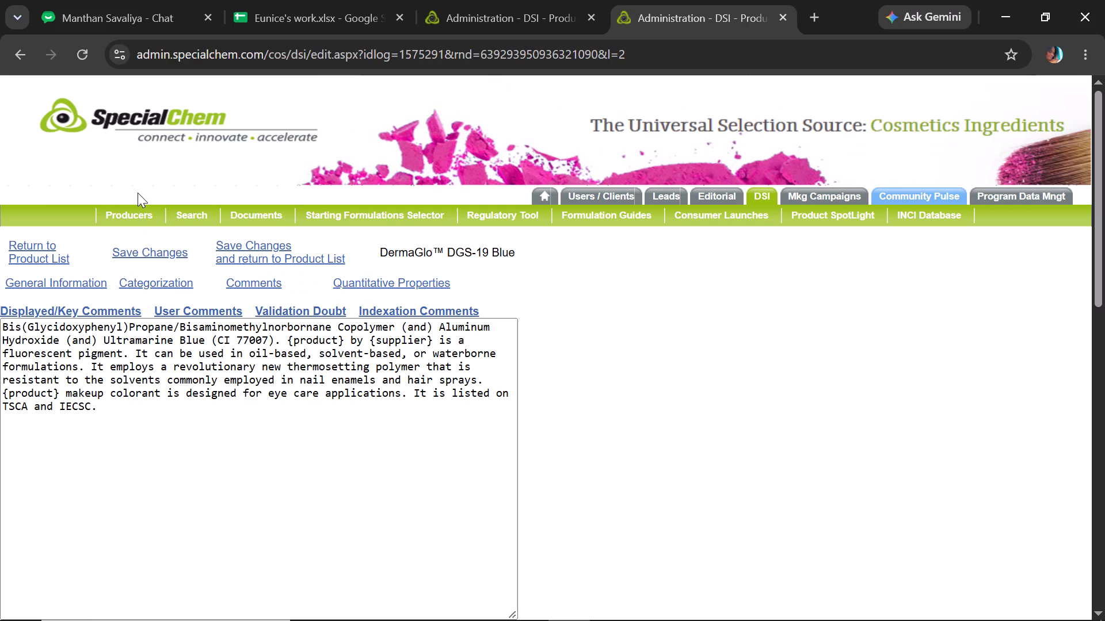
In the DGS-19 Blue quantitative properties, rename Oil Absorption as Oil Absorption Number (OAN).
click(395, 288)
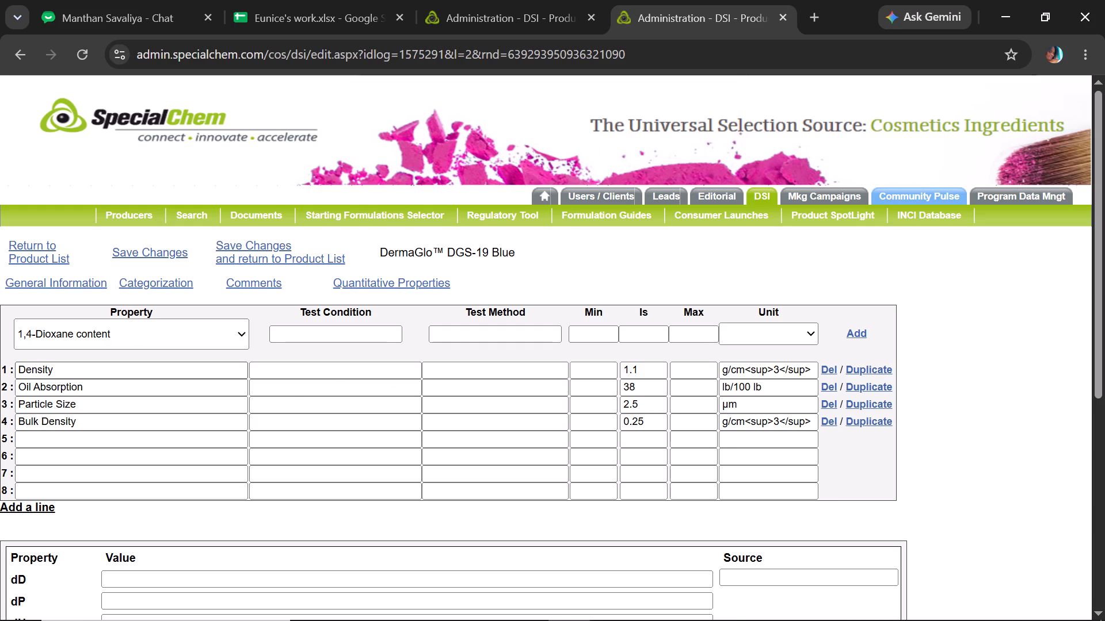
click(103, 384)
click(188, 425)
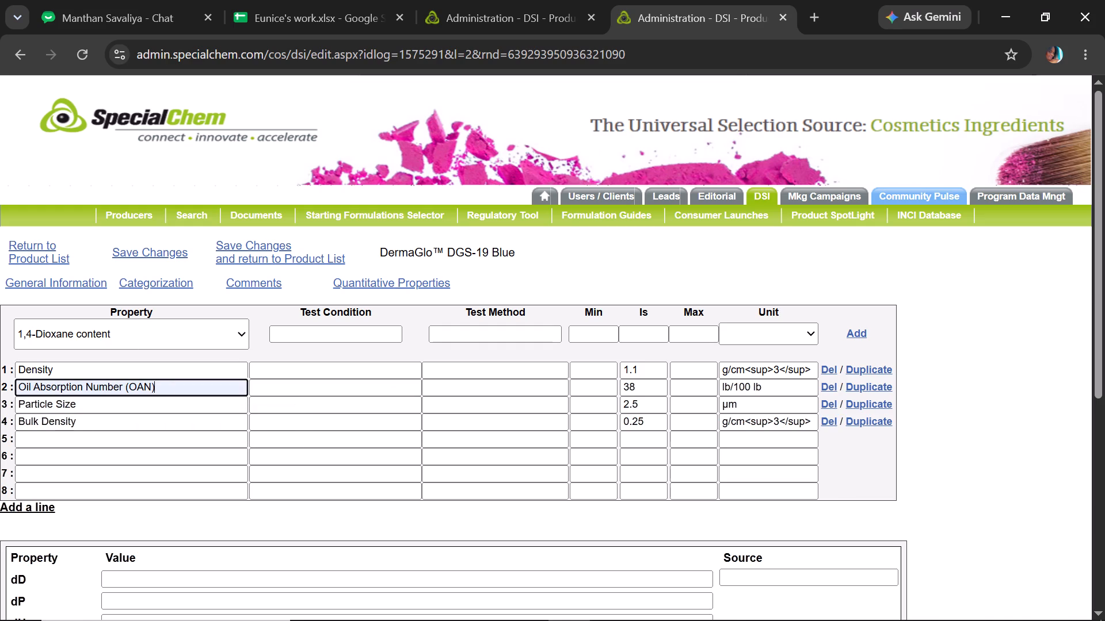
Rename the DGS-19 Blue Bulk Density property as "Density, Bulk", then save the changes and return to the product list.
drag(40, 423, 0, 412)
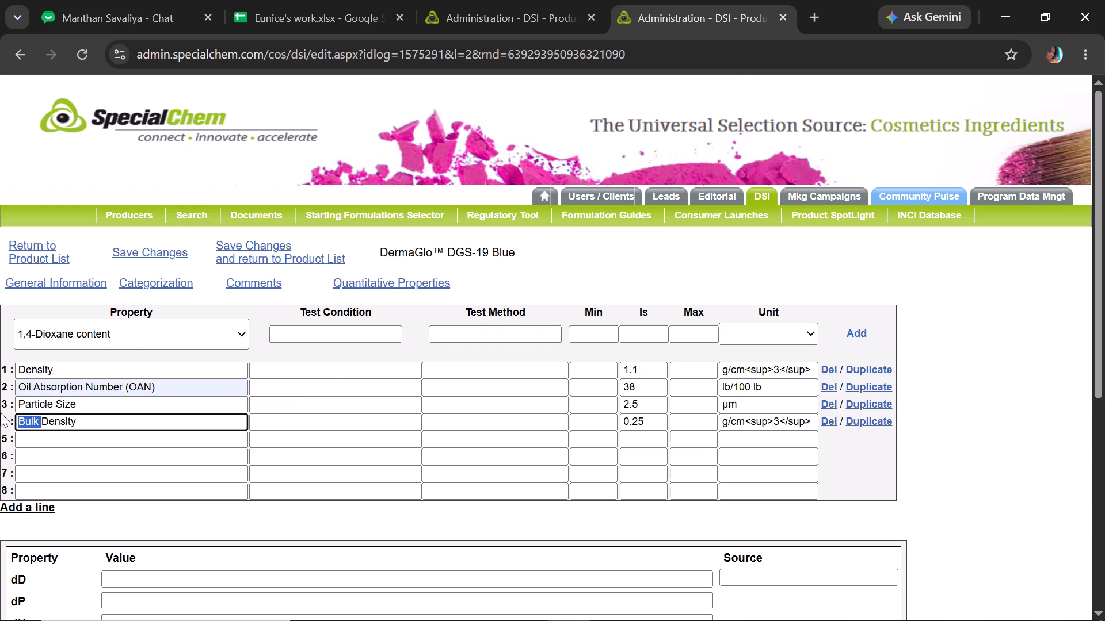
key(BackSpace)
click(77, 417)
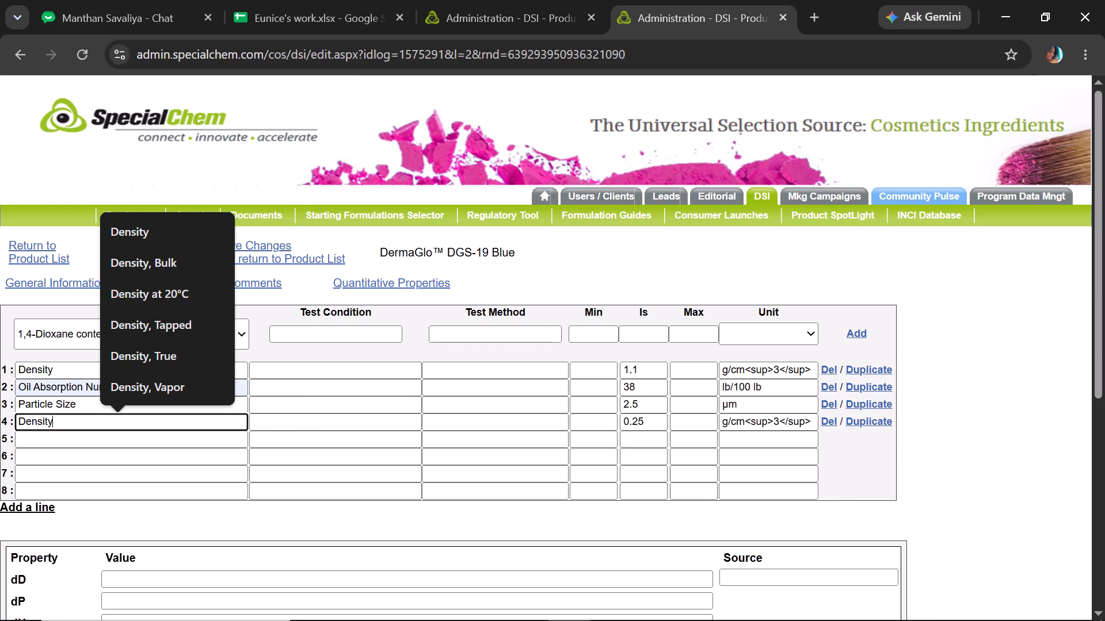
click(173, 257)
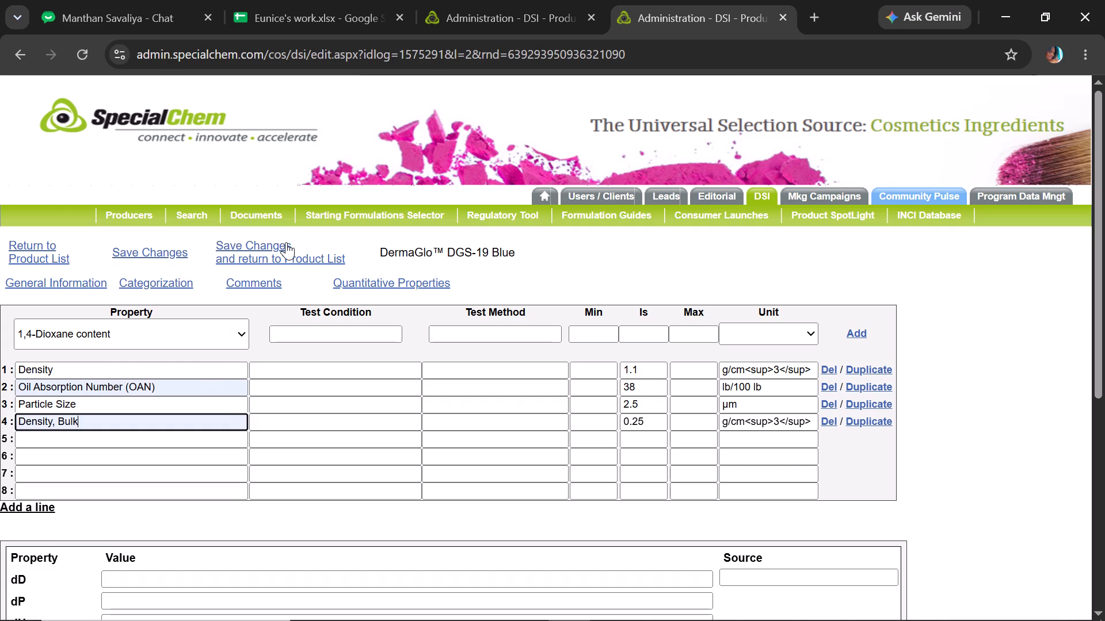
click(286, 242)
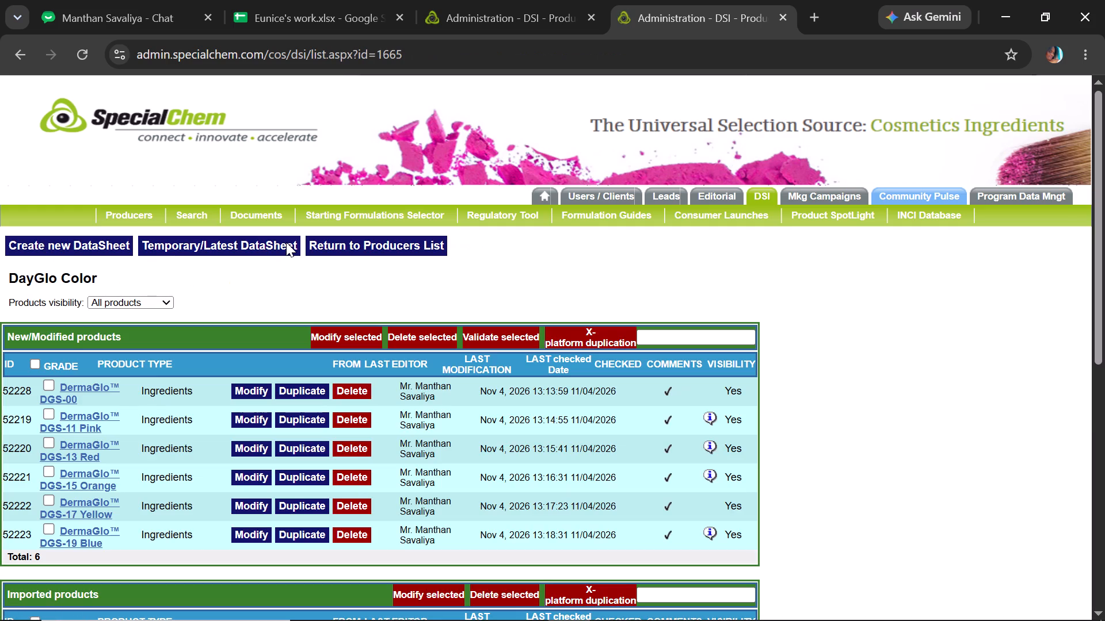
Open the DermaGlo DGS-20 Violet product for modification and copy the "{product} by {supplier}" placeholder from the workbook's guide.
drag(1104, 239, 1103, 270)
drag(1104, 272, 1104, 302)
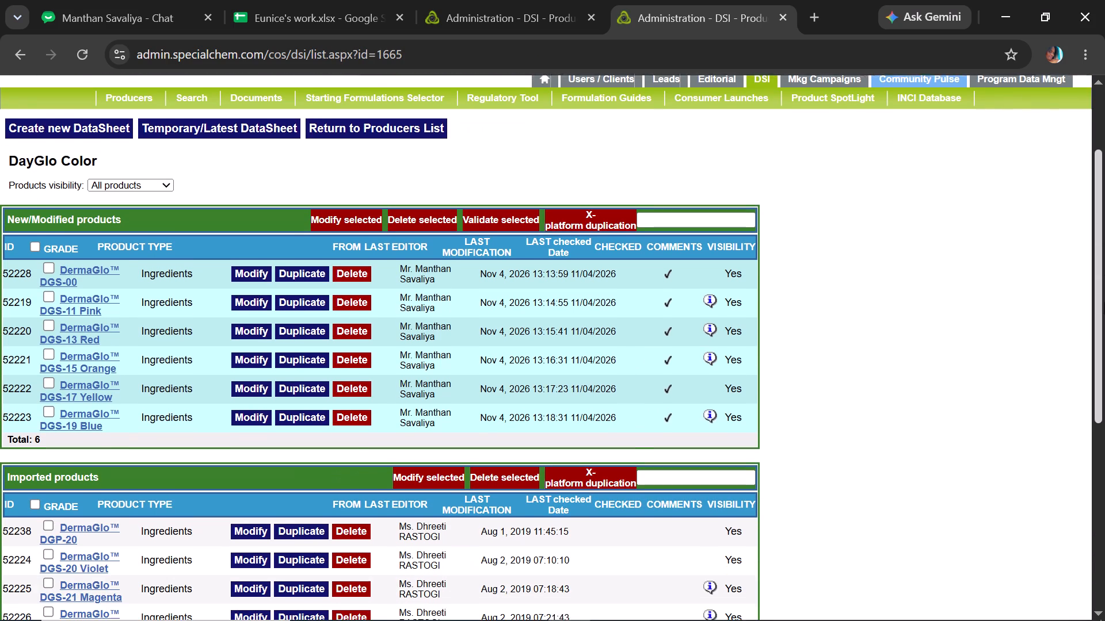
drag(1104, 302, 1104, 302)
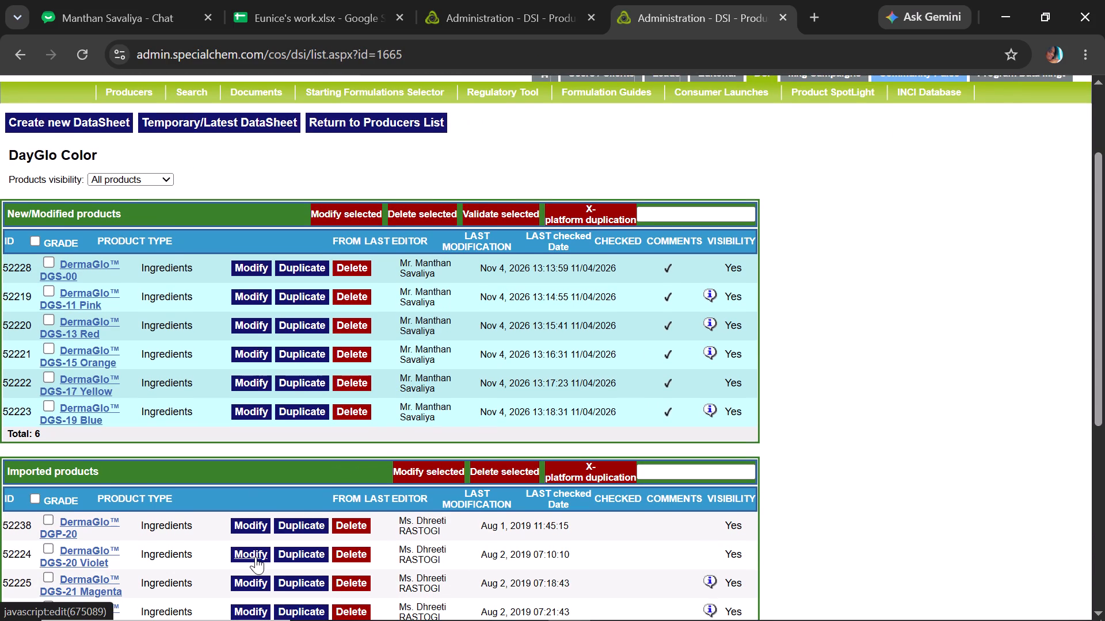
click(256, 557)
click(291, 0)
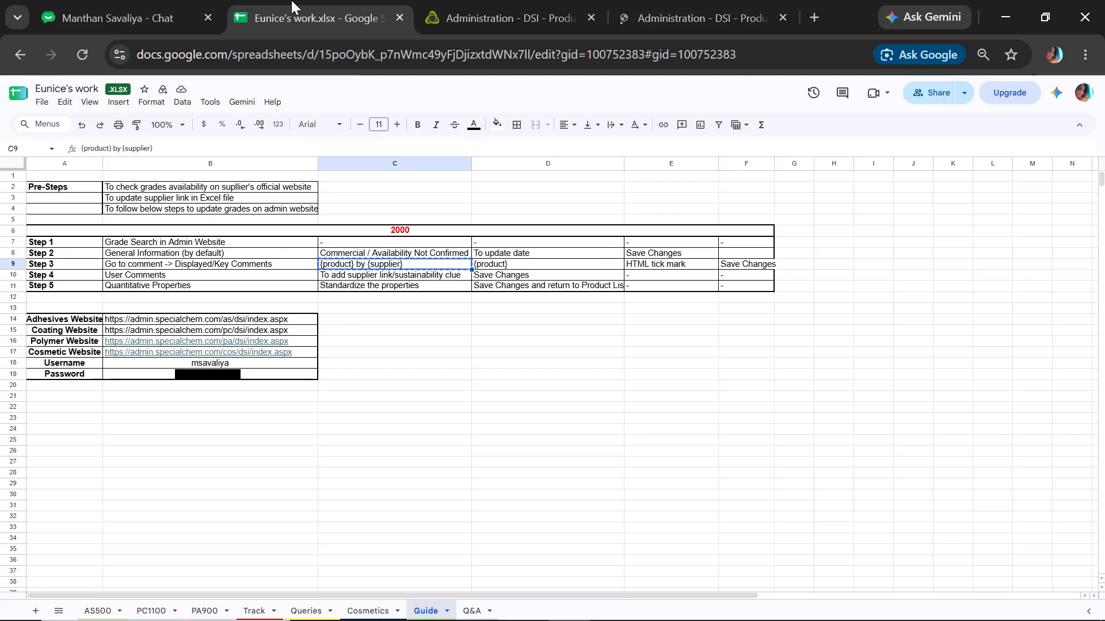
key(ctrl+c)
click(722, 0)
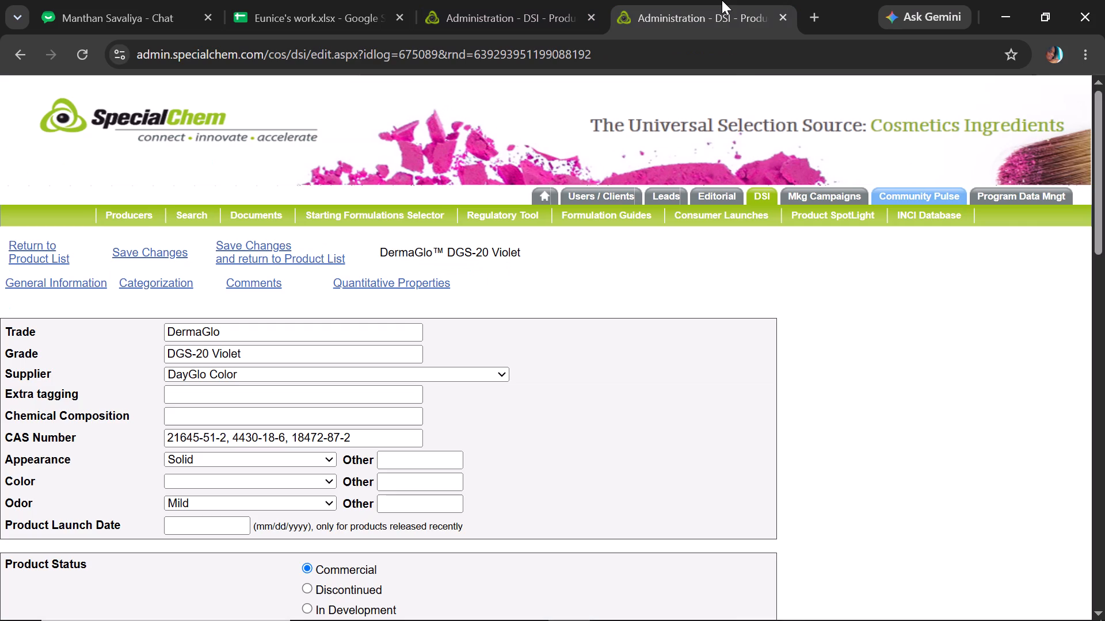
Set the DGS-20 Violet product status to Availability Not Confirmed, with the status checked on 11/04/2026, and save the changes.
drag(1096, 210, 1098, 237)
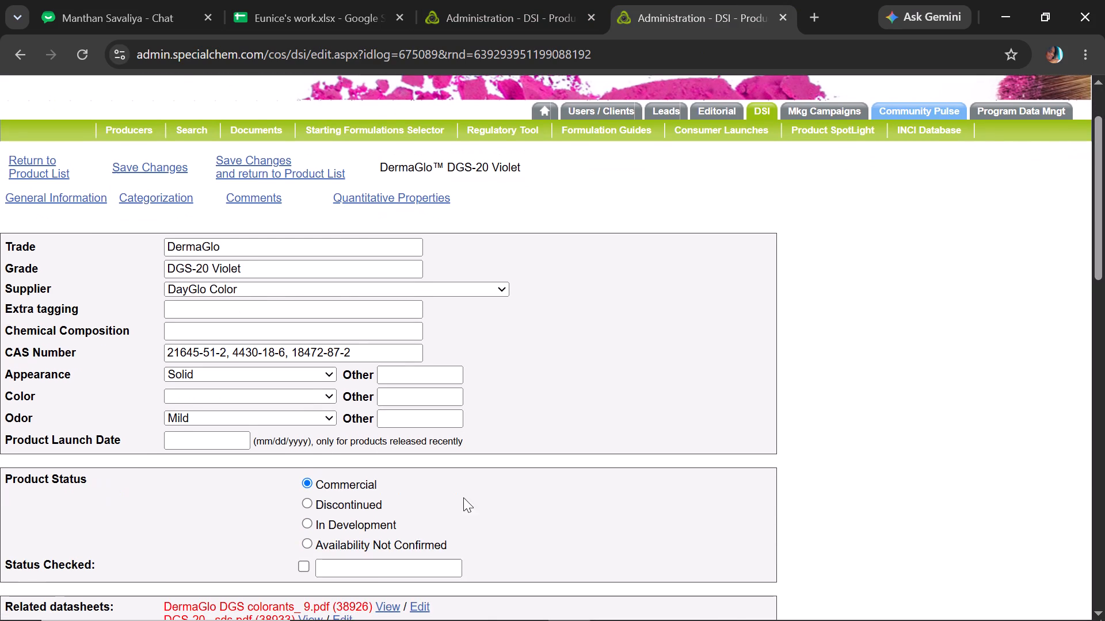
click(306, 542)
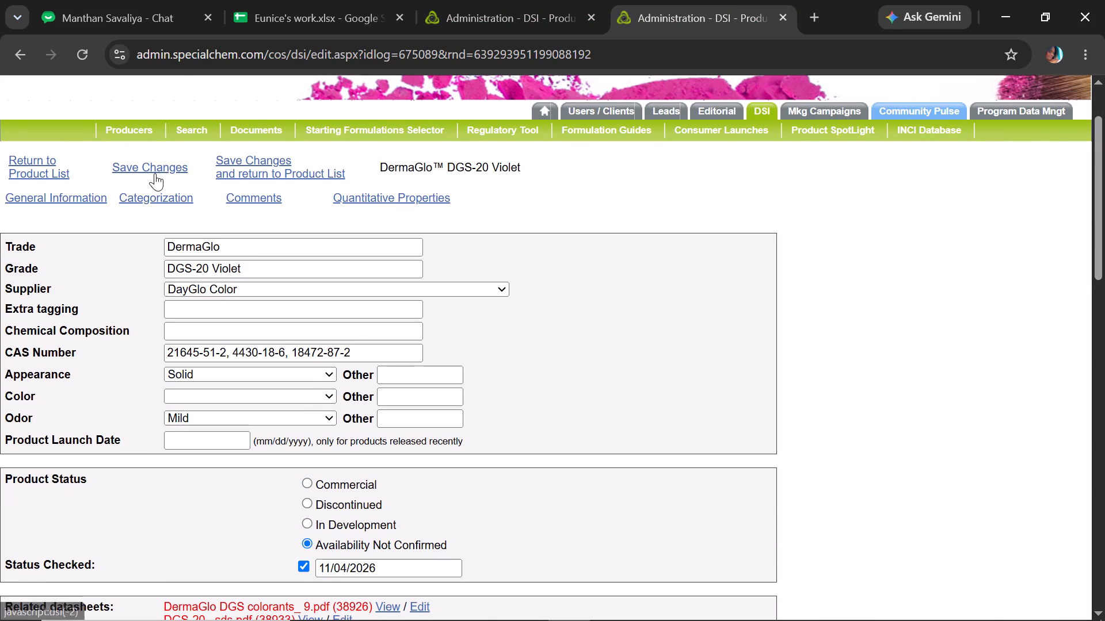
click(155, 173)
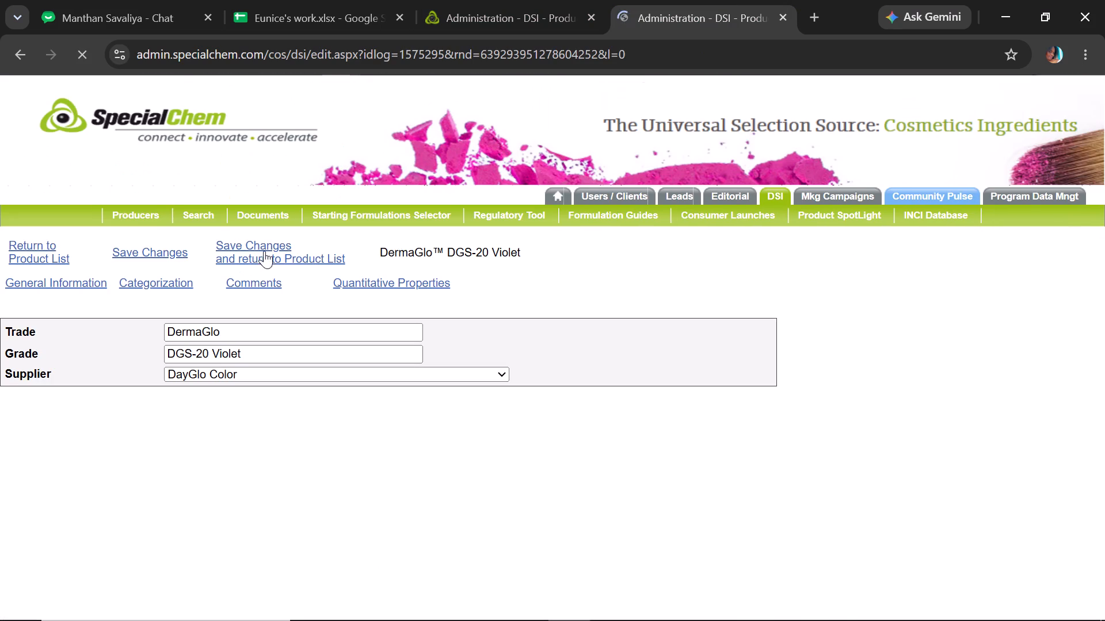
In the DGS-20 Violet displayed comments, replace "DermaGlo™ DGS-20 Violet by DayGlo Color" with the "{product} by {supplier}" placeholder copied from the workbook's guide.
click(266, 280)
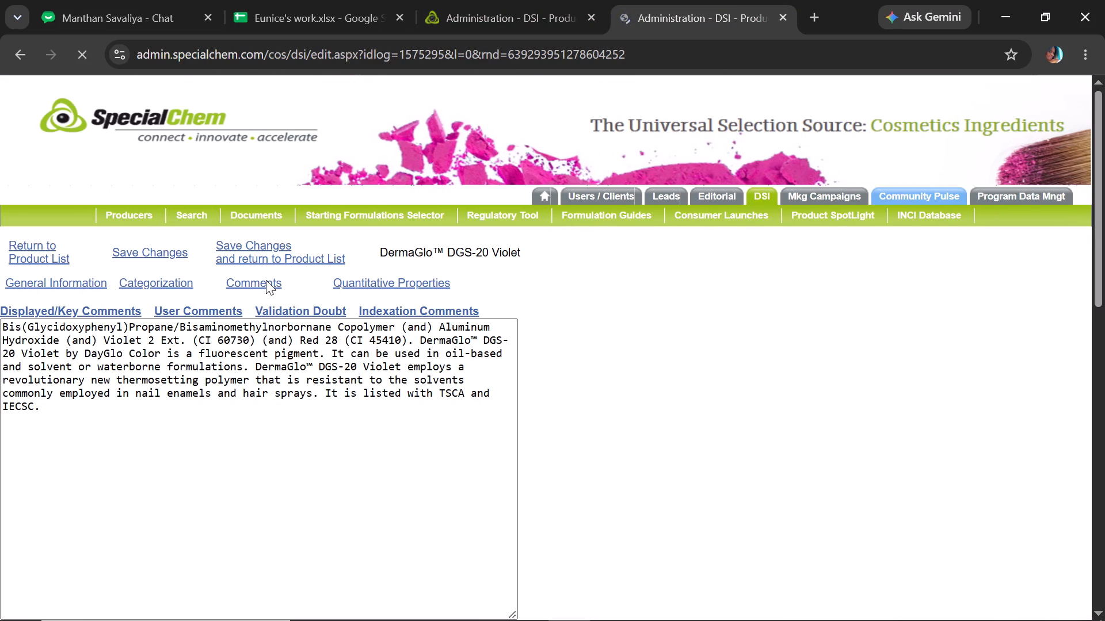
click(270, 0)
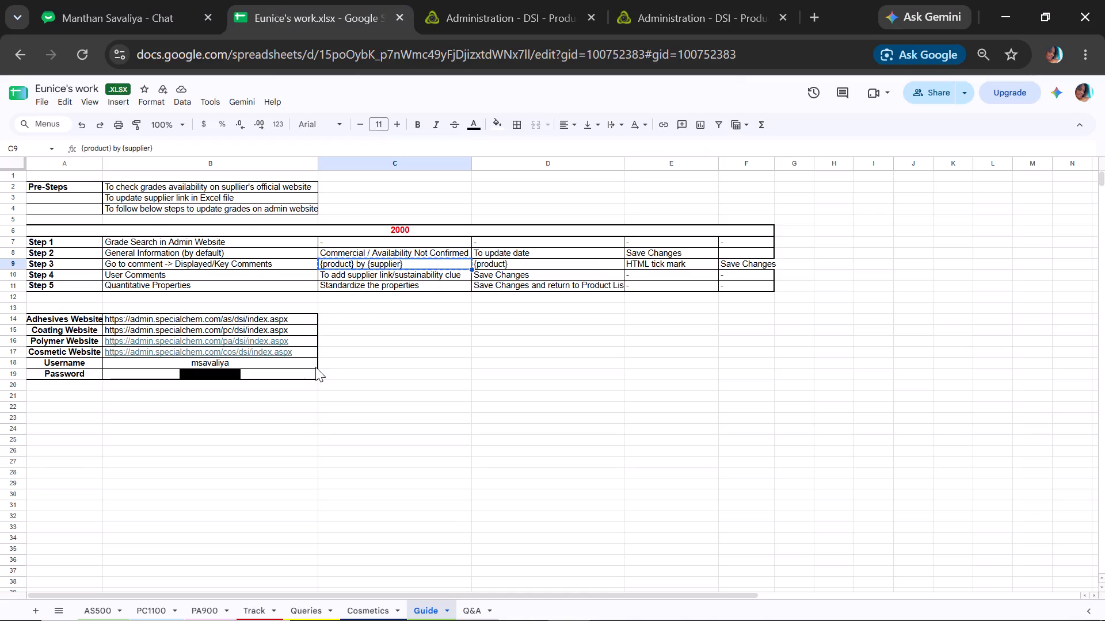
click(380, 614)
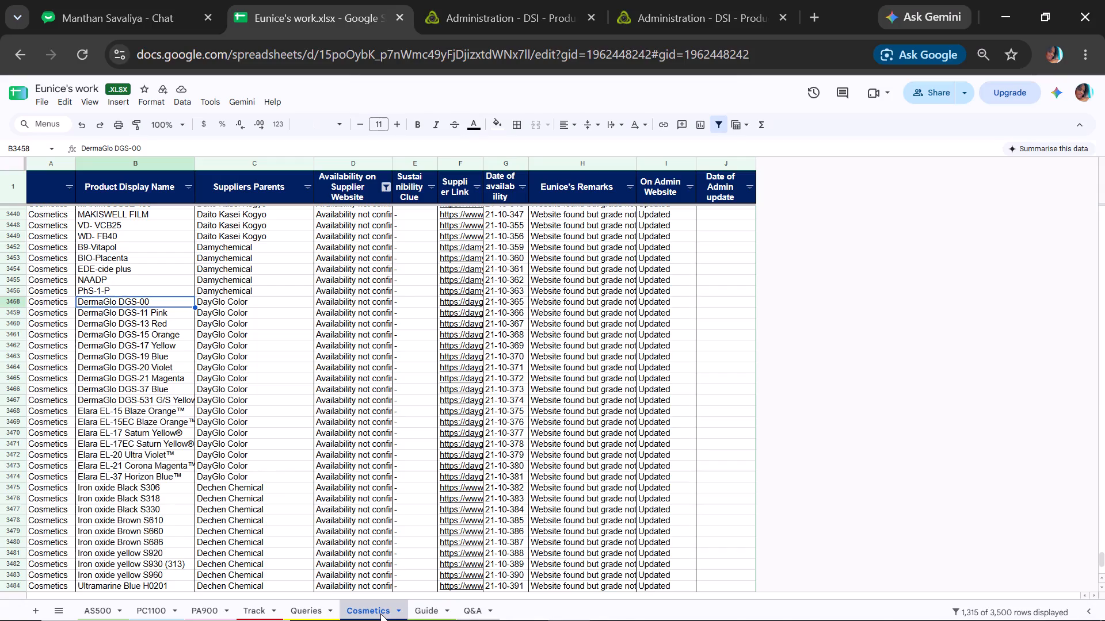
click(422, 608)
key(ctrl+c)
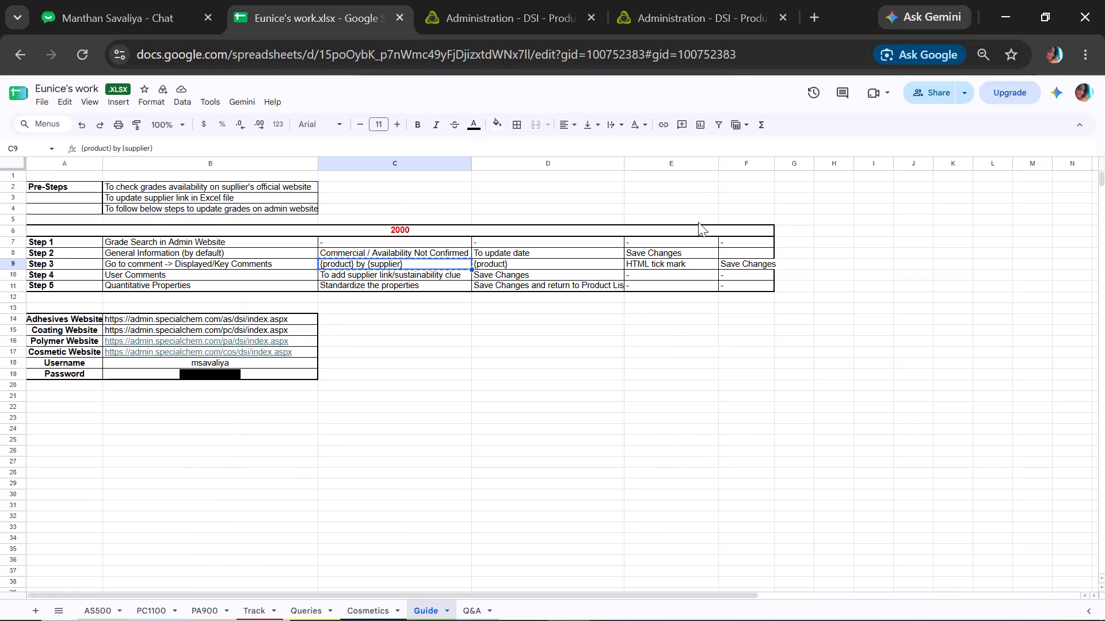
click(725, 0)
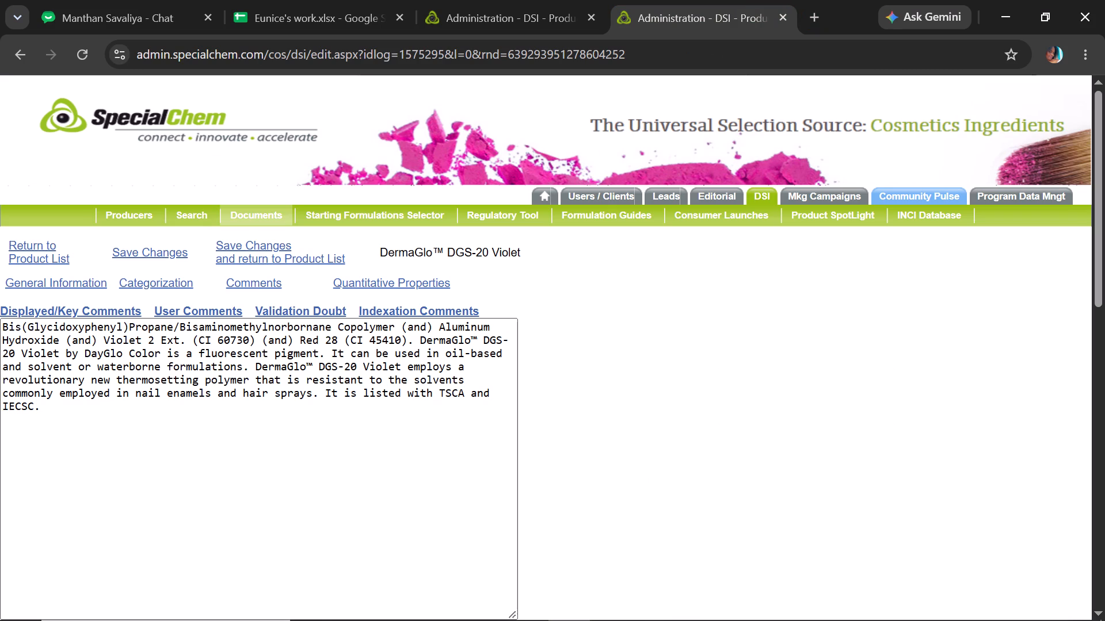
double_click(159, 354)
click(159, 354)
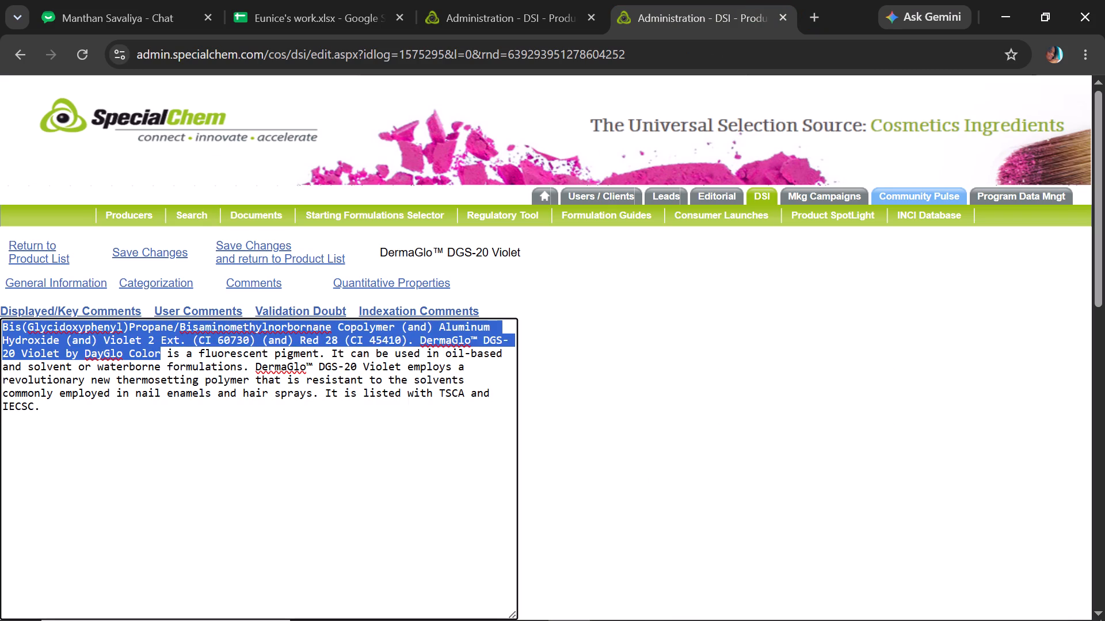
click(157, 354)
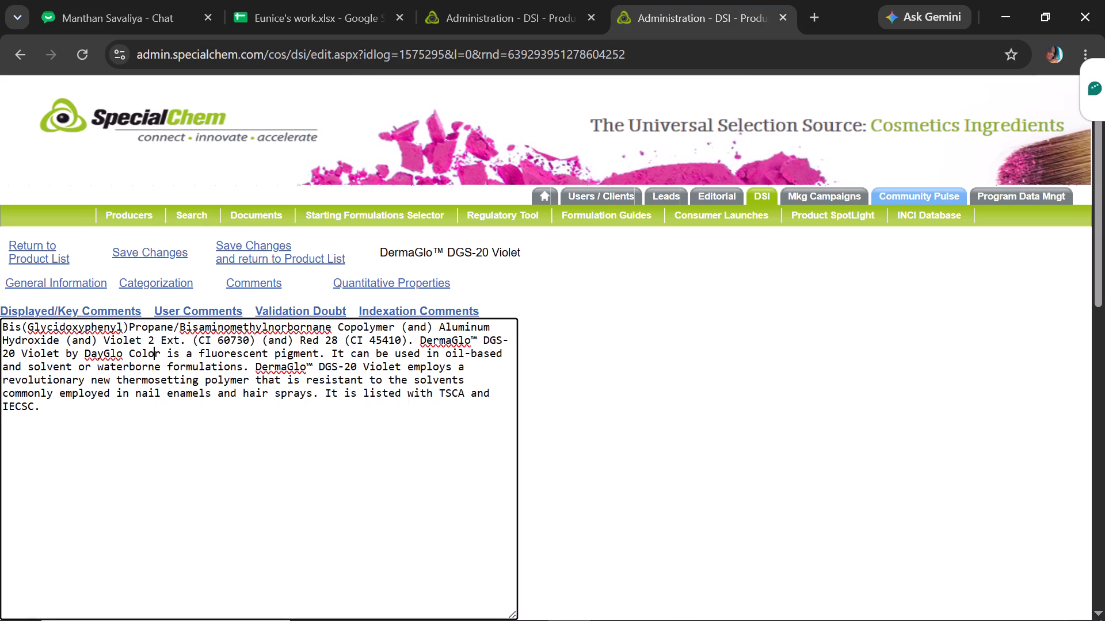
click(161, 353)
drag(161, 353, 359, 325)
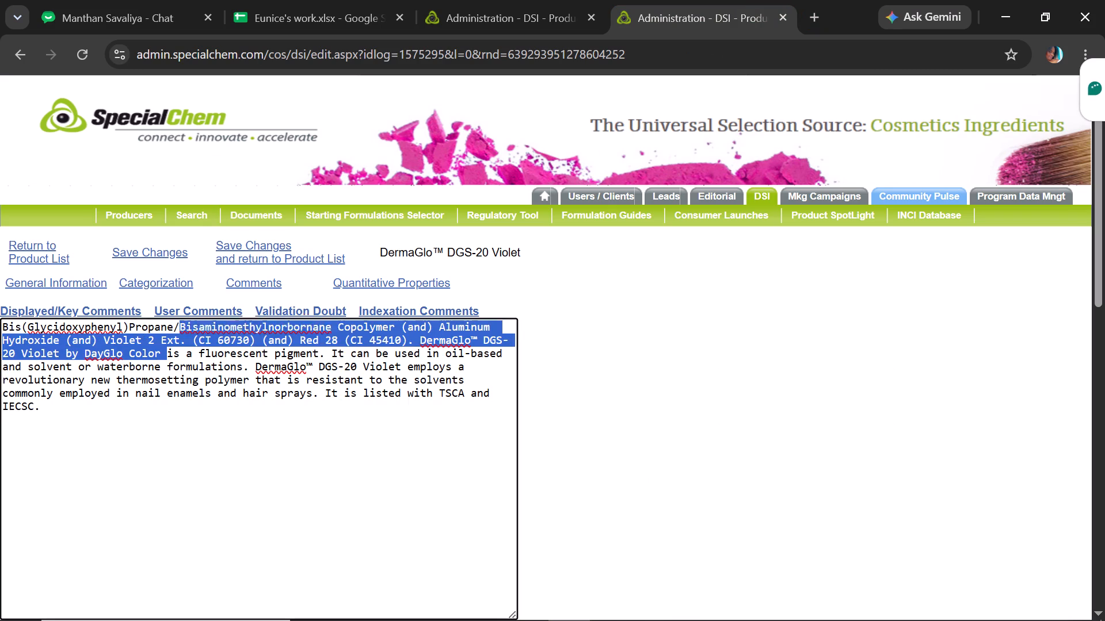
drag(359, 325, 419, 336)
key(ctrl+v)
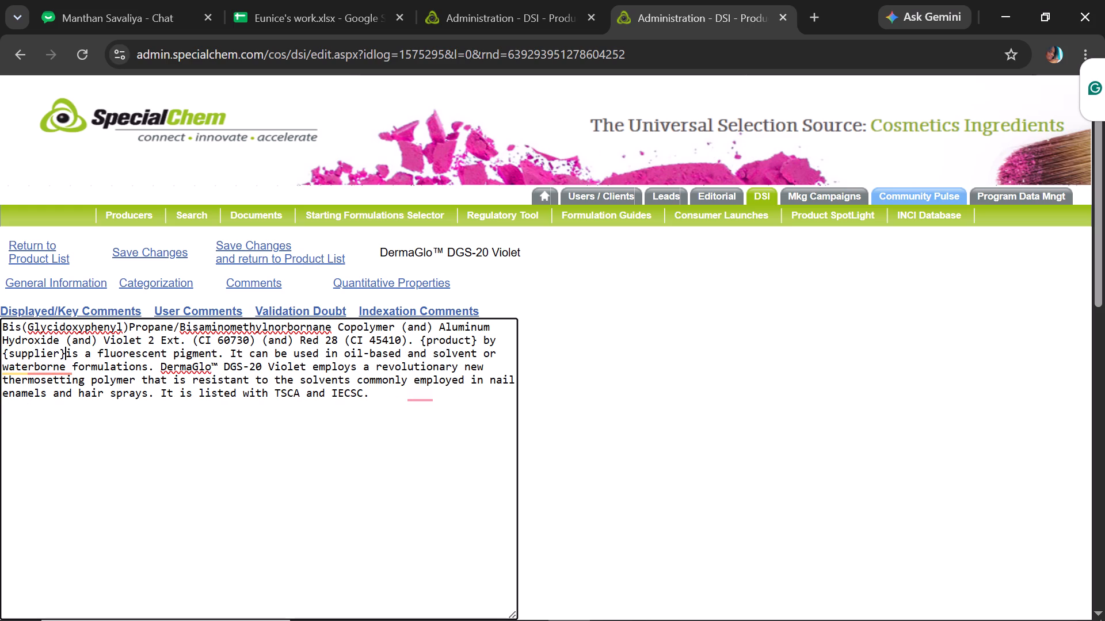
Copy "{product}" within the DGS-20 Violet comment and replace the remaining "DermaGlo™ DGS-20 Violet" mention with it.
drag(418, 336, 474, 333)
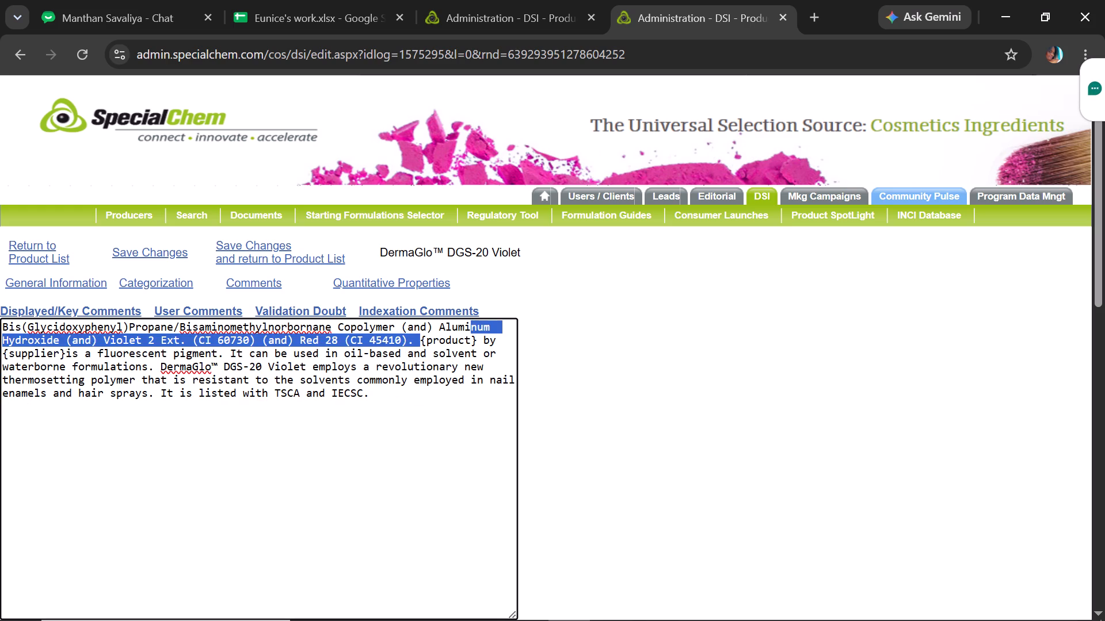
drag(474, 333, 479, 336)
key(ctrl+c)
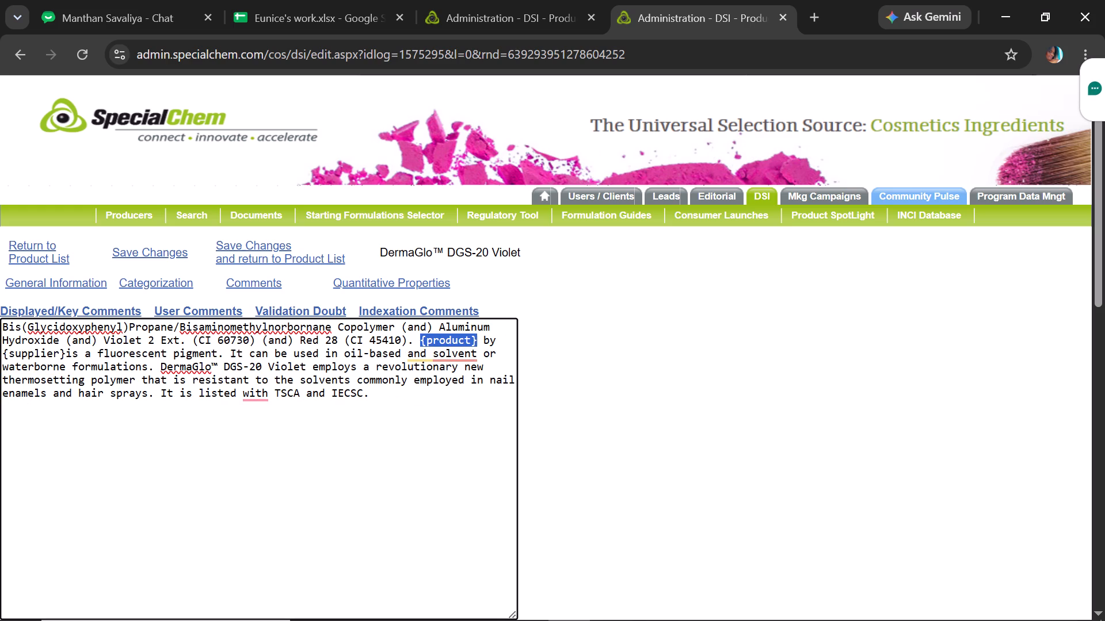
drag(161, 366, 269, 364)
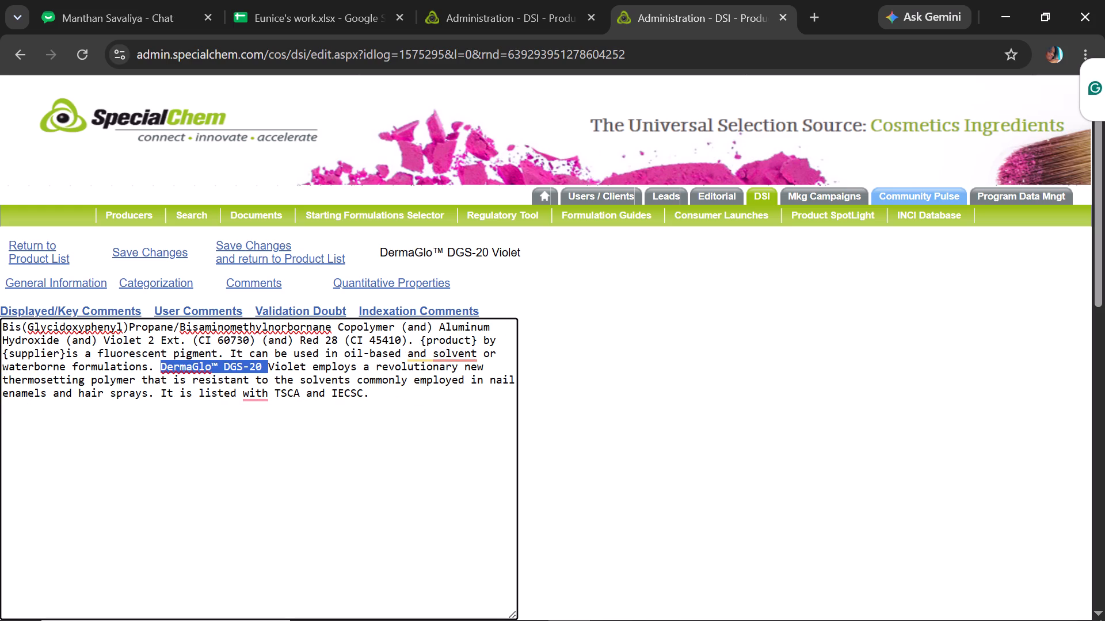
drag(269, 364, 309, 364)
key(ctrl+v)
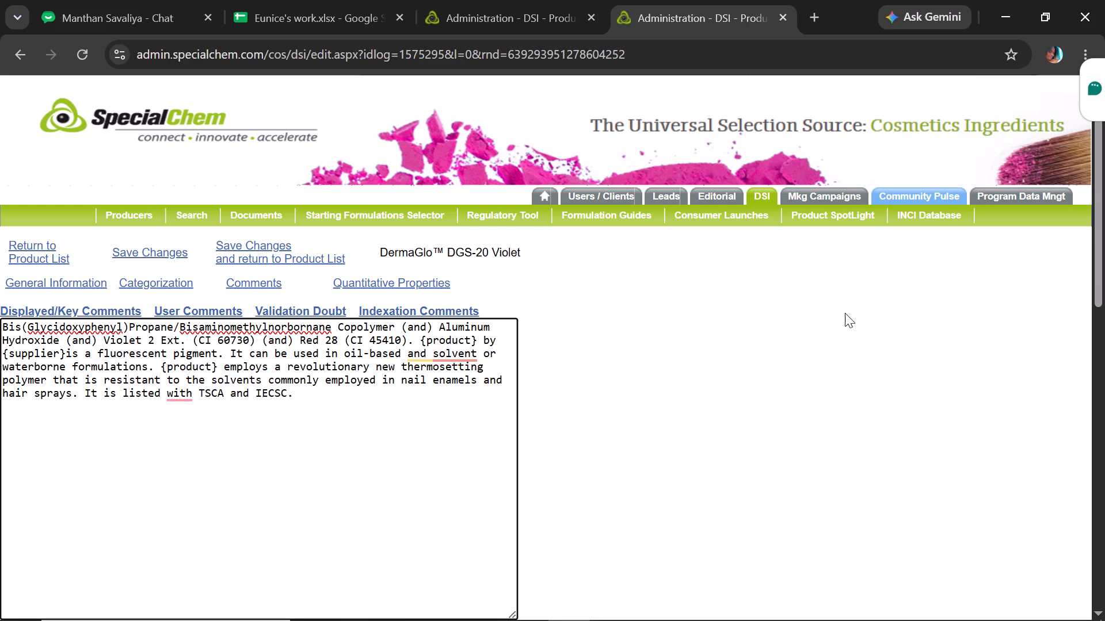
Enable Display as HTML for the DGS-20 Violet comments and save the changes.
drag(1104, 267, 1094, 309)
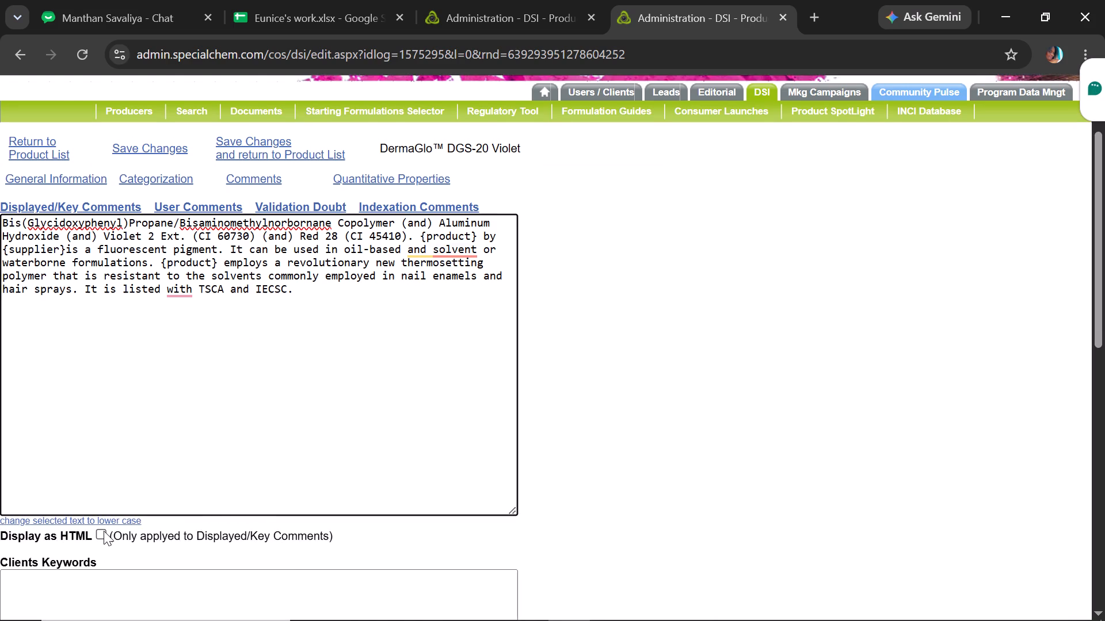
click(104, 531)
click(169, 144)
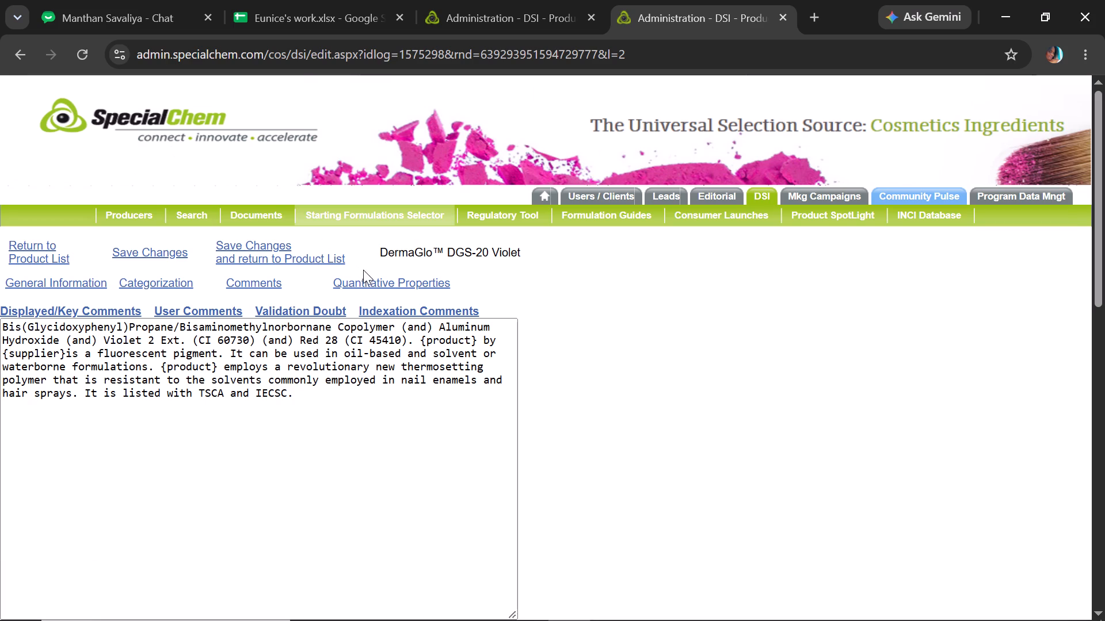
In the DGS-20 Violet quantitative properties, rename Oil Absorption as Oil Absorption Number (OAN).
click(369, 277)
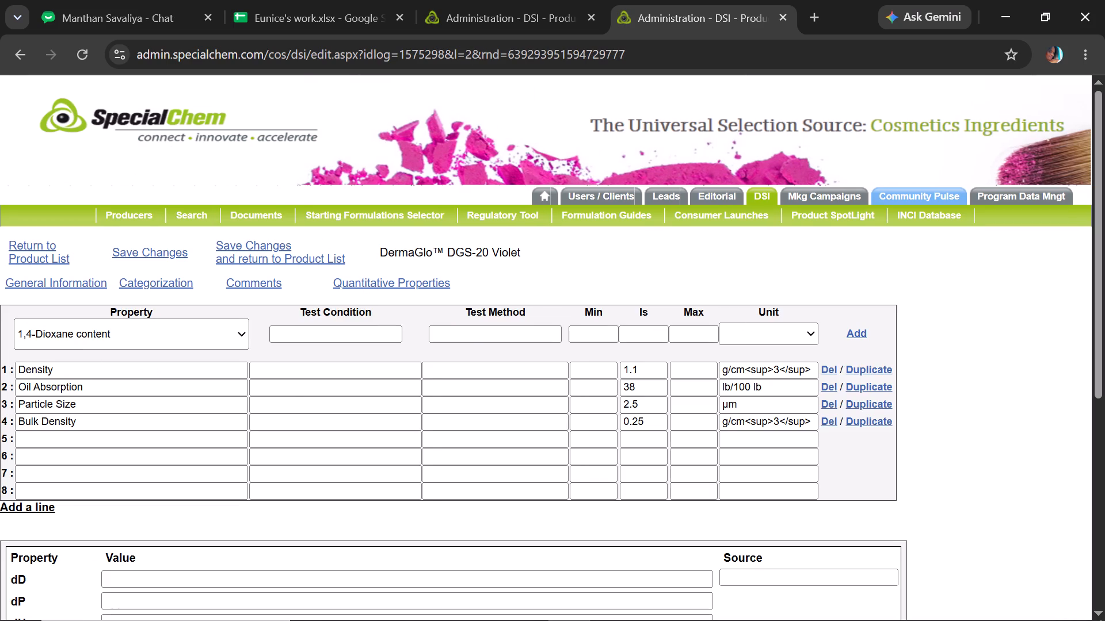
click(111, 382)
click(155, 426)
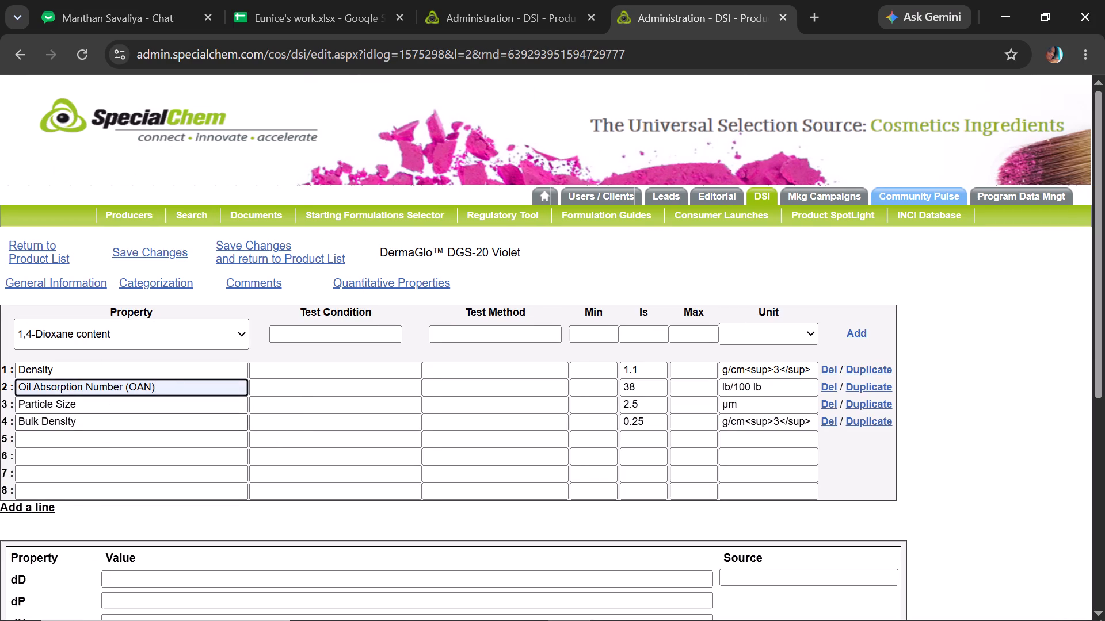
Rename the DGS-20 Violet Bulk Density property as "Density, Bulk", then save the changes and return to the product list.
drag(44, 420, 0, 434)
key(BackSpace)
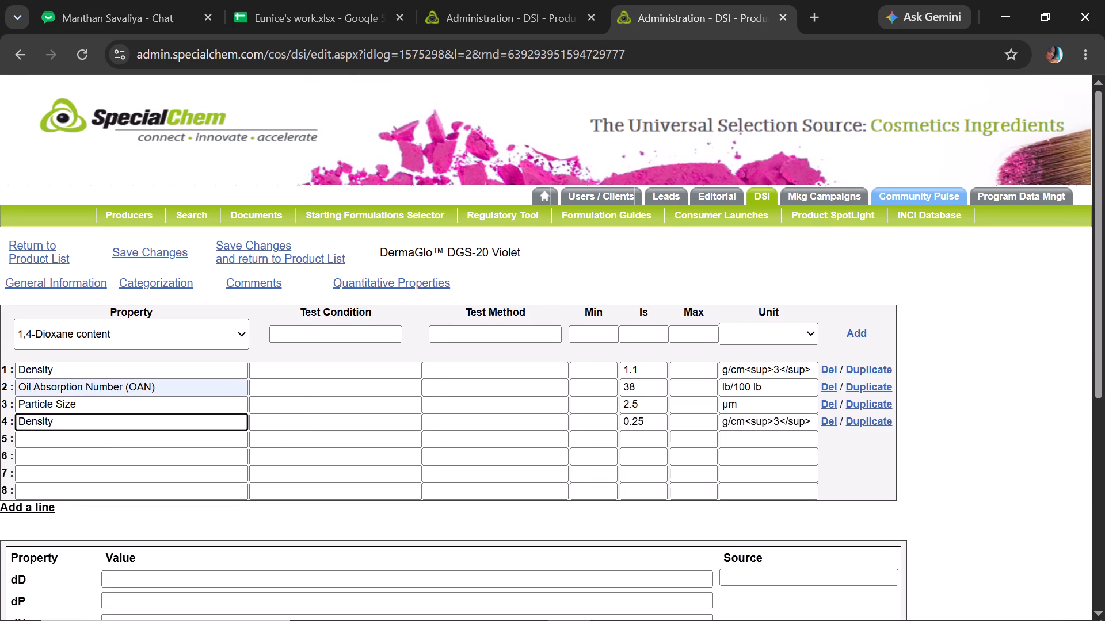
click(77, 419)
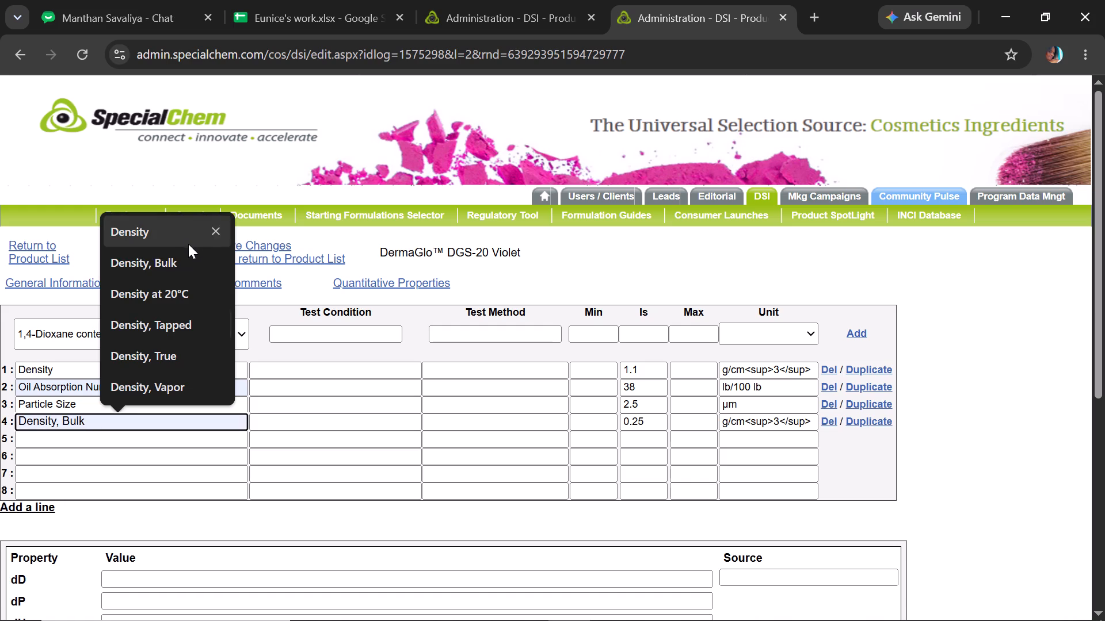
click(187, 252)
click(254, 252)
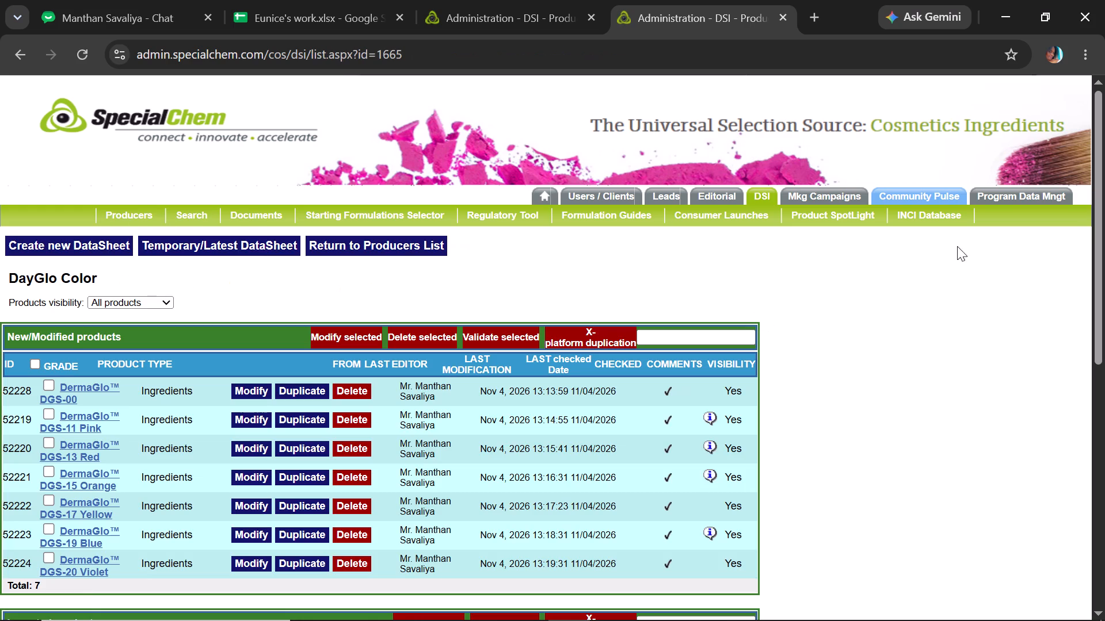
Open the DermaGlo DGS-21 Magenta product for modification, set its status to Availability Not Confirmed, and save the changes.
drag(1104, 272, 1077, 387)
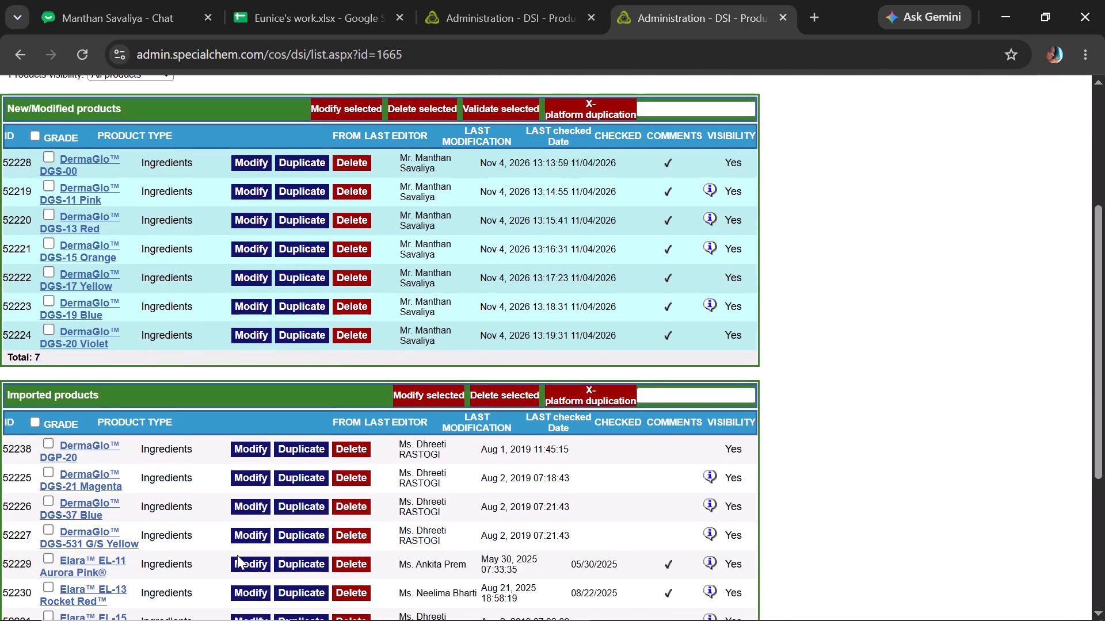
click(245, 476)
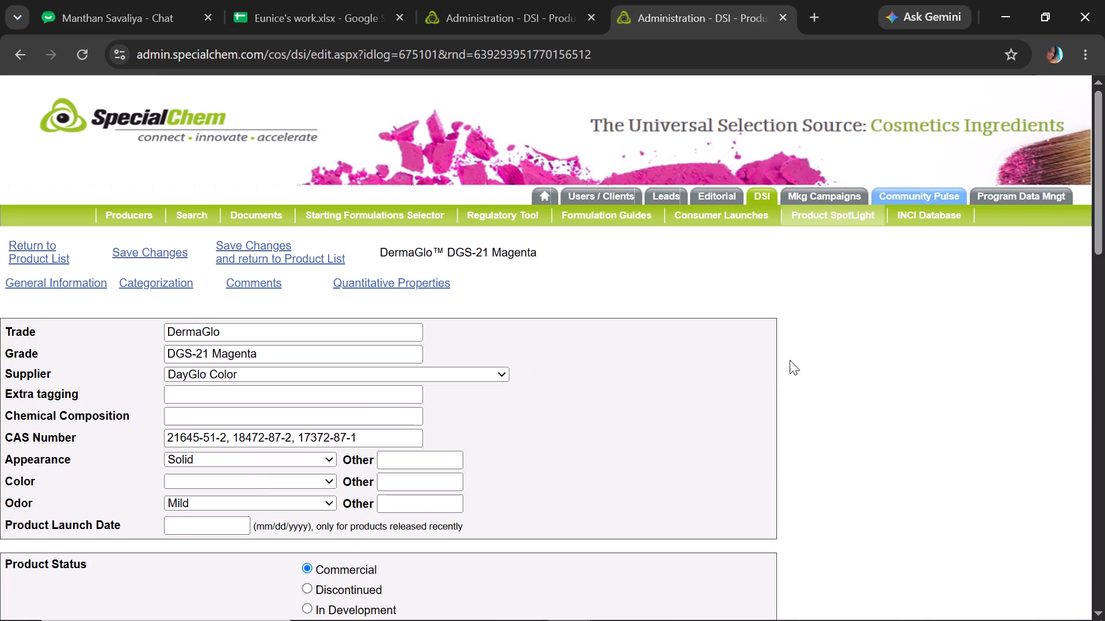
drag(1104, 210, 1090, 249)
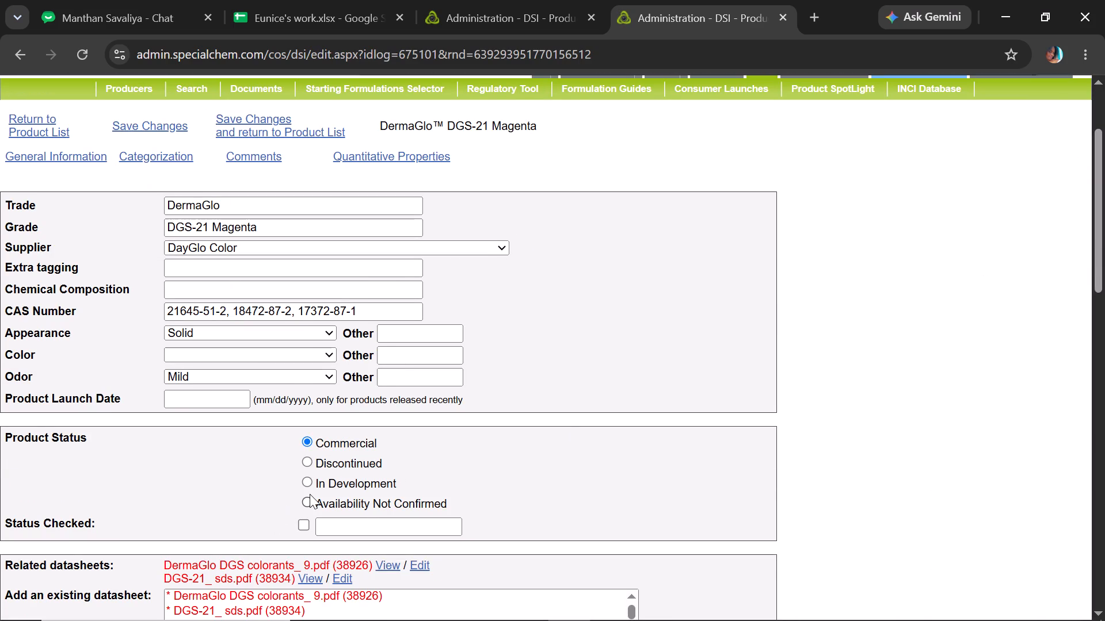
click(310, 501)
click(153, 124)
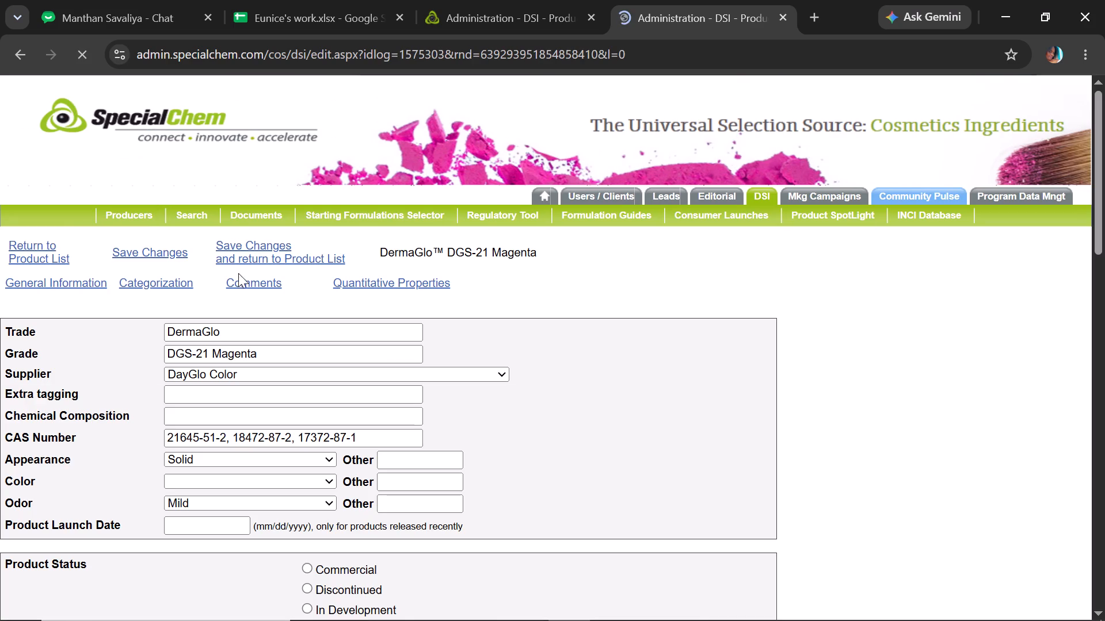
In the DGS-21 Magenta displayed comments, replace "DermaGlo™ DGS-21 Magenta by DayGlo Color" with the guide's "{product} by {supplier}" placeholder, preceded by a space.
click(247, 278)
click(319, 0)
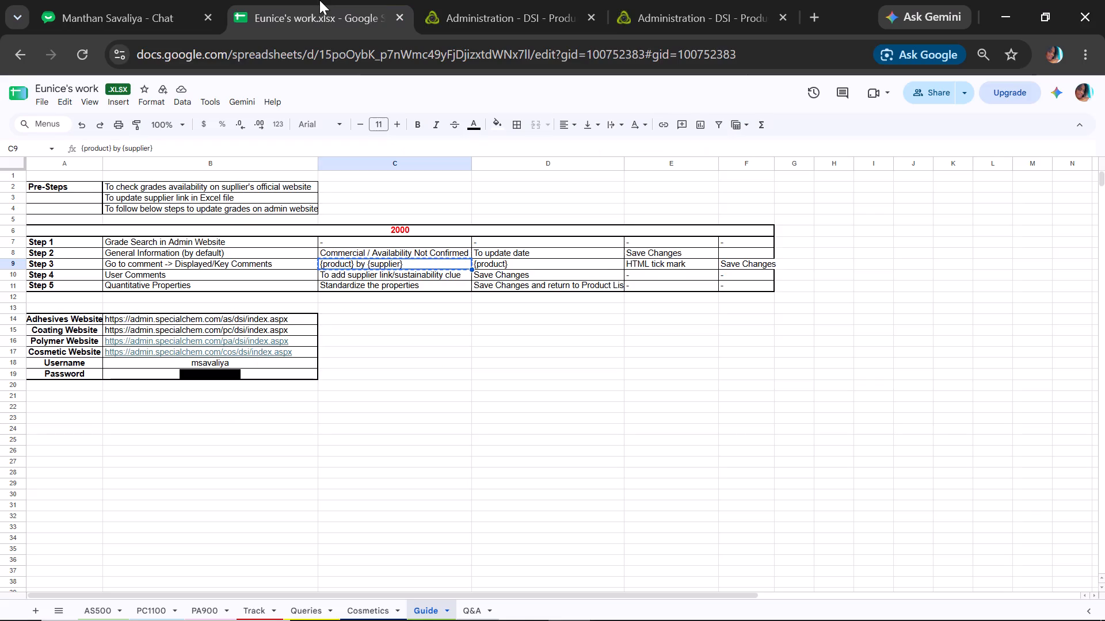
key(ctrl+c)
click(672, 0)
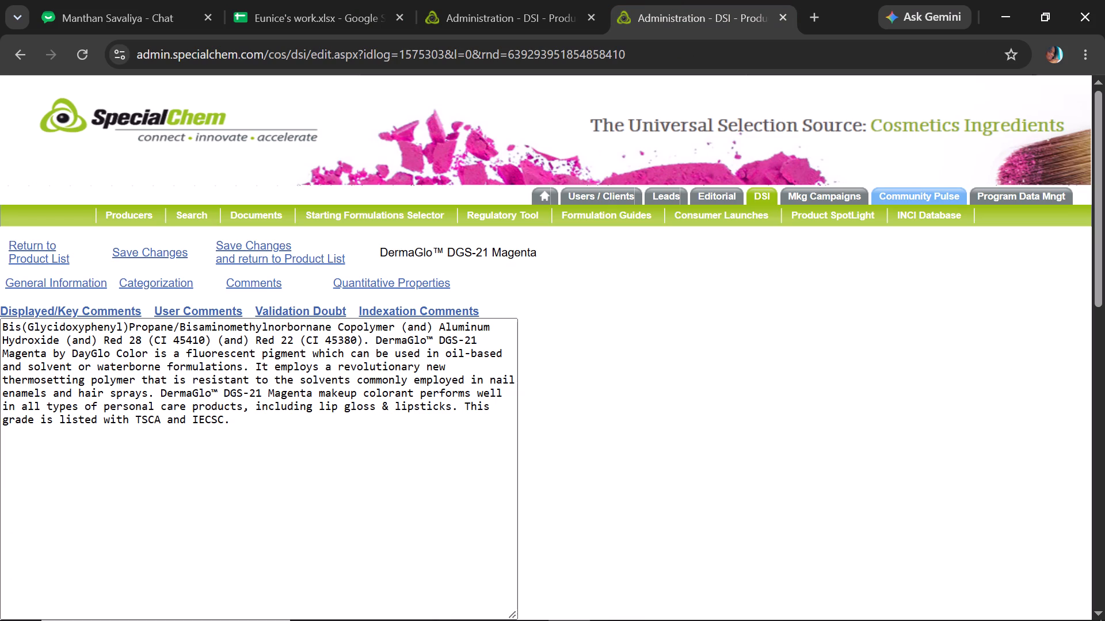
double_click(146, 354)
click(146, 354)
drag(146, 354, 372, 345)
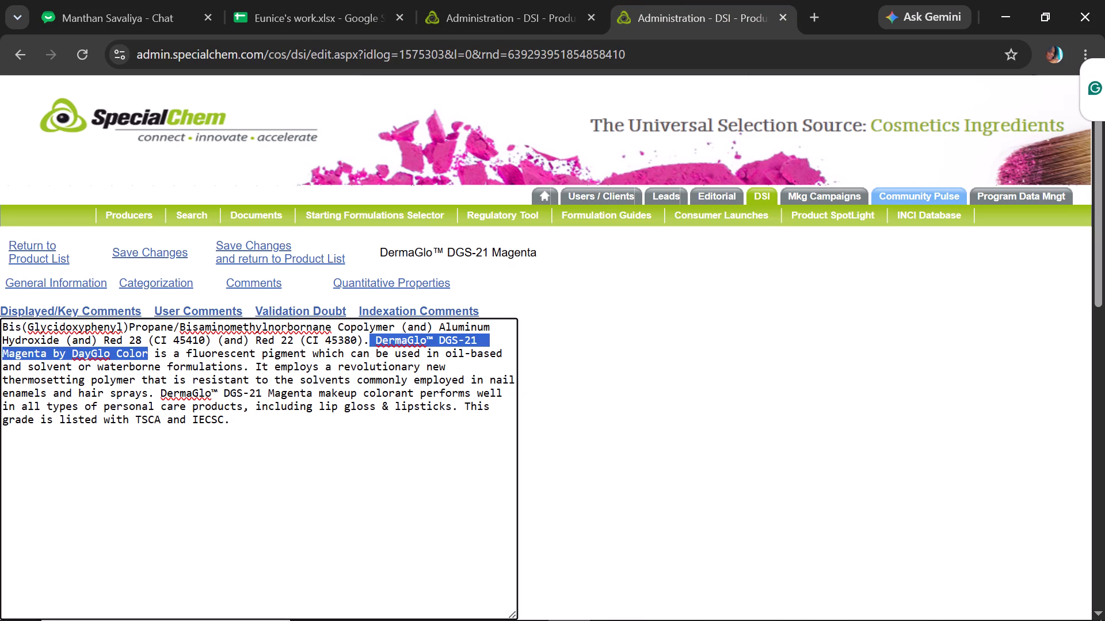
key(ctrl+v)
click(372, 345)
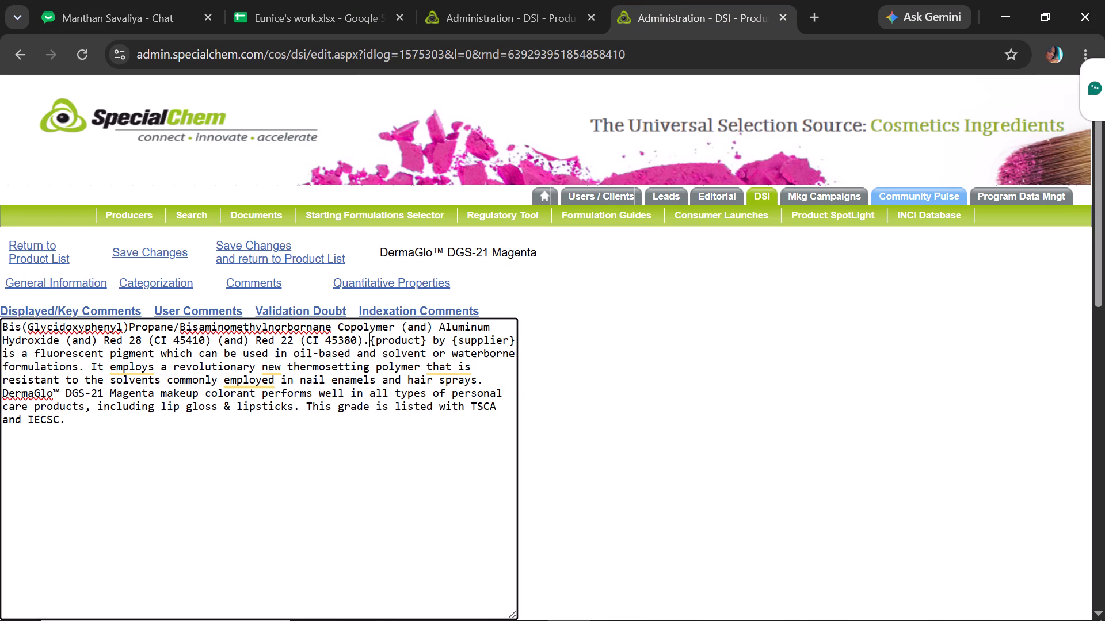
key(space)
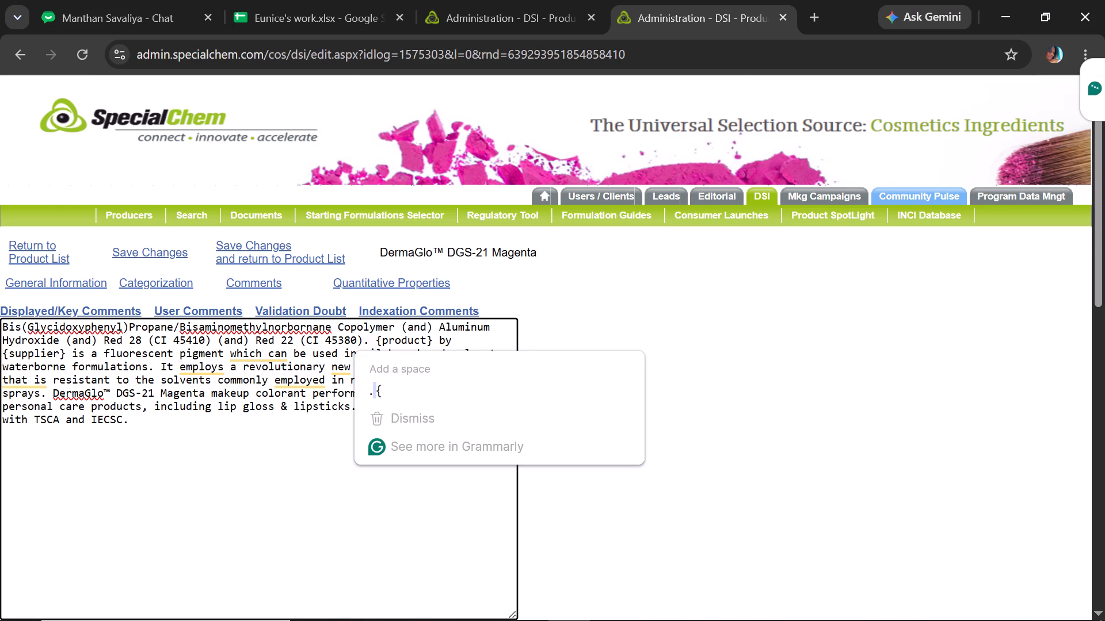
Copy "{product}" within the DGS-21 Magenta comment and replace the remaining "DermaGlo™ DGS-21 Magenta" mention with it.
drag(376, 343, 434, 339)
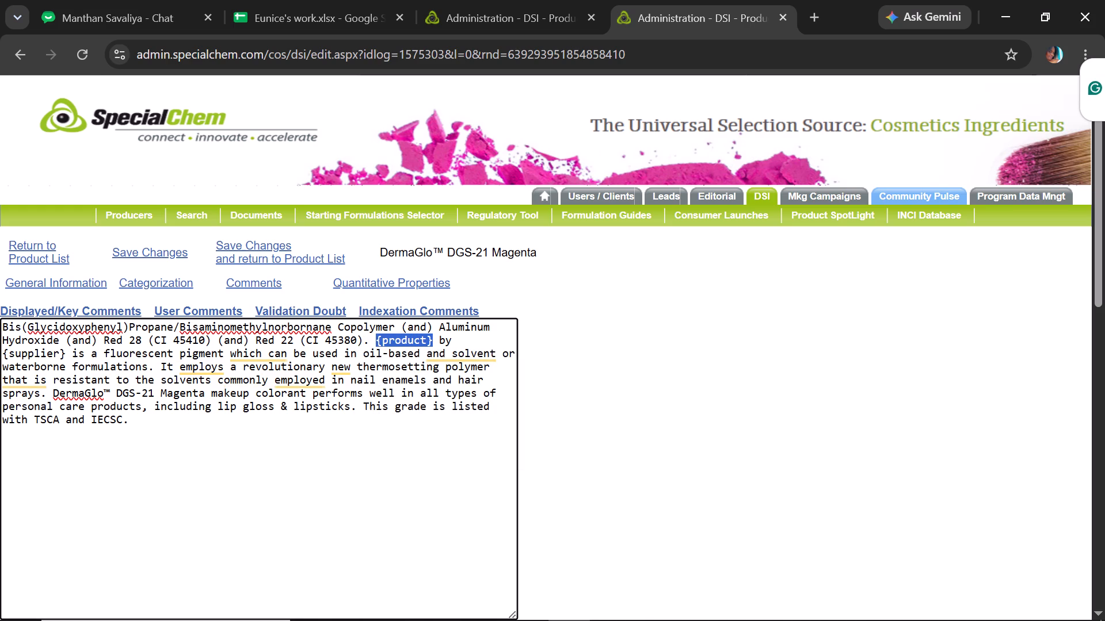
key(ctrl+c)
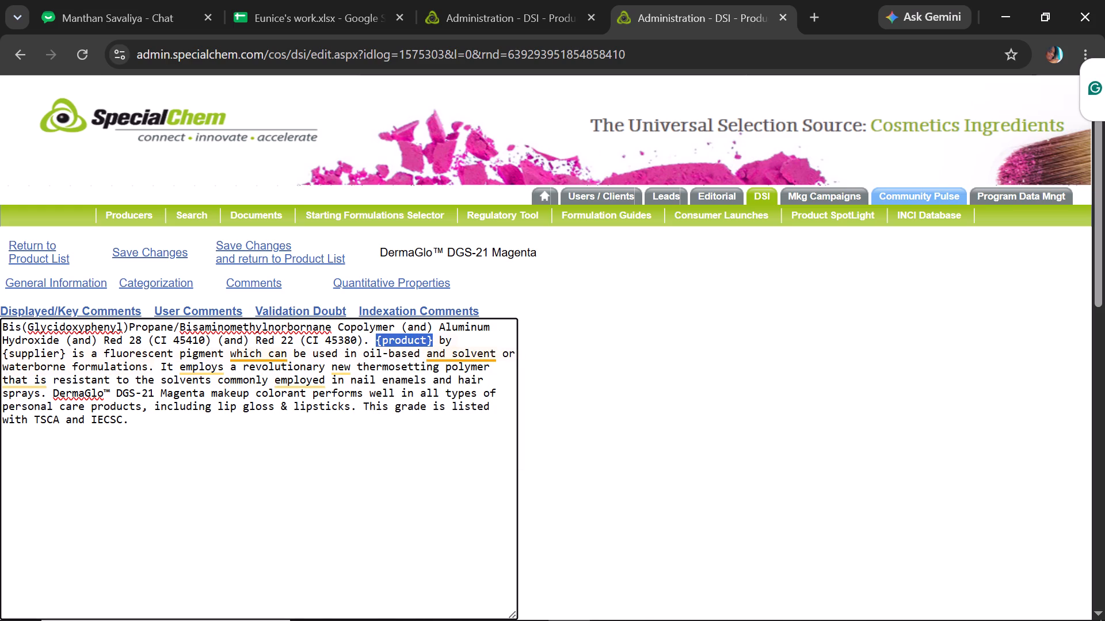
drag(54, 389, 202, 394)
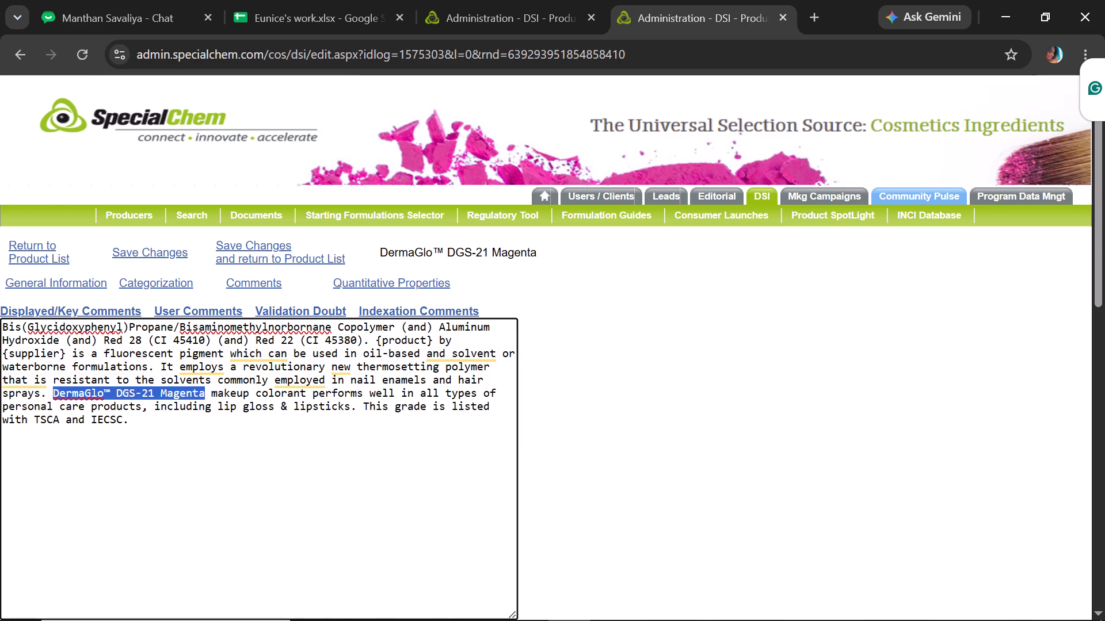
key(ctrl+v)
Enable Display as HTML for the DGS-21 Magenta comments and save the changes.
drag(1104, 298, 1104, 317)
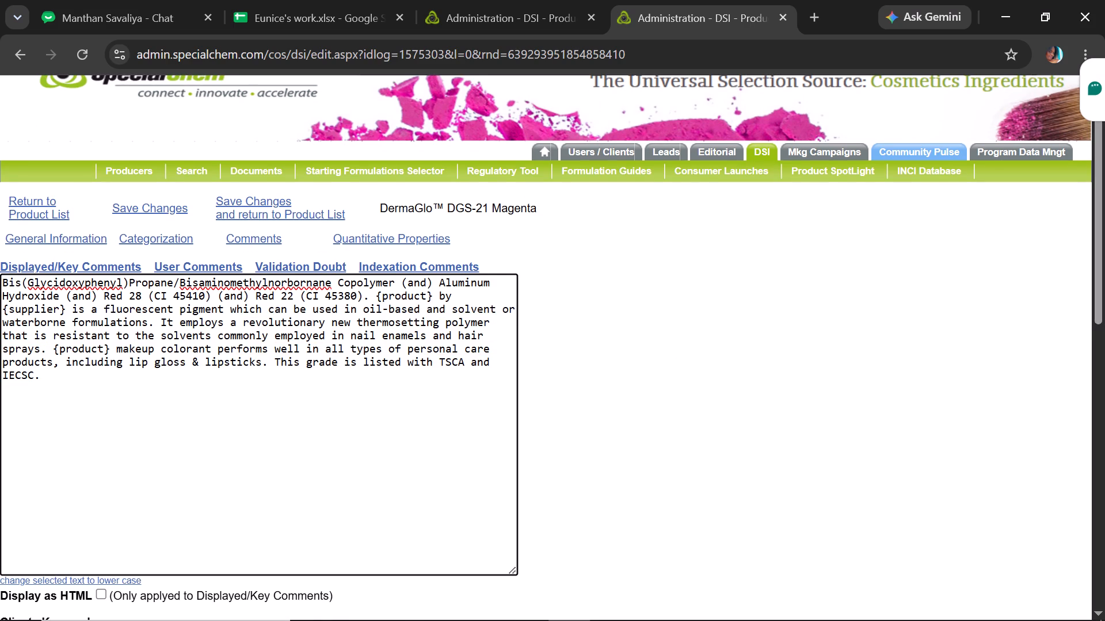
click(98, 598)
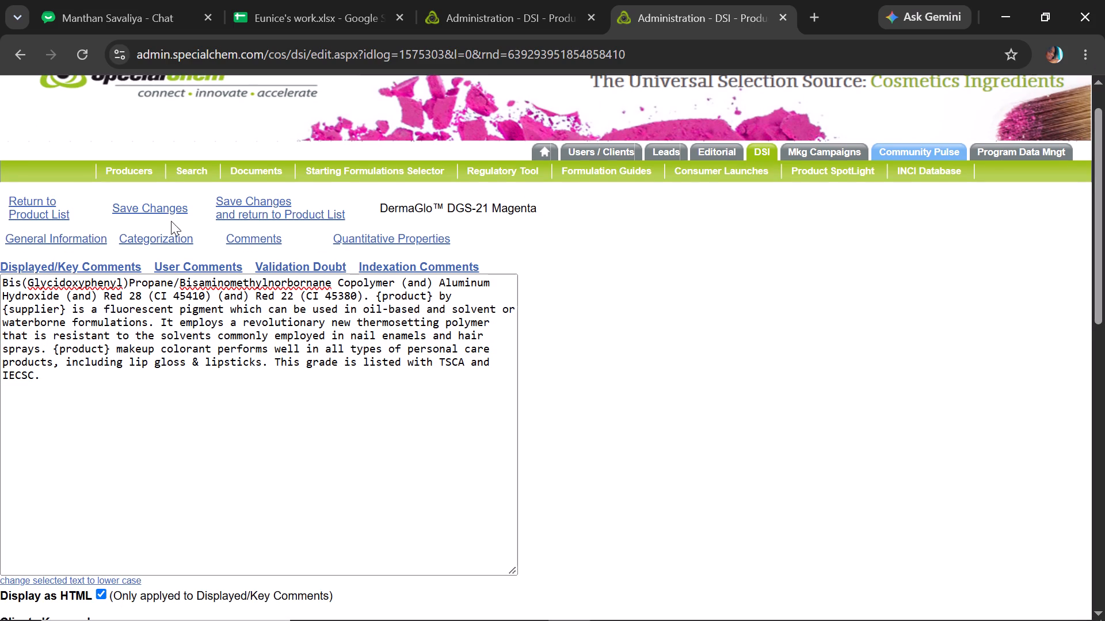
click(176, 209)
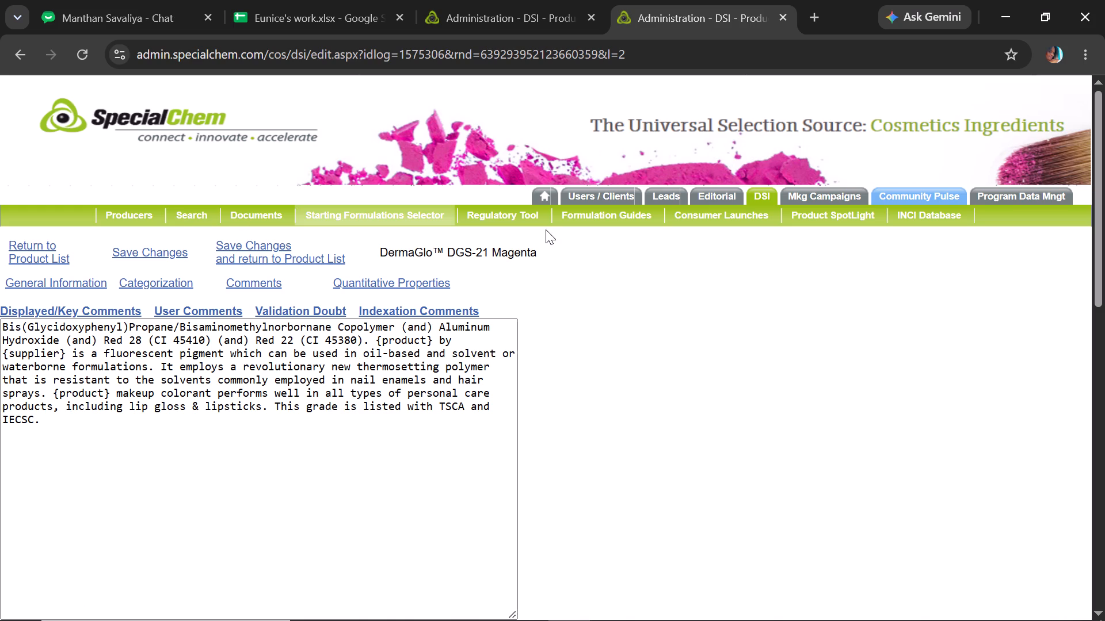
In the DGS-21 Magenta quantitative properties, rename Oil Absorption as "Oil Absorption Number (OAN)" and Bulk Density as "Density, Bulk", then save and return to the product list.
drag(1104, 216, 1104, 232)
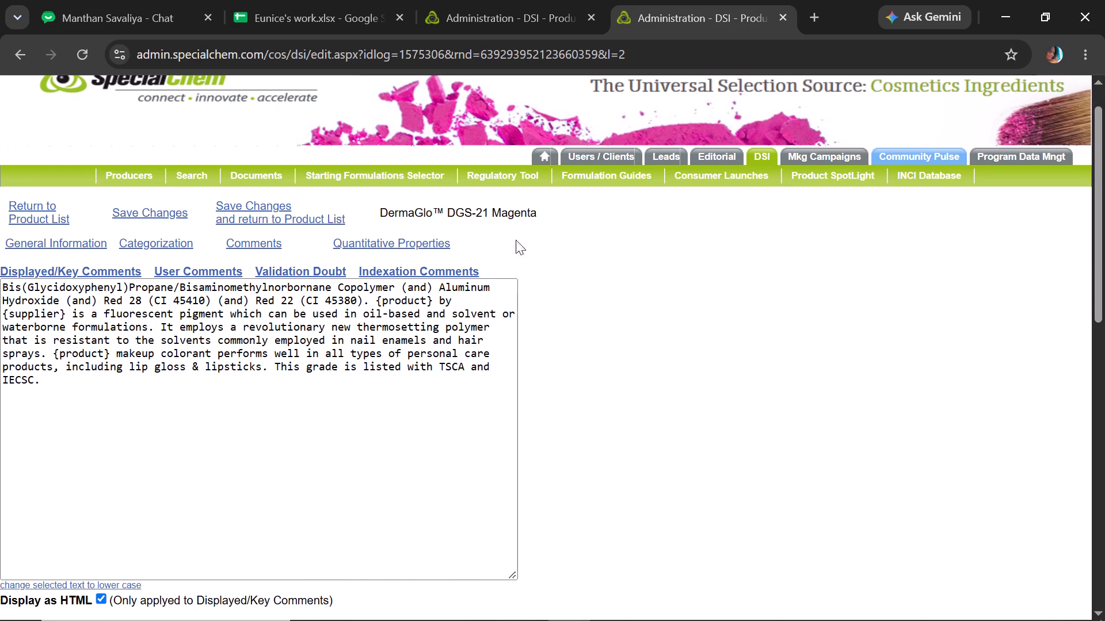
click(427, 244)
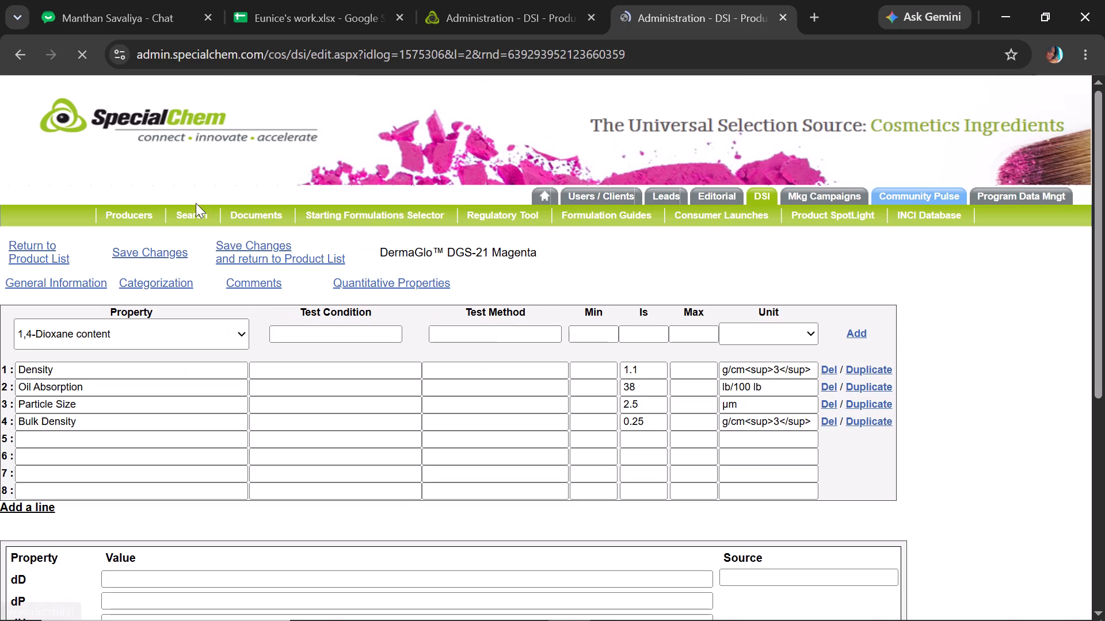
click(90, 383)
click(146, 424)
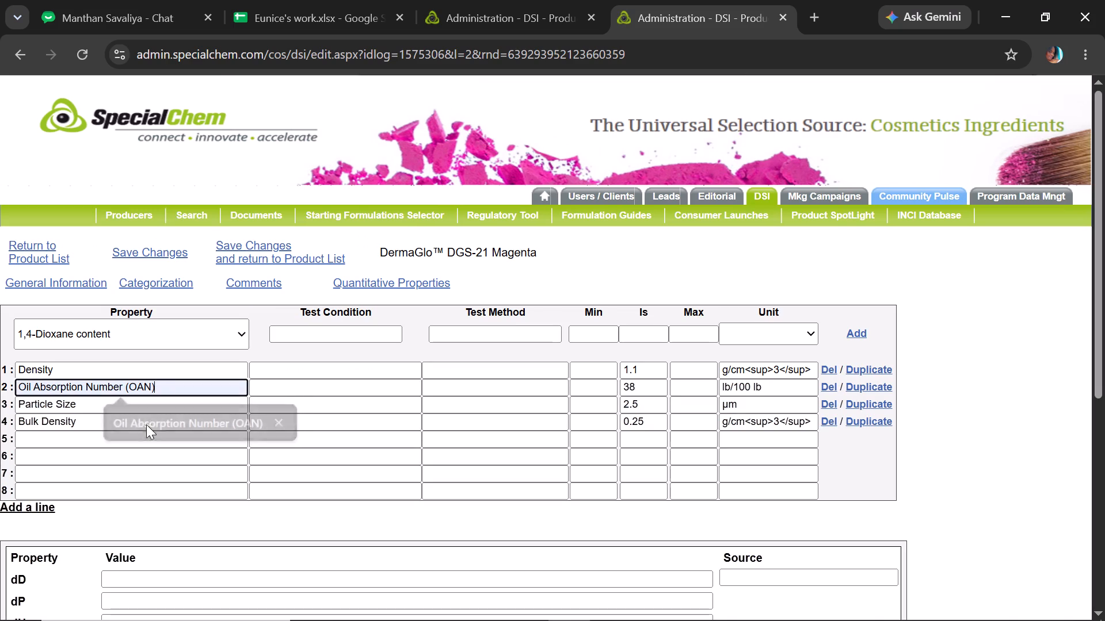
drag(39, 419, 0, 436)
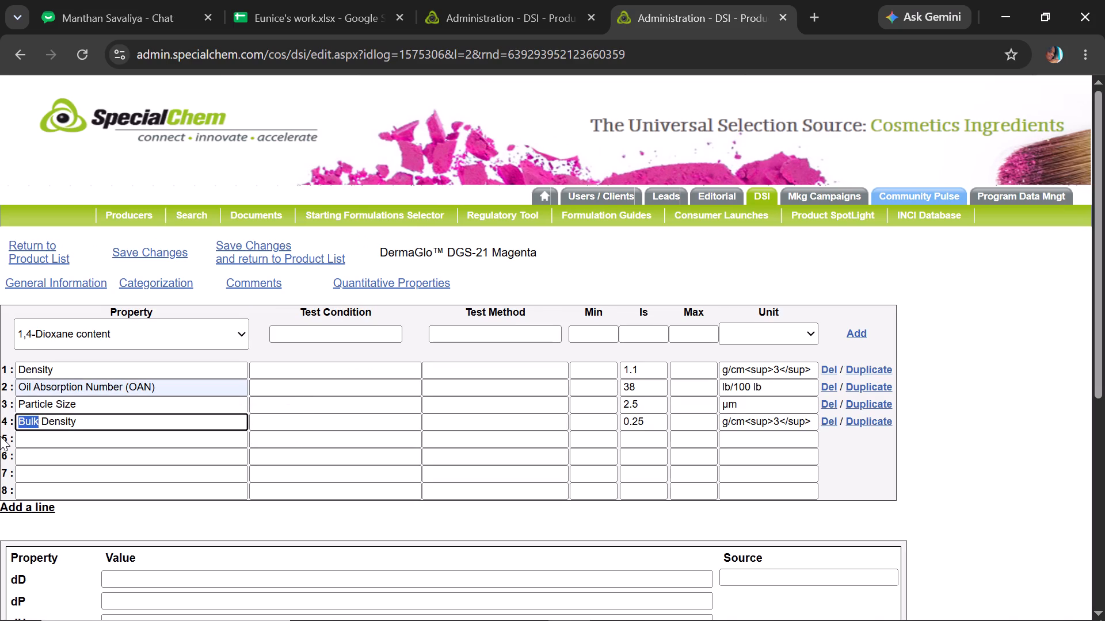
key(BackSpace)
key(Delete)
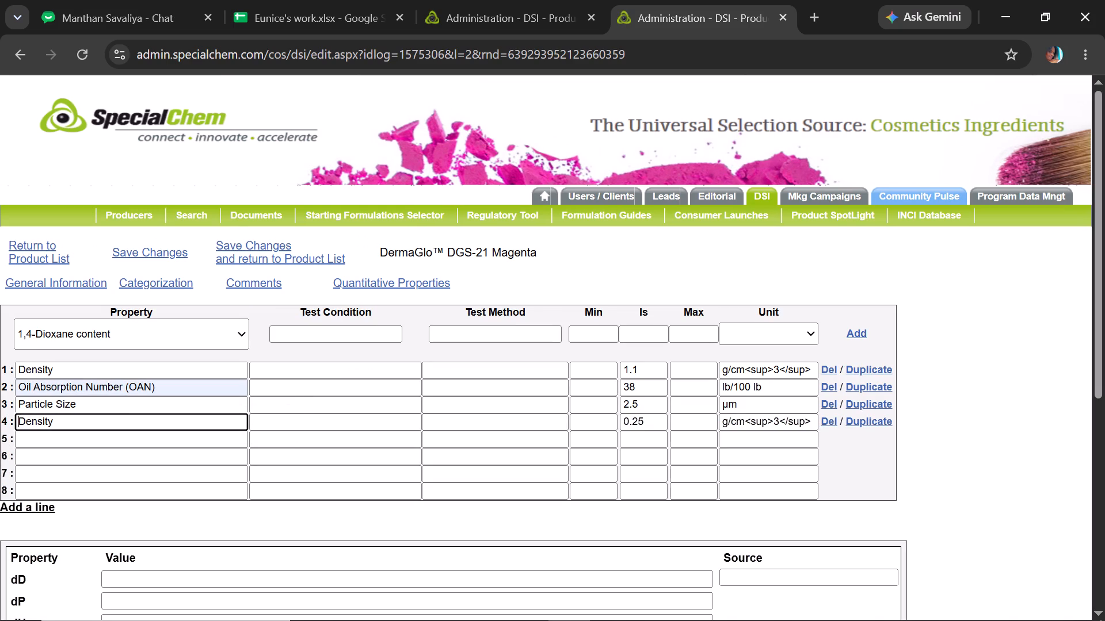
click(84, 425)
click(149, 275)
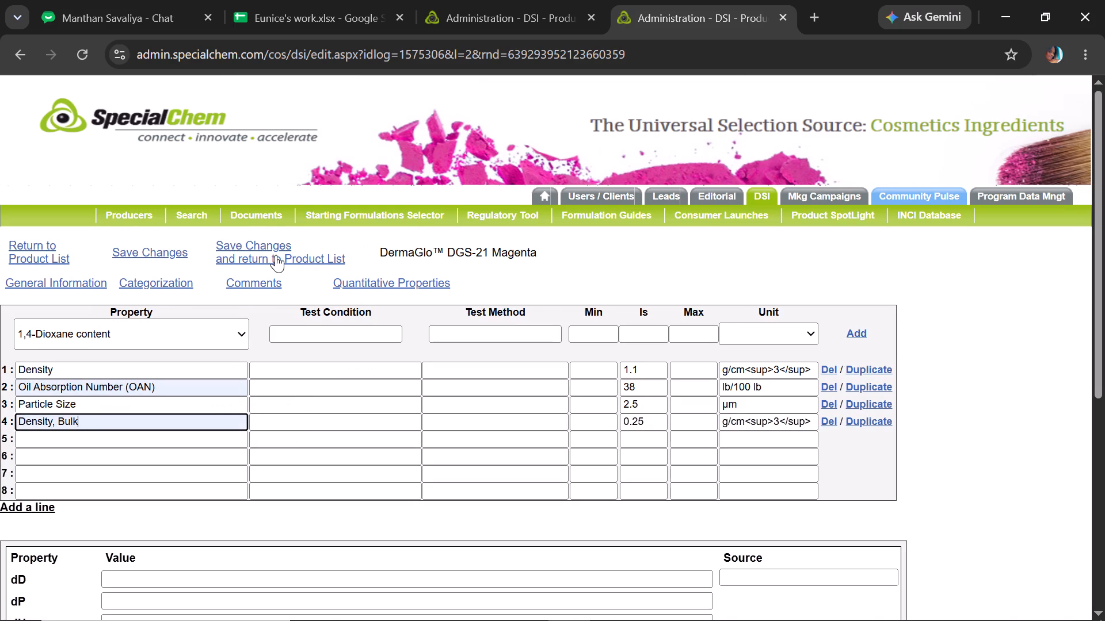
click(276, 255)
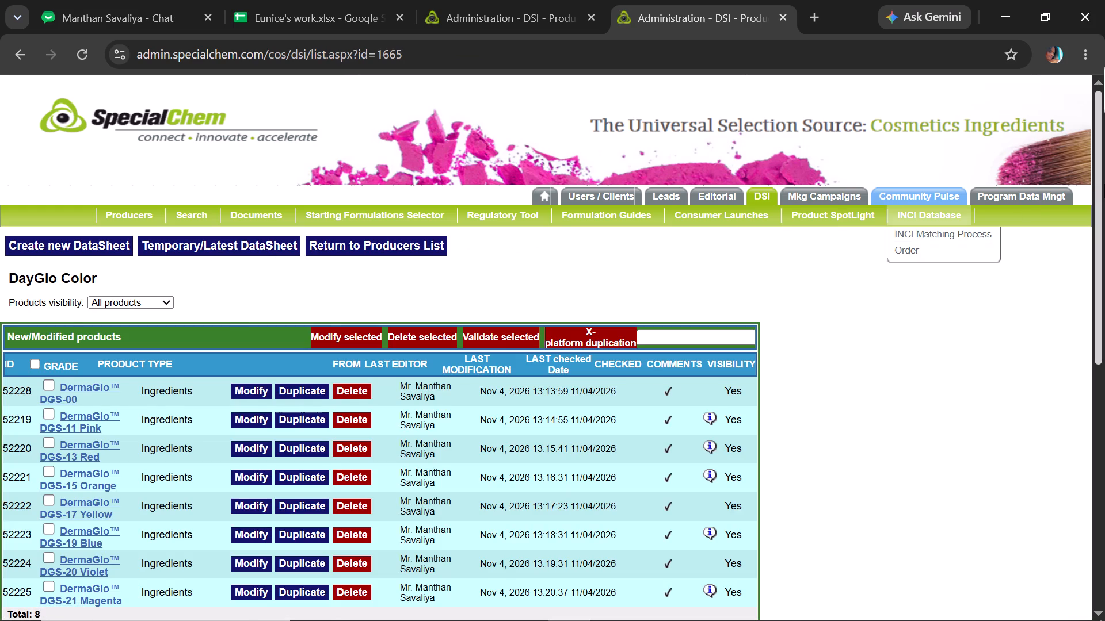
Open DermaGlo DGS-37 Blue for modification, copy the guide's "{product} by {supplier}" placeholder, set the product status to Availability Not Confirmed, and save the changes.
drag(1104, 184, 1104, 412)
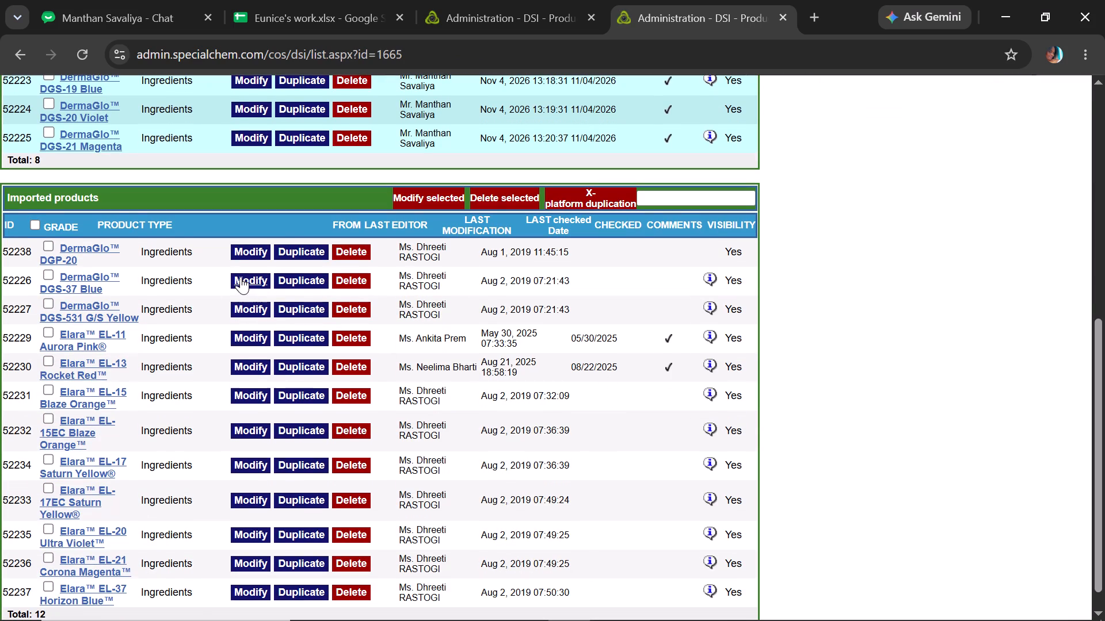
click(243, 278)
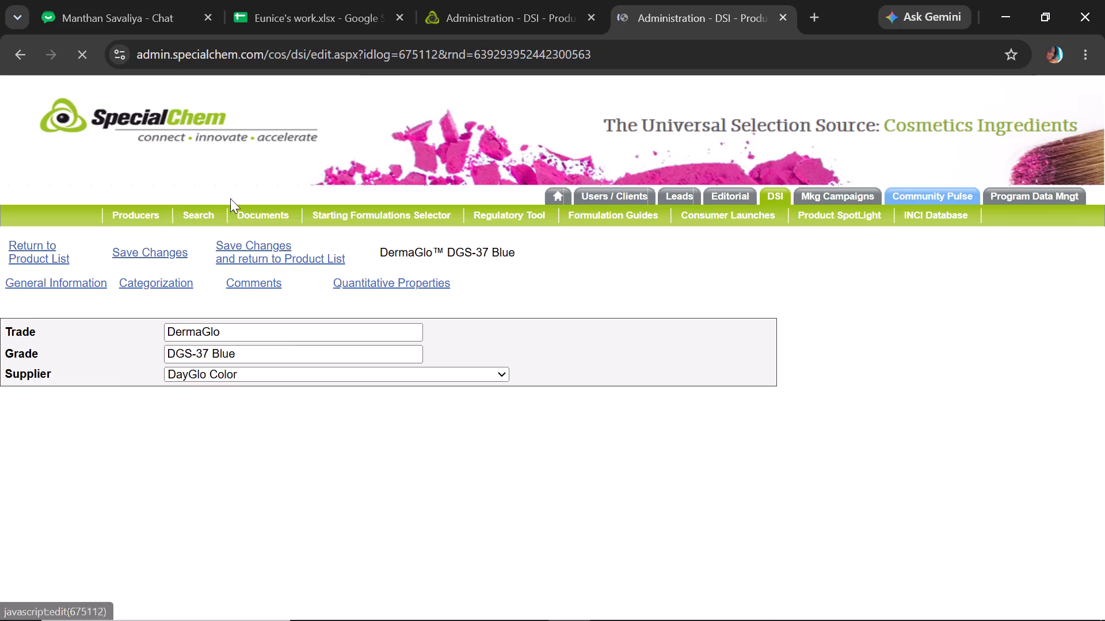
click(277, 0)
key(ctrl+c)
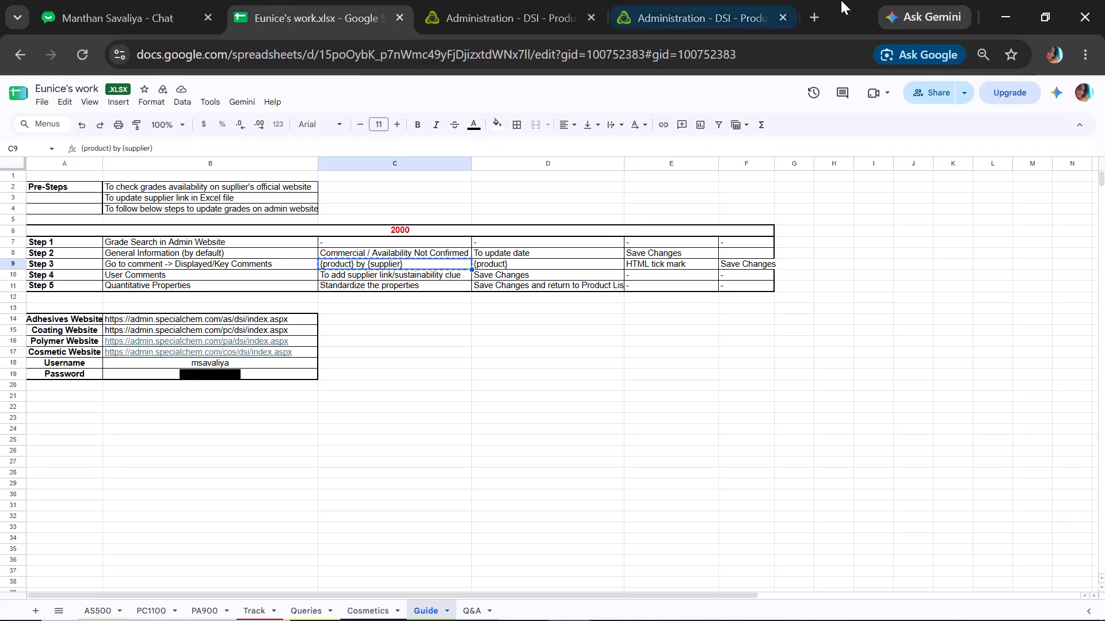
click(746, 0)
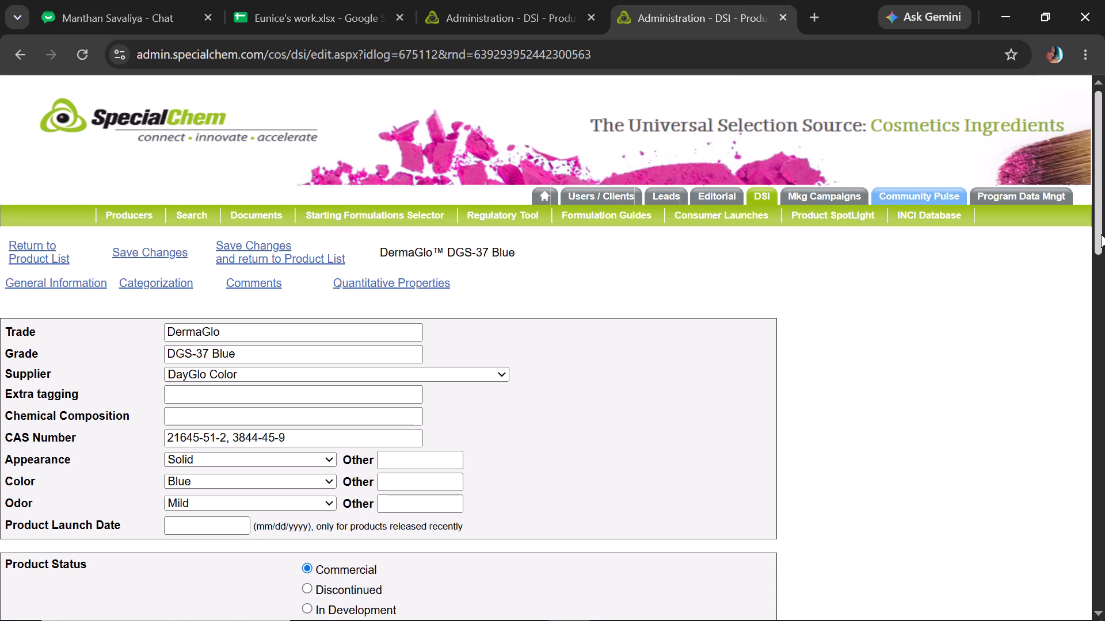
drag(1101, 234, 1097, 256)
click(303, 558)
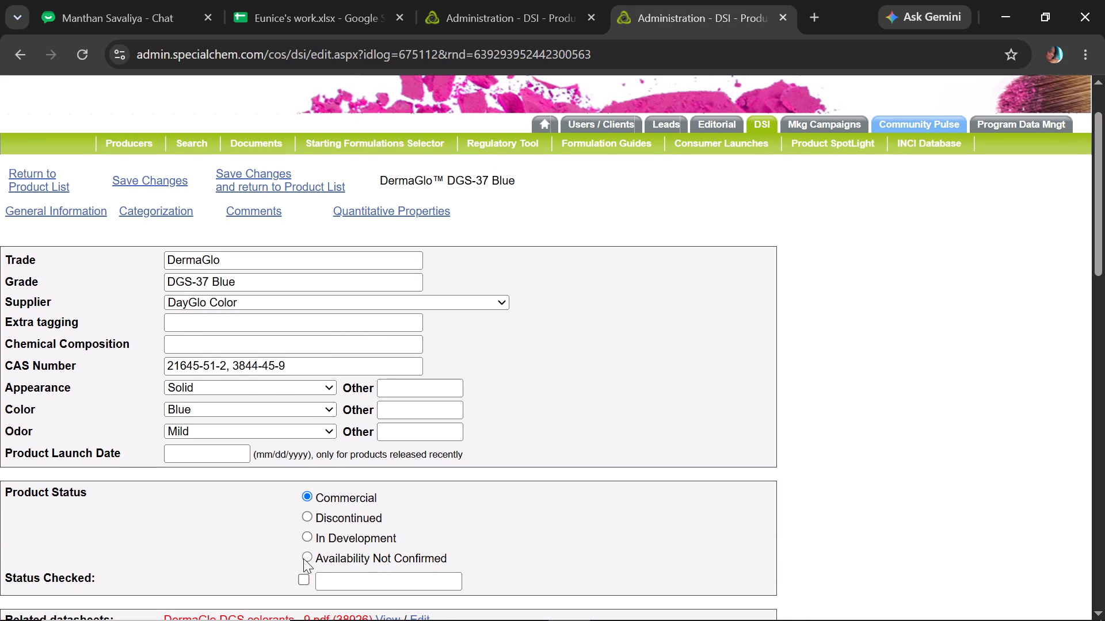
click(160, 182)
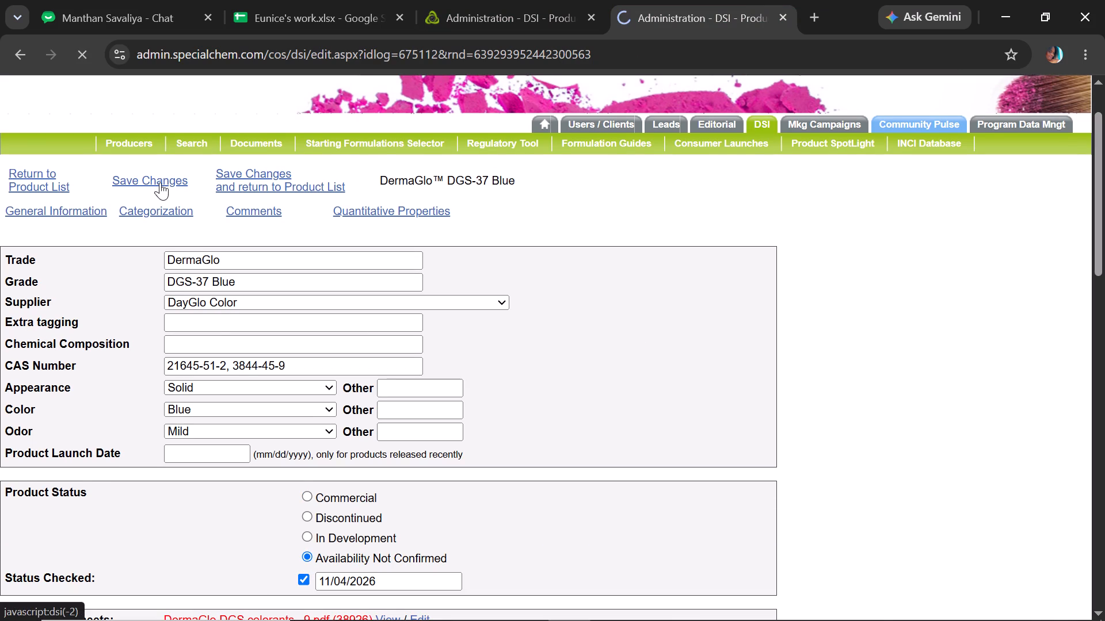
In the DGS-37 Blue displayed comments, replace "DermaGlo® DGS-37 Blue by DayGlo Color" with the copied "{product} by {supplier}" placeholder.
click(267, 279)
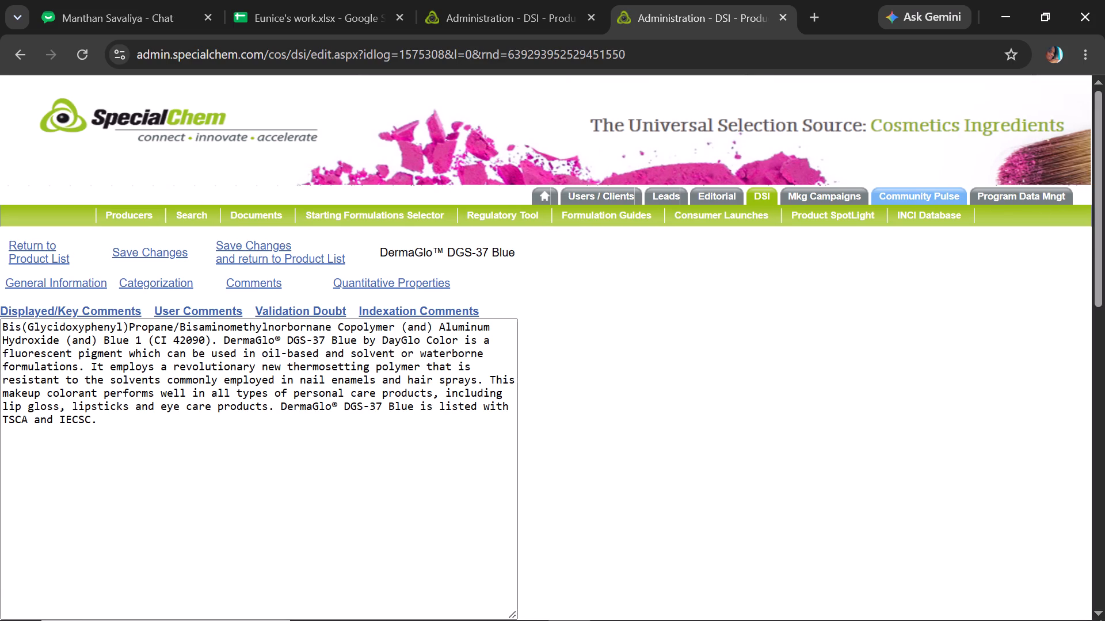
double_click(223, 338)
click(223, 338)
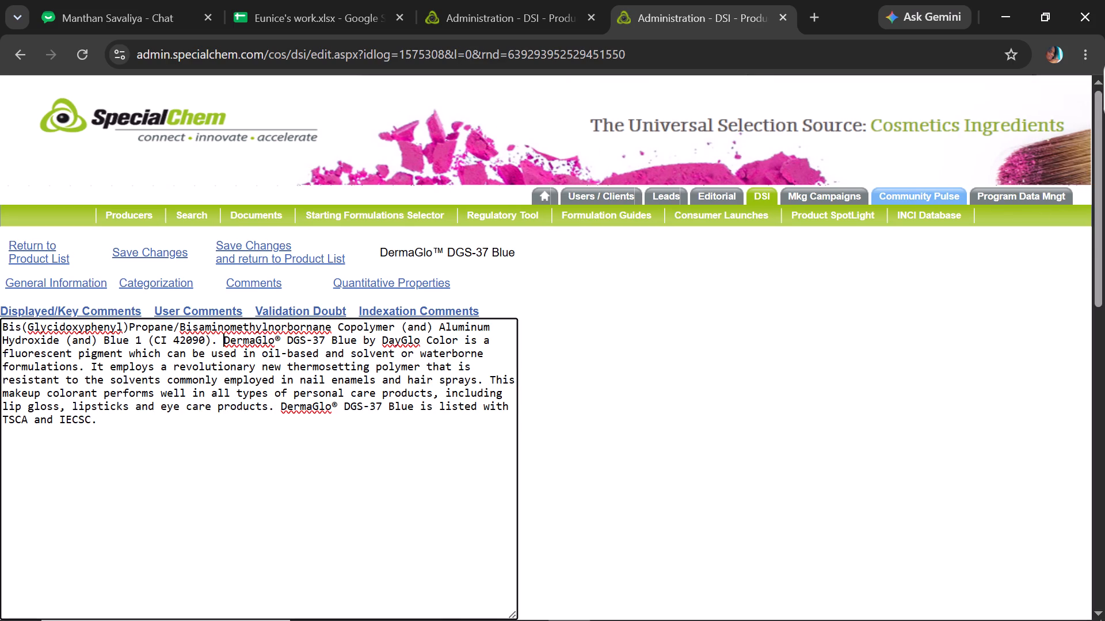
drag(223, 338, 457, 333)
key(ctrl+v)
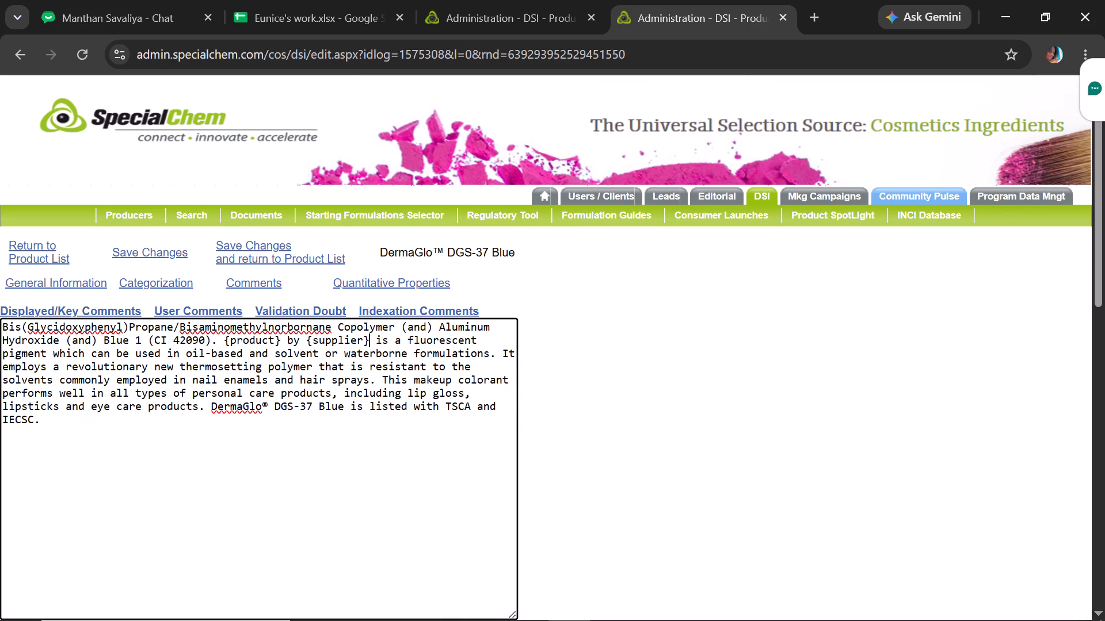
Copy "{product}" within the DGS-37 Blue comment and replace the remaining "DermaGlo® DGS-37 Blue" mention with it.
drag(281, 336, 234, 340)
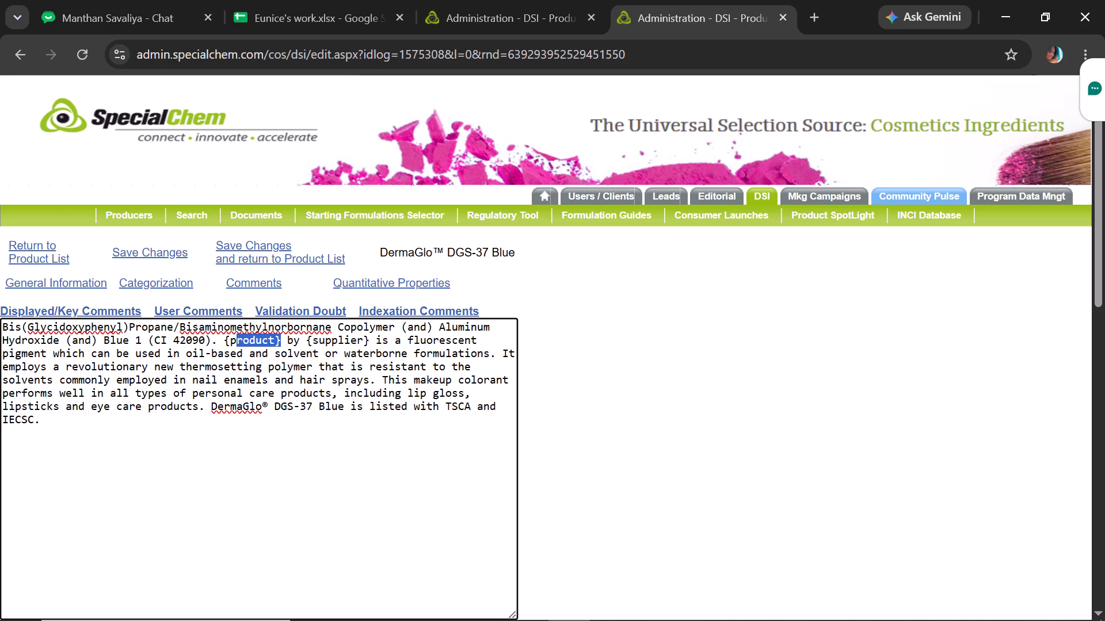
drag(234, 340, 225, 340)
key(ctrl+c)
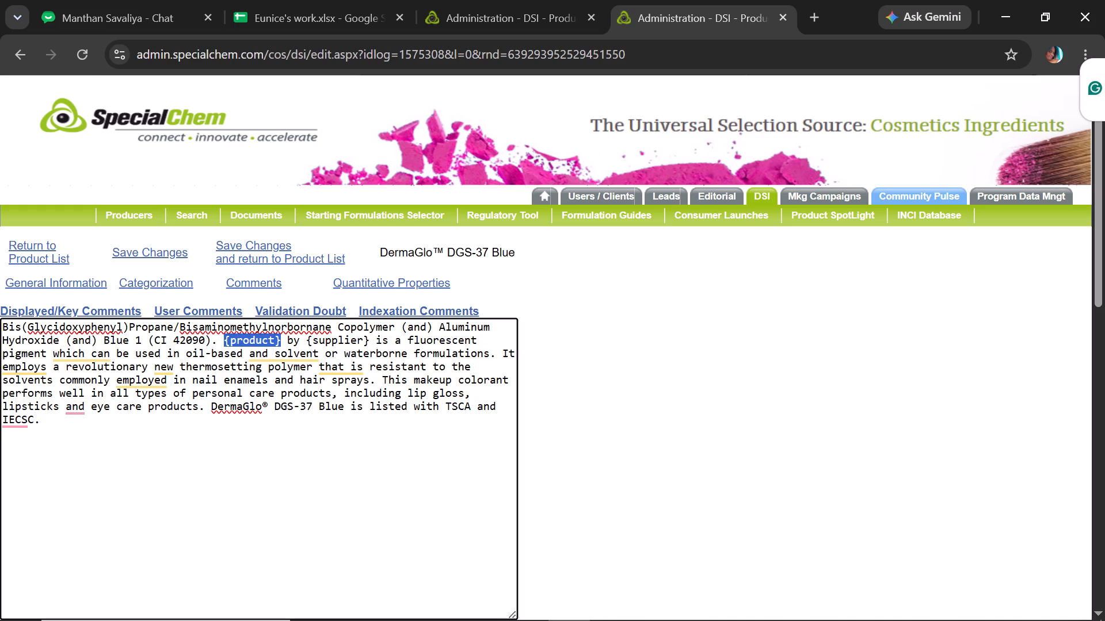
drag(211, 407, 349, 405)
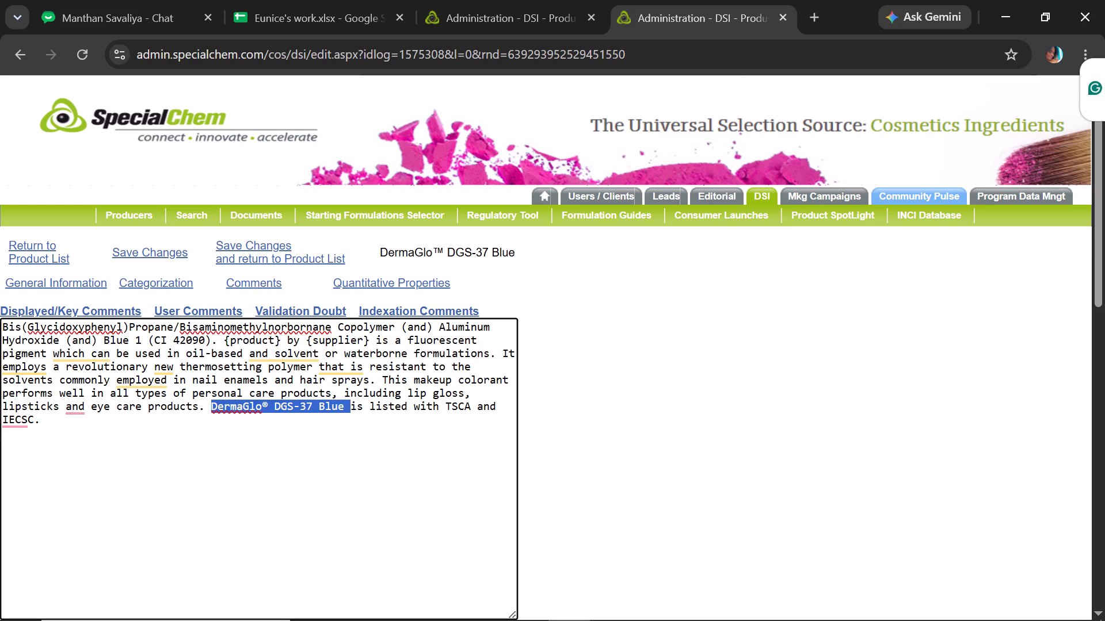
drag(349, 405, 345, 406)
key(ctrl+v)
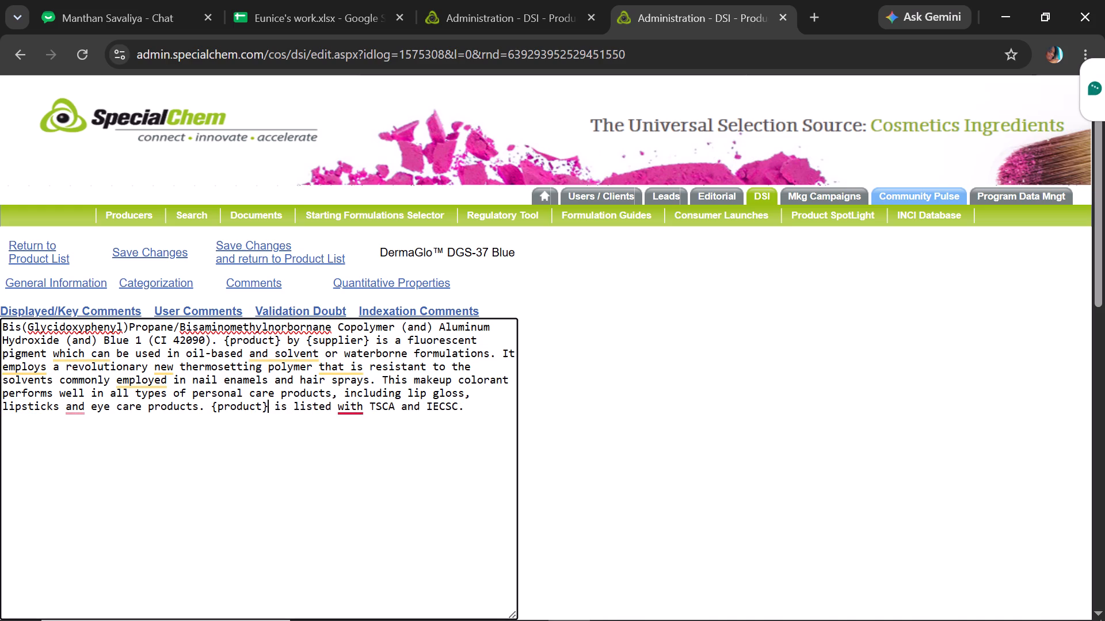
Apply the grammar corrections in the DGS-37 Blue comment: add a comma after "lipsticks" and change "listed with" to "listed on".
click(113, 454)
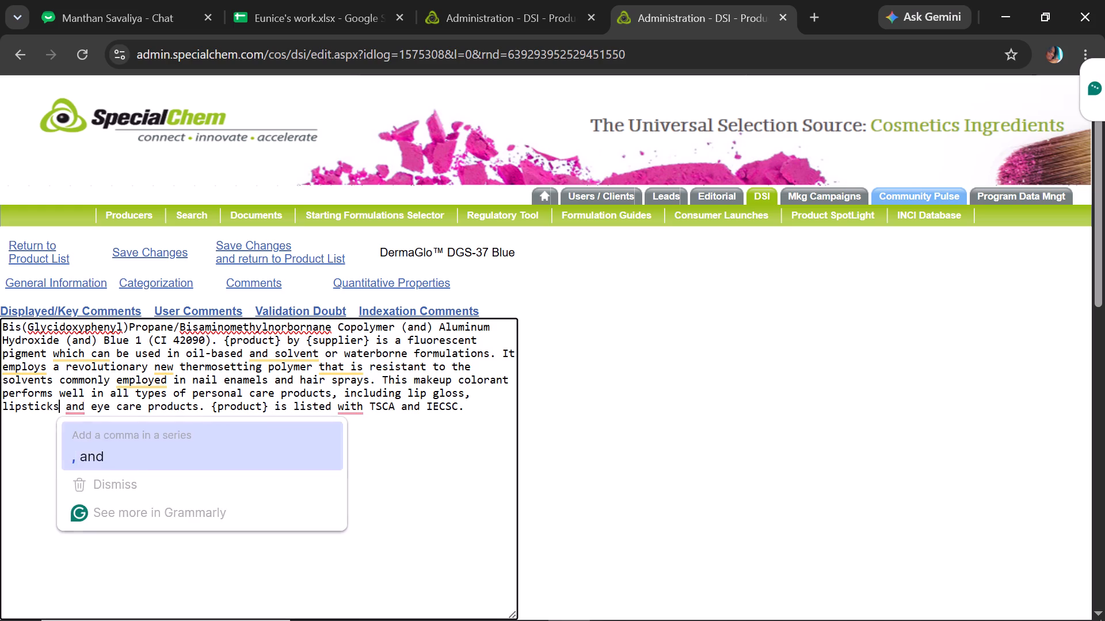
key(comma)
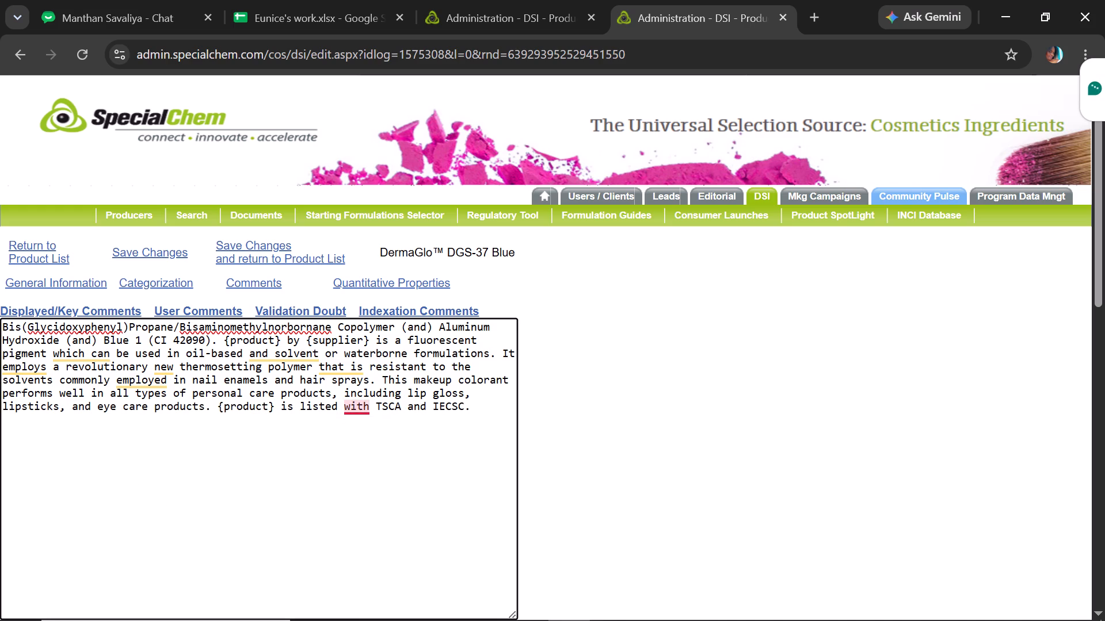
click(376, 427)
text(on)
Enable Display as HTML for the DGS-37 Blue comments and save the changes.
drag(1104, 225, 1104, 243)
click(98, 598)
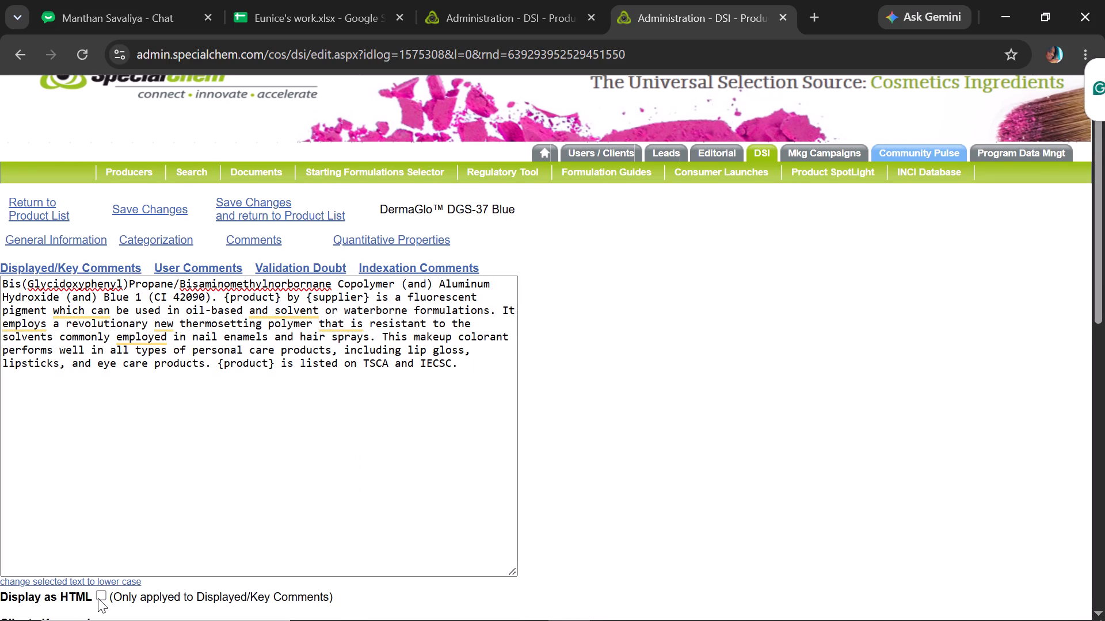
click(119, 205)
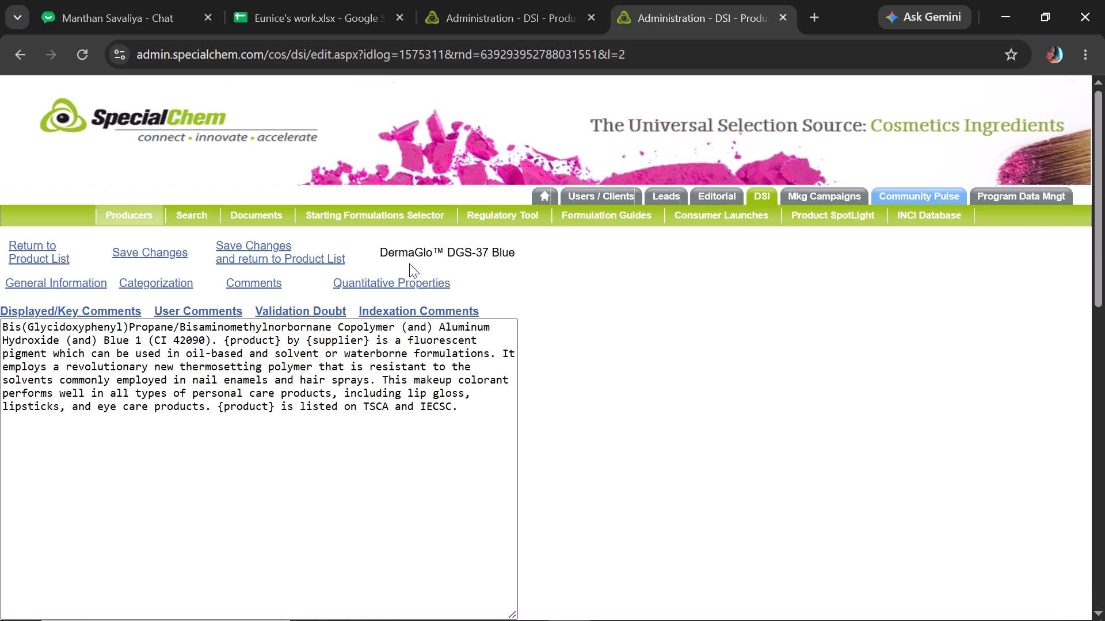
In the DGS-37 Blue quantitative properties, rename Oil Absorption as "Oil Absorption Number (OAN)" and Bulk Density as "Density, Bulk", then save and return to the product list.
click(397, 285)
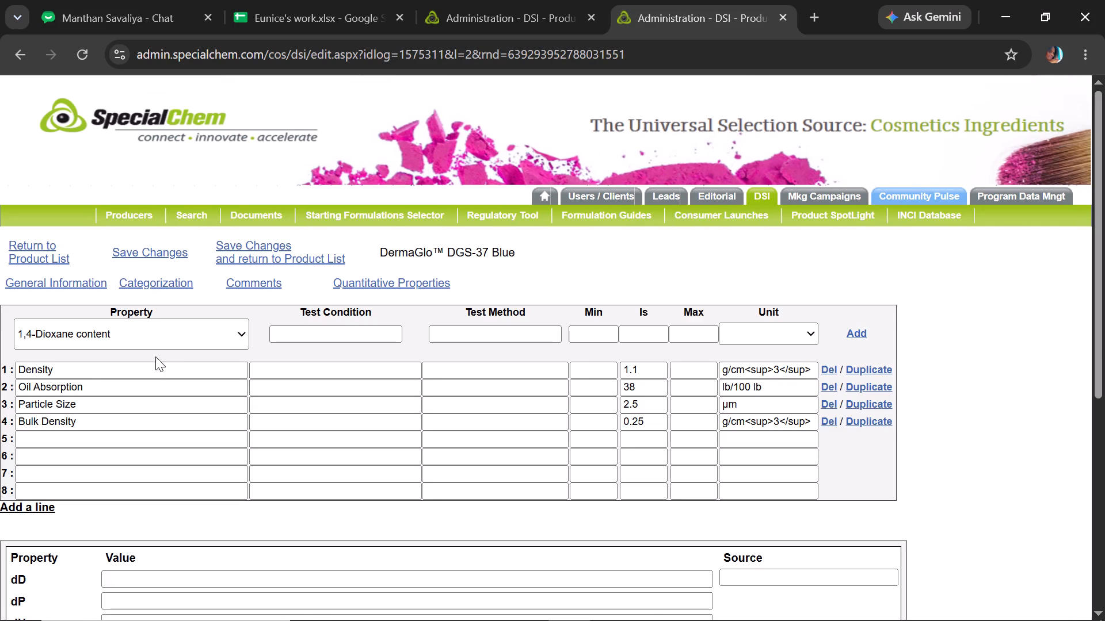
click(144, 384)
click(181, 415)
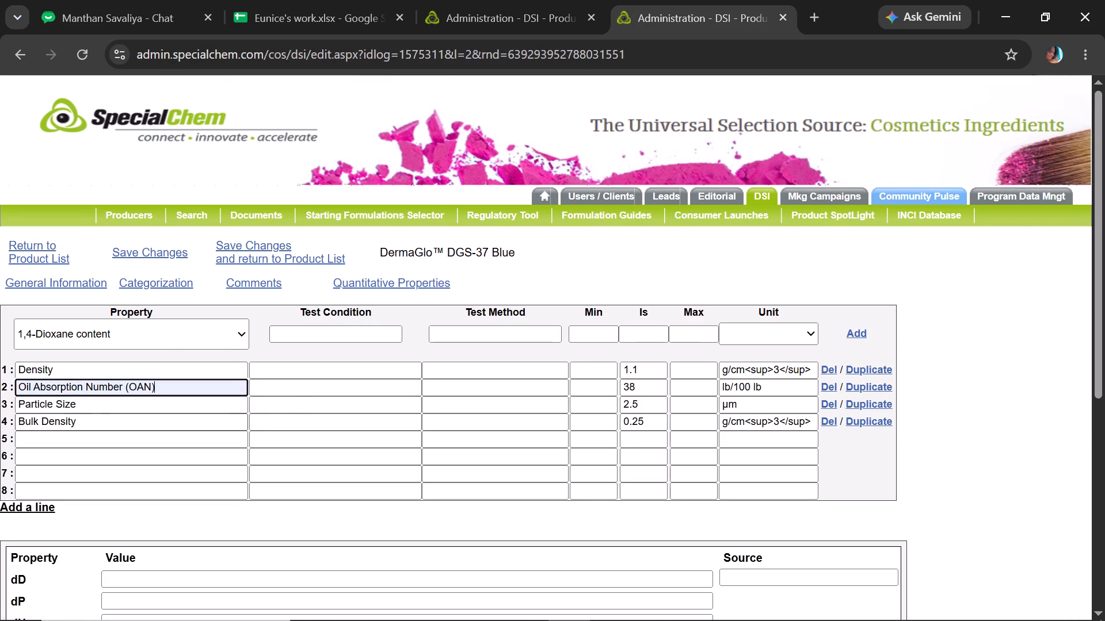
click(79, 426)
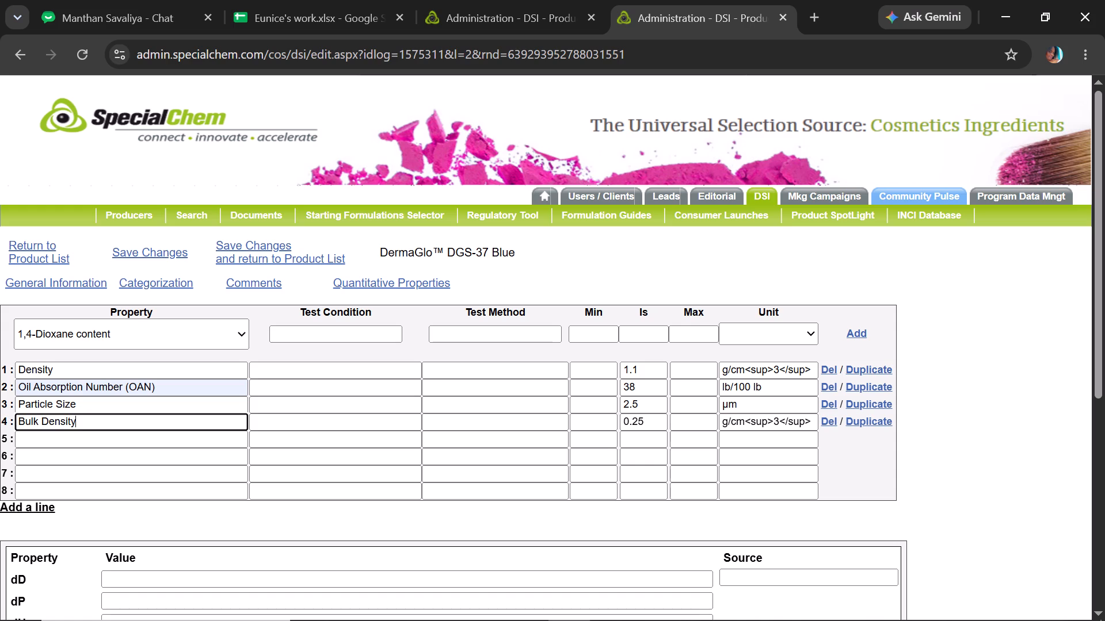
drag(43, 420, 0, 435)
key(BackSpace)
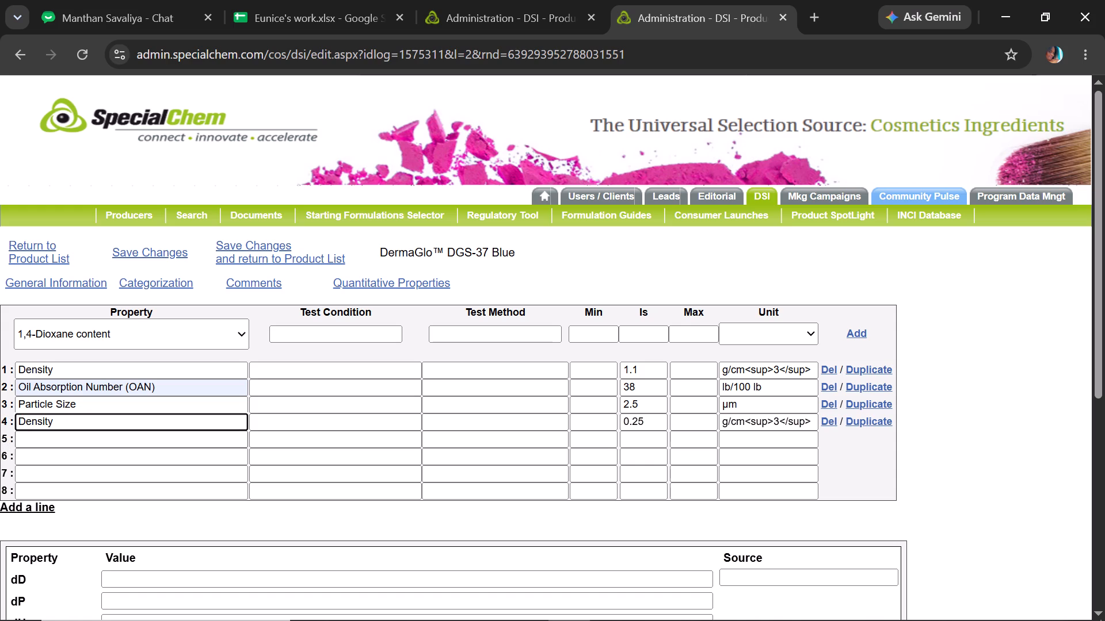
click(74, 422)
click(169, 254)
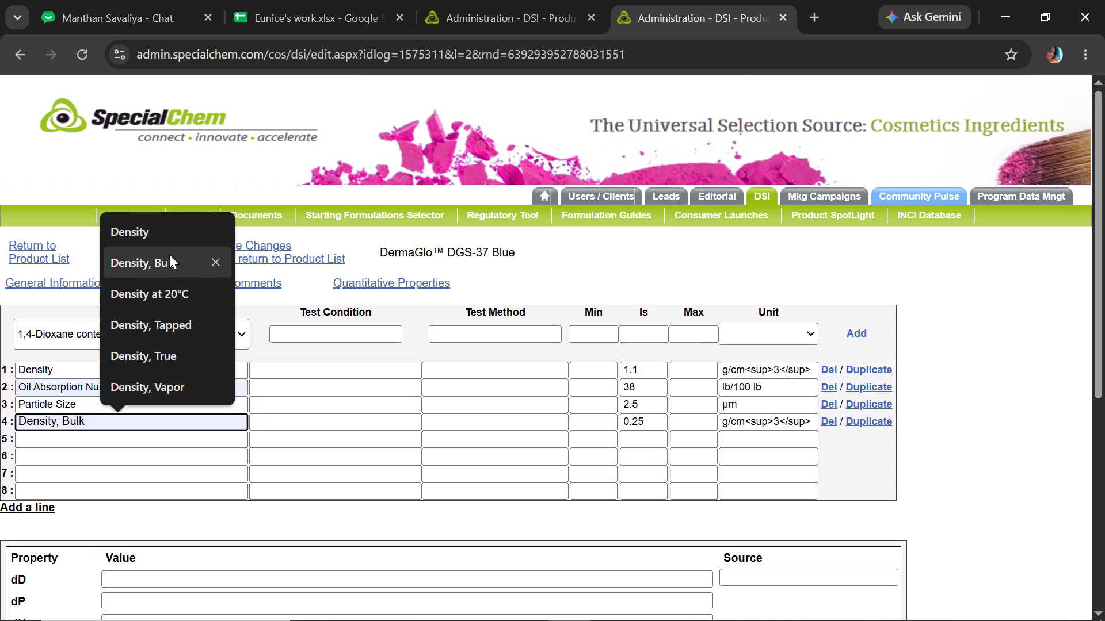
click(234, 251)
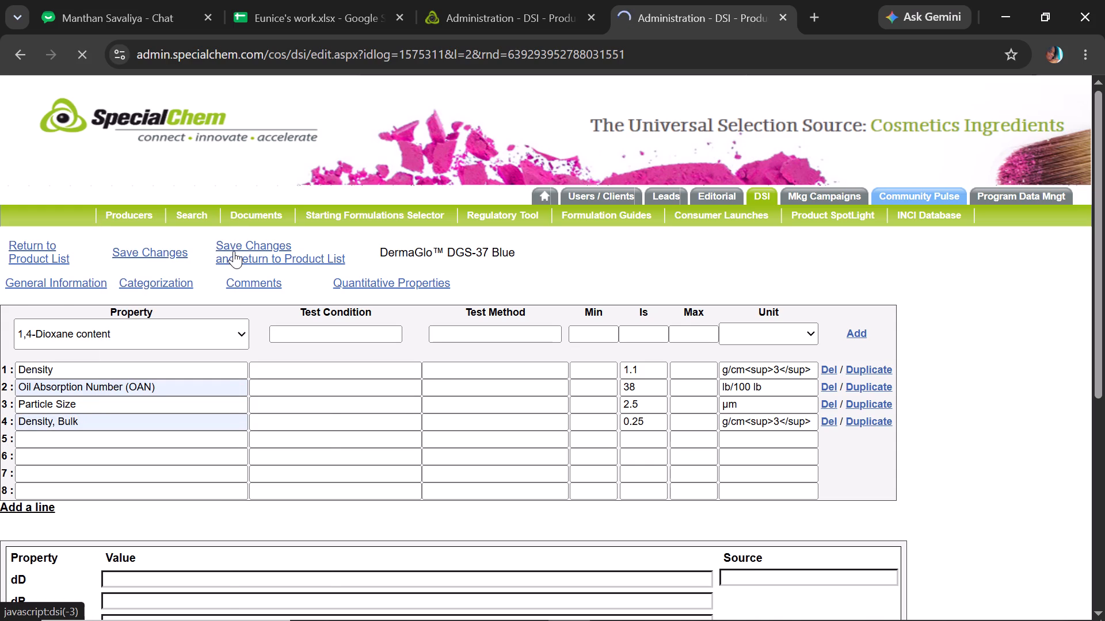
Open DermaGlo DGS-531 G/S Yellow for editing and copy "{product} by {supplier}" from the workbook's guide.
drag(1104, 253, 1104, 509)
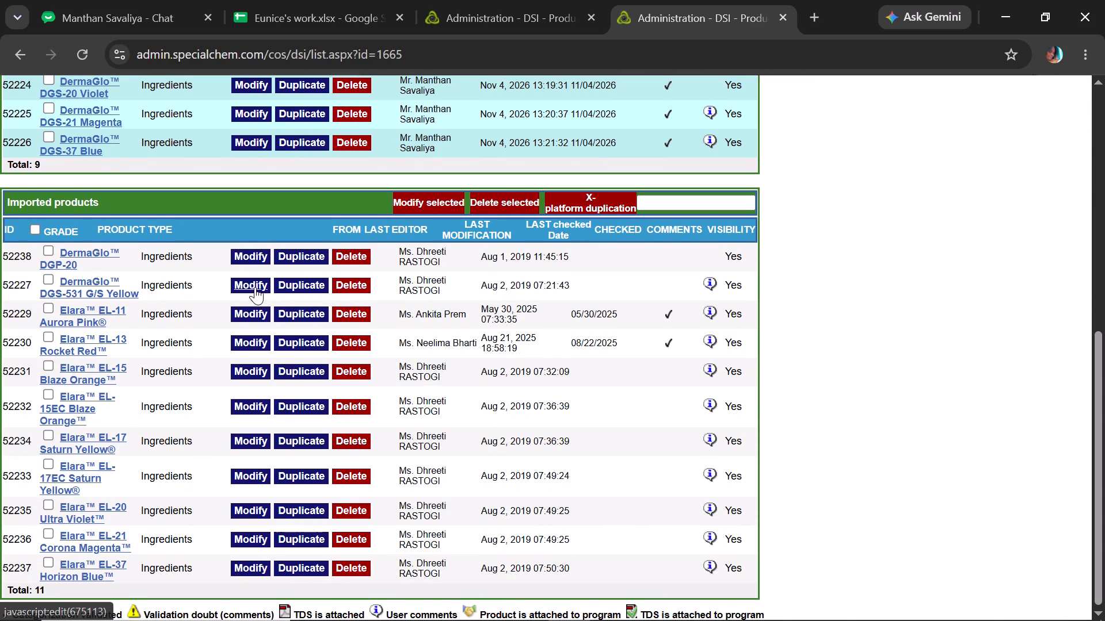
click(255, 287)
click(286, 0)
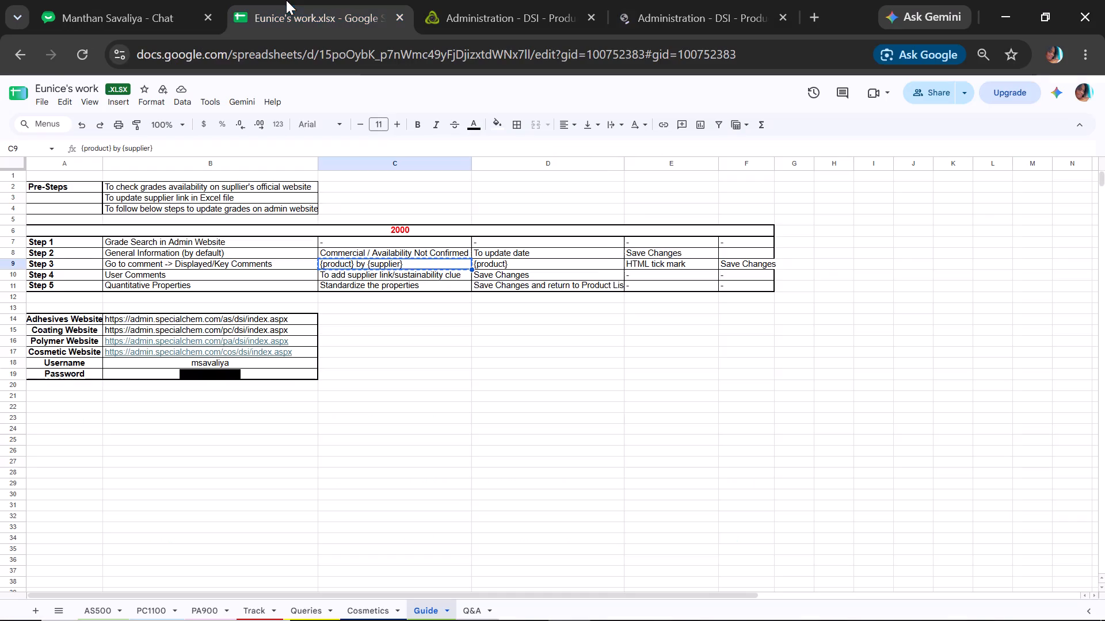
key(ctrl+c)
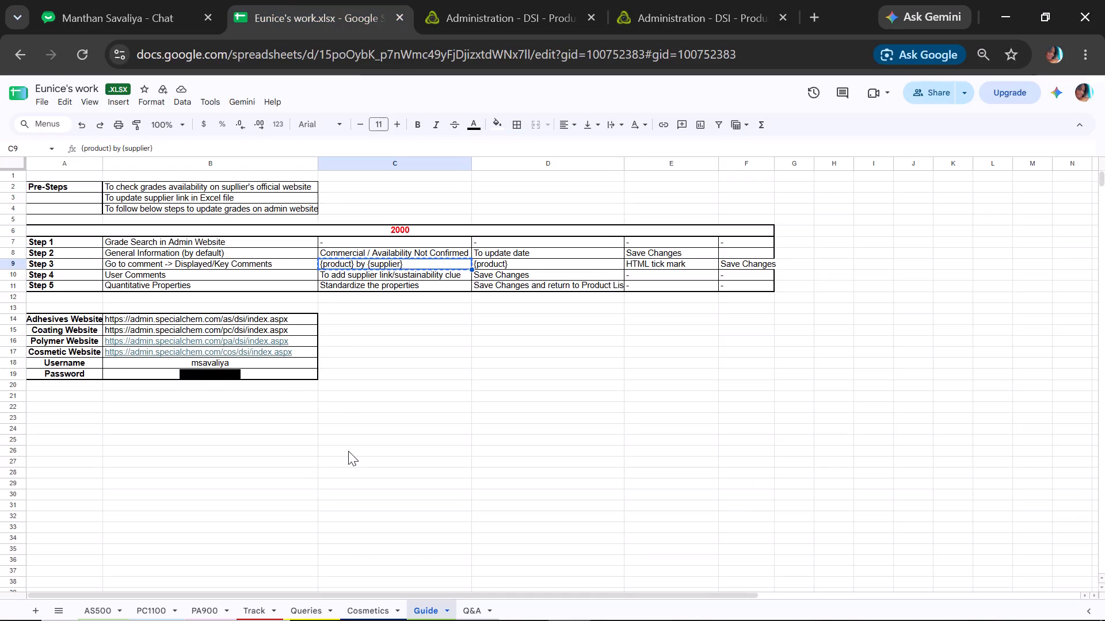
click(686, 0)
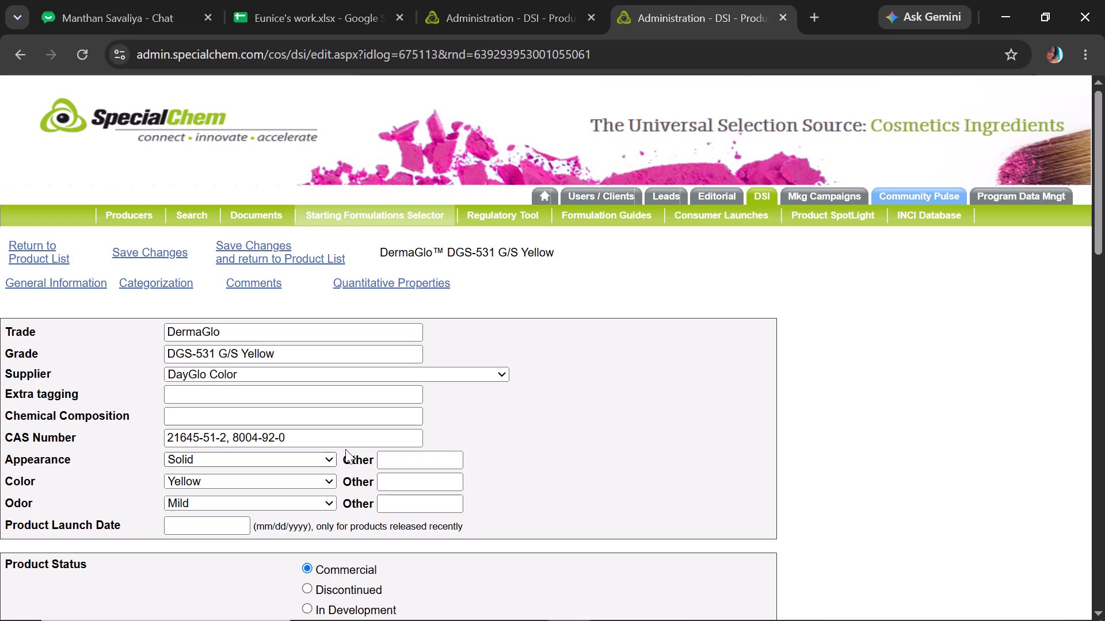
Set the DGS-531 G/S Yellow product status to Availability Not Confirmed and save the changes.
drag(1104, 187, 1103, 225)
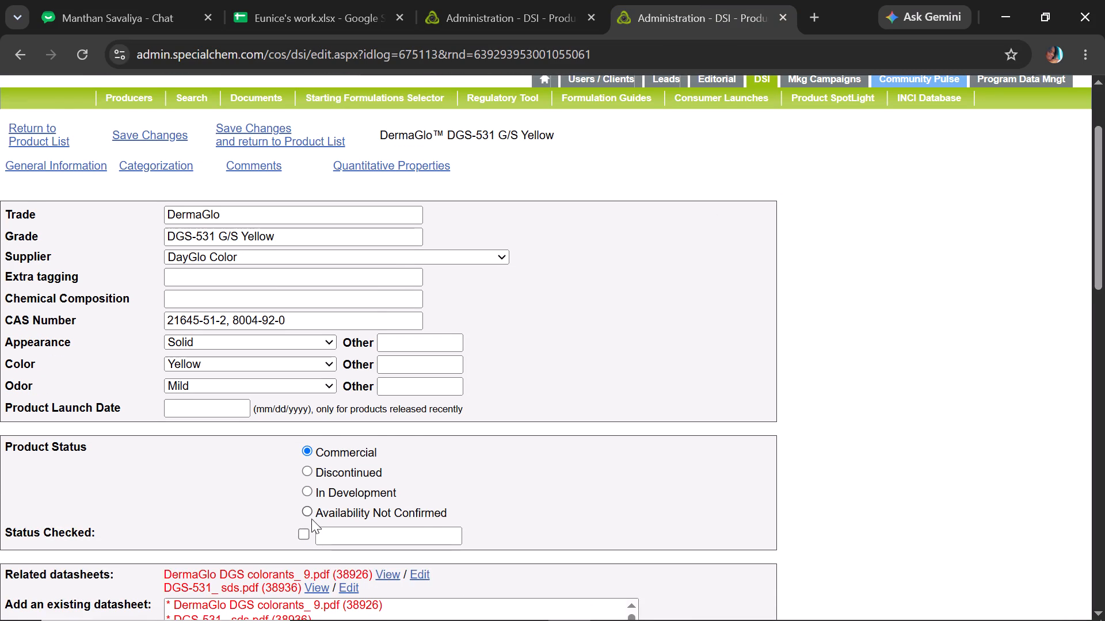
click(308, 508)
click(169, 138)
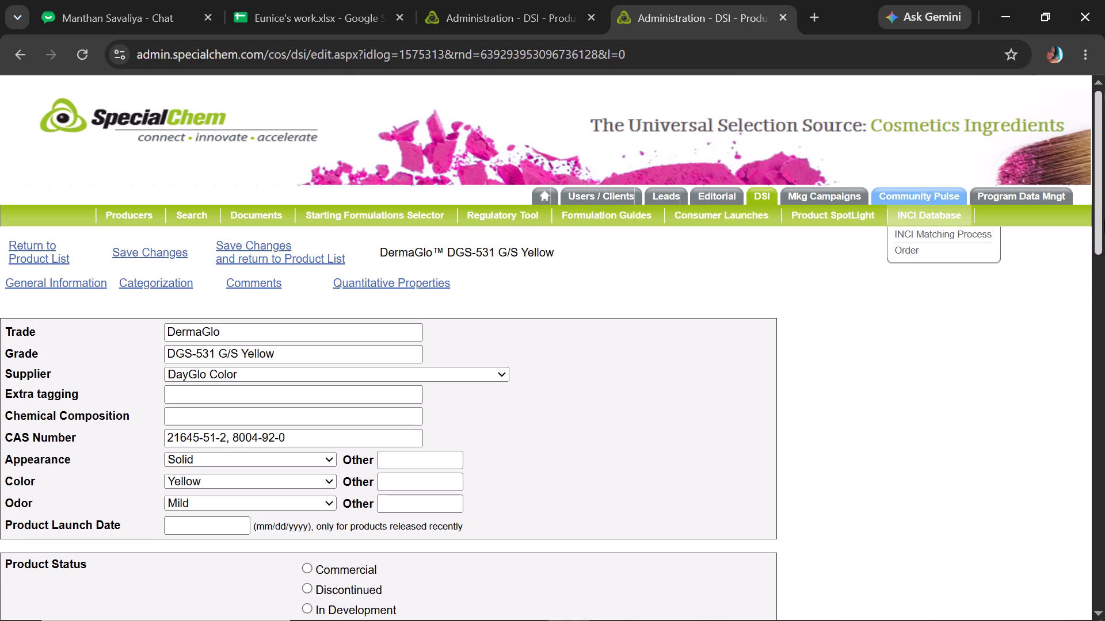
In the DGS-531 G/S Yellow displayed comment, replace "DermaGlo™ DGS-531 G/S Yellow by DayGlo Color" with "{product} by {supplier}".
drag(1104, 218, 1088, 264)
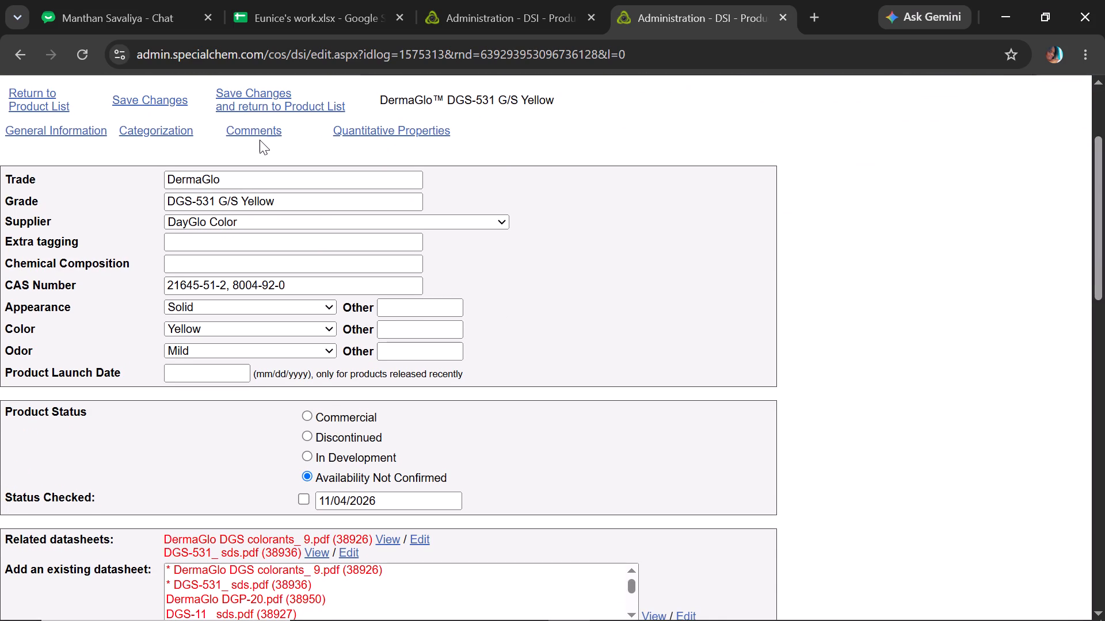
click(261, 137)
click(266, 131)
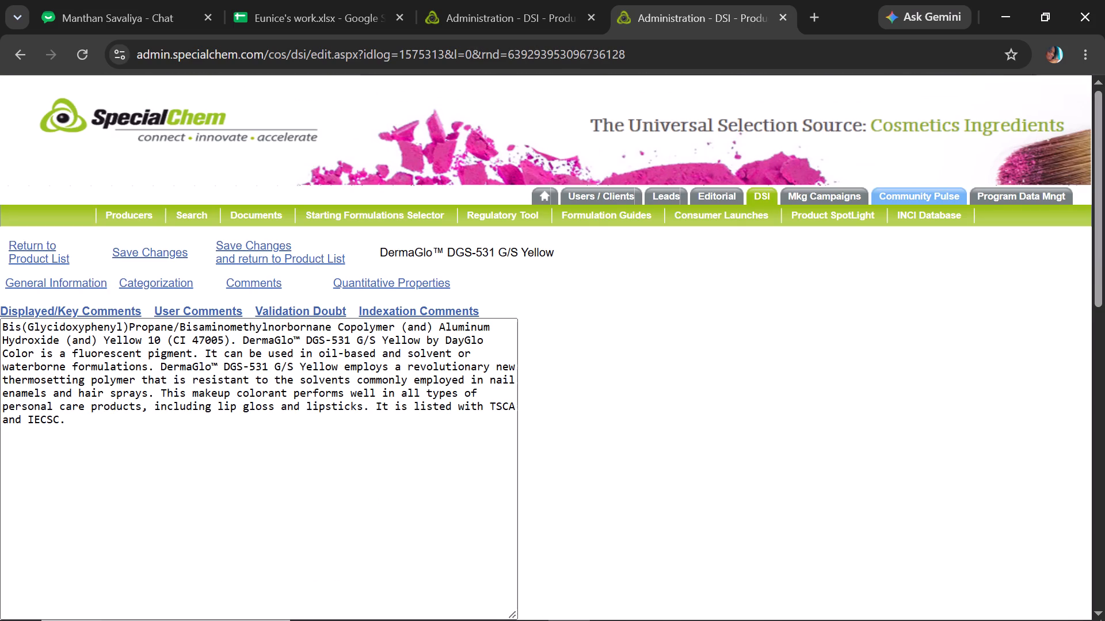
double_click(243, 340)
click(243, 340)
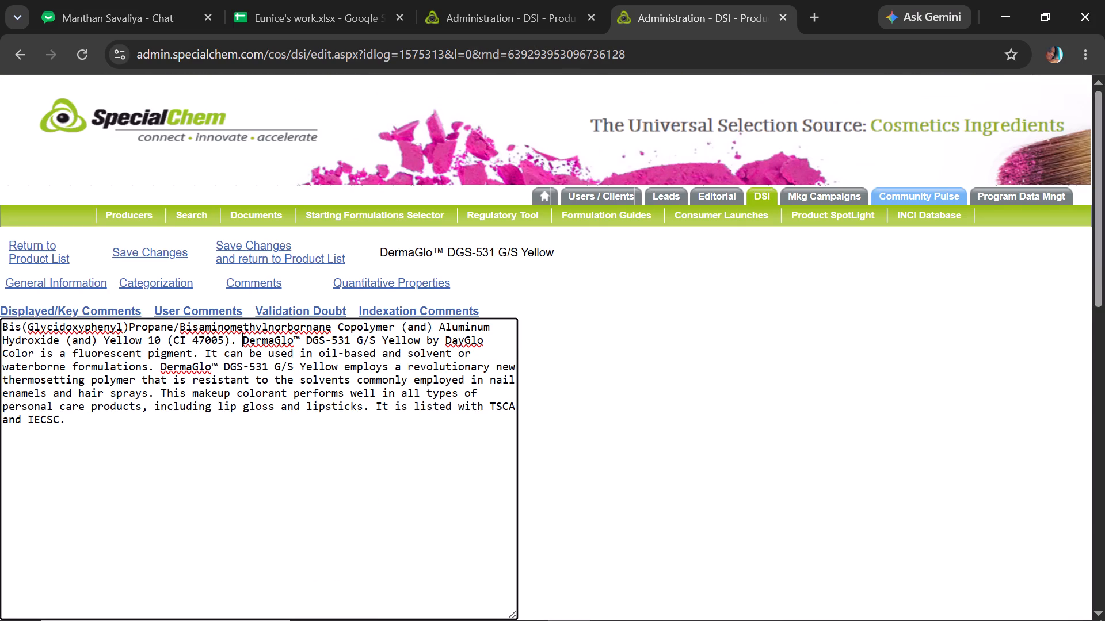
drag(243, 340, 74, 354)
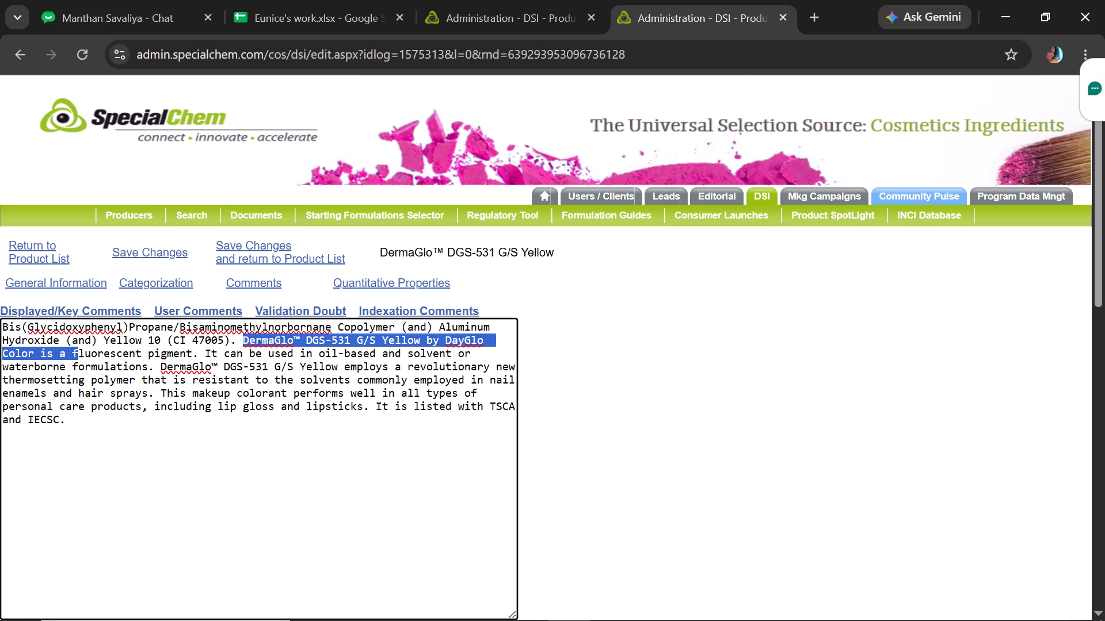
drag(74, 354, 36, 352)
key(ctrl+v)
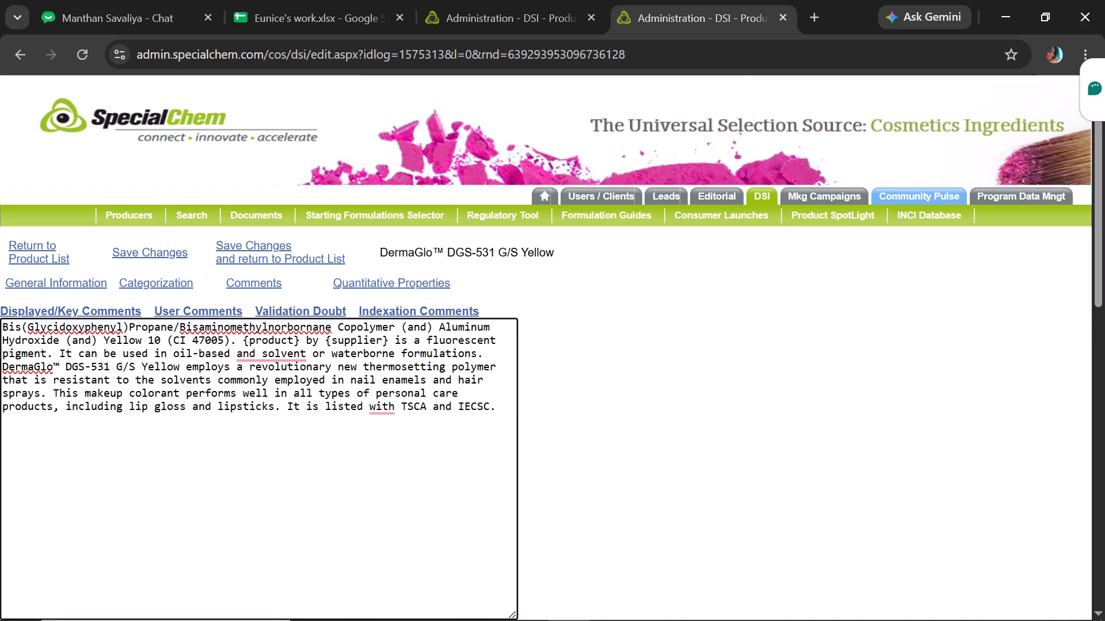
Copy "{product}" within the DGS-531 G/S Yellow comment and replace the remaining "DermaGlo™ DGS-531 G/S Yellow" mention with it.
drag(241, 336, 302, 346)
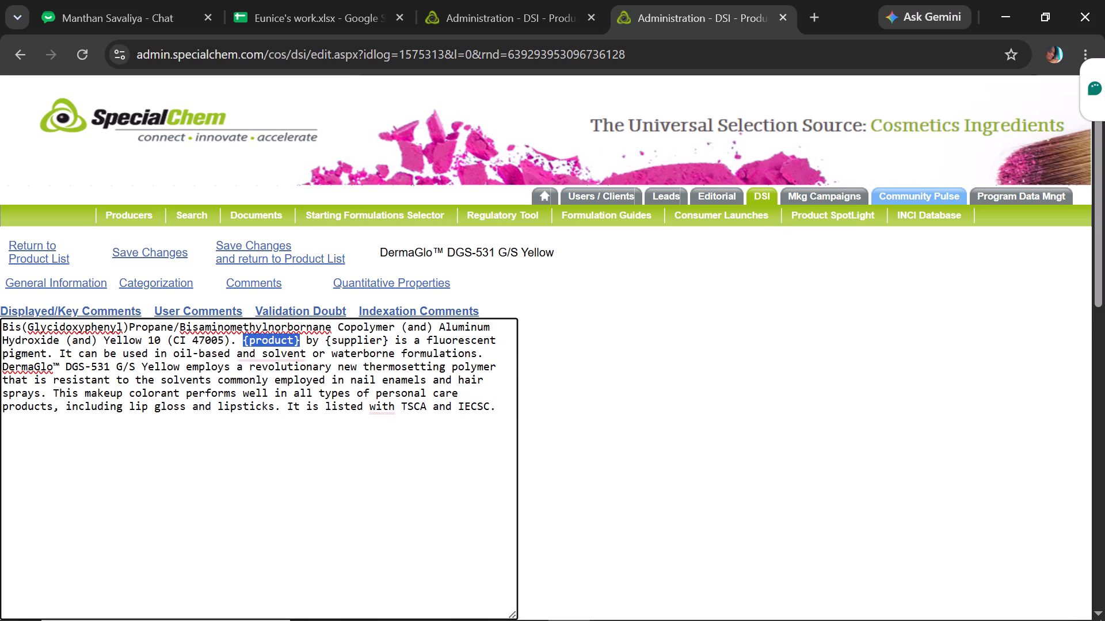
drag(302, 346, 302, 344)
key(ctrl+c)
drag(0, 369, 147, 367)
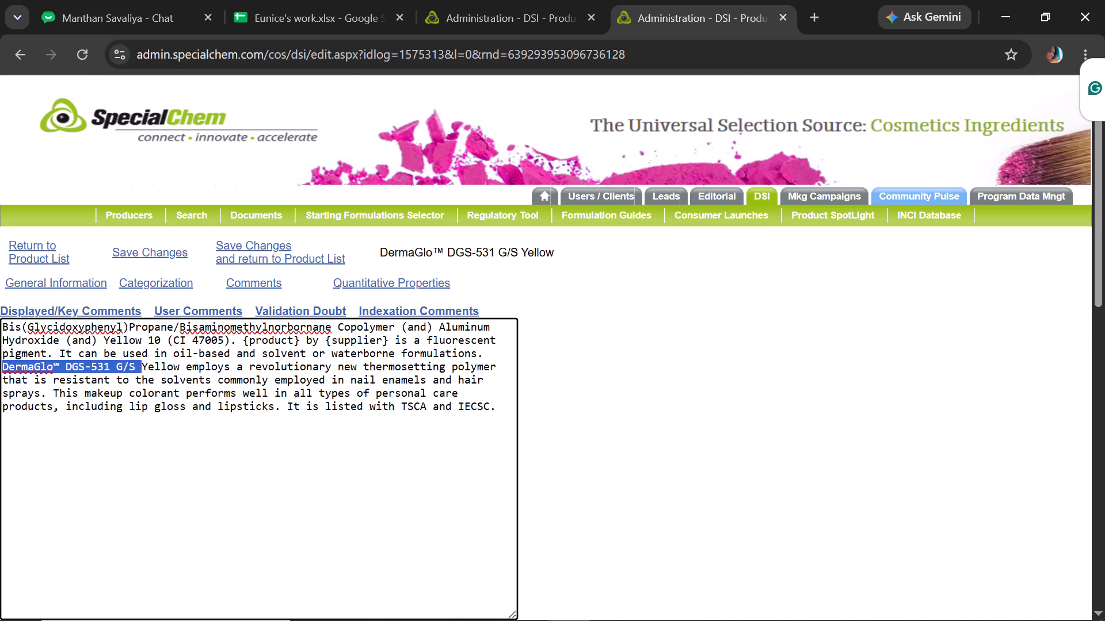
drag(147, 367, 180, 364)
key(ctrl+v)
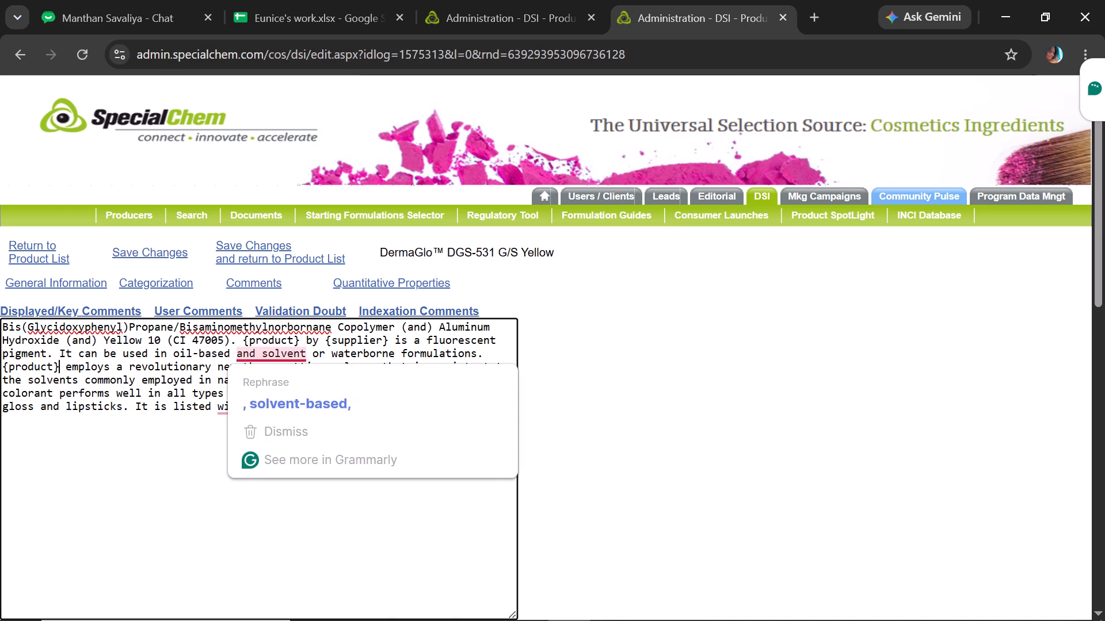
Apply the grammar corrections in the DGS-531 G/S Yellow comment: change "and solvent" to ", solvent-based," and "listed with" to "listed on".
click(301, 416)
text(, solven)
text(t-based,)
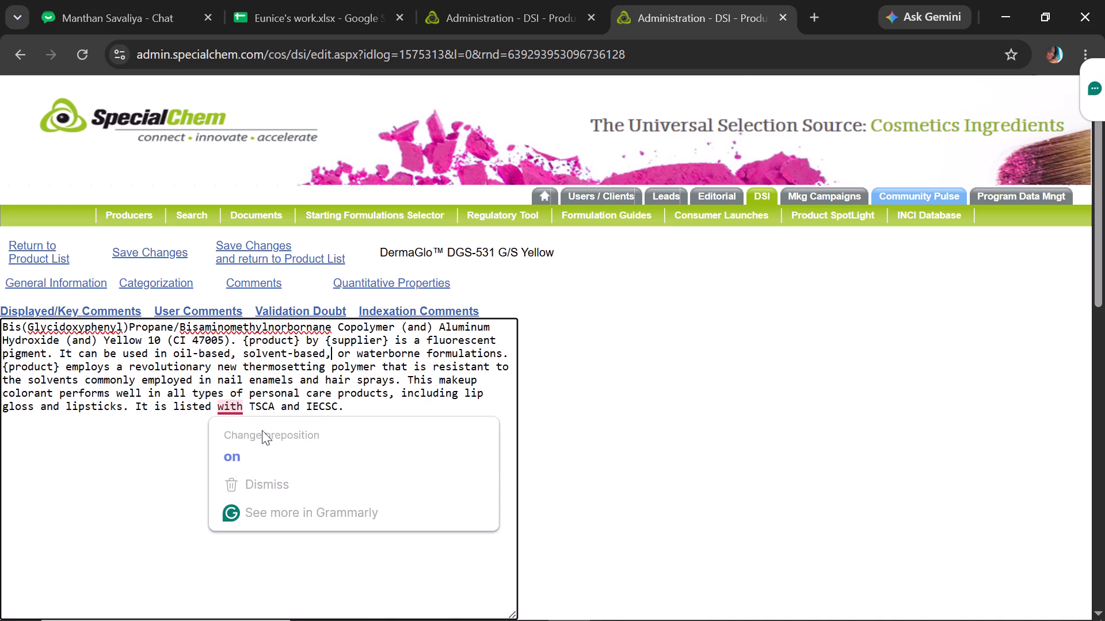
click(262, 430)
text(on)
Enable Display as HTML for the DGS-531 G/S Yellow comments and save the changes.
drag(1104, 149, 1104, 205)
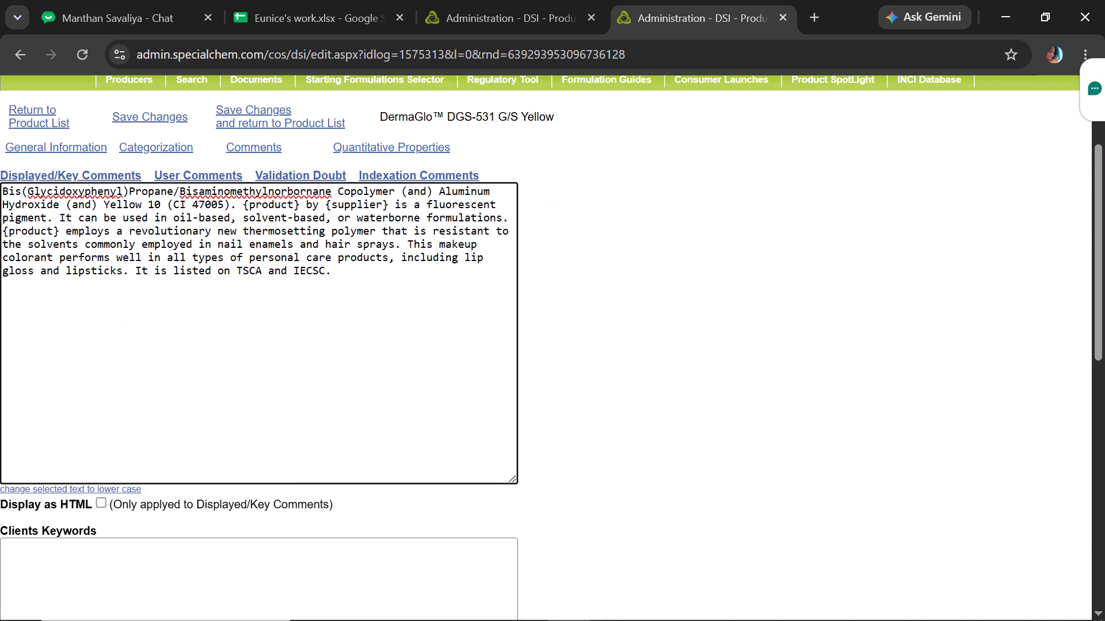
click(103, 501)
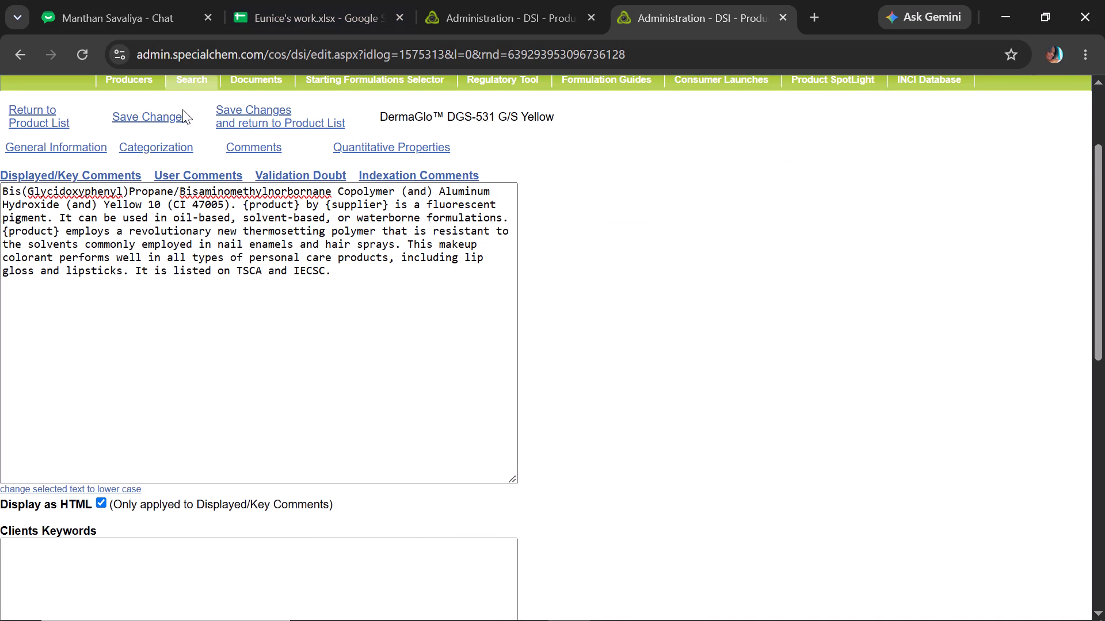
click(180, 116)
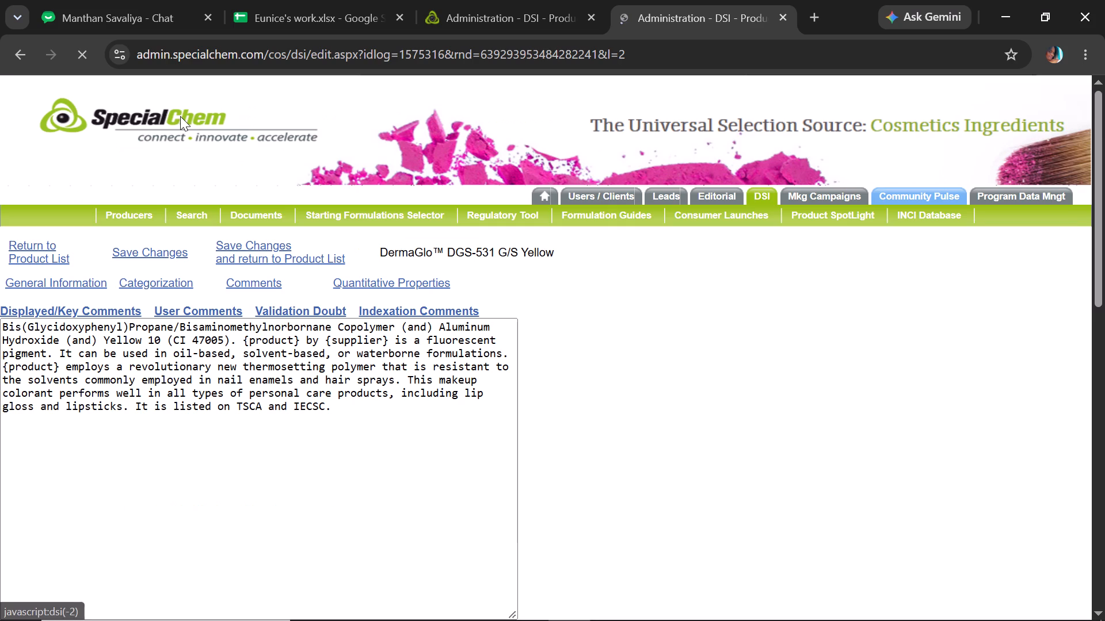
In the DGS-531 G/S Yellow quantitative properties, rename Oil Absorption as "Oil Absorption Number (OAN)" and Bulk Density as "Density, Bulk", then save and return to the product list.
click(368, 280)
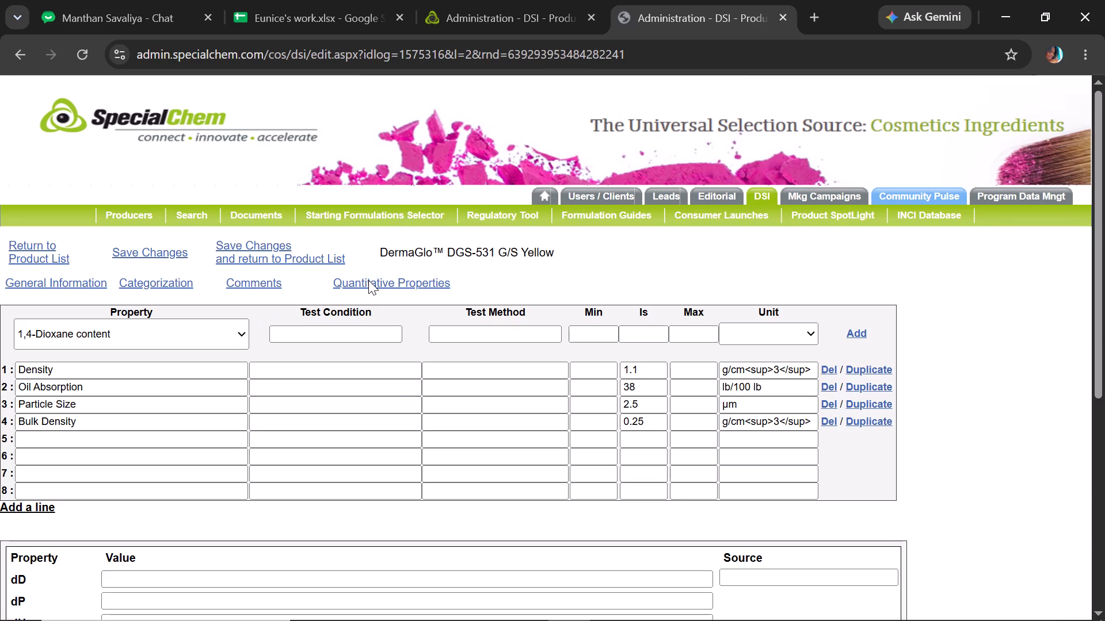
click(104, 377)
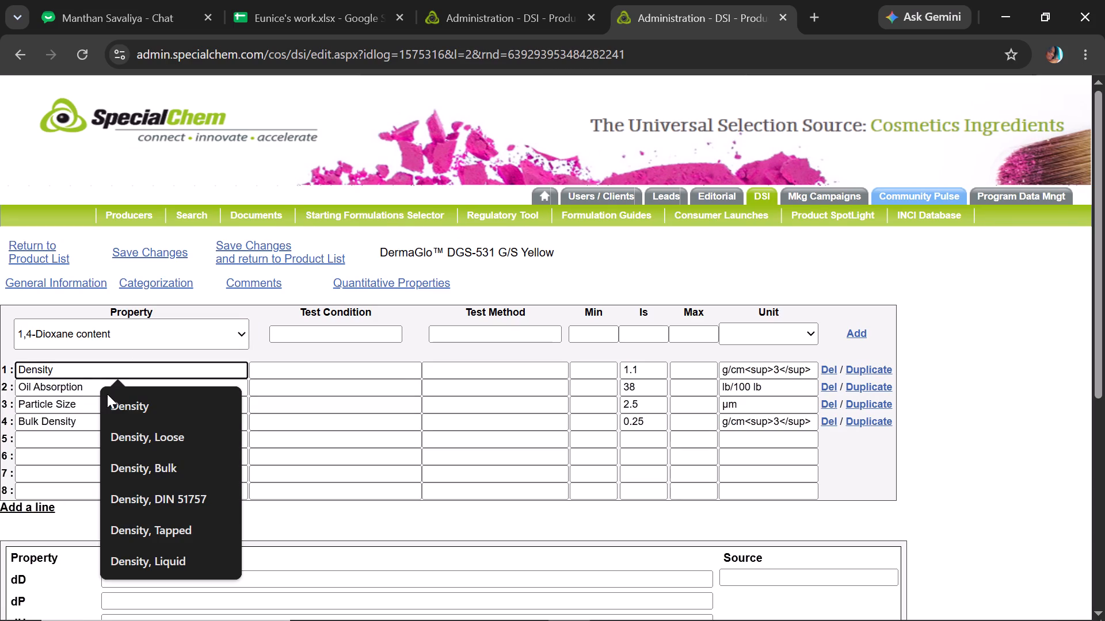
click(93, 390)
click(159, 421)
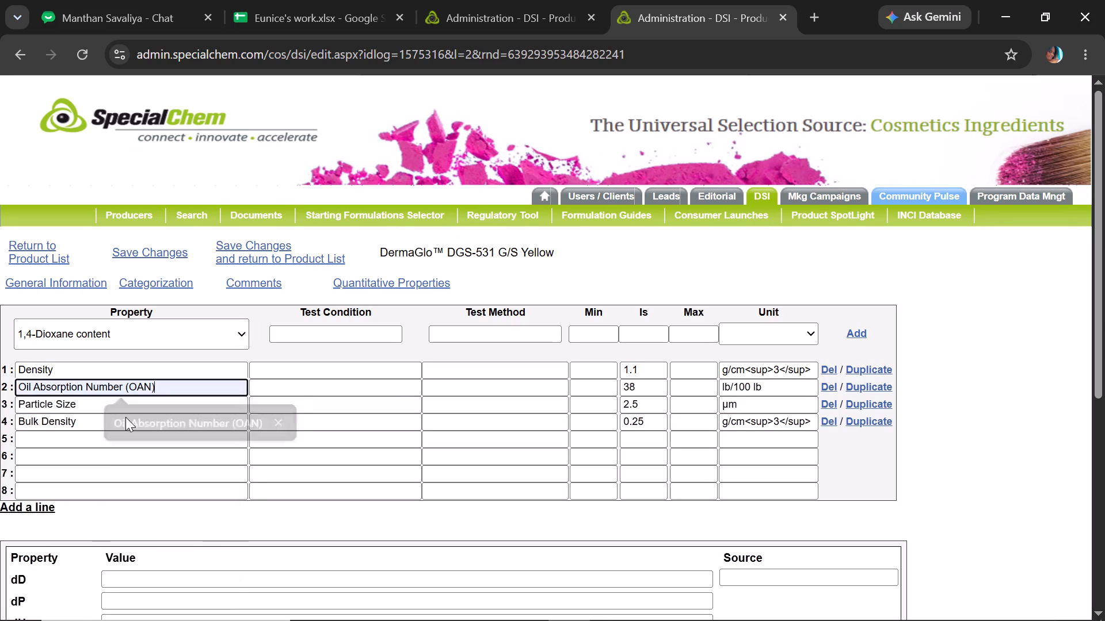
drag(44, 423, 0, 412)
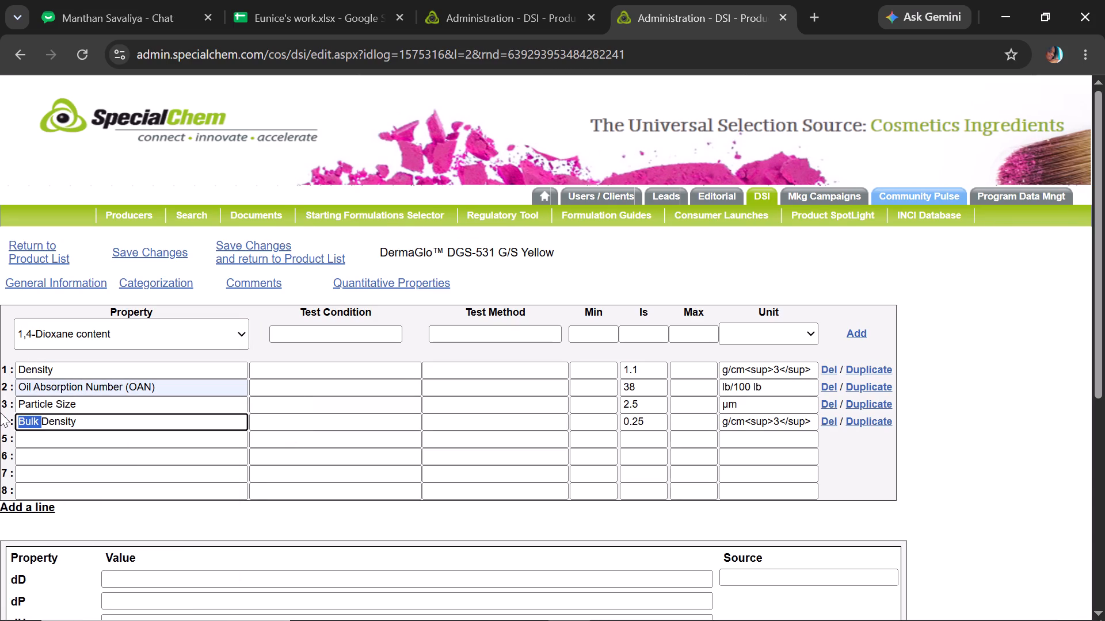
key(Home)
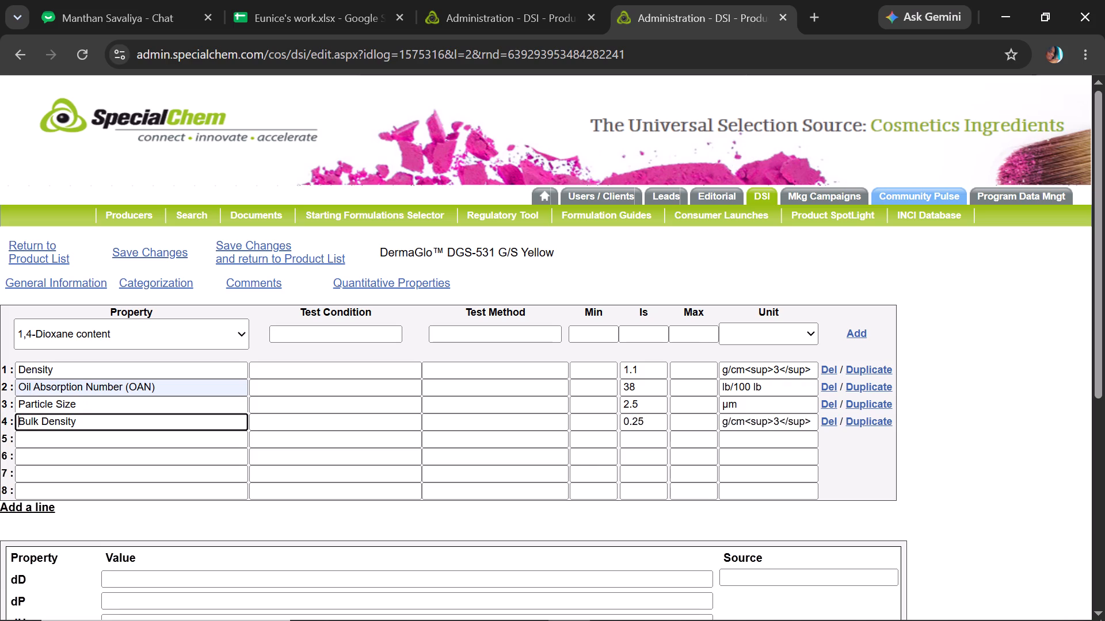
drag(44, 418, 0, 453)
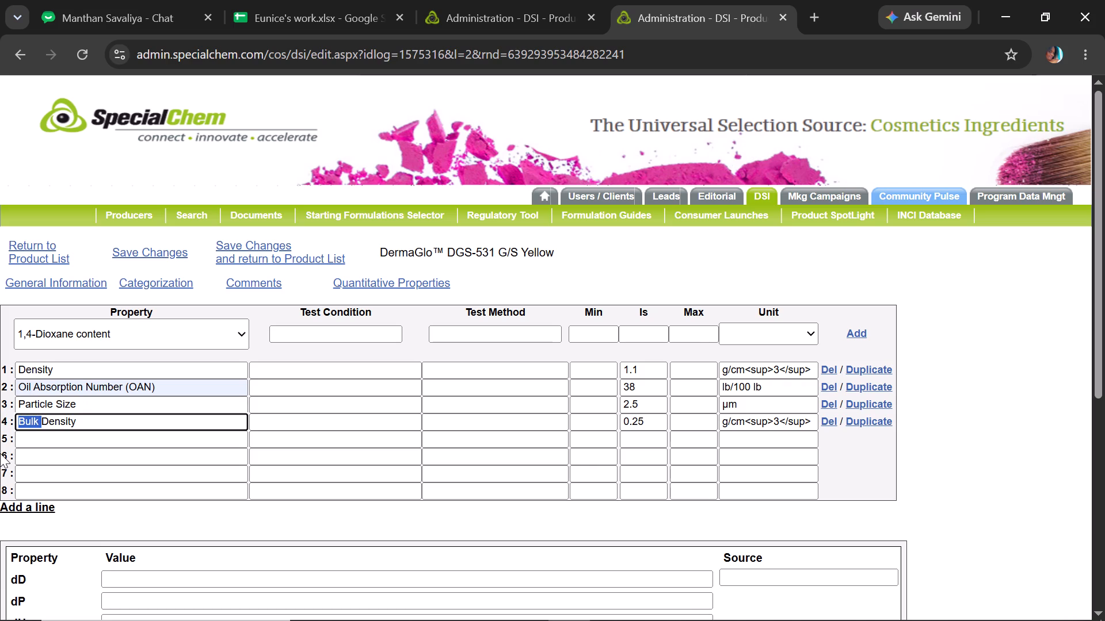
key(BackSpace)
click(92, 425)
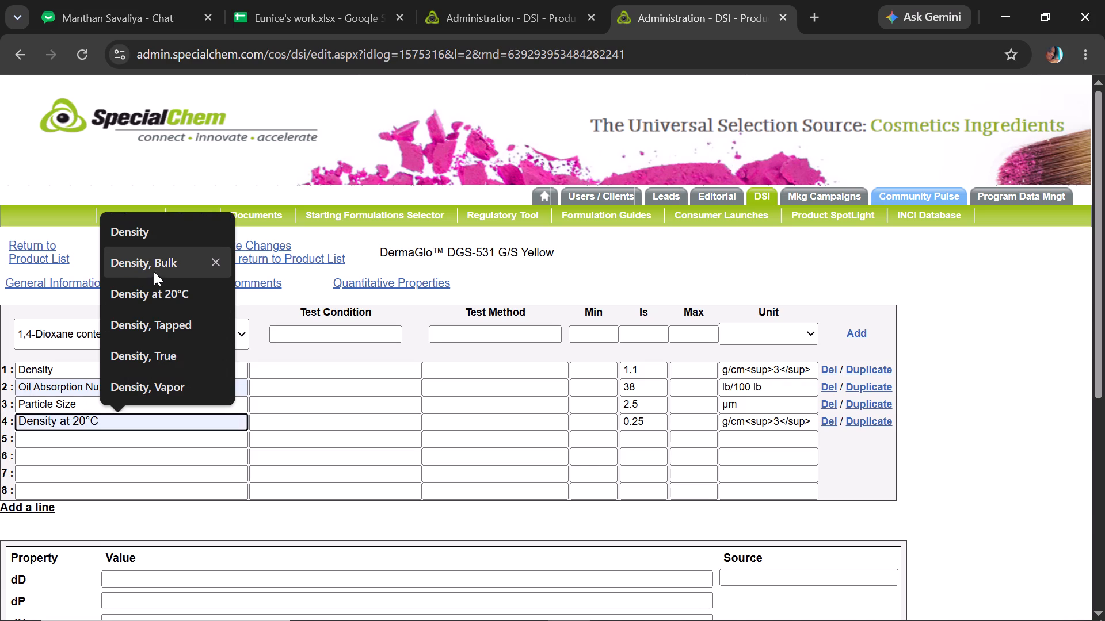
click(158, 267)
click(262, 247)
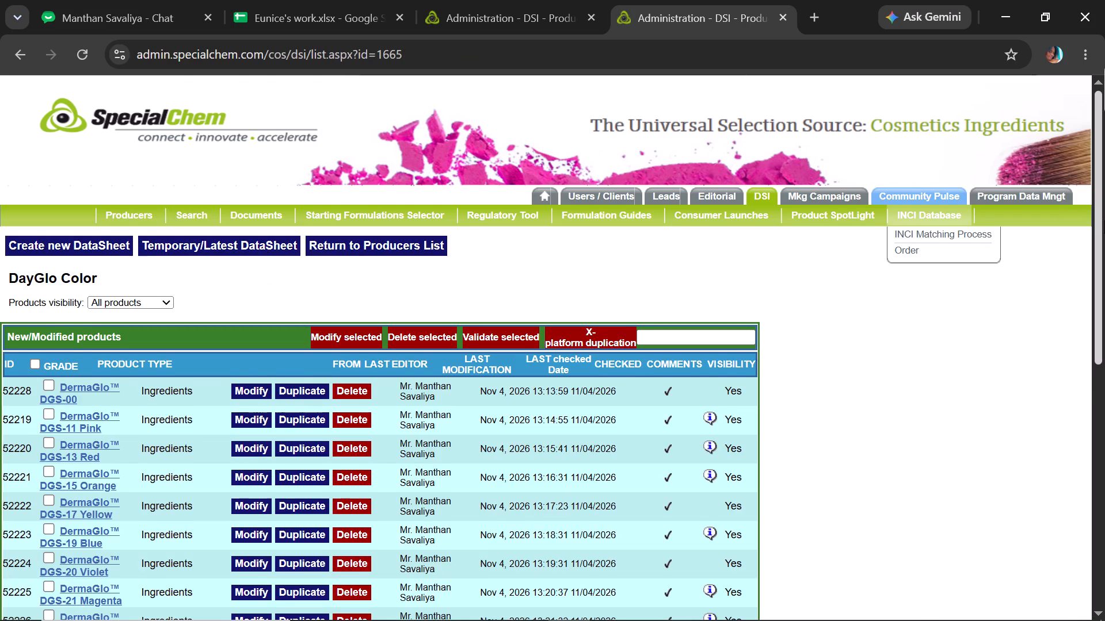
Open Elara EL-15 Blaze Orange for editing and copy "{product} by {supplier}" from the workbook's guide.
drag(1104, 220, 1095, 437)
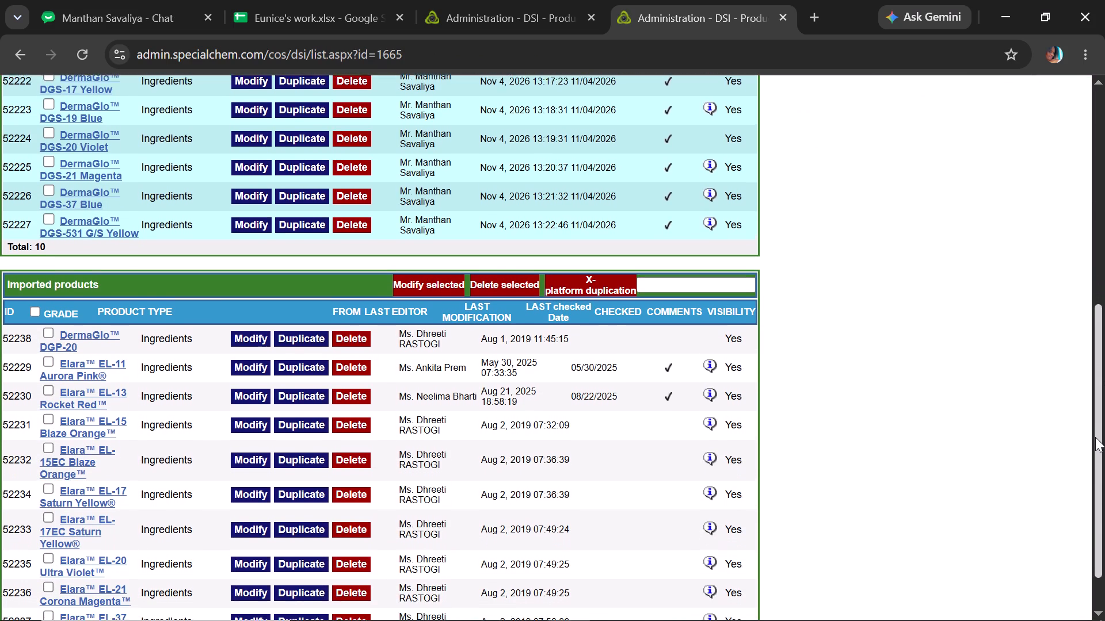
drag(1095, 437, 1101, 447)
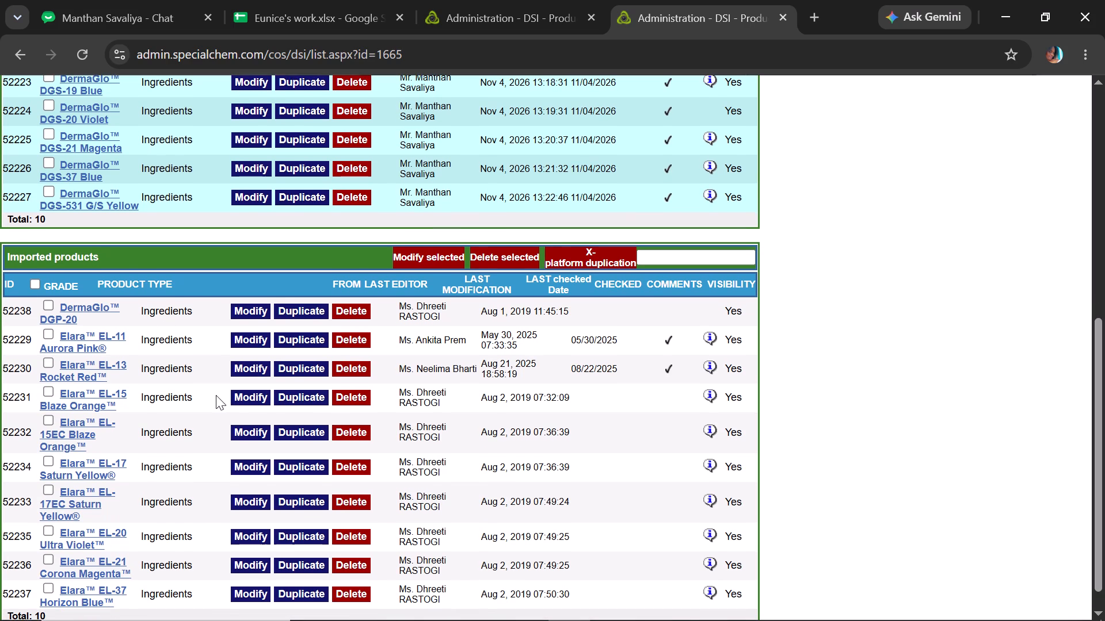
click(246, 398)
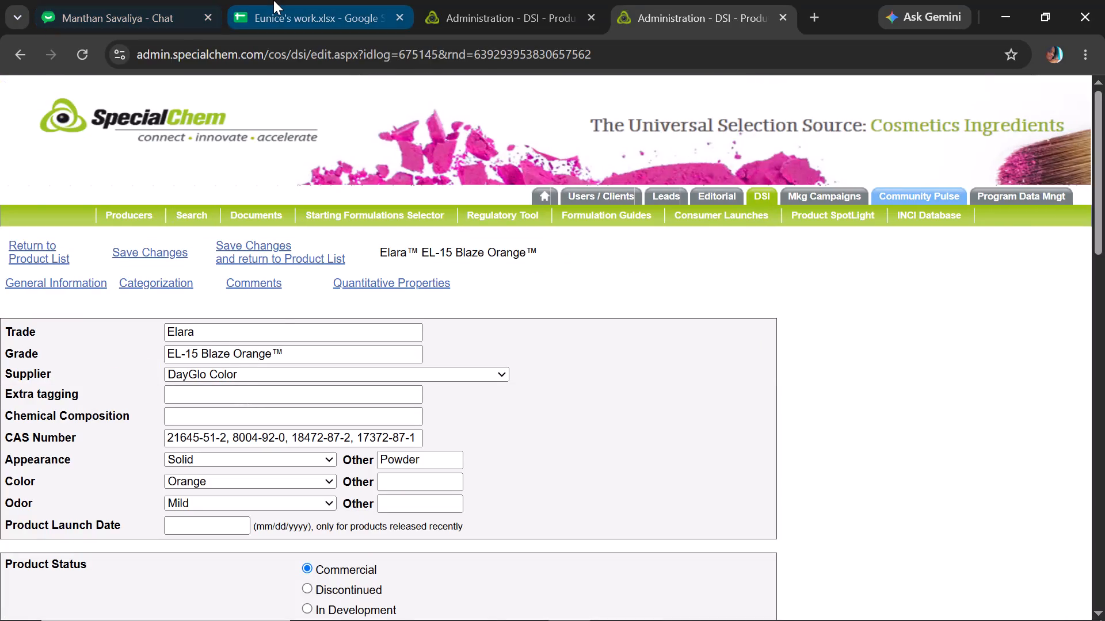
click(273, 0)
key(ctrl+c)
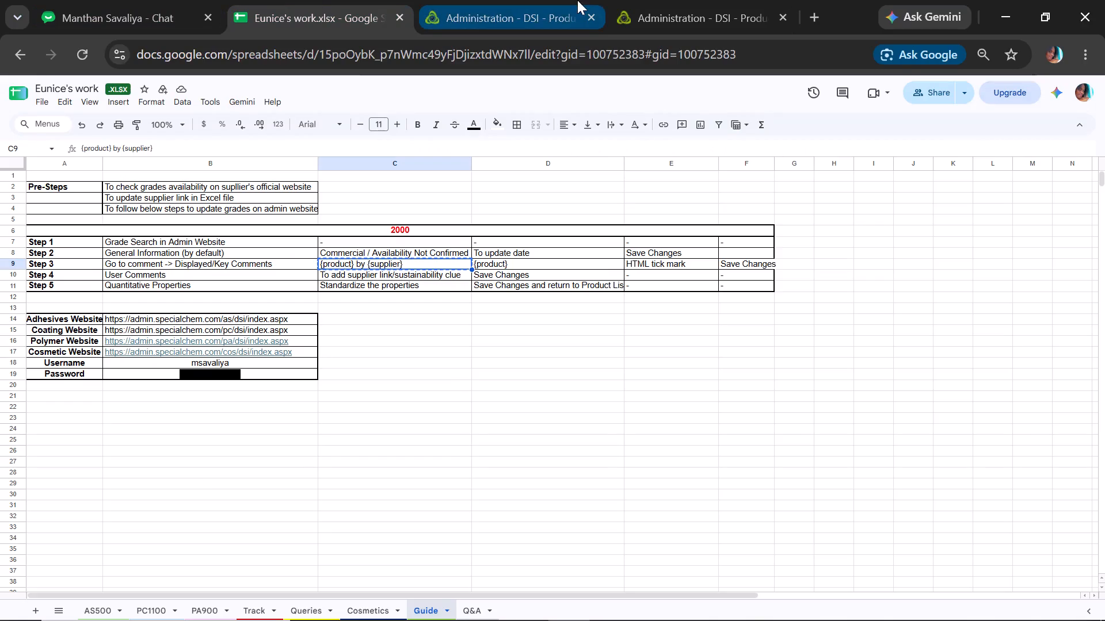
click(577, 0)
click(685, 1)
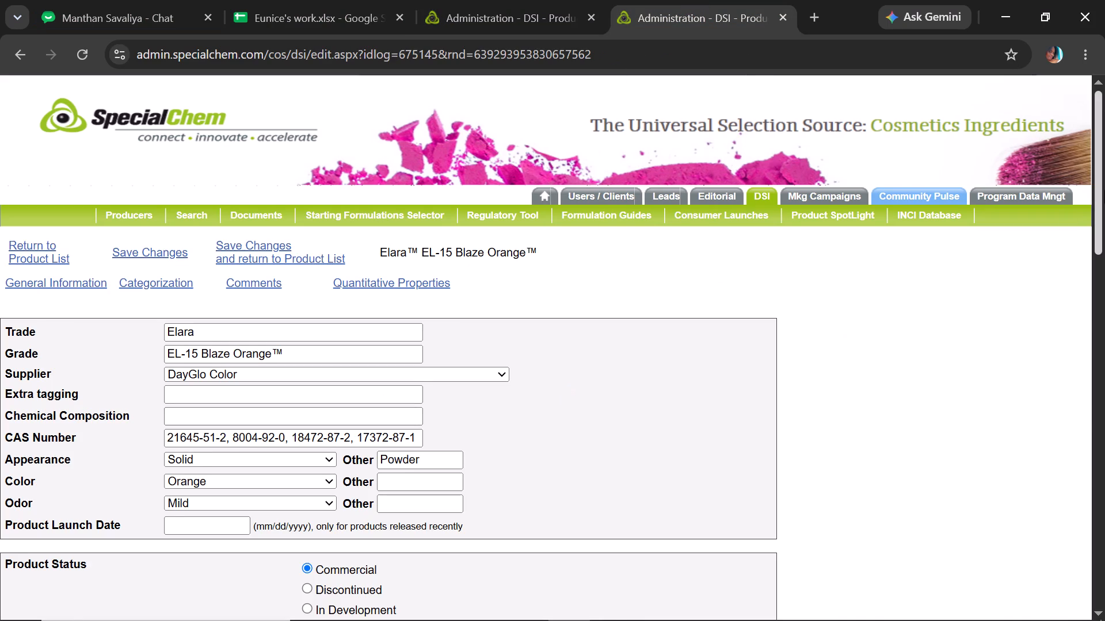
Set the EL-15 Blaze Orange product status to Availability Not Confirmed and save the changes.
drag(1104, 190, 1104, 200)
click(305, 597)
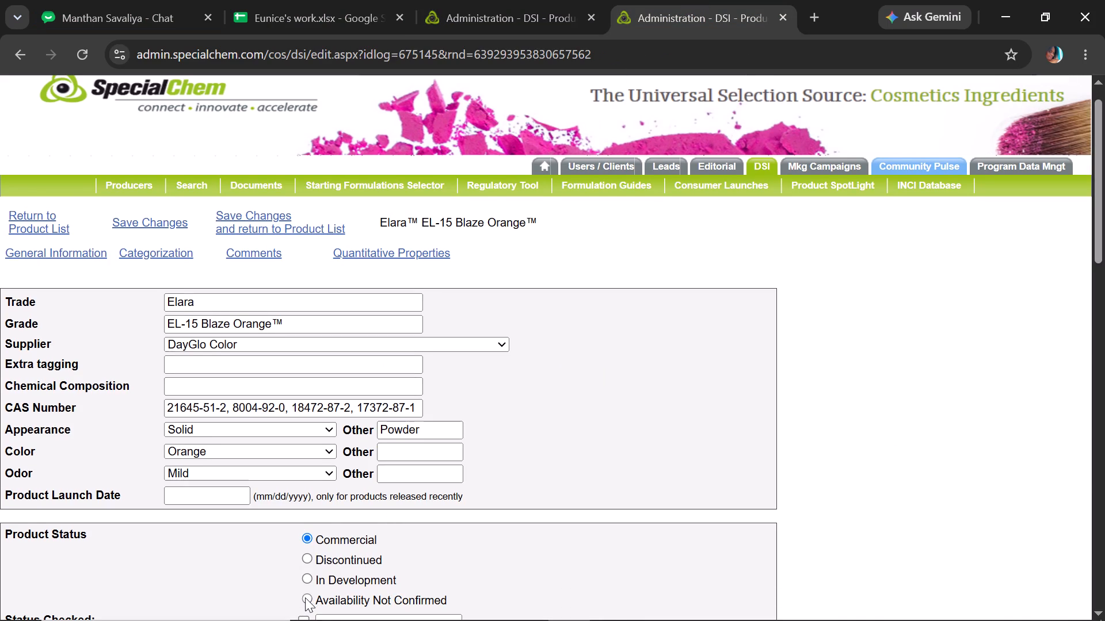
click(163, 220)
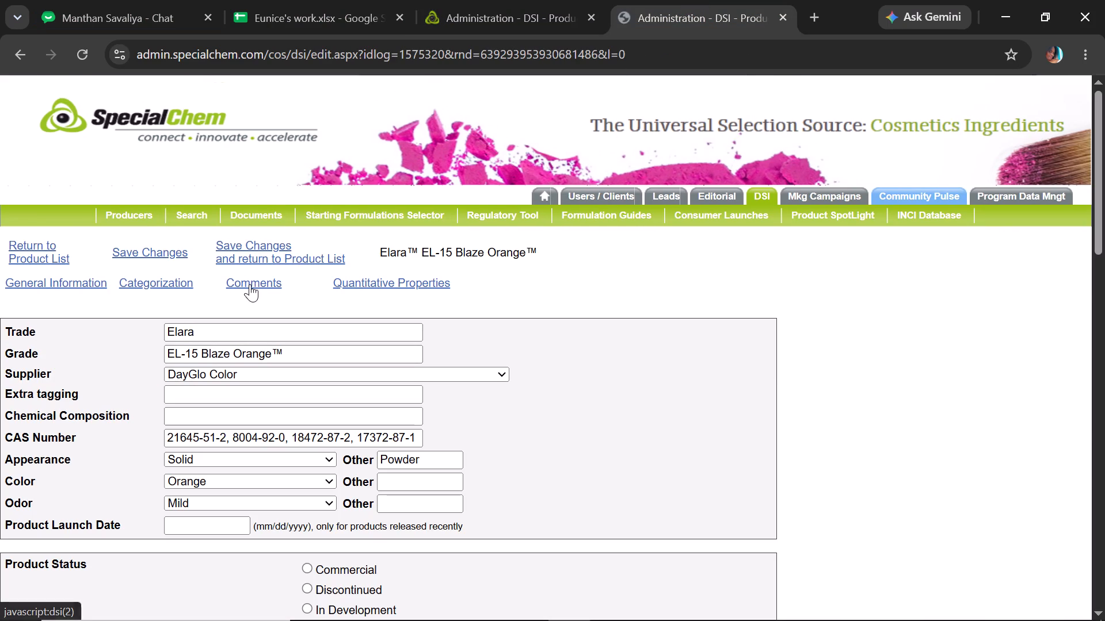
In the EL-15 Blaze Orange comments, insert "{product} by {supplier}" for the product and supplier names, "{product}" for the later mention, and a comma after "oil".
click(250, 284)
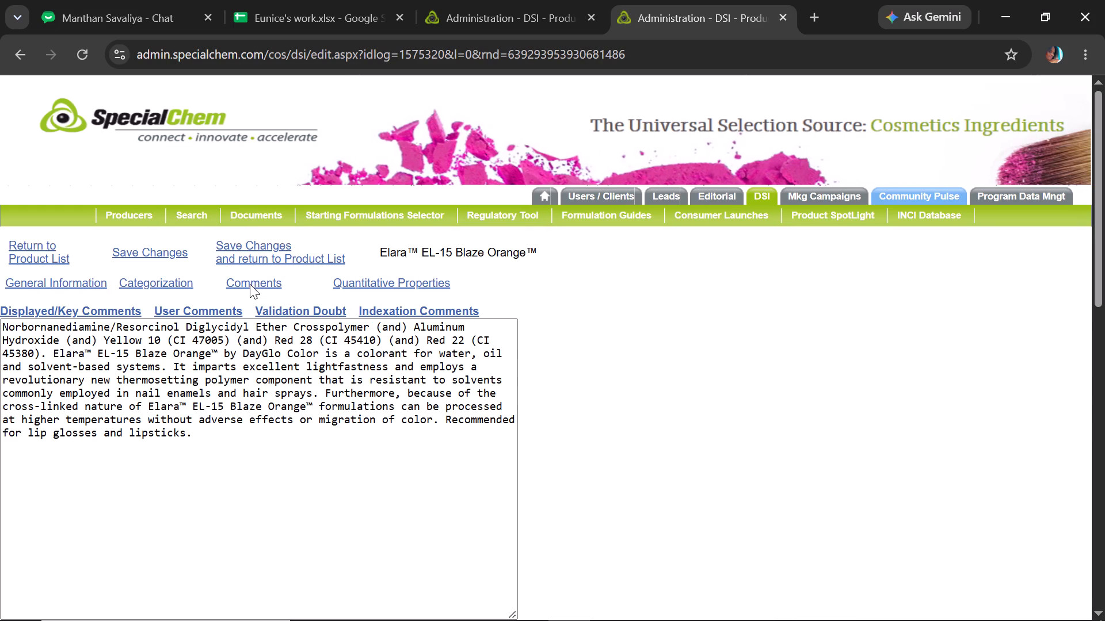
double_click(51, 351)
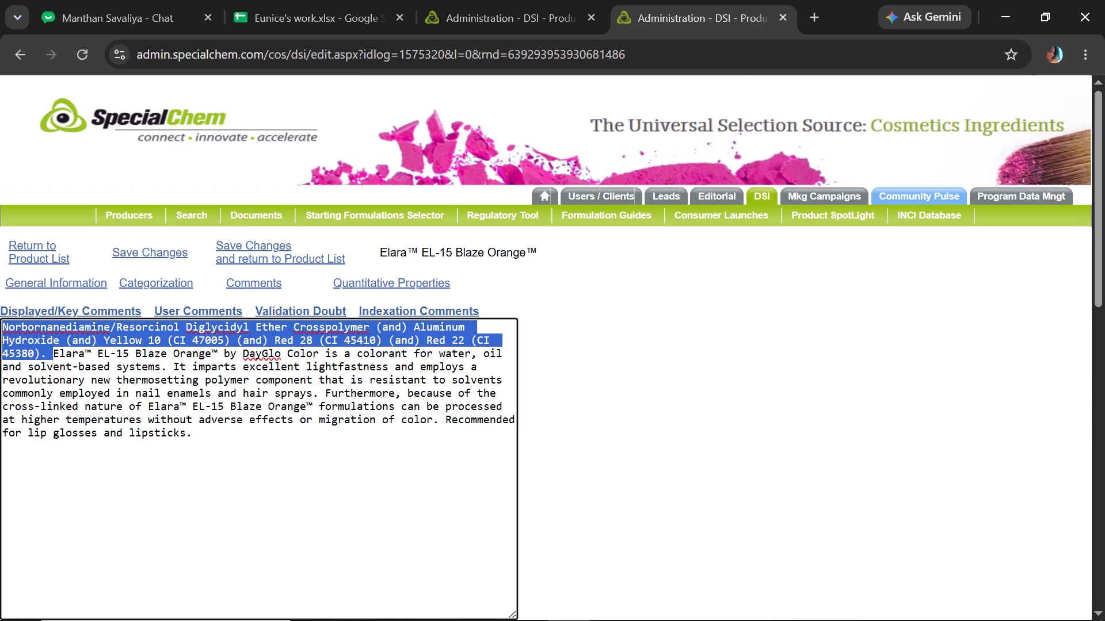
click(51, 351)
drag(51, 351, 317, 348)
key(ctrl+v)
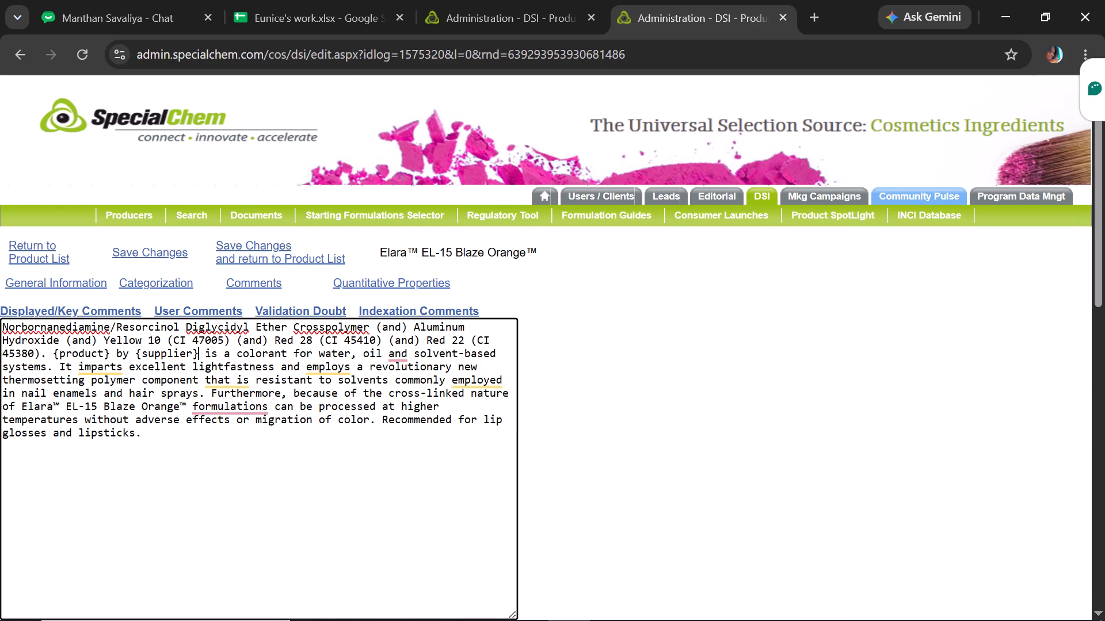
drag(107, 348, 56, 354)
key(ctrl+c)
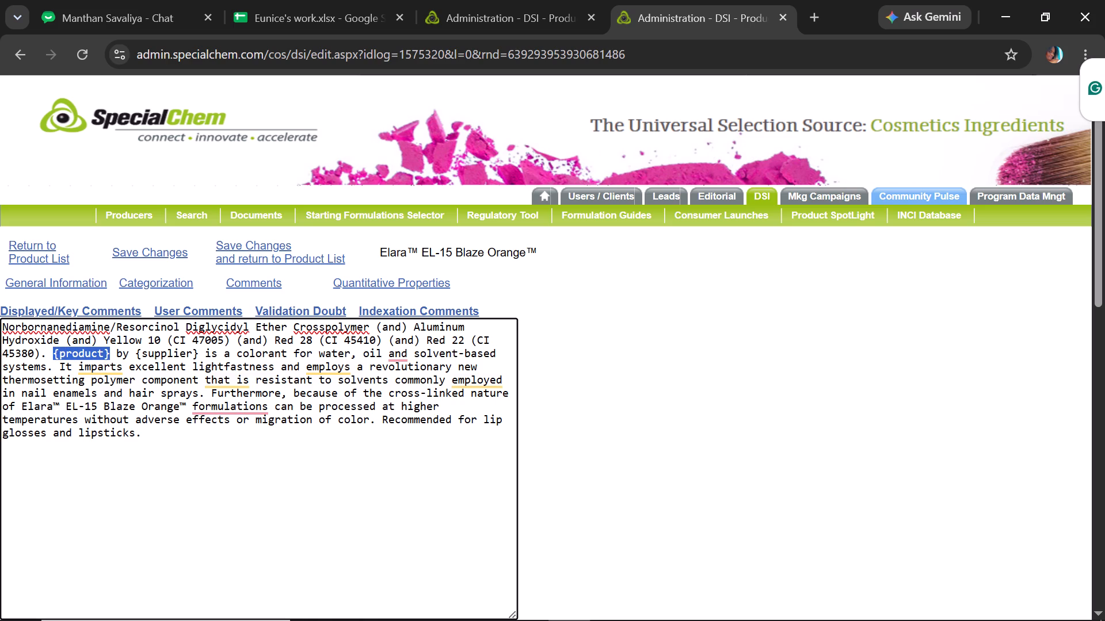
drag(22, 407, 188, 404)
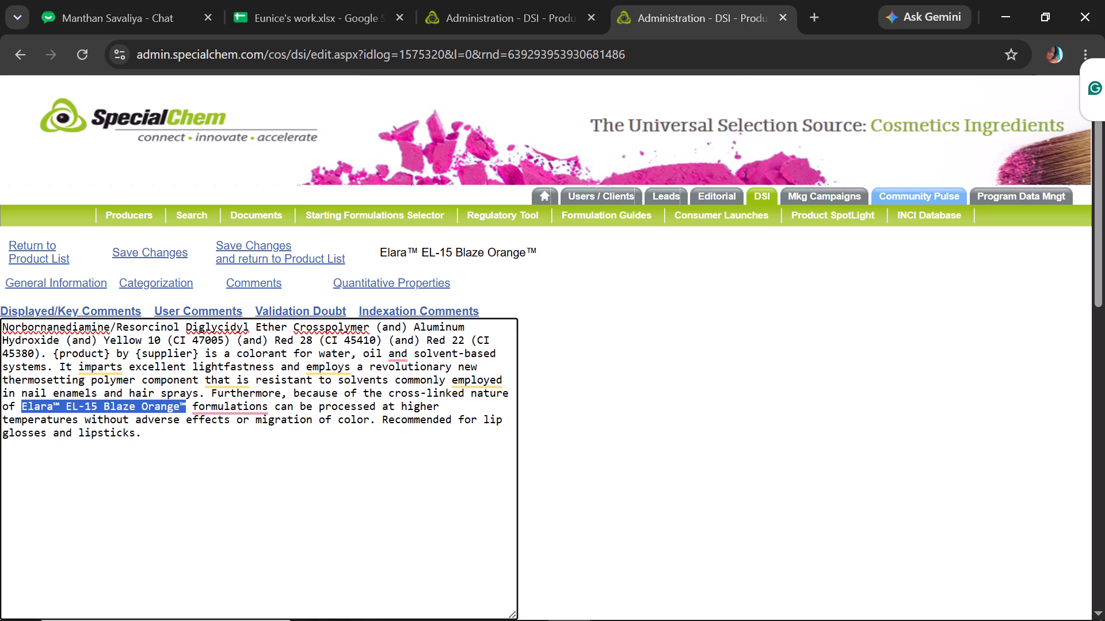
key(ctrl+v)
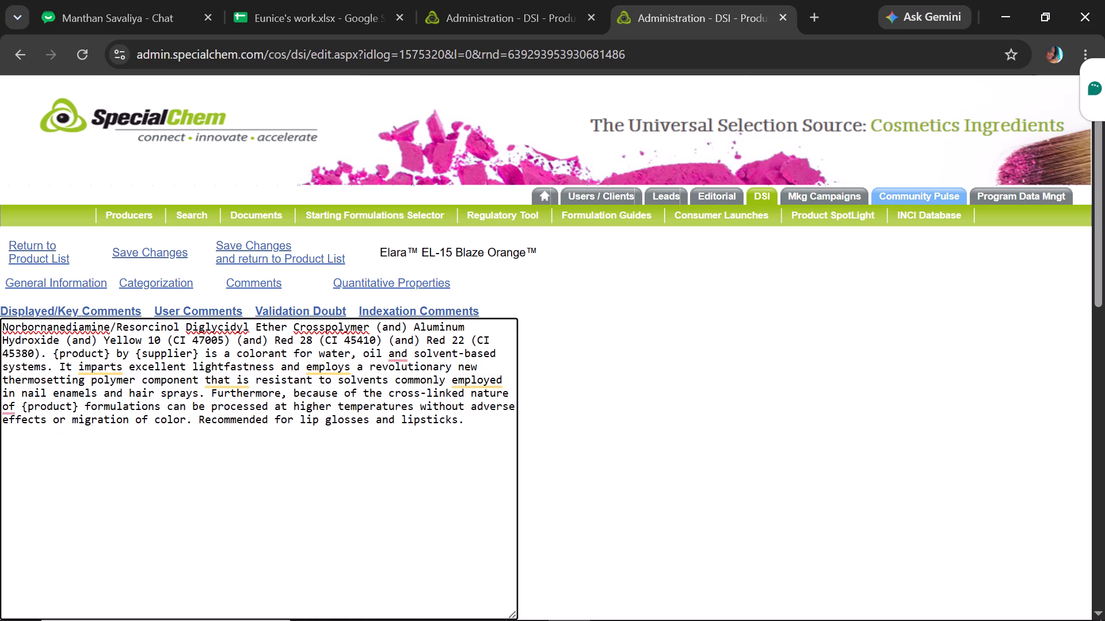
click(428, 379)
key(comma)
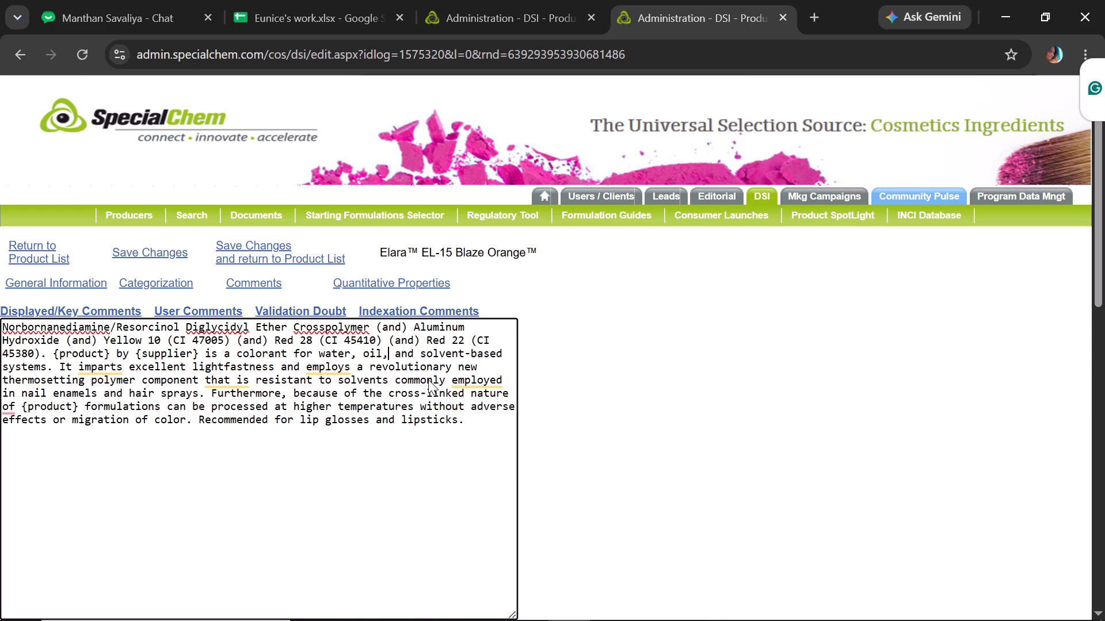
Enable Display as HTML for the EL-15 Blaze Orange comments and save the changes.
drag(1104, 259, 1103, 289)
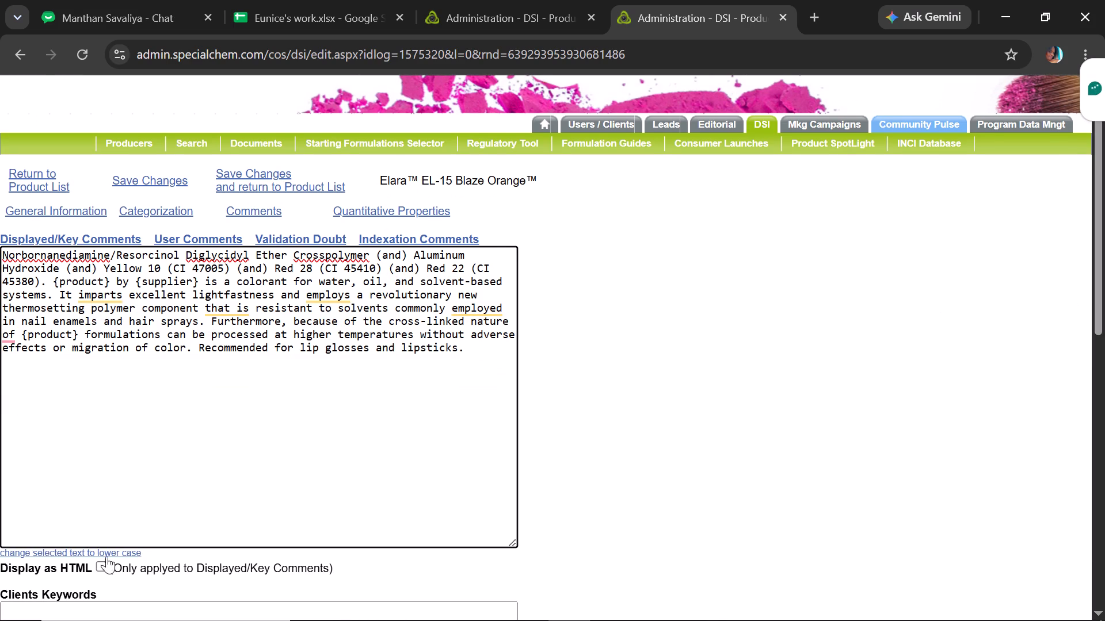
click(100, 569)
click(165, 181)
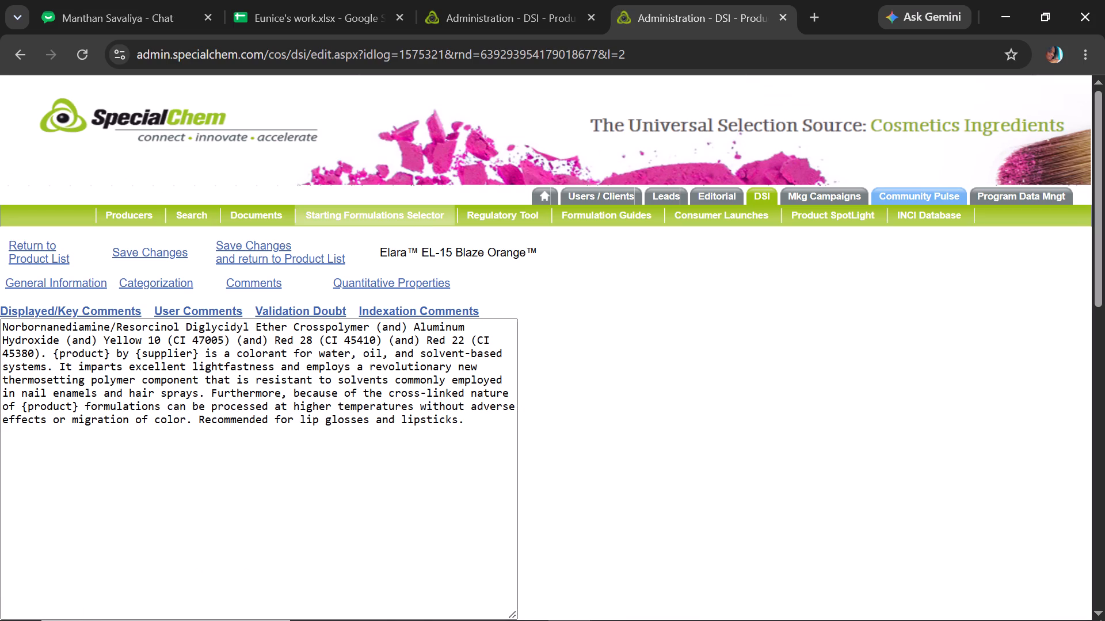
In the EL-15 Blaze Orange quantitative properties, rename Oil Absorption as "Oil Absorption Number (OAN)" and Bulk Density as "Density, Bulk", then save and return to the product list.
click(411, 279)
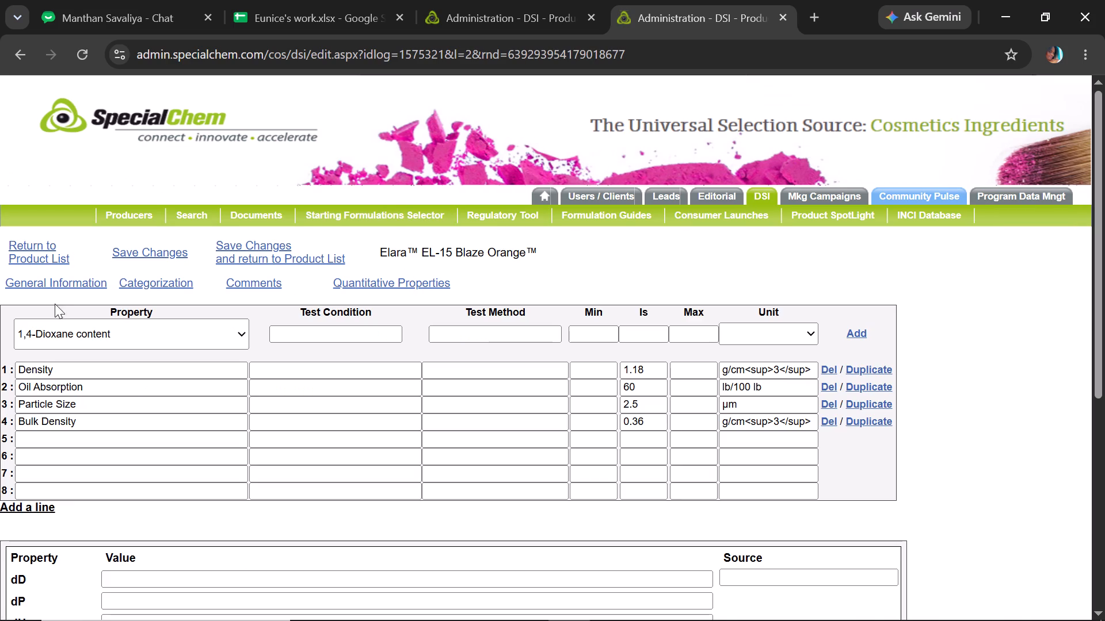
click(93, 384)
click(188, 414)
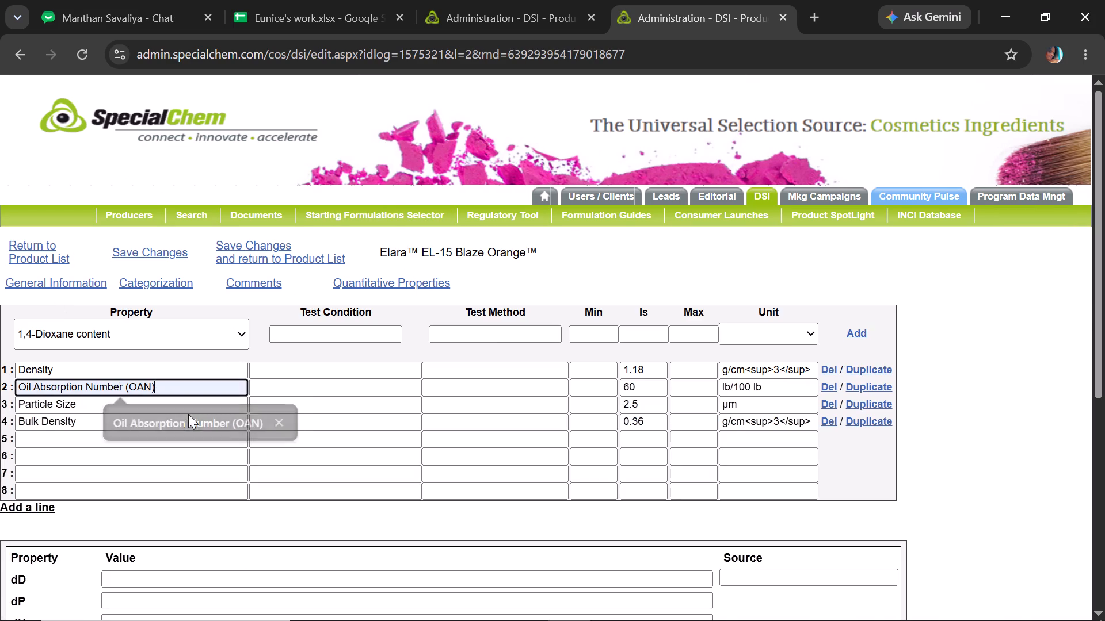
click(97, 415)
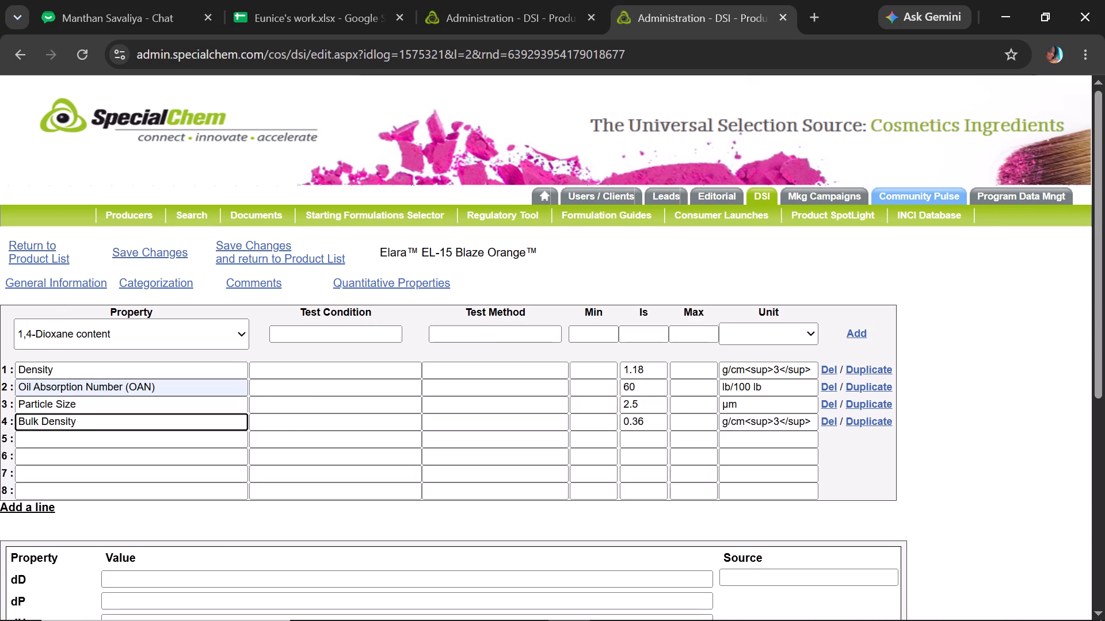
drag(43, 419, 0, 419)
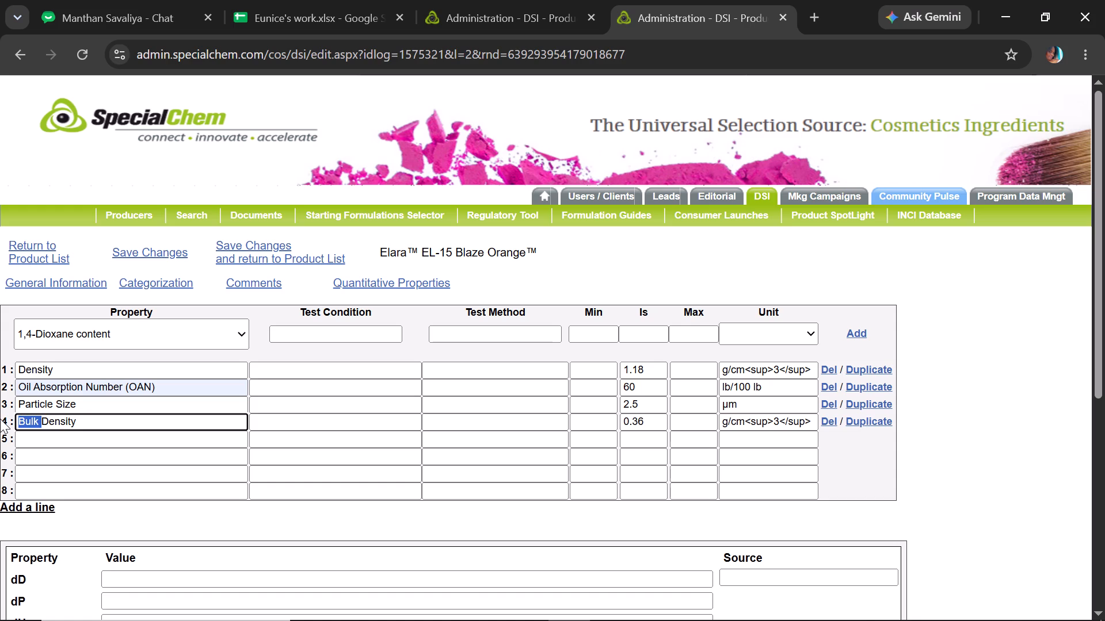
key(BackSpace)
click(84, 417)
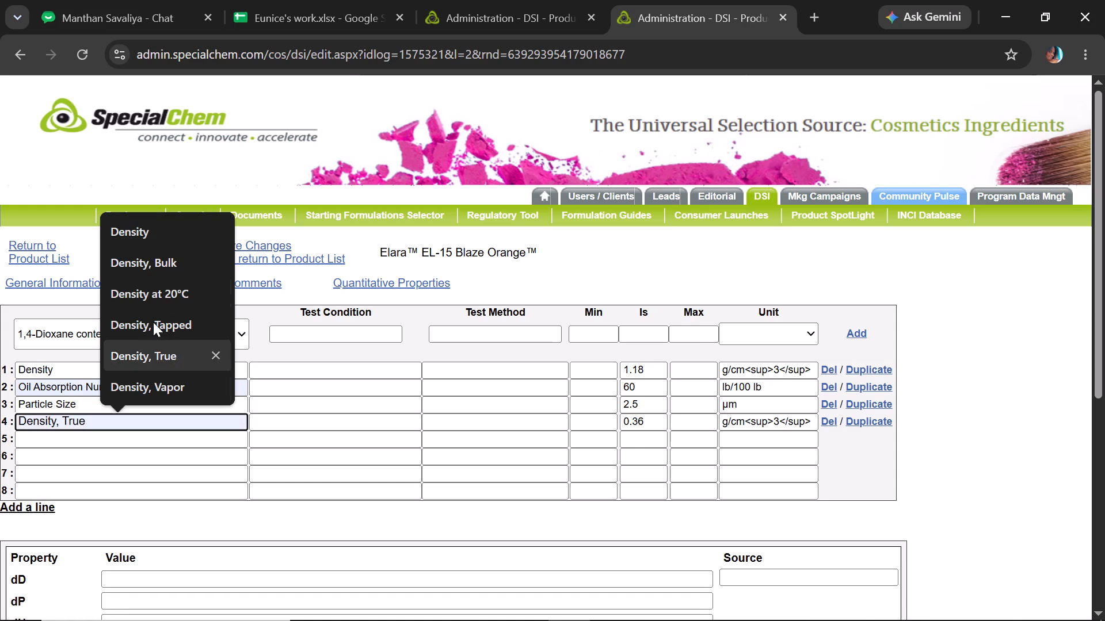
click(174, 267)
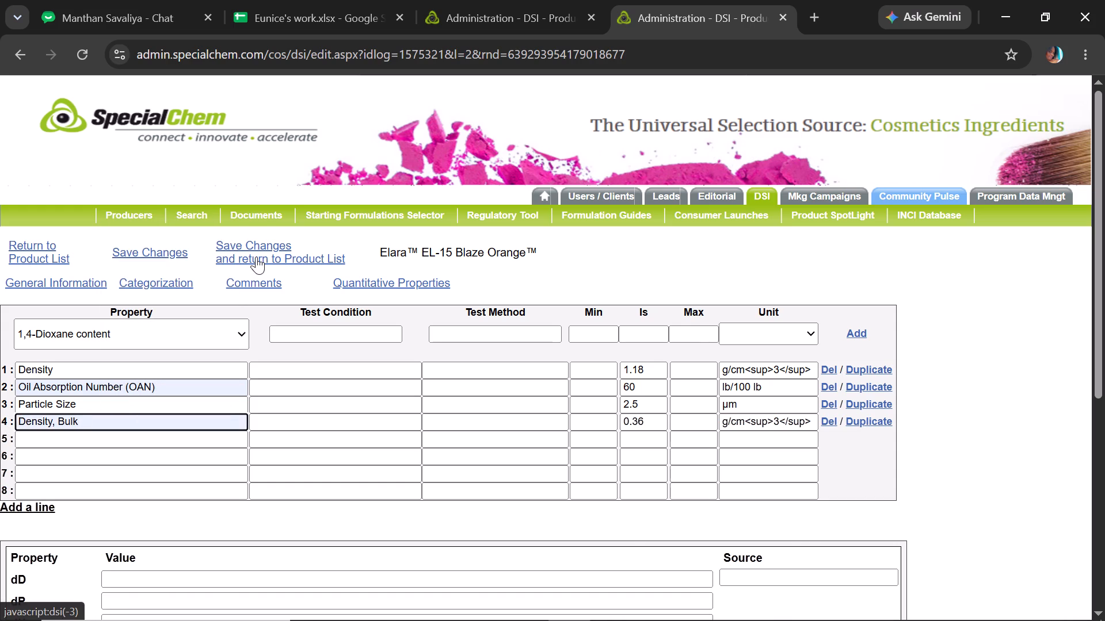
click(256, 256)
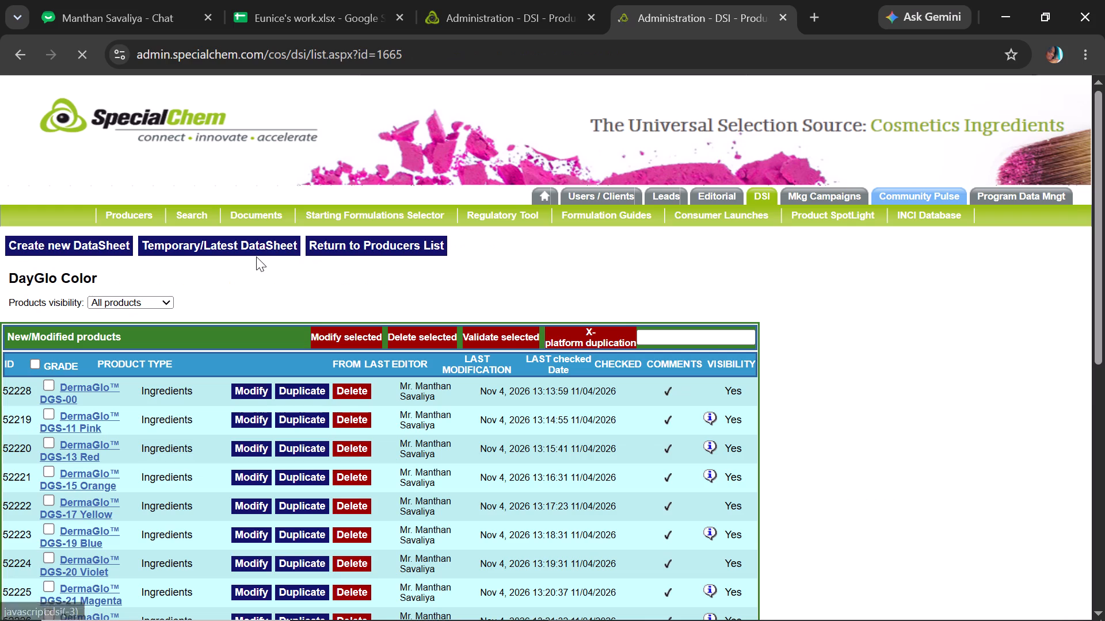
Open Elara EL-15EC Blaze Orange for editing, set its product status to Availability Not Confirmed and save the changes.
click(523, 0)
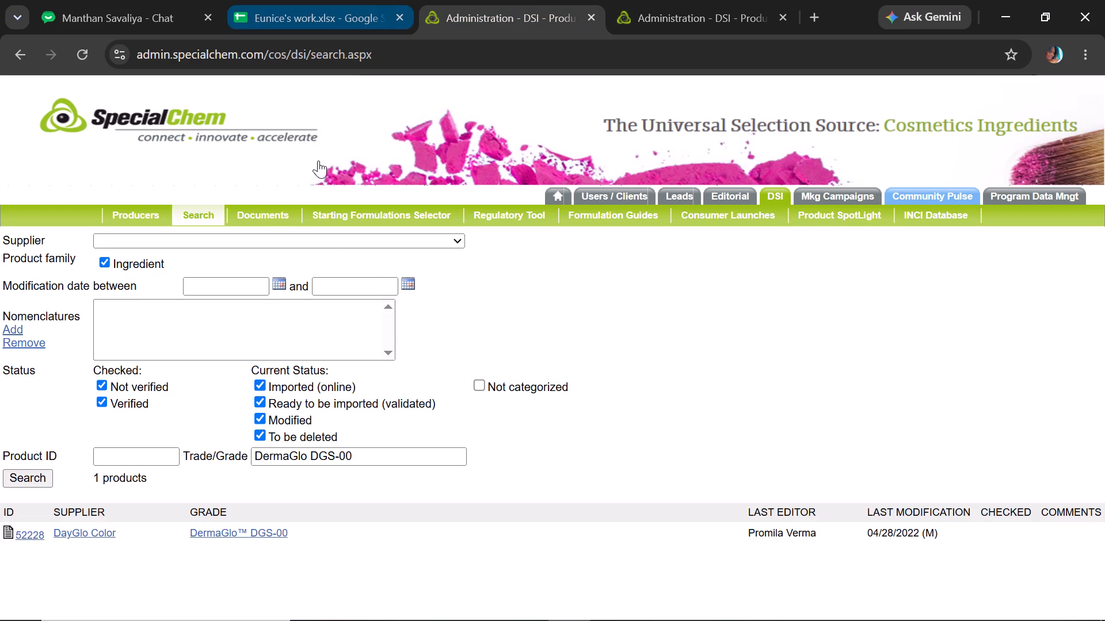
click(665, 0)
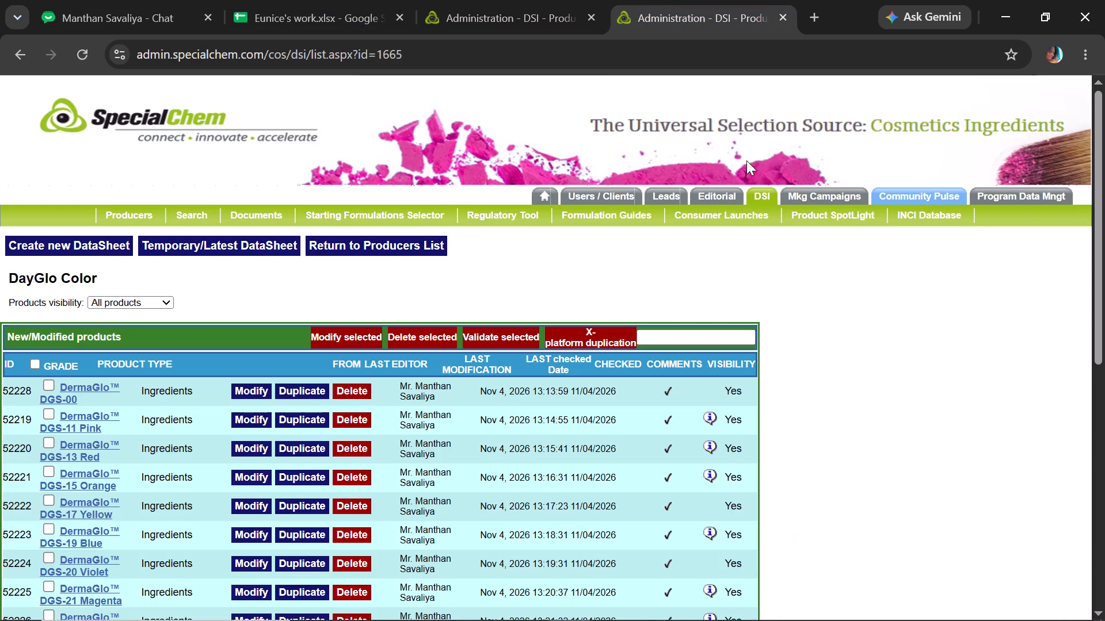
drag(1104, 163, 1091, 504)
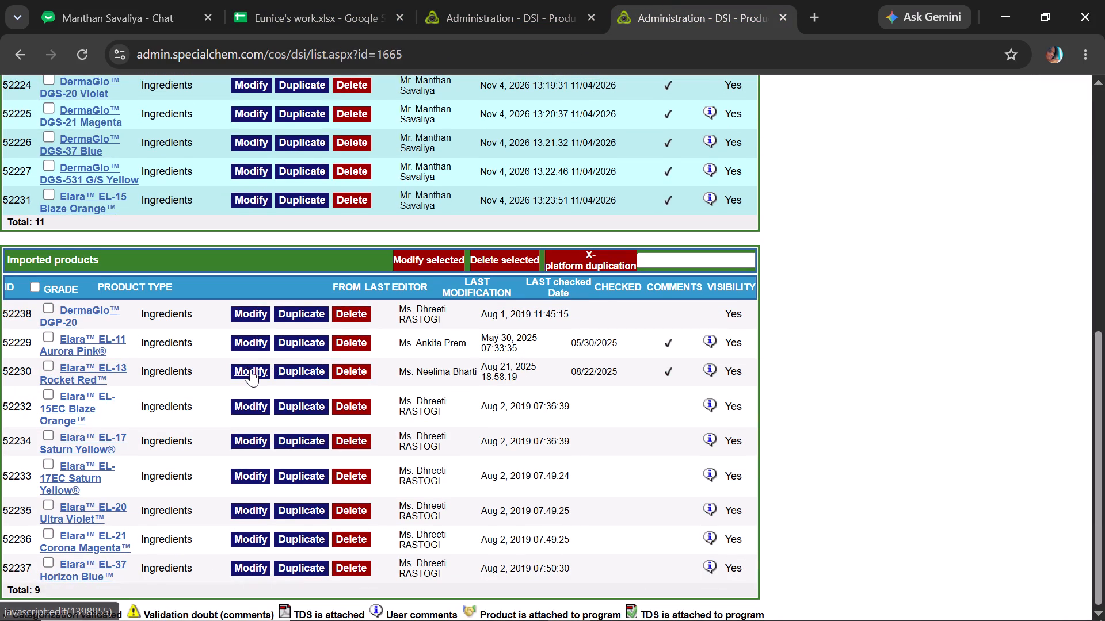
drag(250, 369, 248, 361)
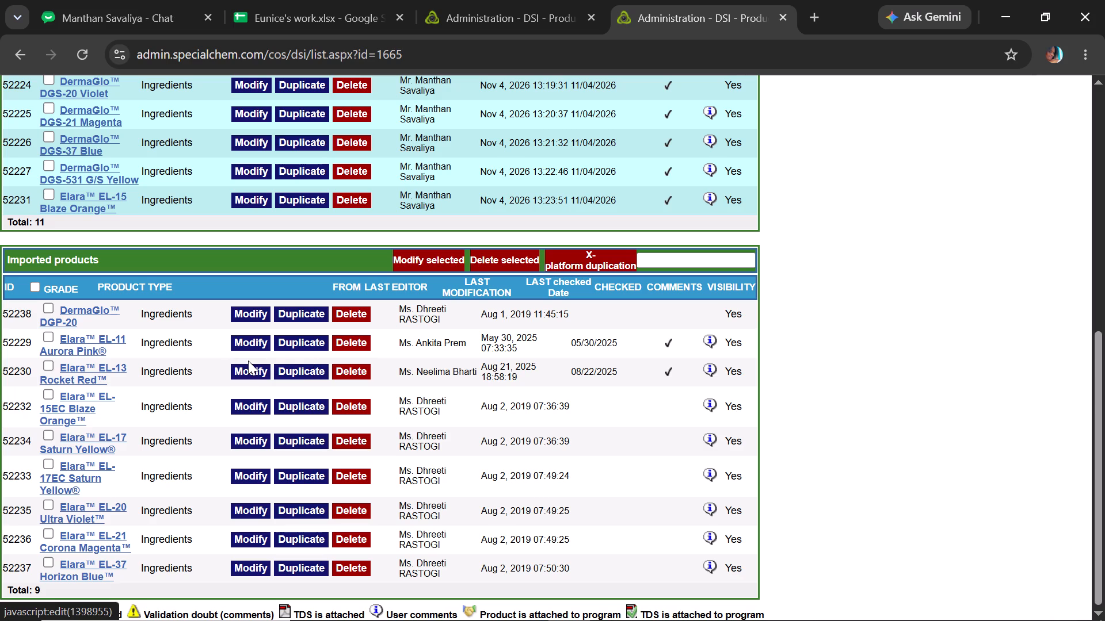
click(245, 410)
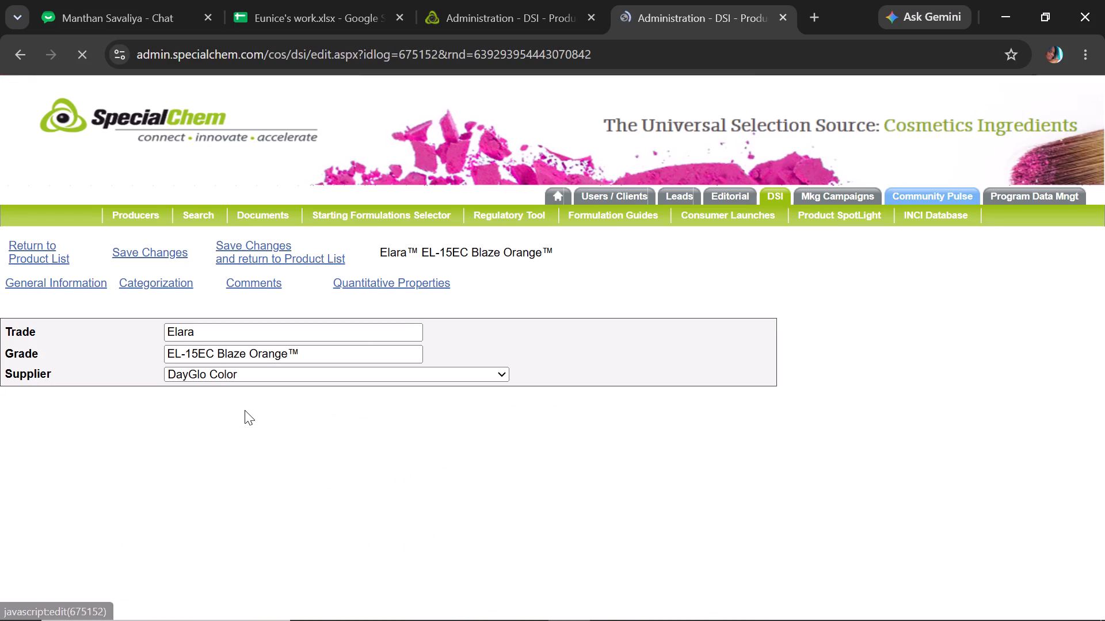
drag(1104, 170, 1104, 194)
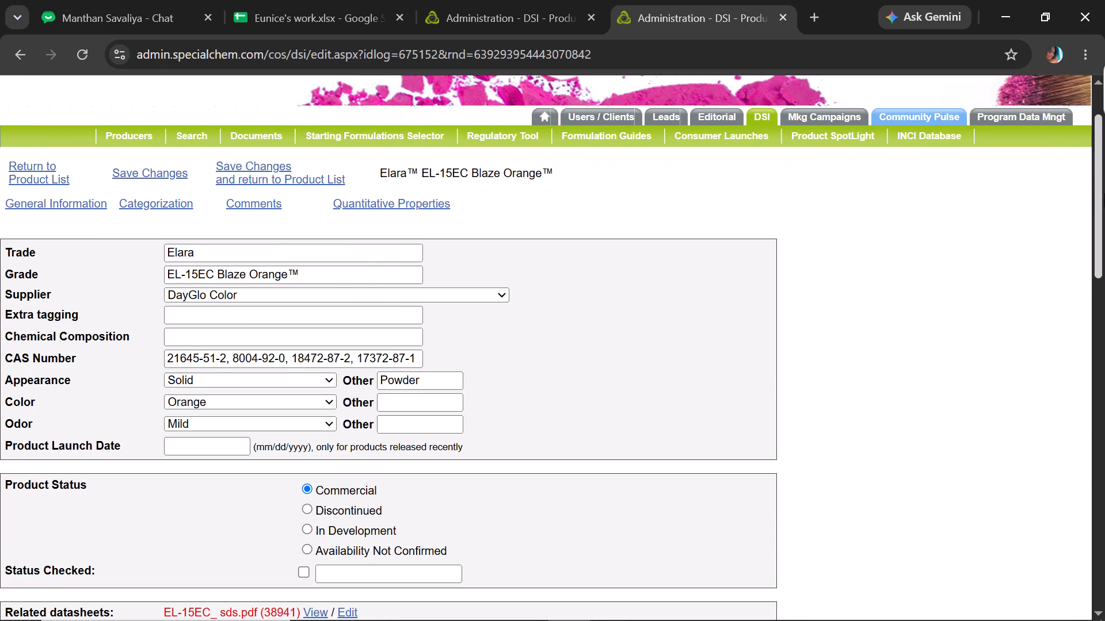
click(304, 552)
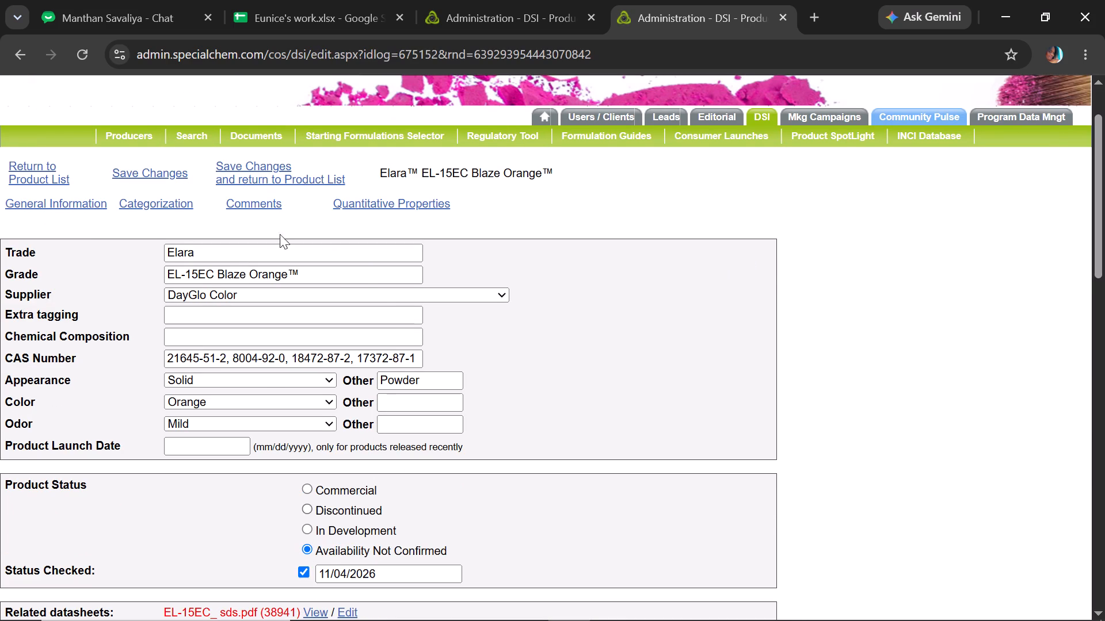
click(154, 169)
In the EL-15EC Blaze Orange comments, insert the guide's "{product} by {supplier}" for the product and supplier names, and "{product}" for the last product mention.
click(324, 0)
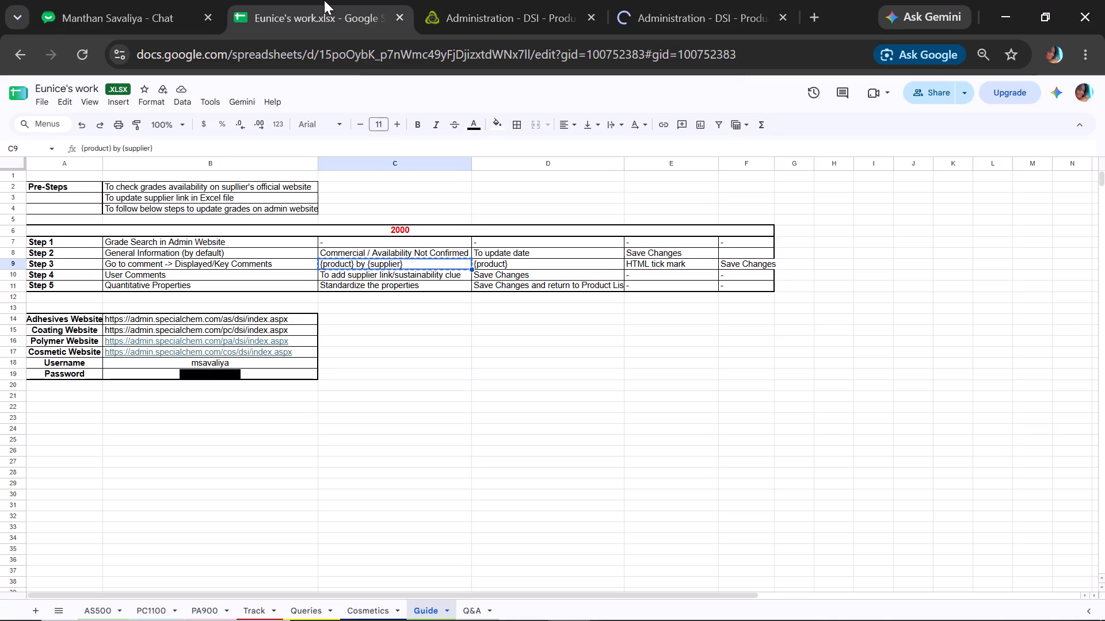
key(ctrl+c)
click(632, 0)
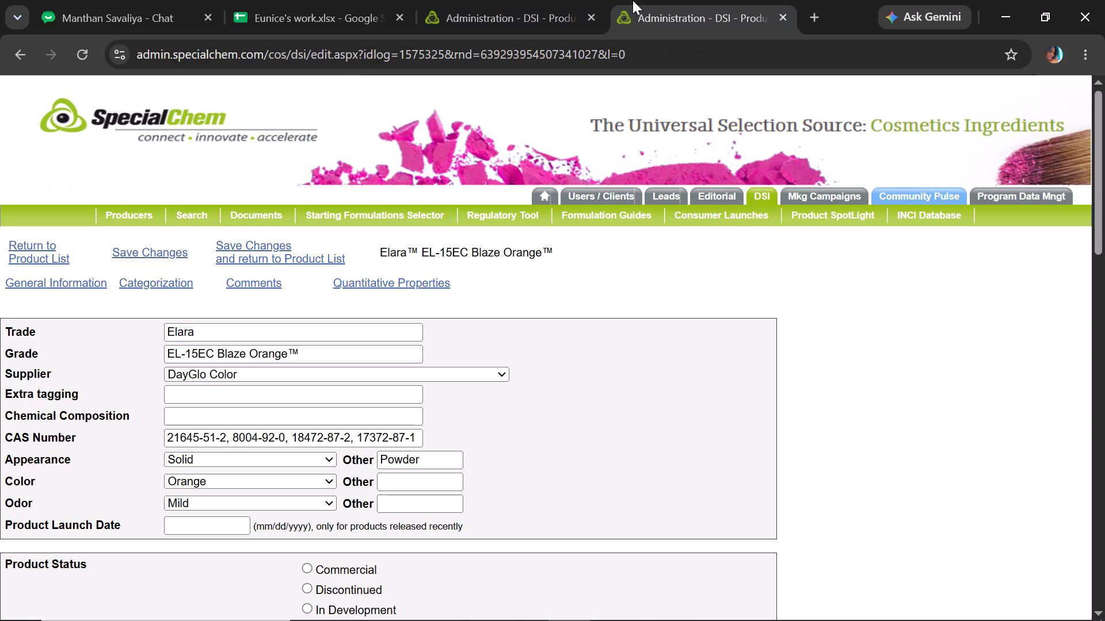
drag(1104, 112, 1104, 121)
drag(1104, 147, 1104, 167)
click(262, 221)
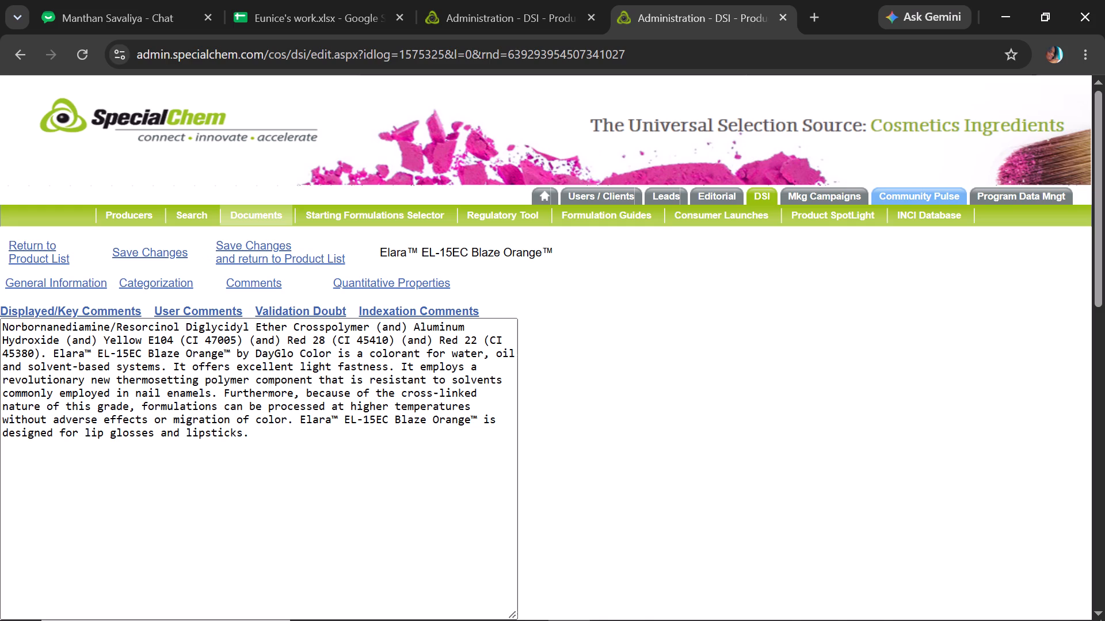
double_click(54, 355)
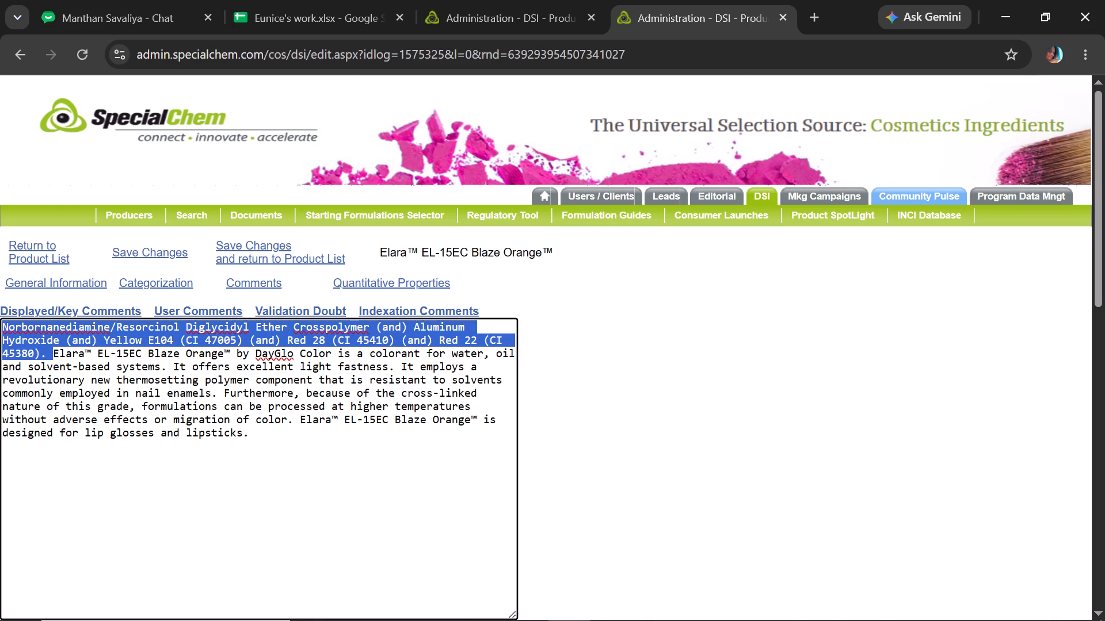
click(54, 355)
drag(54, 355, 331, 356)
key(ctrl+v)
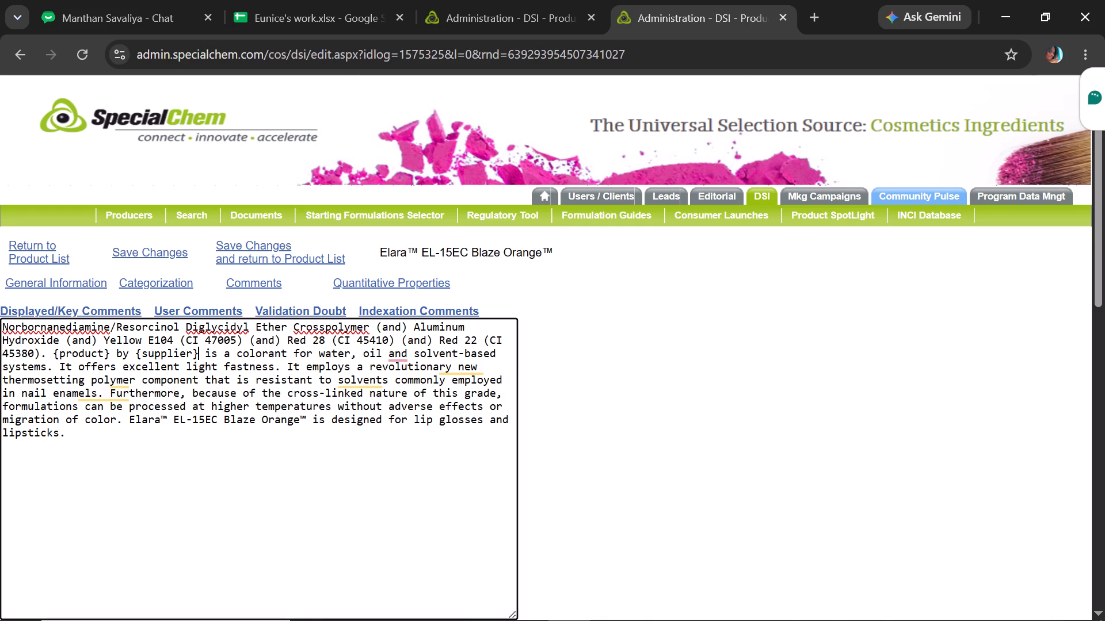
drag(113, 352, 55, 352)
key(ctrl+c)
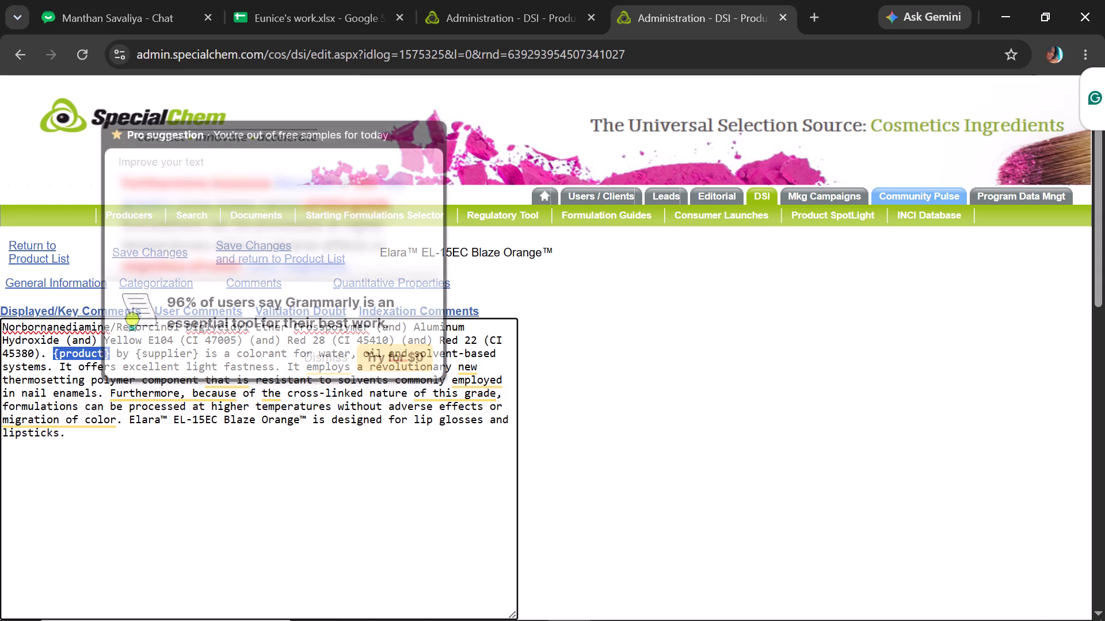
drag(128, 421, 306, 416)
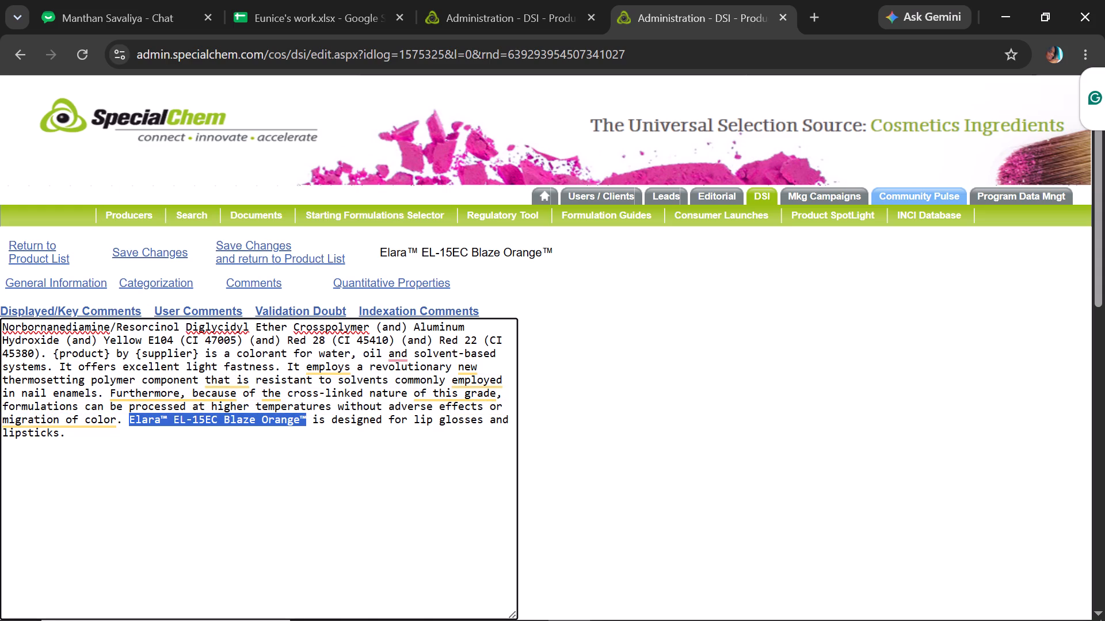
key(ctrl+v)
Enable Display as HTML for the EL-15EC Blaze Orange comments and save the changes.
drag(1104, 168, 1104, 186)
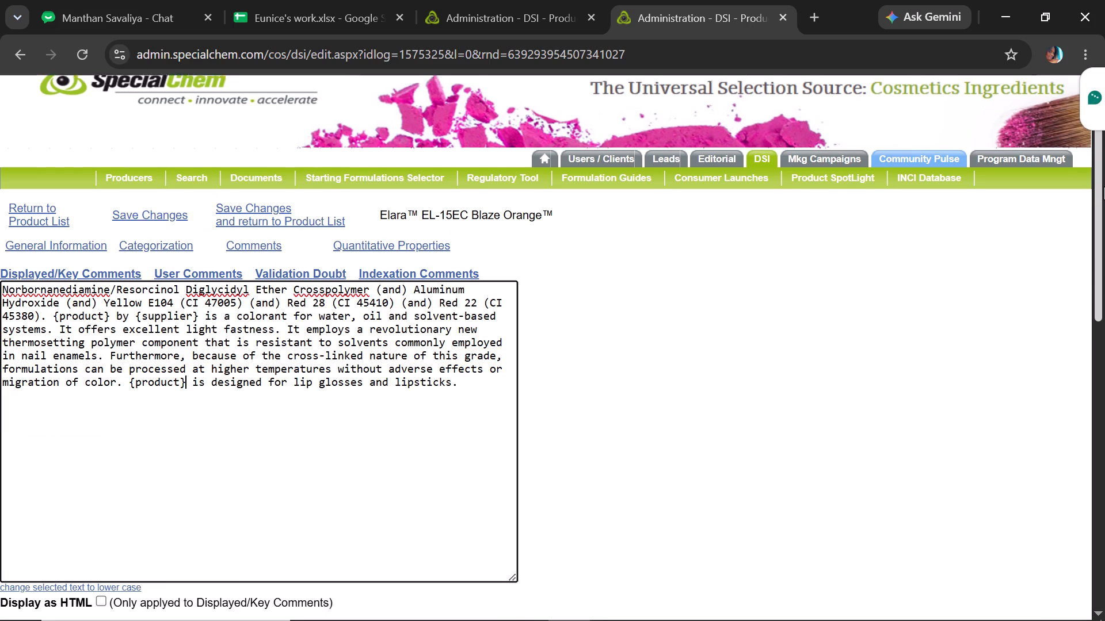
drag(1104, 186, 1104, 188)
click(99, 589)
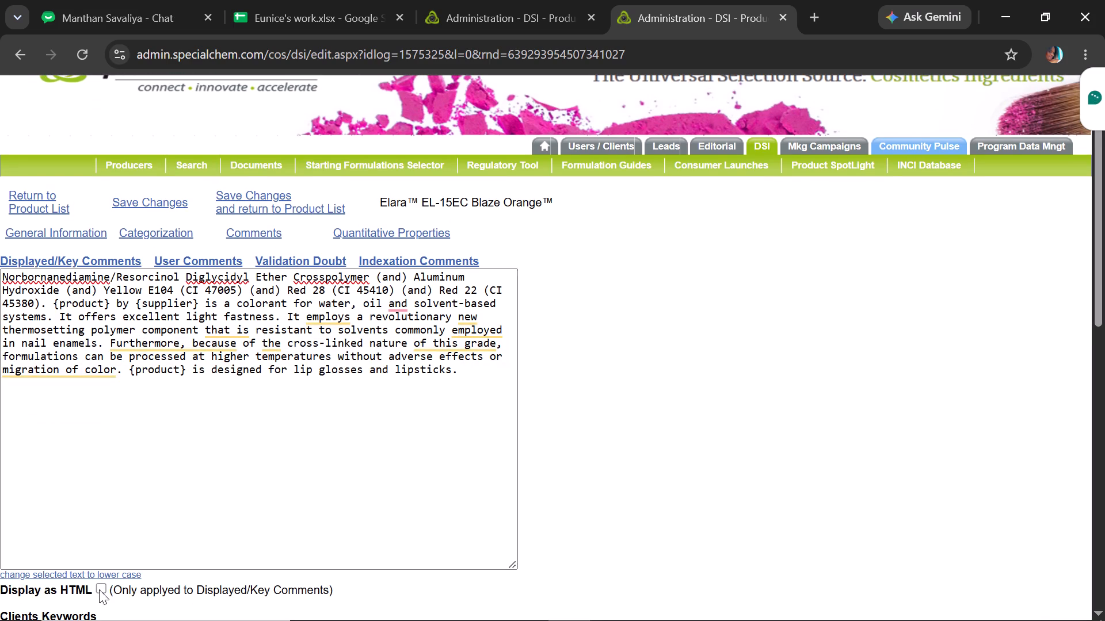
click(163, 201)
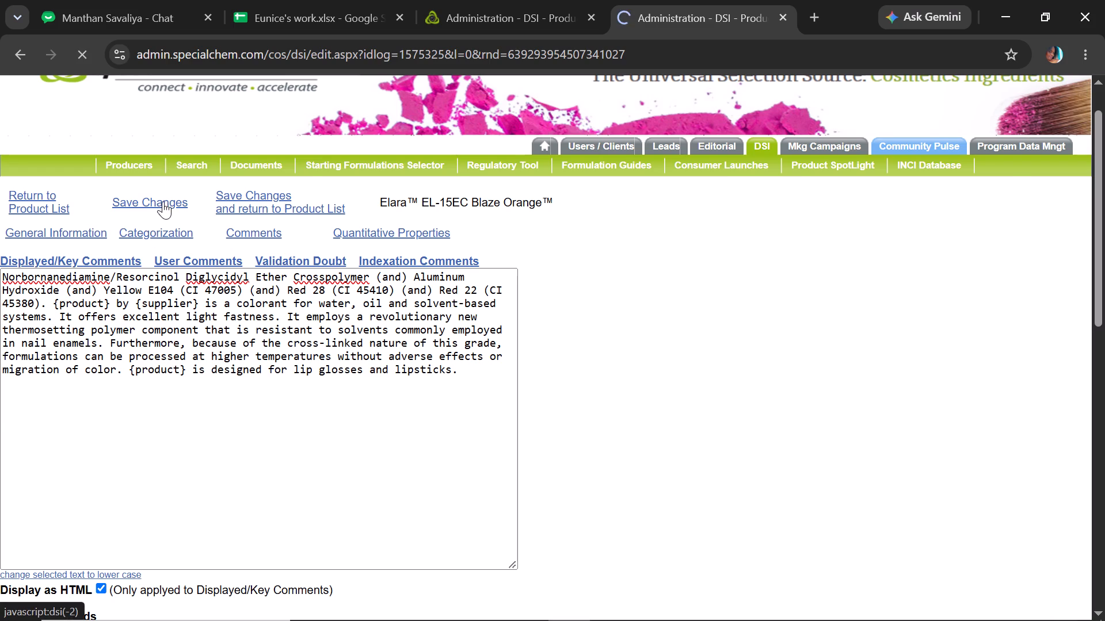
In the EL-15EC Blaze Orange quantitative properties, rename Oil Absorption as "Oil Absorption Number (OAN)" and Bulk Density as "Density, Bulk", then save and return to the product list.
click(359, 282)
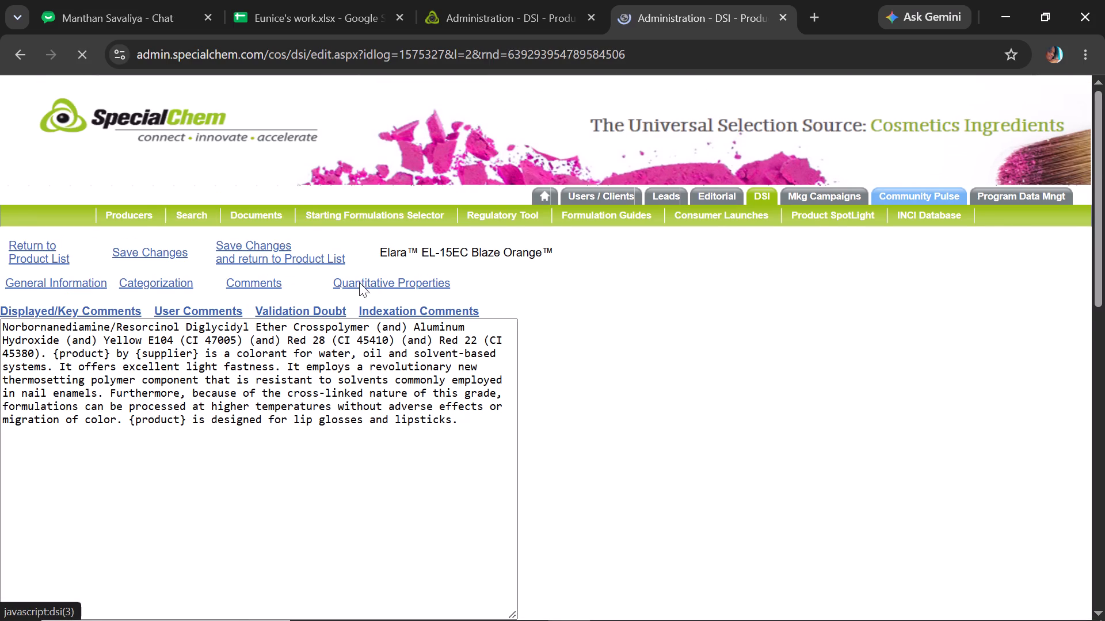
click(104, 389)
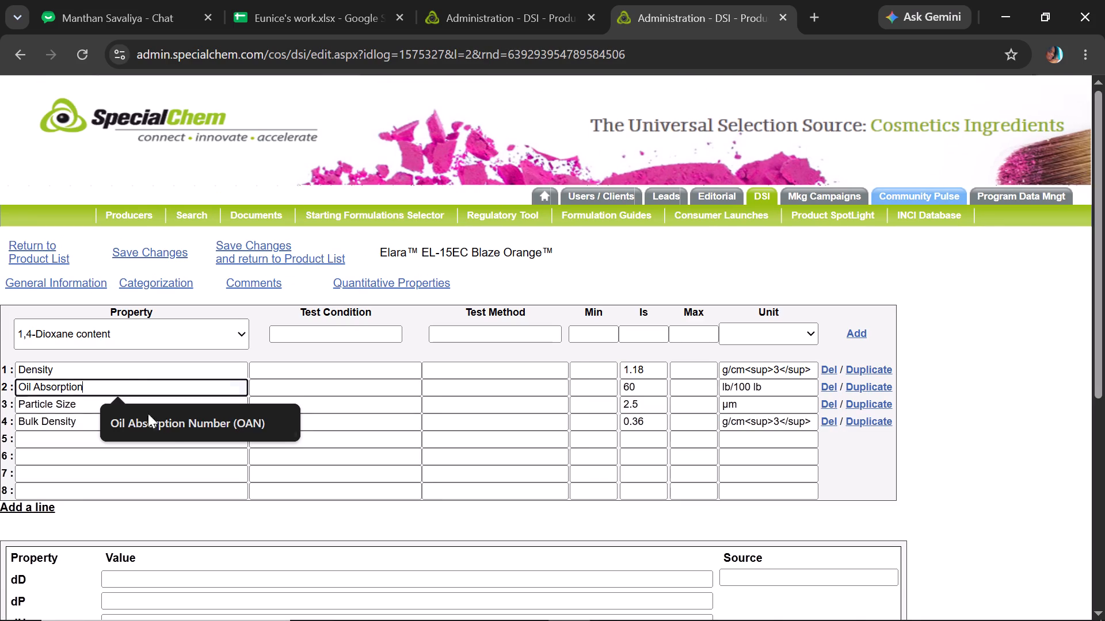
click(169, 433)
drag(97, 423, 52, 420)
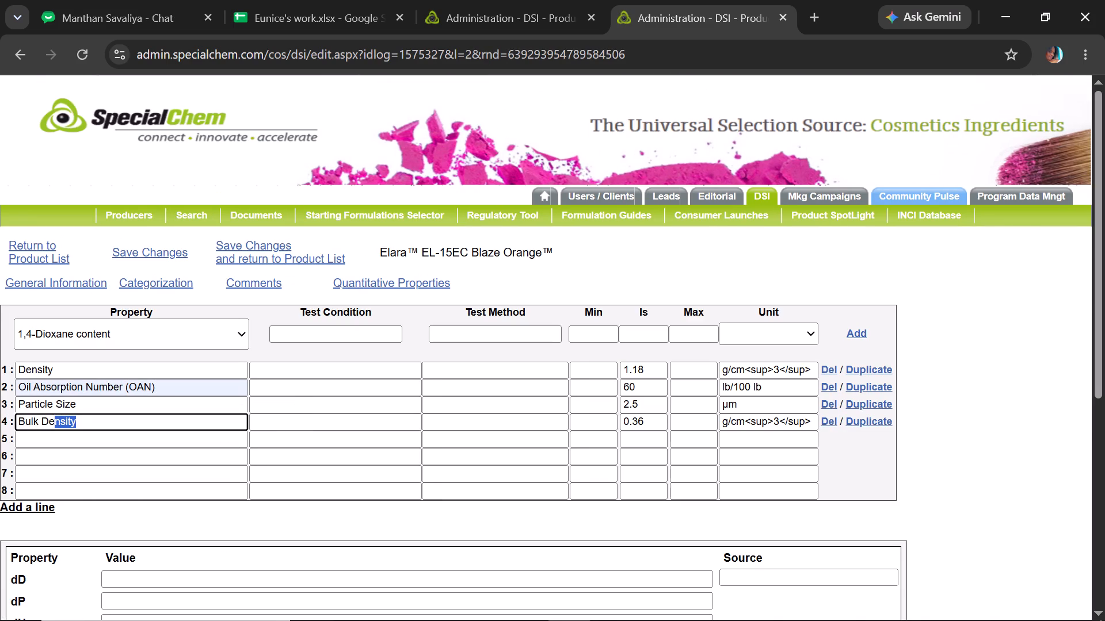
drag(52, 420, 42, 420)
click(42, 420)
click(42, 420)
click(42, 420)
drag(42, 420, 13, 420)
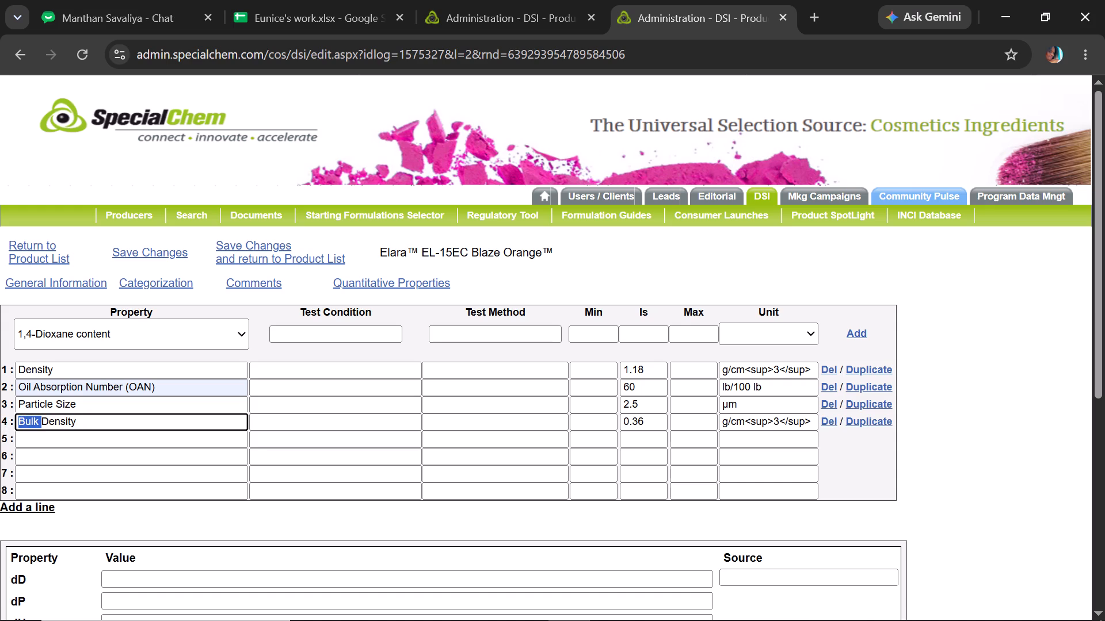
key(BackSpace)
click(90, 425)
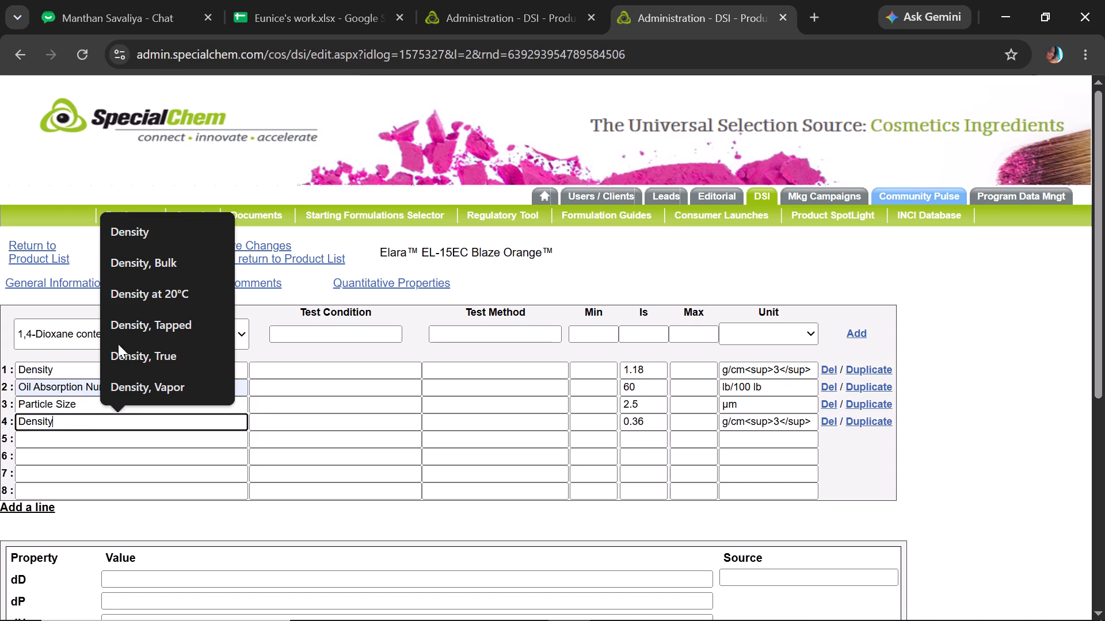
click(142, 271)
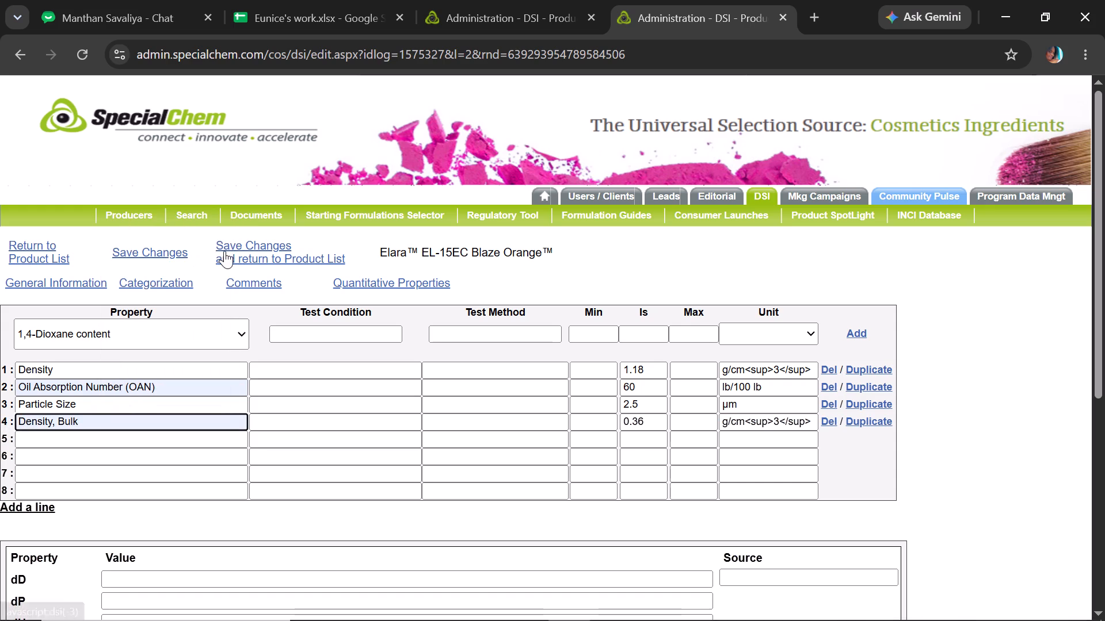
click(224, 251)
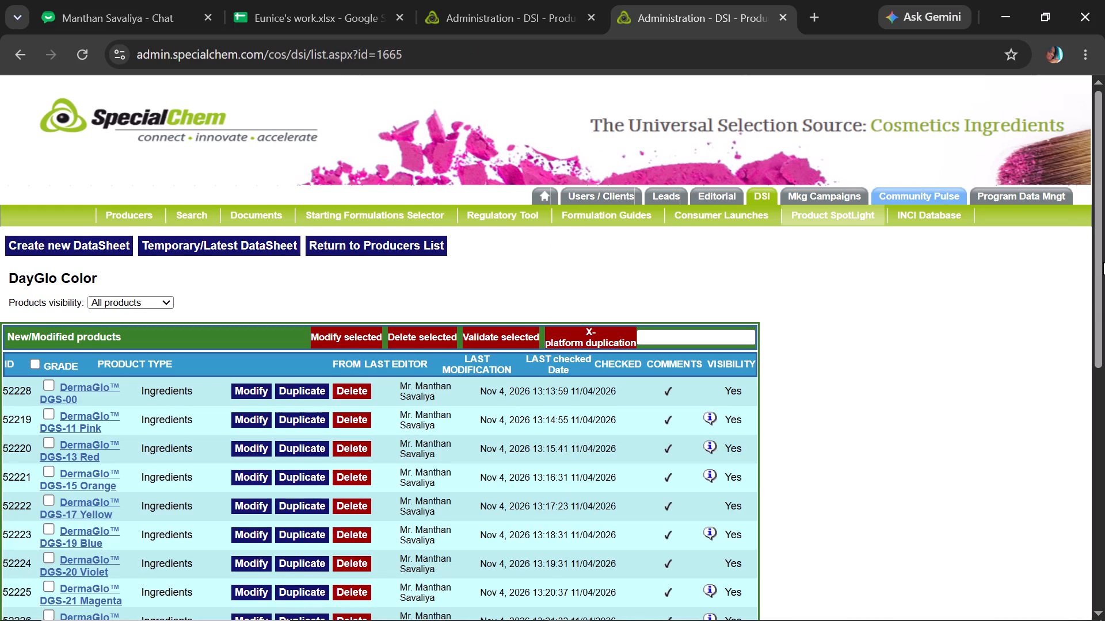
Check the workbook's Cosmetics sheet for the next DayGlo Color grade and open Elara EL-17 Saturn Yellow from the imported products for editing.
drag(1104, 273, 1094, 501)
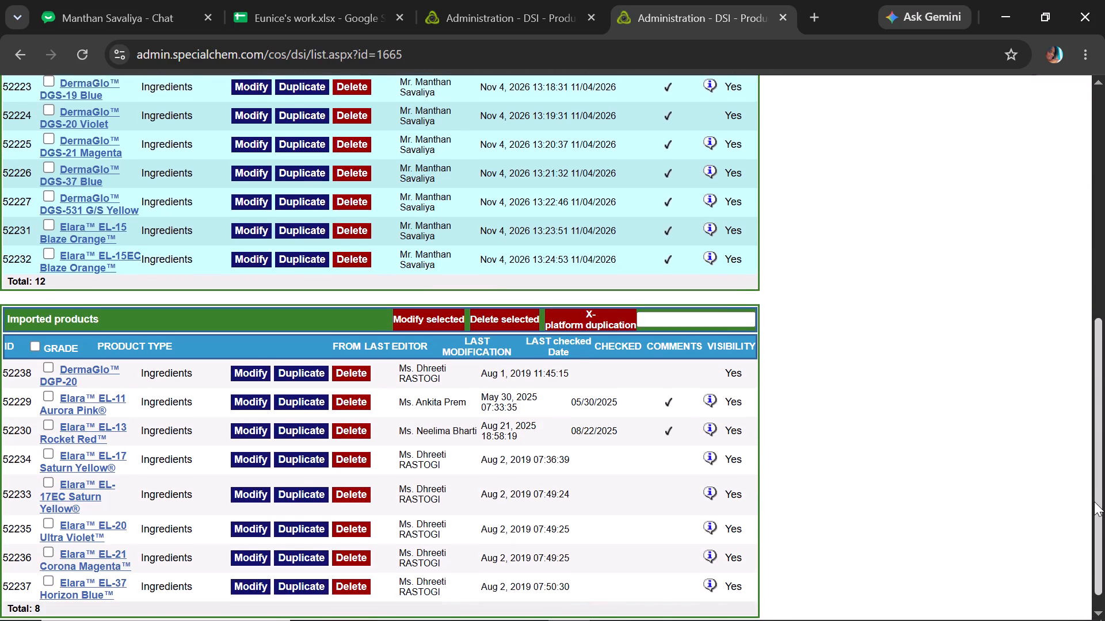
drag(1094, 501, 1096, 605)
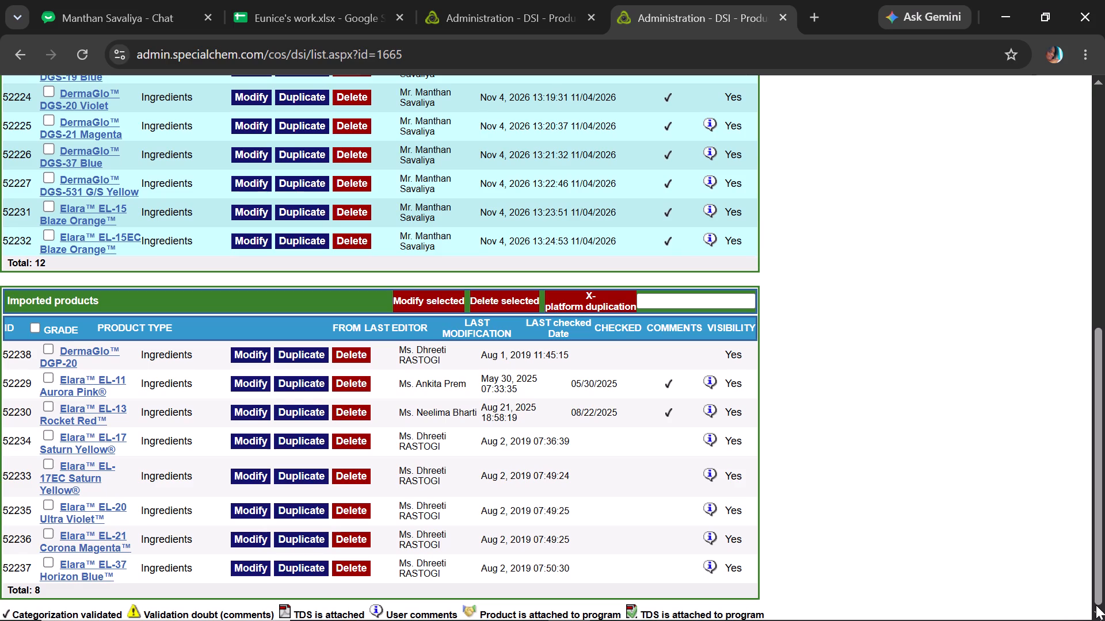
drag(1104, 479, 1103, 620)
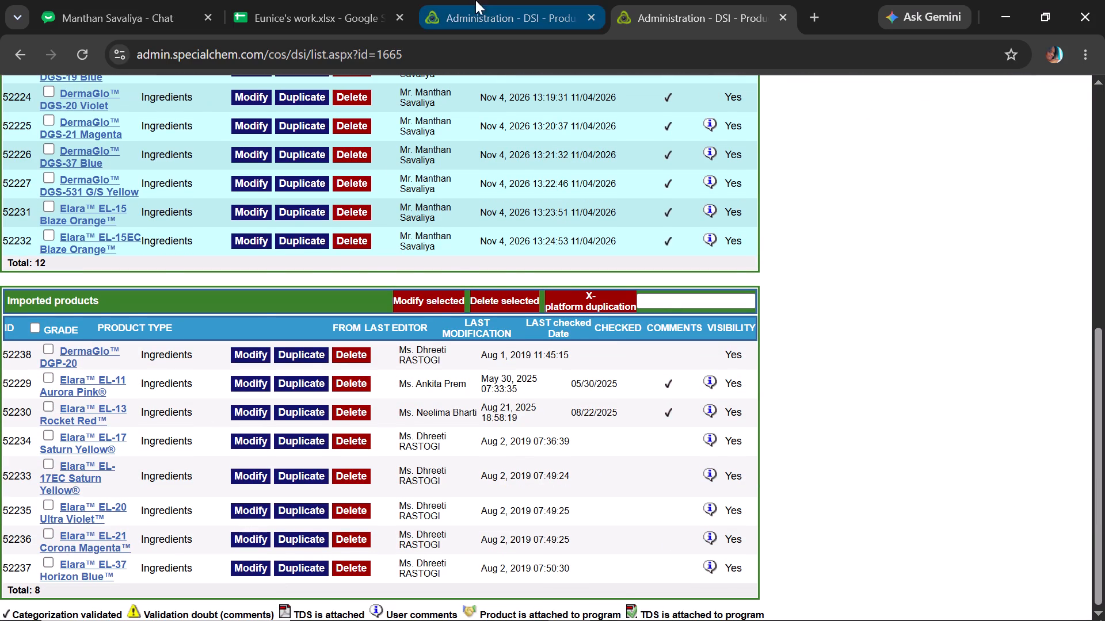
click(321, 0)
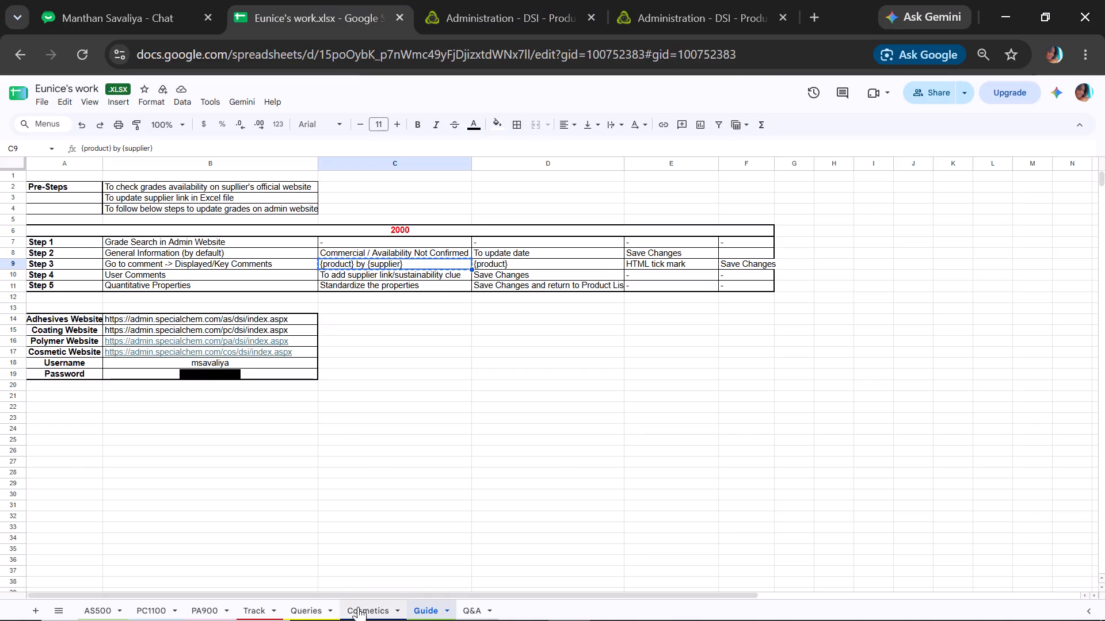
click(359, 607)
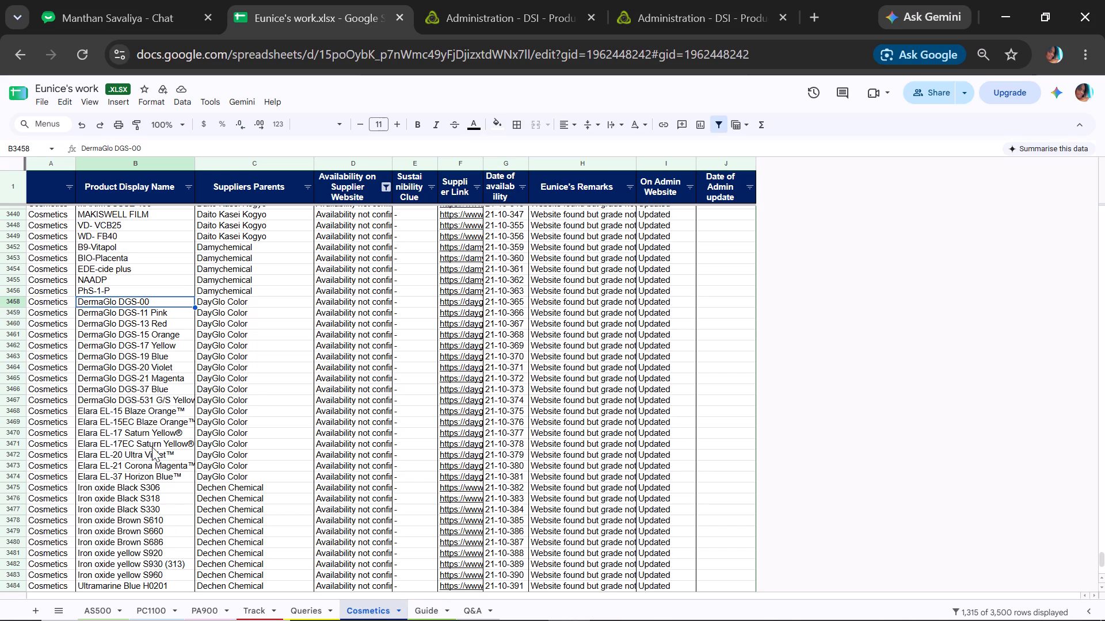
click(639, 0)
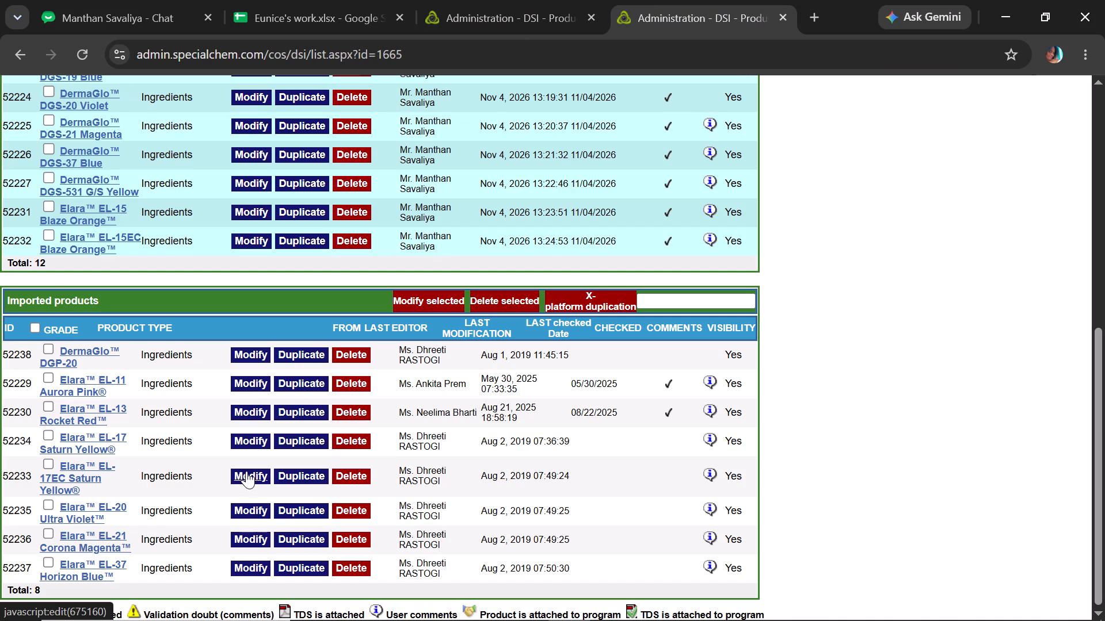
click(239, 437)
Copy the "{product} by {supplier}" placeholder from the workbook's Guide sheet and return to the EL-17 Saturn Yellow record.
click(319, 0)
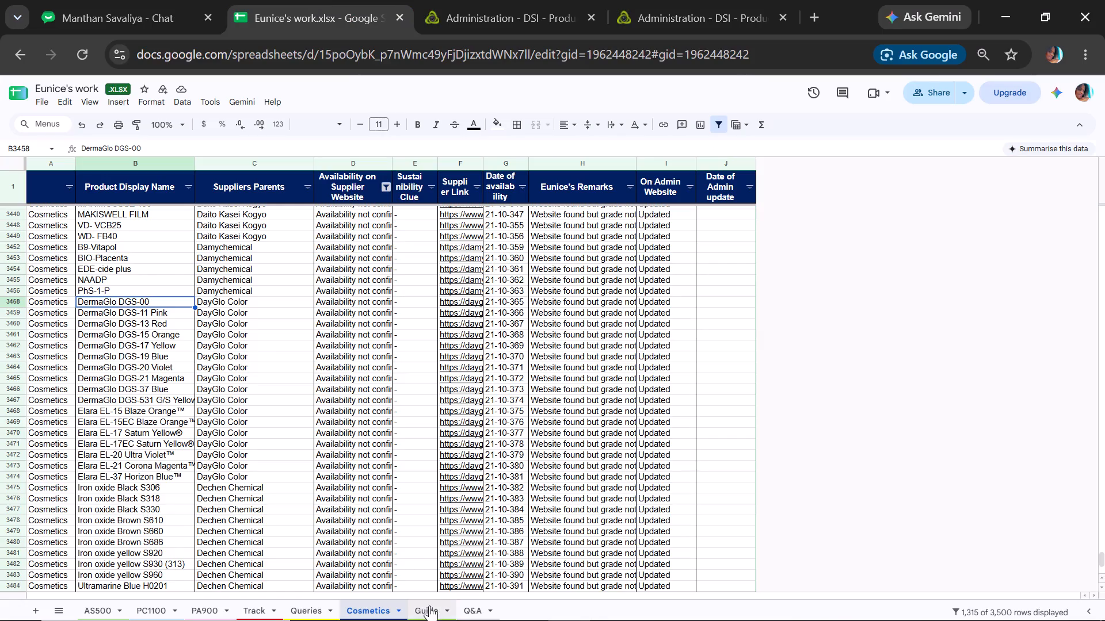
click(429, 607)
key(ctrl+c)
click(694, 0)
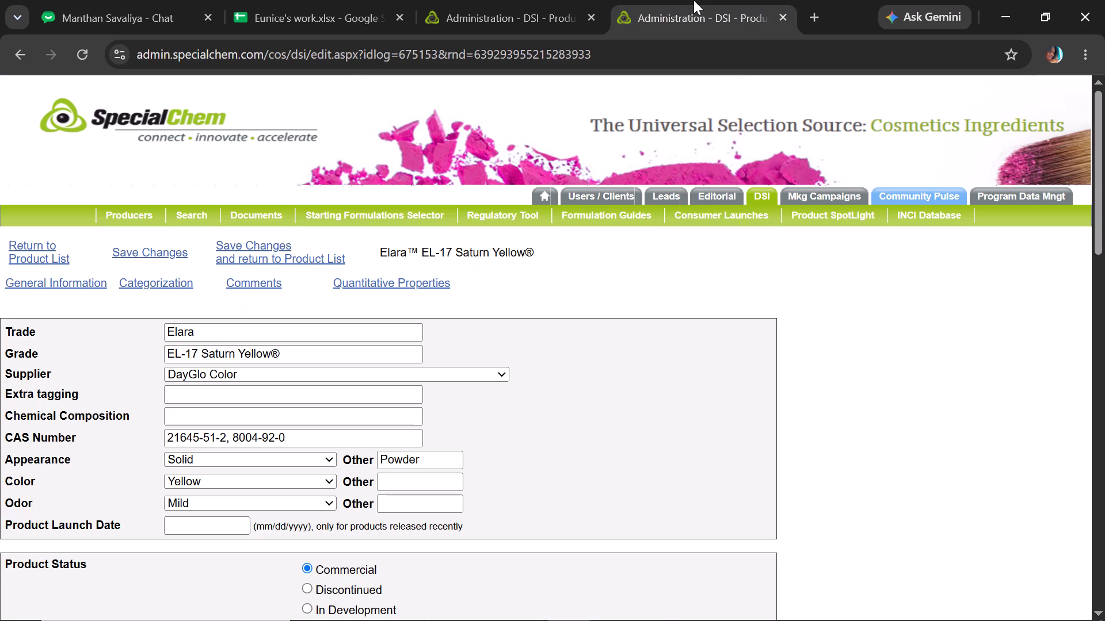
Set the EL-17 Saturn Yellow product status to Availability Not Confirmed and save the changes.
drag(1104, 184, 1104, 225)
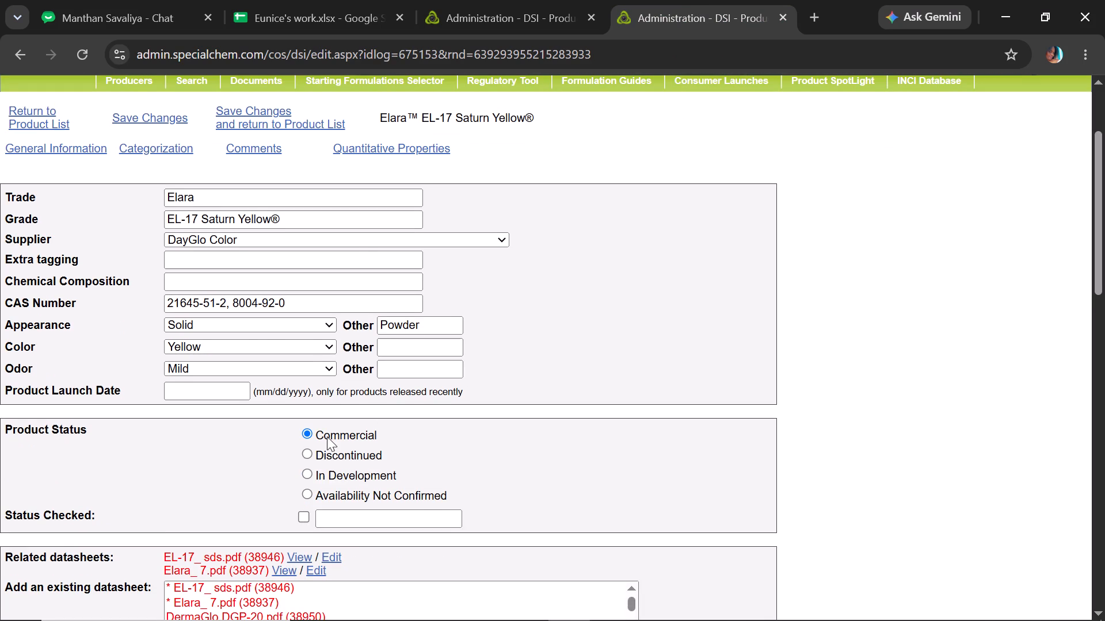
click(306, 496)
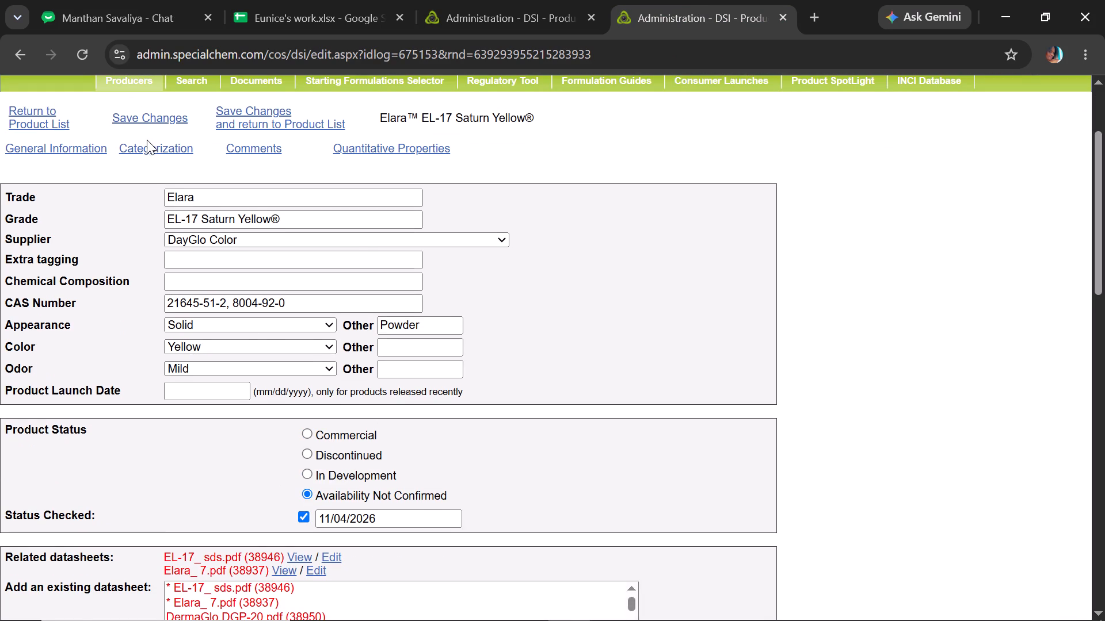
click(160, 114)
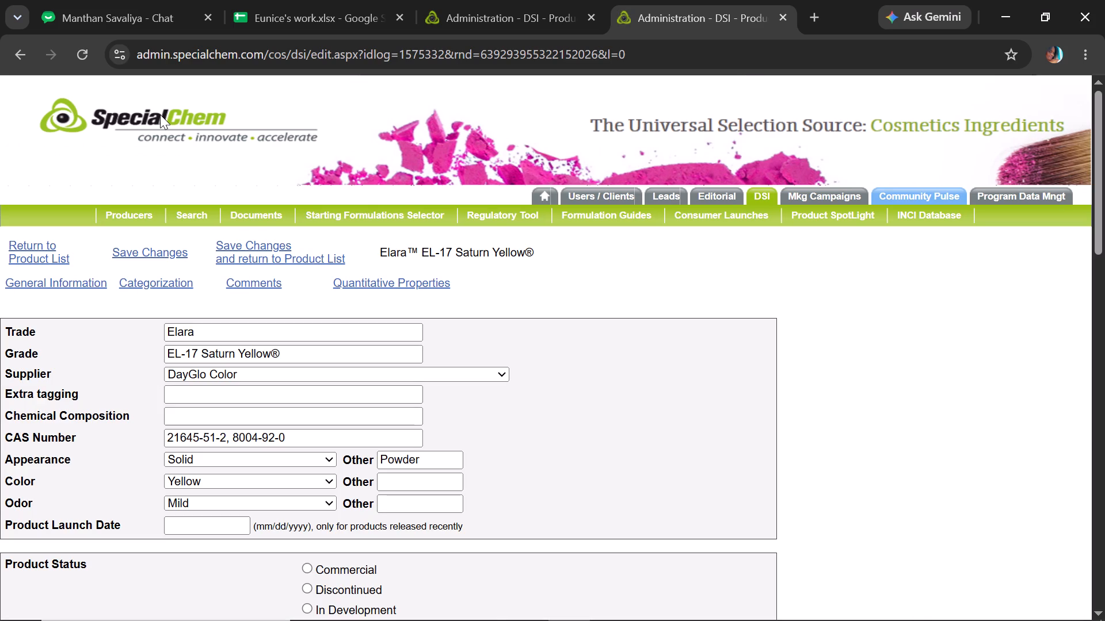
In the EL-17 Saturn Yellow comments, replace the product and supplier names with "{product} by {supplier}" and the second product mention with "{product}".
click(247, 285)
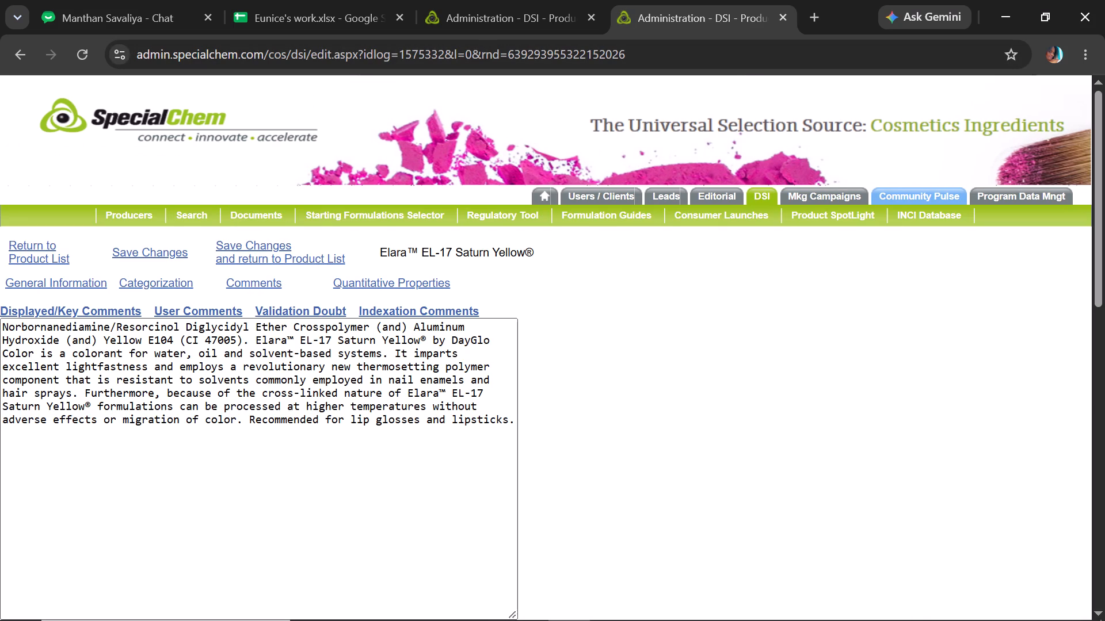
double_click(32, 354)
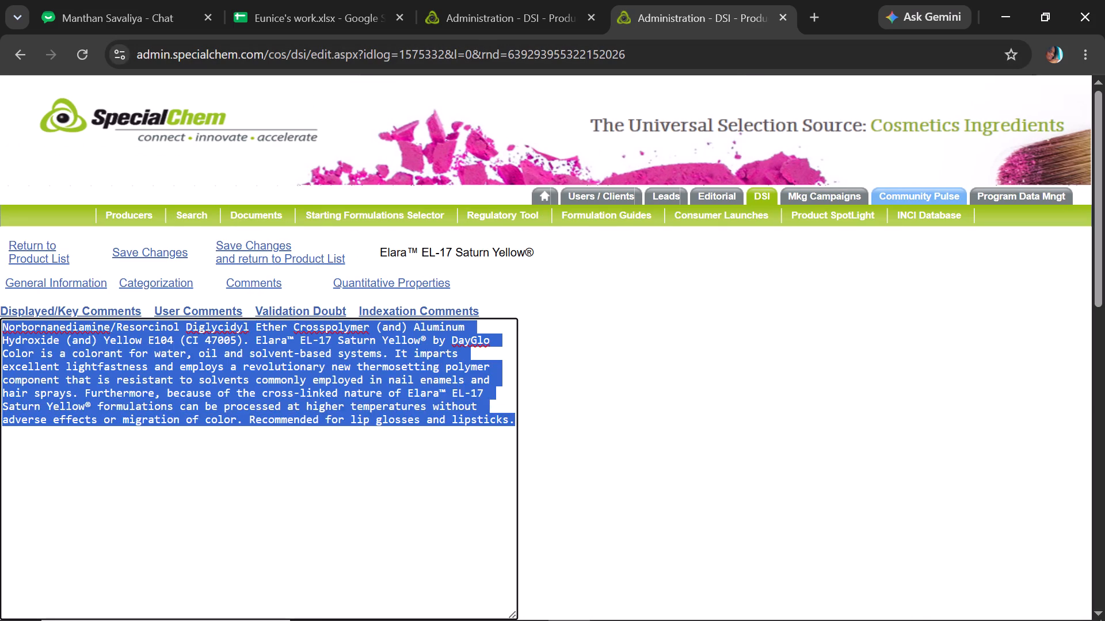
click(32, 354)
drag(32, 354, 287, 330)
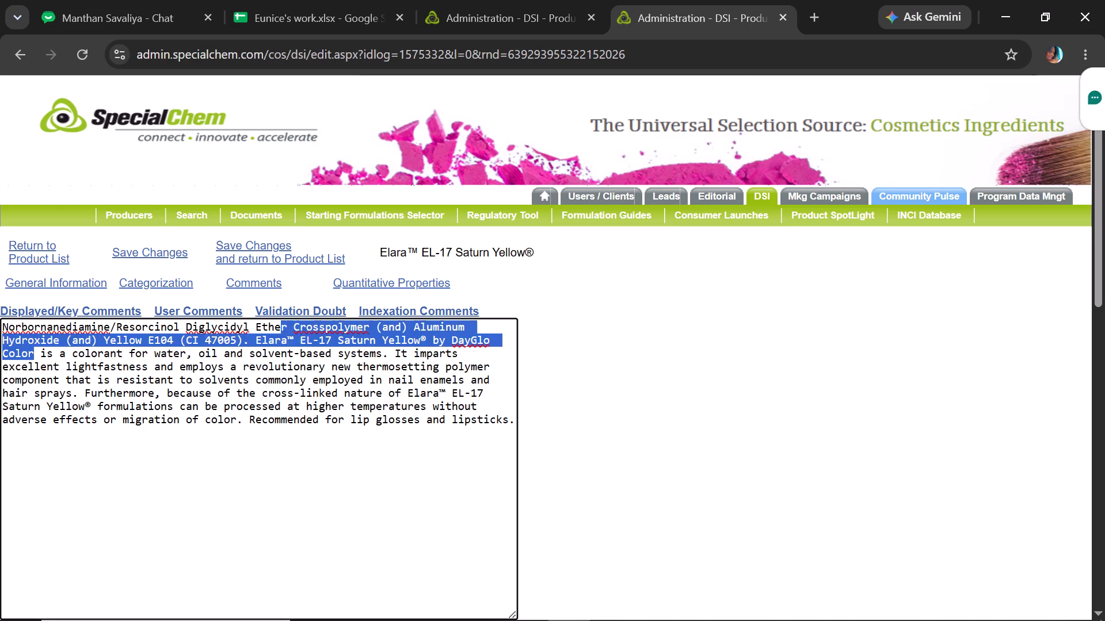
drag(287, 330, 254, 339)
key(ctrl+v)
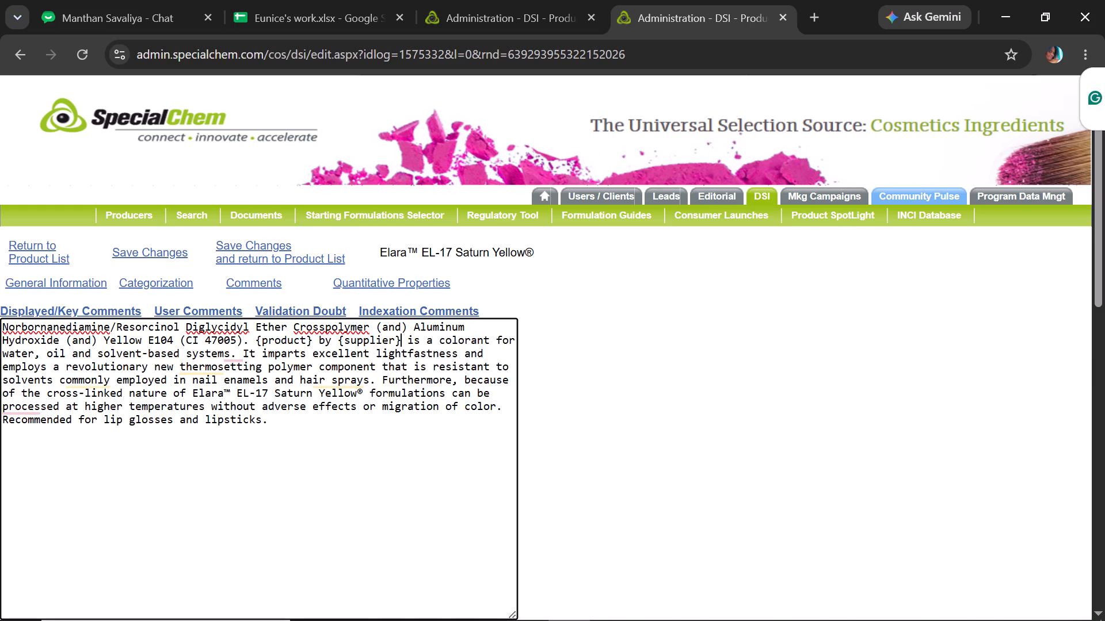
drag(257, 336, 315, 338)
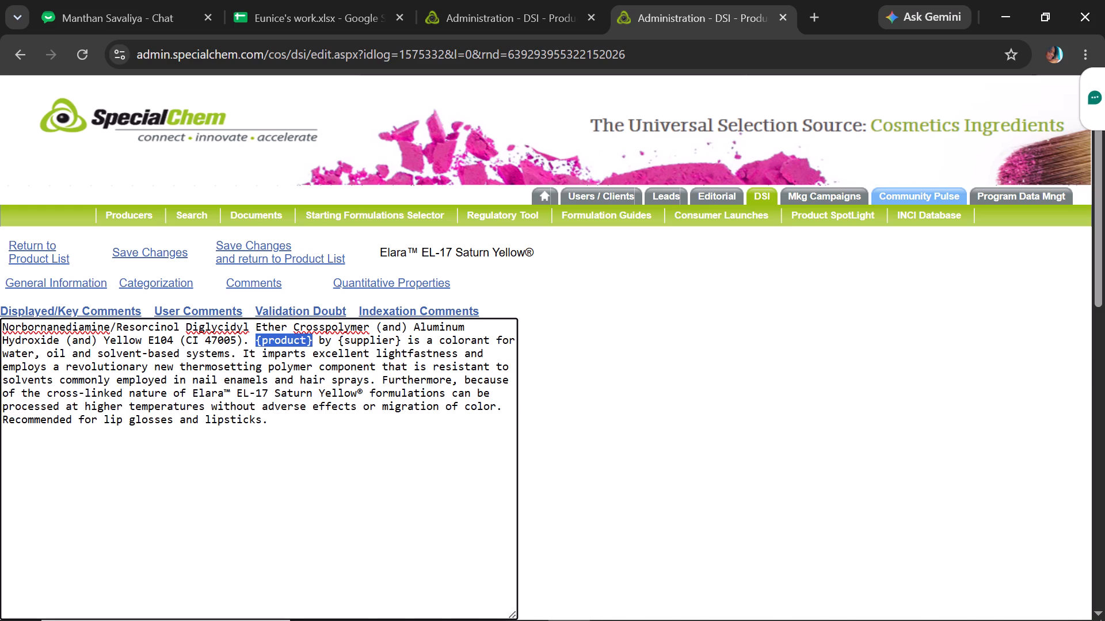
drag(315, 338, 313, 338)
key(ctrl+c)
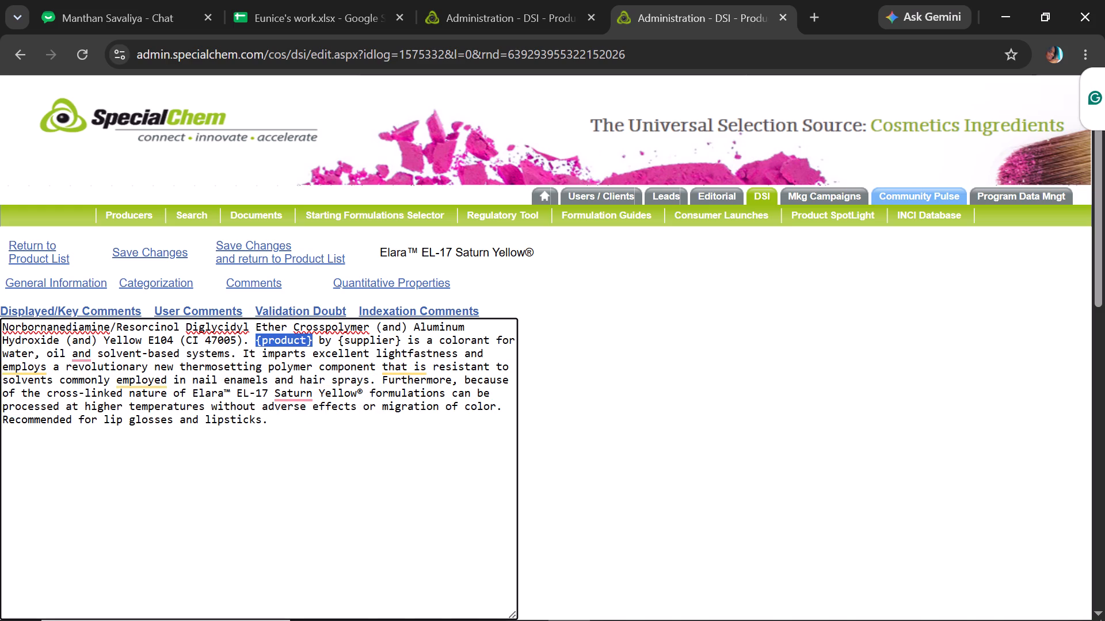
drag(190, 391, 367, 391)
key(ctrl+v)
key(space)
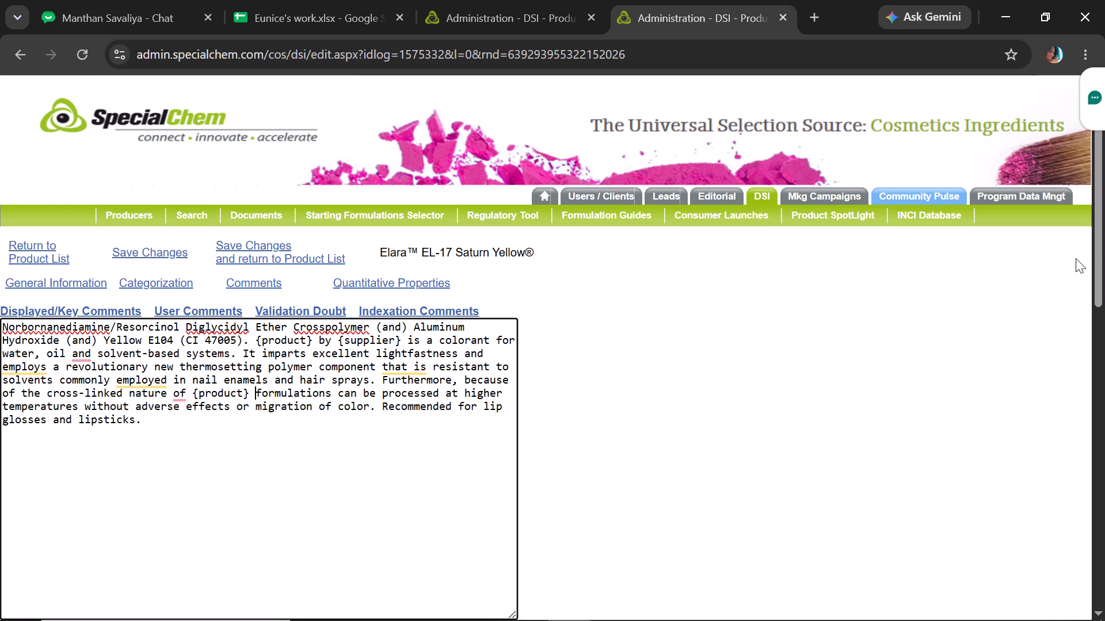
Enable Display as HTML for the EL-17 Saturn Yellow comments and save the changes.
drag(1104, 232, 1103, 251)
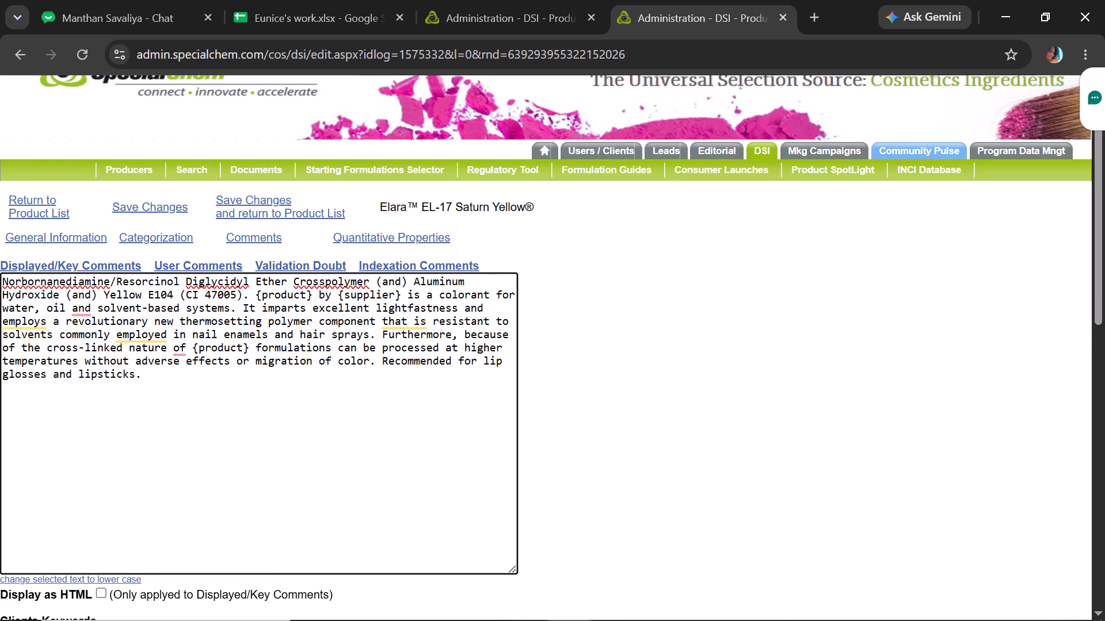
click(101, 591)
click(159, 203)
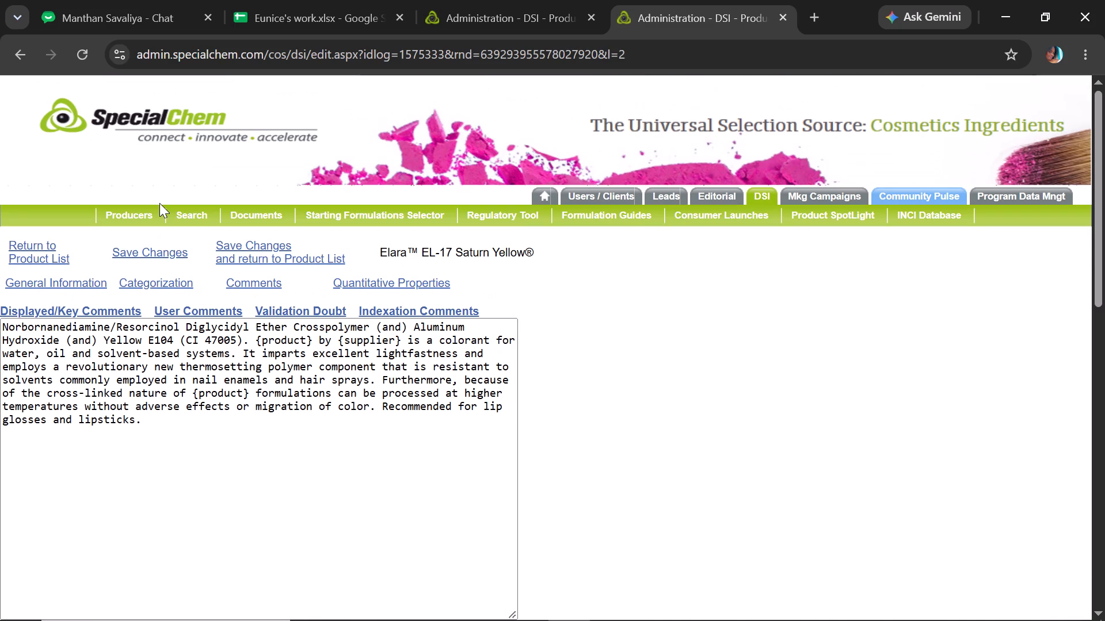
In the EL-17 Saturn Yellow quantitative properties, rename Oil Absorption as "Oil Absorption Number (OAN)" and Bulk Density as "Density, Bulk", then save and return to the product list.
click(349, 275)
click(353, 282)
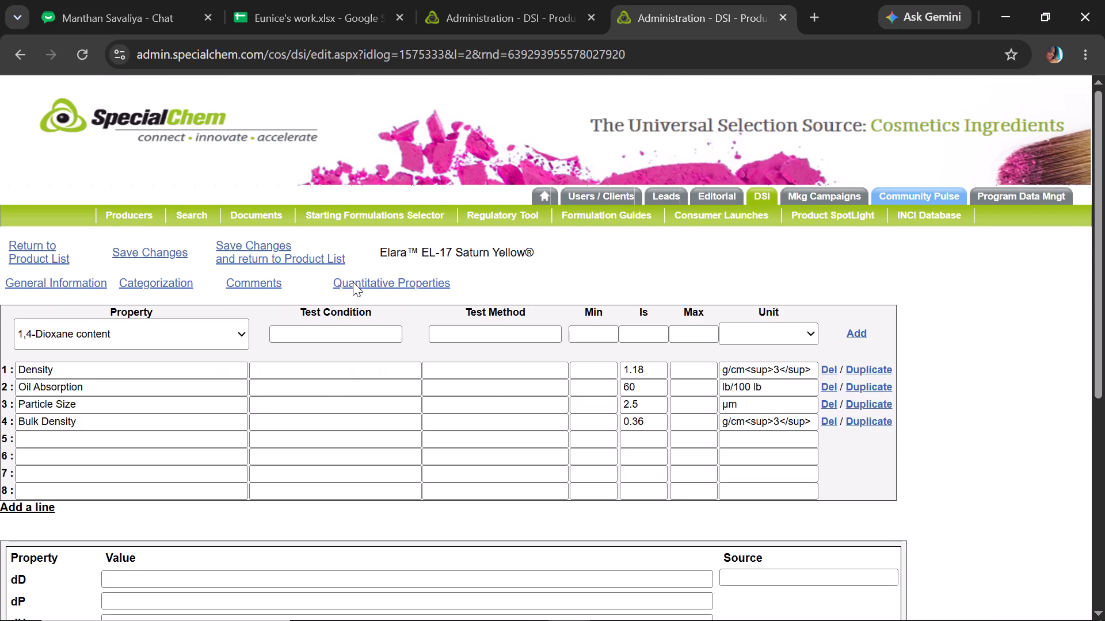
click(157, 389)
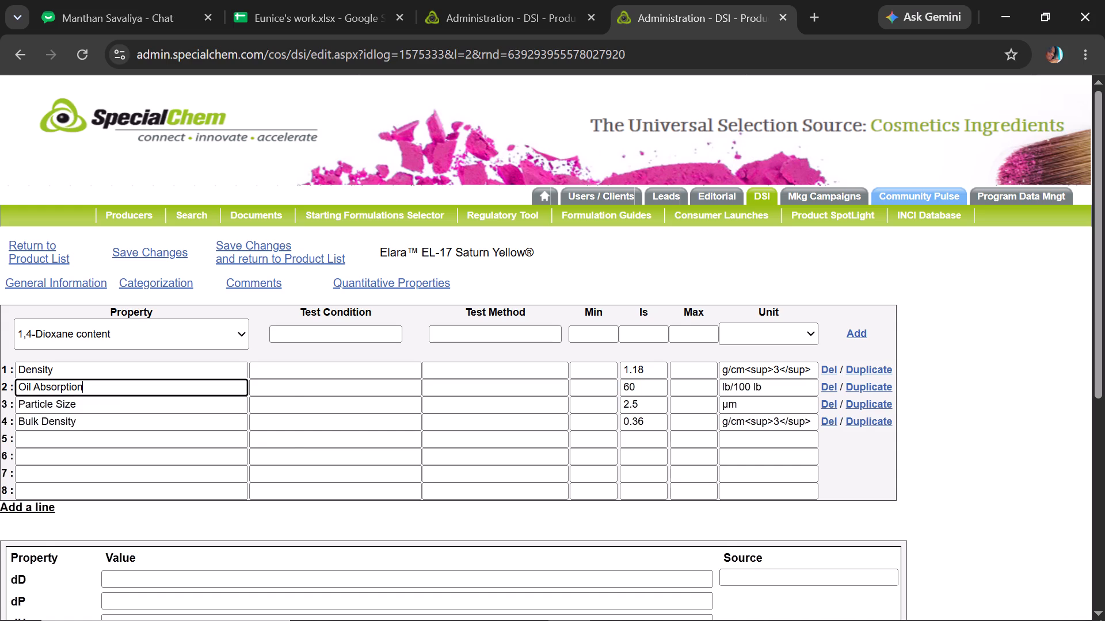
click(167, 413)
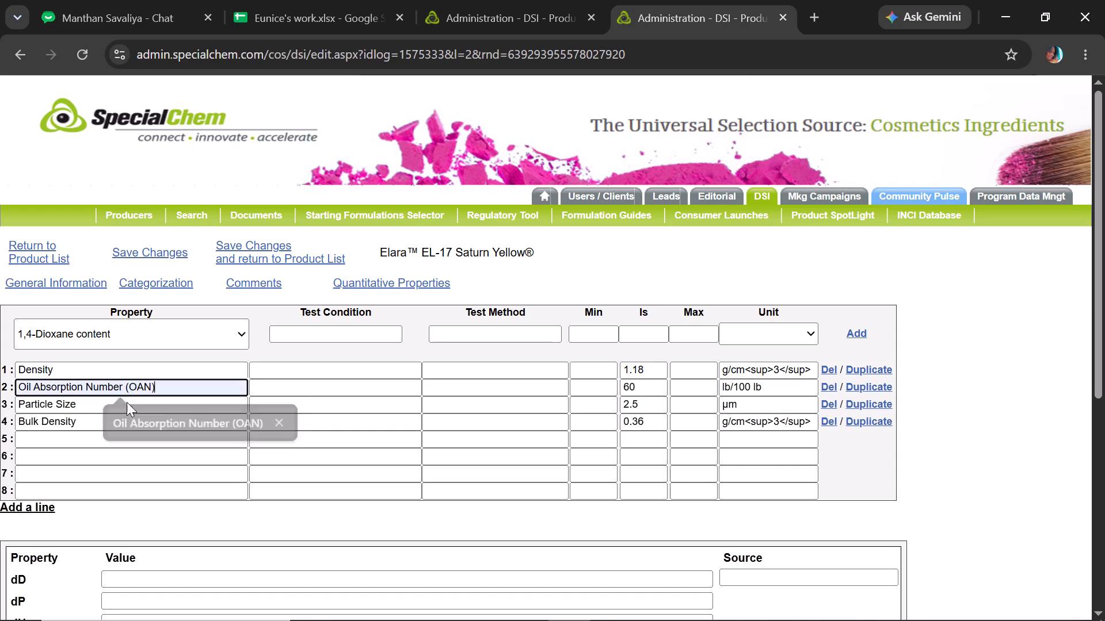
drag(39, 420, 0, 420)
key(BackSpace)
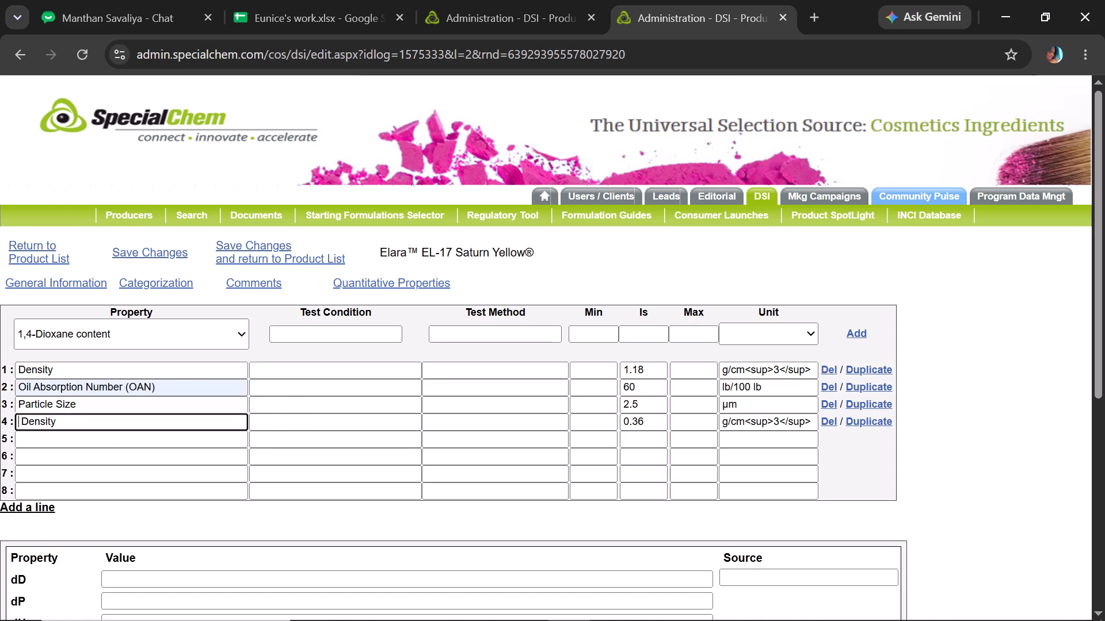
key(Delete)
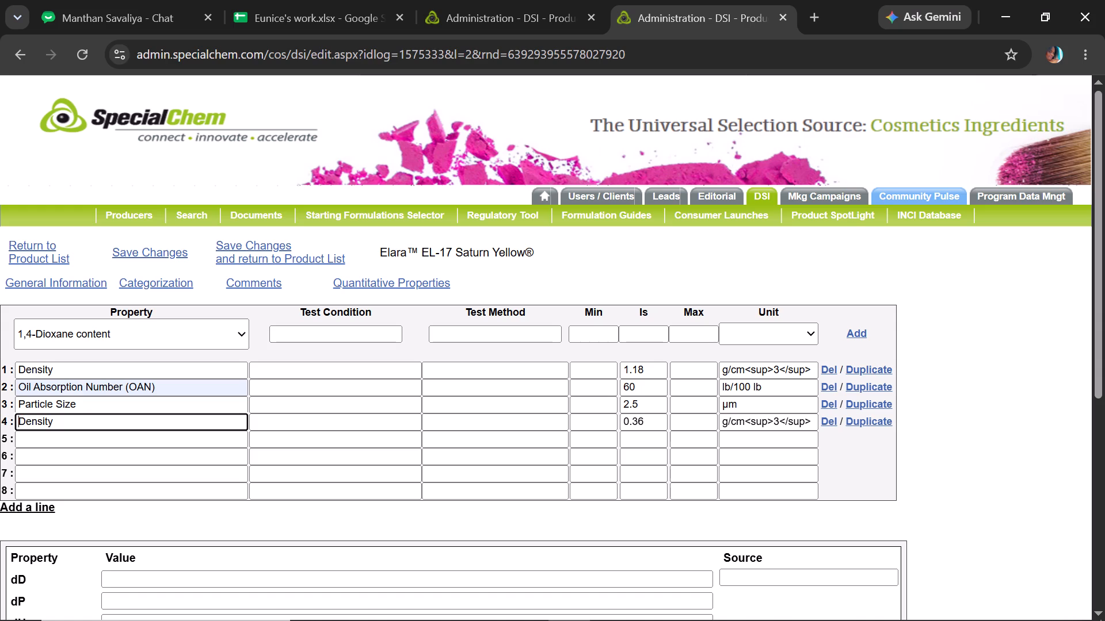
click(58, 421)
click(143, 269)
click(258, 239)
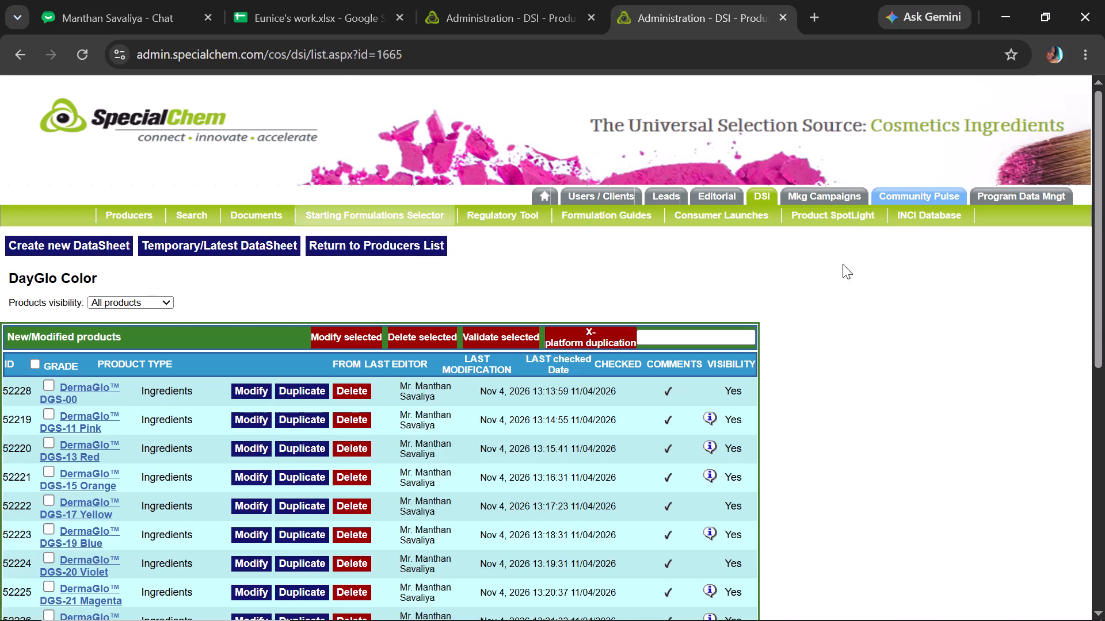
Open the Elara EL-17EC Saturn Yellow product, set its status to Availability Not Confirmed, and save the changes.
drag(1104, 274, 1104, 529)
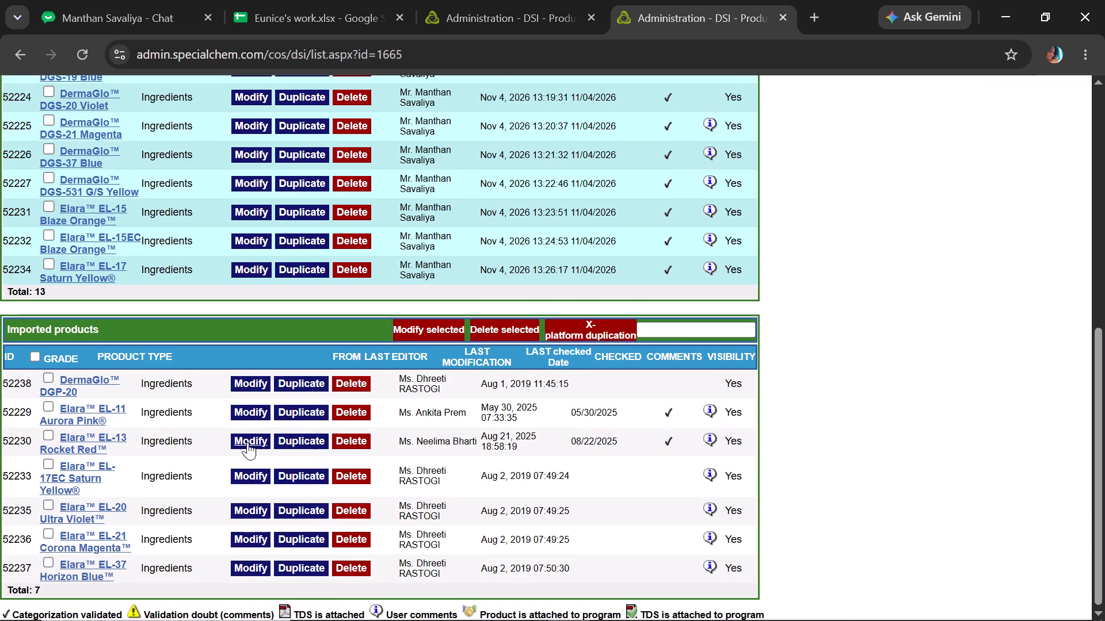
click(241, 474)
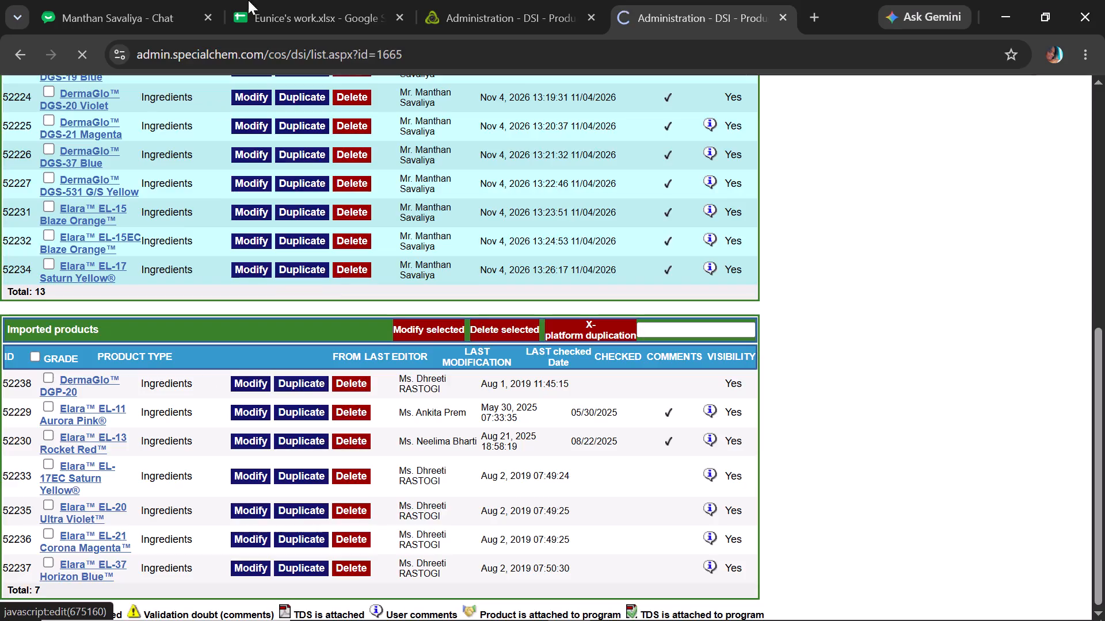
click(277, 0)
key(ctrl+c)
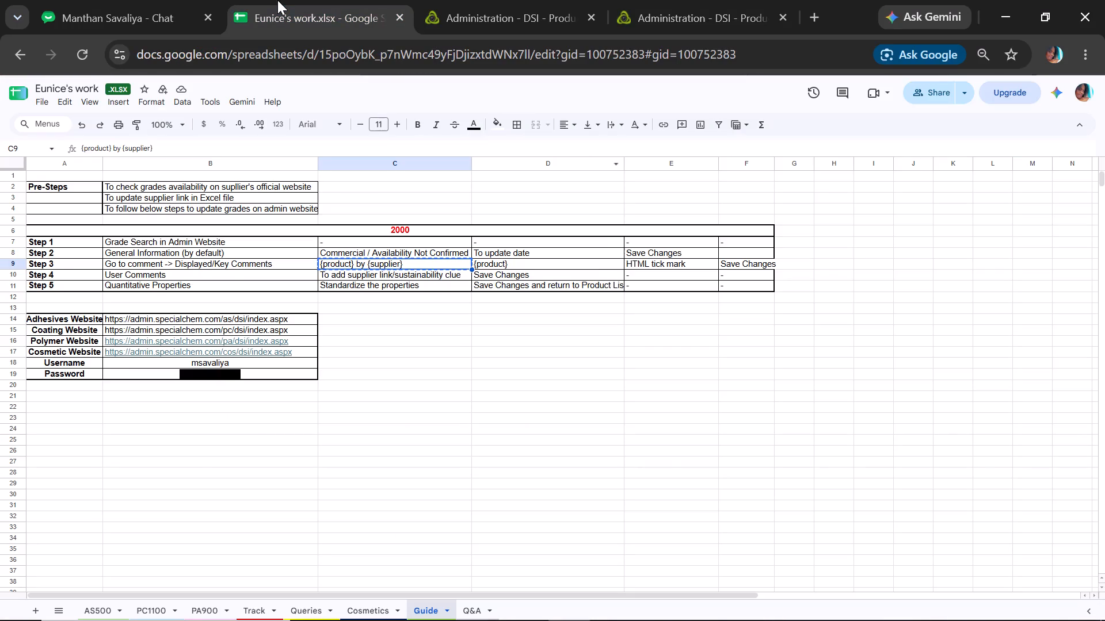
click(684, 0)
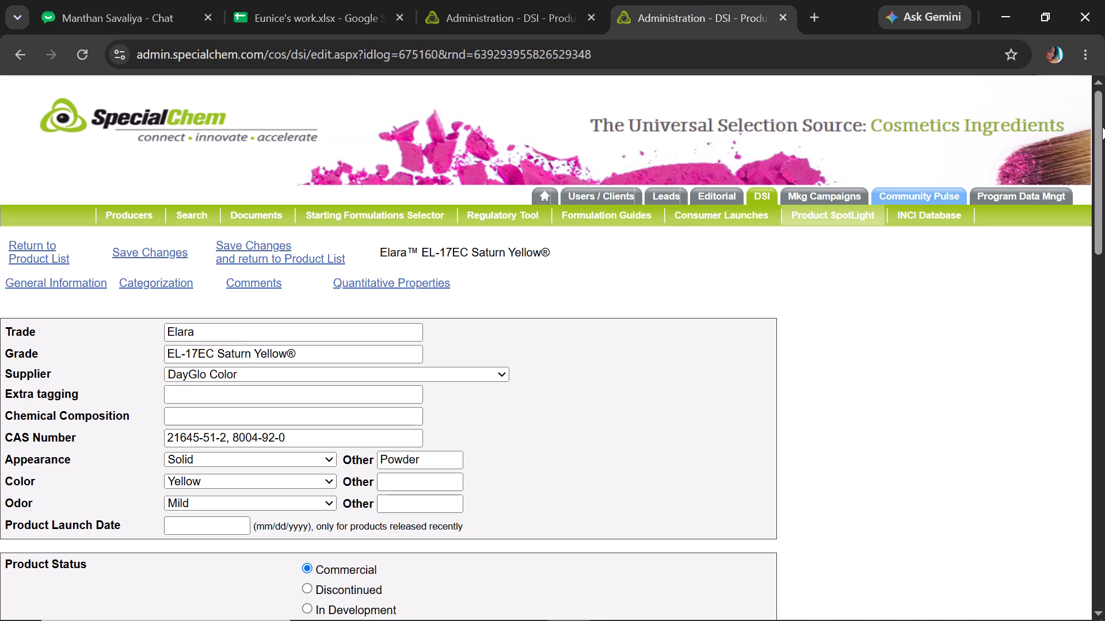
click(1101, 173)
drag(1101, 173, 1101, 191)
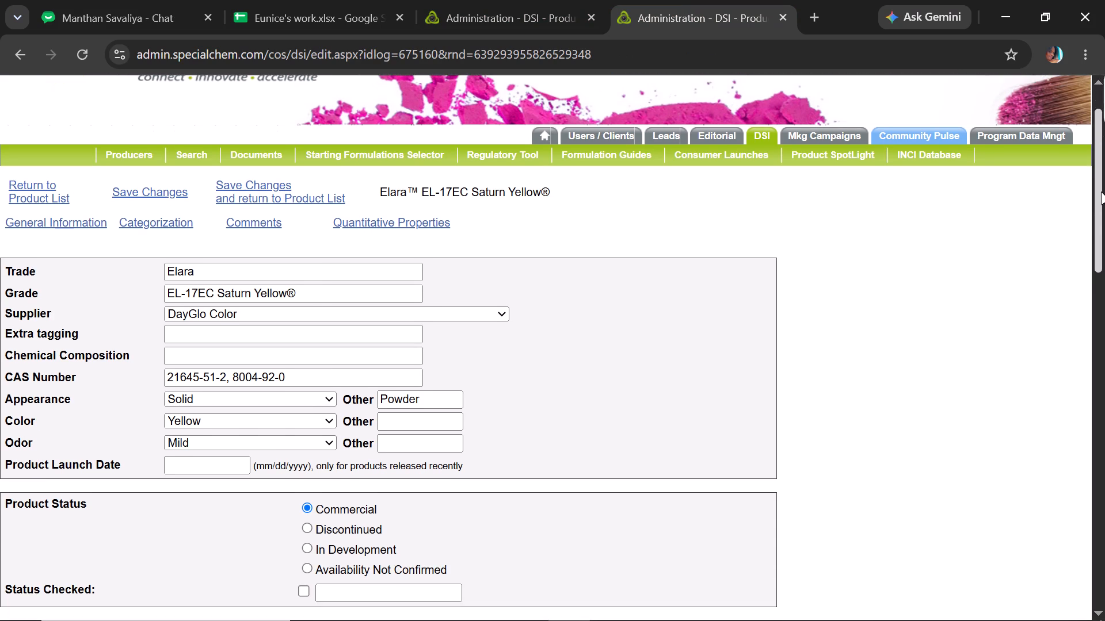
click(302, 570)
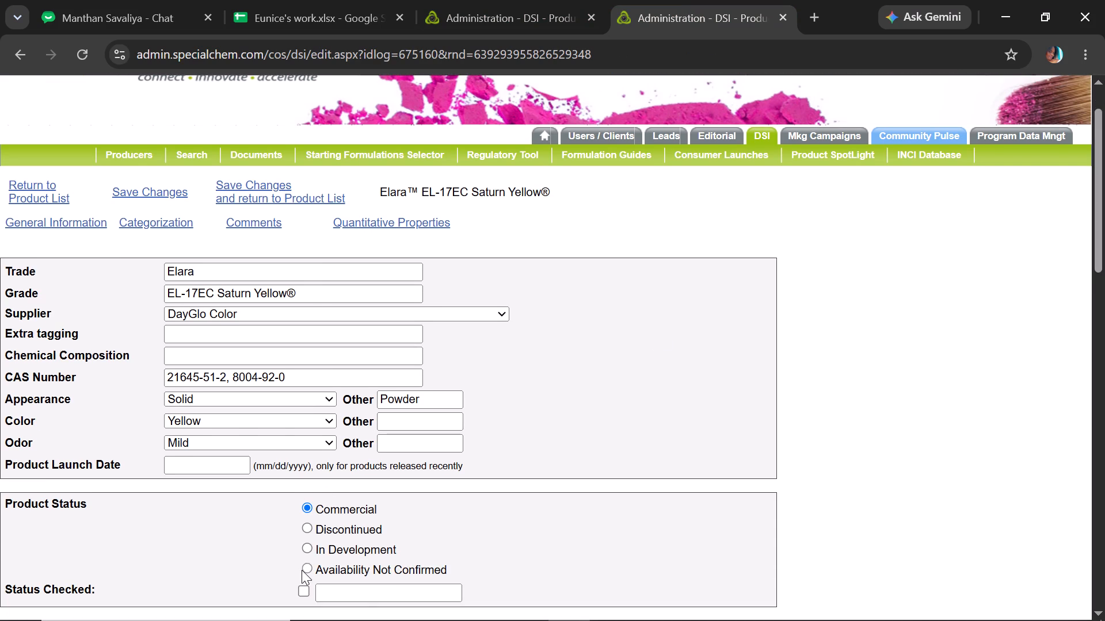
click(166, 193)
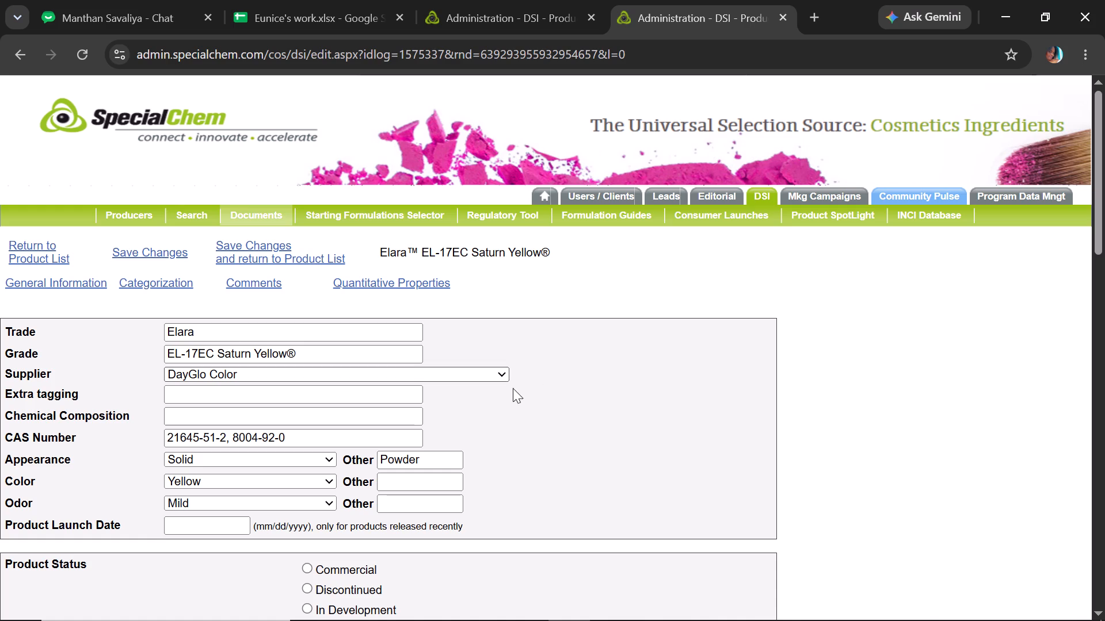
drag(1104, 228, 1096, 259)
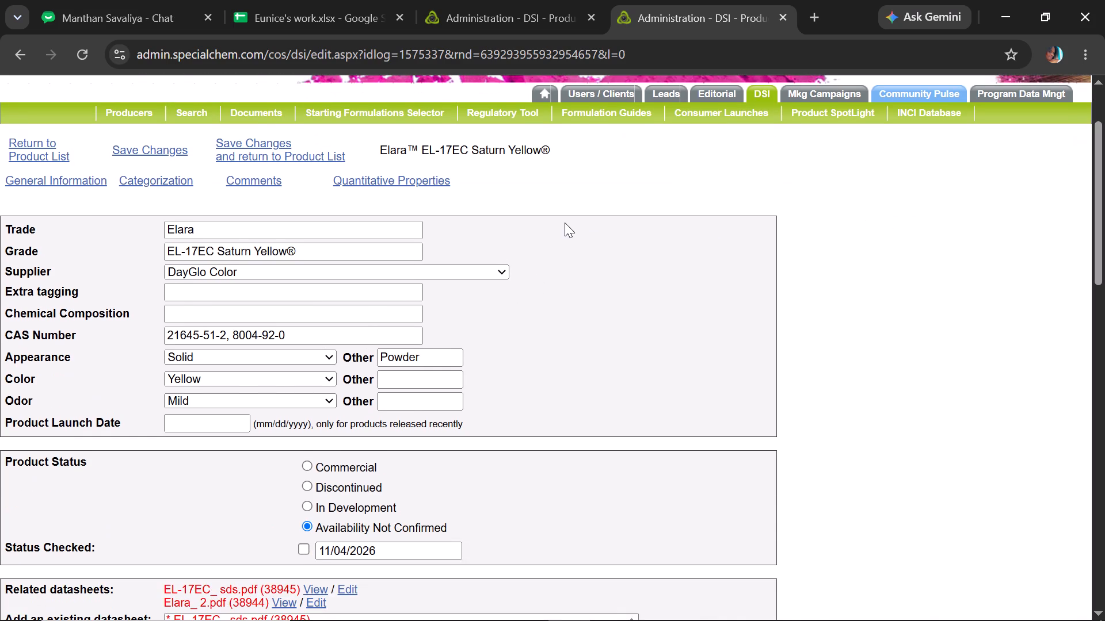
In the EL-17EC Saturn Yellow comments, replace the product and supplier names with "{product} by {supplier}" and the second product mention with "{product}".
click(256, 179)
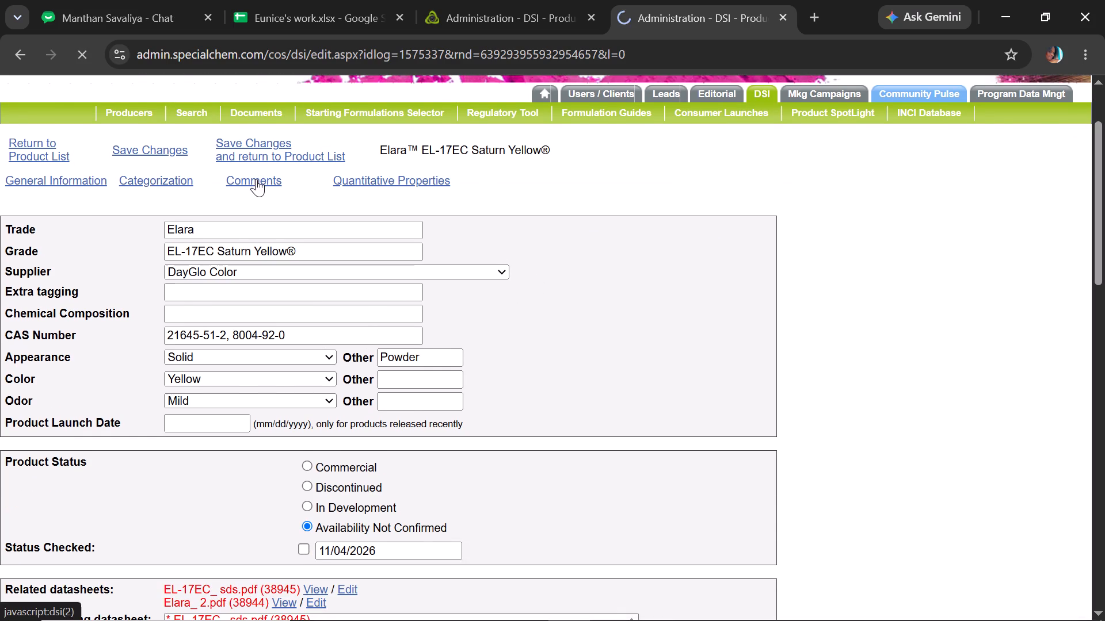
click(344, 0)
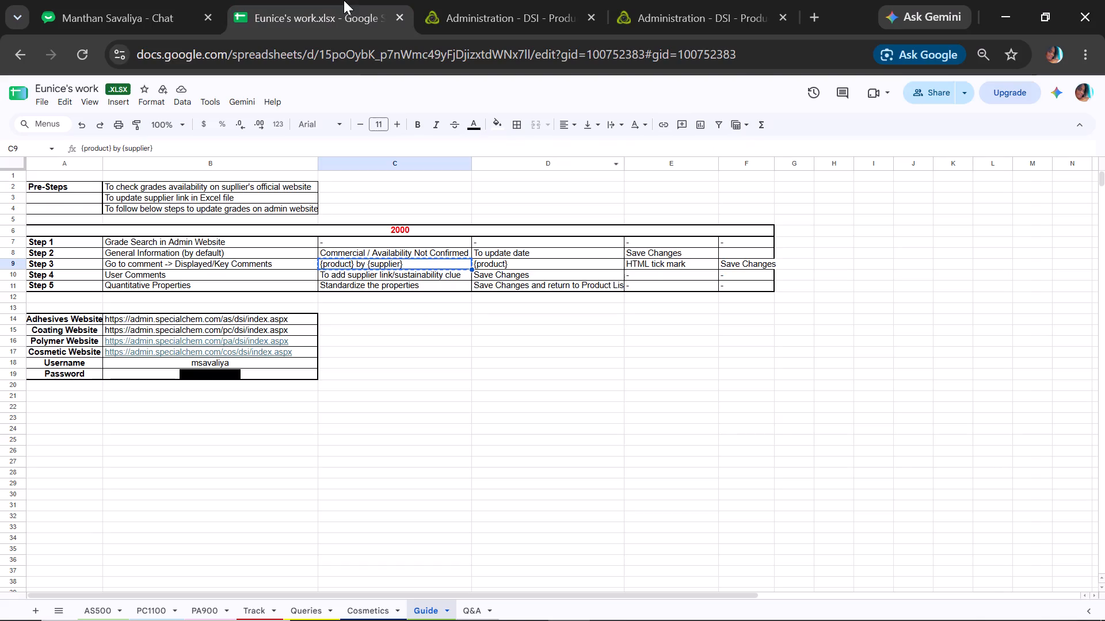
key(ctrl+c)
click(692, 0)
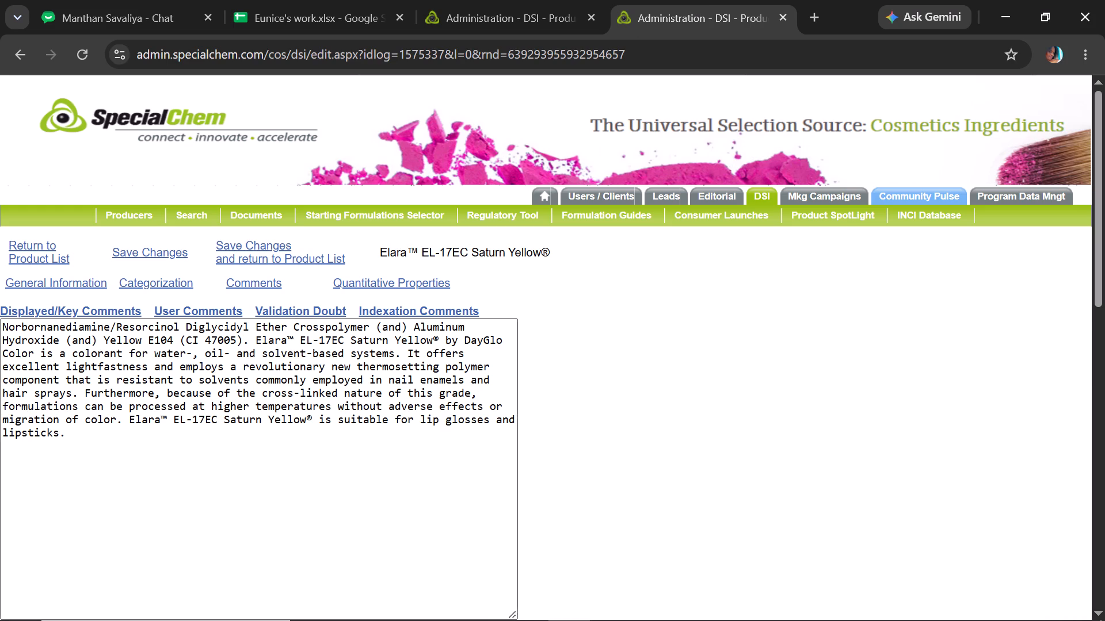
click(253, 339)
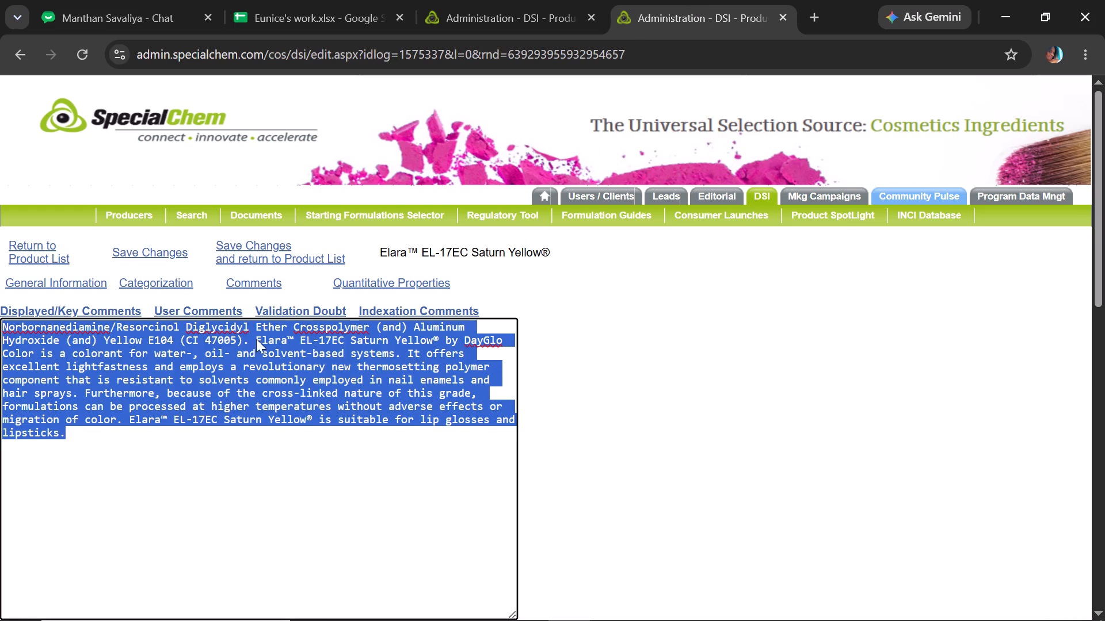
click(258, 339)
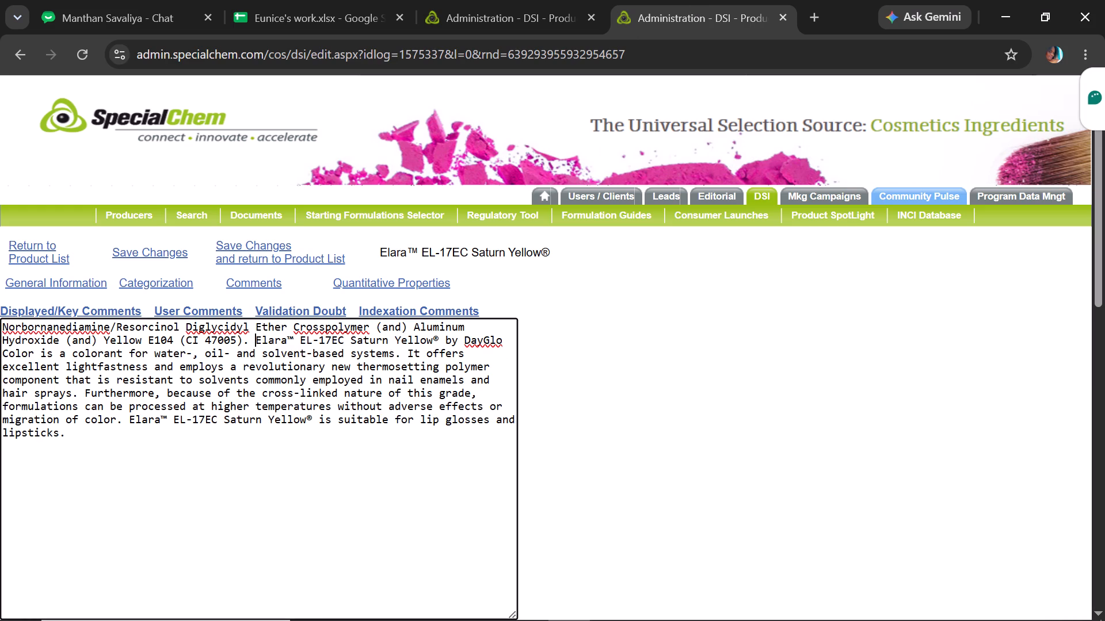
drag(255, 339, 98, 378)
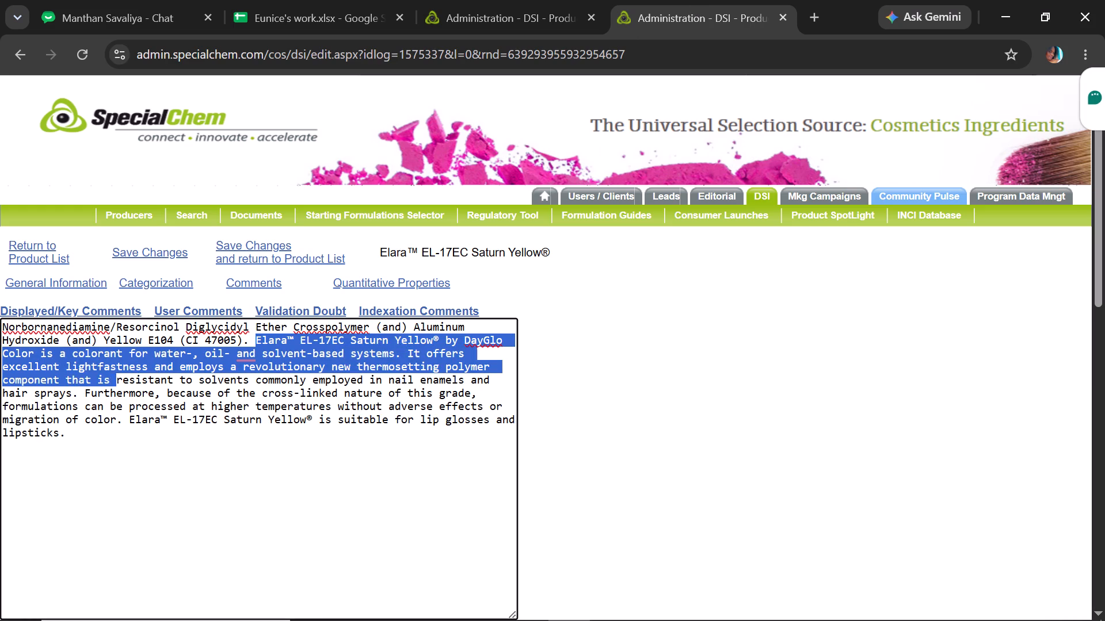
drag(98, 378, 34, 348)
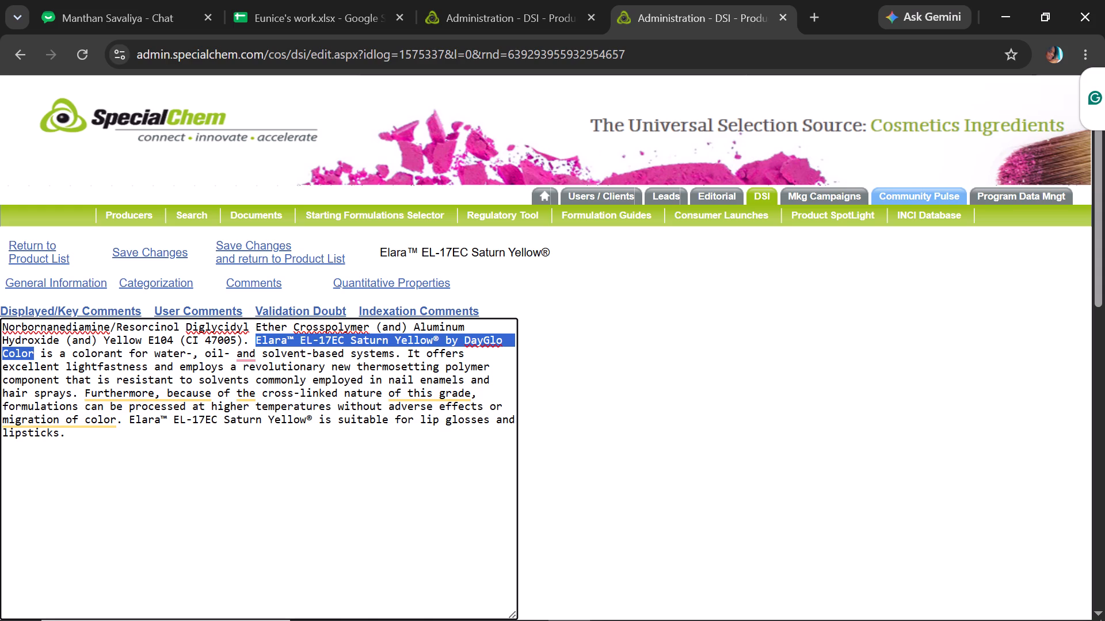
key(ctrl+v)
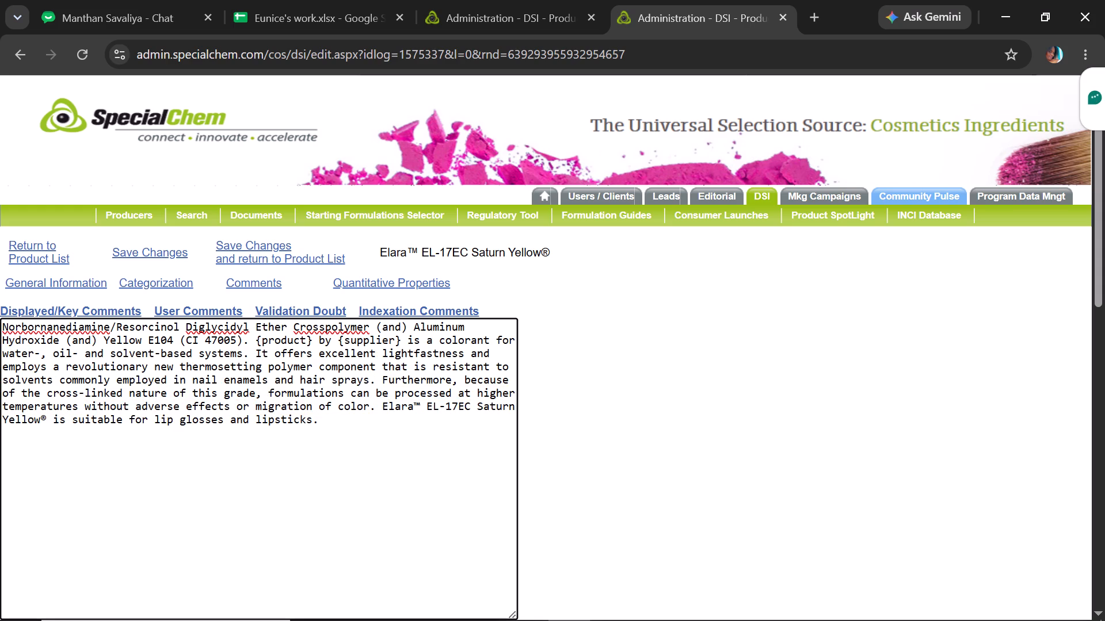
drag(310, 338, 257, 335)
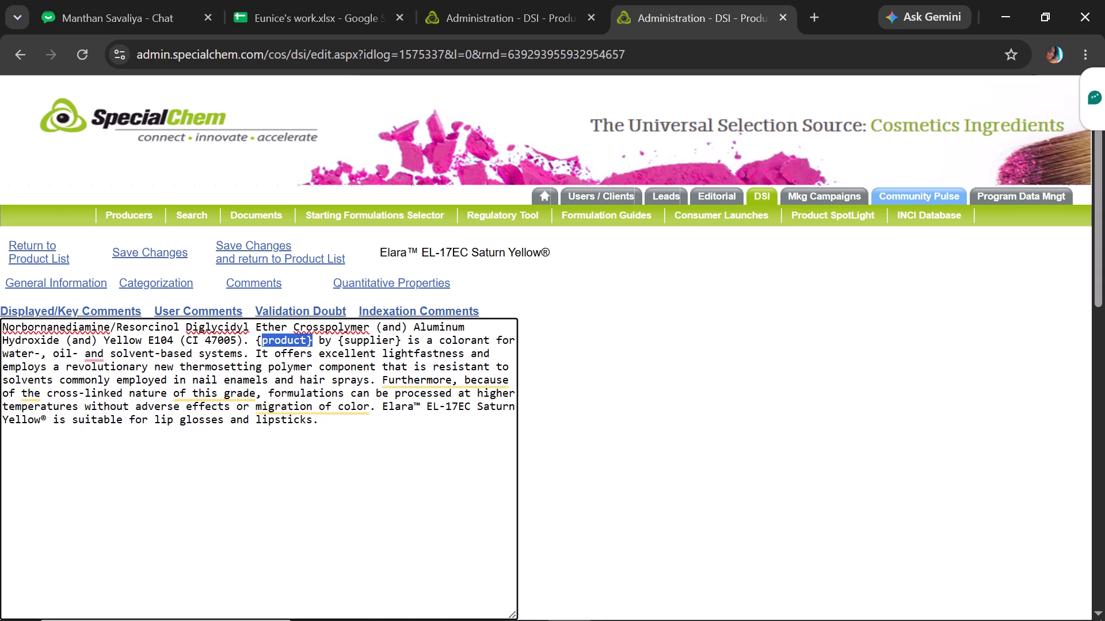
drag(257, 335, 255, 335)
key(ctrl+c)
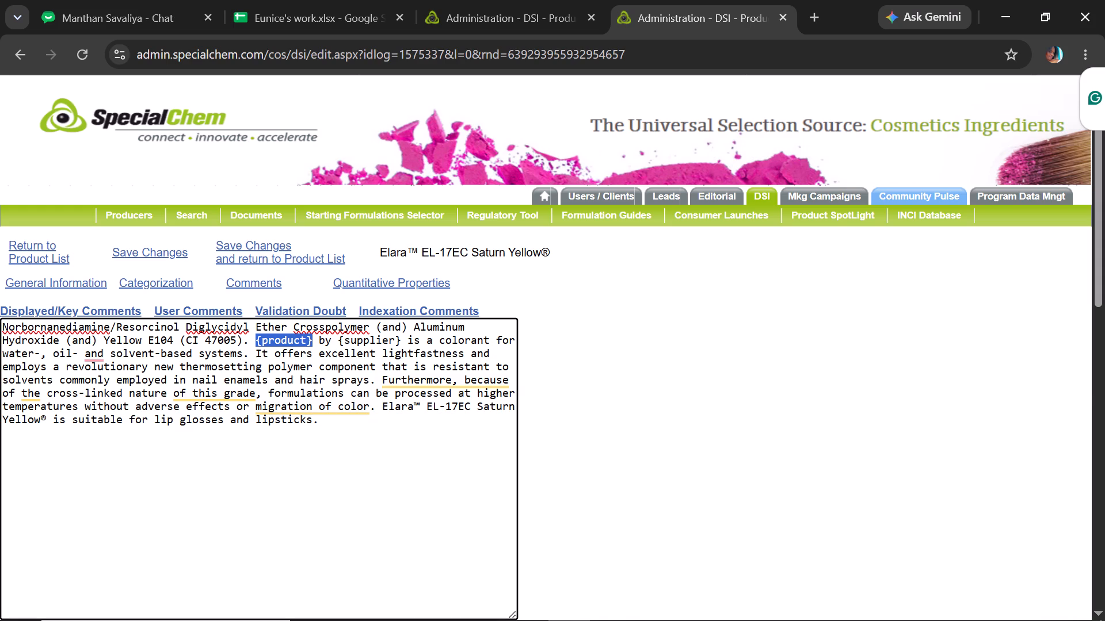
drag(382, 408, 48, 401)
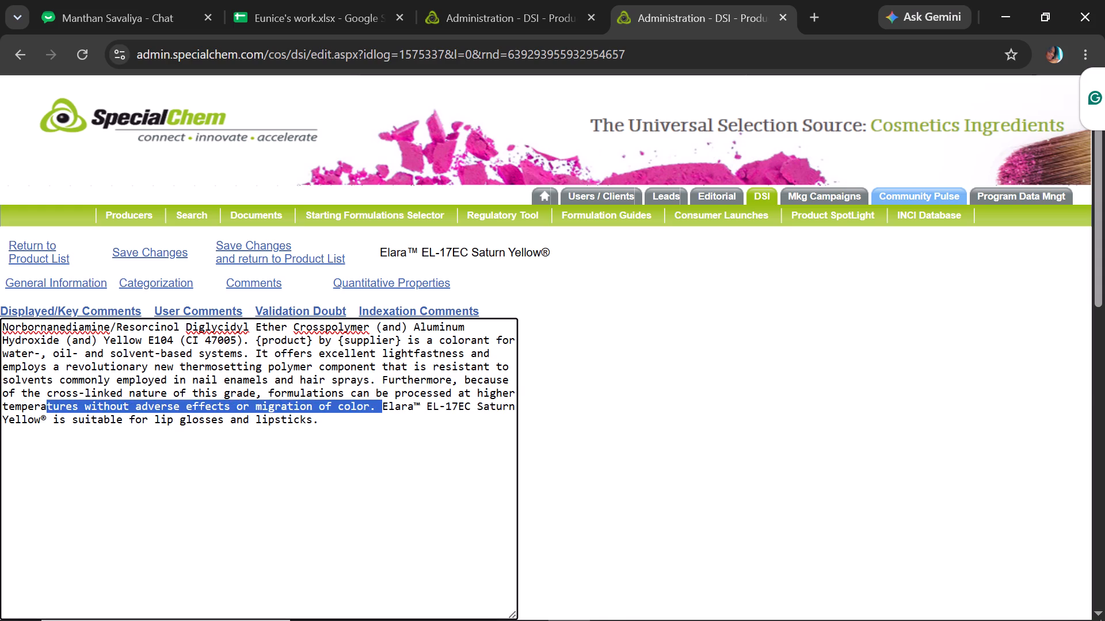
drag(48, 401, 47, 417)
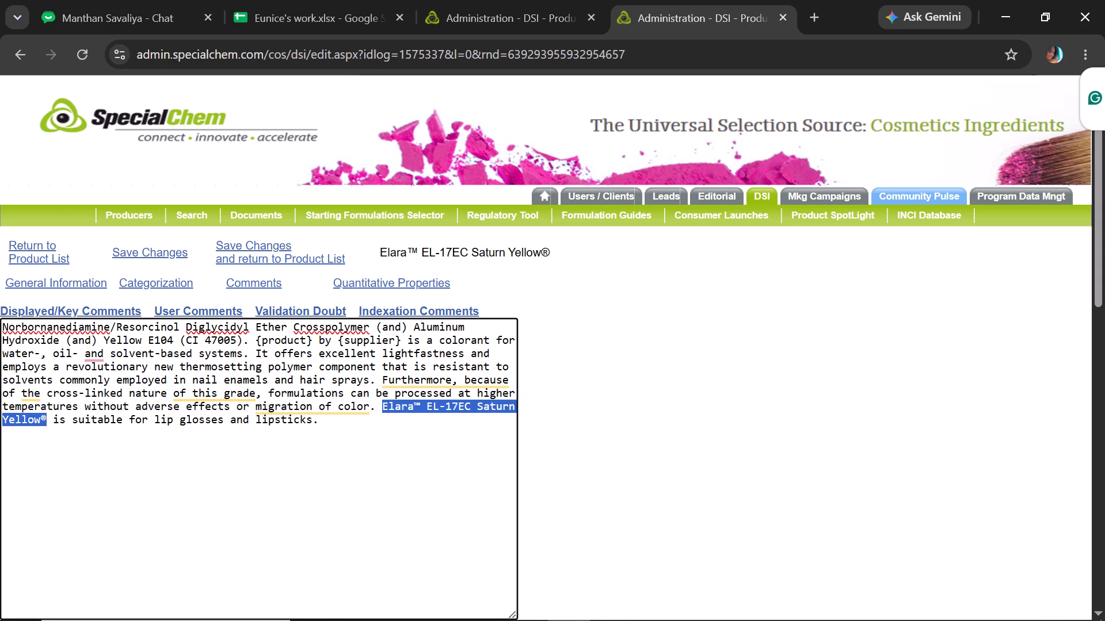
key(ctrl+v)
Enable Display as HTML for the EL-17EC Saturn Yellow comments and save the changes.
drag(1104, 259, 1094, 320)
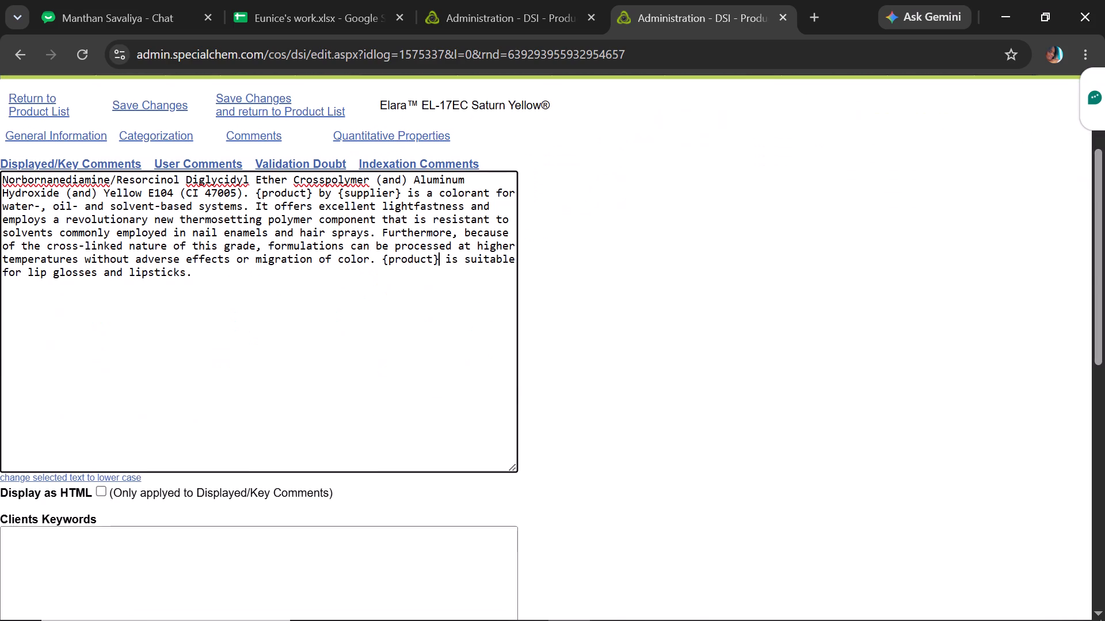
click(99, 493)
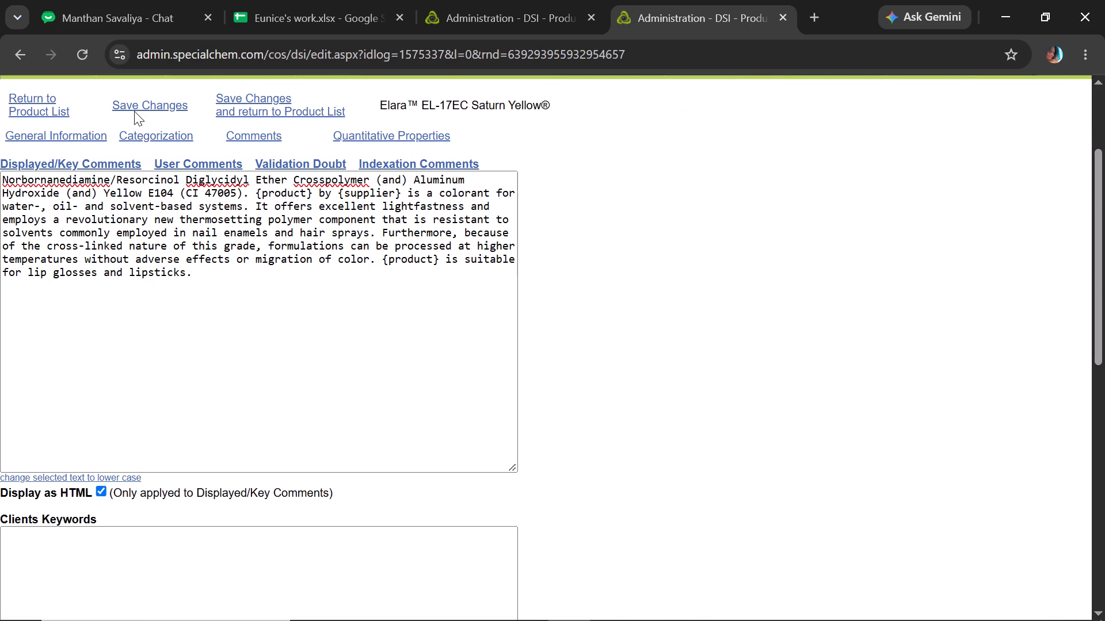
click(144, 98)
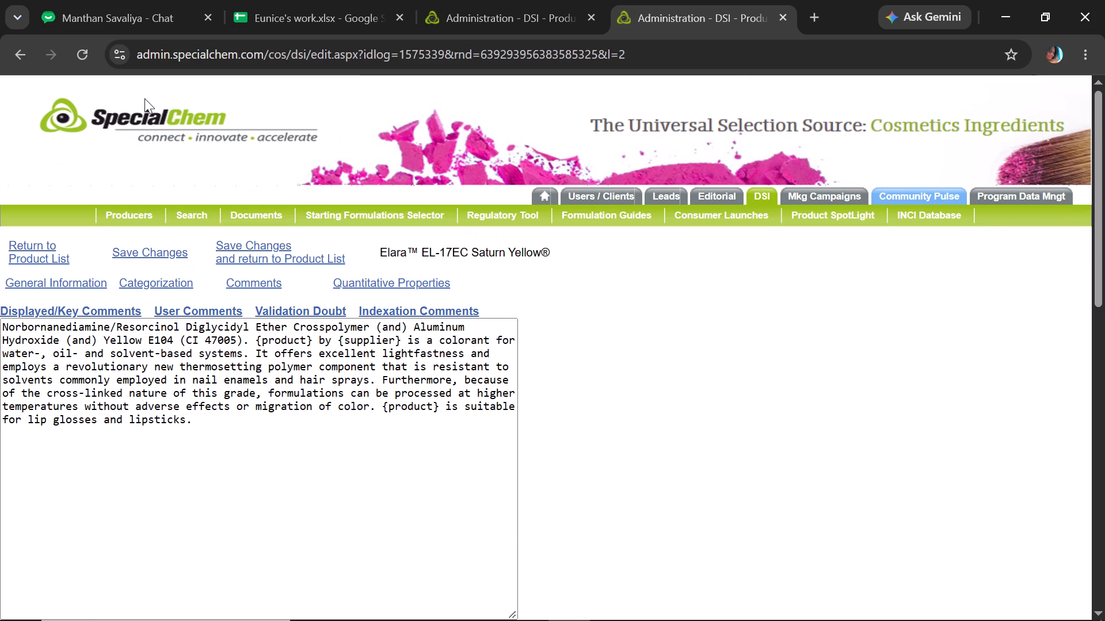
In the EL-17EC quantitative properties, rename Oil Absorption as "Oil Absorption Number (OAN)" and Bulk Density as "Density, Bulk", then save and return to the product list.
click(446, 286)
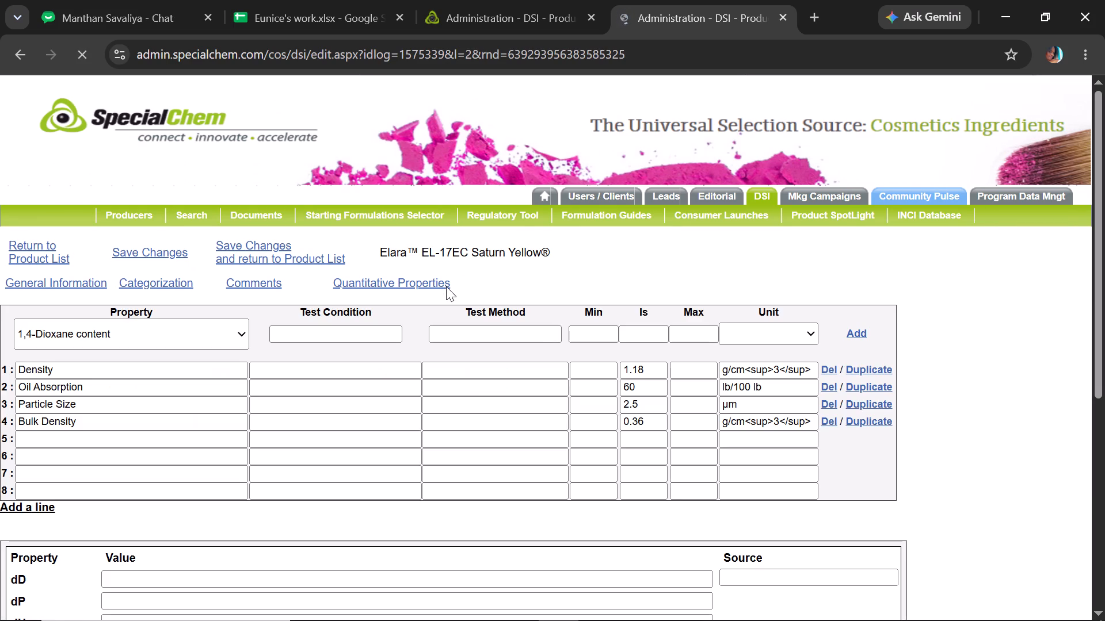
click(158, 379)
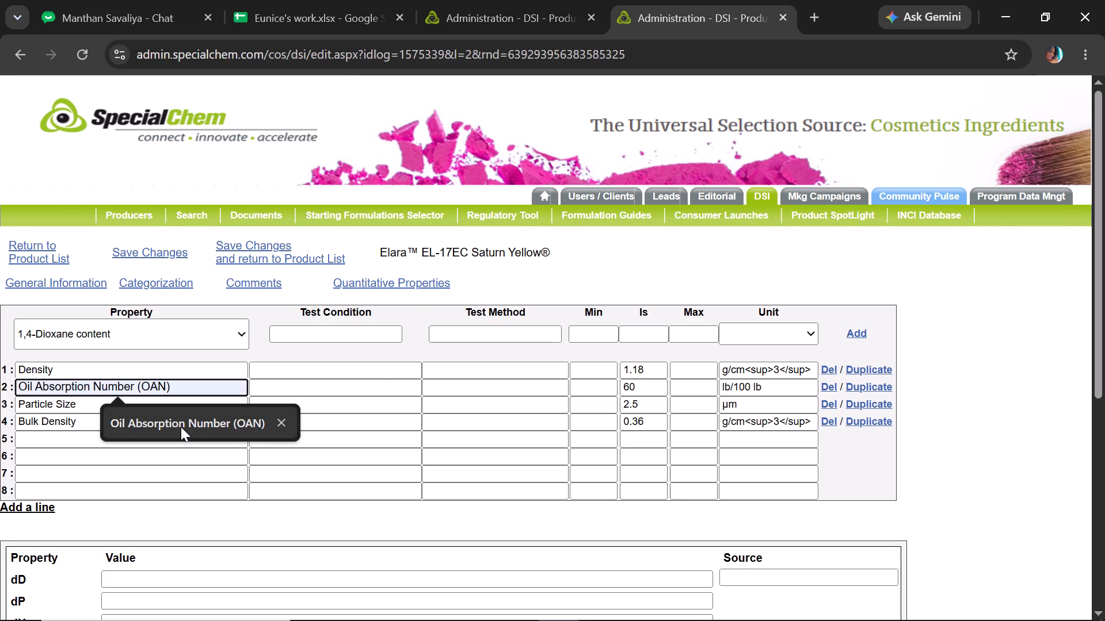
click(181, 427)
drag(41, 421, 0, 400)
key(BackSpace)
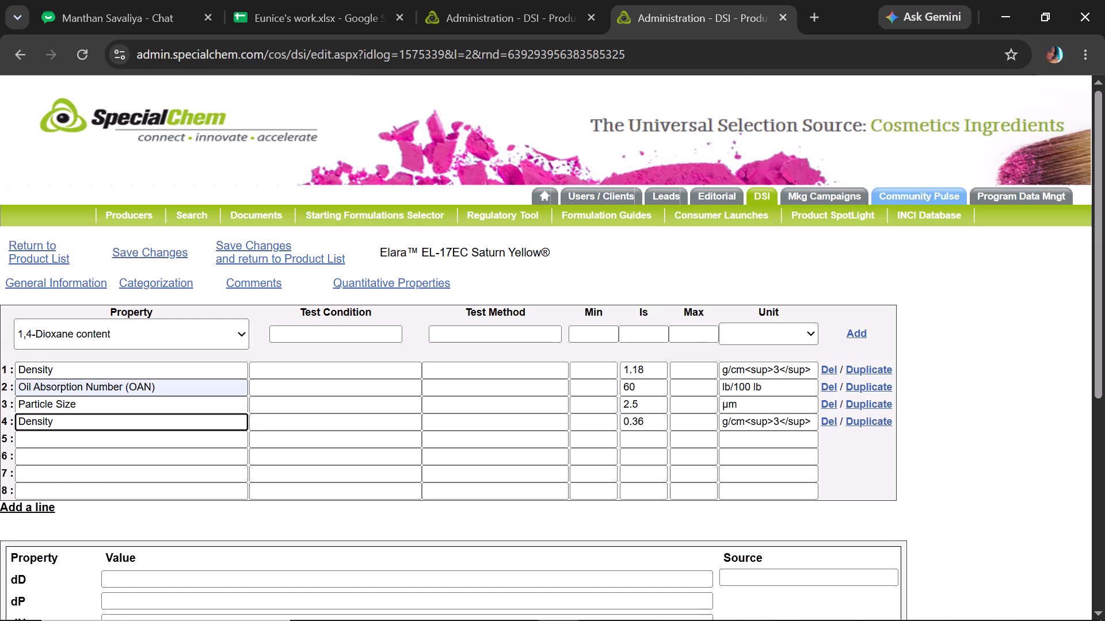
click(127, 415)
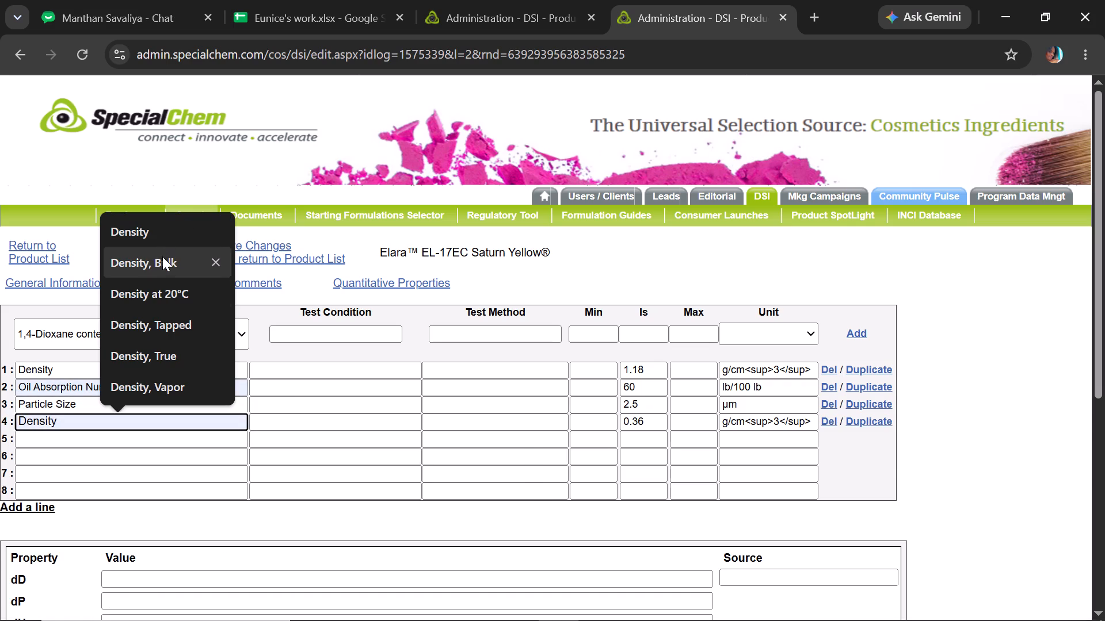
click(162, 258)
click(232, 256)
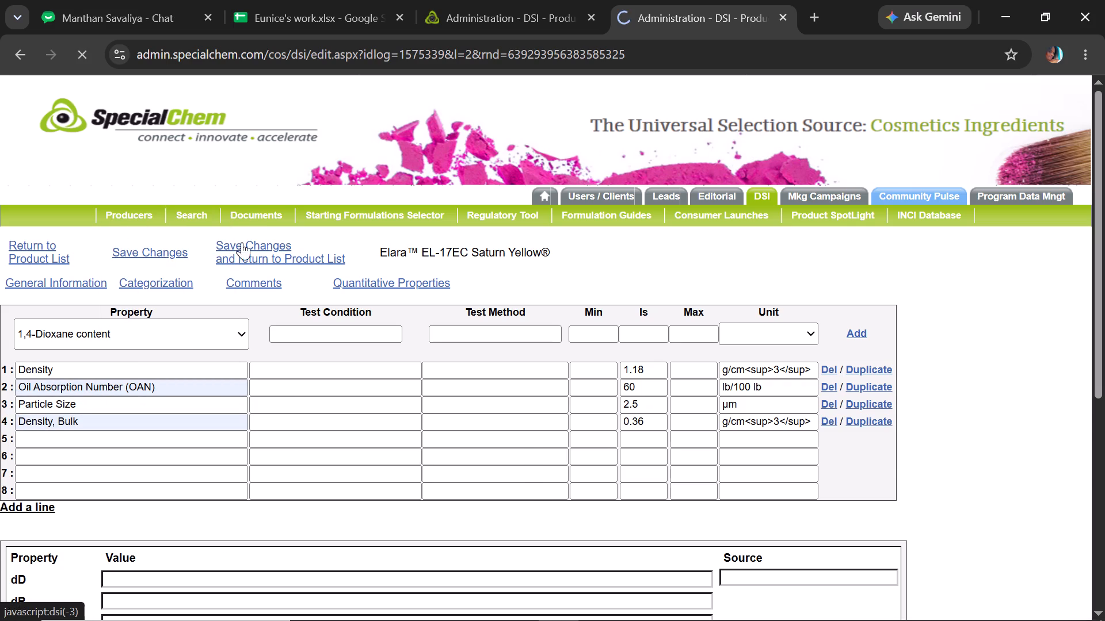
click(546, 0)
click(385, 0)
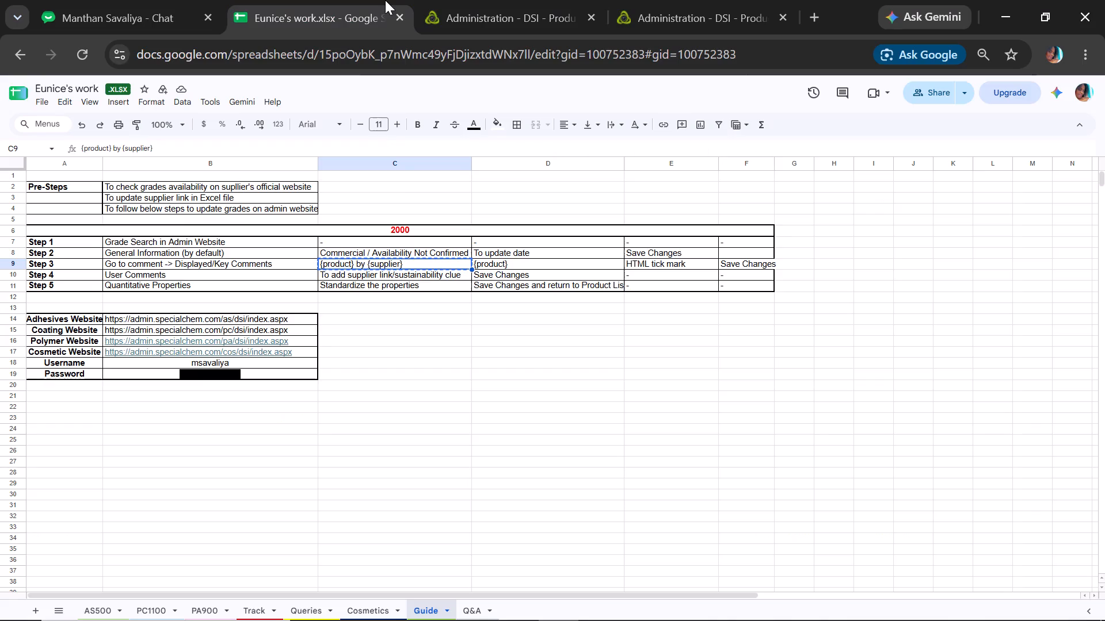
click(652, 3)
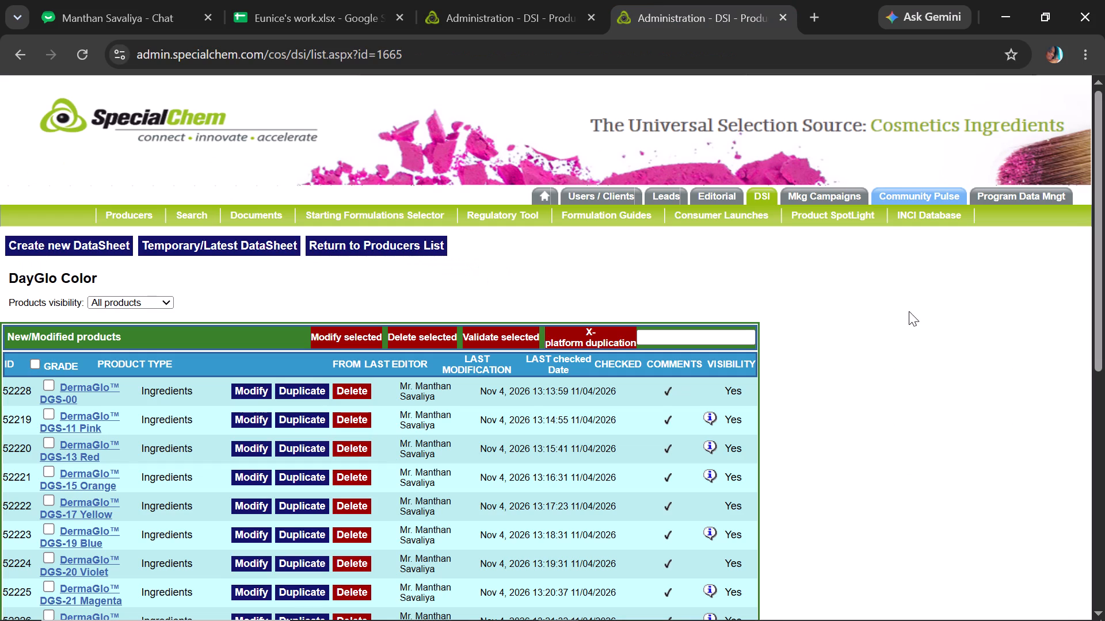
Open the Elara EL-20 Ultra Violet product, set its status to Availability Not Confirmed, and save the changes.
drag(1100, 277, 1104, 619)
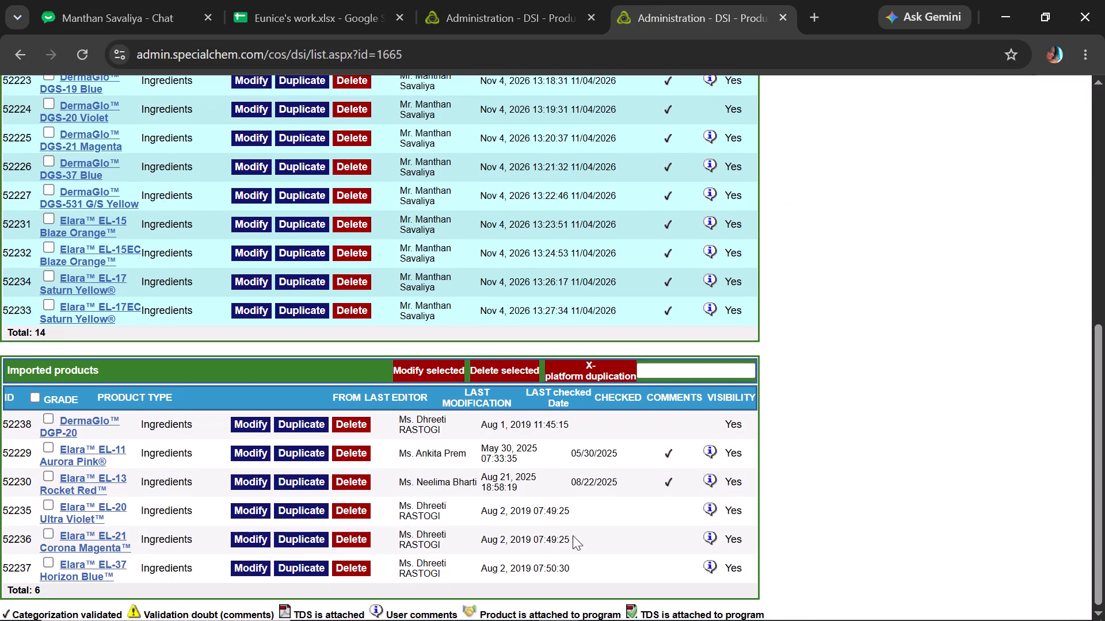
click(268, 508)
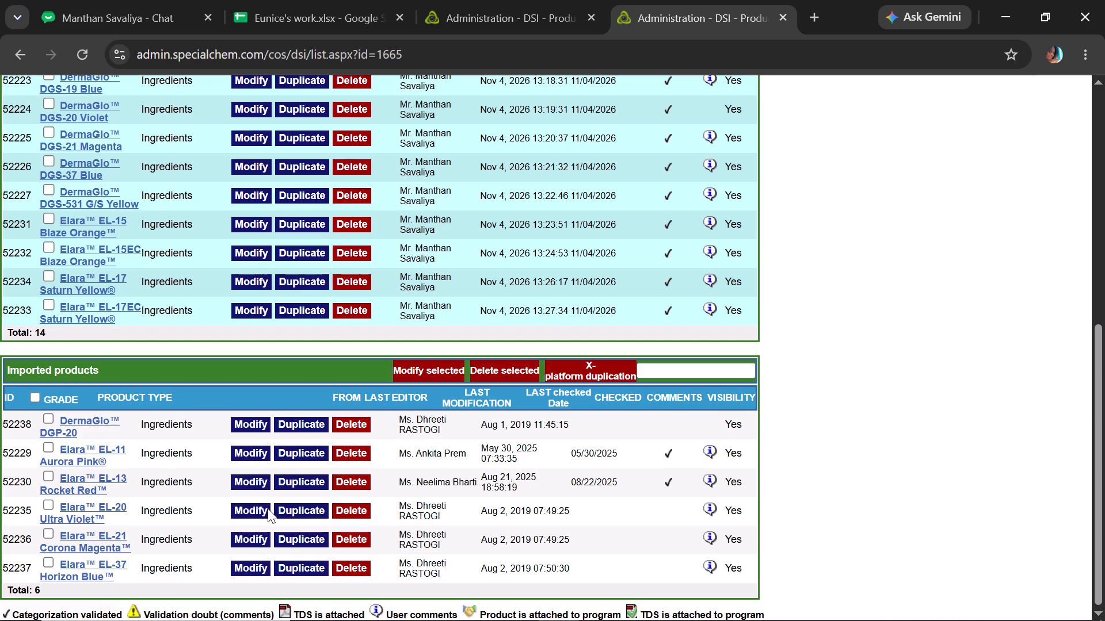
click(260, 509)
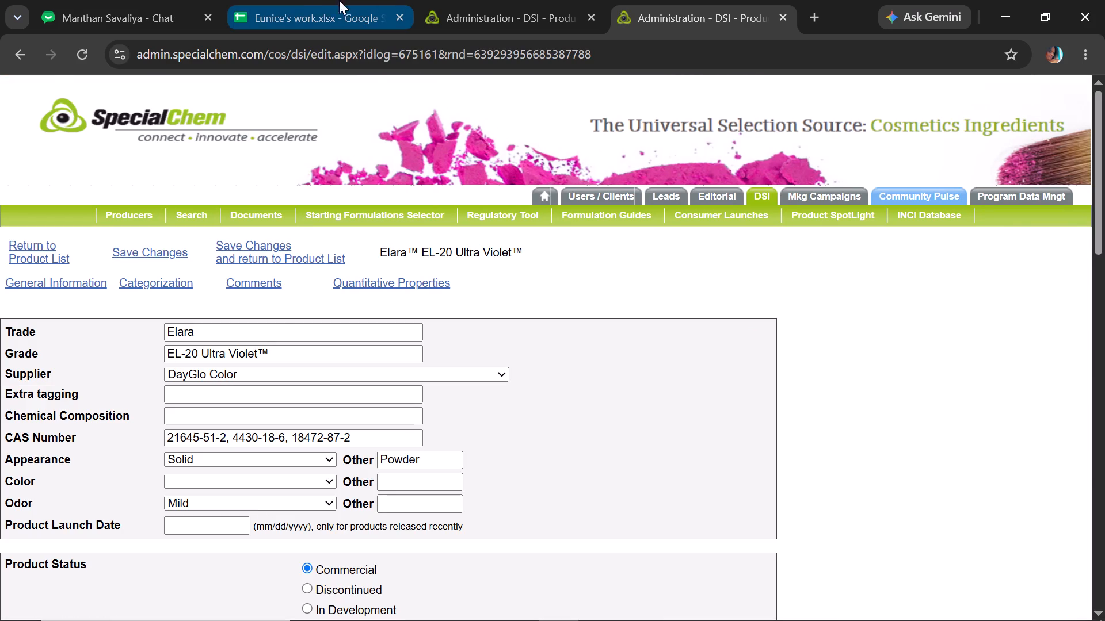
click(314, 0)
key(ctrl+c)
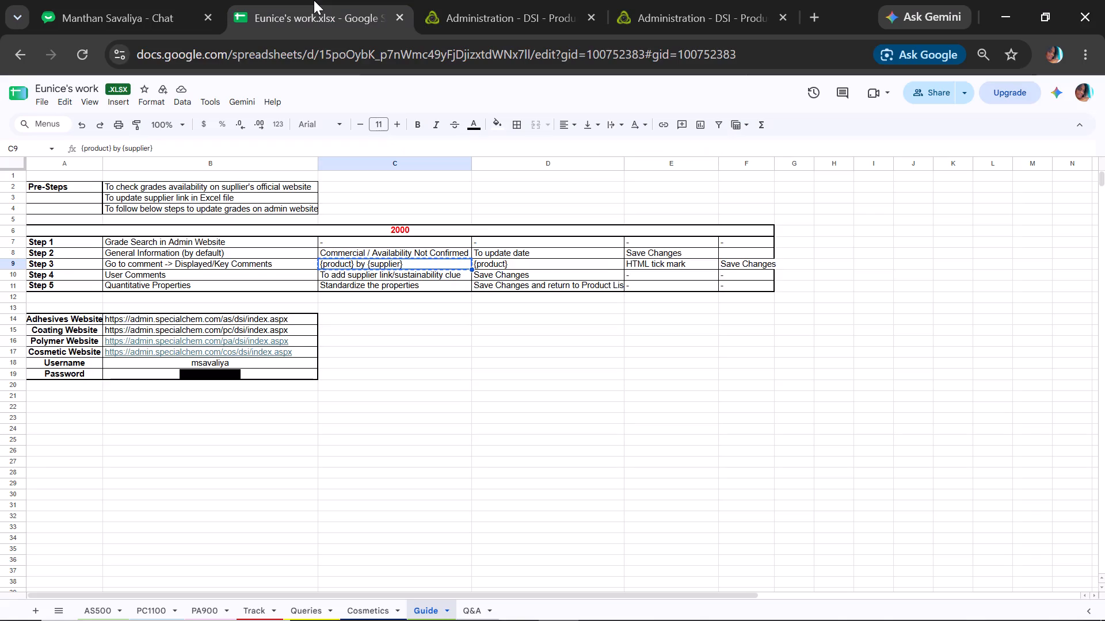
click(682, 2)
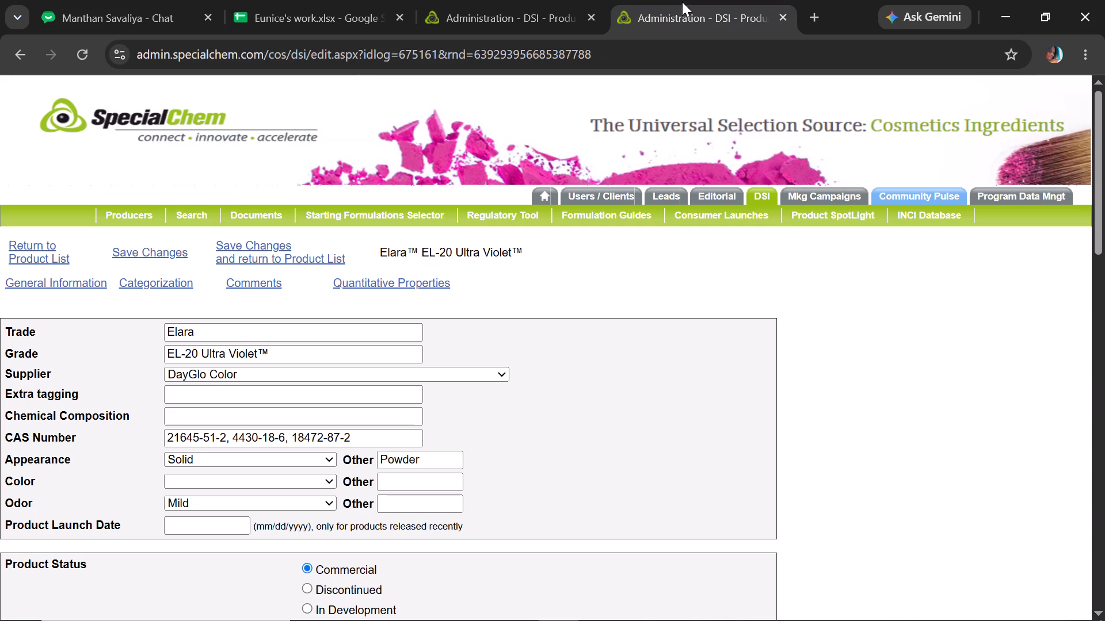
drag(1104, 206, 1096, 243)
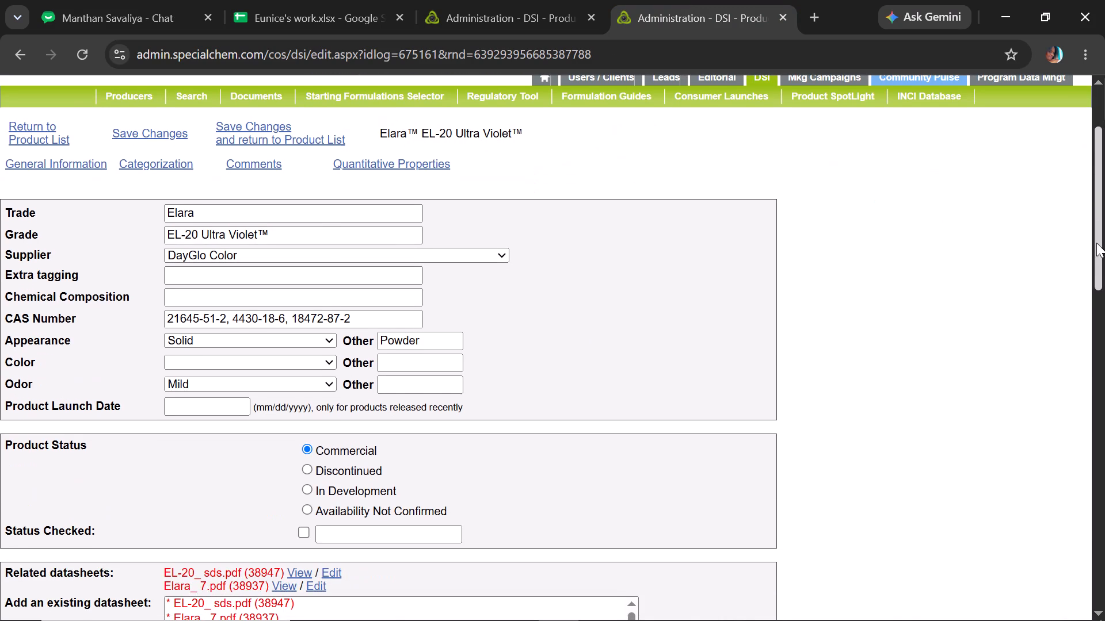
click(303, 508)
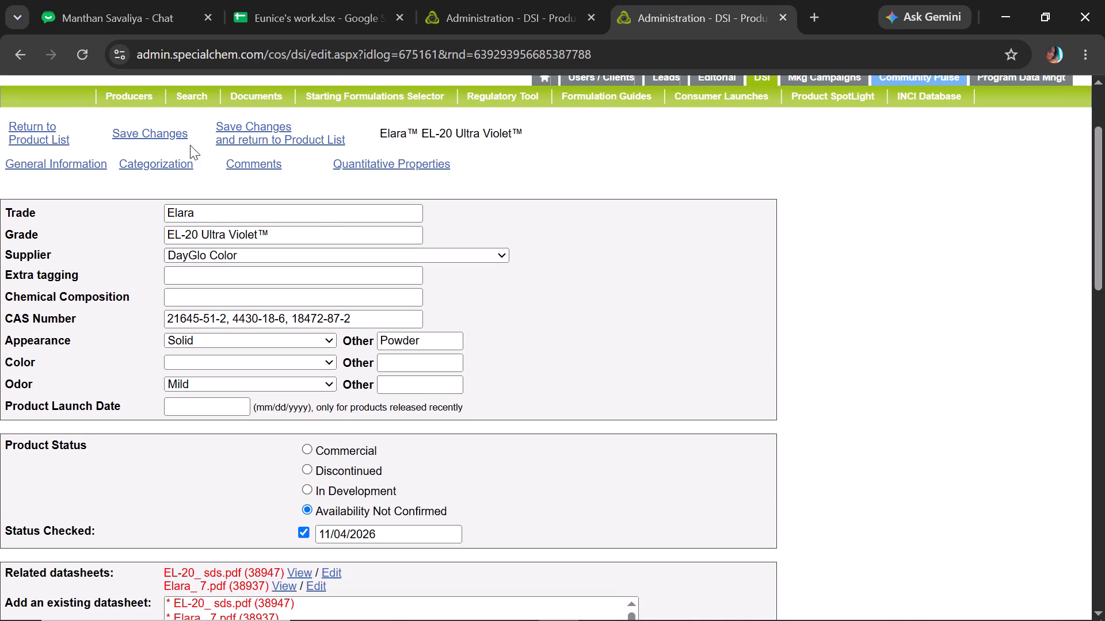
click(166, 137)
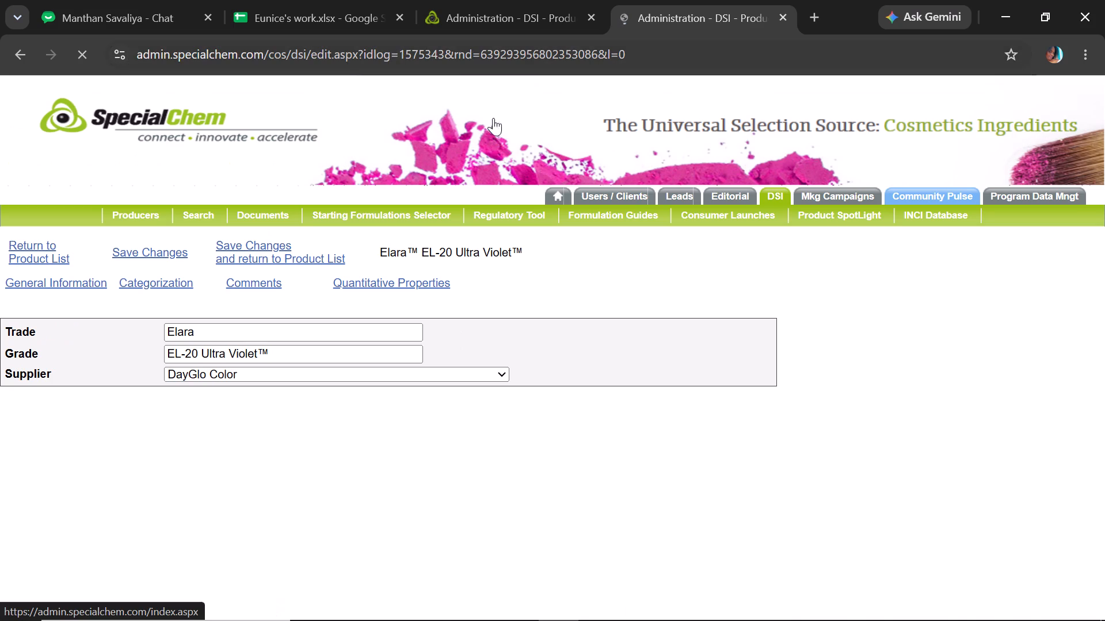
In the EL-20 Ultra Violet comments, replace the product and supplier names with "{product} by {supplier}" and the second product mention with "{product}".
click(238, 283)
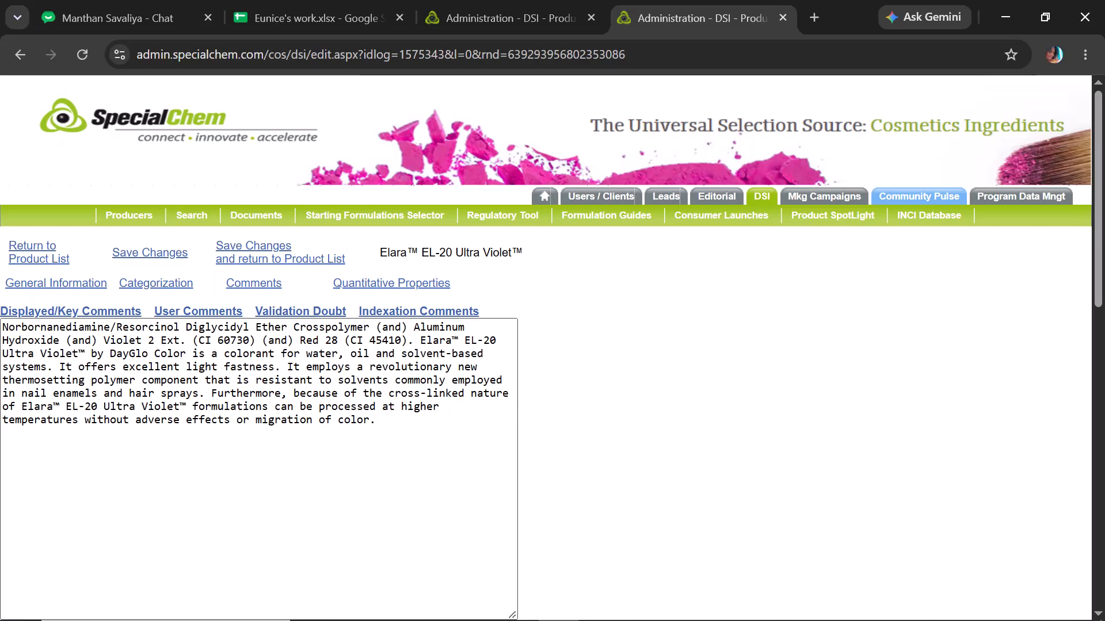
double_click(184, 356)
click(184, 356)
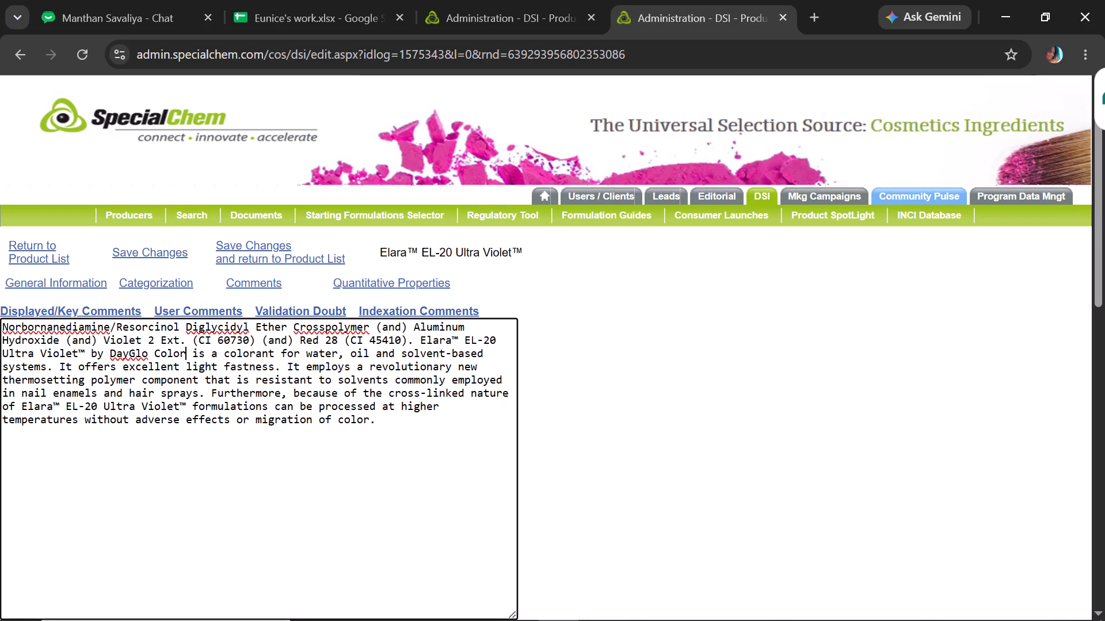
drag(184, 356, 382, 344)
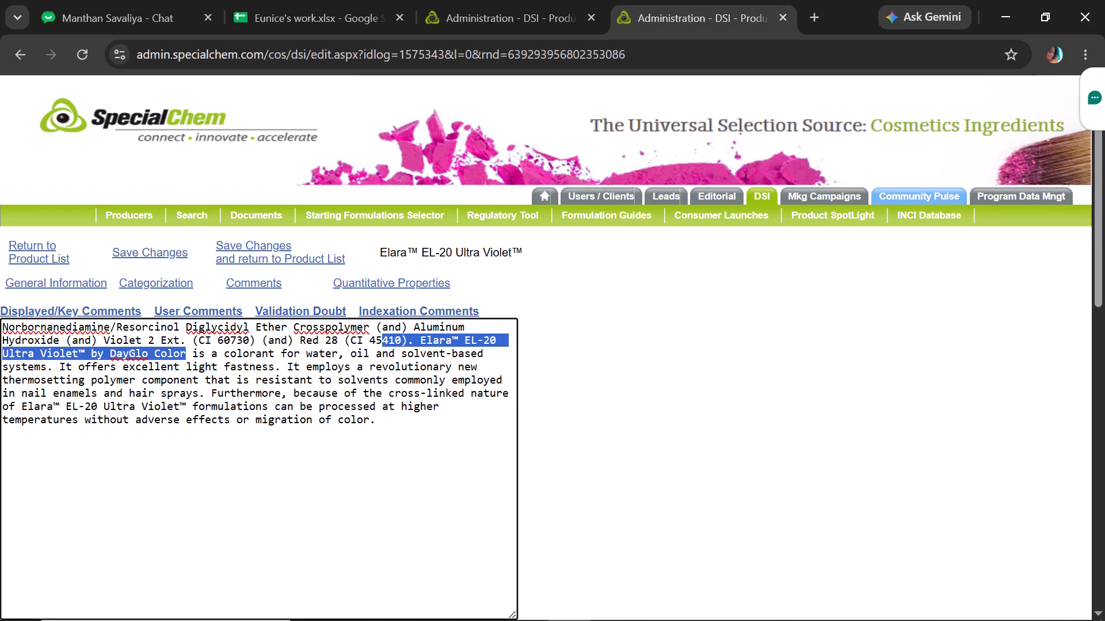
drag(382, 344, 420, 339)
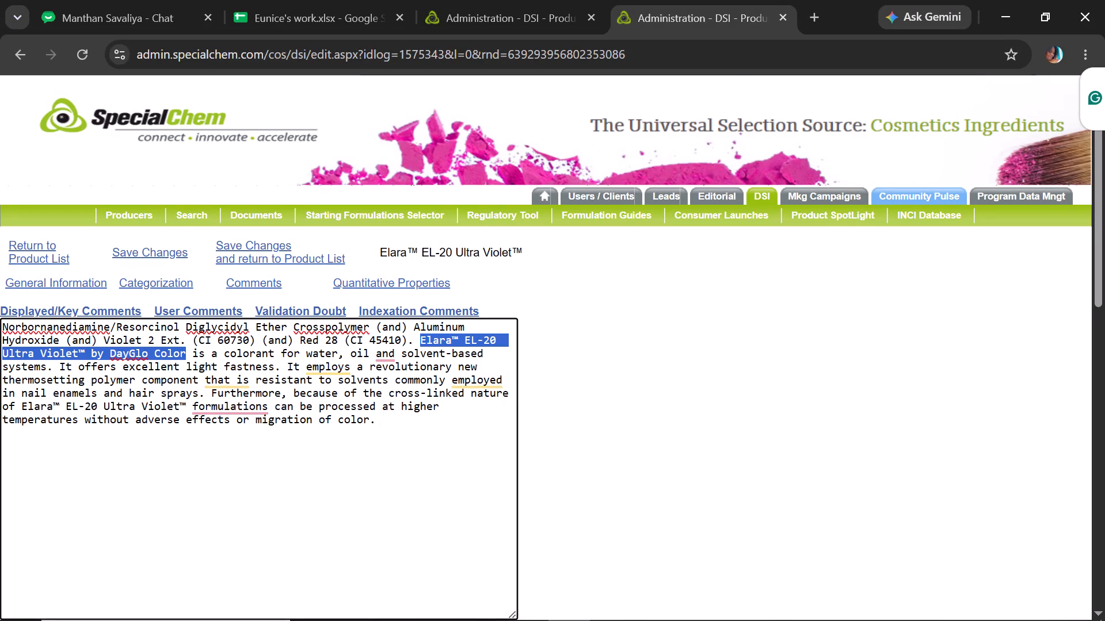
key(ctrl+v)
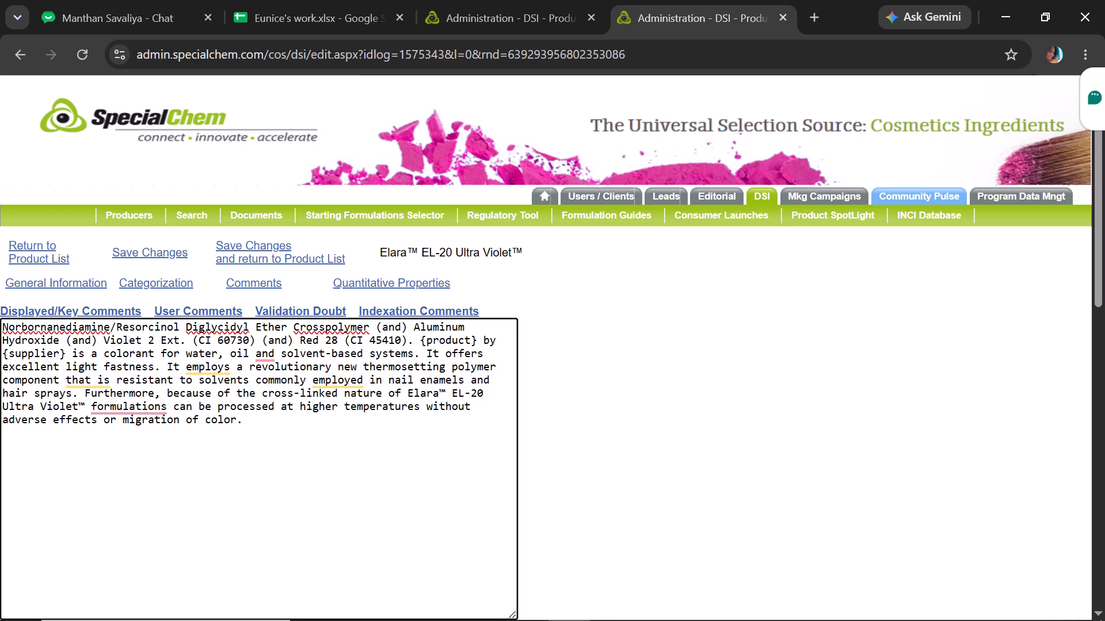
drag(421, 338, 478, 346)
key(ctrl+c)
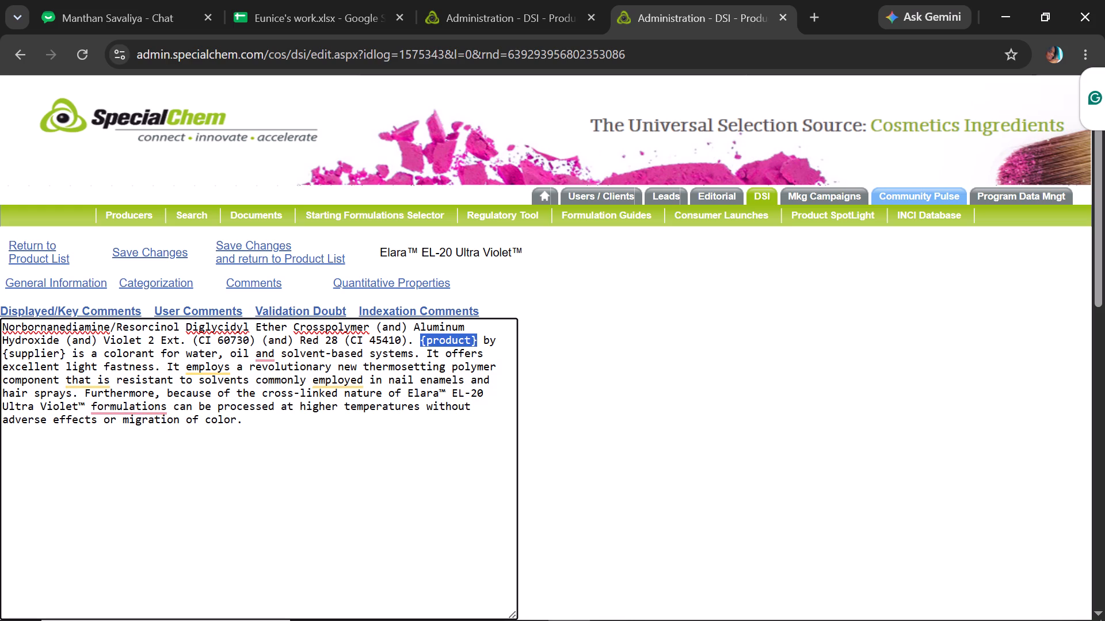
drag(406, 396, 98, 407)
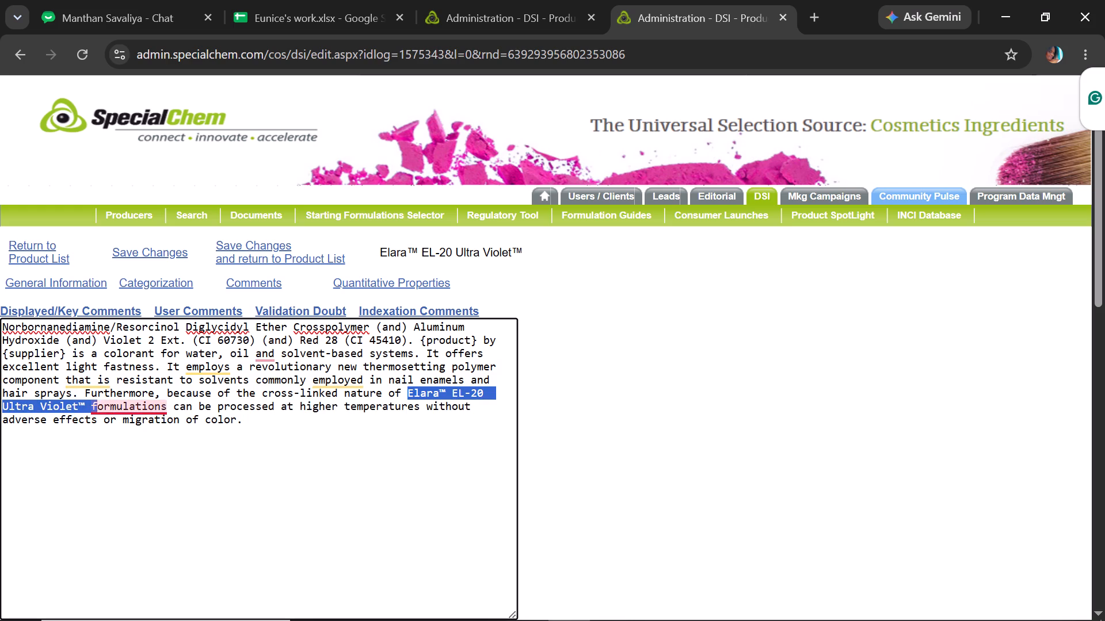
drag(98, 407, 86, 402)
key(ctrl+v)
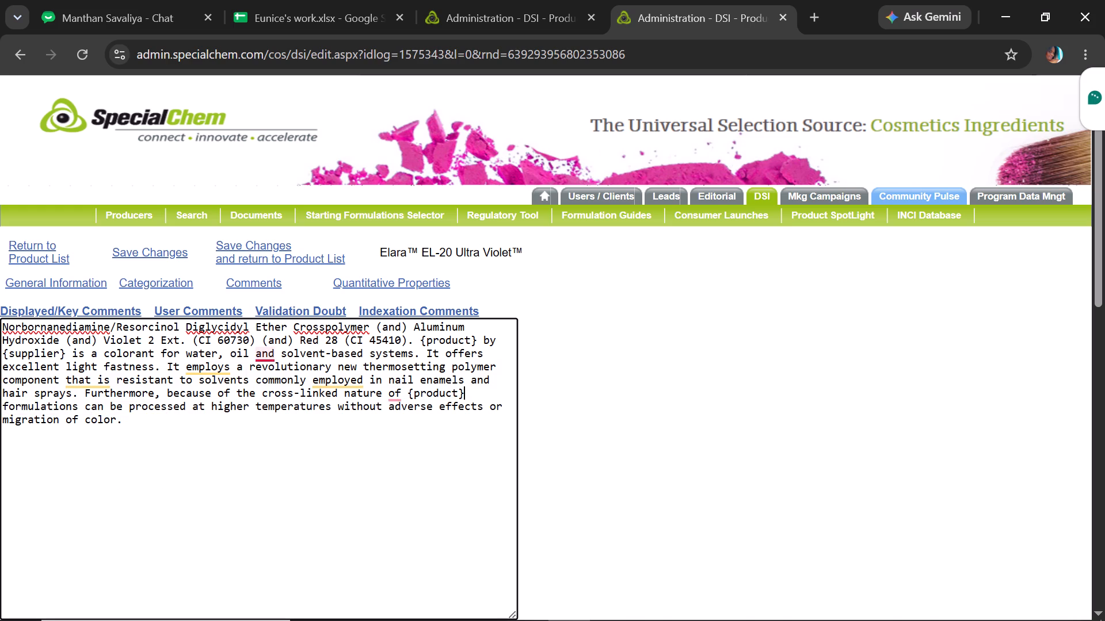
Apply the Grammarly corrections in the comments so they read "water, oil, and solvent-based systems" and "cross-linked nature, {product}".
drag(314, 431, 333, 408)
click(333, 408)
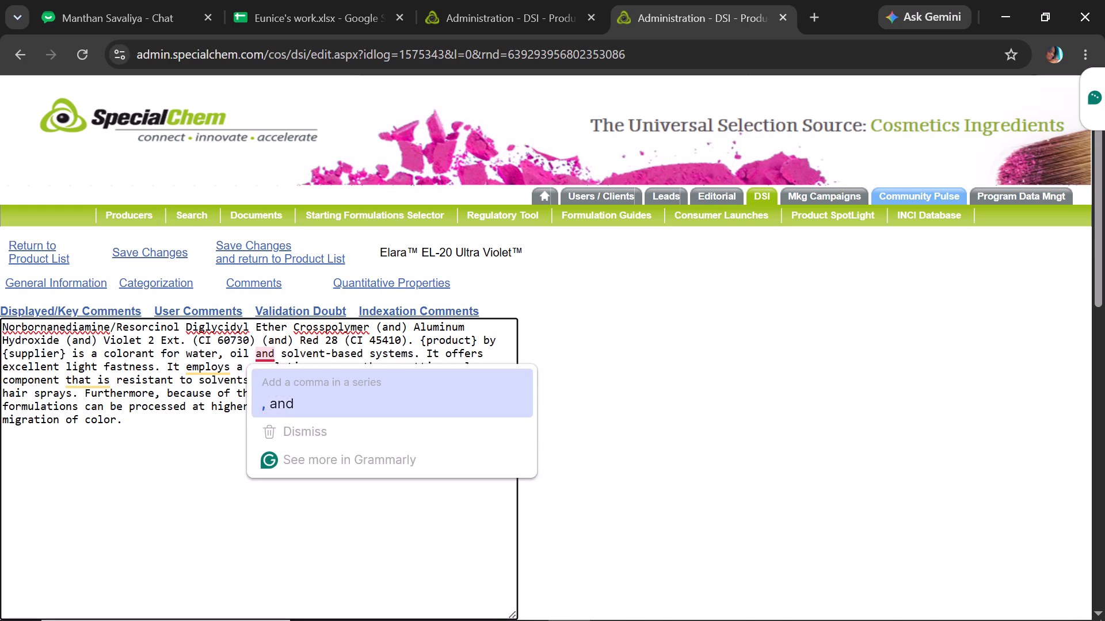
key(comma)
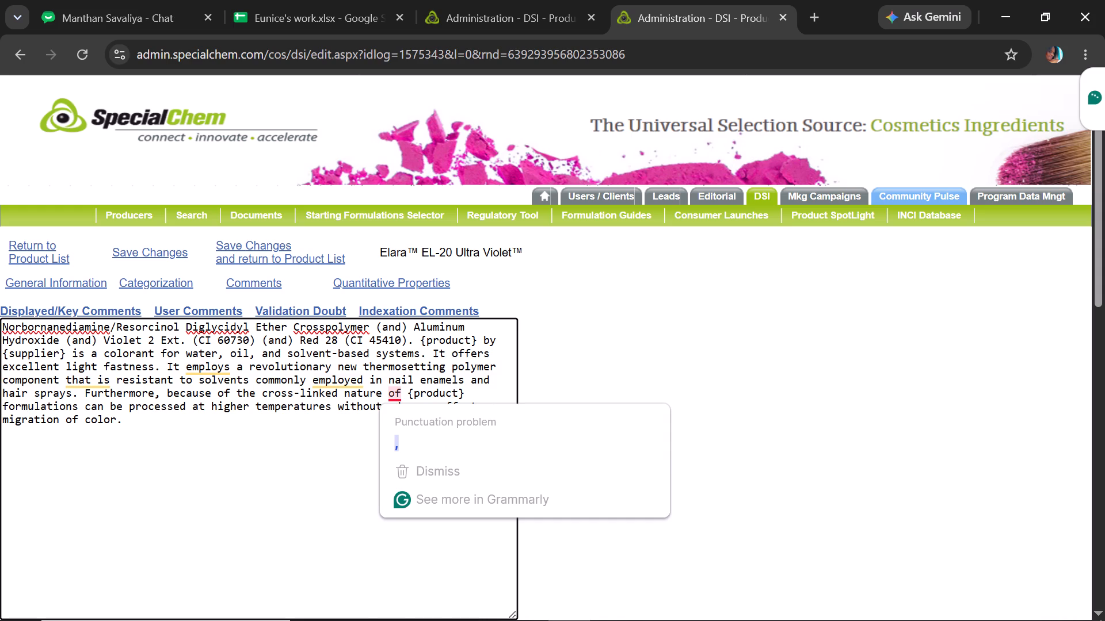
click(407, 420)
key(comma)
Enable Display as HTML for the EL-20 Ultra Violet comments and save the changes.
drag(1104, 259, 1104, 296)
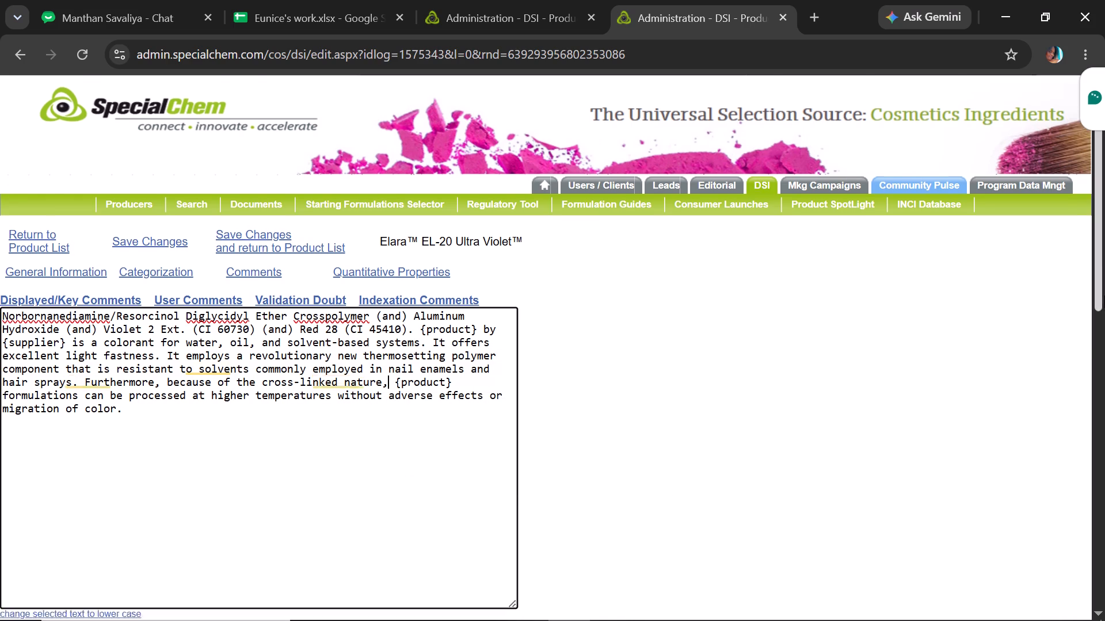
drag(1104, 296, 1104, 305)
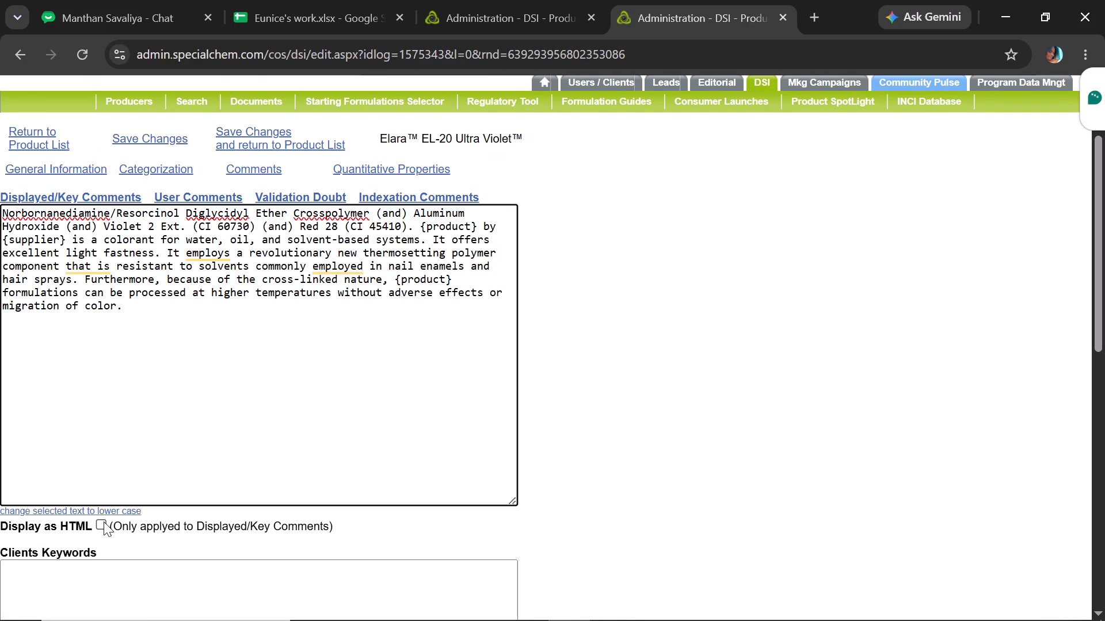
click(104, 522)
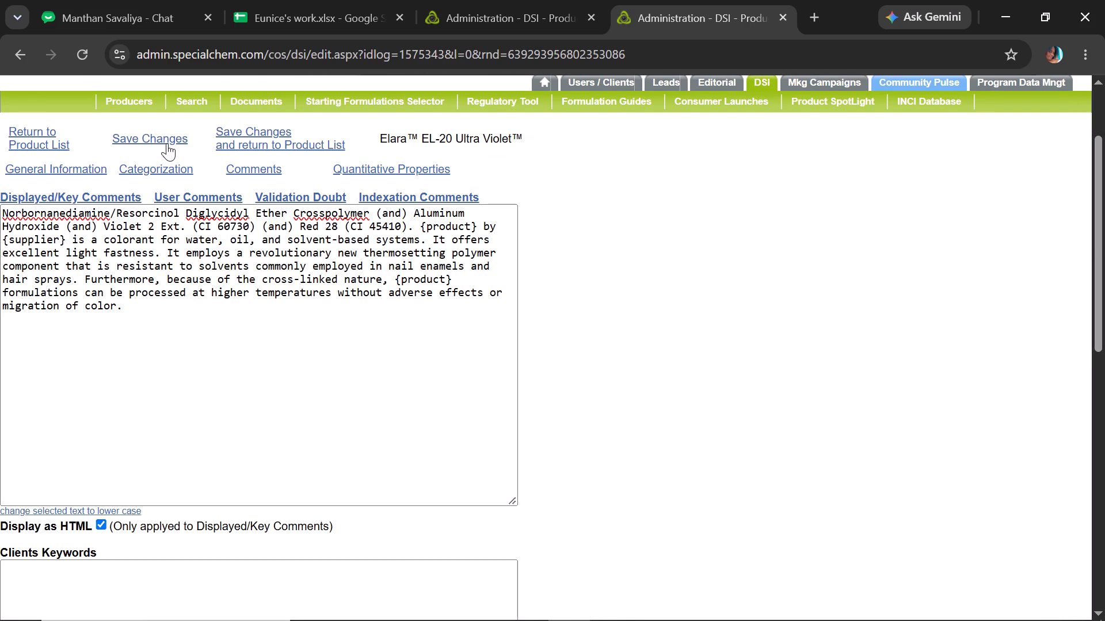
click(167, 143)
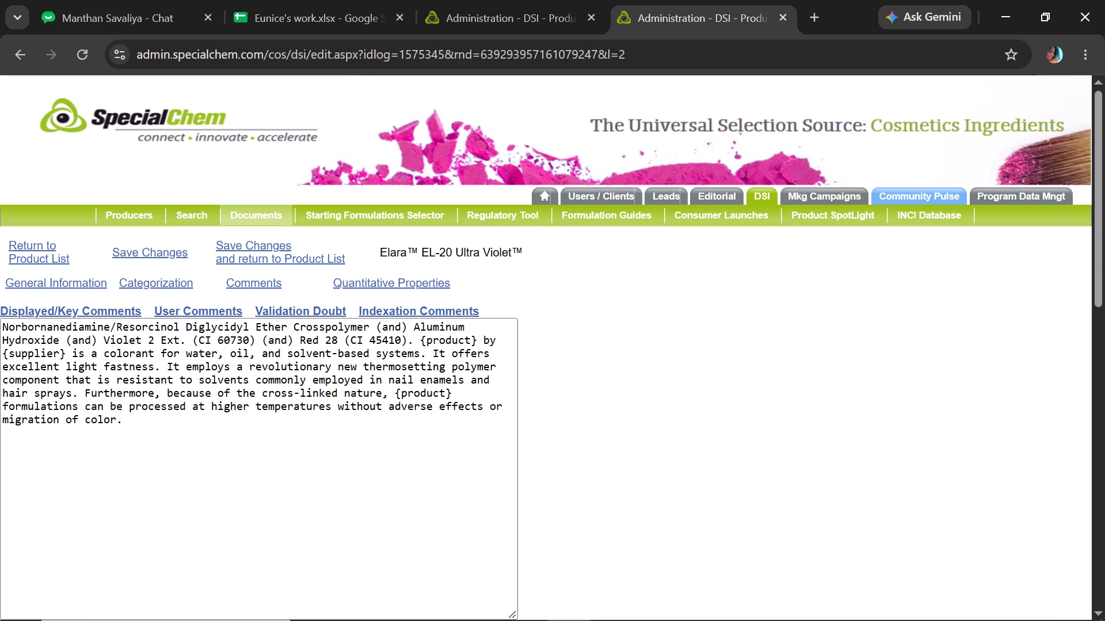
drag(1104, 272, 1103, 309)
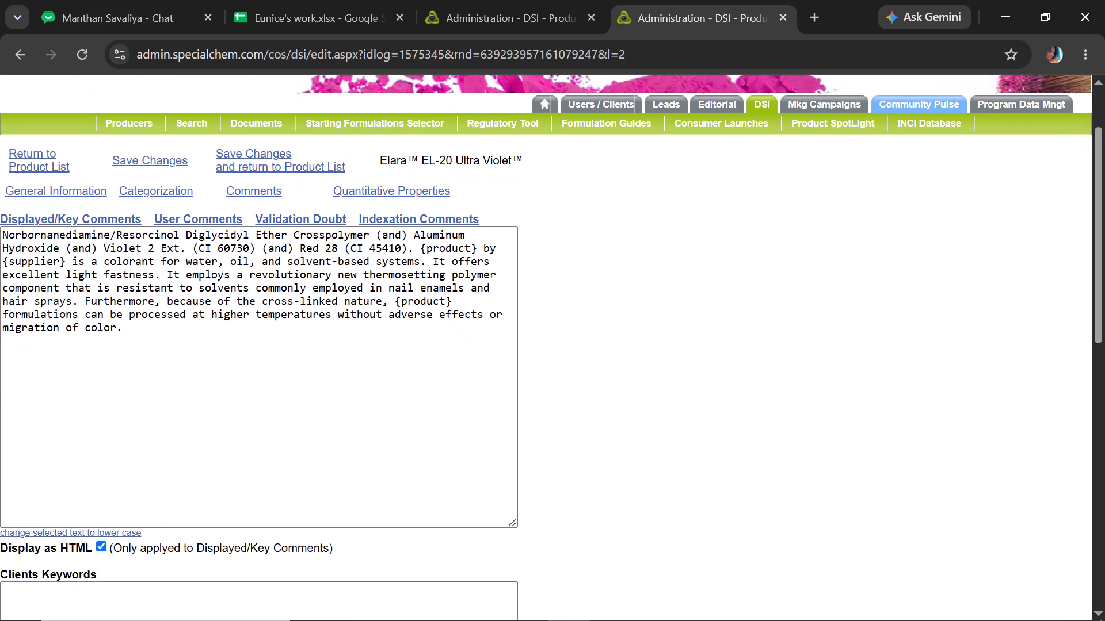
In the EL-20 quantitative properties, rename Oil Absorption as "Oil Absorption Number (OAN)" and Bulk Density as "Density, Bulk", then save and return to the product list.
click(415, 186)
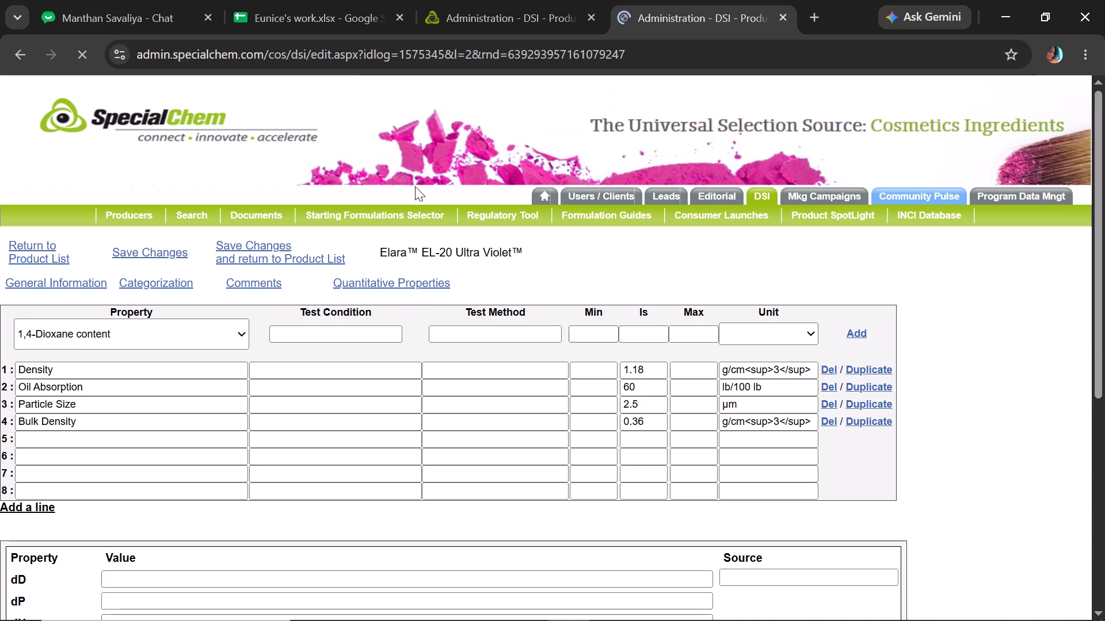
click(123, 388)
click(187, 423)
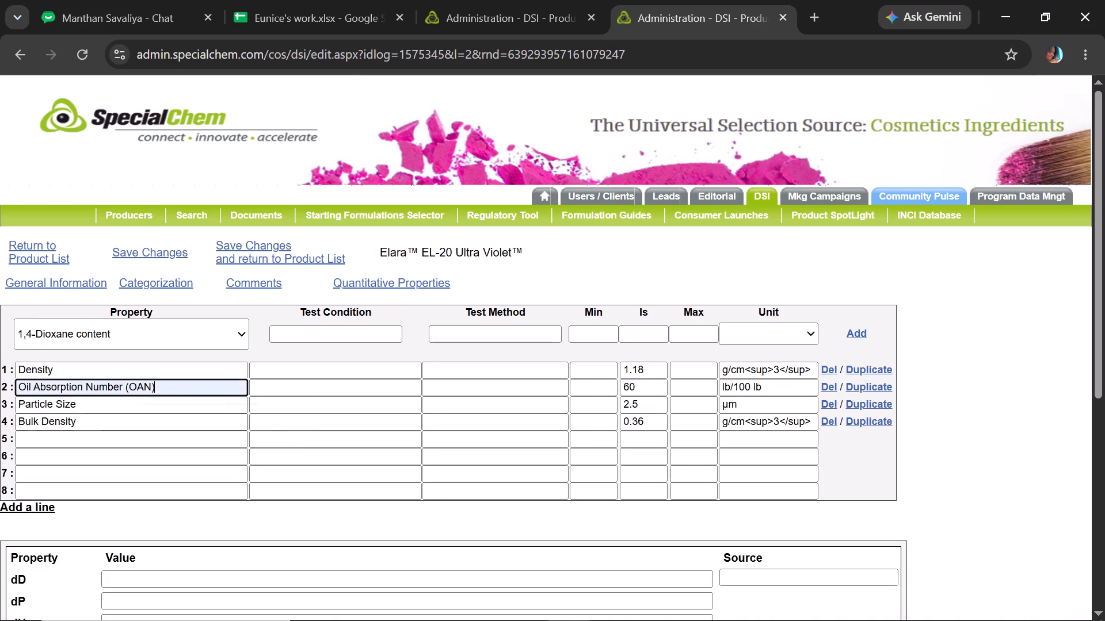
drag(108, 422, 41, 423)
double_click(41, 423)
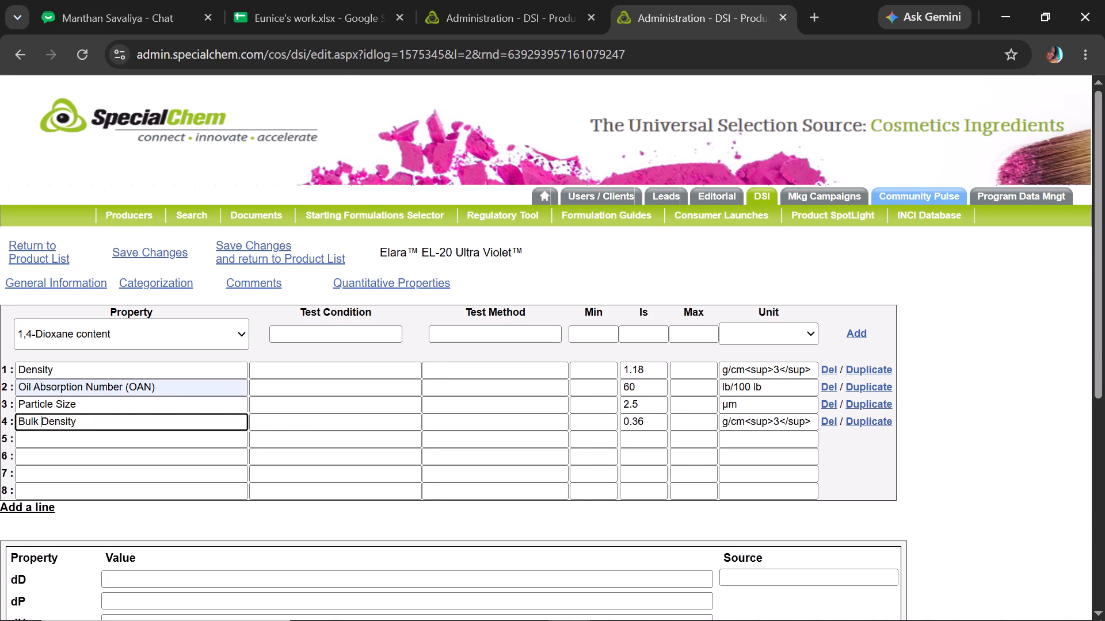
click(41, 423)
double_click(41, 423)
click(41, 423)
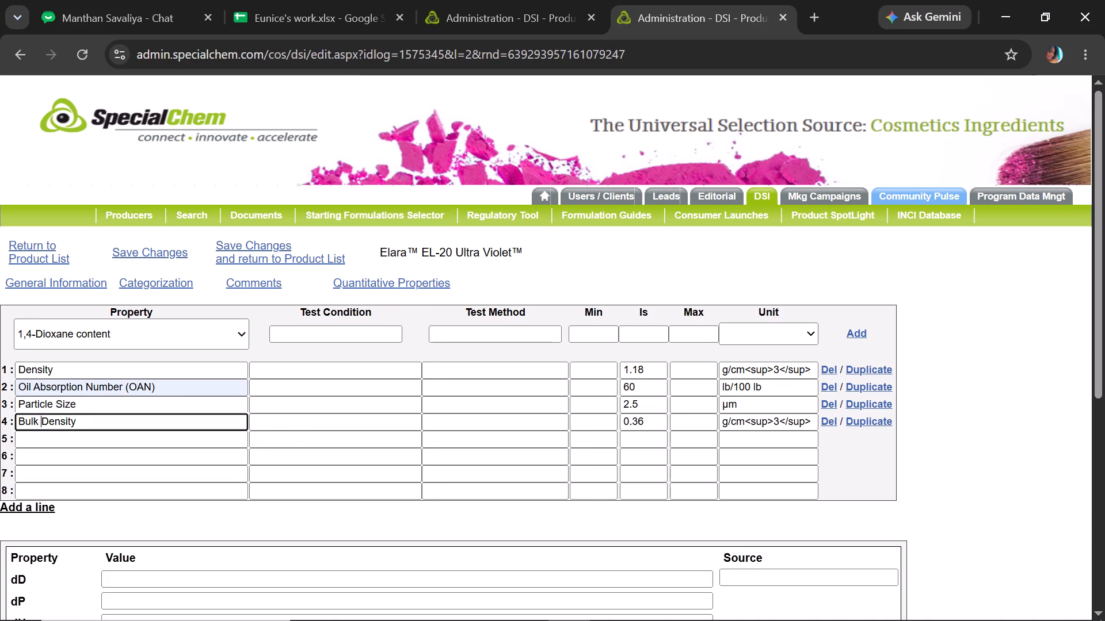
click(41, 423)
click(37, 421)
drag(37, 421, 0, 424)
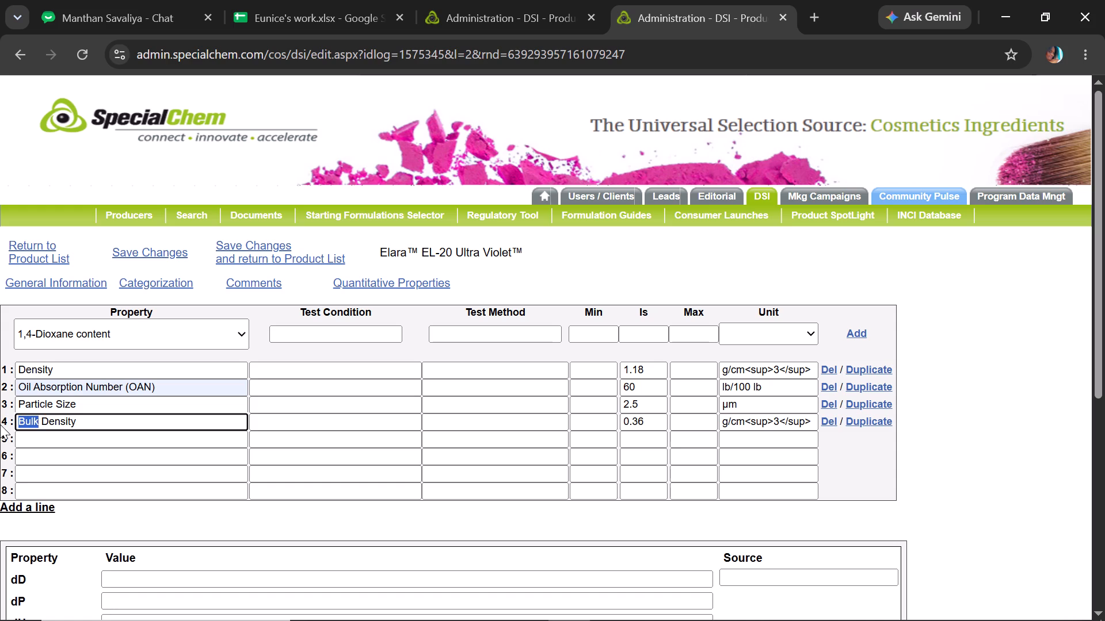
key(BackSpace)
key(Delete)
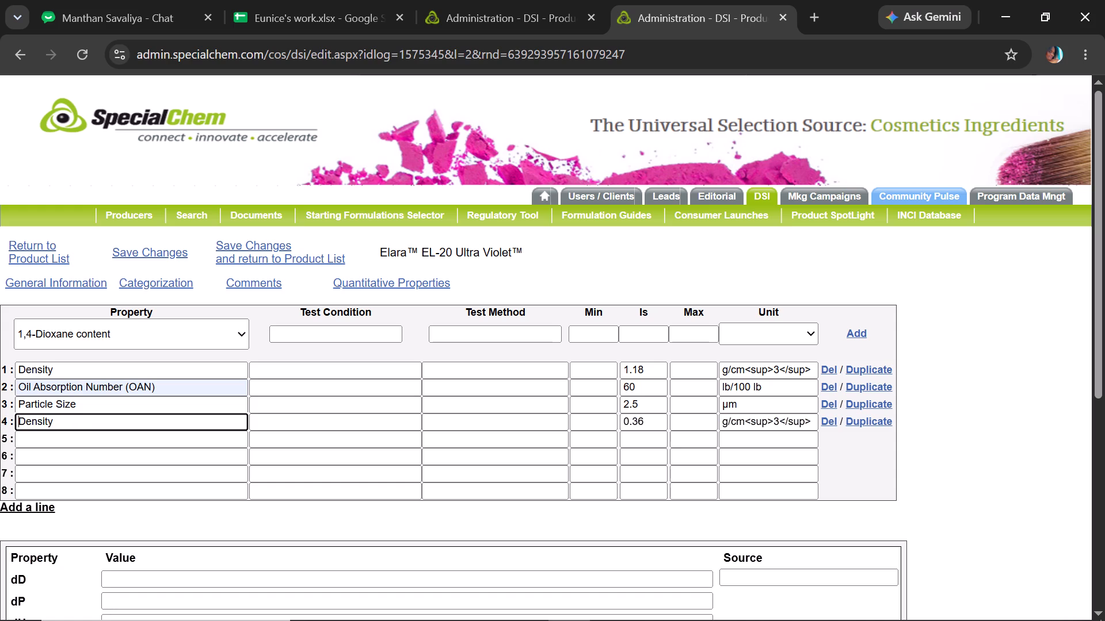
click(77, 420)
click(151, 272)
click(262, 246)
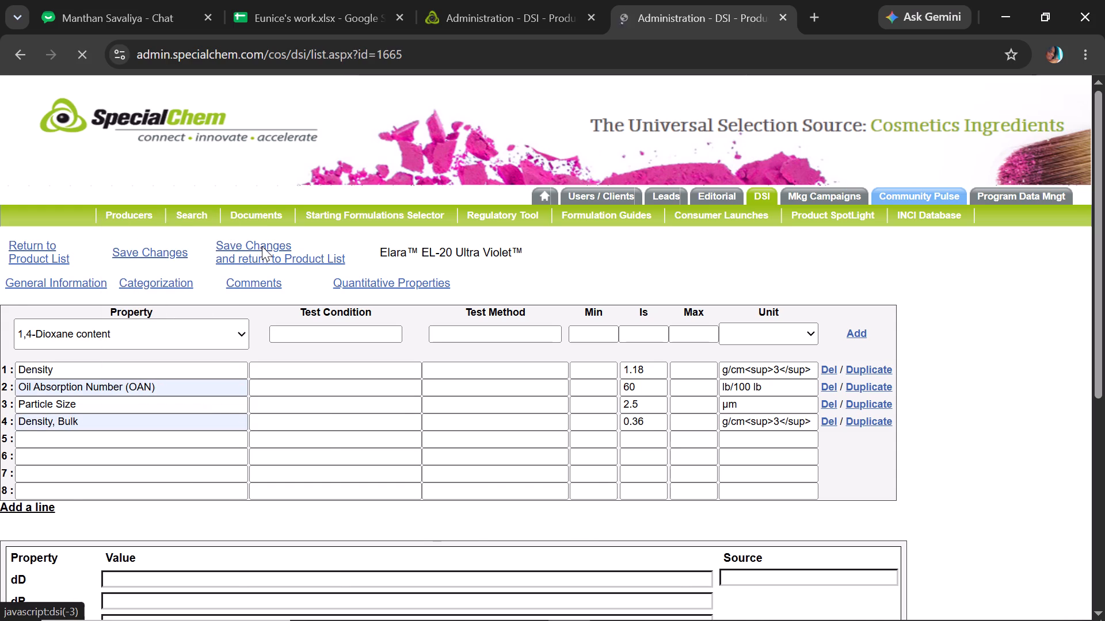
Open Elara EL-21 Corona Magenta for modification, set its product status to Availability Not Confirmed, and save the changes.
drag(1104, 194, 1104, 374)
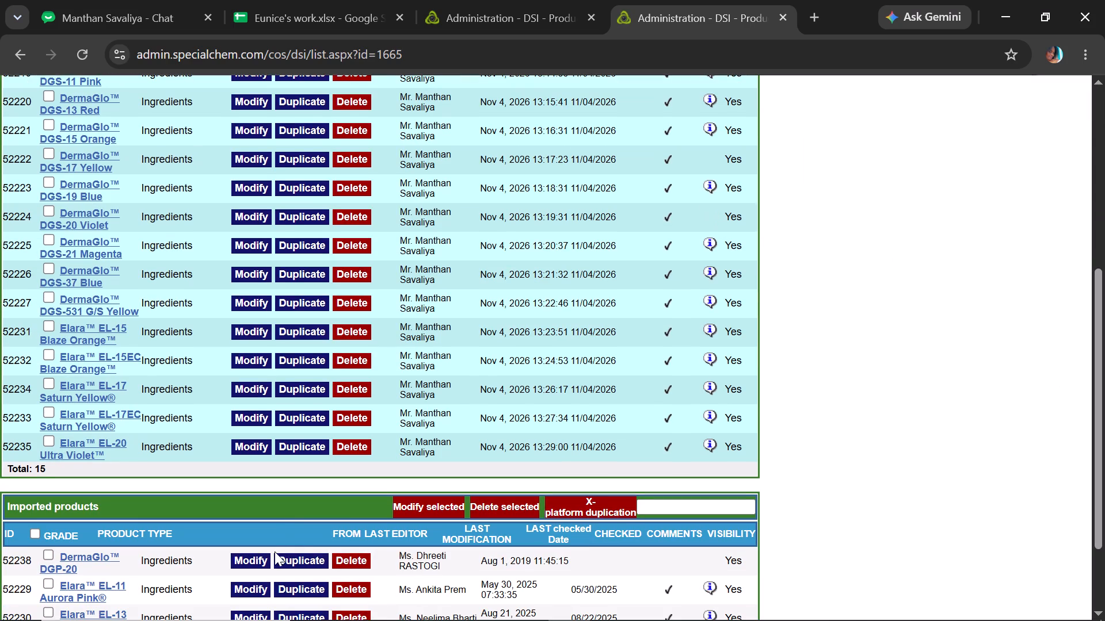
drag(1104, 419, 1104, 559)
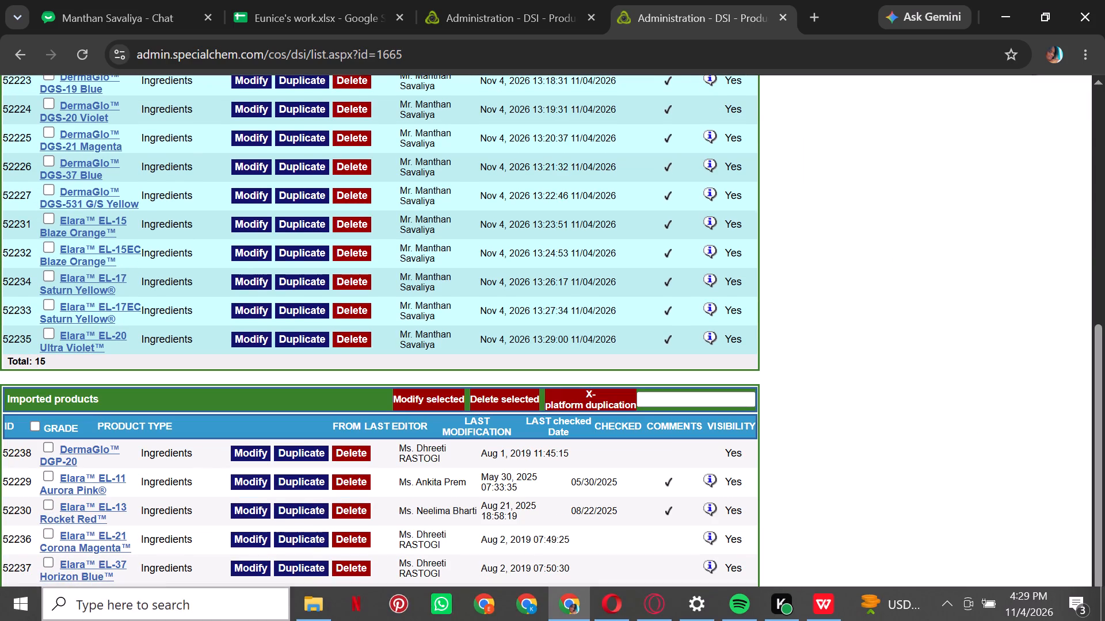
click(256, 543)
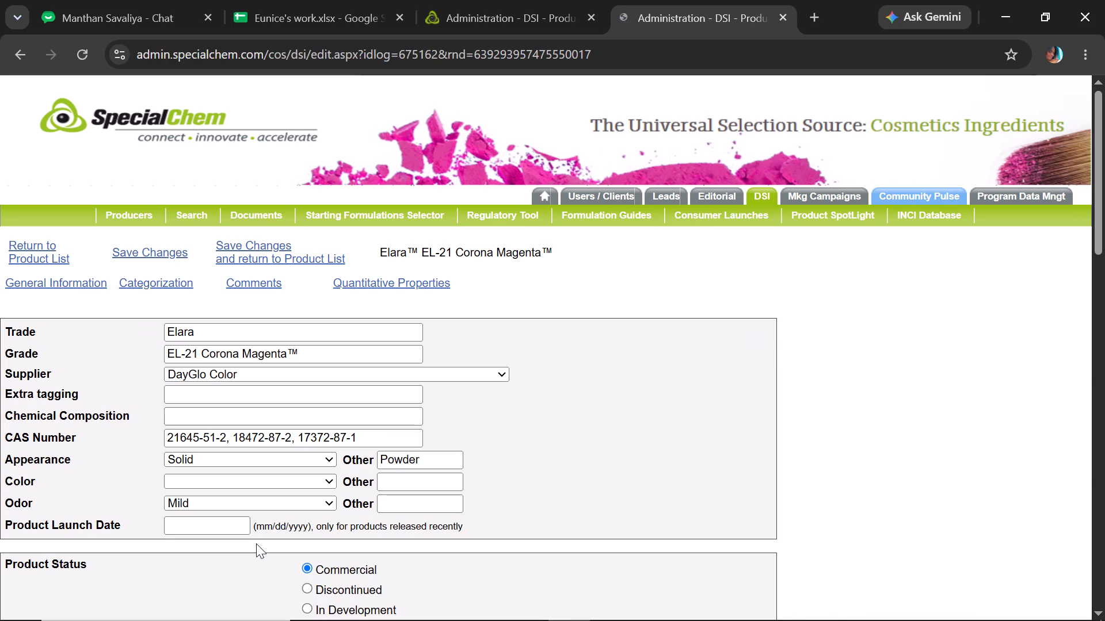
drag(1104, 205, 1096, 247)
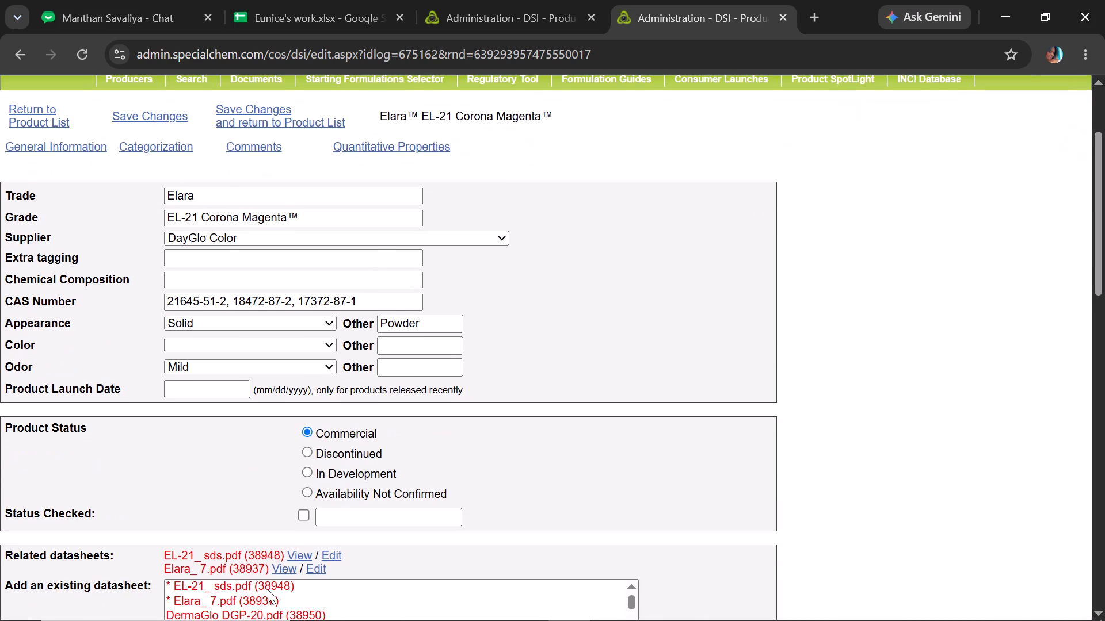
click(304, 490)
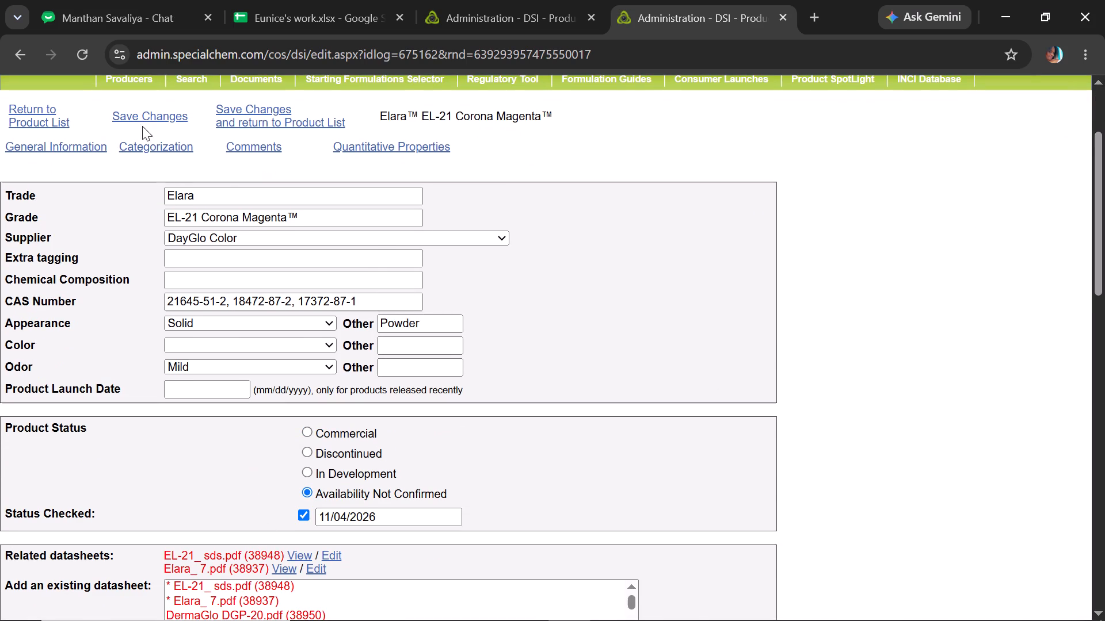
click(144, 119)
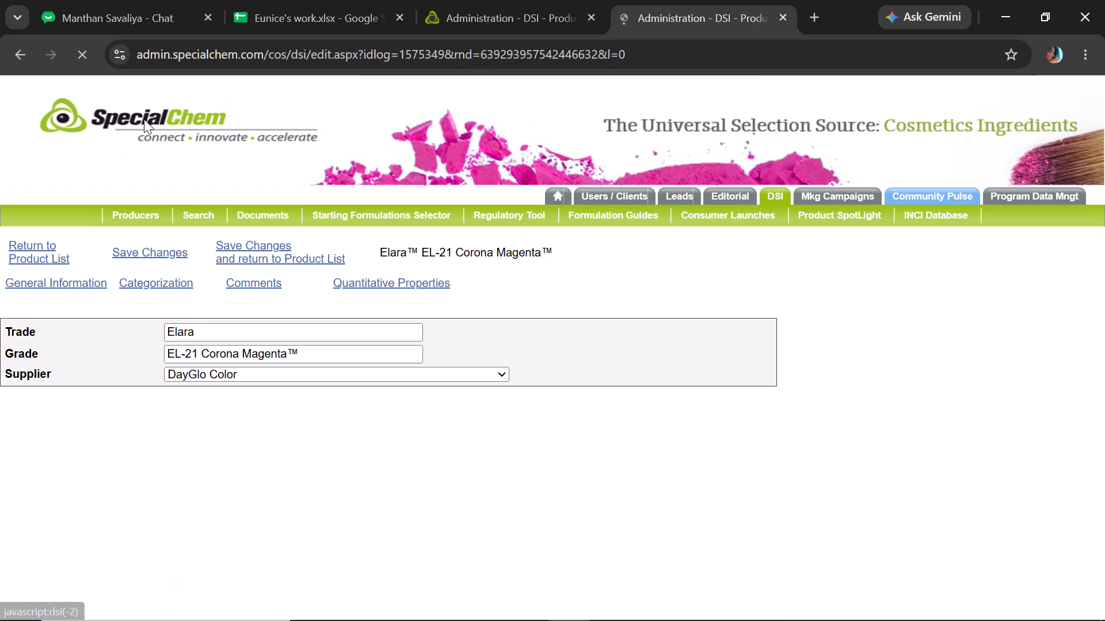
In the EL-21 Corona Magenta comments, replace the product and supplier names with the guide's placeholder text "{product} by {supplier}".
click(239, 277)
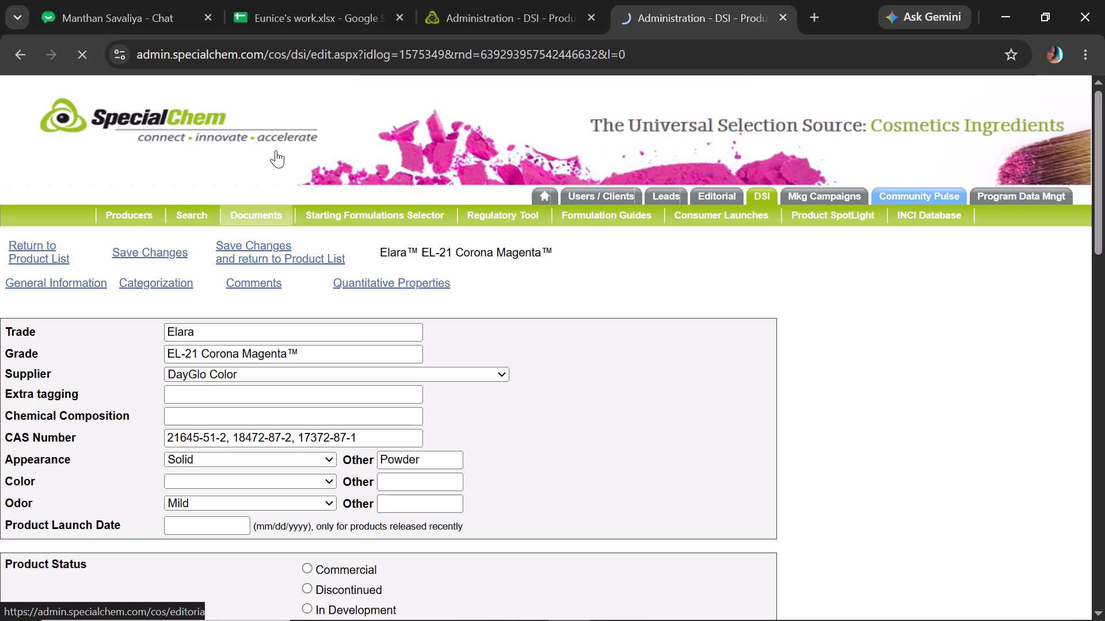
click(314, 16)
key(ctrl+c)
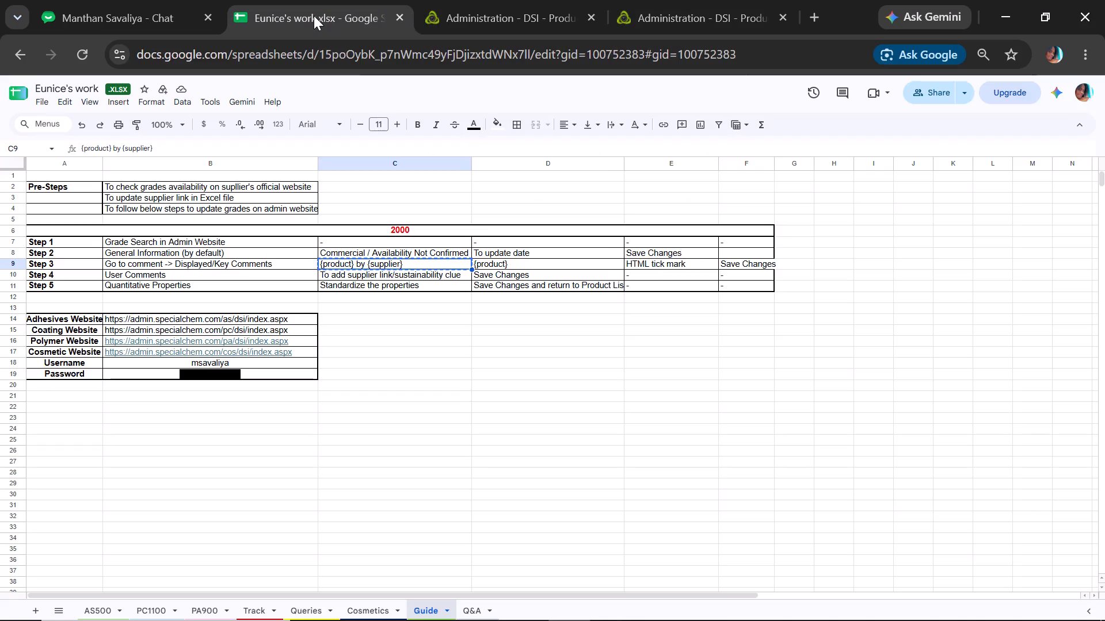
click(484, 0)
click(667, 0)
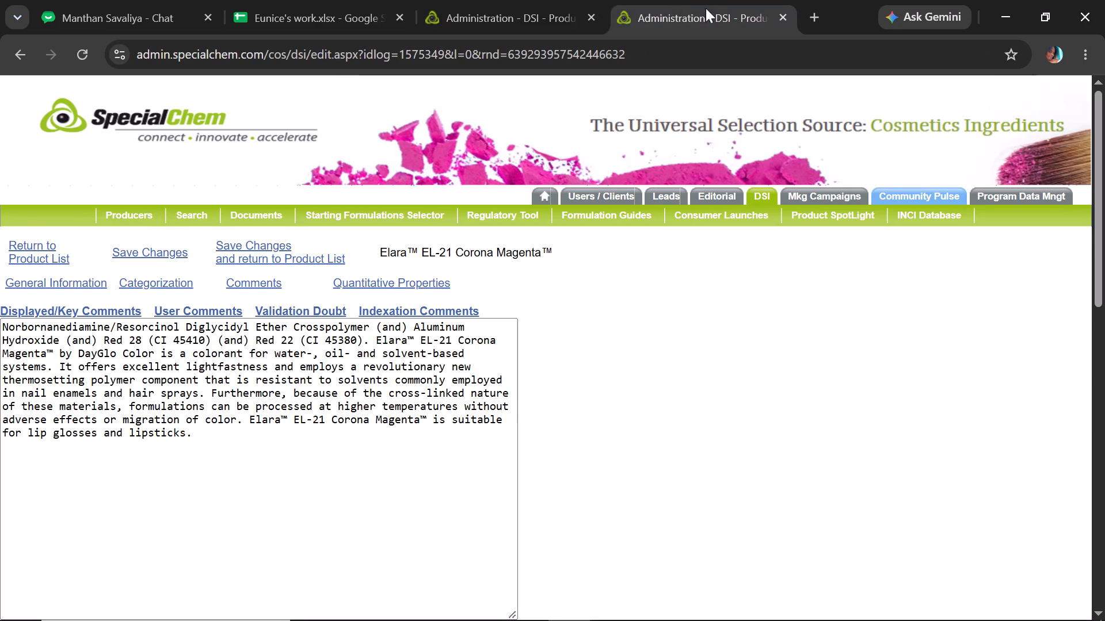
double_click(148, 354)
click(155, 354)
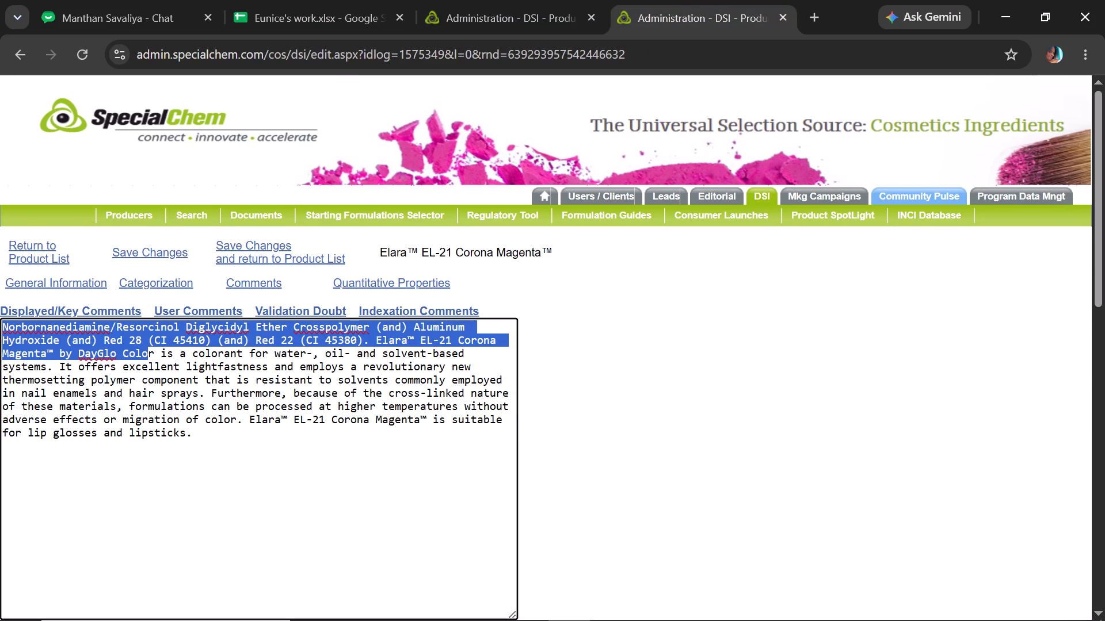
drag(155, 354, 387, 342)
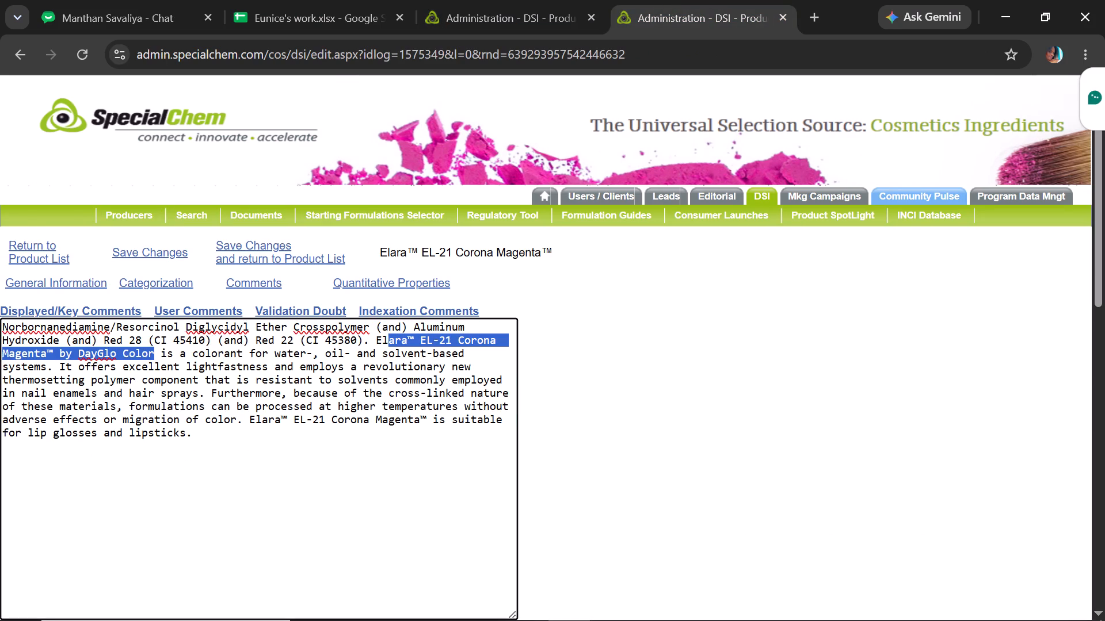
drag(387, 342, 376, 342)
key(ctrl+v)
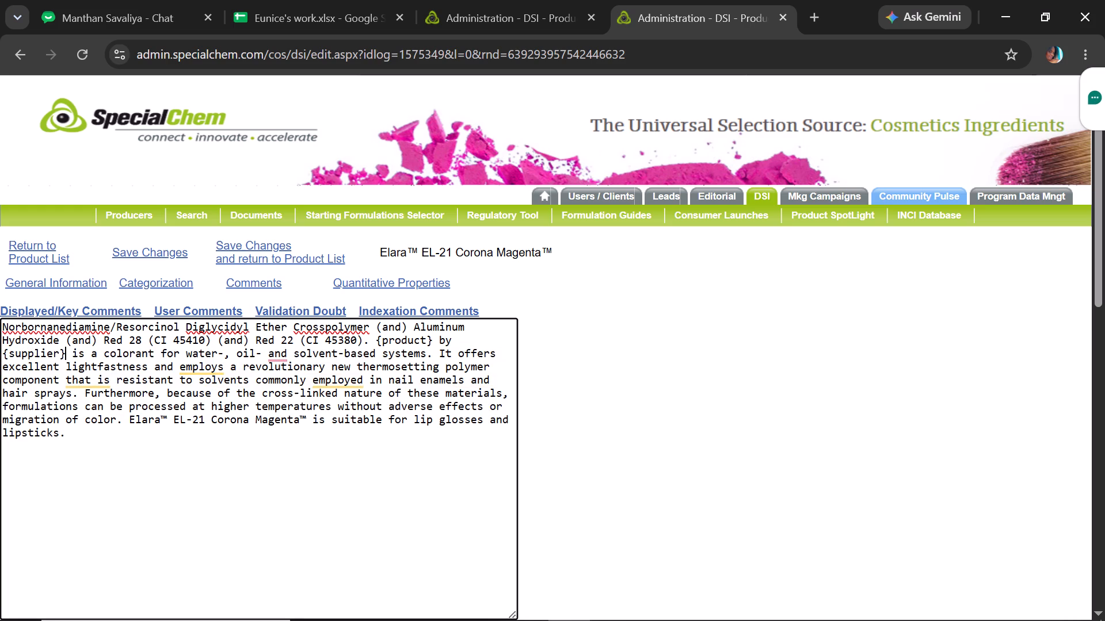
Replace the second product name in the EL-21 comments, before "is suitable for lip glosses", with "{product}".
drag(376, 342, 433, 340)
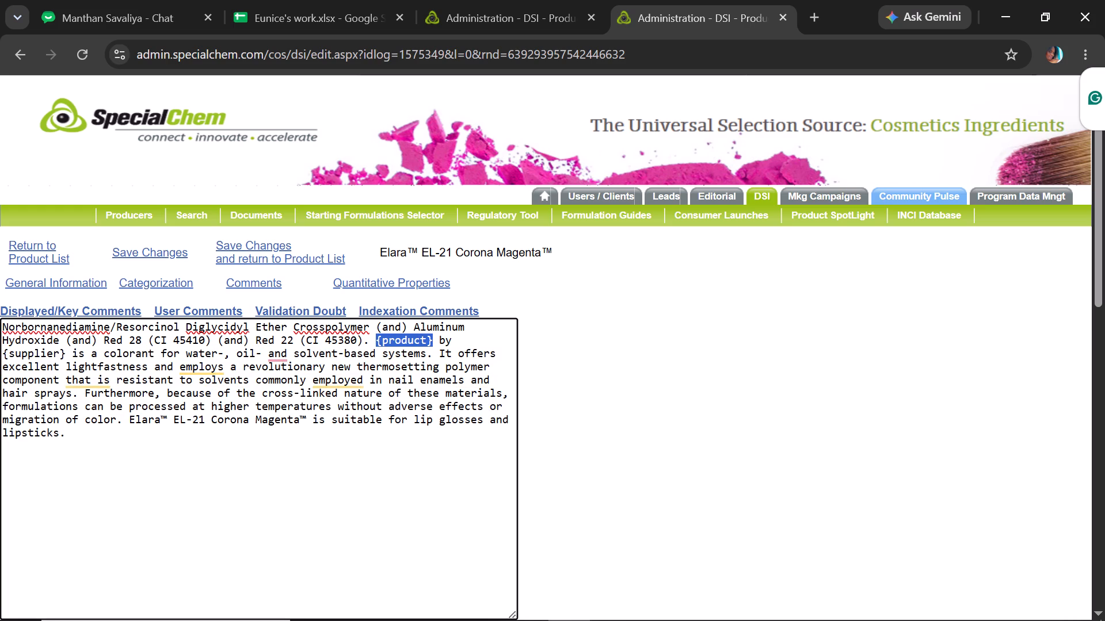
key(ctrl+c)
drag(306, 420, 147, 414)
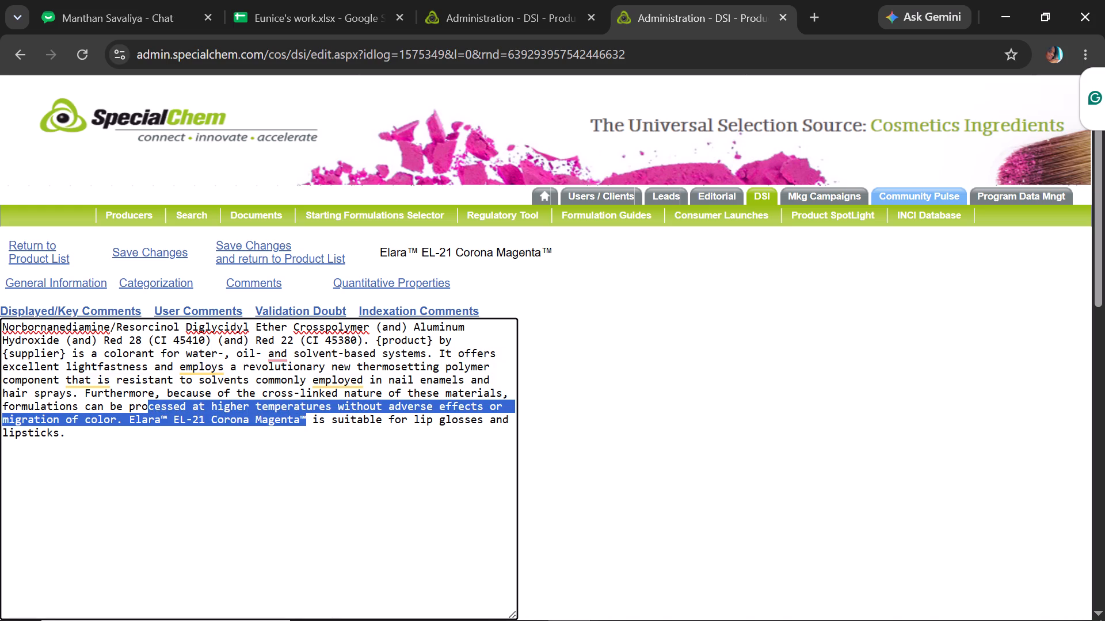
drag(147, 414, 147, 413)
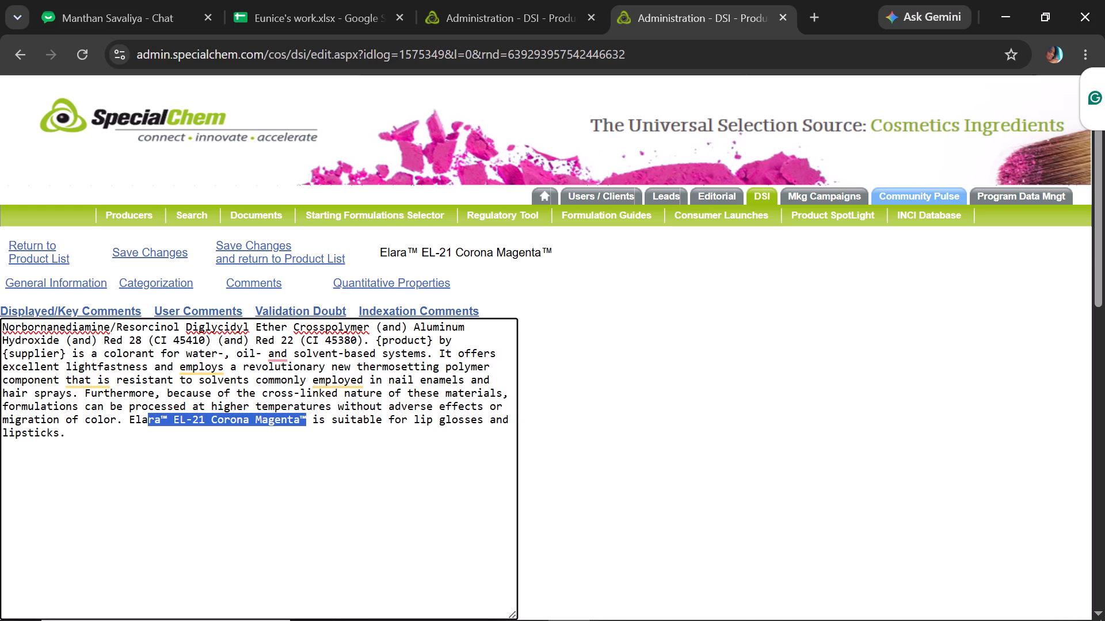
key(ctrl+v)
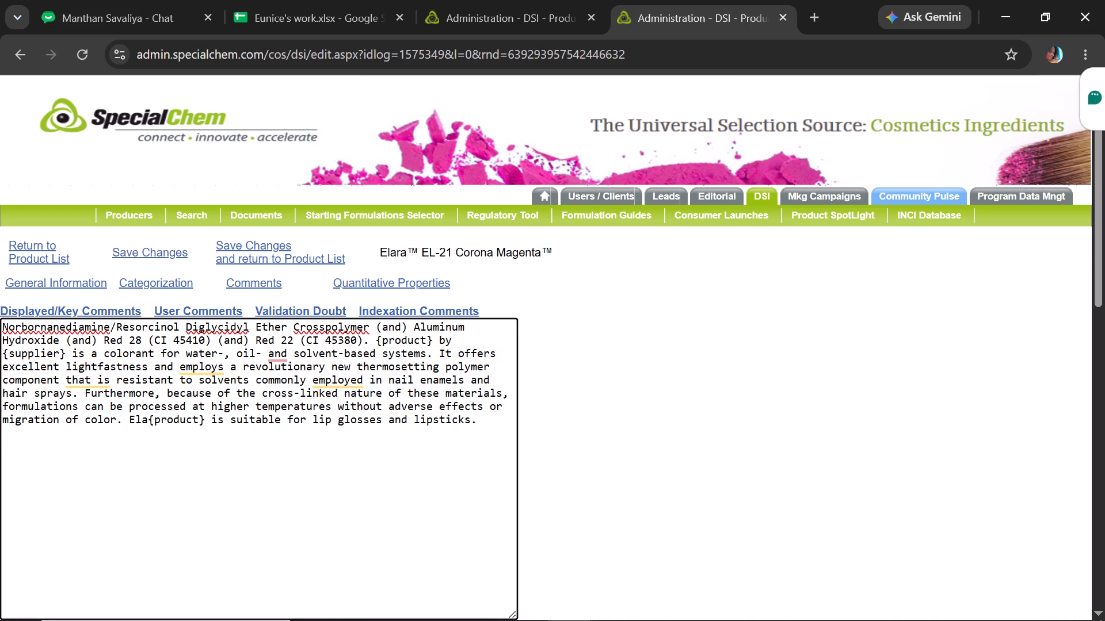
key(Left)
key(Left)
key(Left)
key(Left)
key(Left)
key(Left)
key(Left)
key(Left)
key(Left)
key(Left)
key(Right)
key(BackSpace)
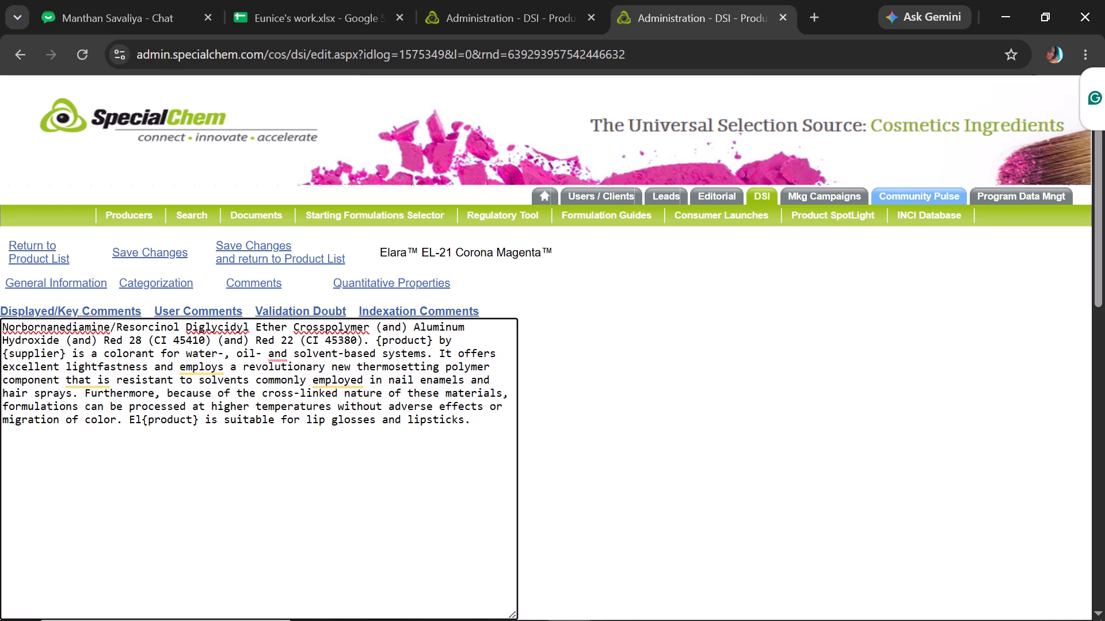
key(BackSpace)
key(BackSpace)
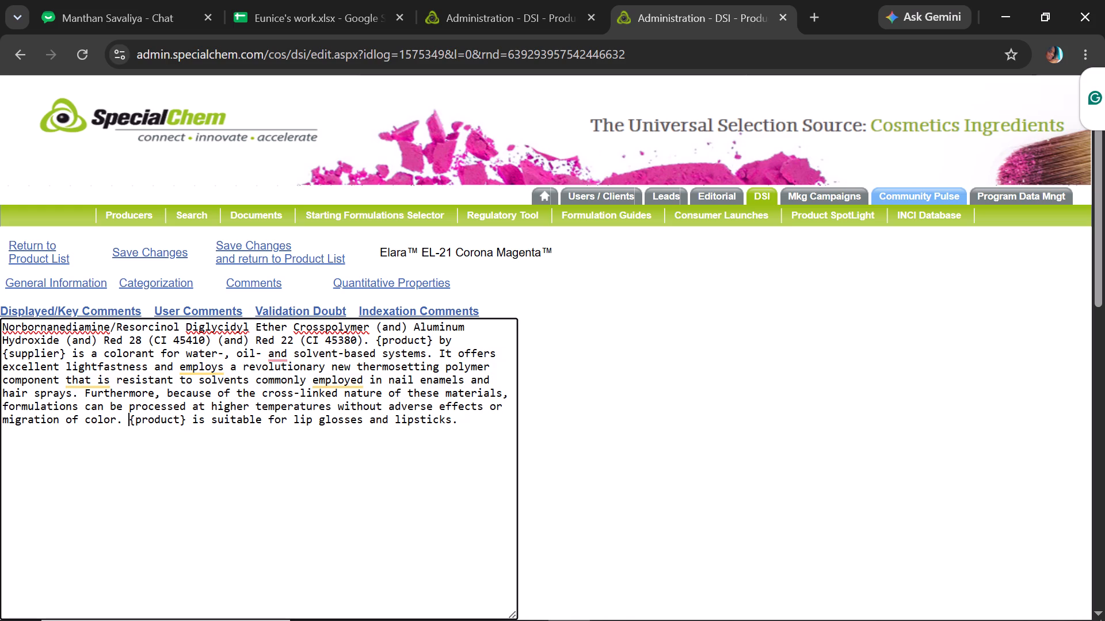
Enable Display as HTML for the EL-21 Corona Magenta comments and save the changes.
drag(1104, 266, 1102, 286)
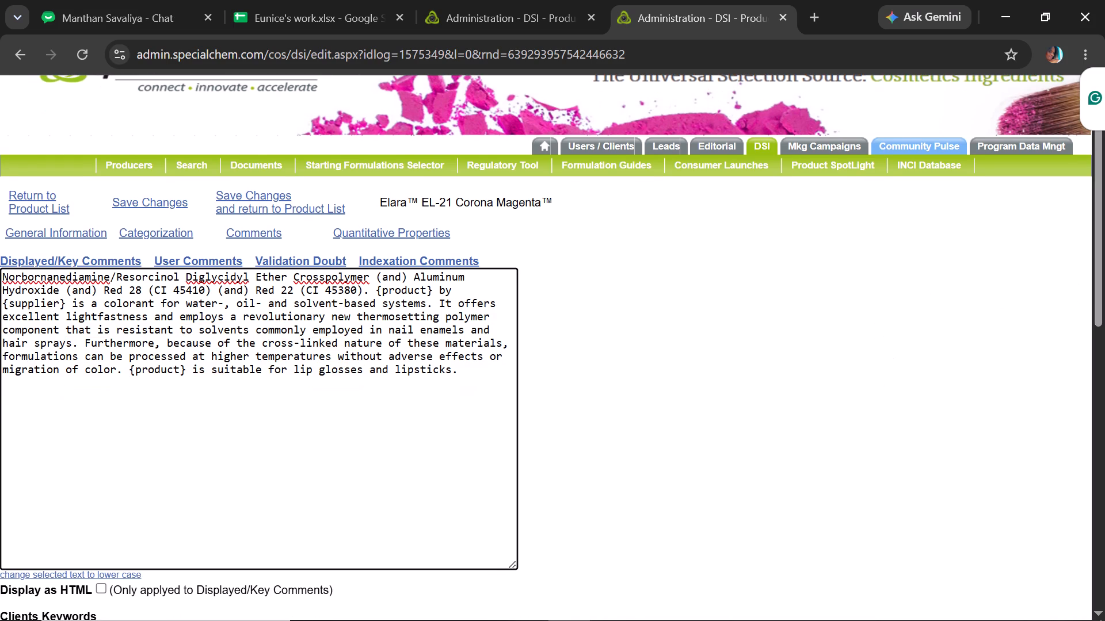
click(104, 585)
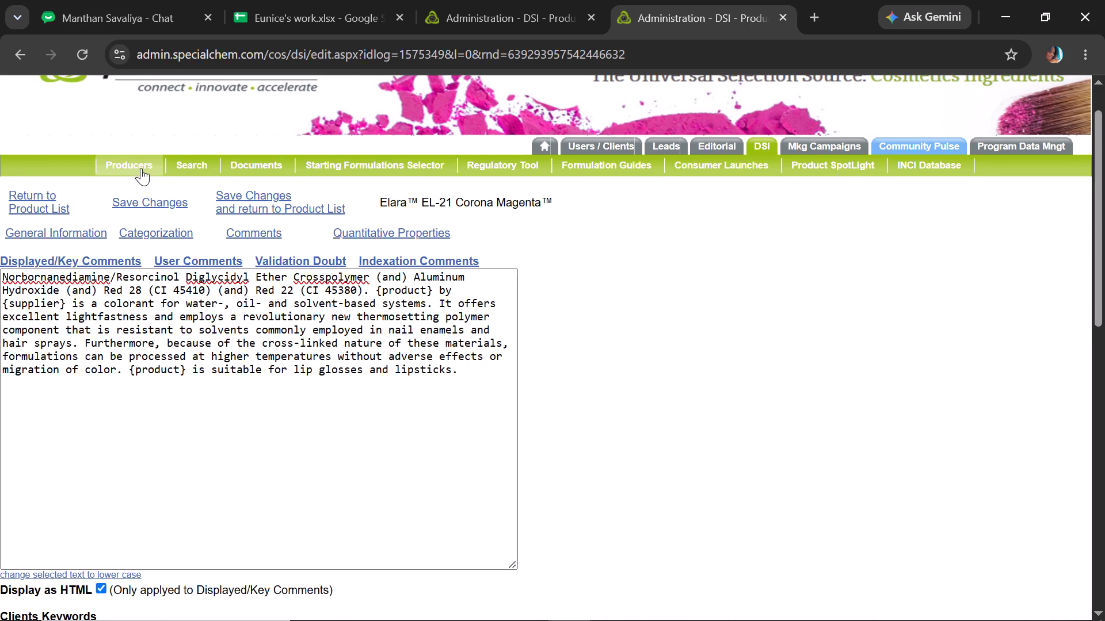
click(151, 199)
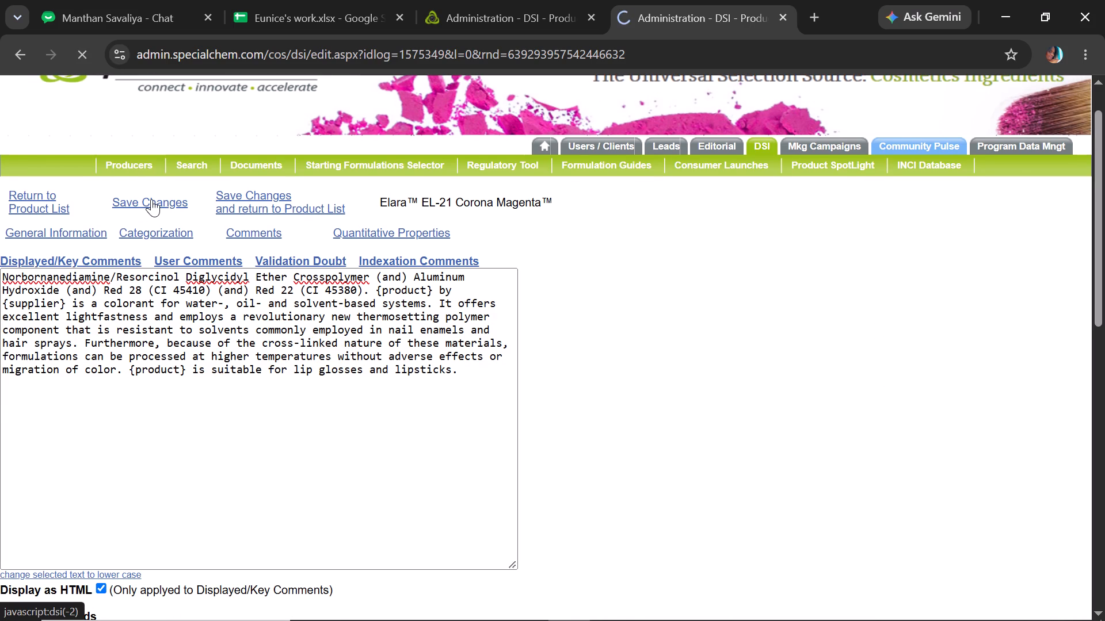
In the EL-21 quantitative properties, rename Oil Absorption as "Oil Absorption Number (OAN)" and Bulk Density as "Density, Bulk", then save and return to the product list.
click(383, 285)
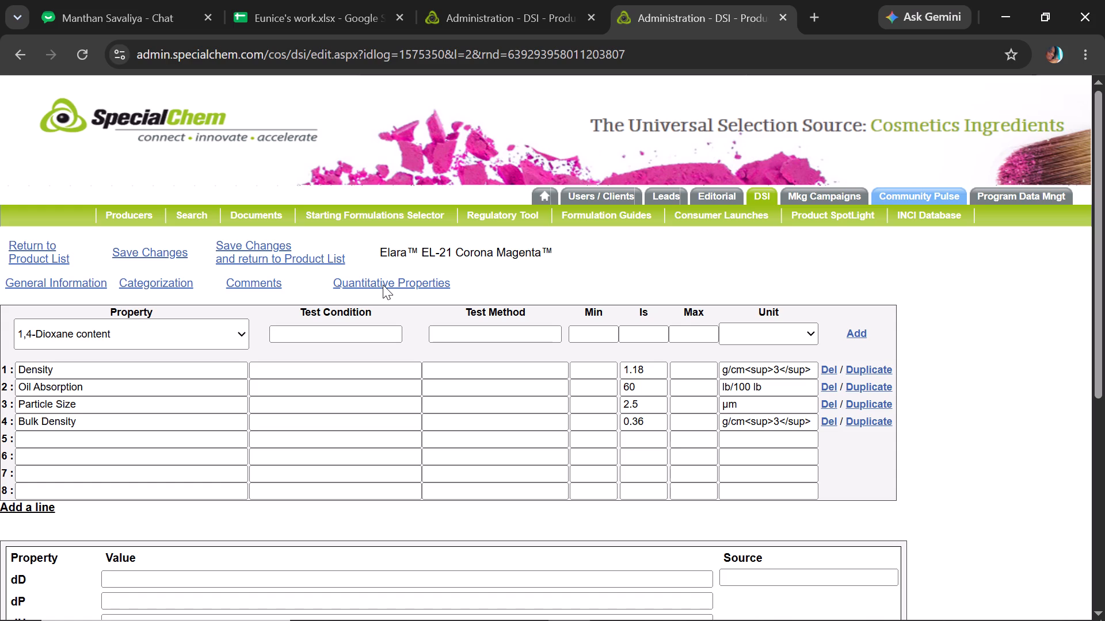
click(96, 384)
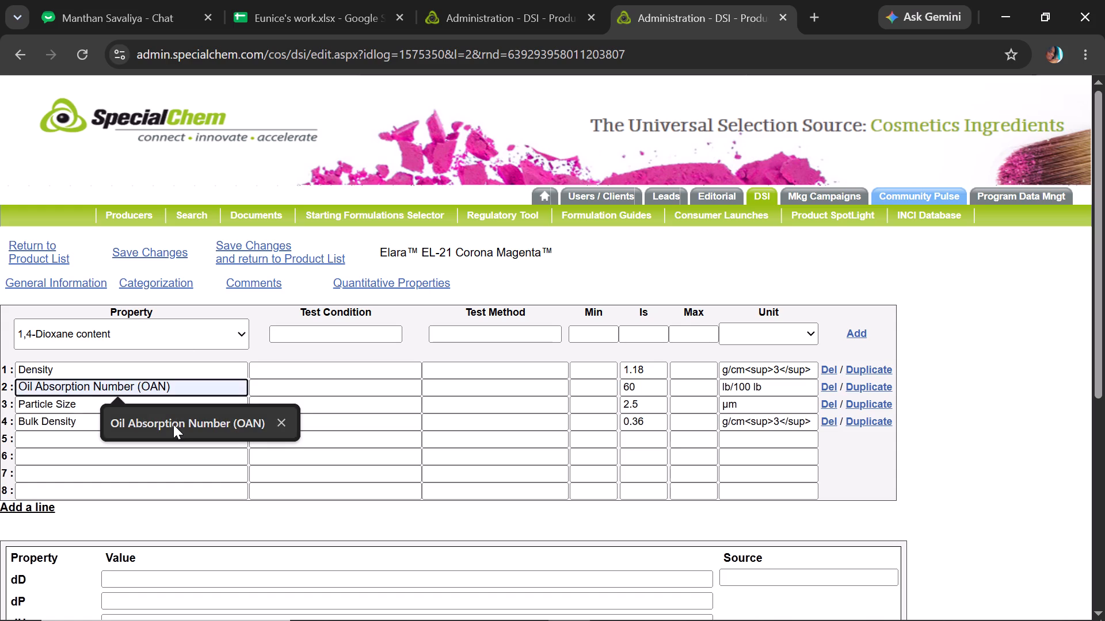
click(173, 424)
drag(39, 417, 0, 429)
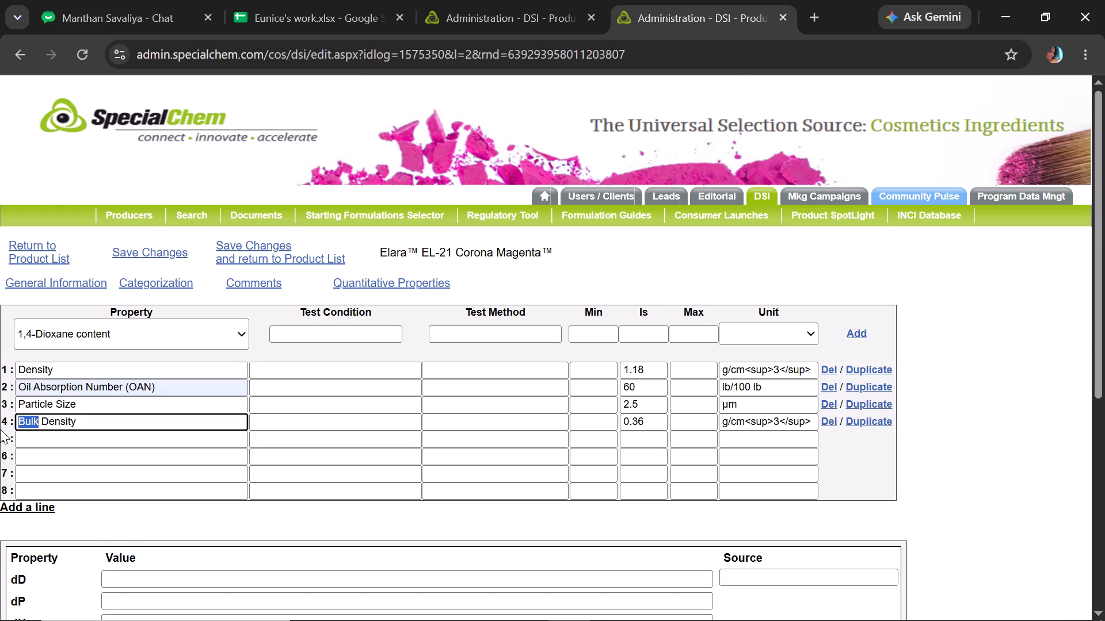
key(BackSpace)
key(Delete)
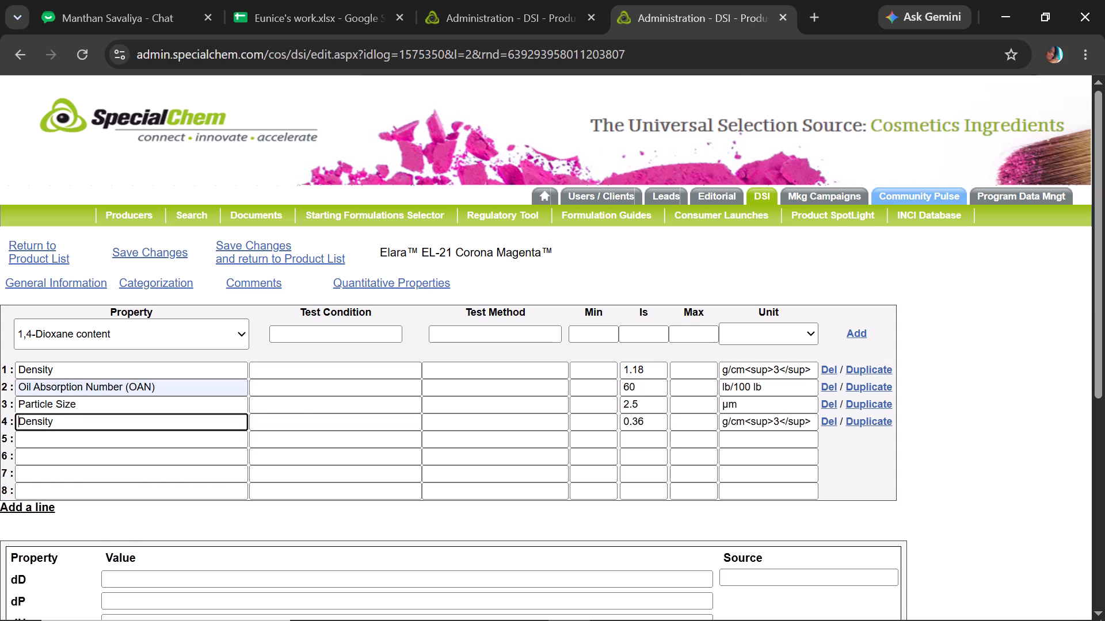
click(64, 421)
click(155, 269)
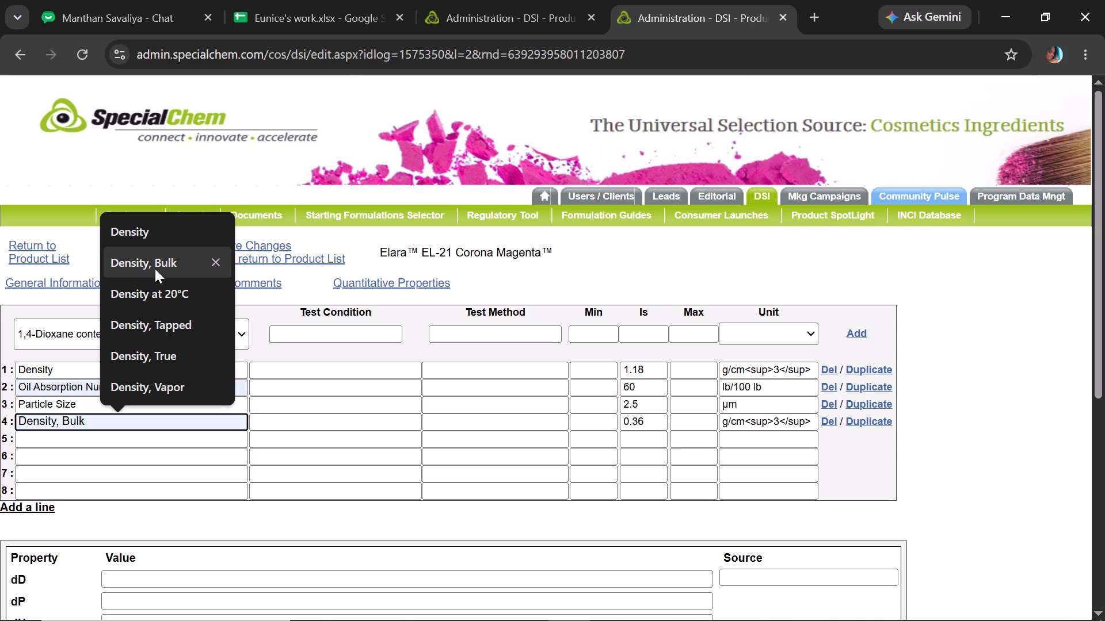
click(239, 248)
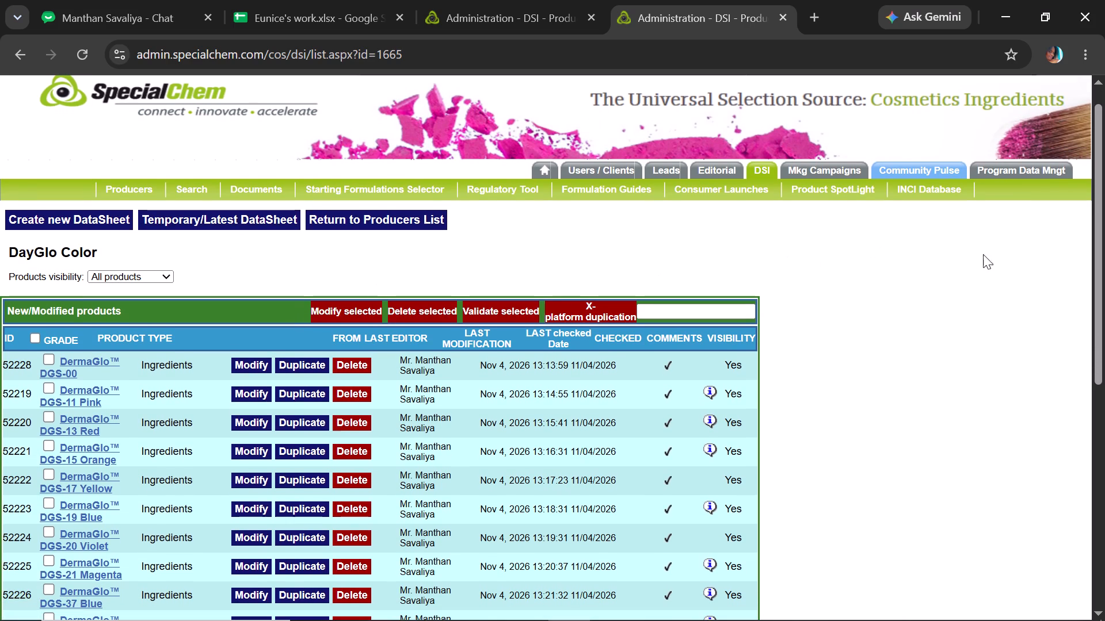
Open Elara EL-37 Horizon Blue for modification, set its product status to Availability Not Confirmed, and save the changes.
drag(1104, 254, 1087, 531)
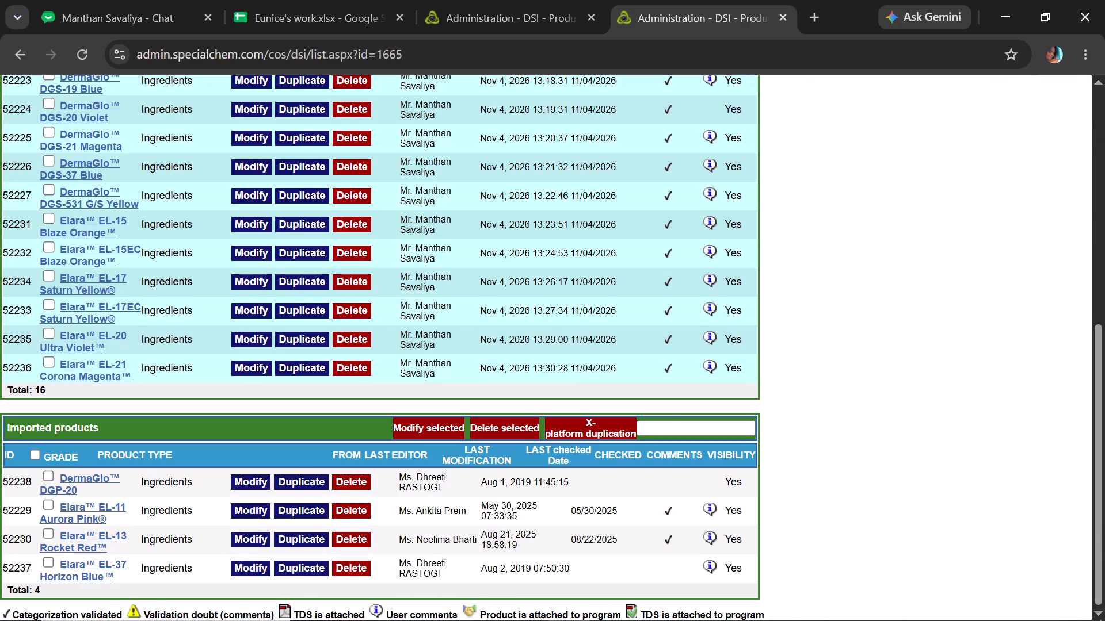
click(254, 564)
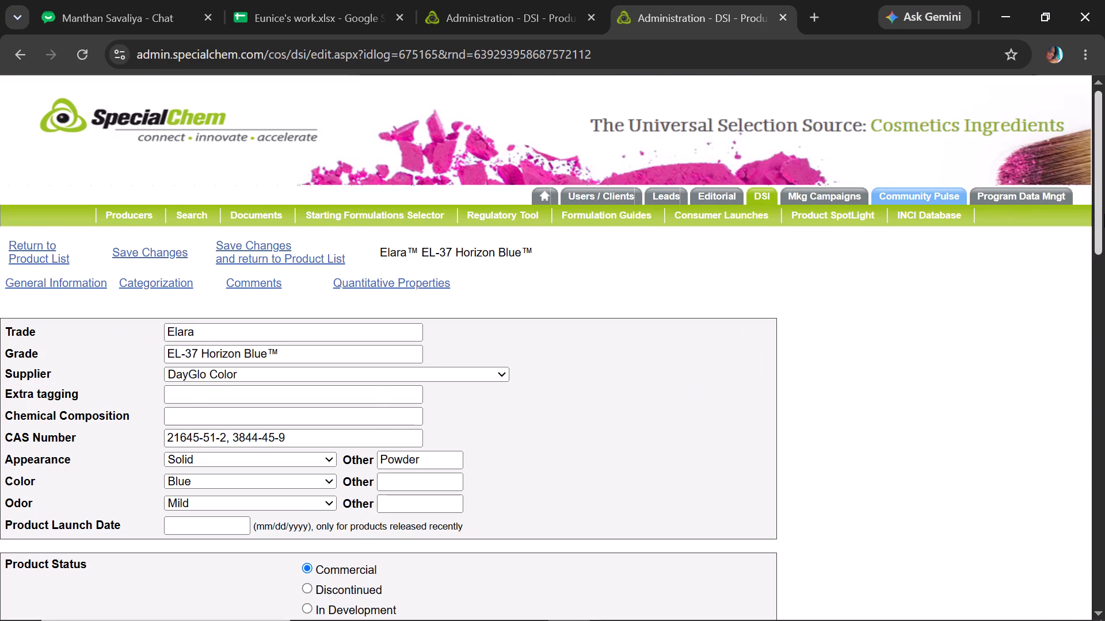
drag(1104, 214, 1098, 239)
click(304, 545)
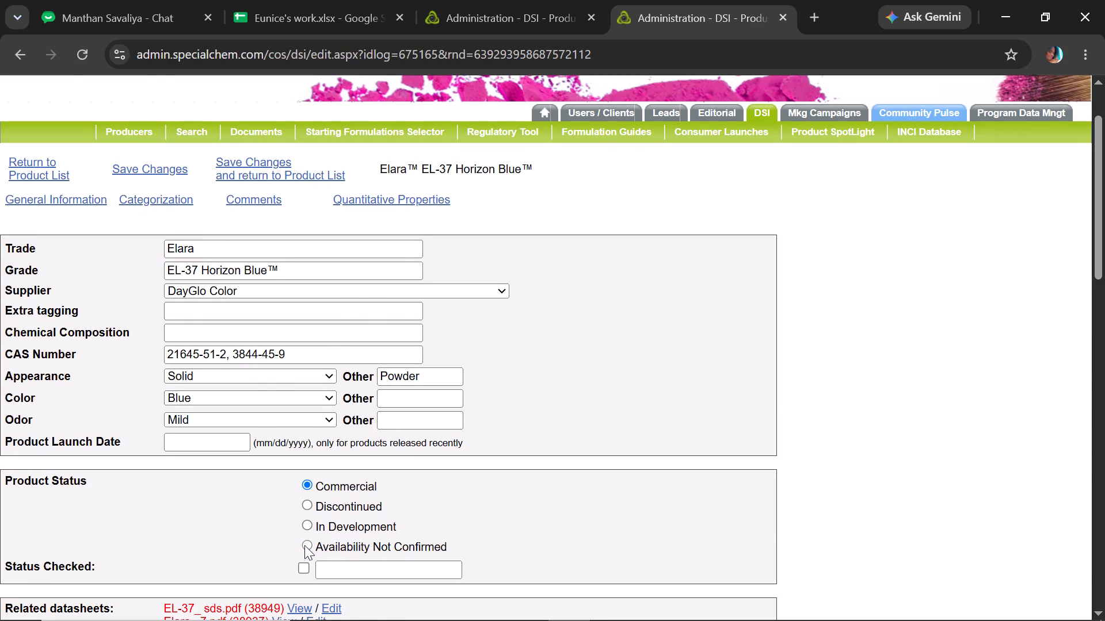
click(131, 174)
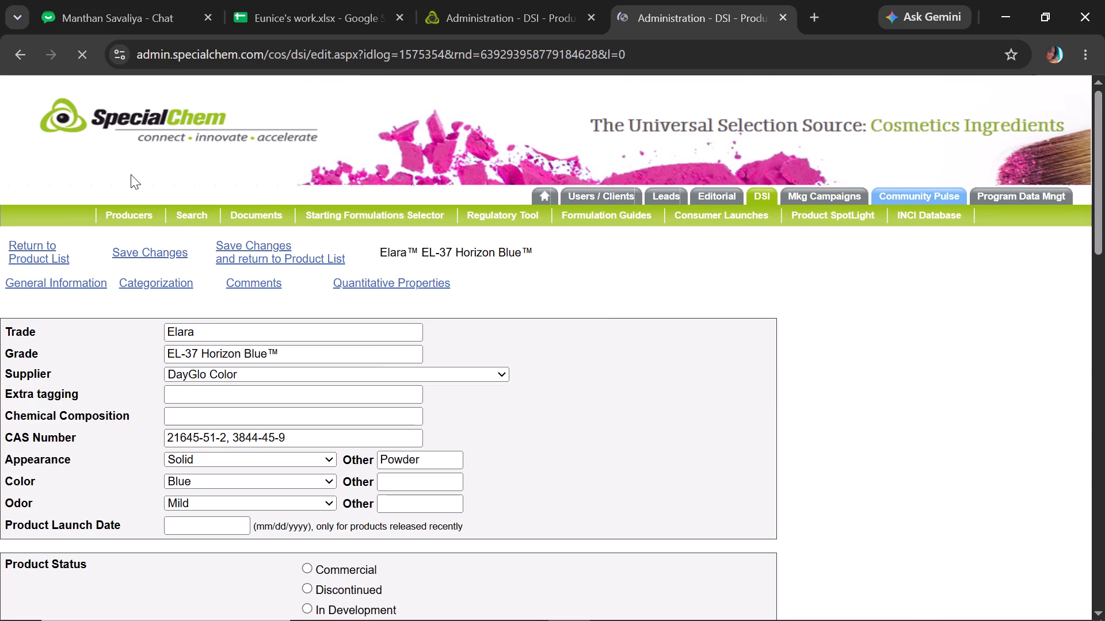
Copy the "{product} by {supplier}" placeholder from the workbook's guide, then open the comments of Elara EL-37 Horizon Blue.
click(283, 0)
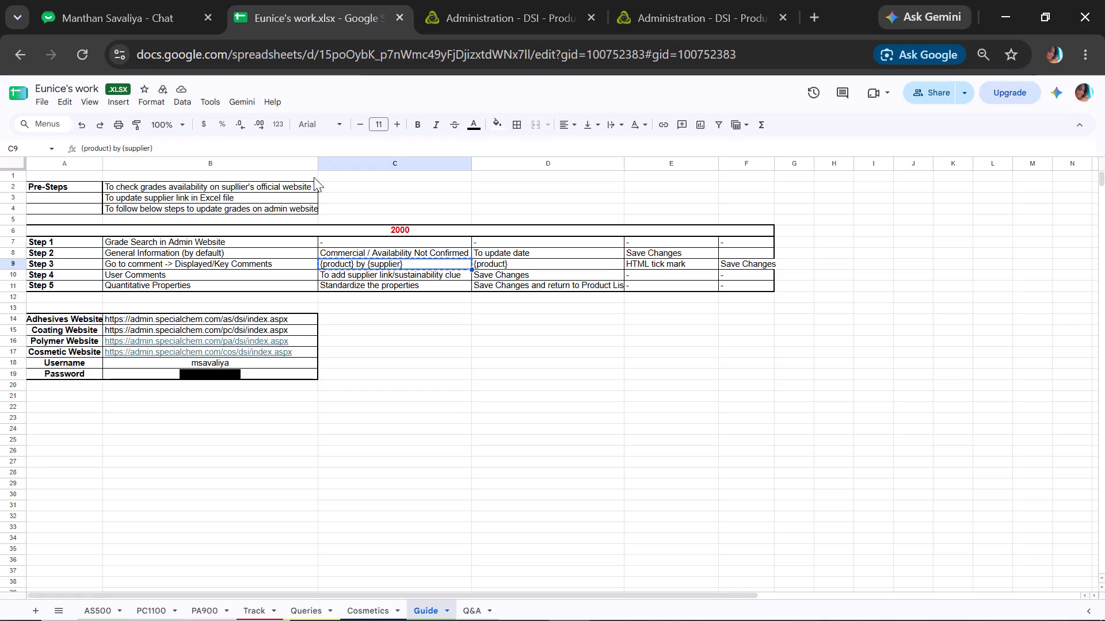
key(ctrl+c)
click(535, 3)
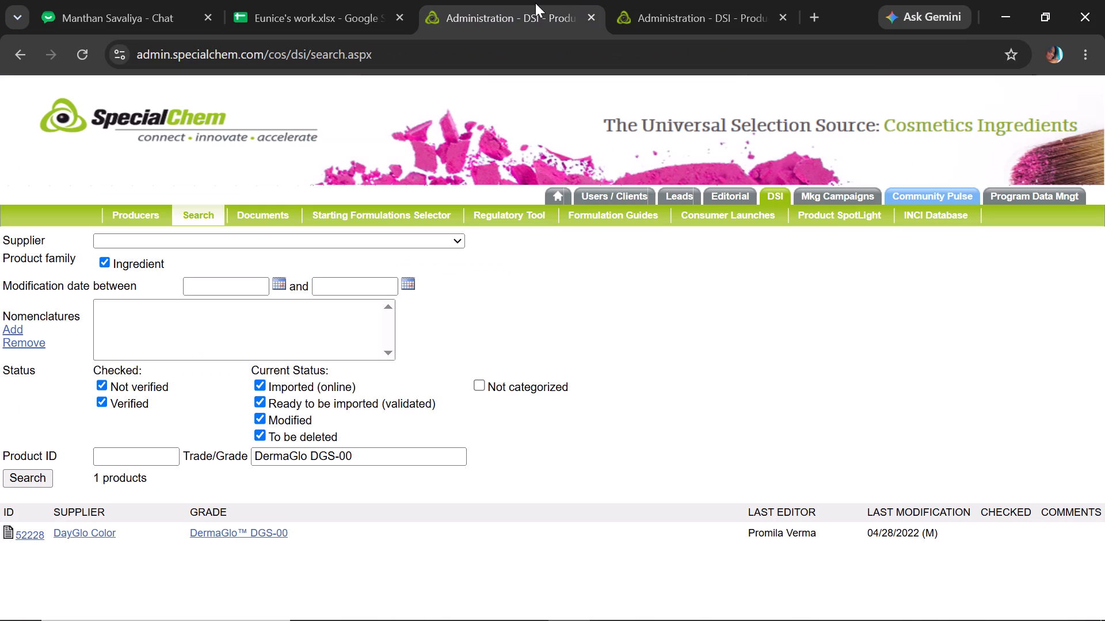
click(715, 0)
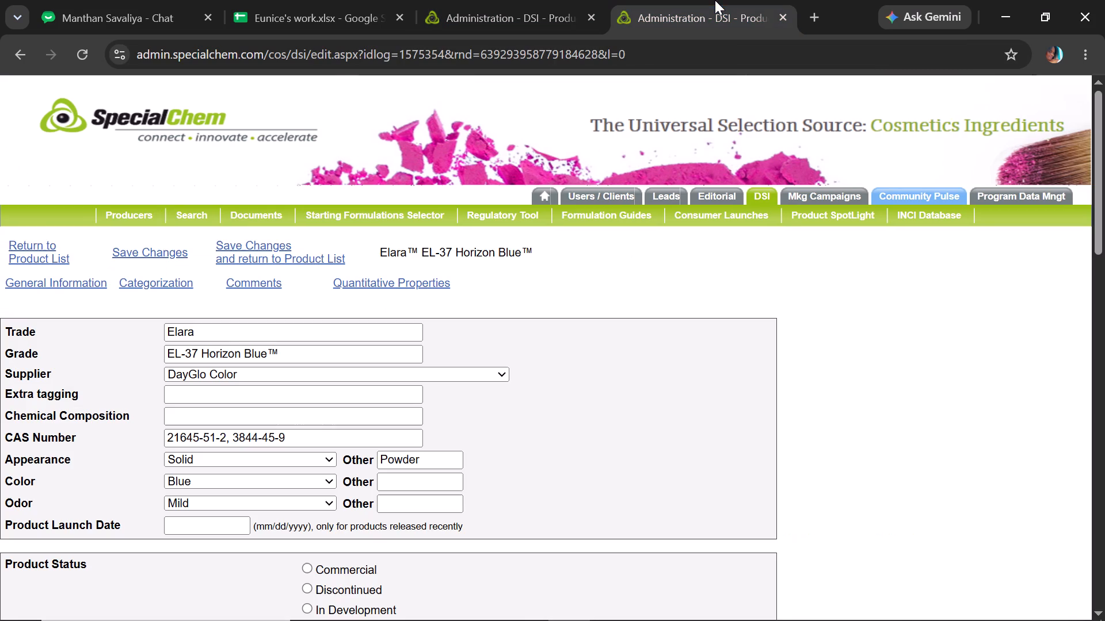
drag(1104, 197, 1095, 246)
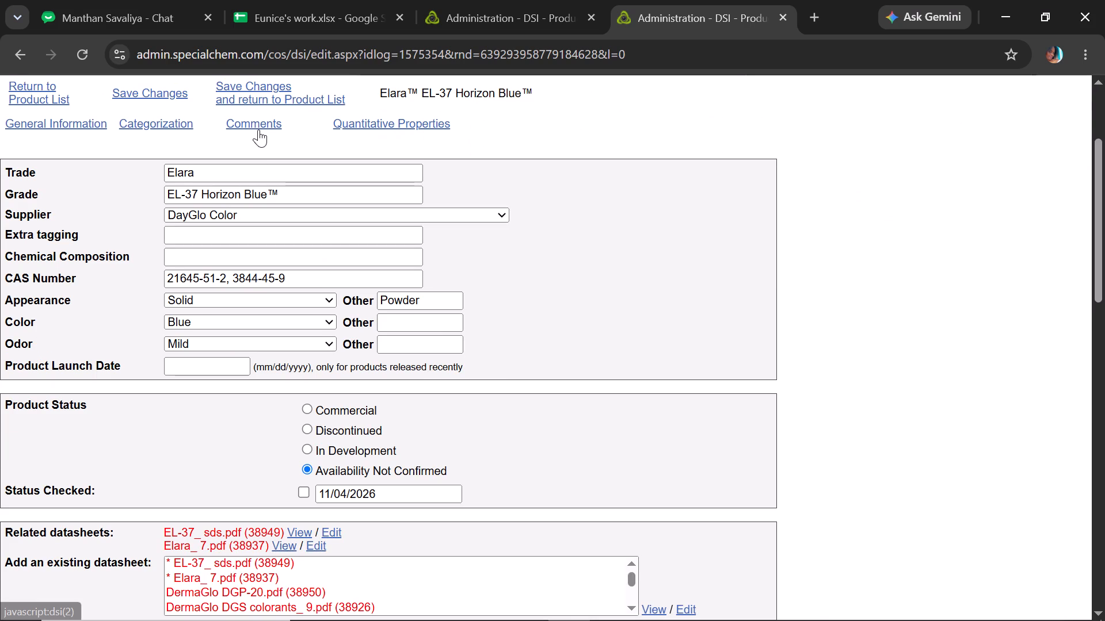
click(258, 129)
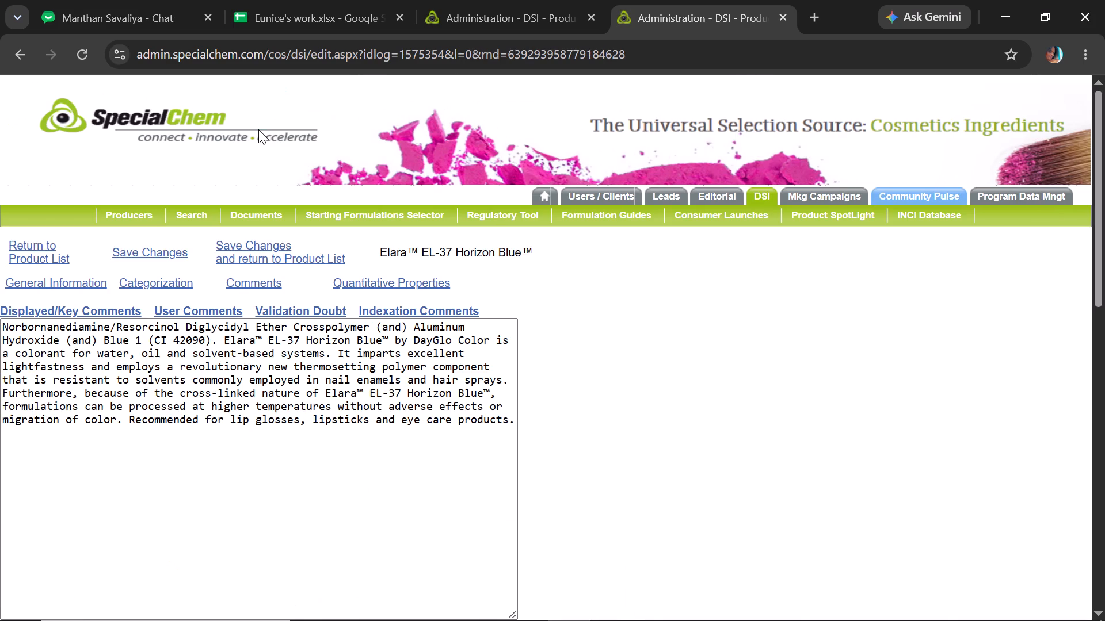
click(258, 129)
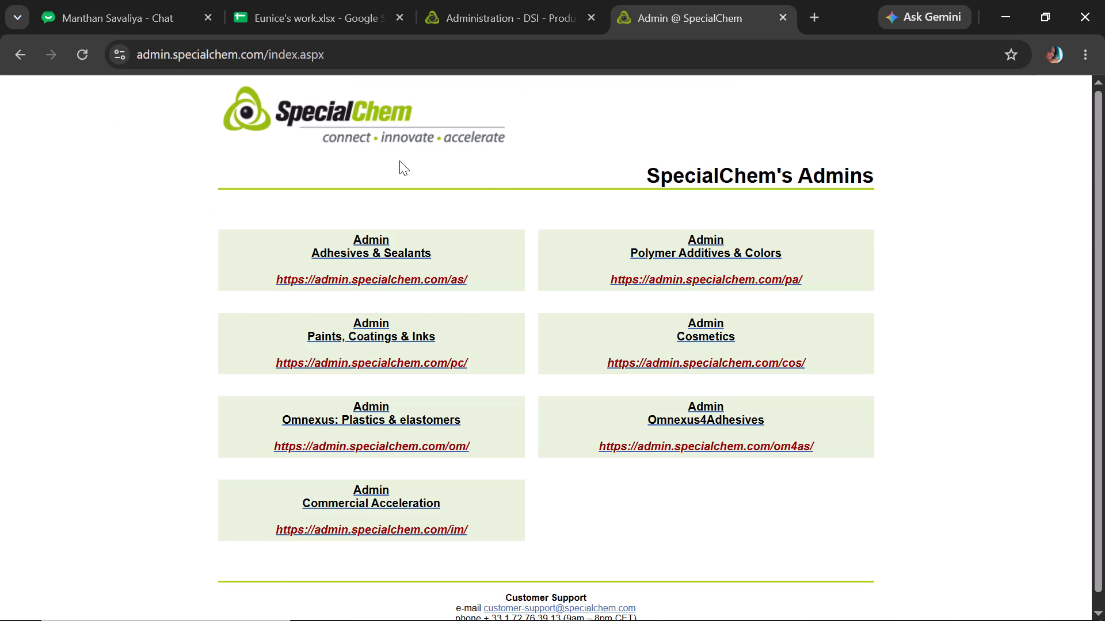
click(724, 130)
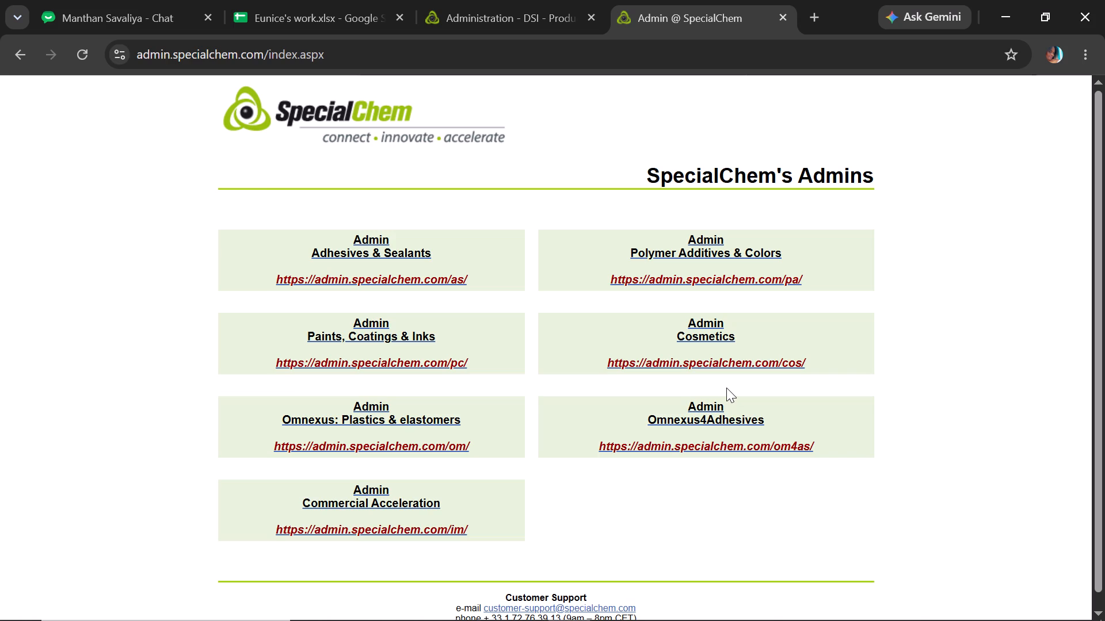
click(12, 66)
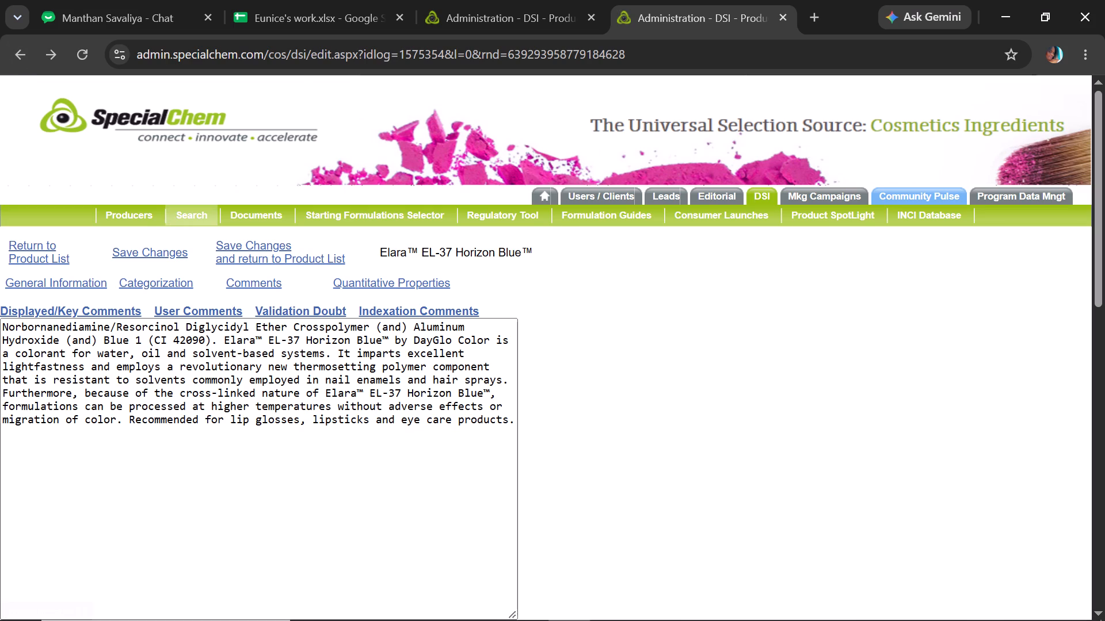
In the EL-37 displayed comments, replace "Elara™ EL-37 Horizon Blue™ by DayGlo Color" with "{product} by {supplier}".
click(258, 0)
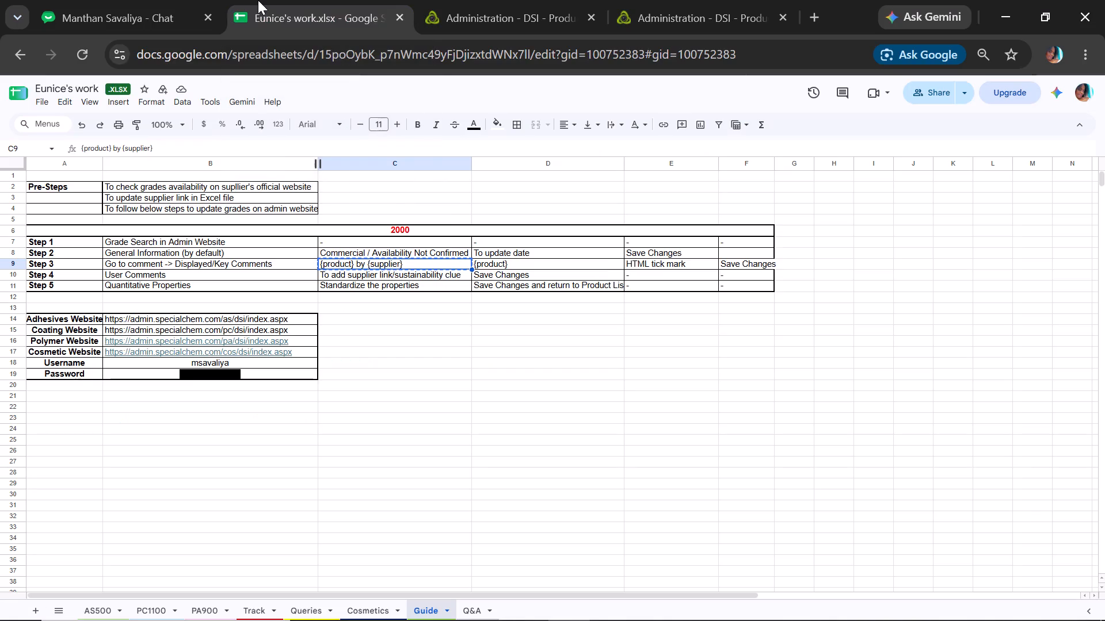
key(ctrl+c)
click(732, 0)
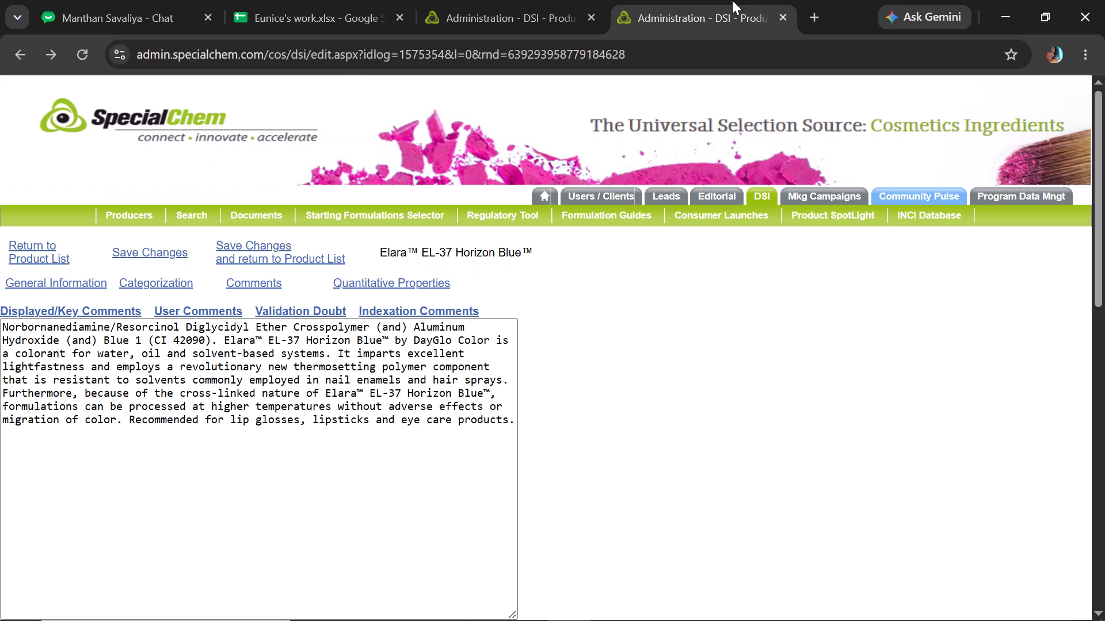
double_click(221, 336)
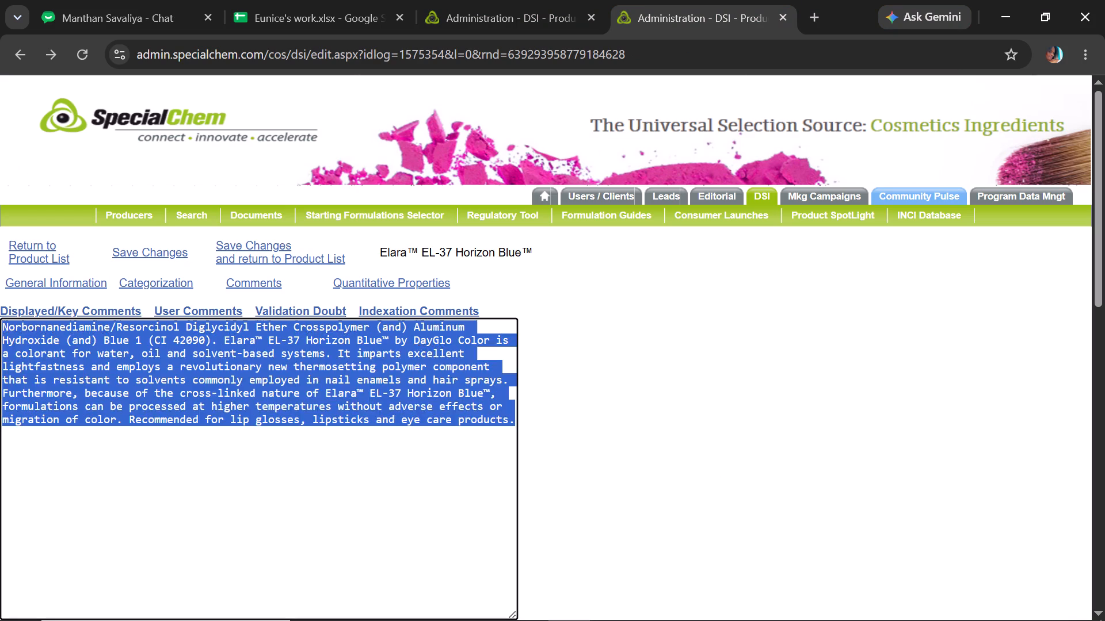
click(221, 336)
drag(221, 336, 445, 335)
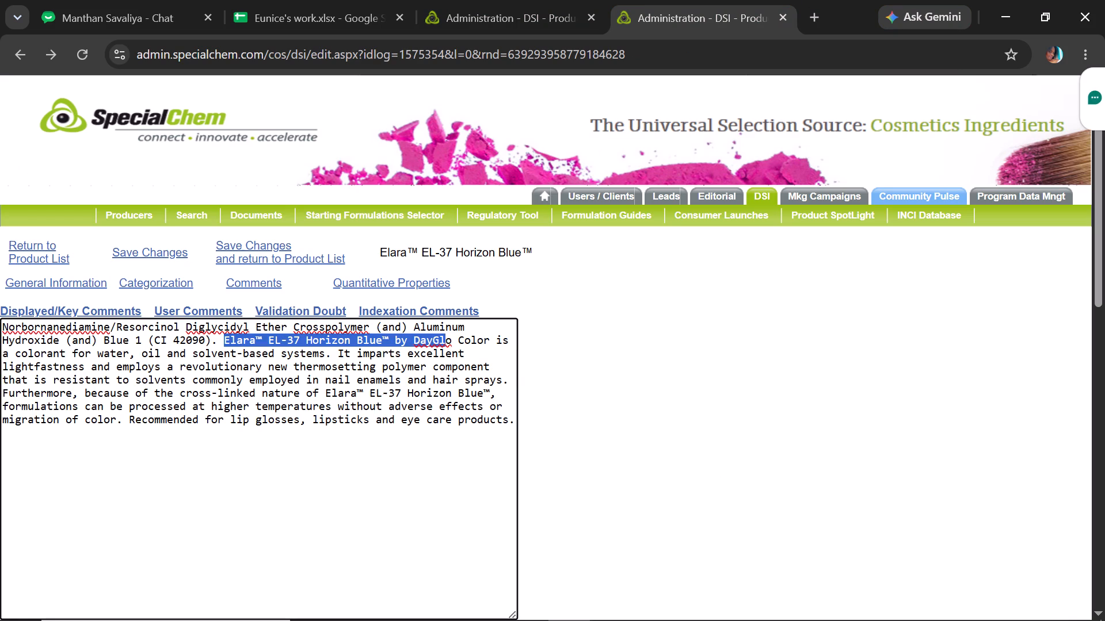
drag(445, 335, 490, 338)
key(ctrl+c)
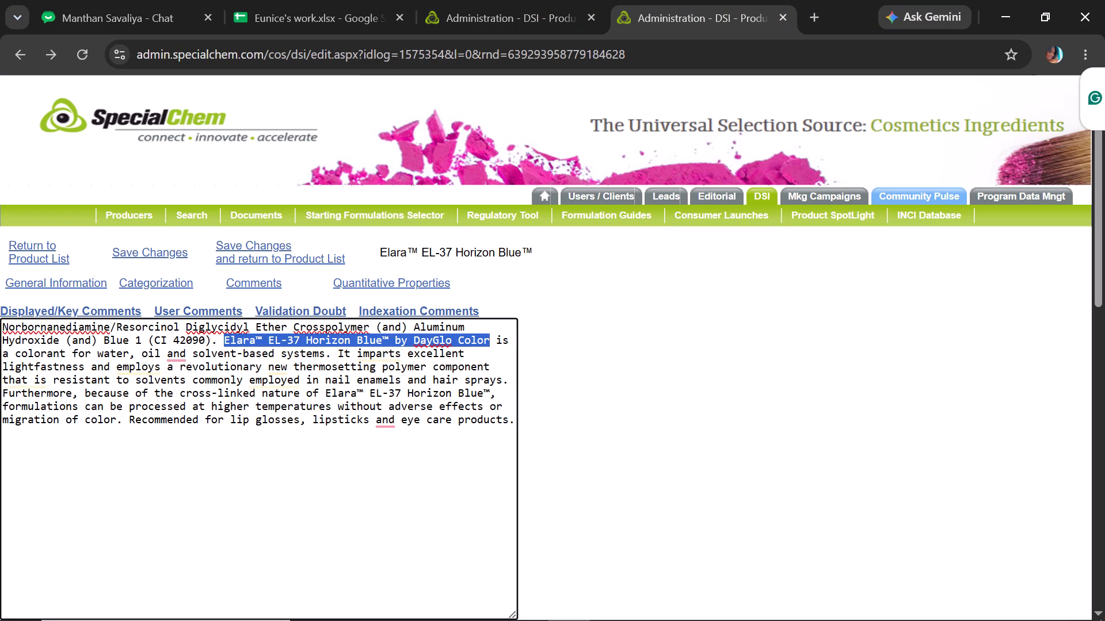
key(BackSpace)
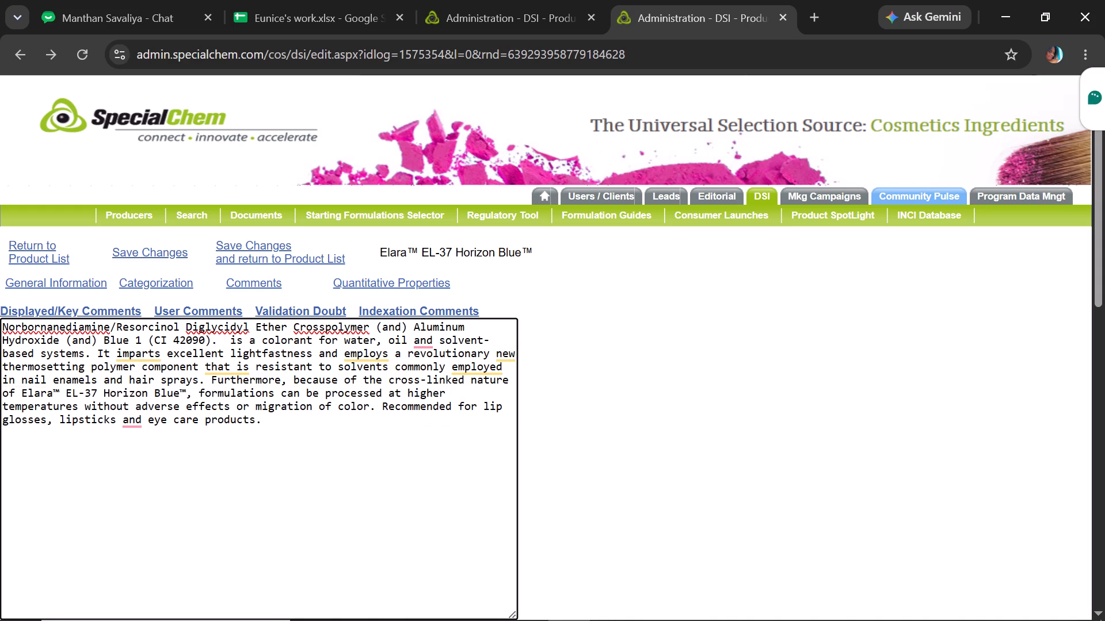
key(shift+braceleft)
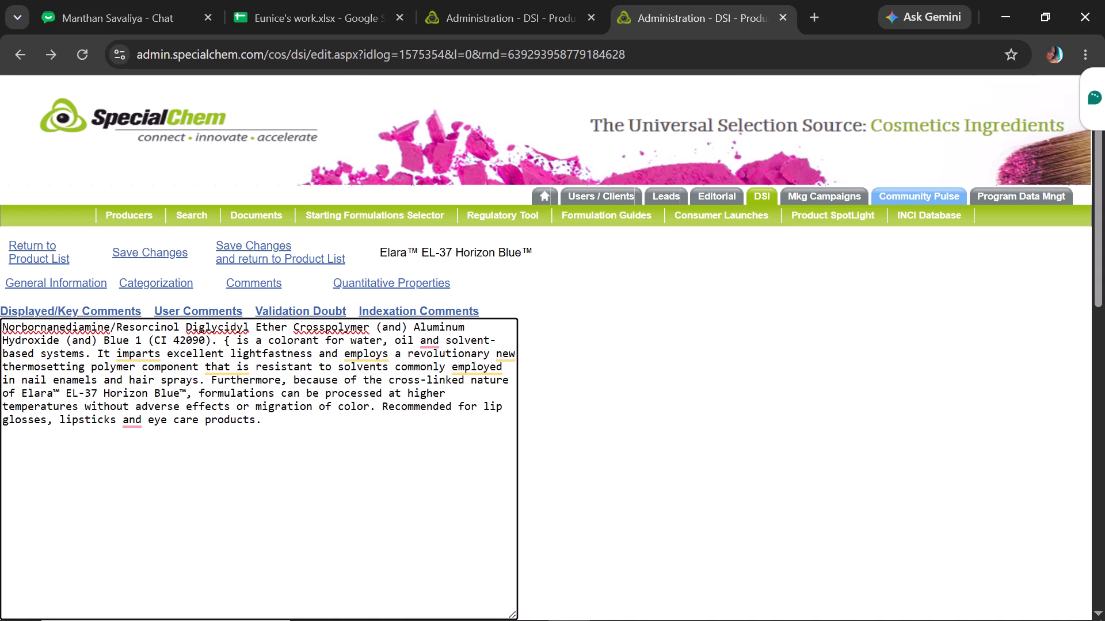
text(product)
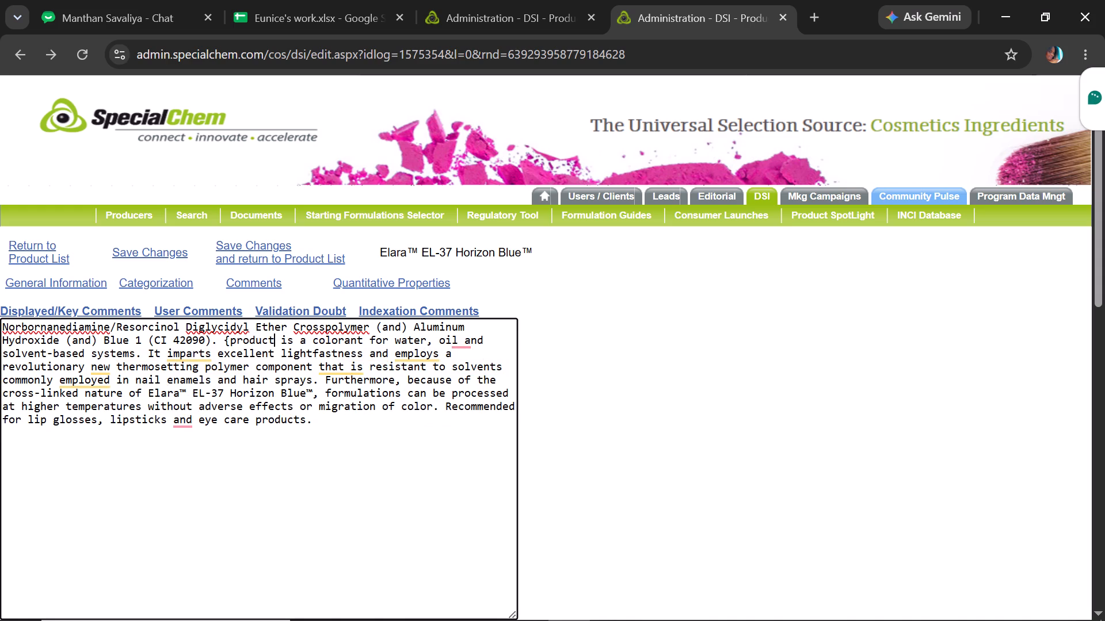
key(shift+braceright)
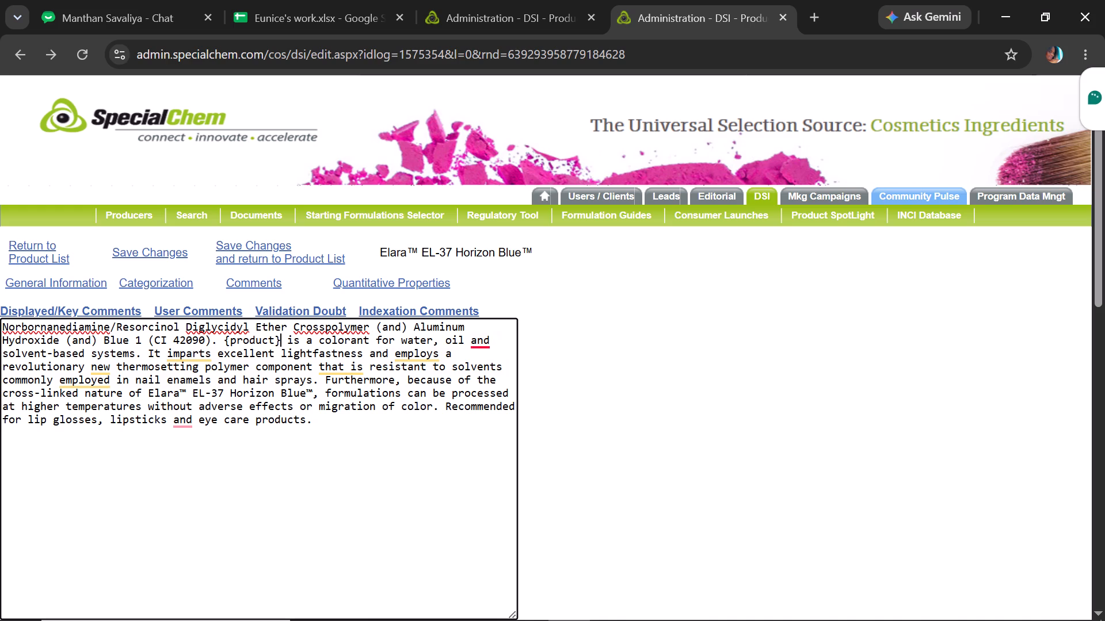
key(space)
text(by)
key(space)
text({si)
key(BackSpace)
text(upplier)
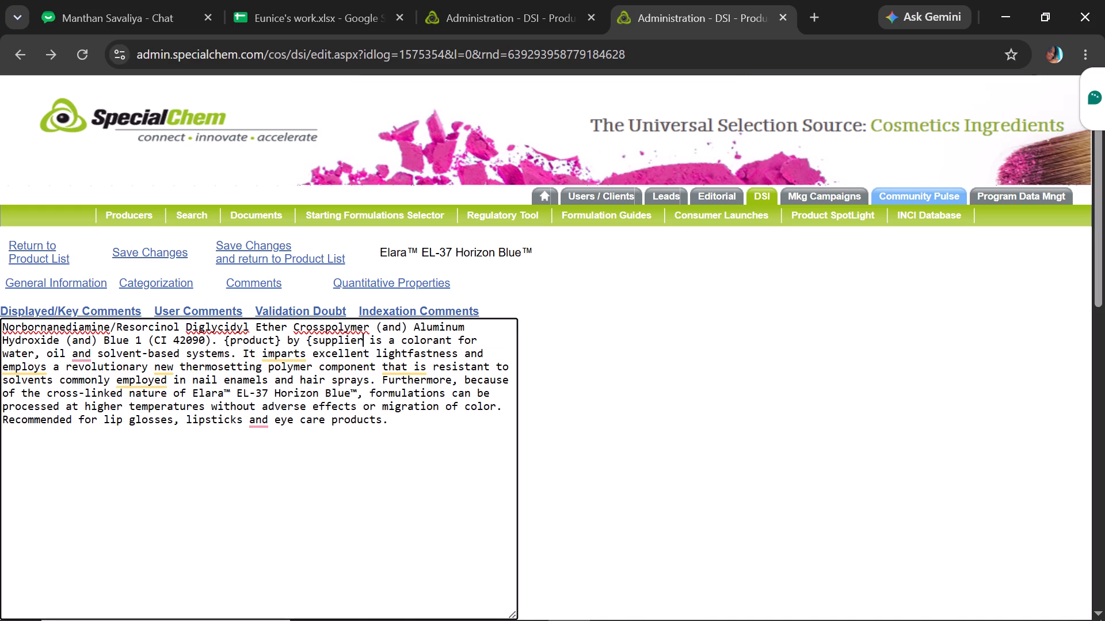
key(shift+braceright)
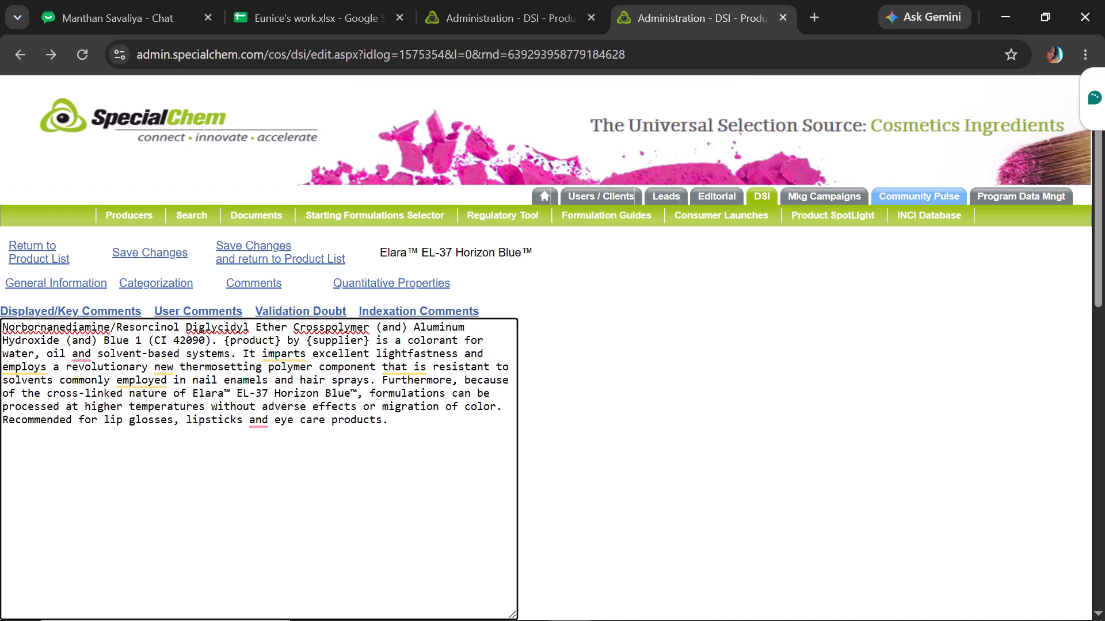
Replace the second product name in the EL-37 comments, after "cross-linked nature of", with "{product}", removing its trailing trademark sign and comma.
drag(222, 343, 282, 344)
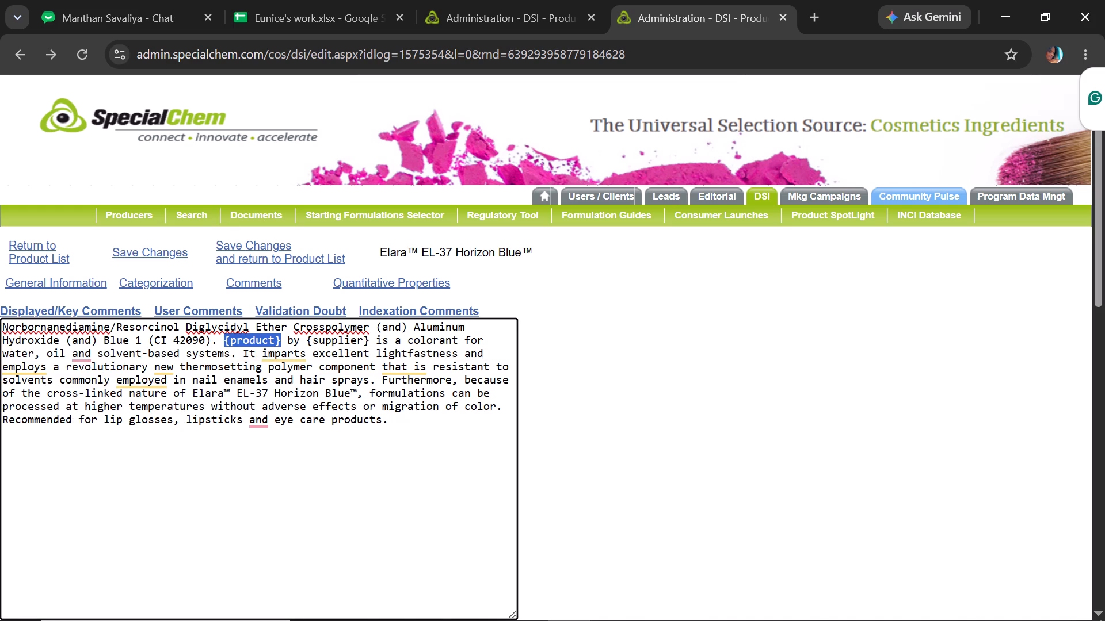
key(ctrl+c)
click(189, 370)
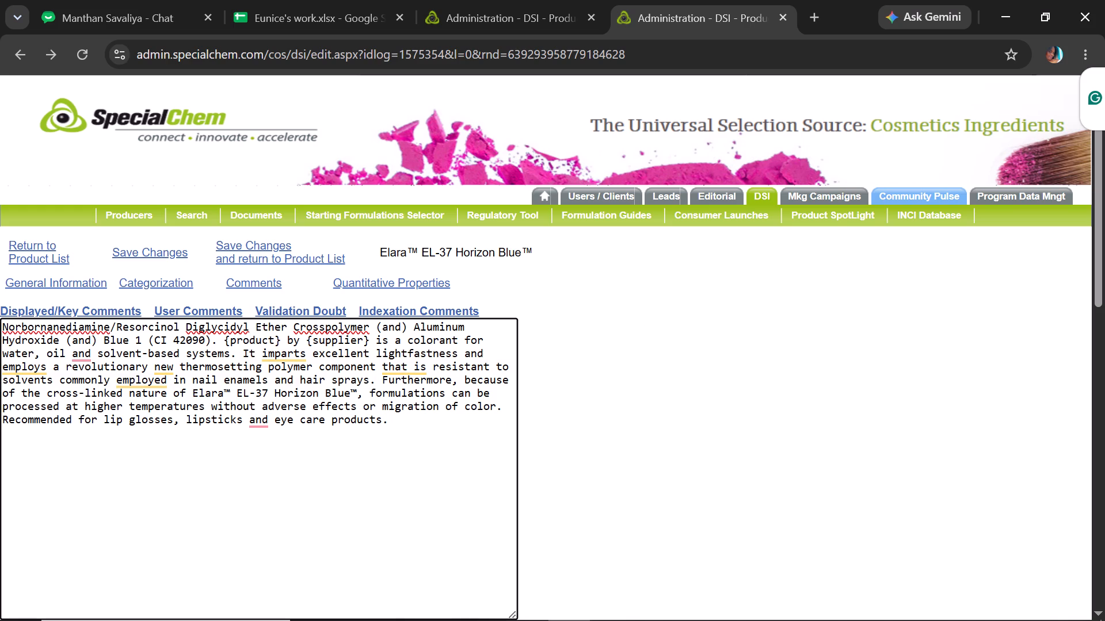
drag(225, 344, 291, 335)
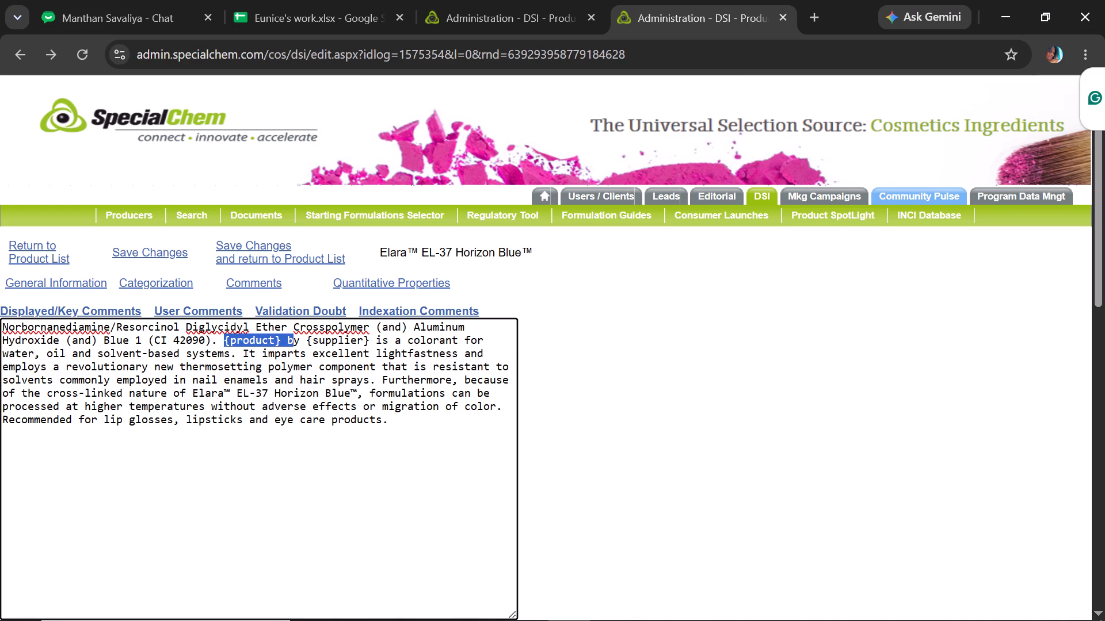
drag(291, 335, 281, 335)
key(ctrl+c)
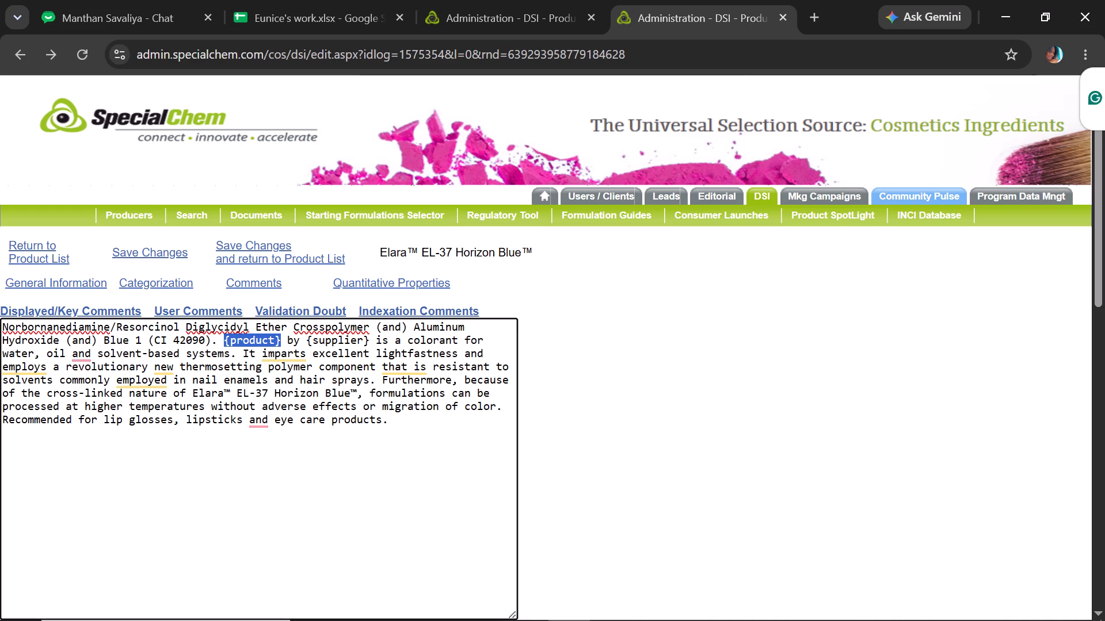
drag(190, 390, 247, 393)
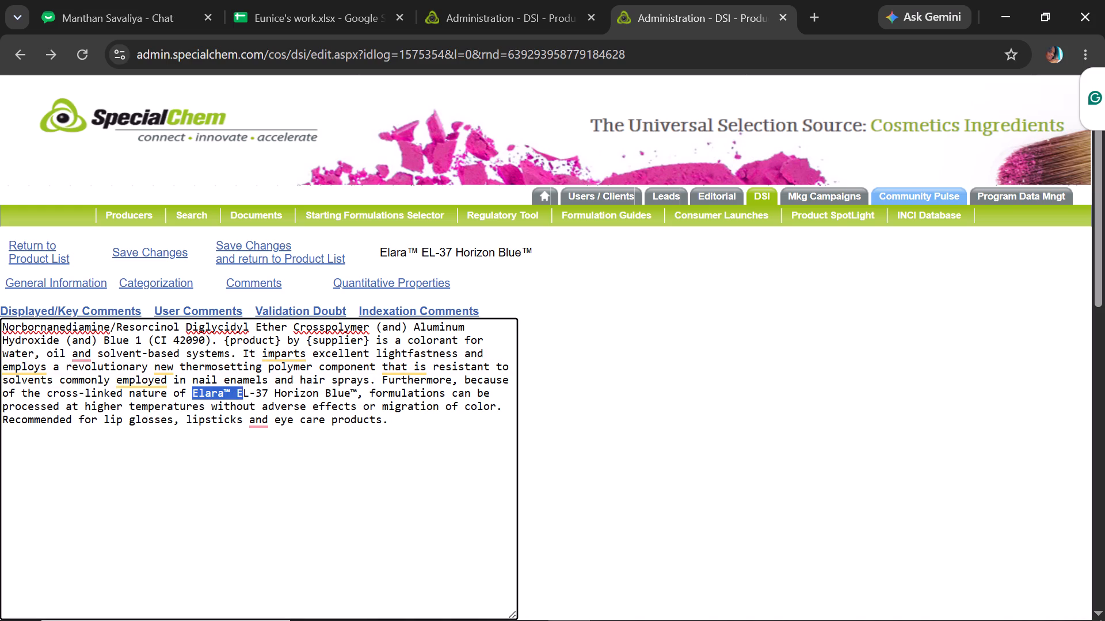
drag(247, 393, 352, 389)
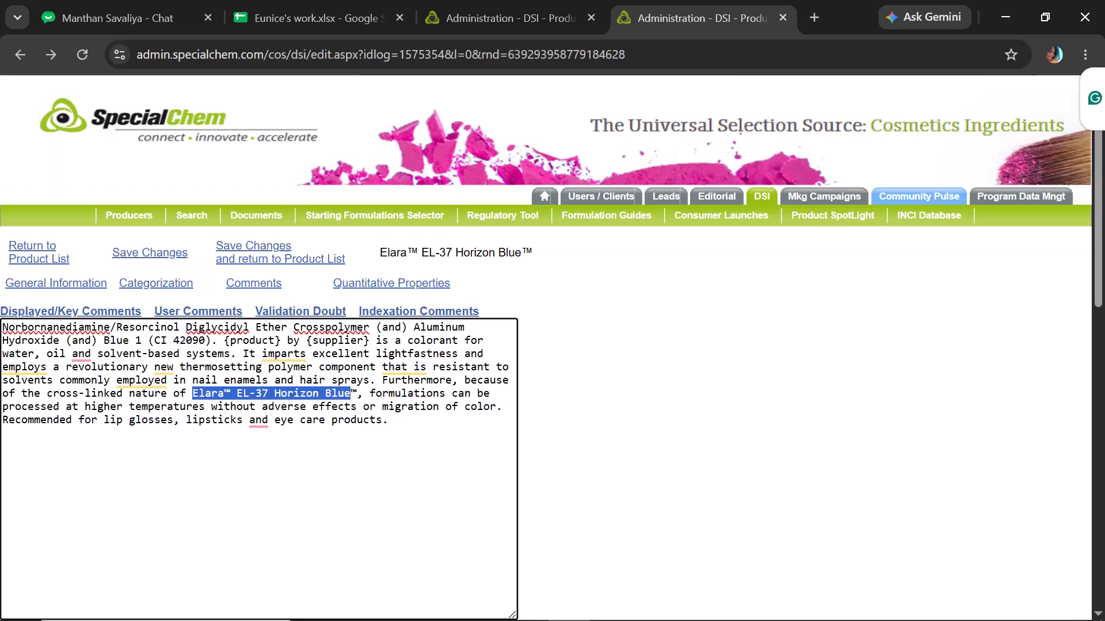
key(ctrl+v)
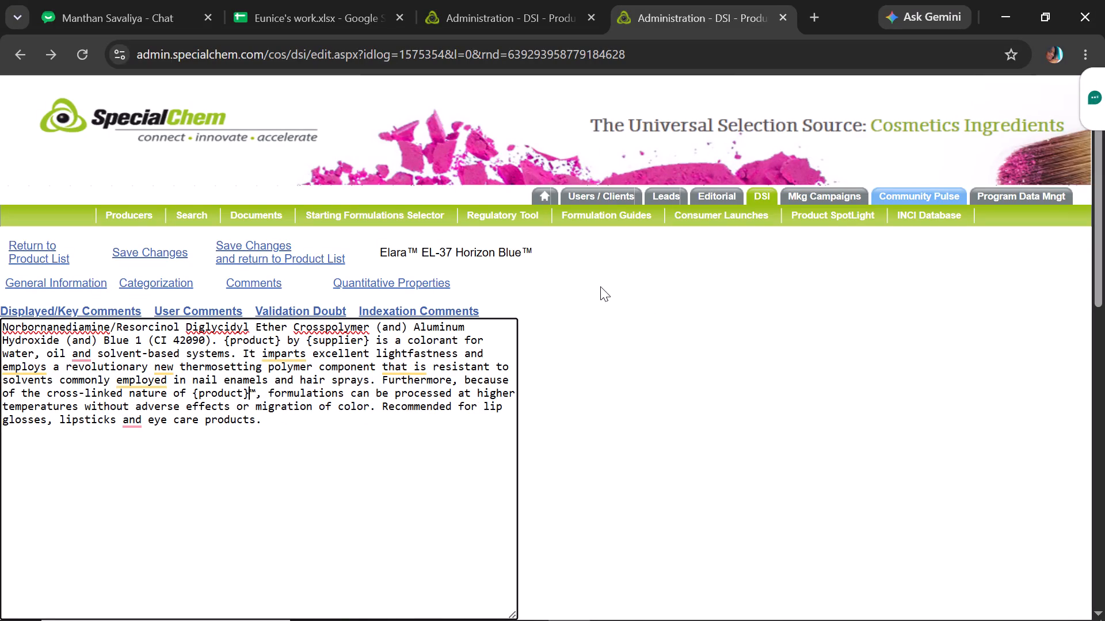
key(Delete)
key(Delete)
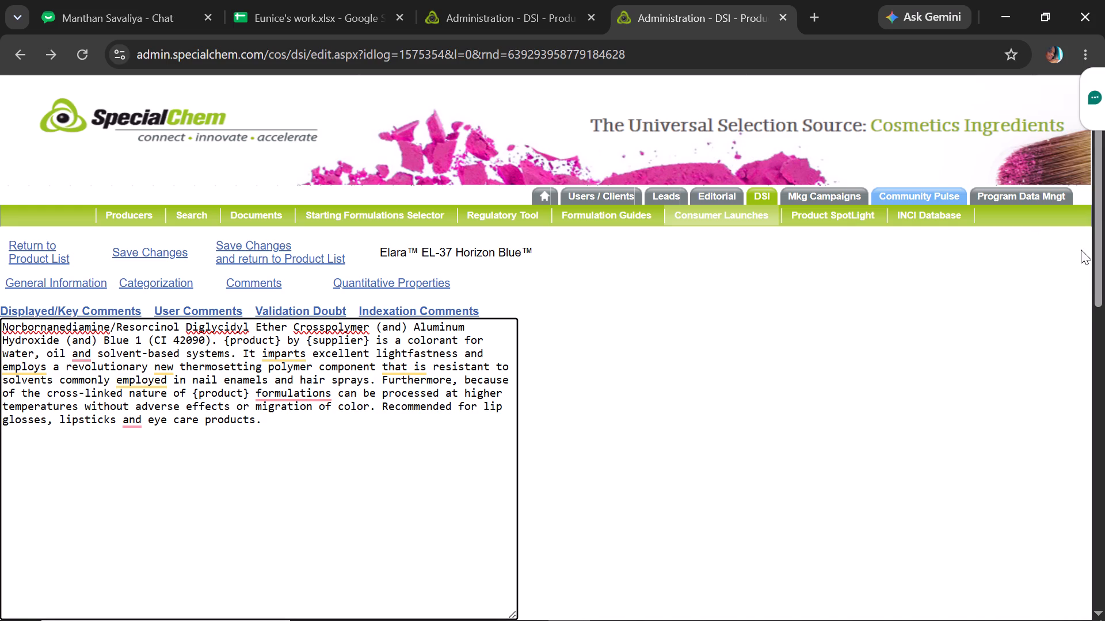
Enable Display as HTML for the EL-37 Horizon Blue comments and save the changes.
drag(1102, 197, 1103, 223)
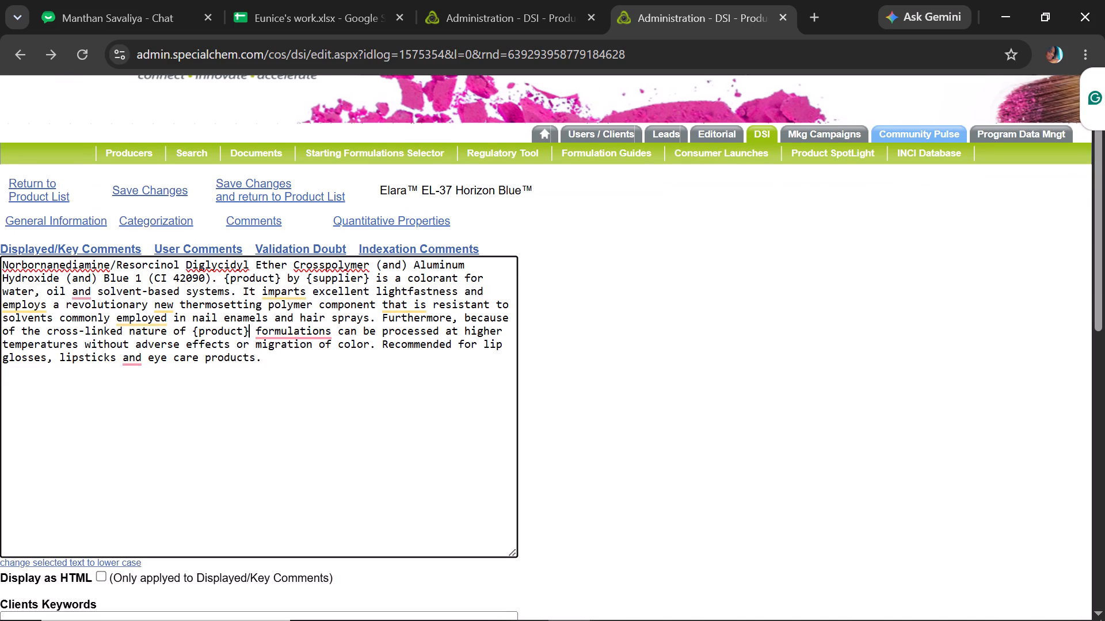
click(102, 579)
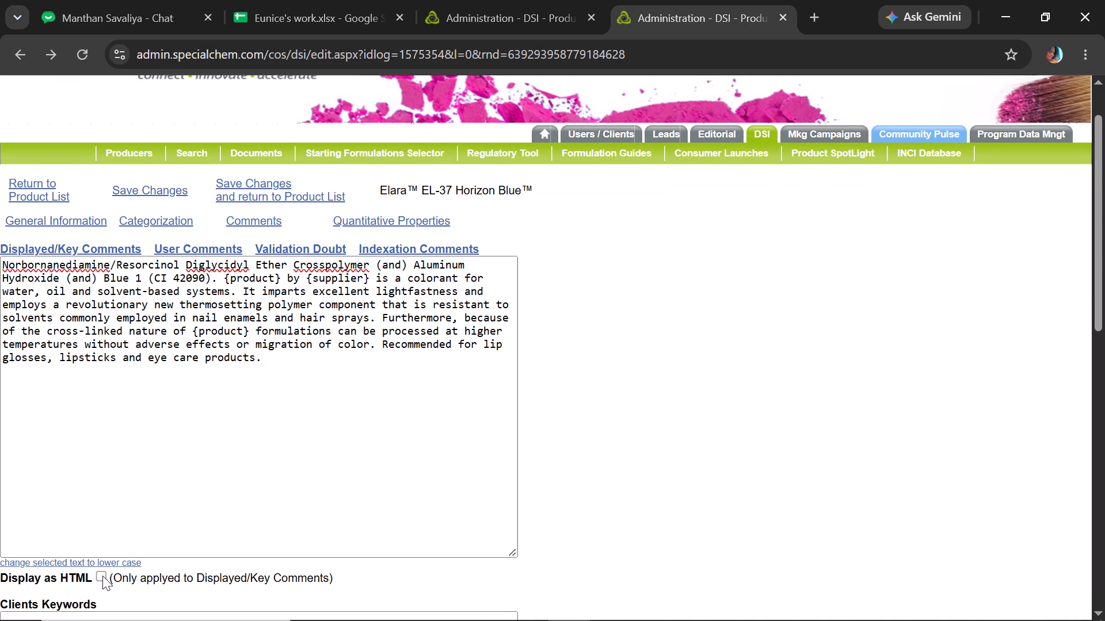
double_click(102, 576)
drag(102, 576, 74, 317)
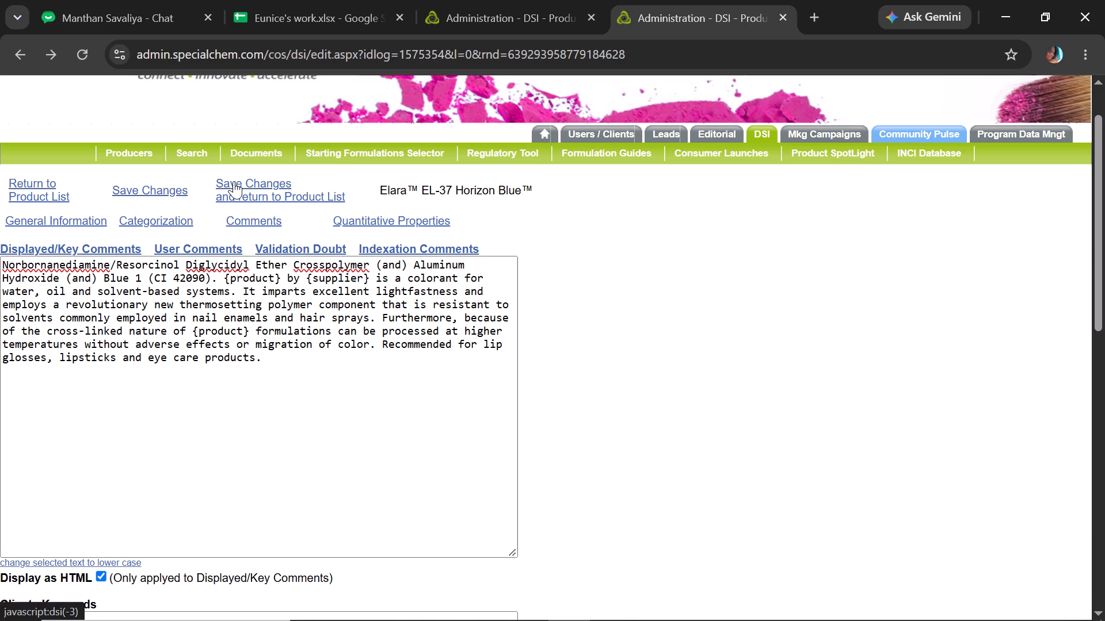
click(147, 194)
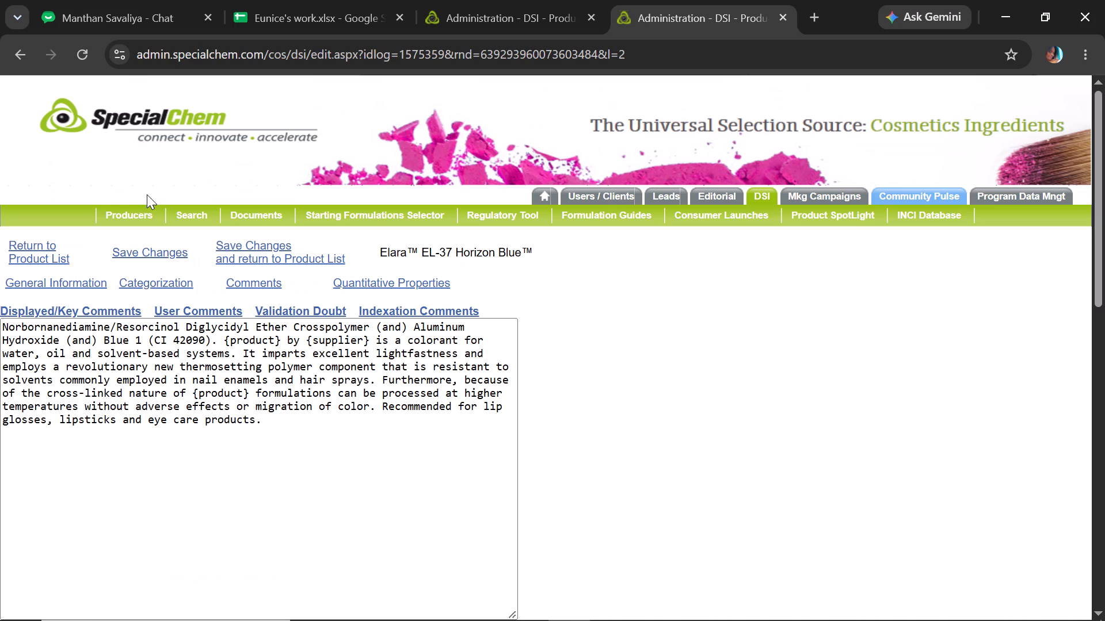
In the EL-37 quantitative properties, rename Oil Absorption as "Oil Absorption Number (OAN)" and Bulk Density as "Density, Bulk", then save and return to the product list.
click(416, 282)
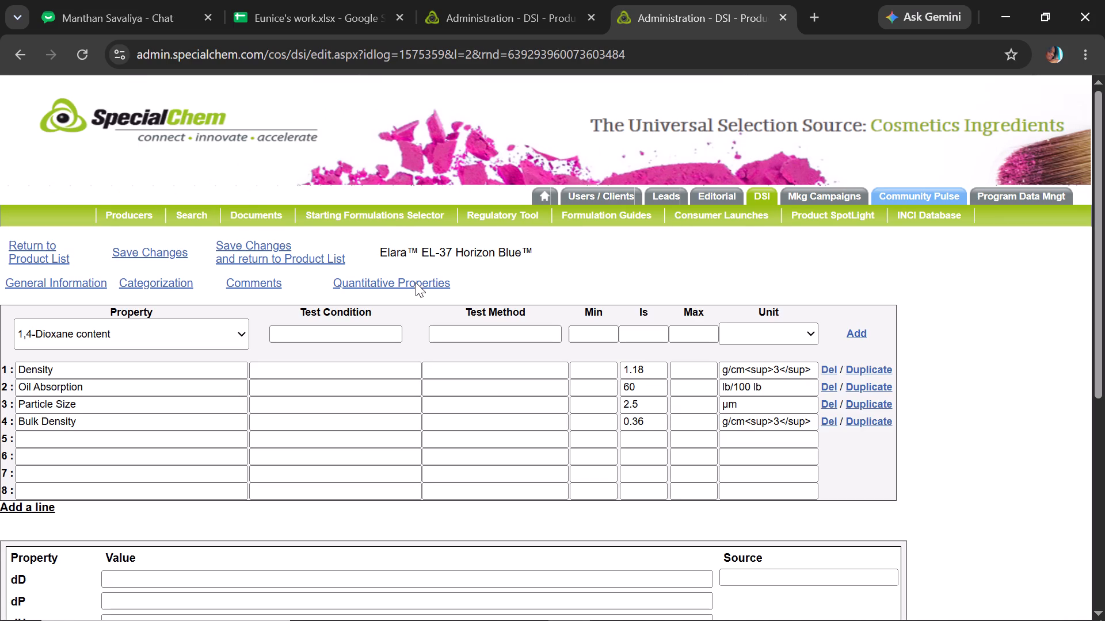
click(105, 382)
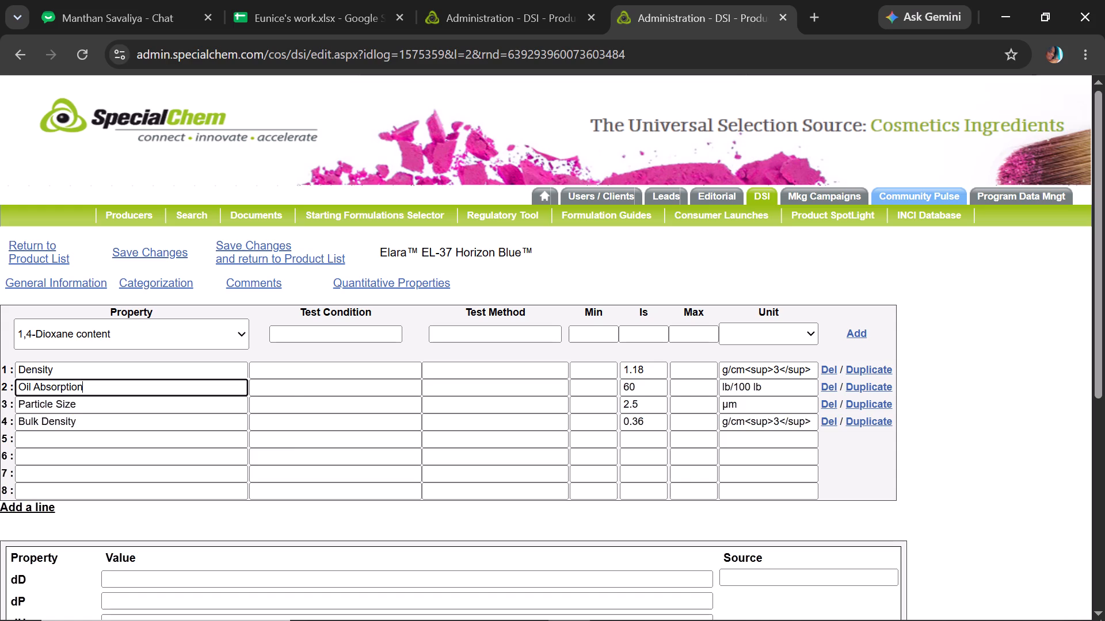
click(157, 408)
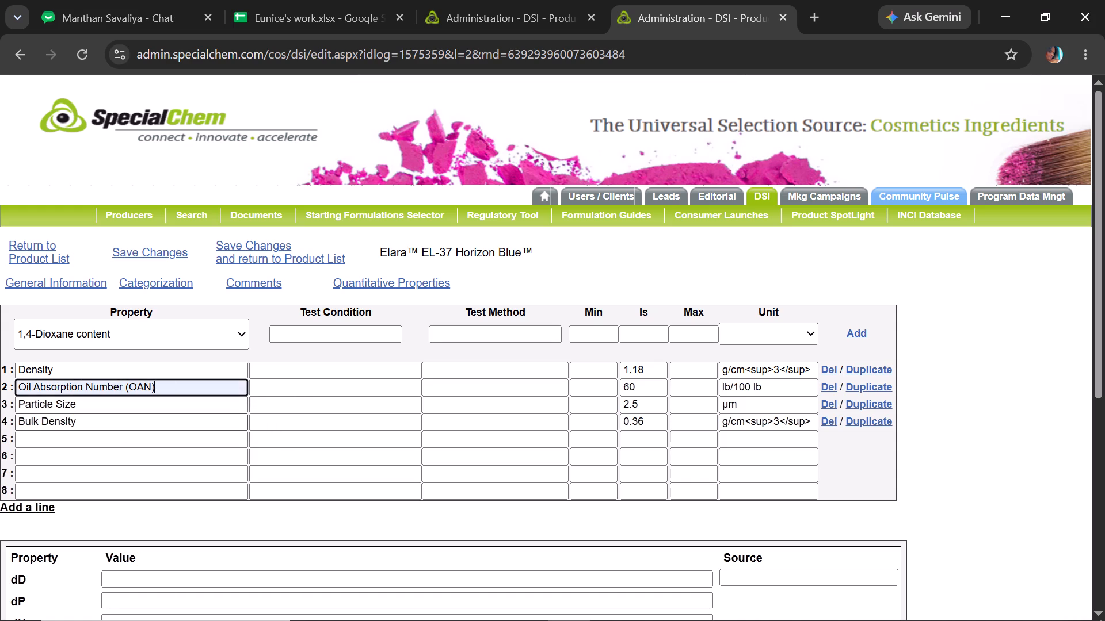
click(45, 419)
drag(45, 419, 0, 421)
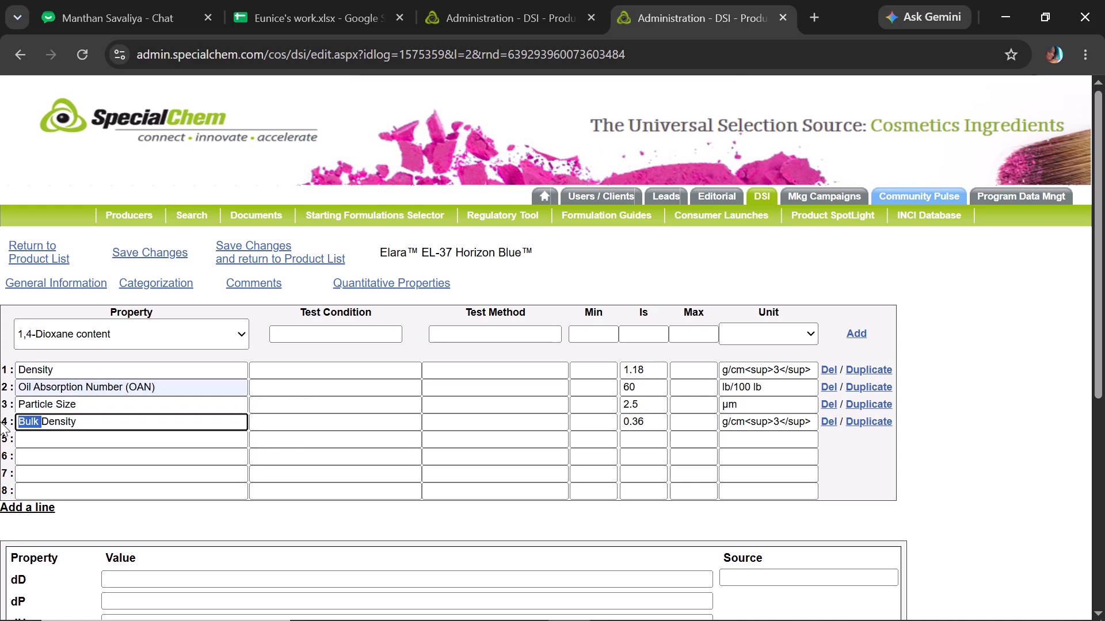
key(BackSpace)
click(119, 424)
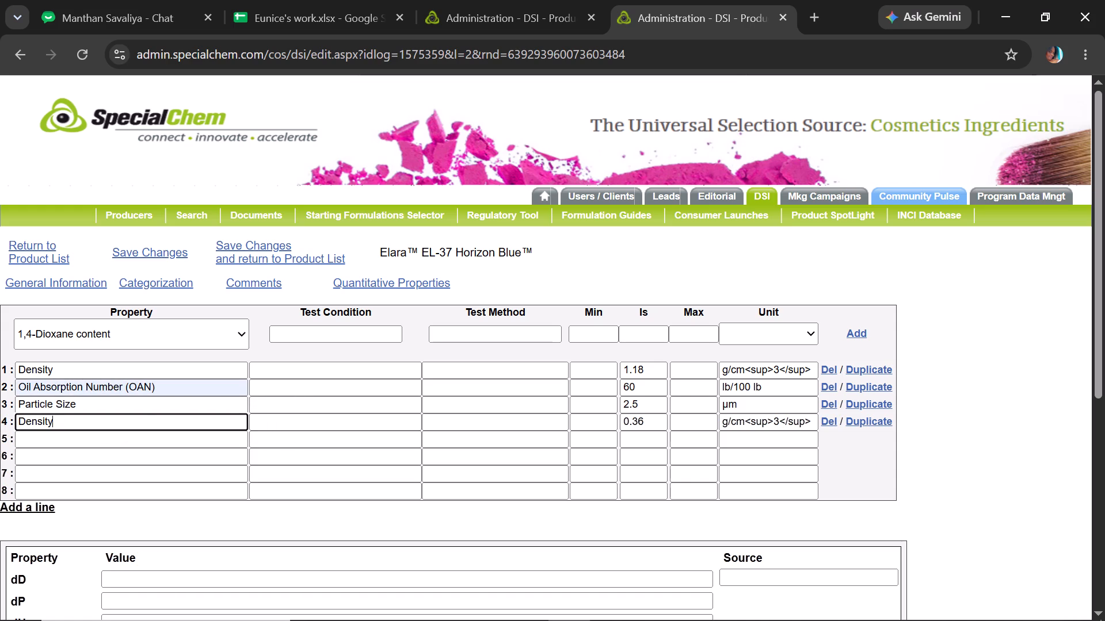
click(173, 273)
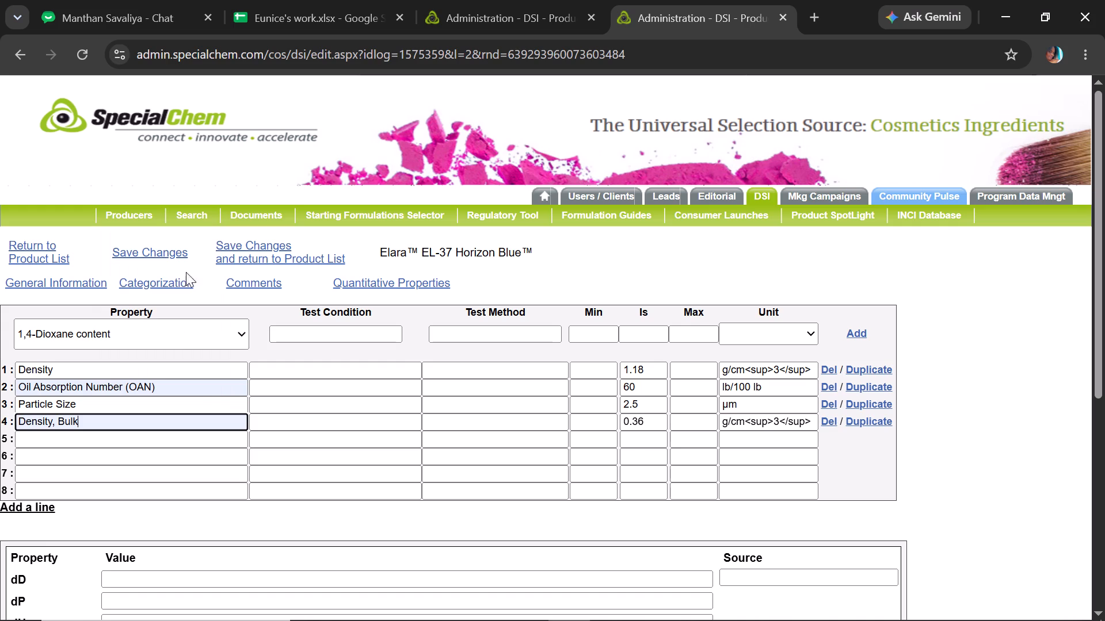
click(223, 263)
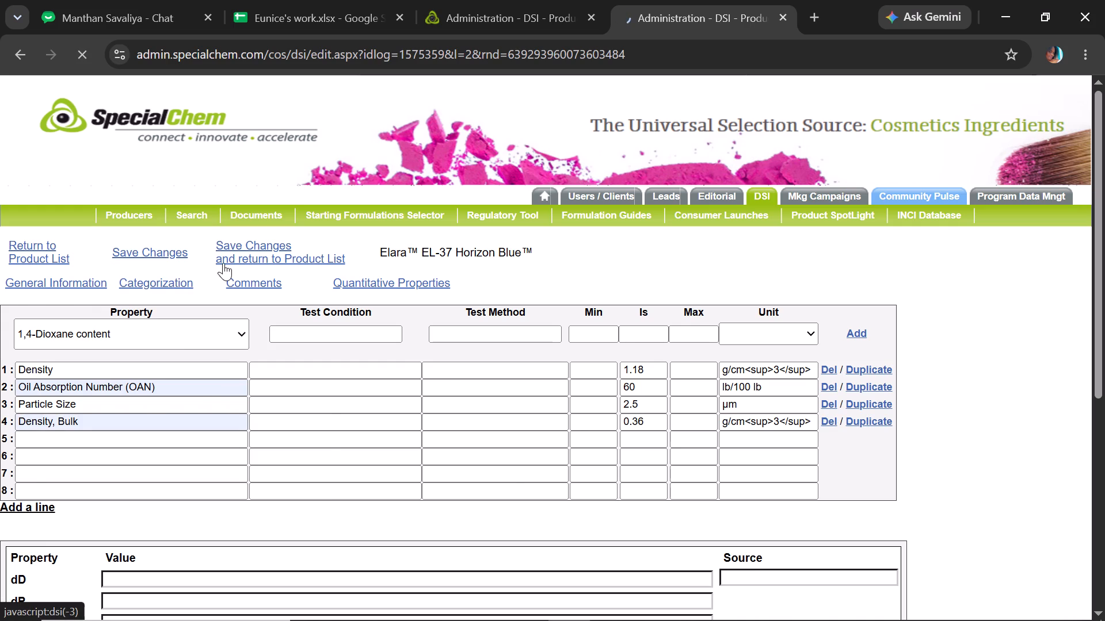
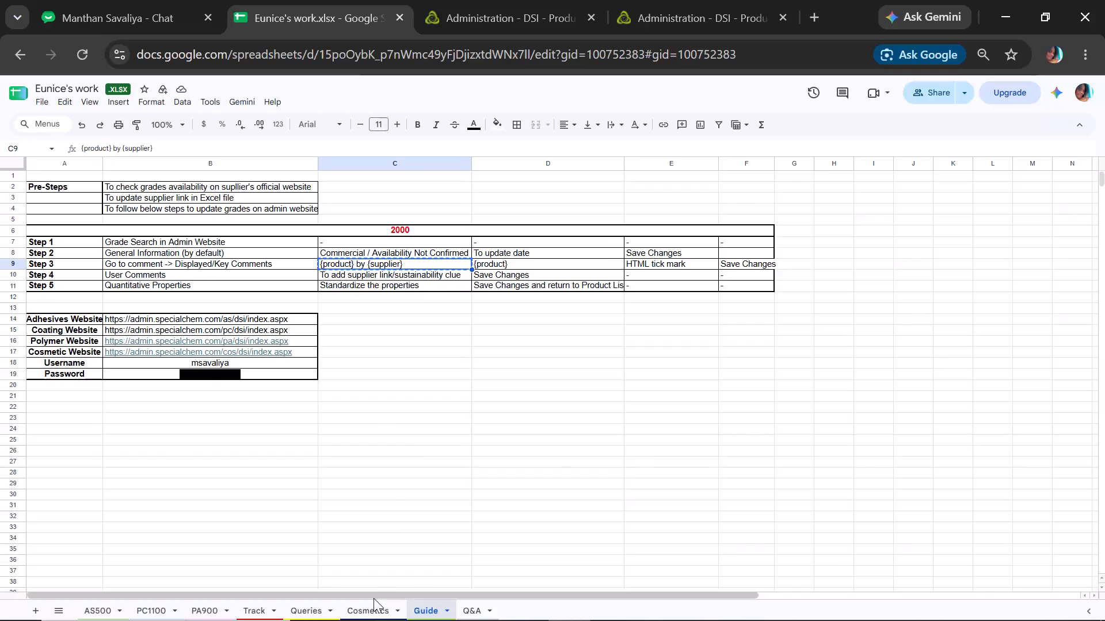
Copy the product name Iron oxide Black S306 from the workbook's Cosmetics sheet.
click(374, 601)
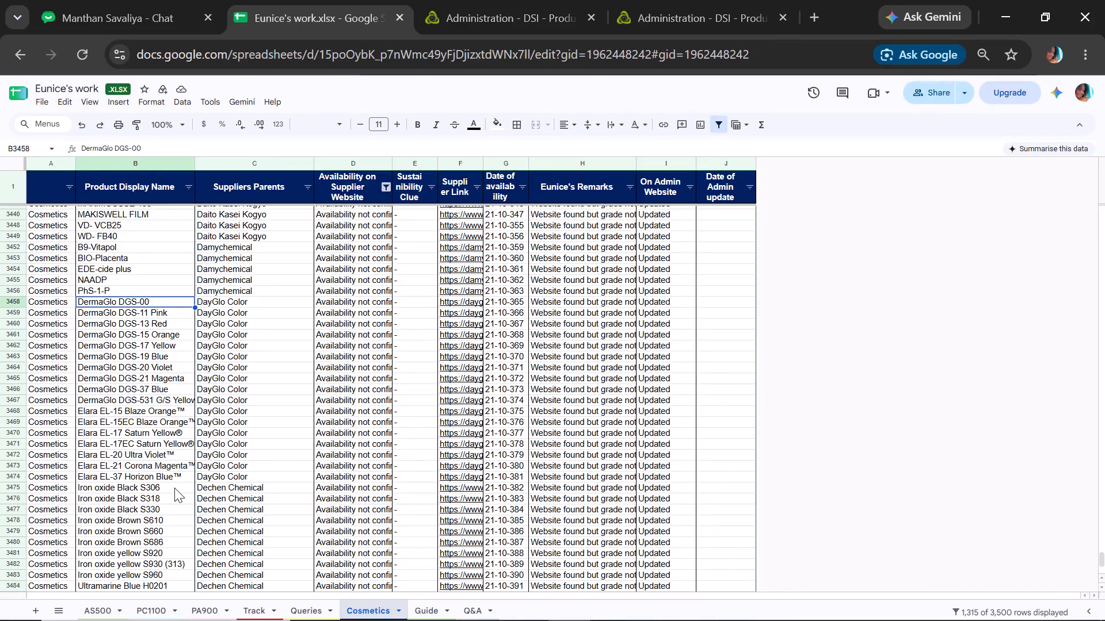
click(170, 492)
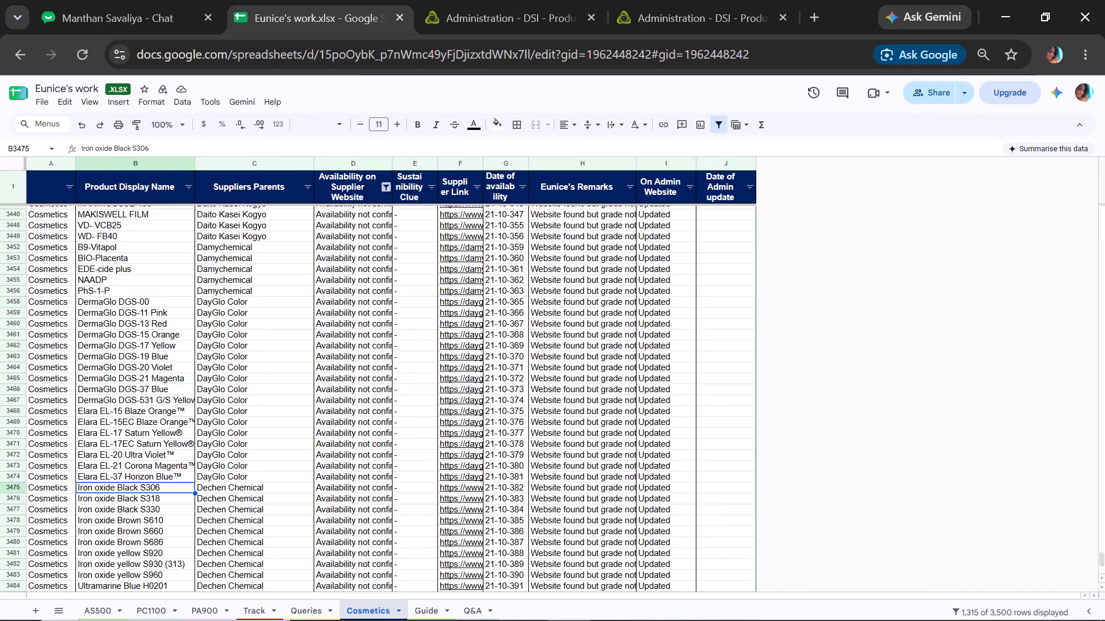
key(ctrl+c)
Look through the products listed below Iron oxide Black S306, down to the end of the Cosmetics sheet.
key(Down)
key(Down)
key(Down)
key(Down)
key(Down)
key(Down)
key(Down)
key(Down)
key(Down)
key(Down)
key(Down)
key(Down)
key(Down)
key(Down)
key(Down)
key(Down)
key(Down)
key(Down)
key(Down)
key(Down)
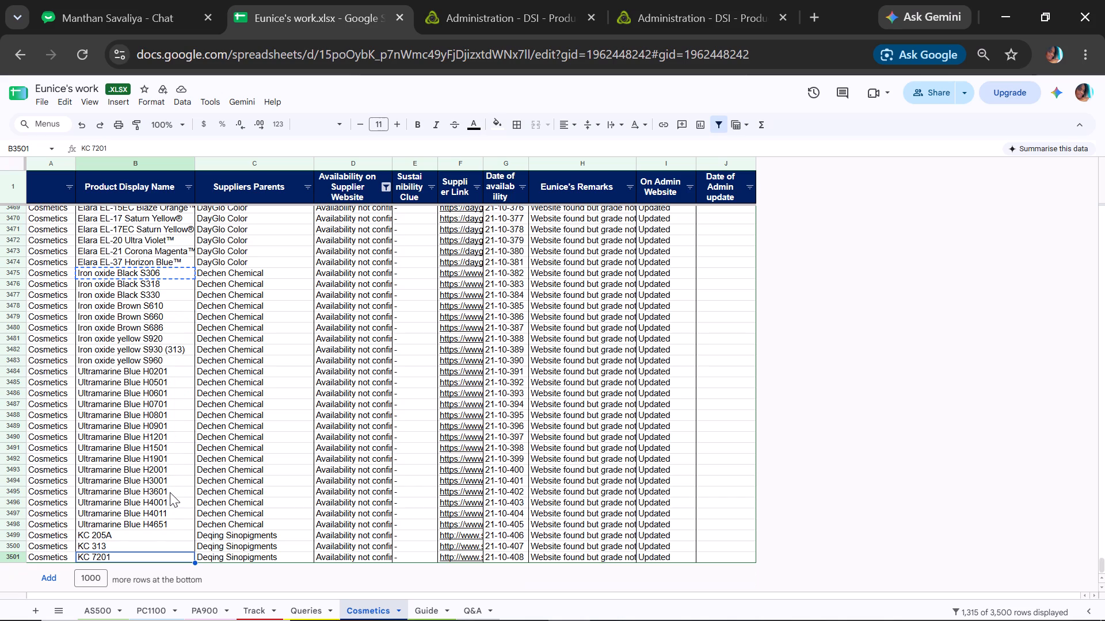
Search the SpecialChem admin site by trade/grade for Iron oxide Black S306 and open its record.
click(315, 0)
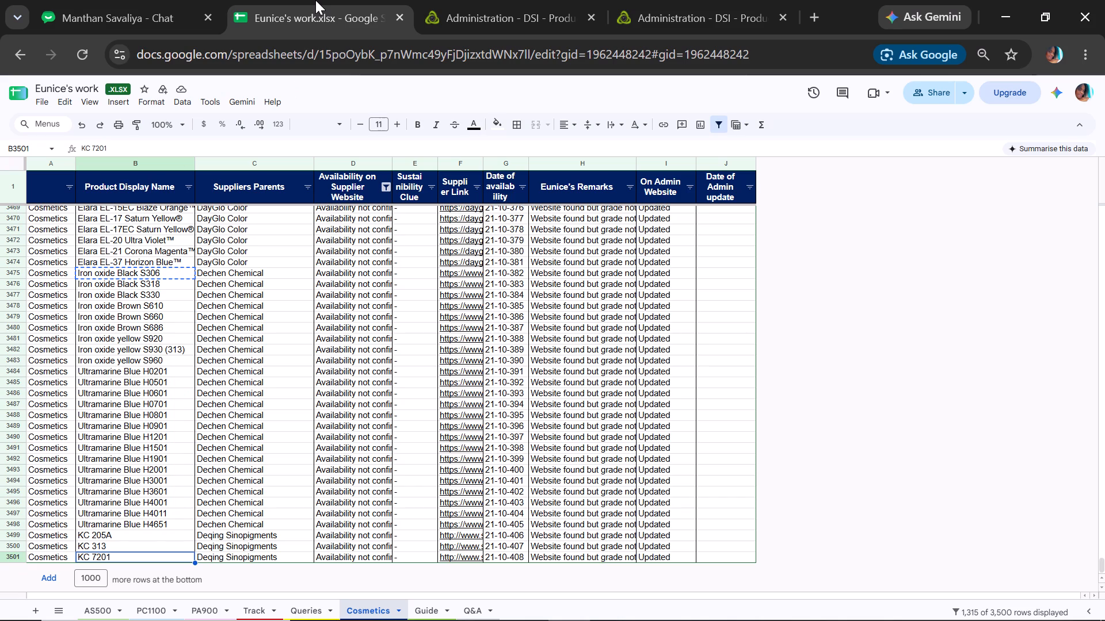
click(318, 9)
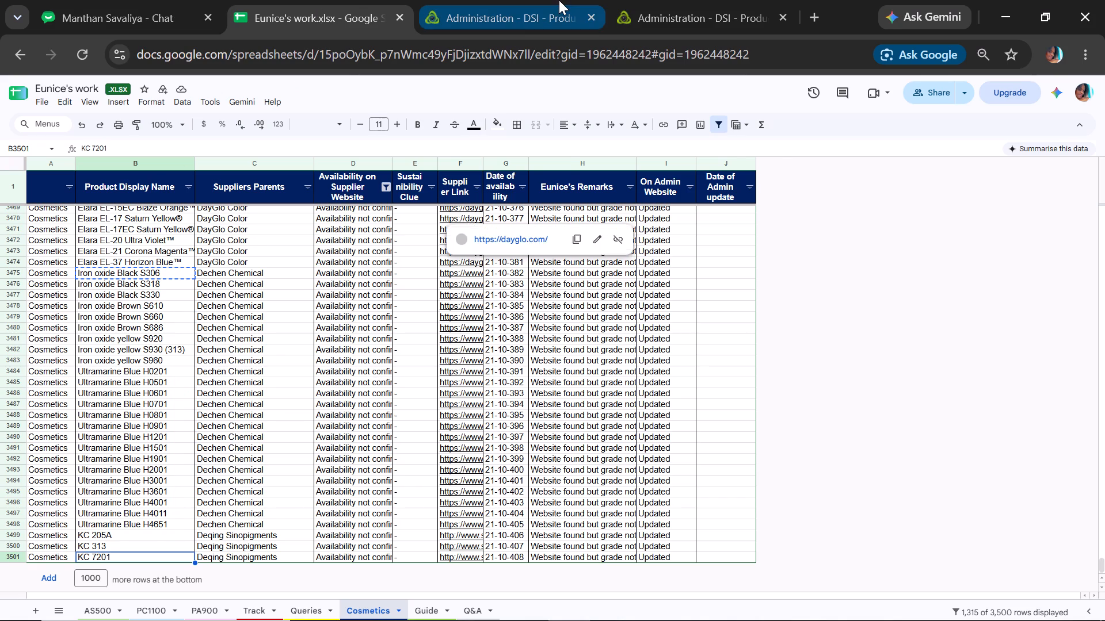
click(559, 0)
drag(391, 455, 107, 460)
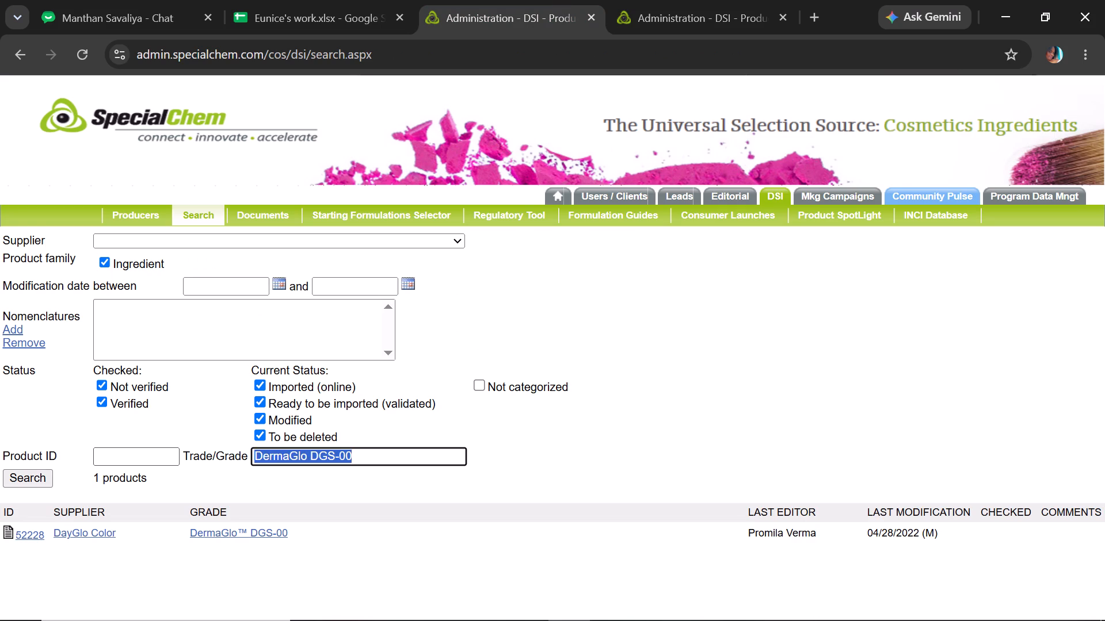
key(ctrl+v)
click(22, 473)
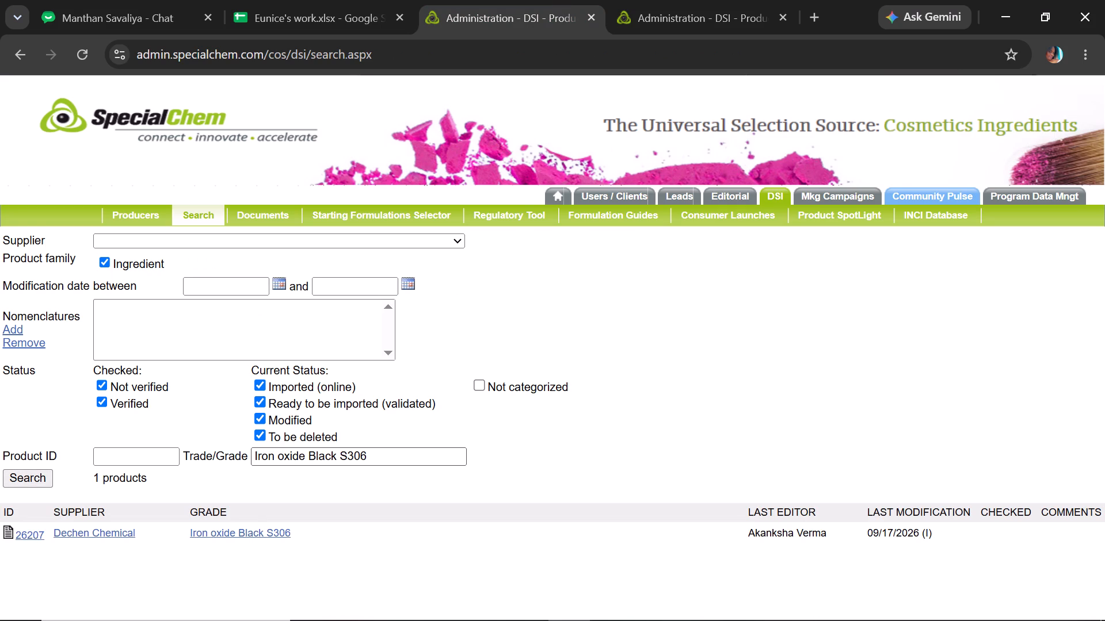
click(288, 532)
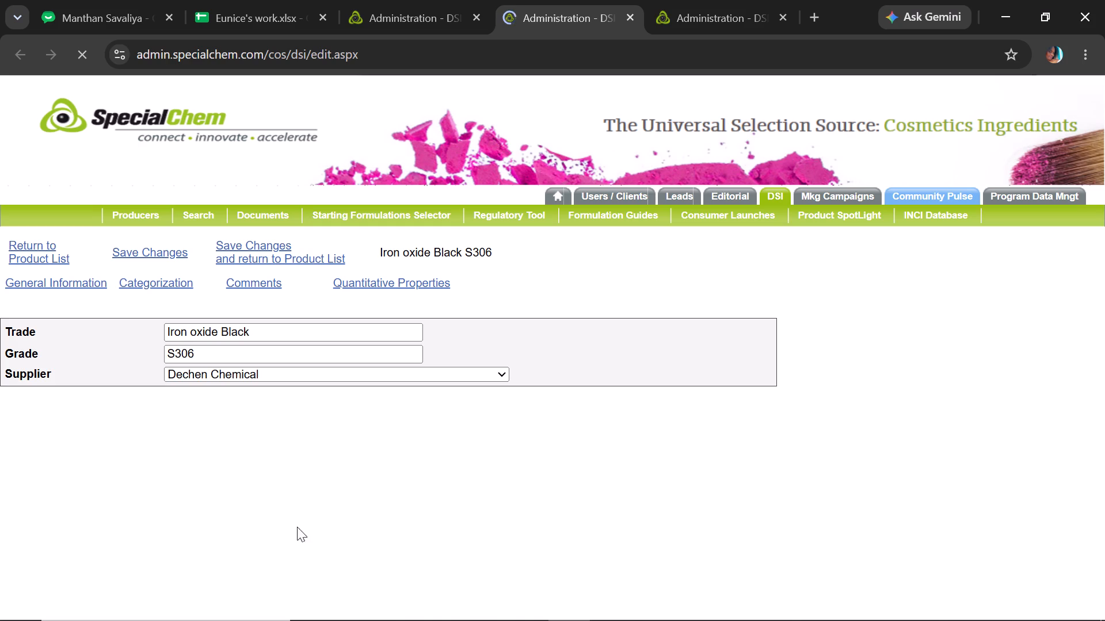
Mark the product status of Iron oxide Black S306 as checked with the date 11/04/2026 and save the changes.
drag(1100, 191, 1099, 225)
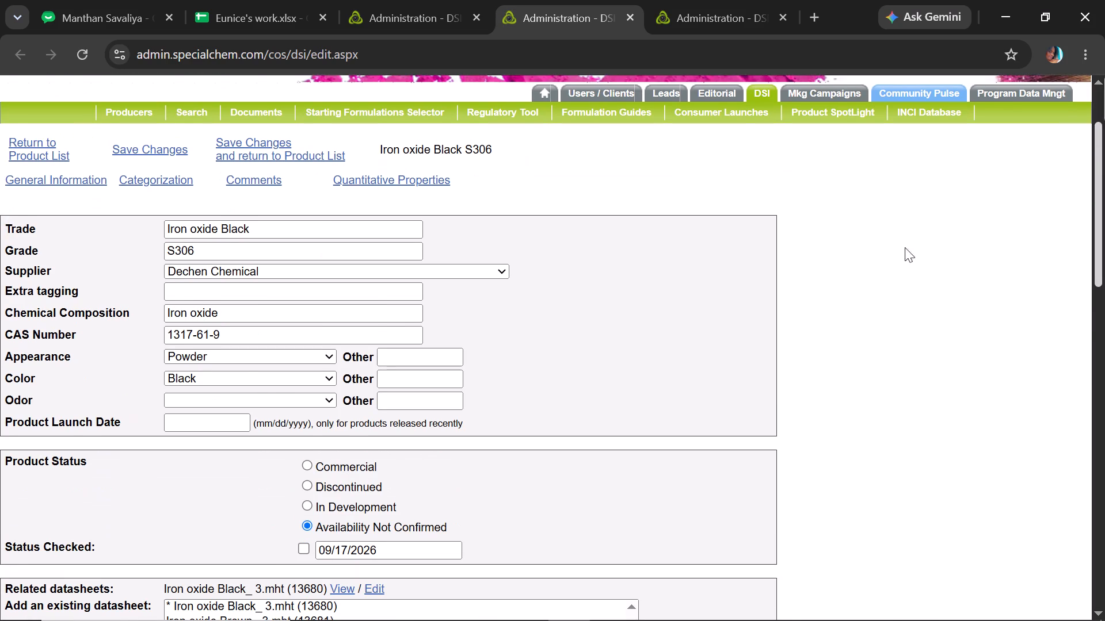
click(304, 548)
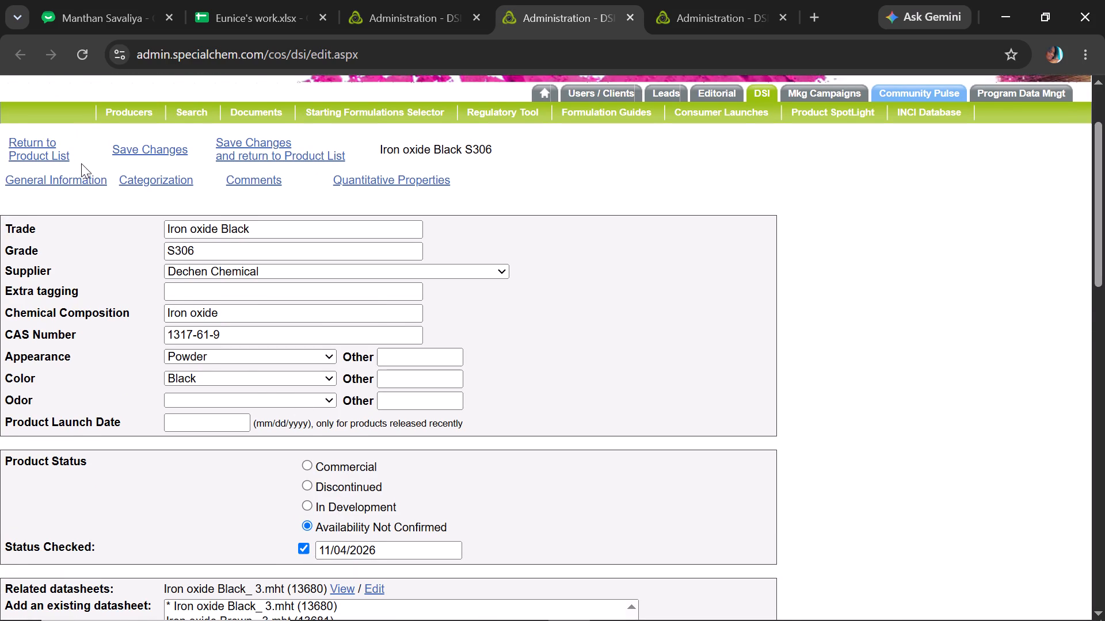
click(148, 151)
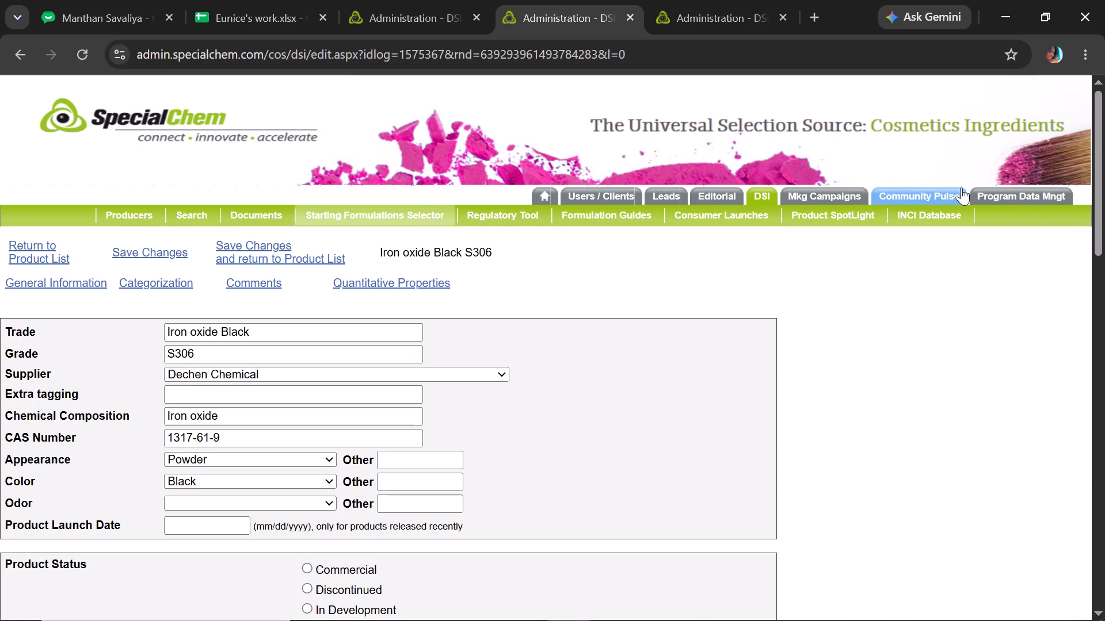
Review the displayed comments of Iron oxide Black S306 for the product and supplier placeholders and the HTML setting.
drag(1091, 208, 1103, 209)
drag(1103, 209, 1103, 228)
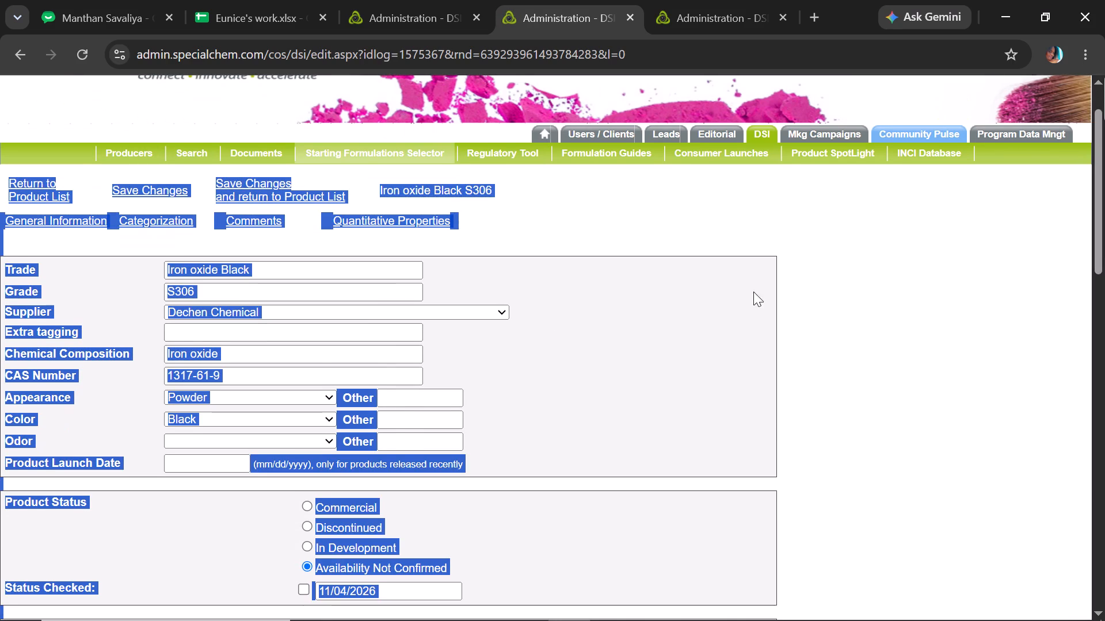
click(275, 218)
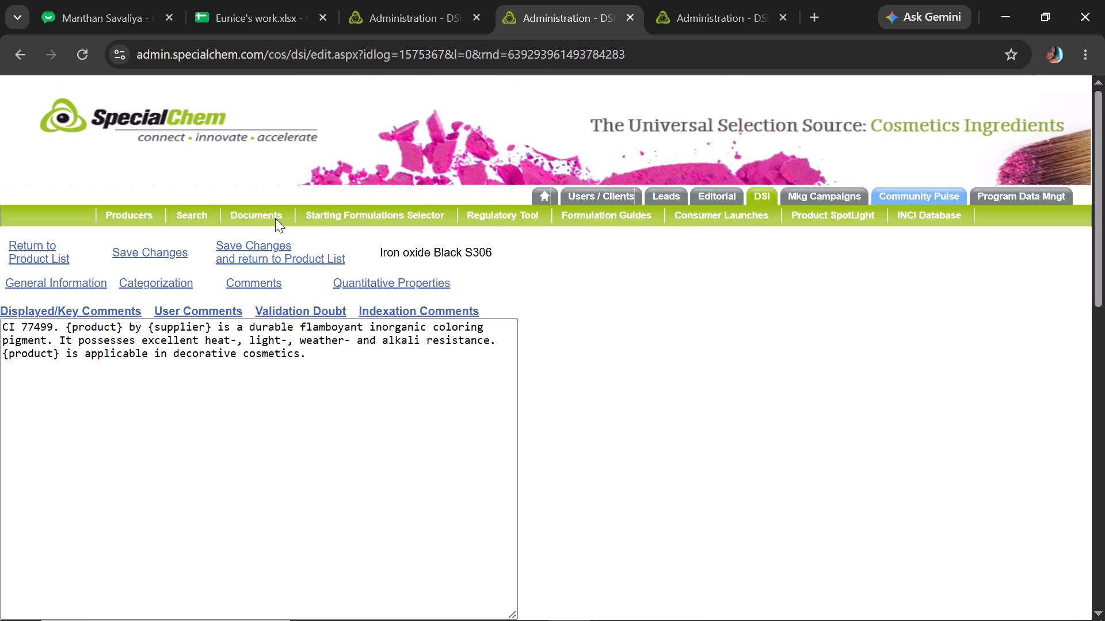
drag(1104, 269, 1104, 291)
From the S306 quantitative properties, look up Water Absorption among the old property names in the WPS Standard Properties workbook and check its standard names.
click(392, 231)
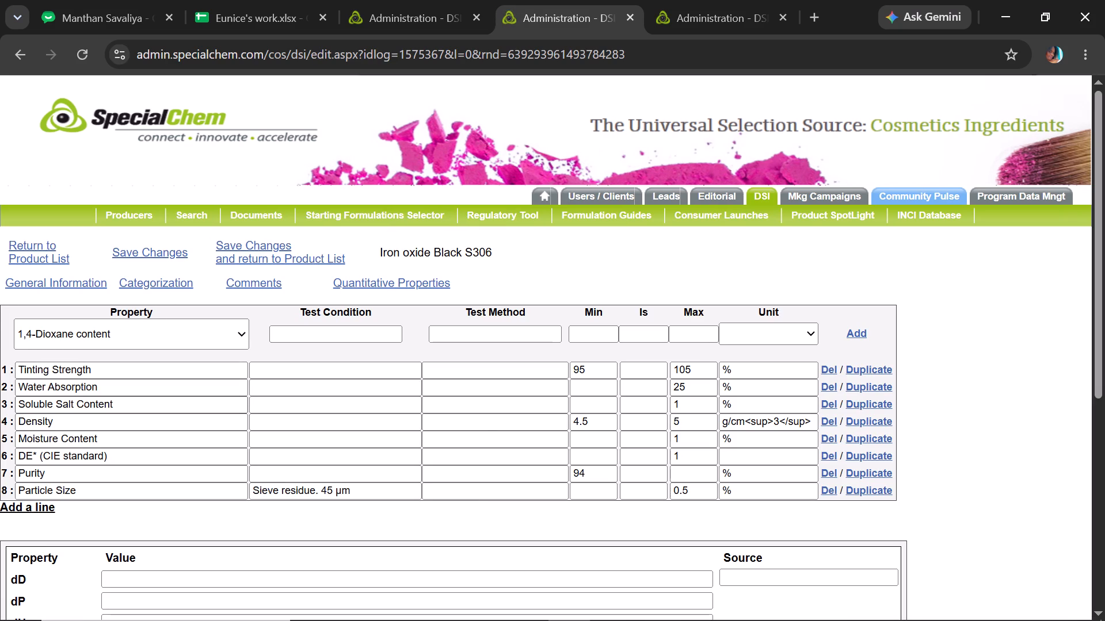
click(147, 386)
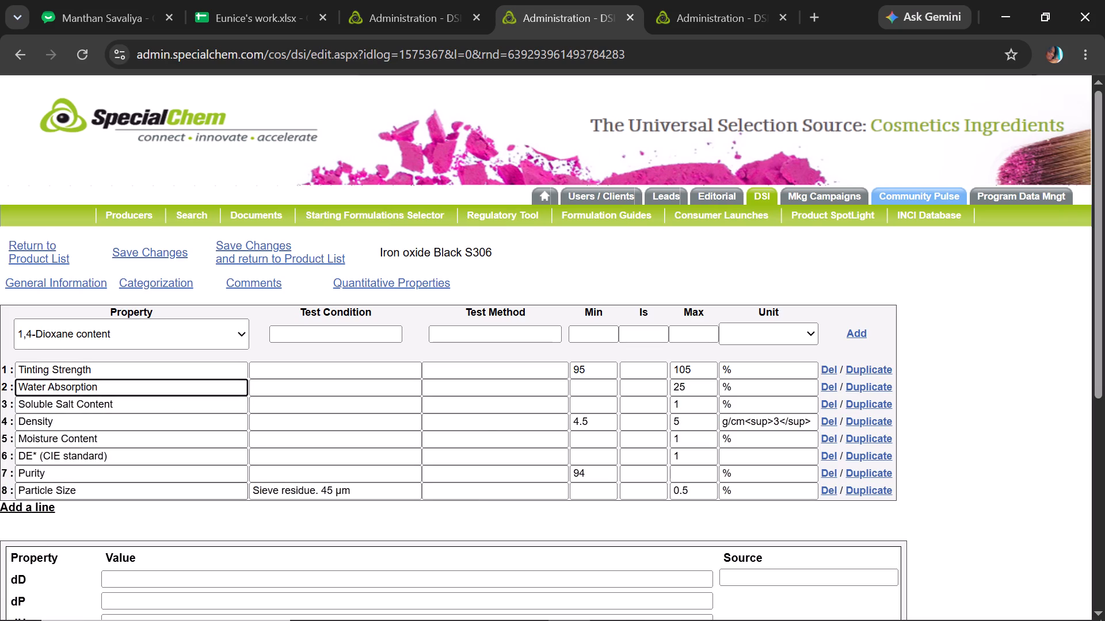
drag(120, 444, 131, 446)
click(131, 446)
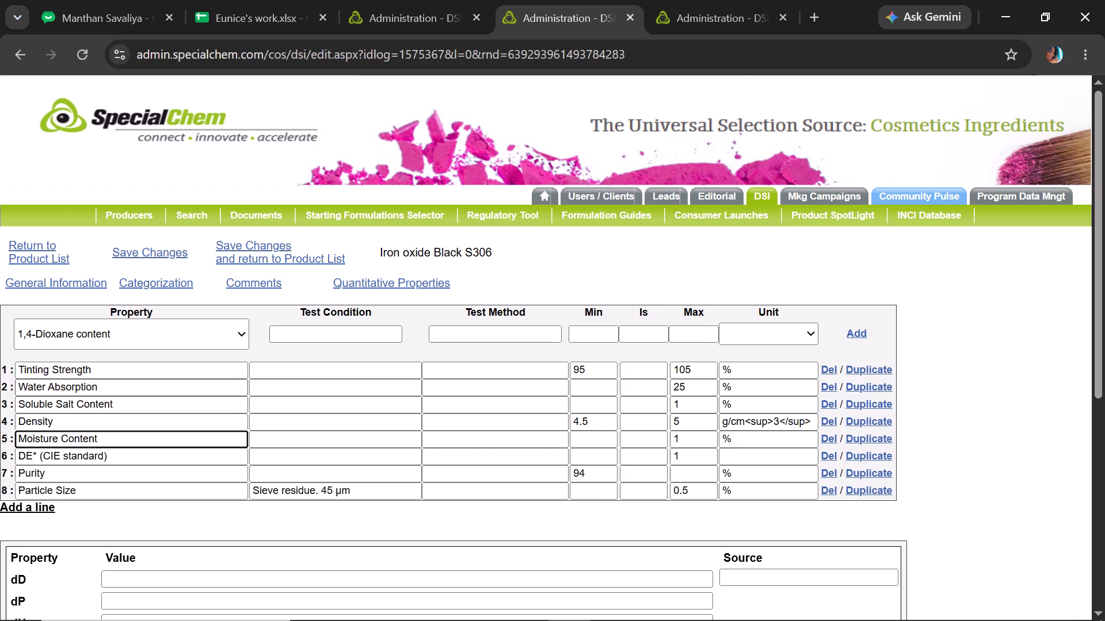
drag(137, 389, 0, 405)
key(ctrl+c)
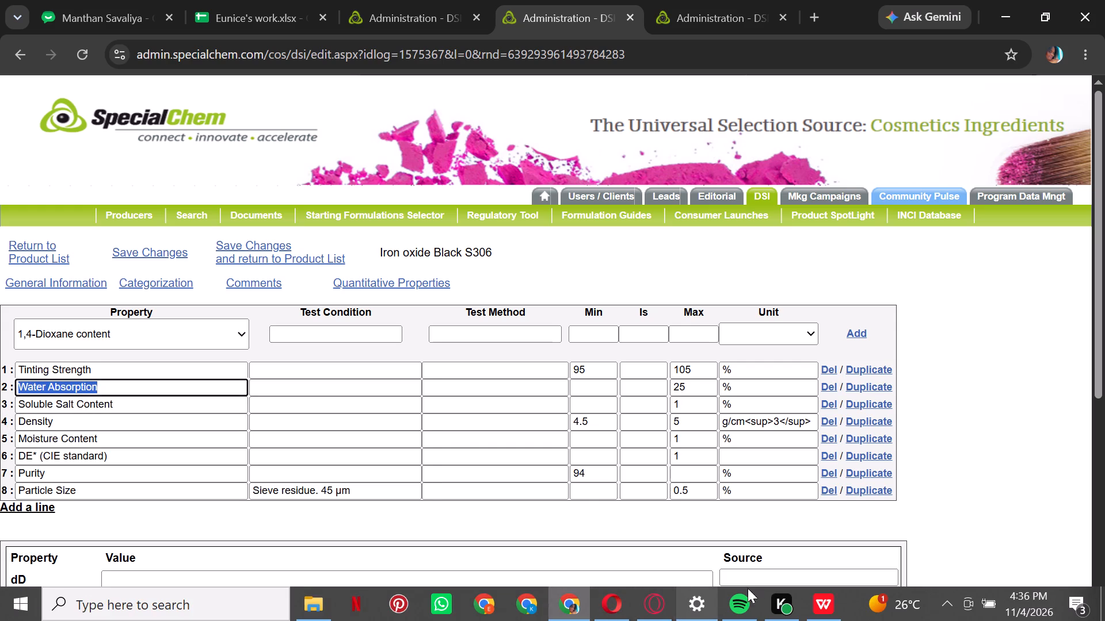
click(818, 606)
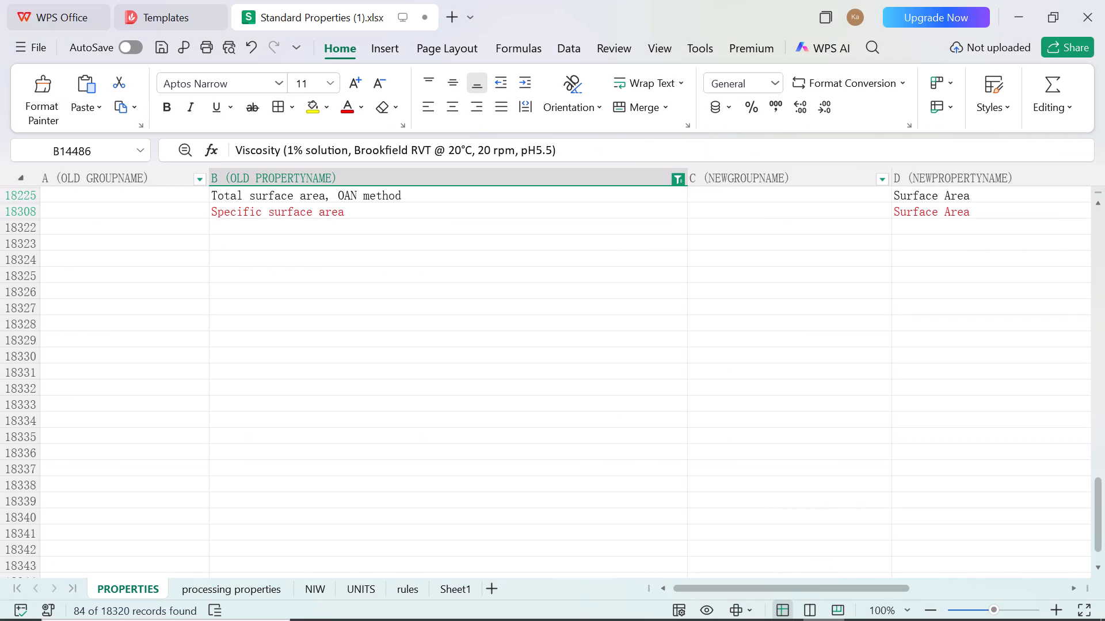
click(679, 178)
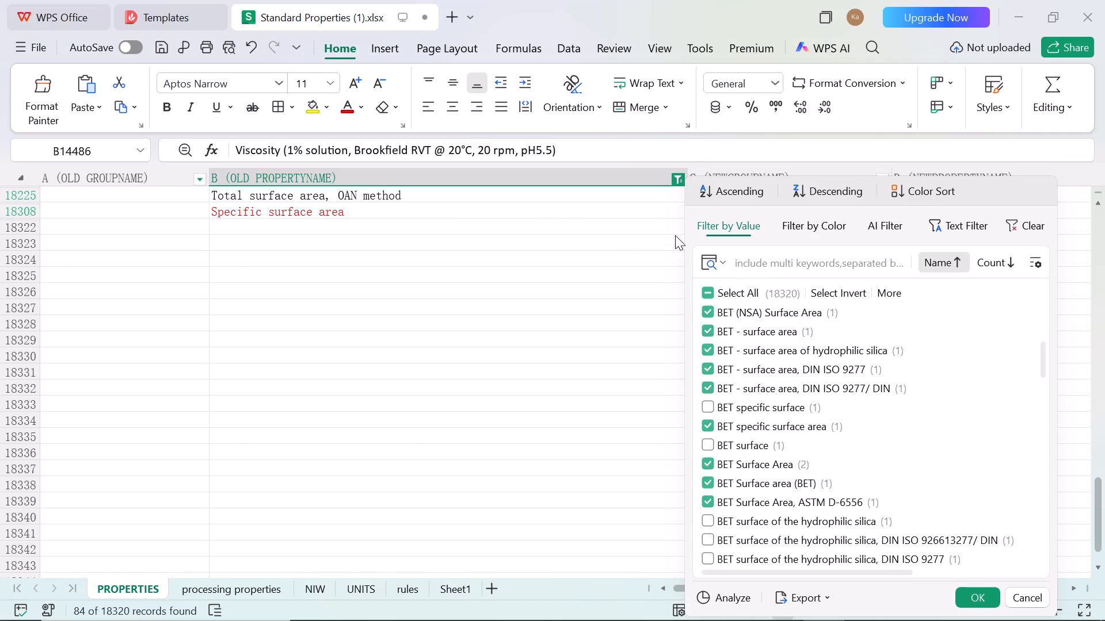
key(ctrl+v)
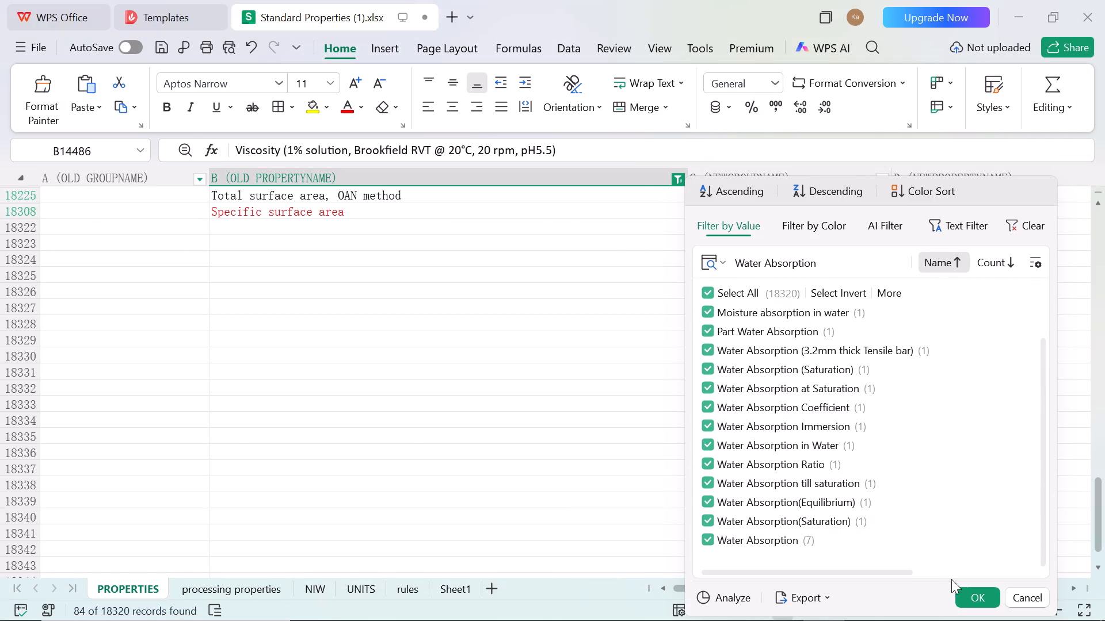
click(965, 592)
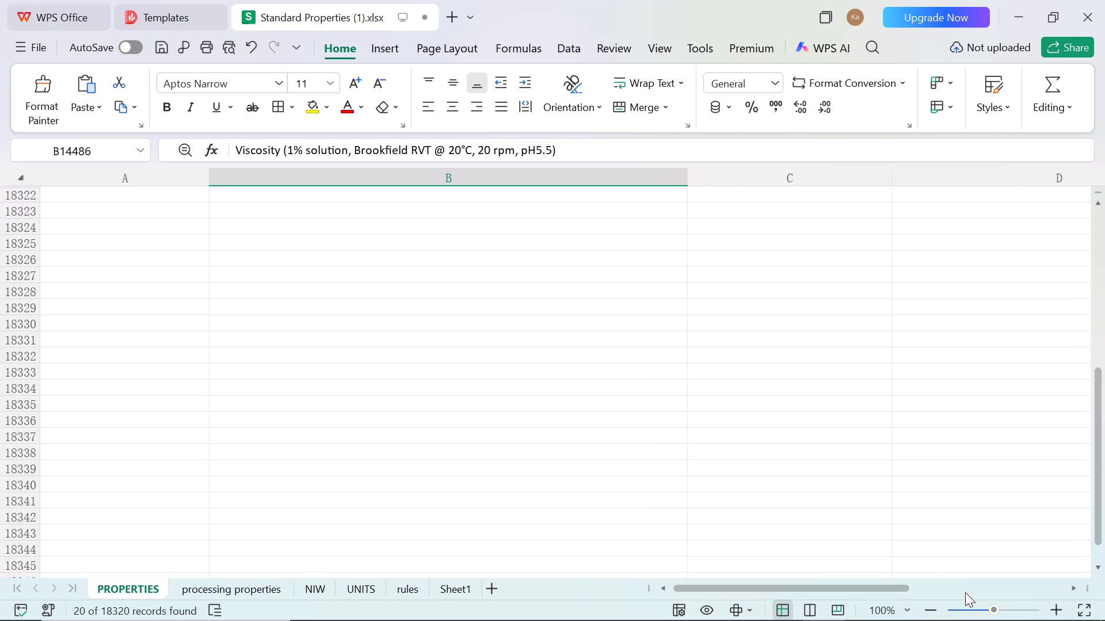
drag(1096, 437, 1101, 373)
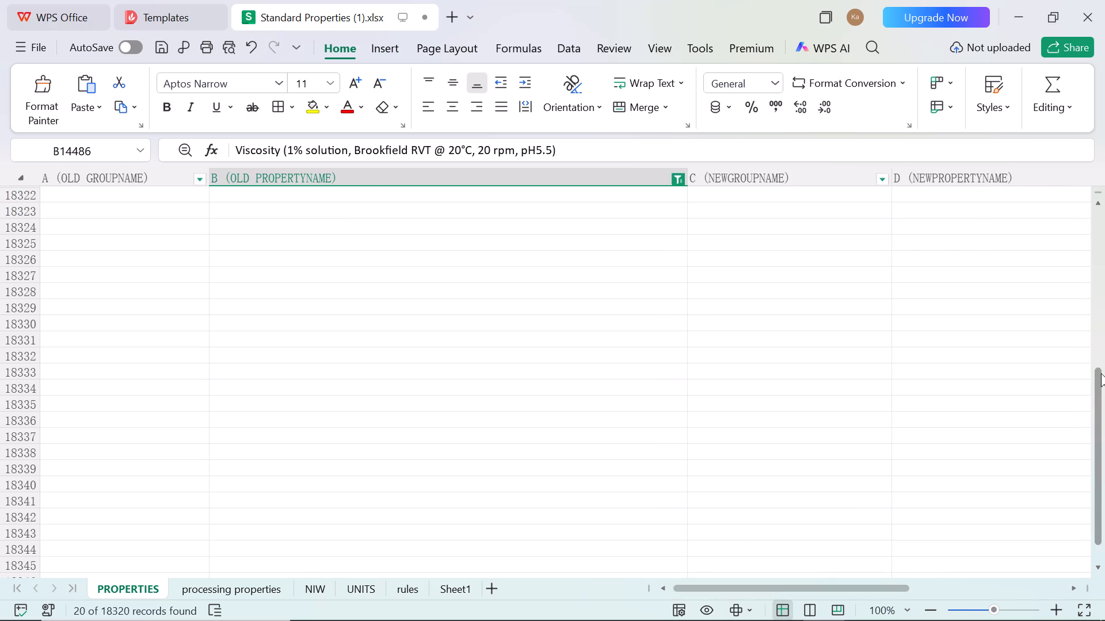
drag(1101, 373, 1096, 105)
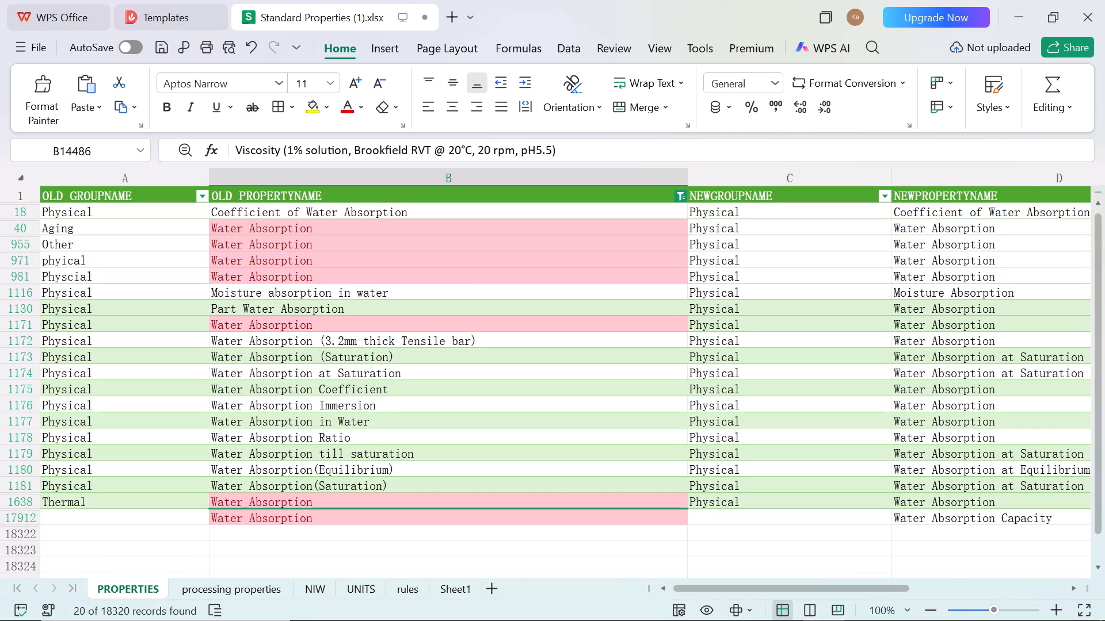
click(931, 508)
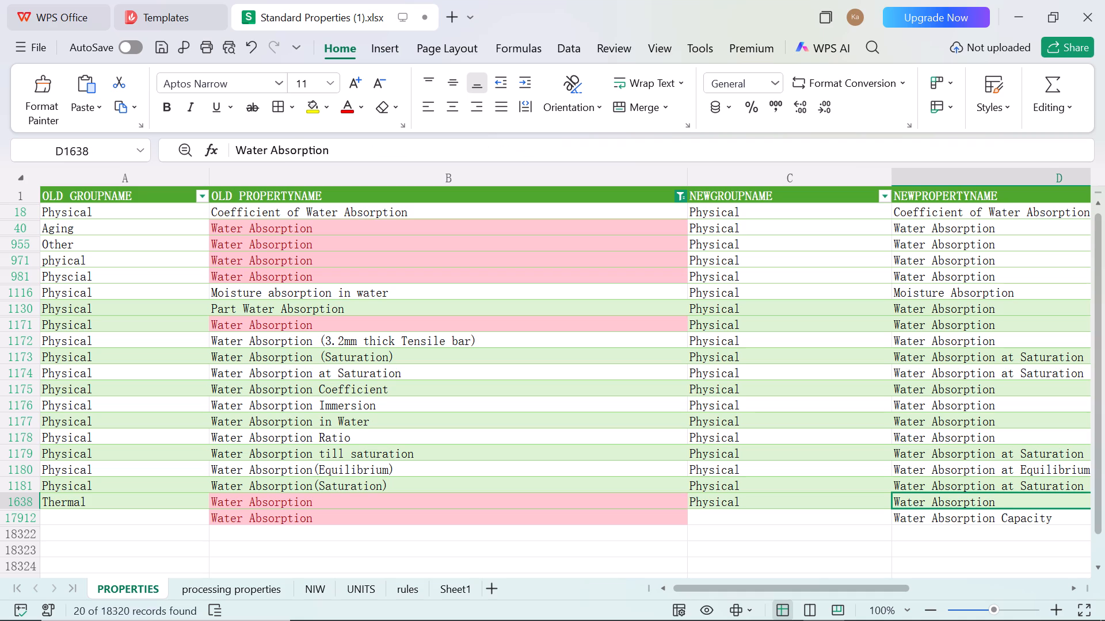
click(952, 522)
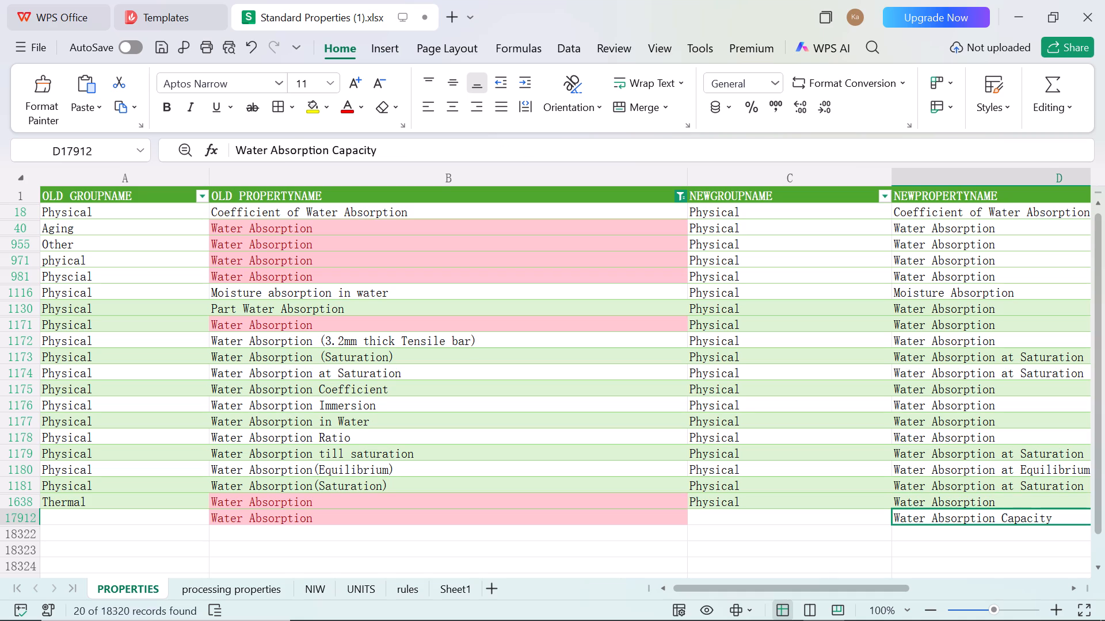
click(1011, 7)
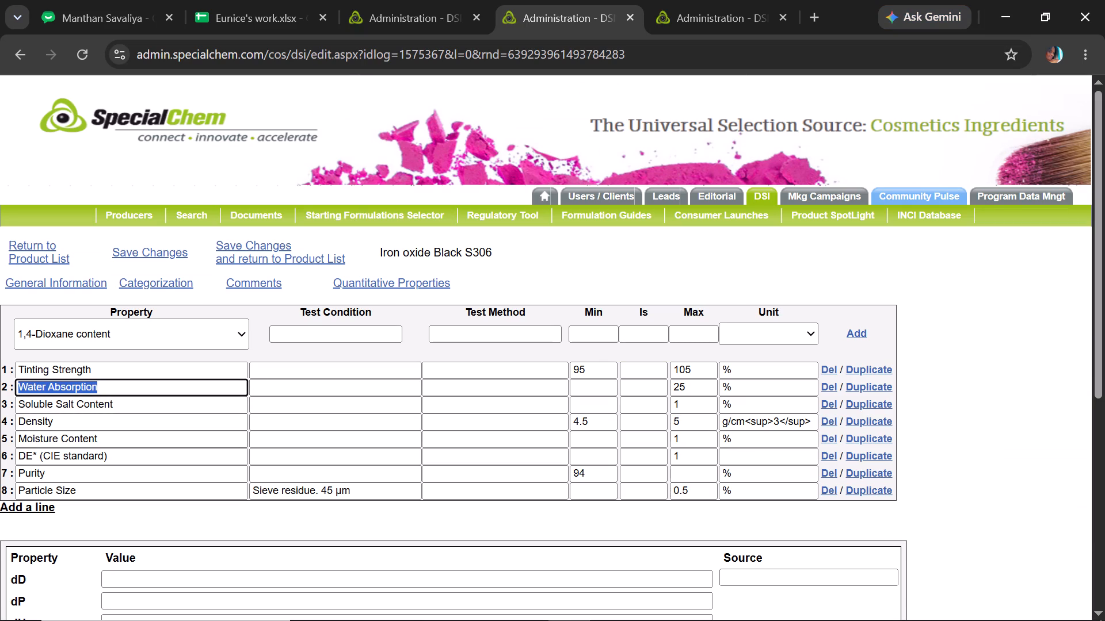
Search the old property names in the WPS Standard Properties workbook for DE* (CIE standard), trying the containing-conditions and wildcard search modes.
drag(125, 447, 126, 457)
drag(126, 457, 5, 459)
key(ctrl+c)
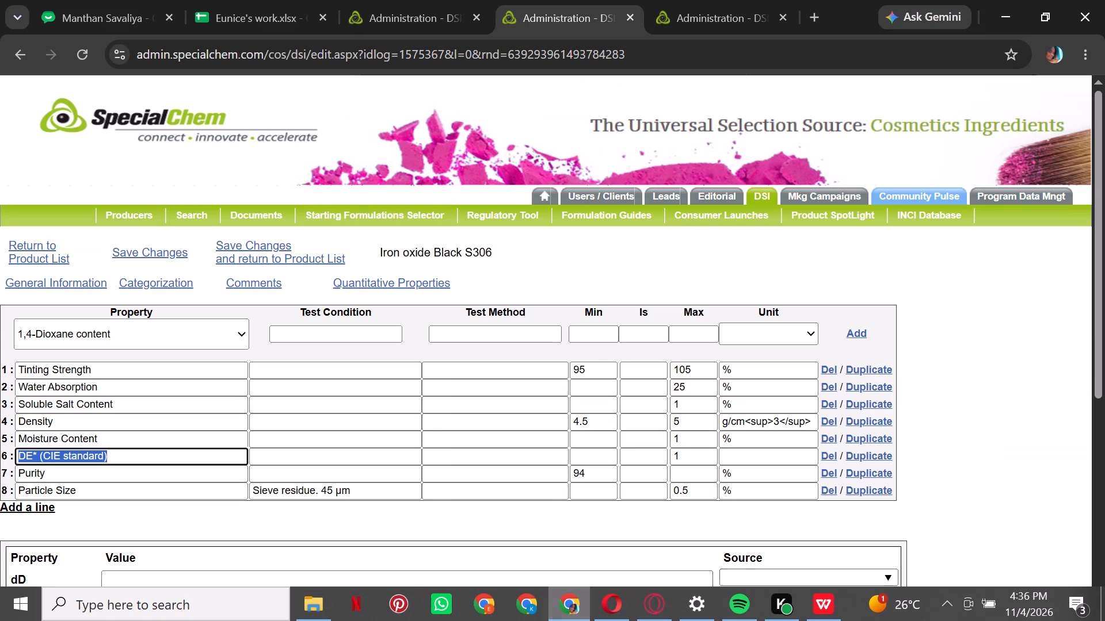
click(811, 608)
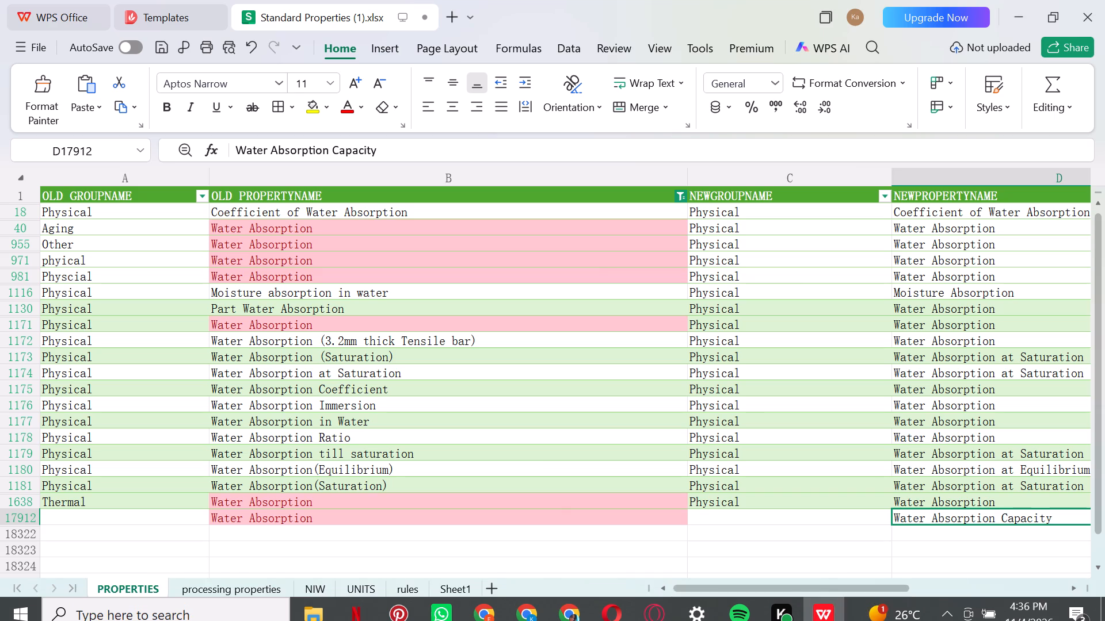
click(679, 196)
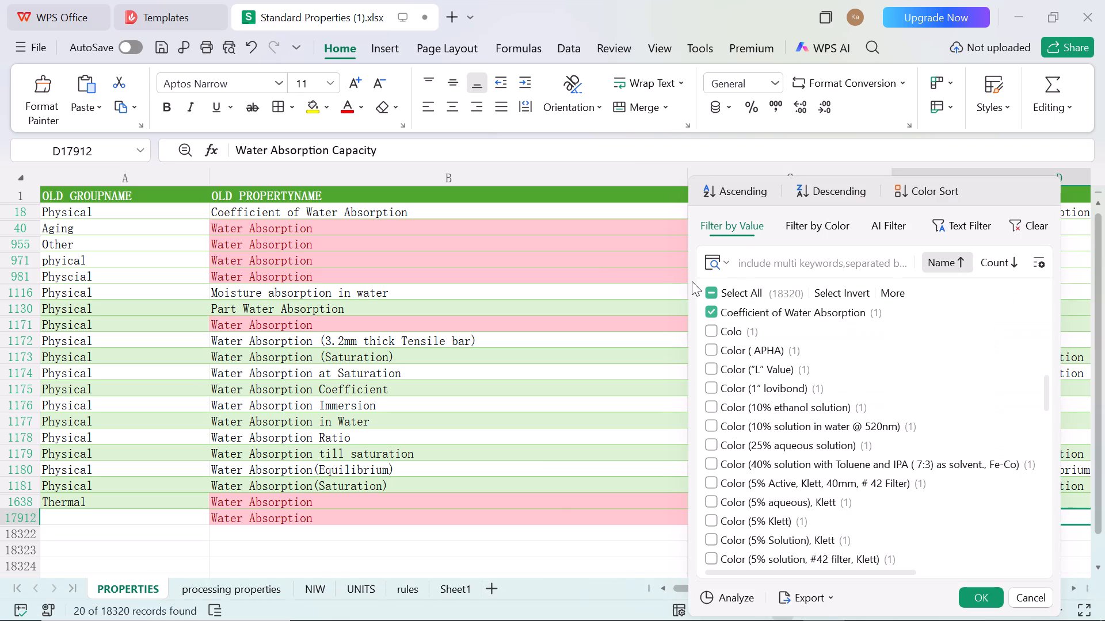
key(ctrl+v)
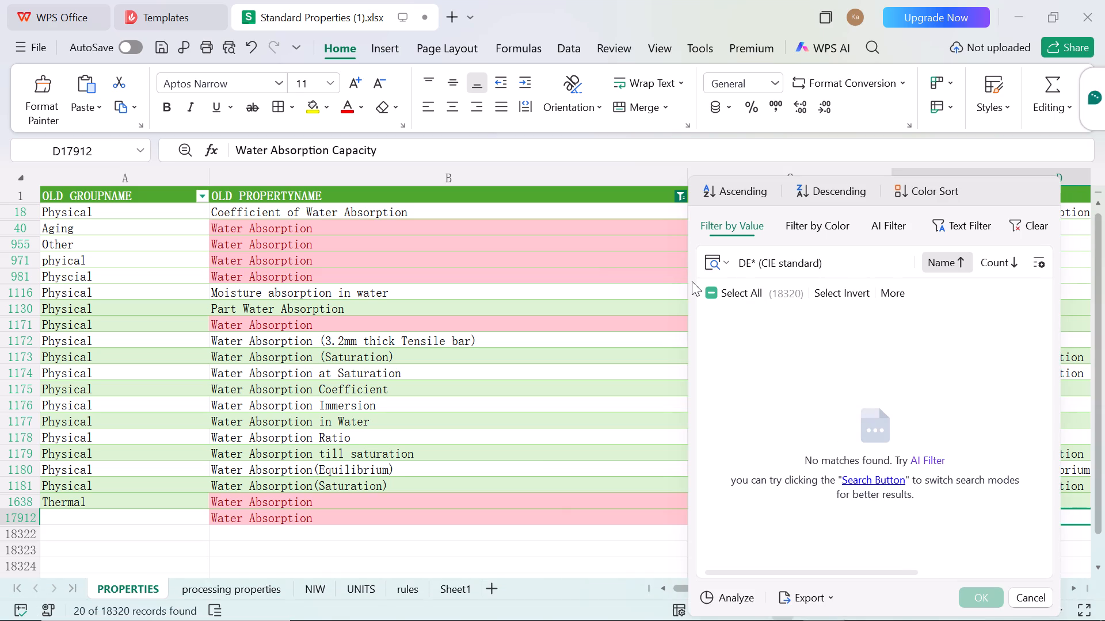
click(723, 266)
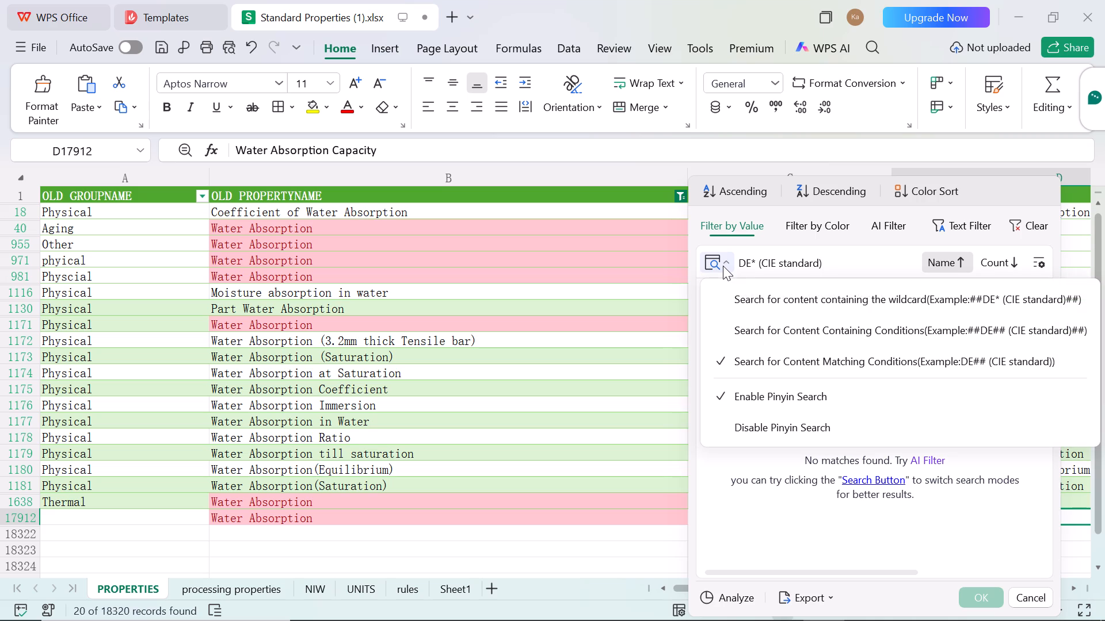
click(760, 327)
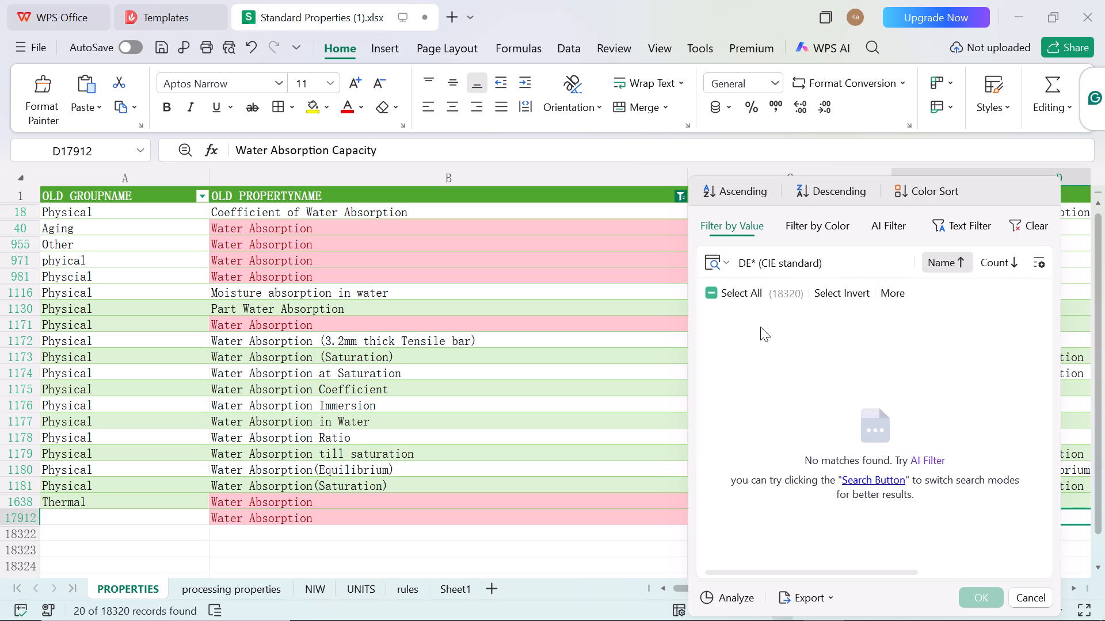
click(721, 266)
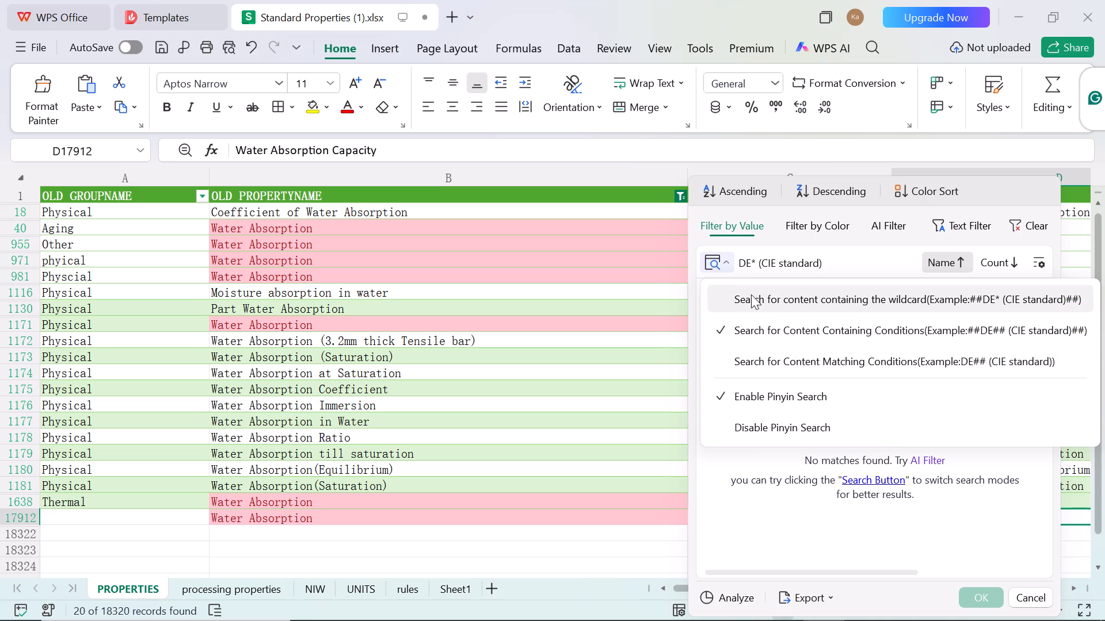
click(759, 305)
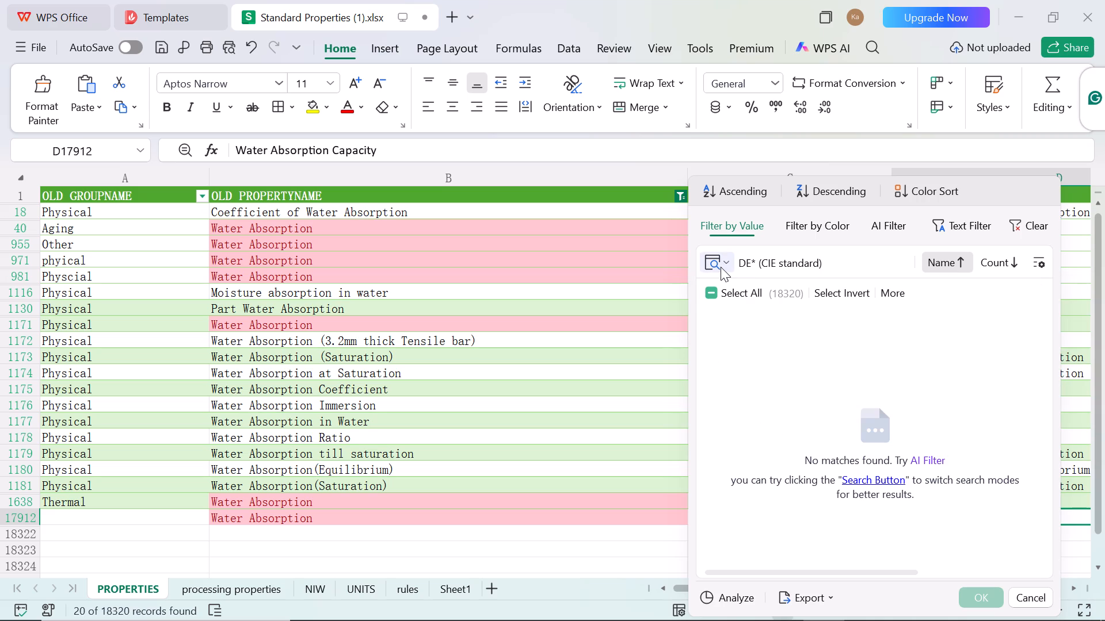
click(717, 267)
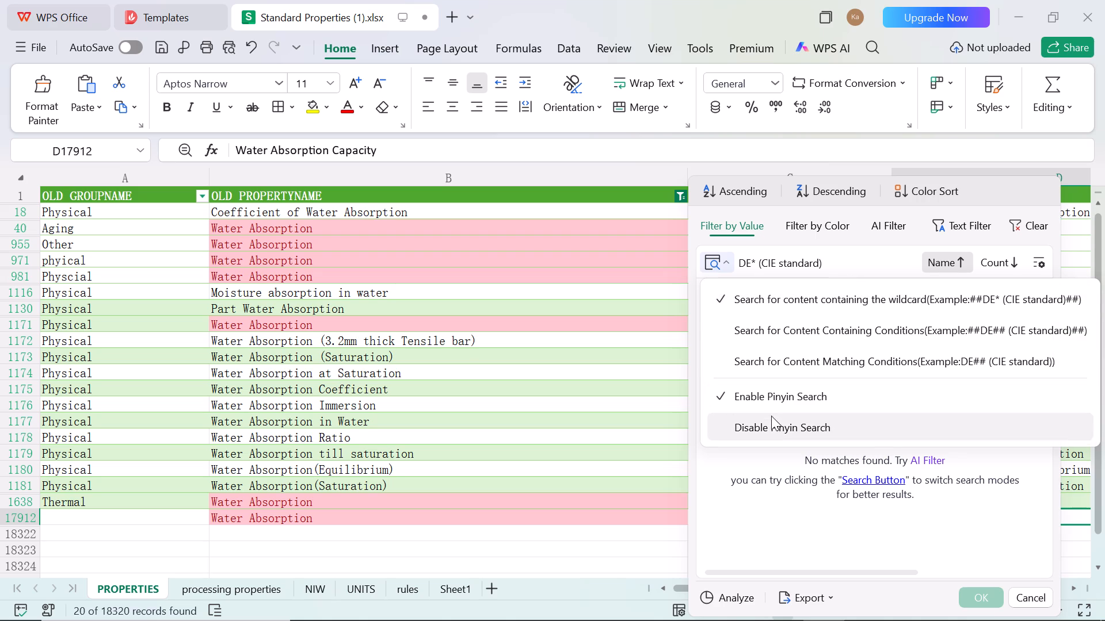
click(839, 273)
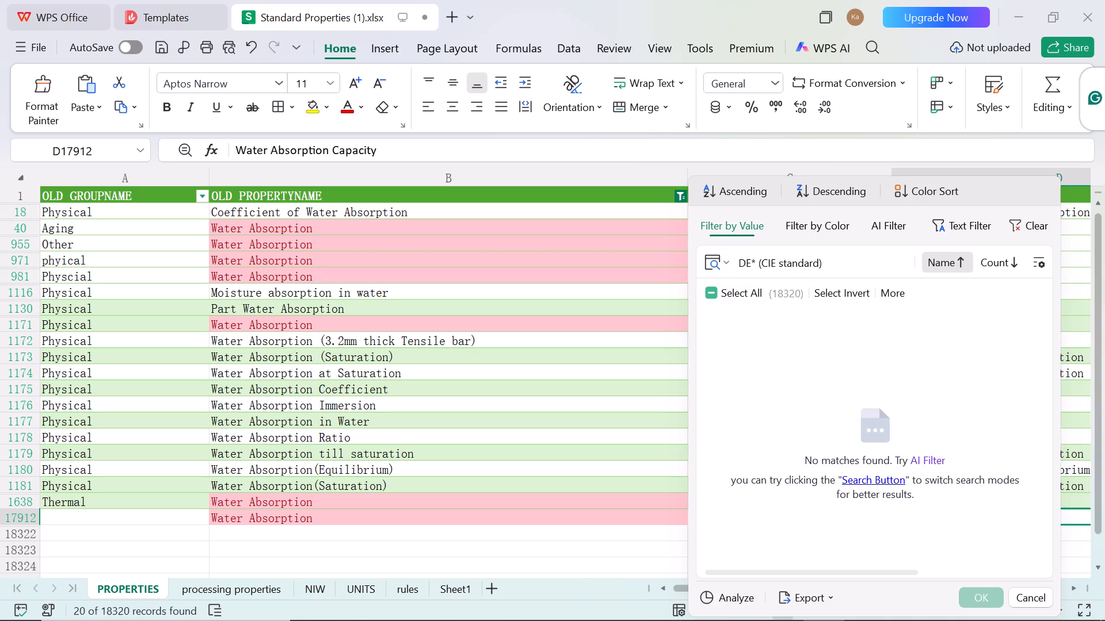
Shorten the search text to CIE standard and filter the old property names by content containing any keyword.
drag(763, 262, 528, 242)
key(BackSpace)
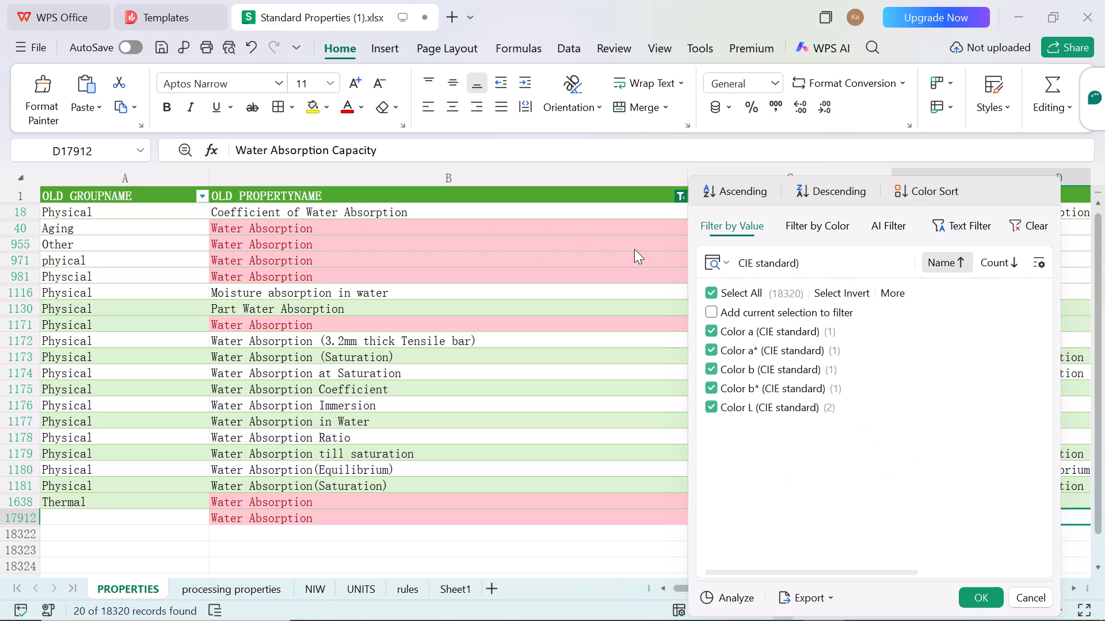
click(821, 260)
key(BackSpace)
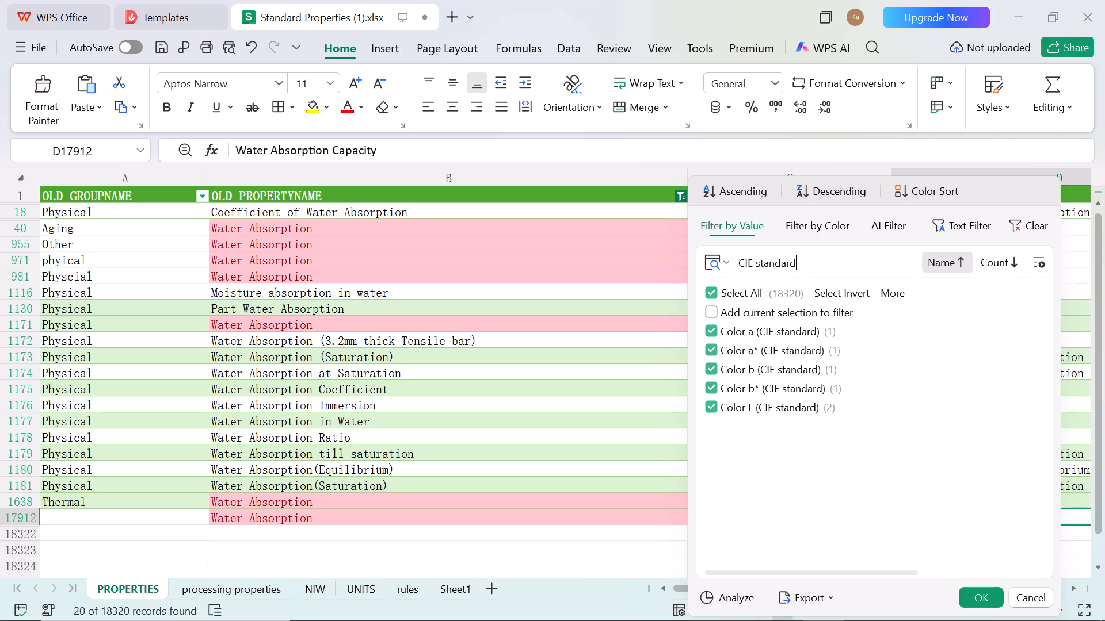
click(711, 269)
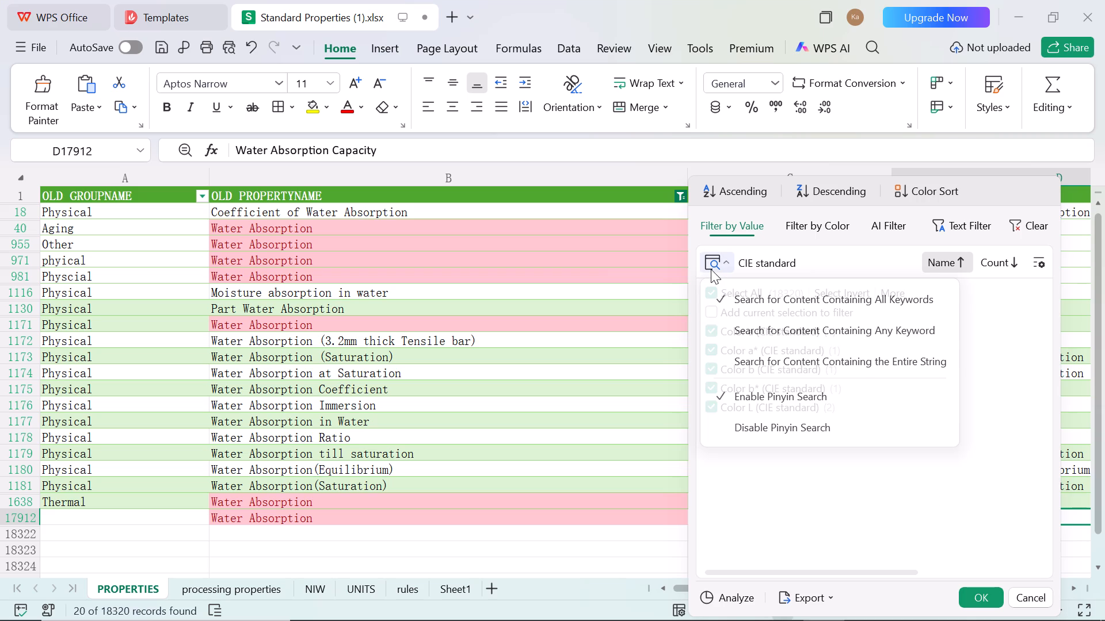
click(760, 333)
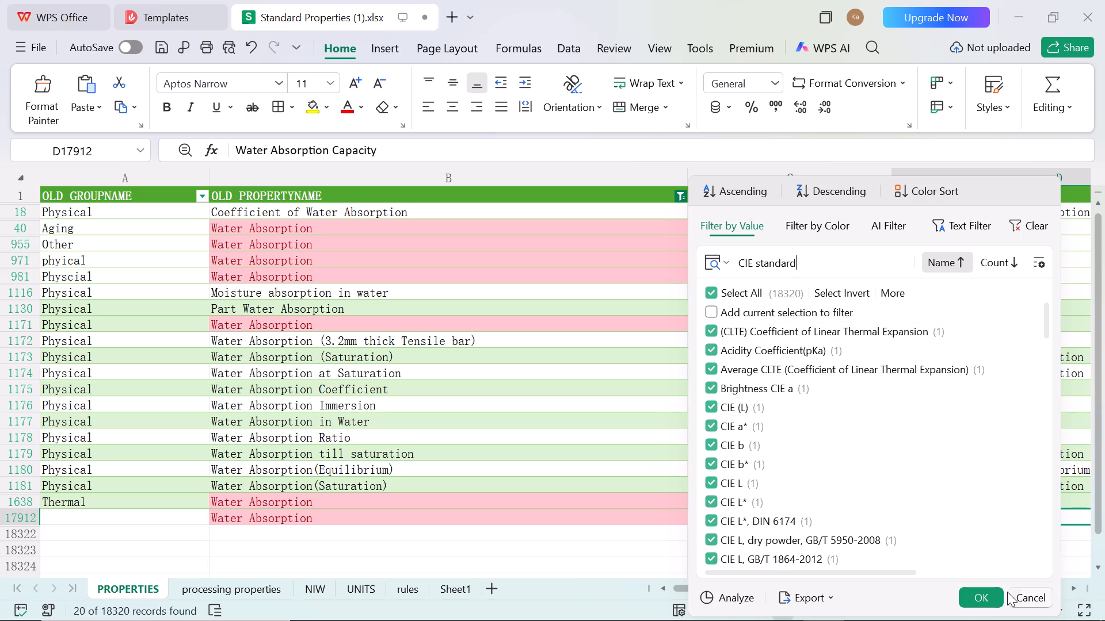
click(986, 591)
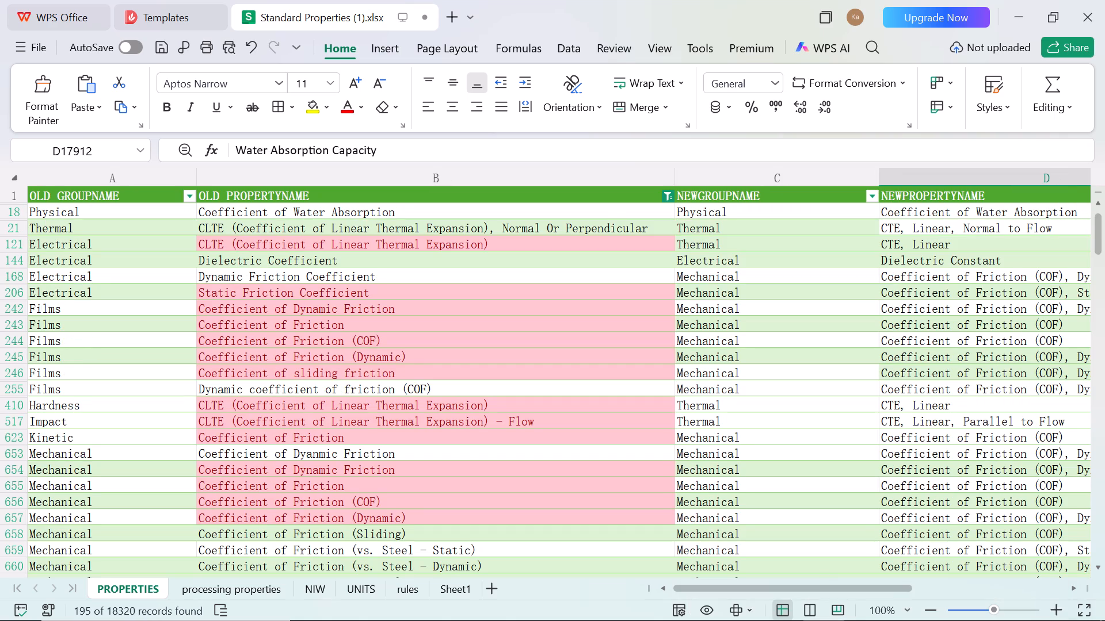
Examine the filtered old property names and their new names for the CIE entry that corresponds to DE*.
click(543, 239)
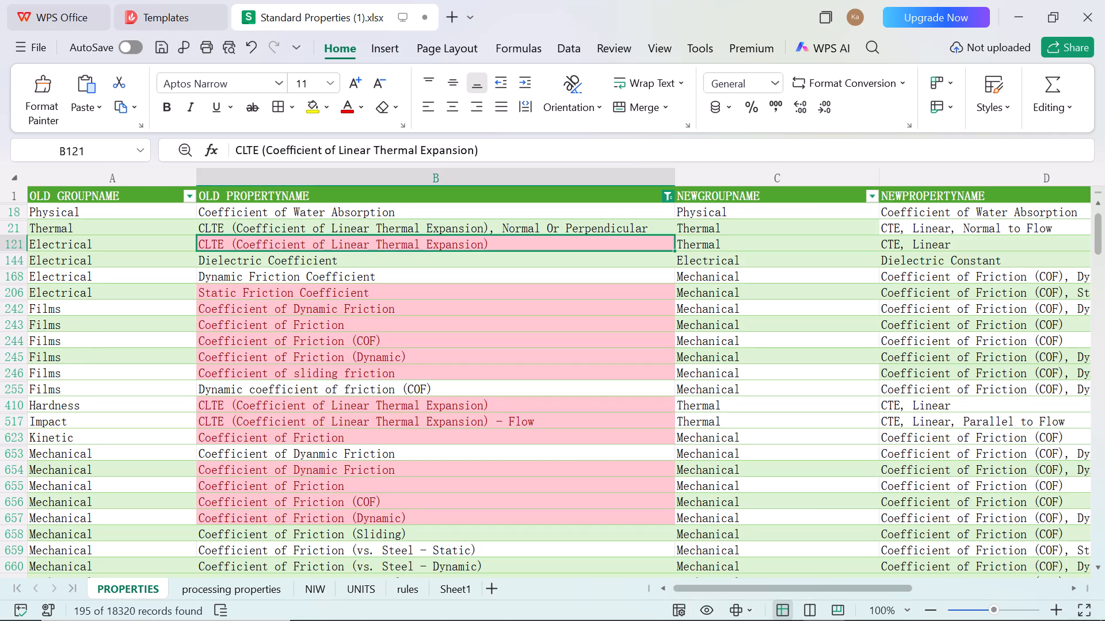
key(Down)
key(Down)
key(Down)
key(Down)
key(Down)
key(Down)
key(Down)
key(Down)
key(Down)
key(Down)
key(Down)
key(Down)
key(Down)
key(Down)
key(Down)
key(Down)
key(Down)
key(Down)
key(Down)
key(Down)
key(Down)
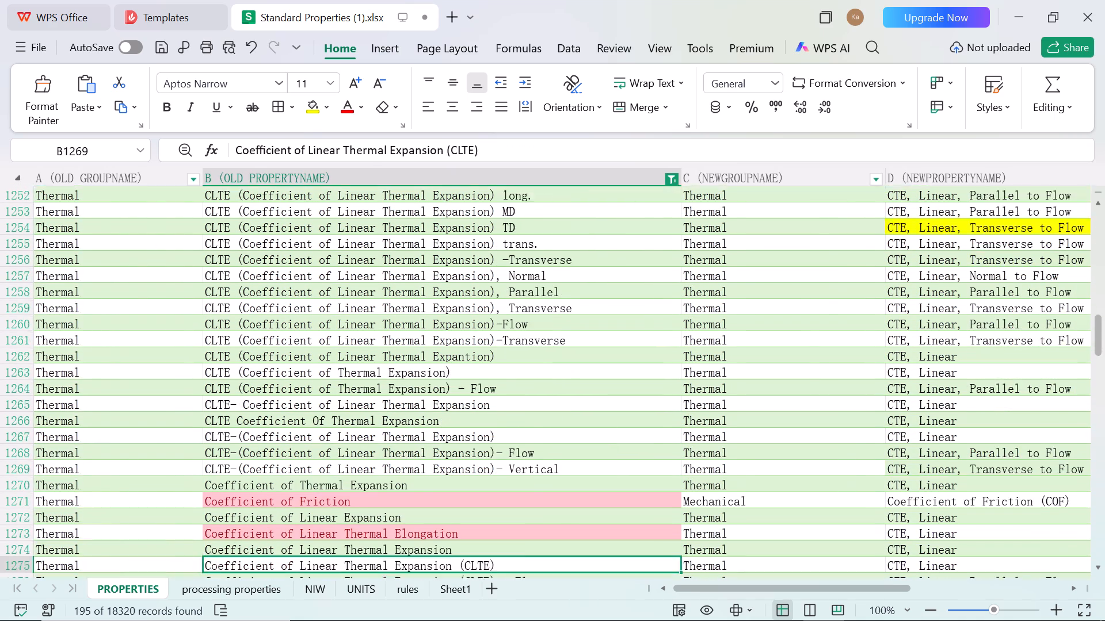
key(Up)
key(Up)
key(Up)
key(Up)
key(Up)
key(Up)
key(Up)
key(Up)
key(Up)
key(Up)
key(Up)
key(Up)
key(Up)
key(Up)
key(Up)
key(Up)
key(Up)
key(Up)
key(Up)
key(Up)
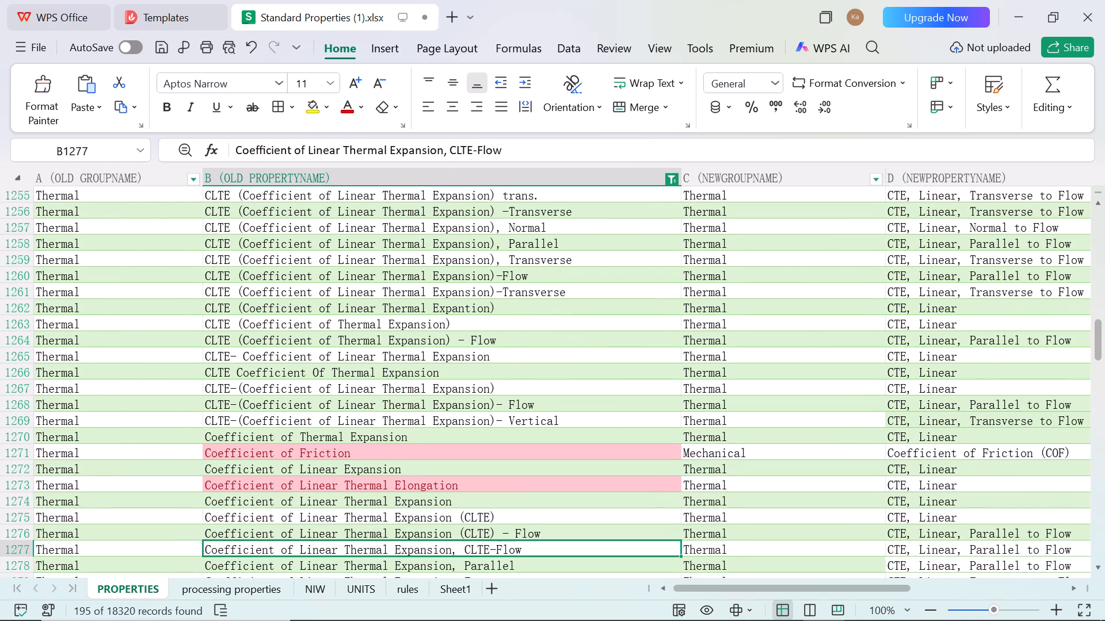
key(Down)
key(Down)
key(Down)
key(Down)
key(Down)
key(Down)
key(Down)
key(Down)
key(Down)
key(Down)
key(Down)
key(Down)
key(Down)
key(Down)
key(Down)
key(Down)
key(Down)
key(Down)
key(Down)
key(Down)
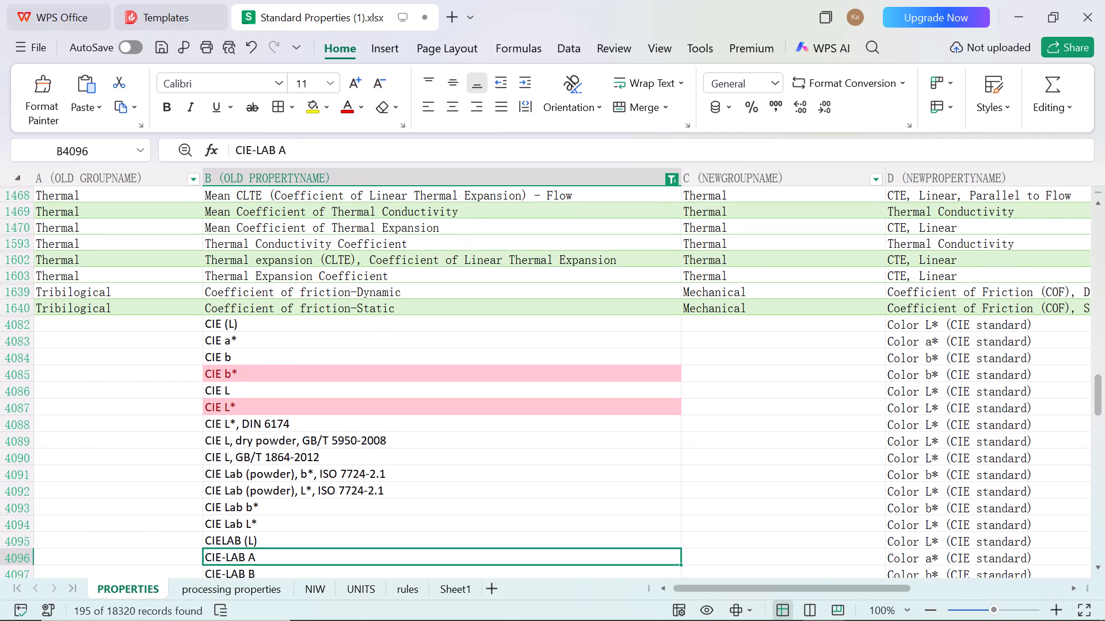
key(Down)
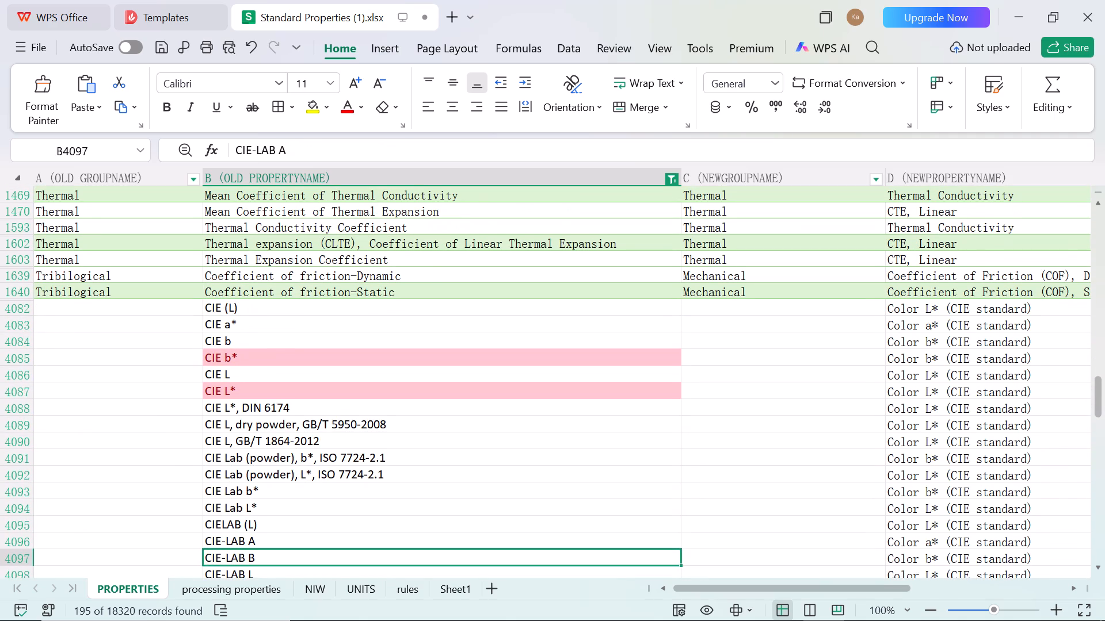
key(Down)
key(Down)
key(Down)
key(Down)
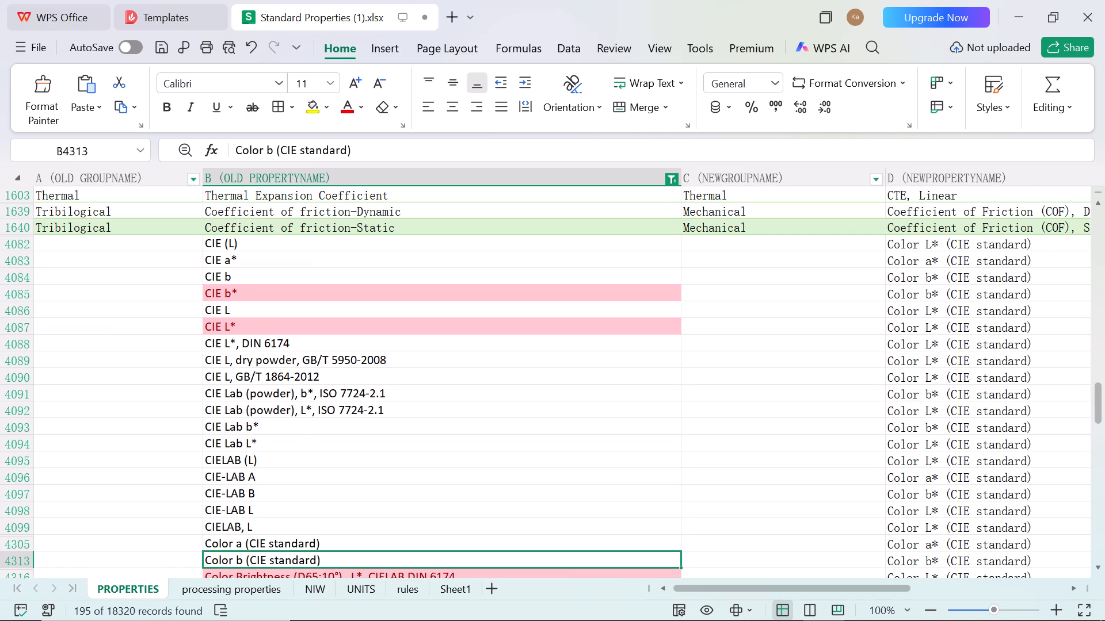
key(Down)
key(Down)
key(Down)
key(Down)
key(Down)
key(Down)
key(Down)
key(Down)
key(Down)
key(Down)
key(Down)
key(Down)
key(Down)
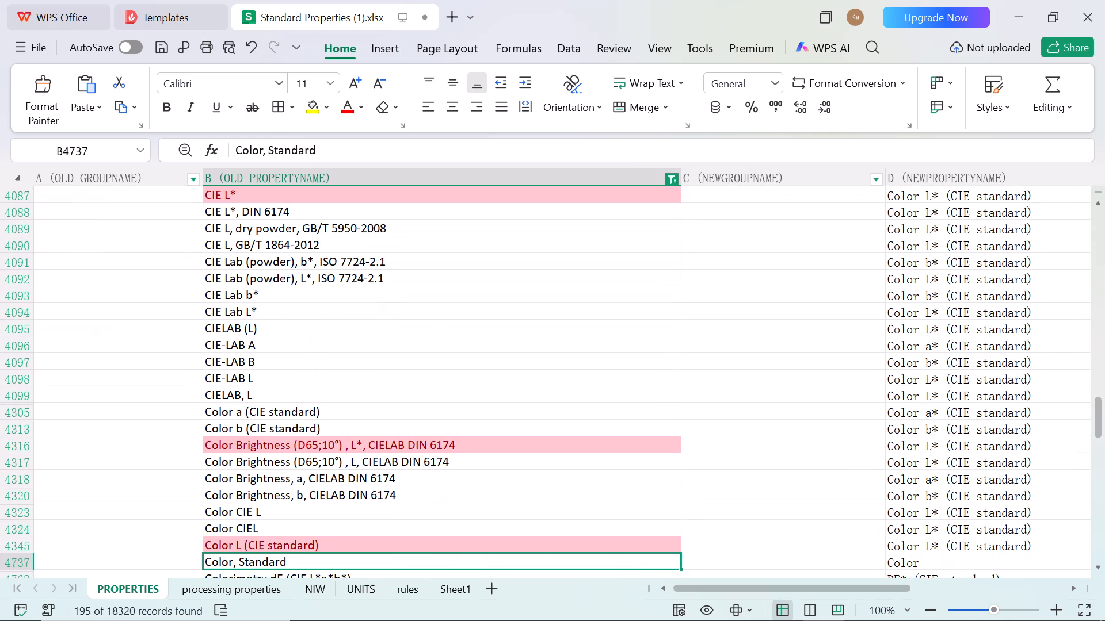
key(Down)
key(Down)
key(Down)
key(Down)
key(Down)
key(Down)
key(Down)
key(Down)
key(Down)
key(Down)
key(Down)
key(Down)
key(Down)
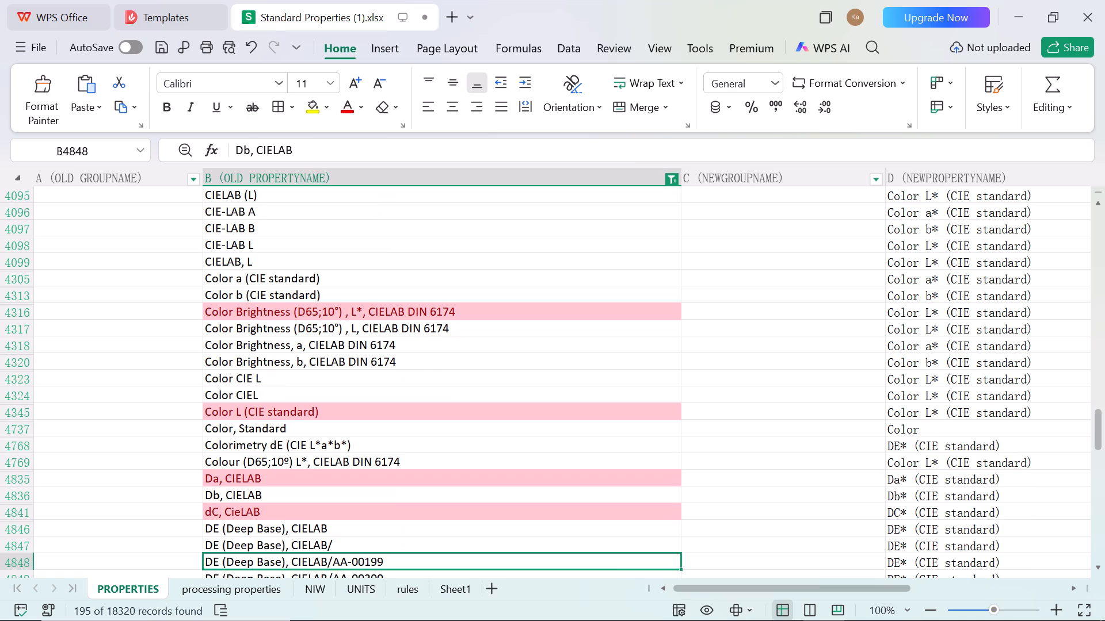
Copy the new property name DE* (CIE standard) over property 6 of Iron oxide Black S306, then save and return to the product list.
click(904, 450)
key(ctrl+c)
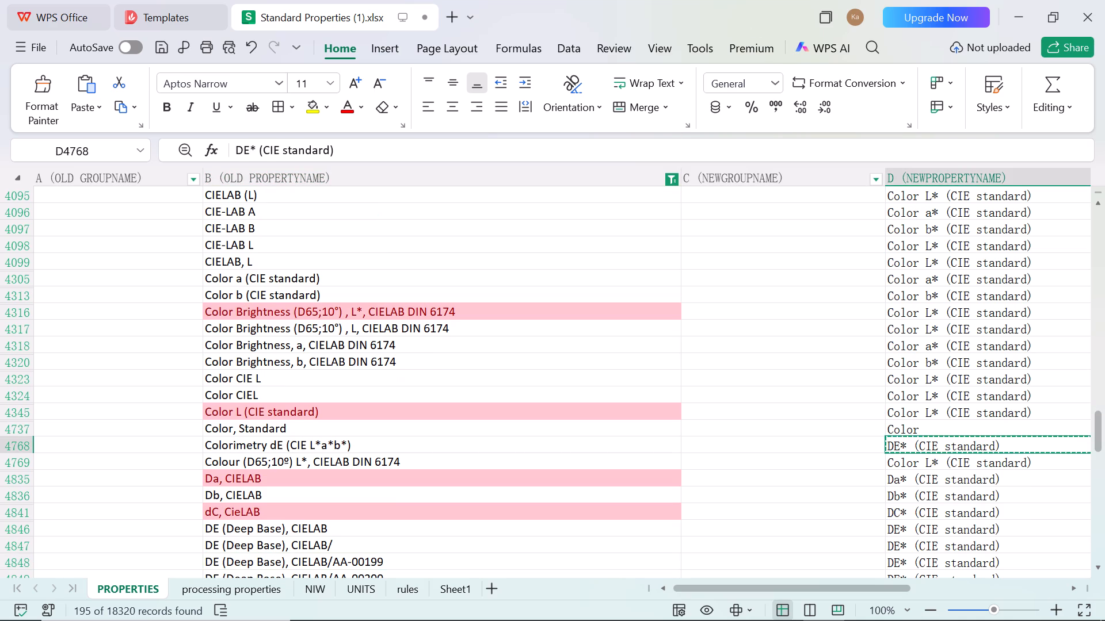
click(1034, 0)
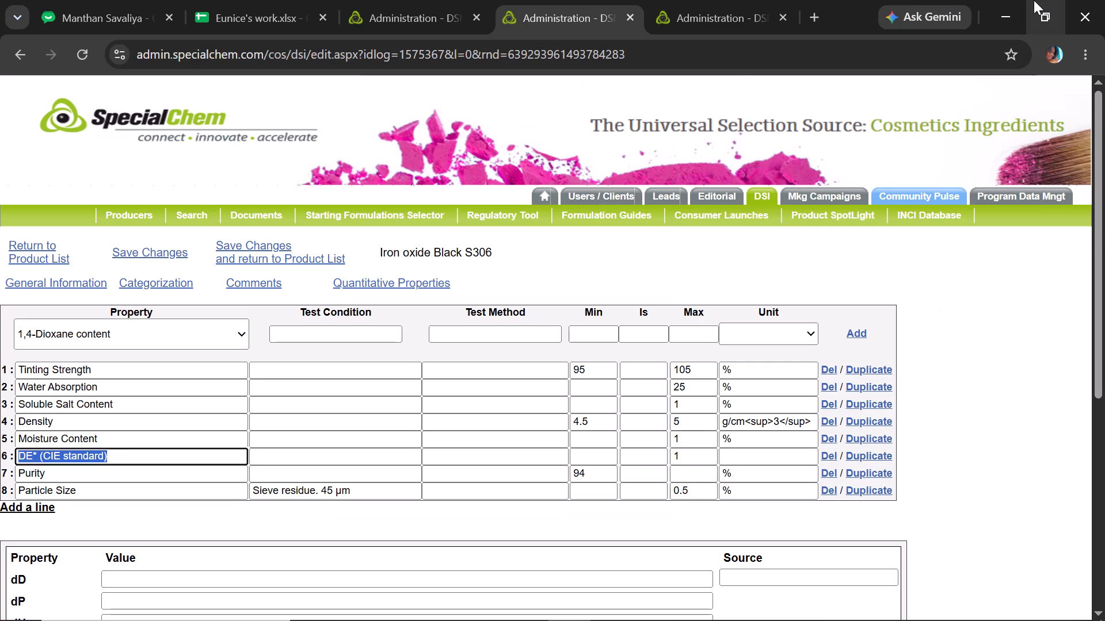
key(ctrl+v)
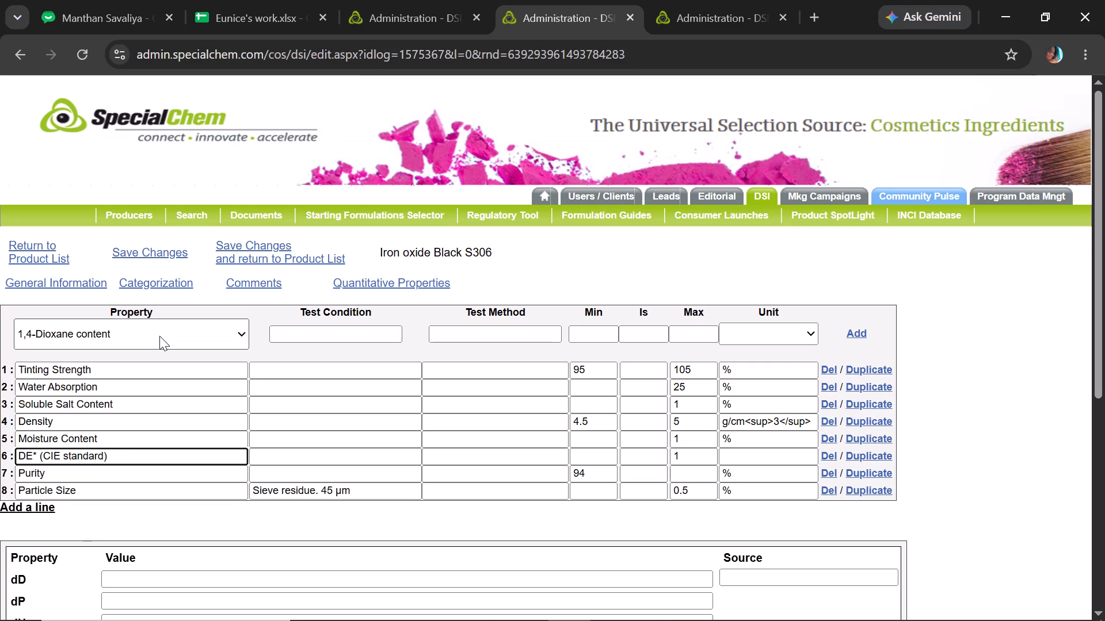
click(238, 248)
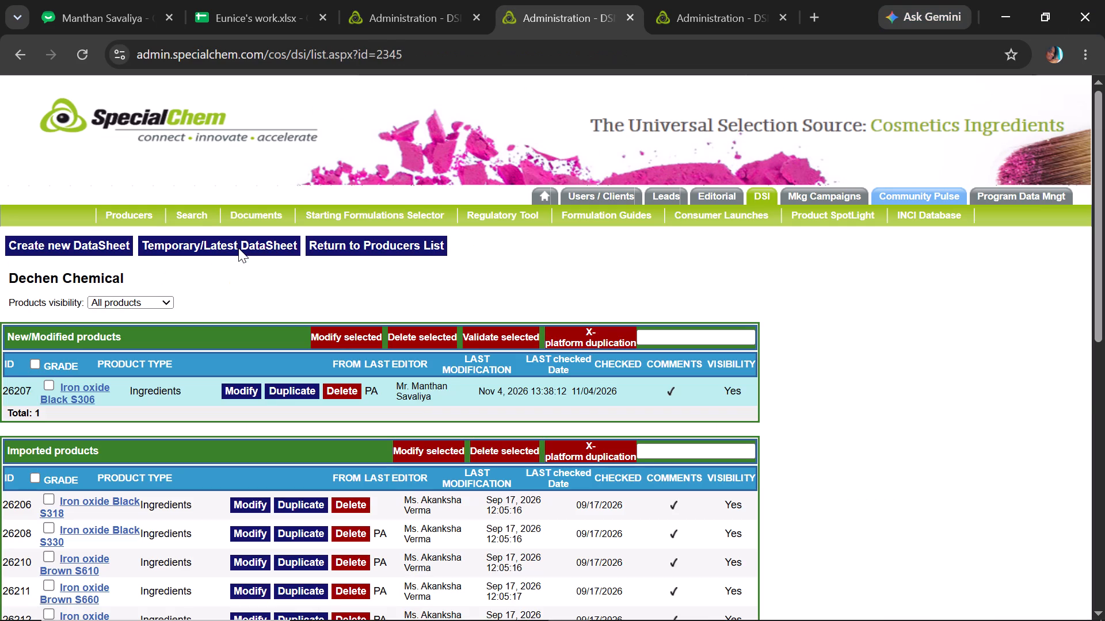
Switch to the Cosmetics sheet of the Eunice's work spreadsheet.
click(227, 6)
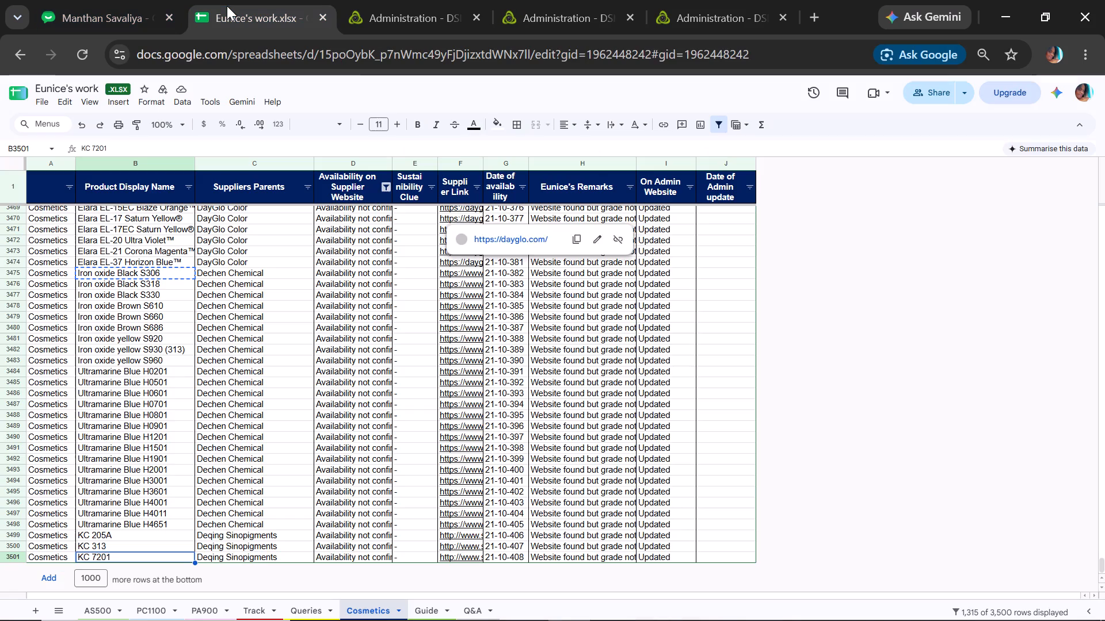
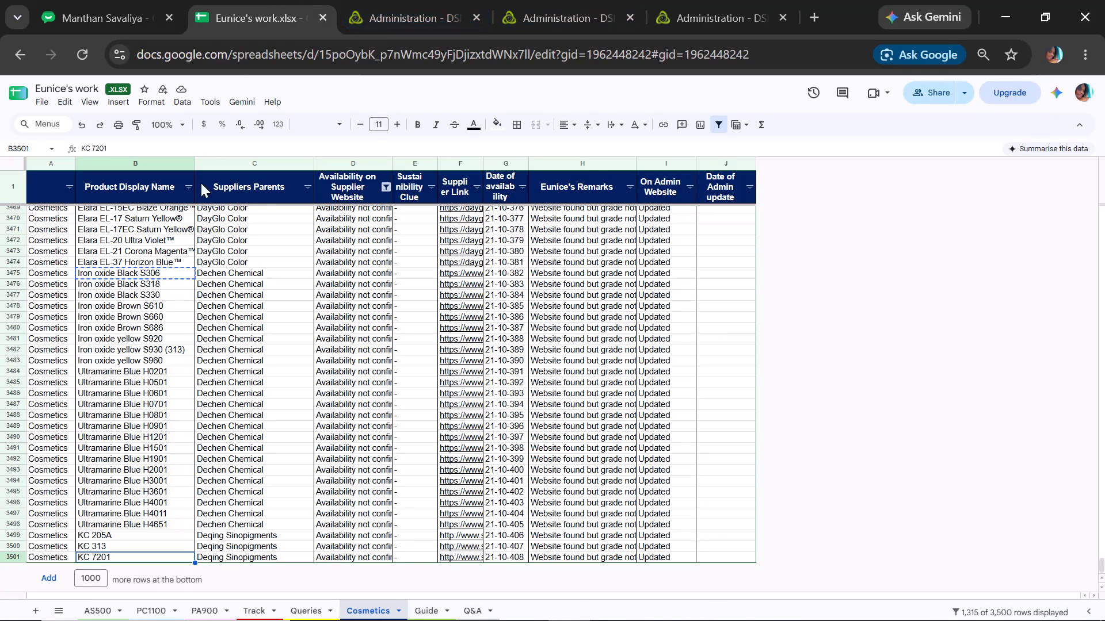
Open the Dechen Chemical product Iron oxide Black S318 for modification in the SpecialChem admin site.
click(466, 2)
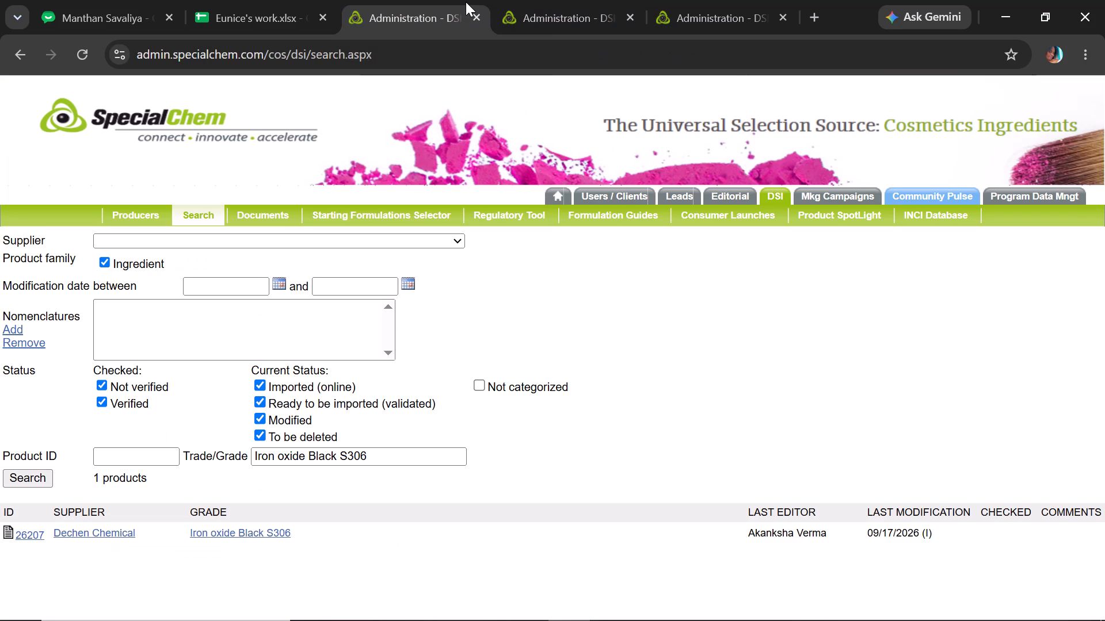
click(603, 0)
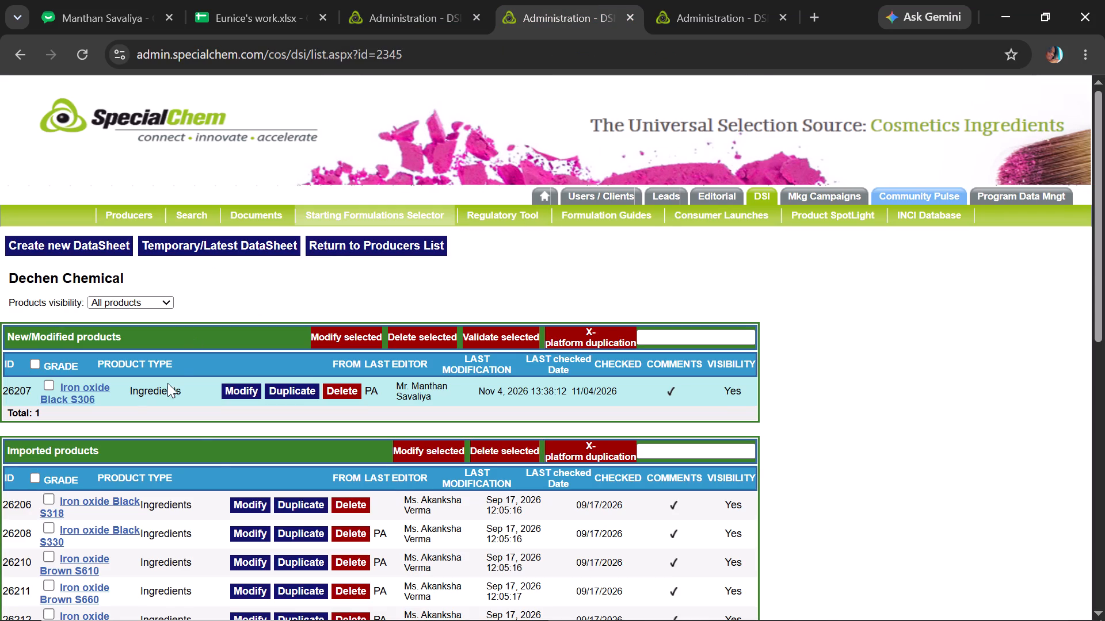
click(250, 505)
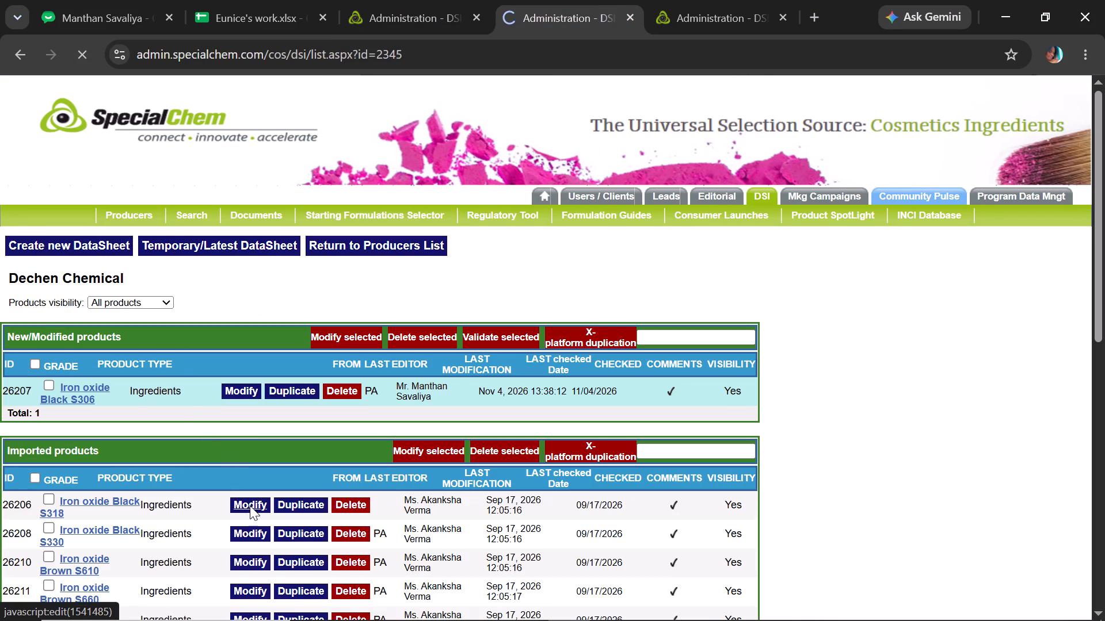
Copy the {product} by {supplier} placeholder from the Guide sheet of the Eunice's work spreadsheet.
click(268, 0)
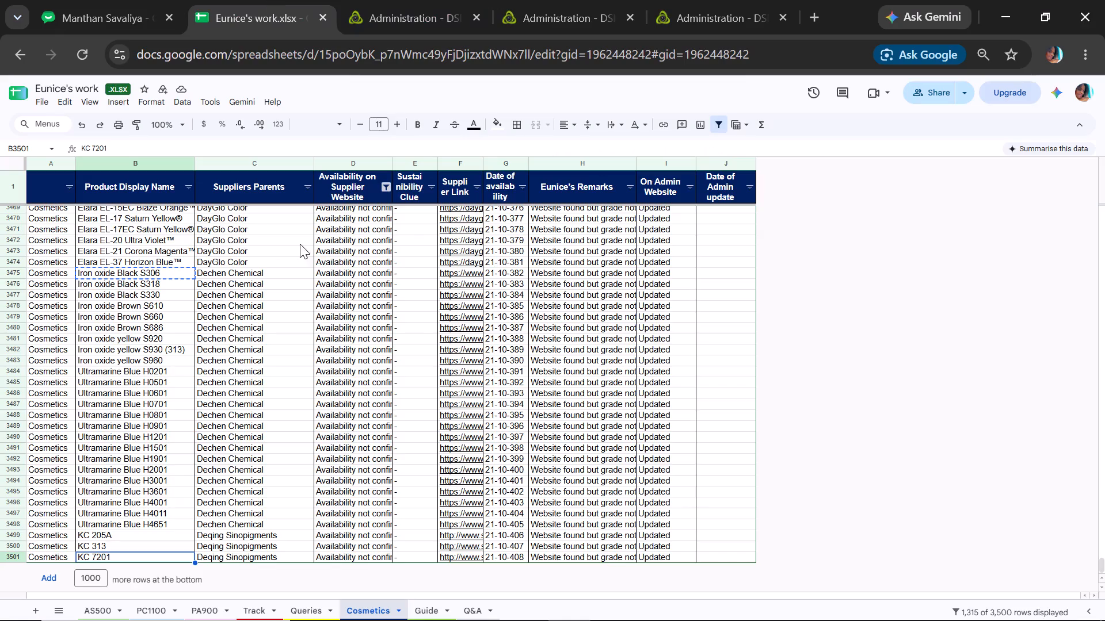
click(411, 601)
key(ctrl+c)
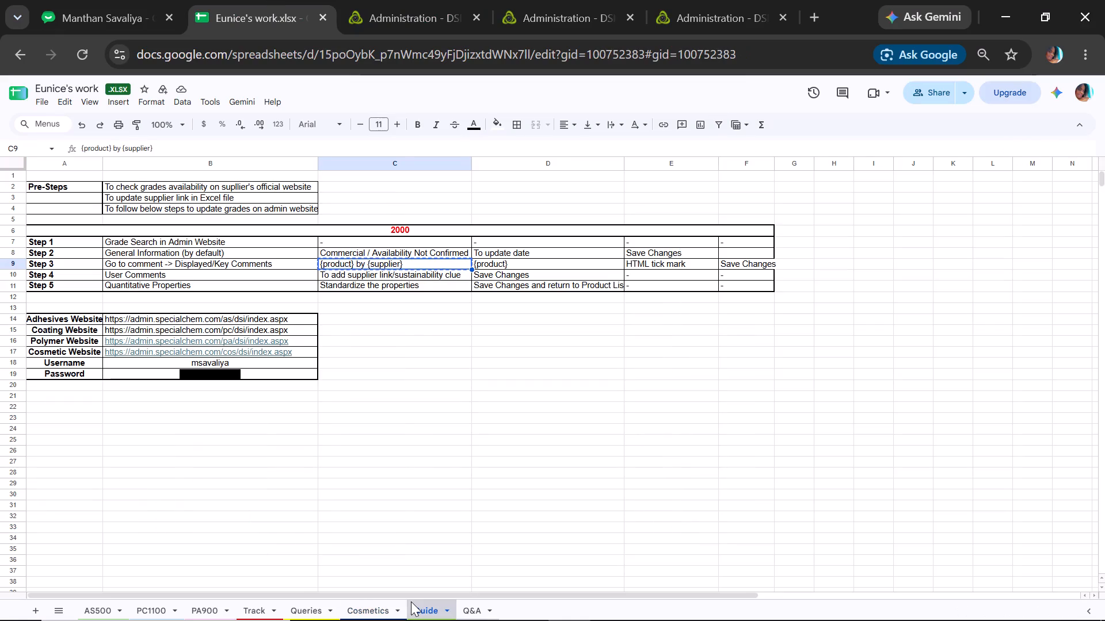
Back in the admin site, mark the status of Iron oxide Black S318 as checked on 11/04/2026 and save the changes.
click(612, 0)
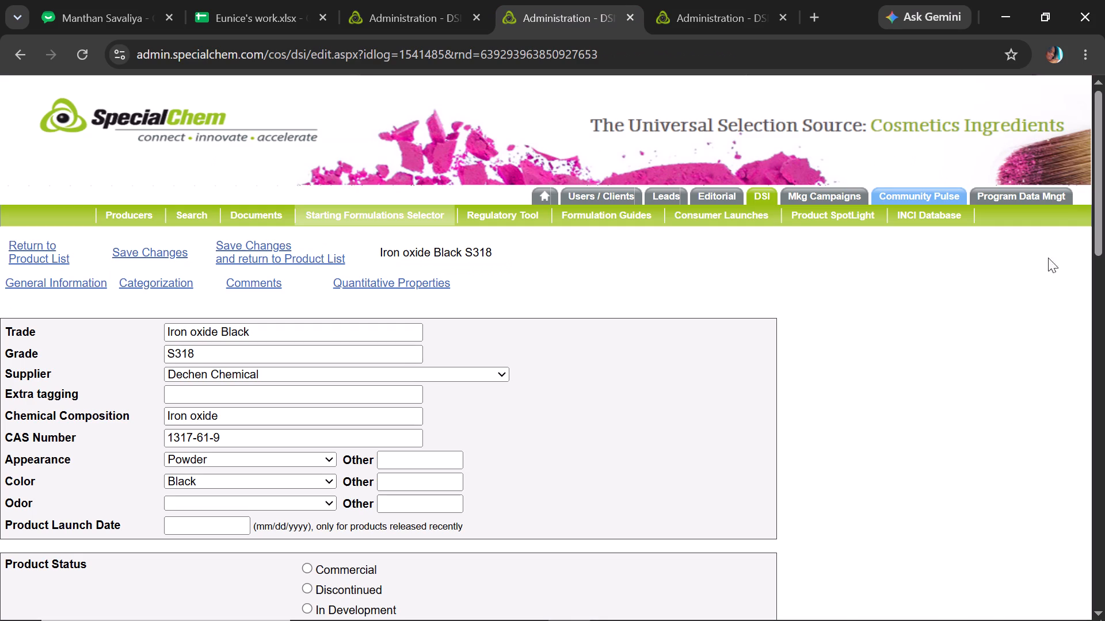
drag(1104, 205, 1095, 275)
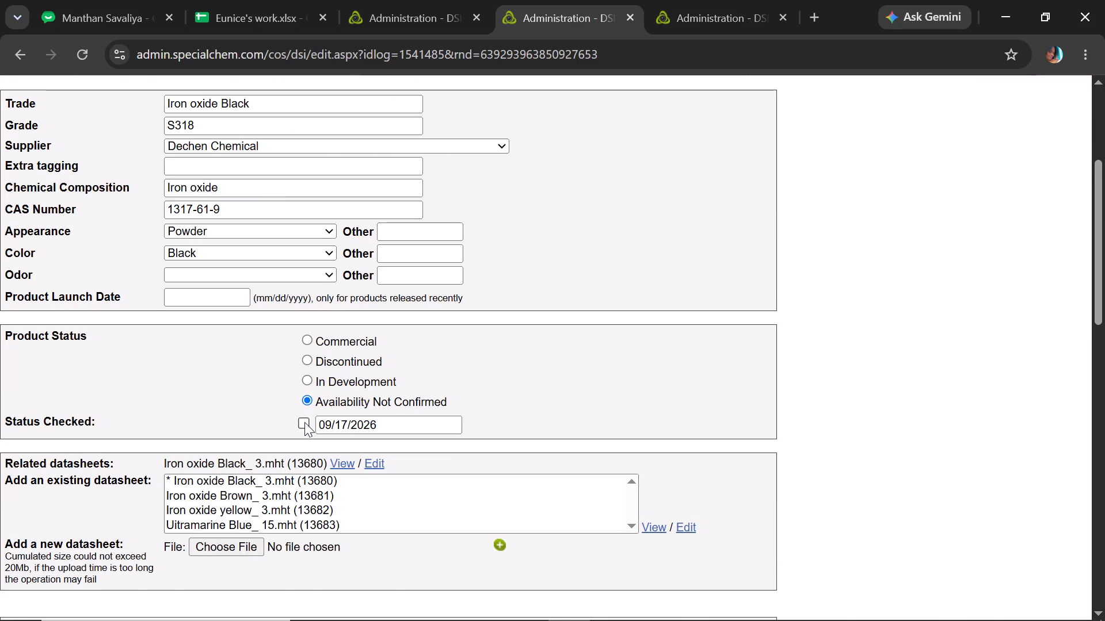
click(303, 419)
drag(1104, 249, 1089, 150)
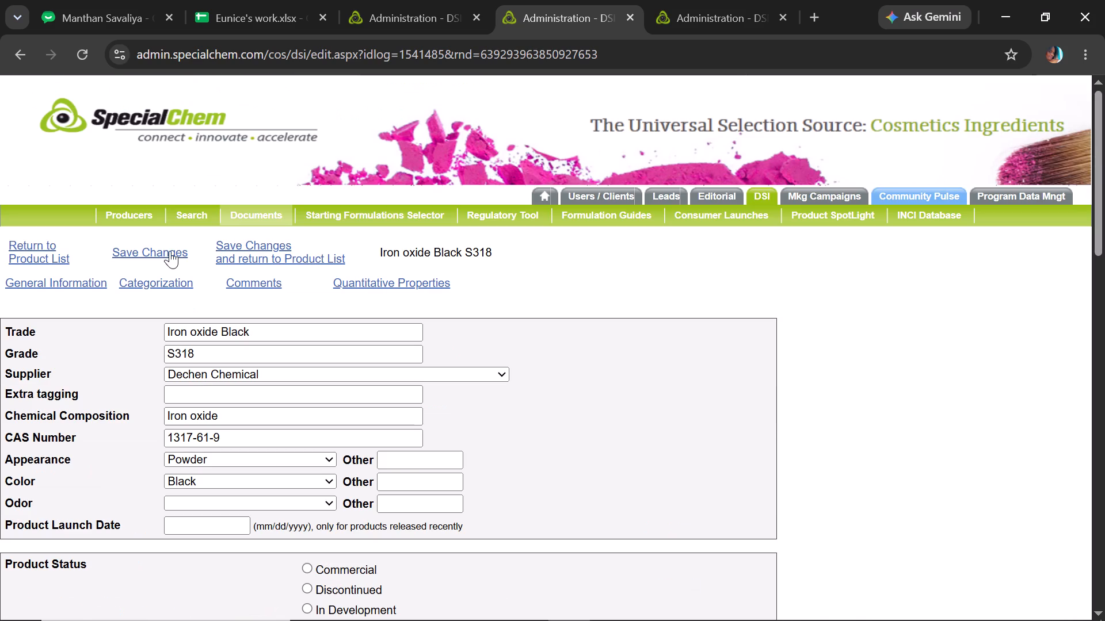
click(165, 253)
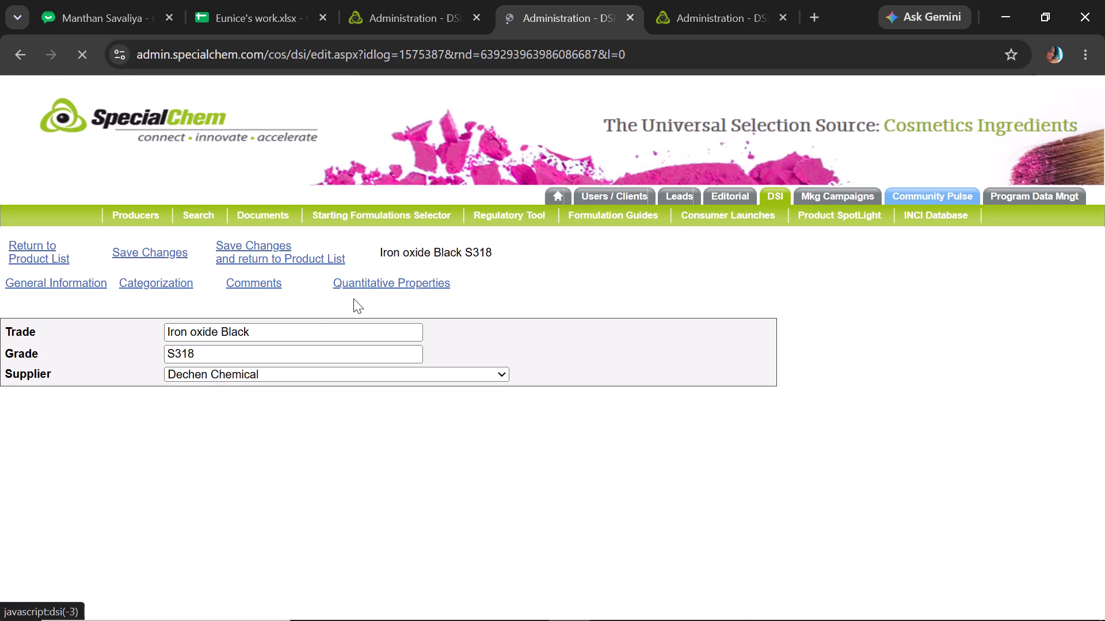
Review the comments and quantitative properties of Iron oxide Black S318, then save and return to the product list.
click(246, 285)
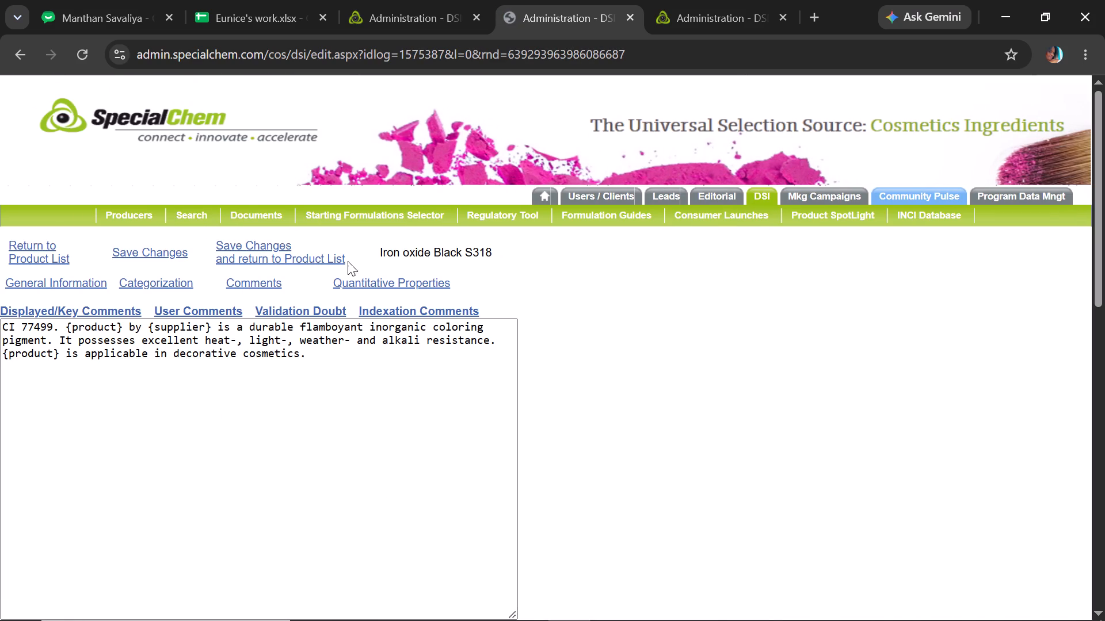
drag(1104, 212, 1099, 250)
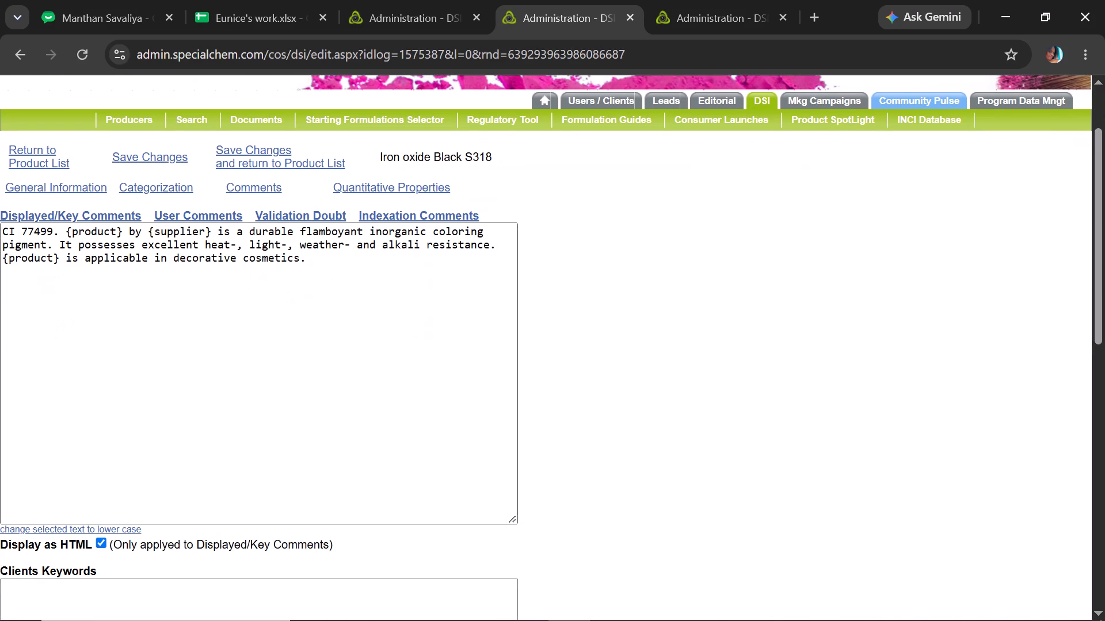
click(387, 191)
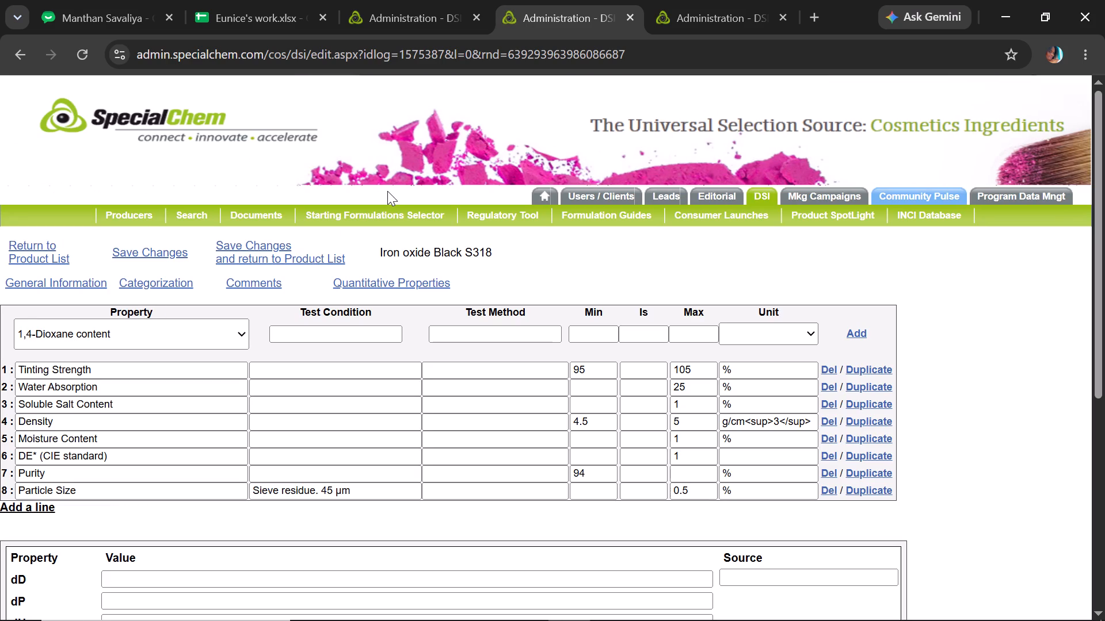
click(258, 264)
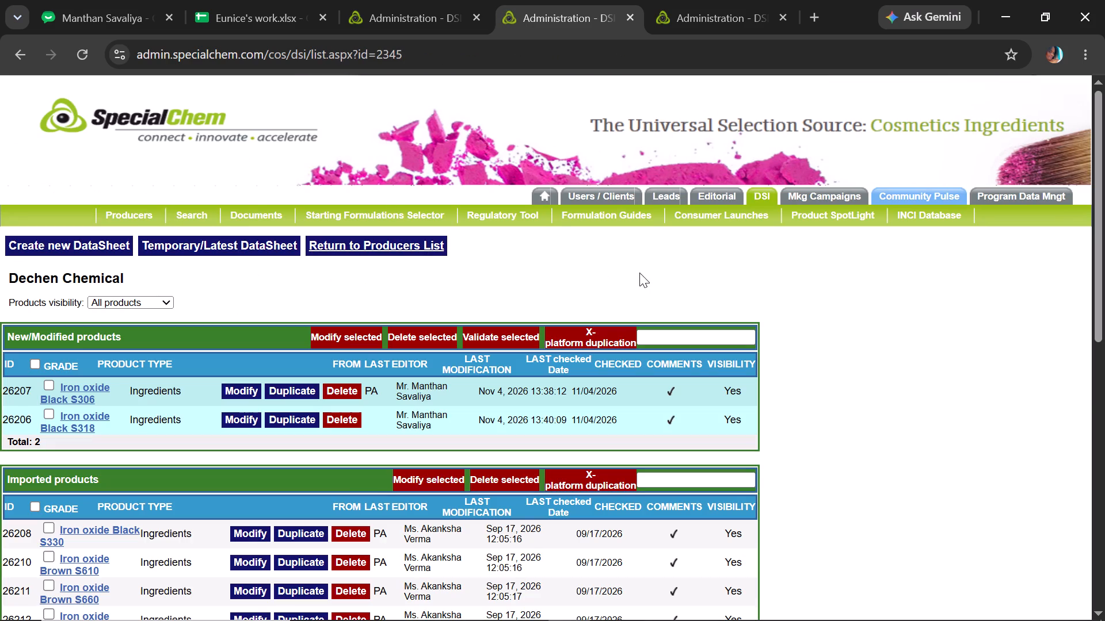
Open Iron oxide Black S330 for modification, mark its status as checked on 11/04/2026 and save the changes.
click(251, 534)
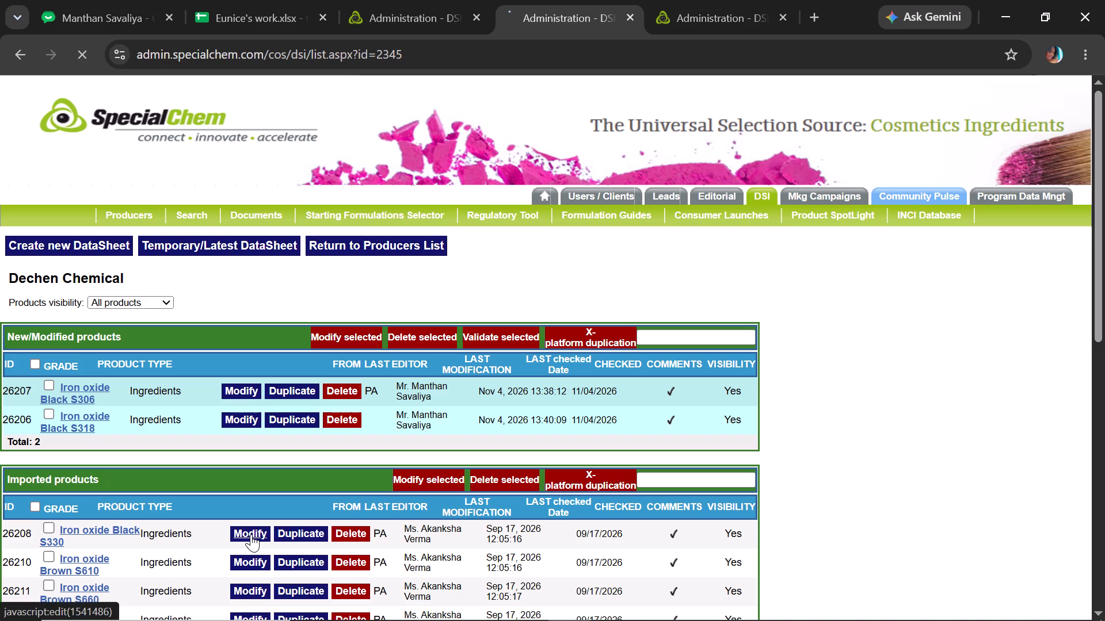
drag(1104, 196, 1099, 229)
click(302, 546)
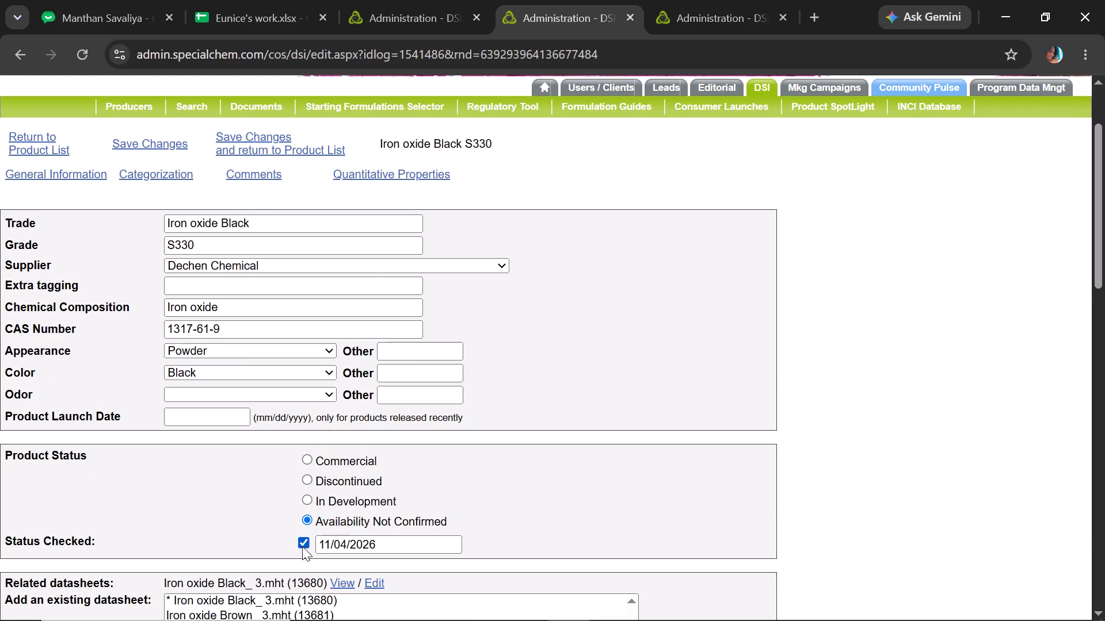
click(146, 138)
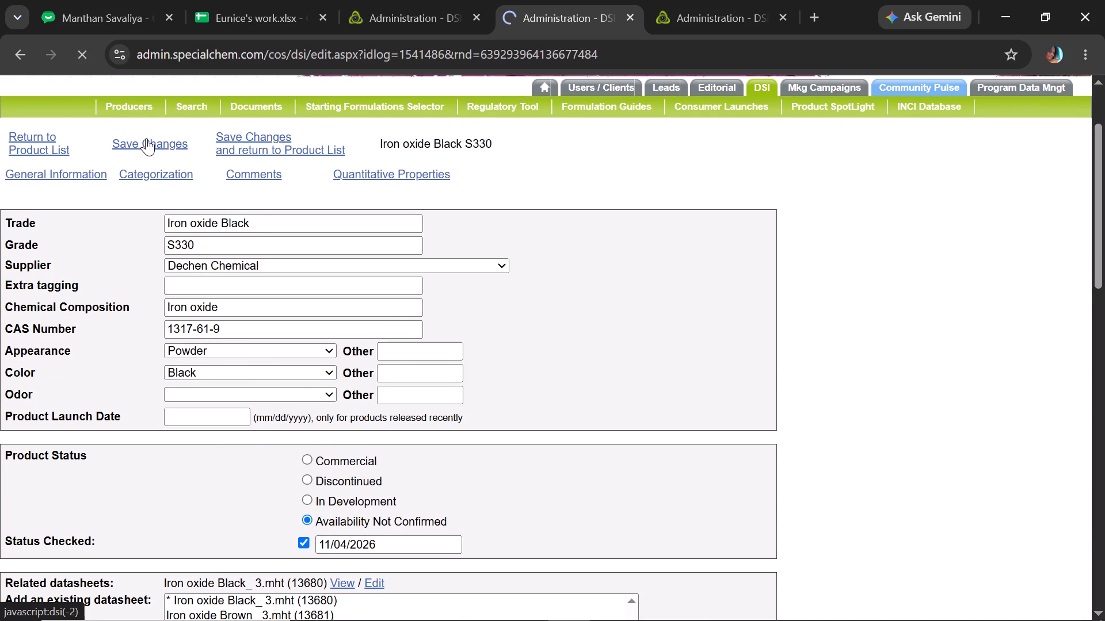
Review the displayed comments and the quantitative properties of Iron oxide Black S330.
click(263, 279)
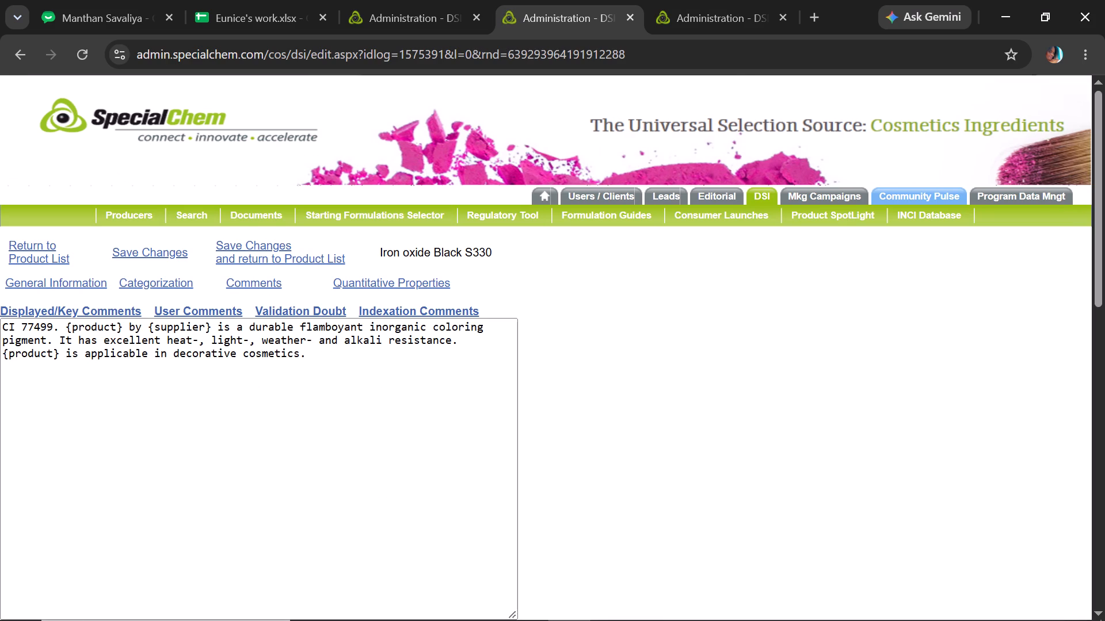
click(1100, 186)
drag(1100, 186, 1099, 211)
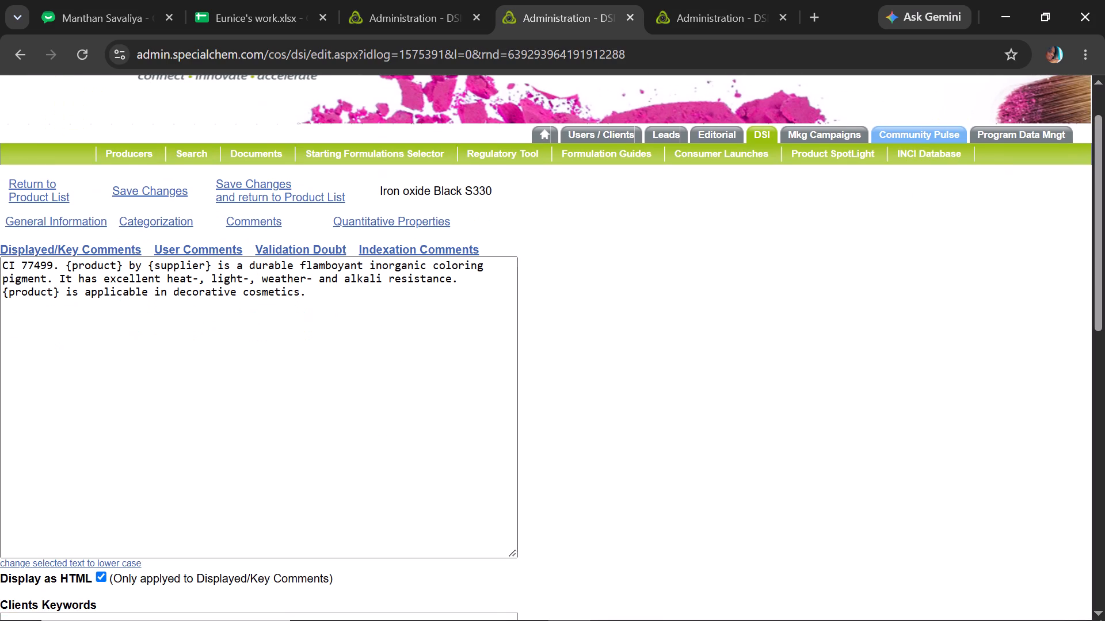
click(374, 223)
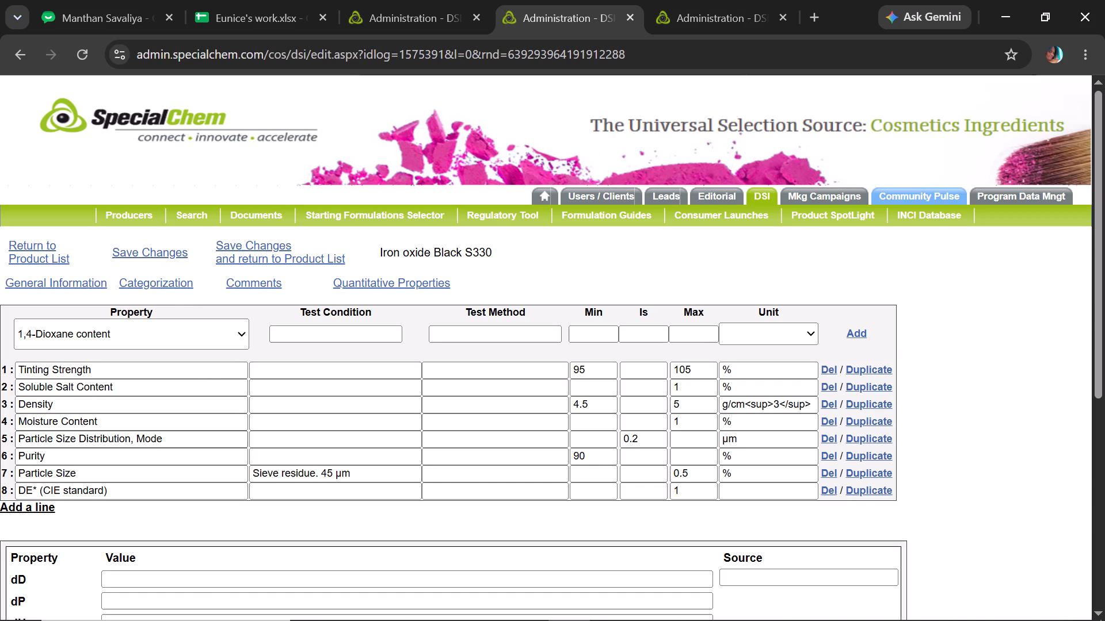
Copy property 5, Particle Size Distribution, Mode, and search for it among the old property names in the Standard Properties workbook.
drag(176, 440, 0, 446)
key(ctrl+c)
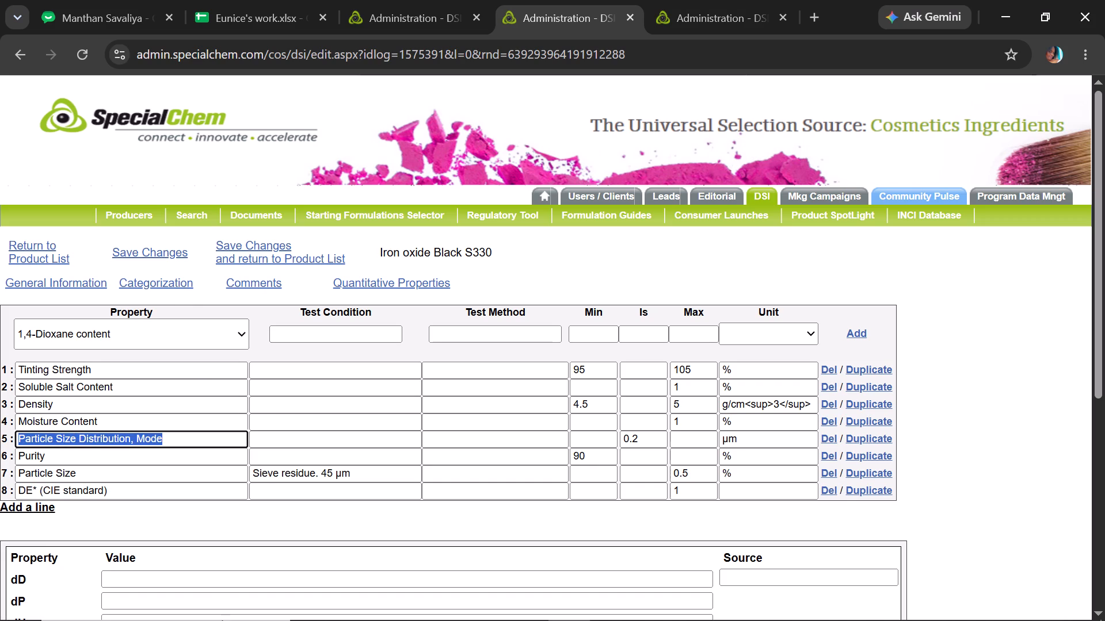
click(823, 600)
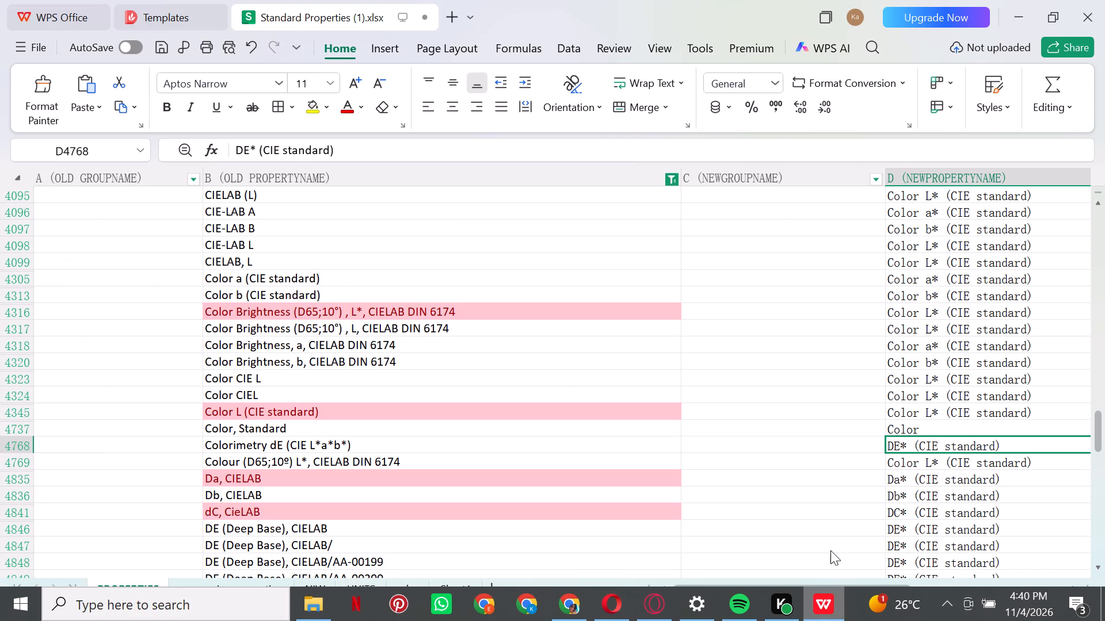
click(671, 181)
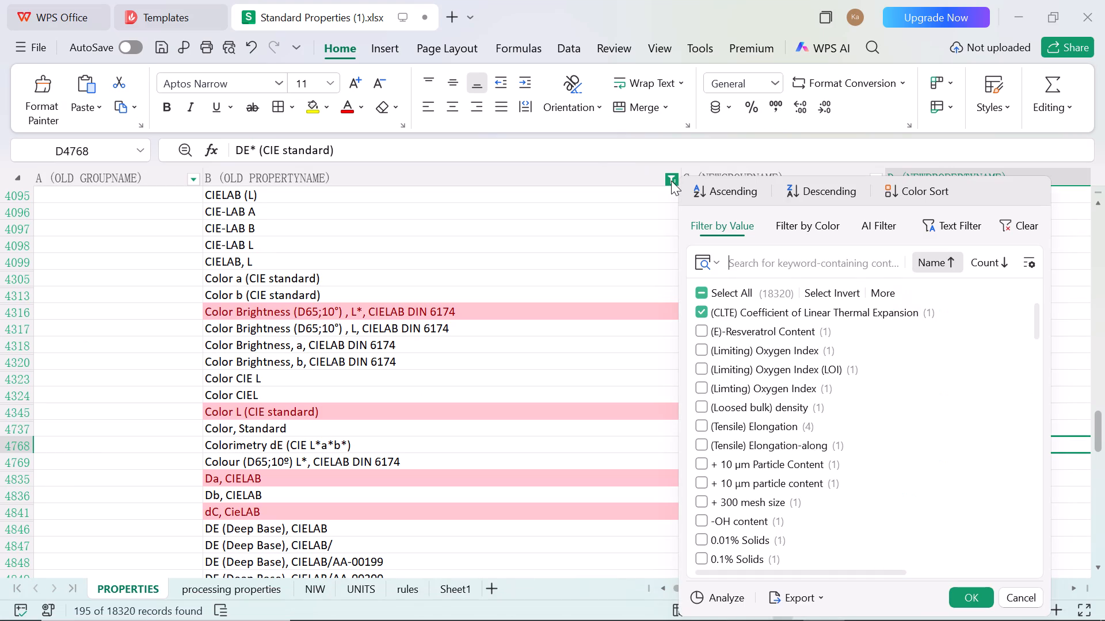
key(ctrl+v)
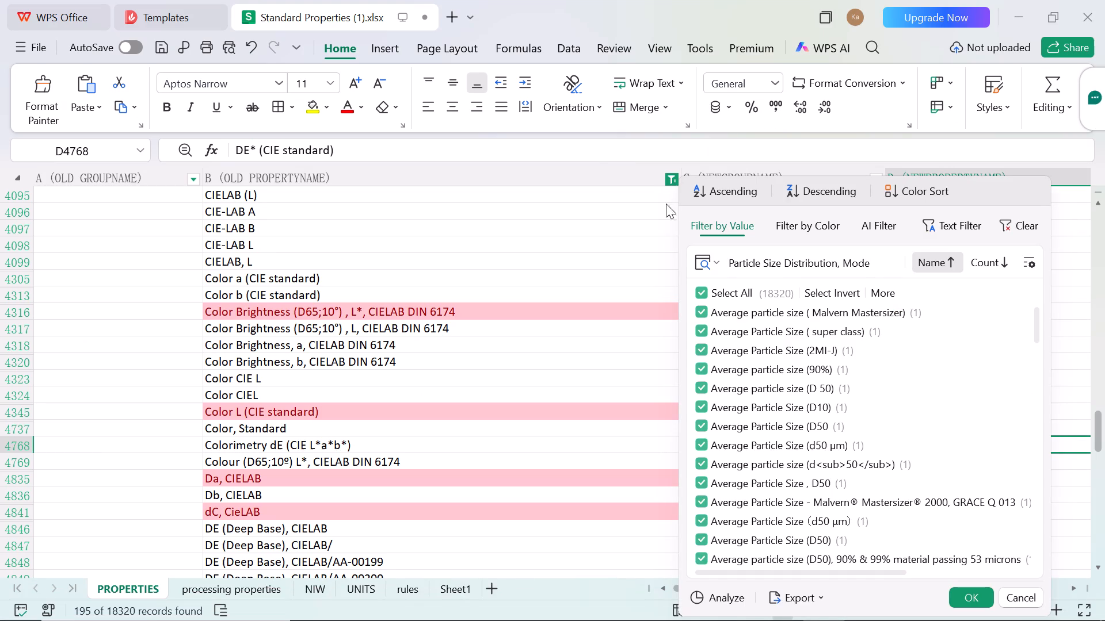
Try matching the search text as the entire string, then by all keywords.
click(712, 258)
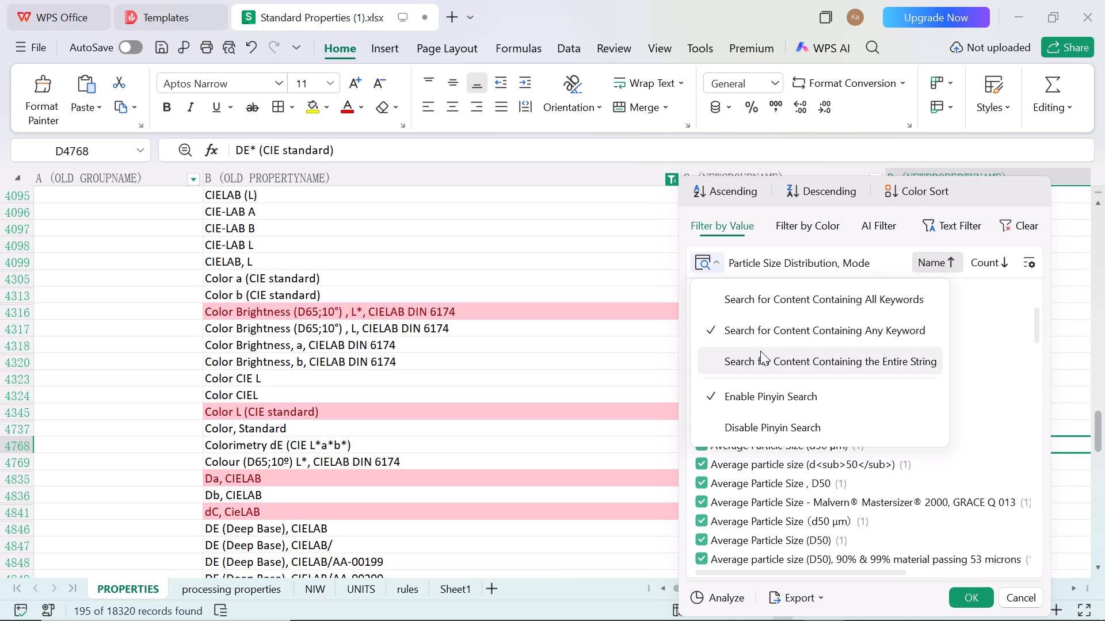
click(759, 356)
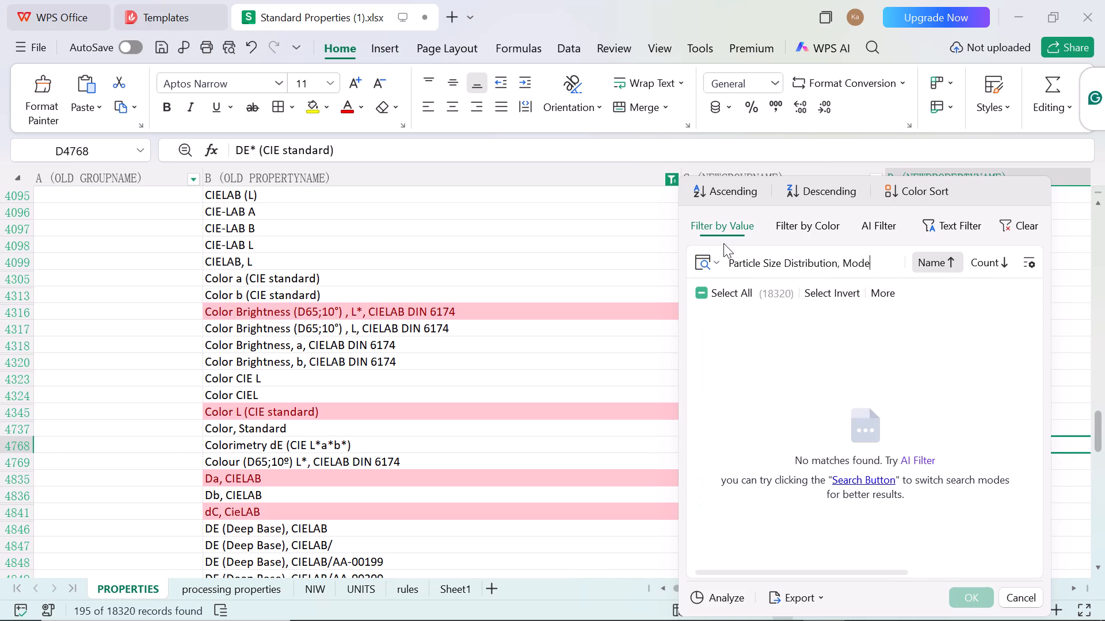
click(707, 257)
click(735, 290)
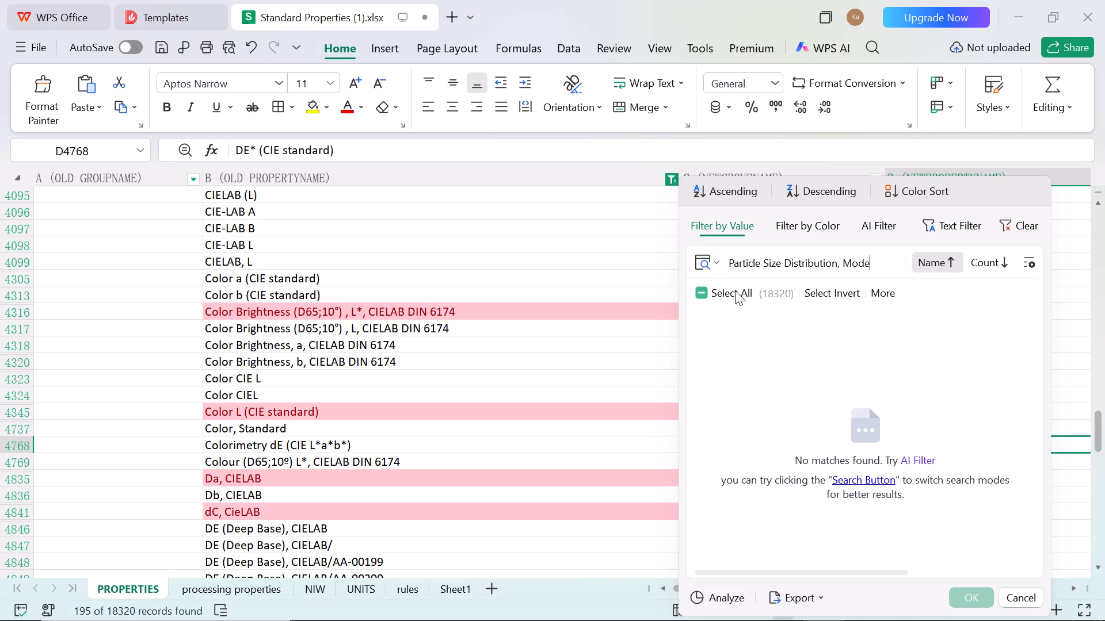
Filter the old property names by content containing any keyword of Particle Size Distribution, Mode.
click(703, 264)
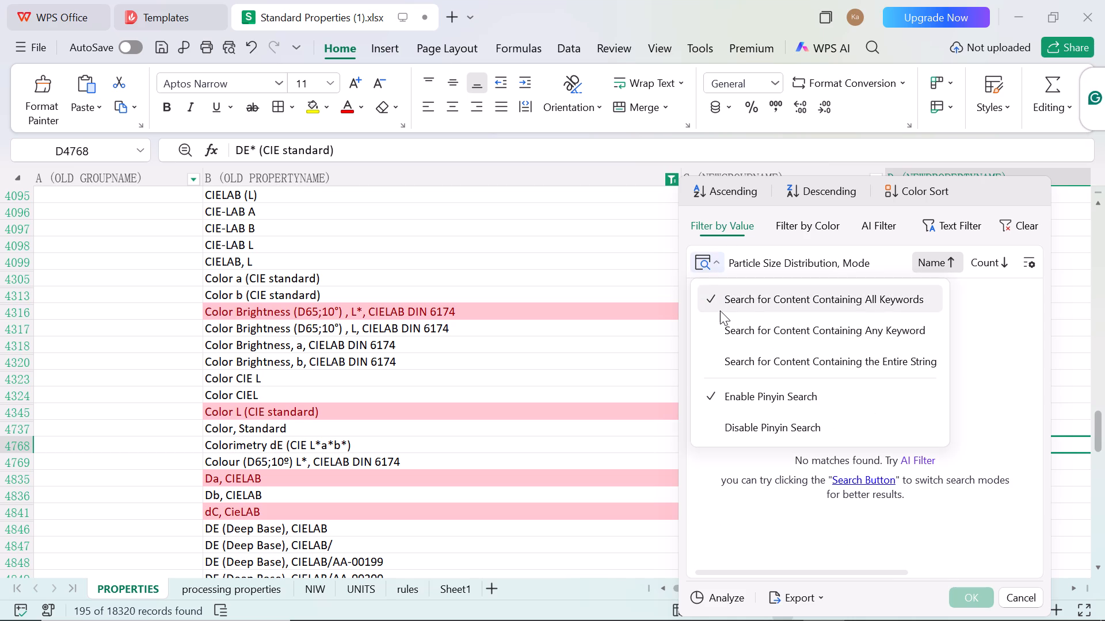
click(726, 327)
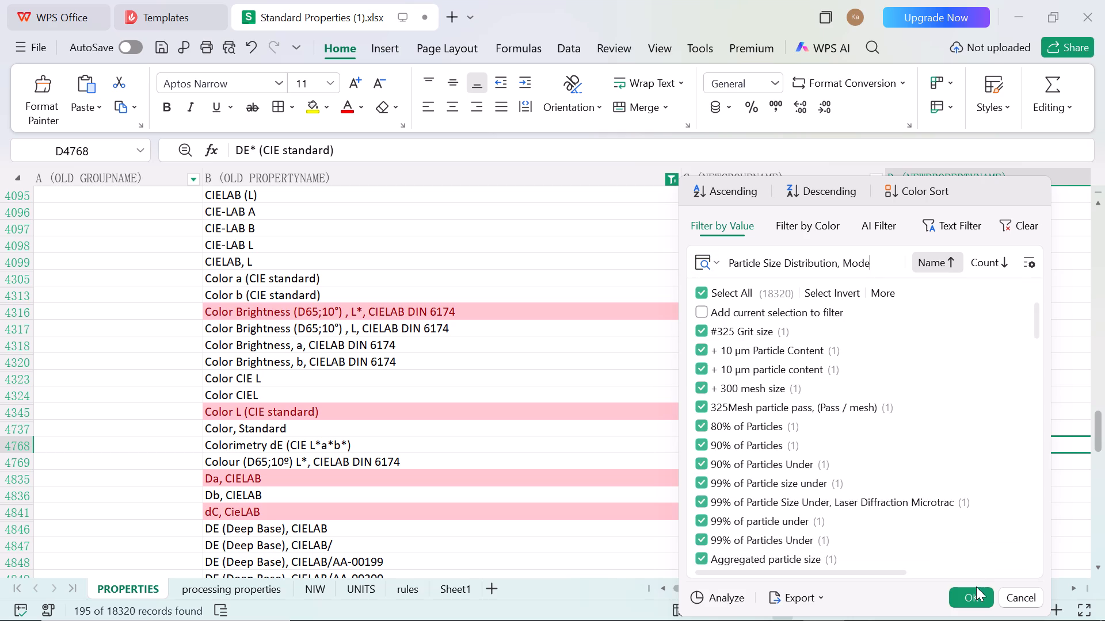
click(976, 591)
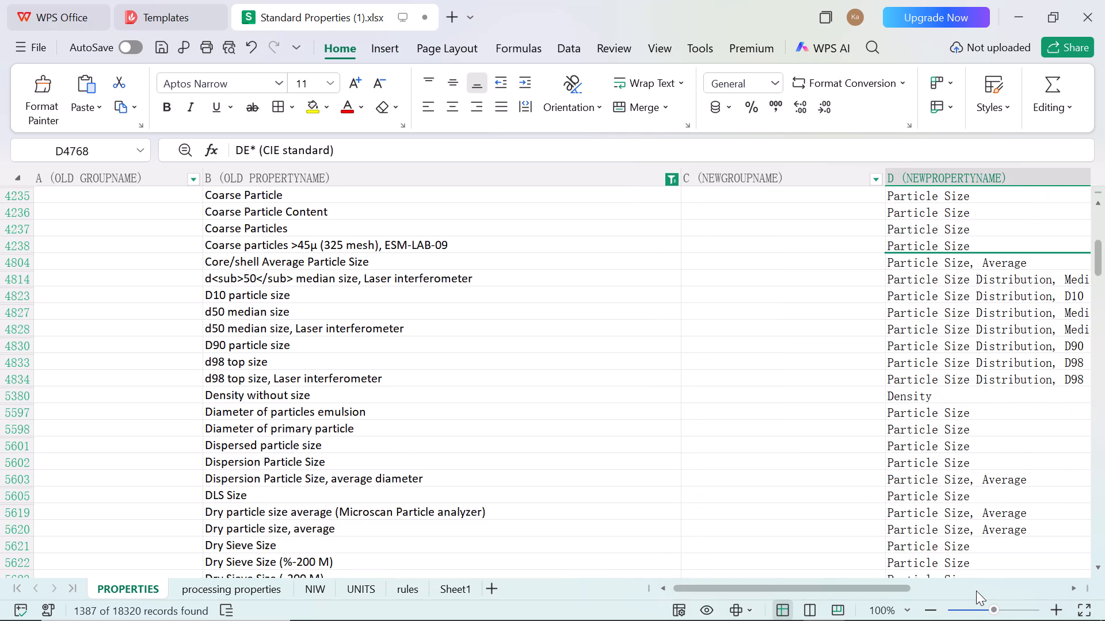
Look through the filtered old property names and their new property names for a standard match to Particle Size Distribution, Mode.
click(341, 263)
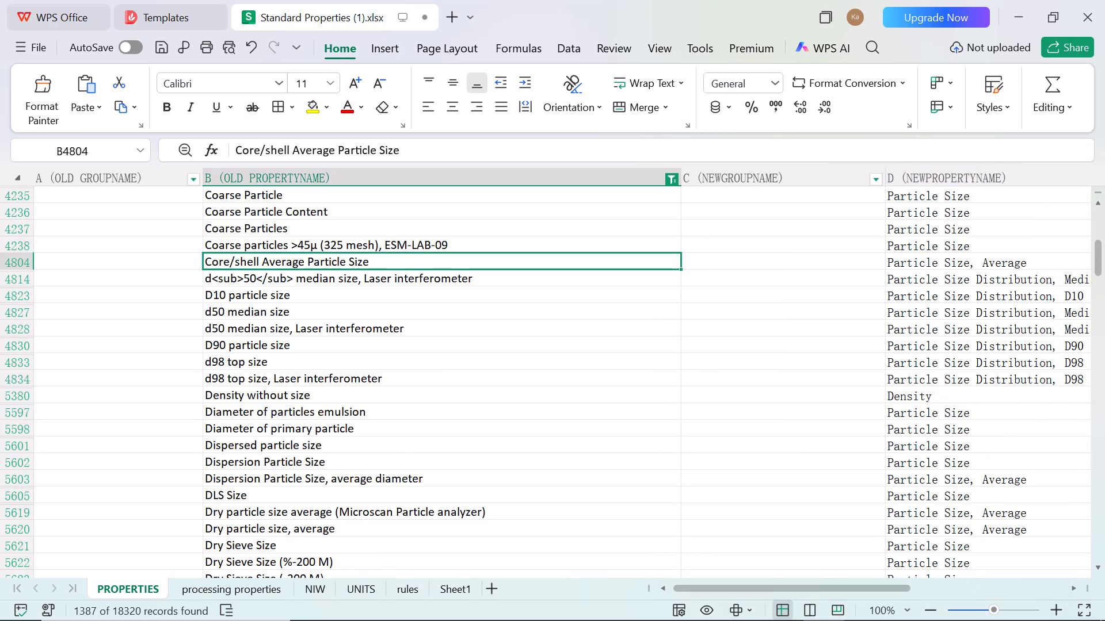
click(944, 283)
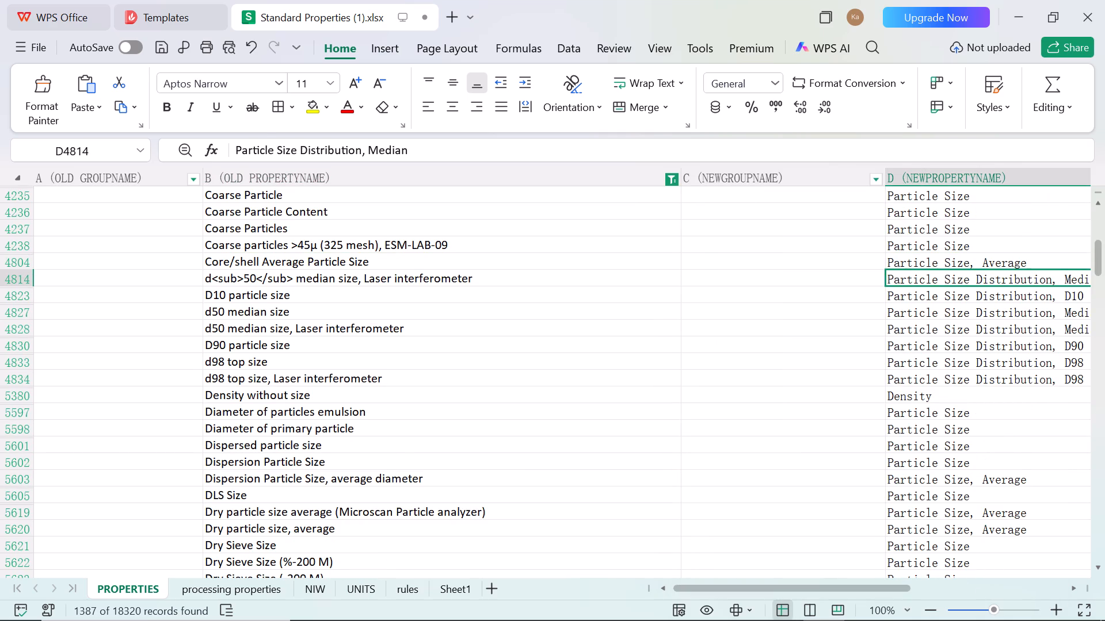
key(Down)
key(Down)
key(Down)
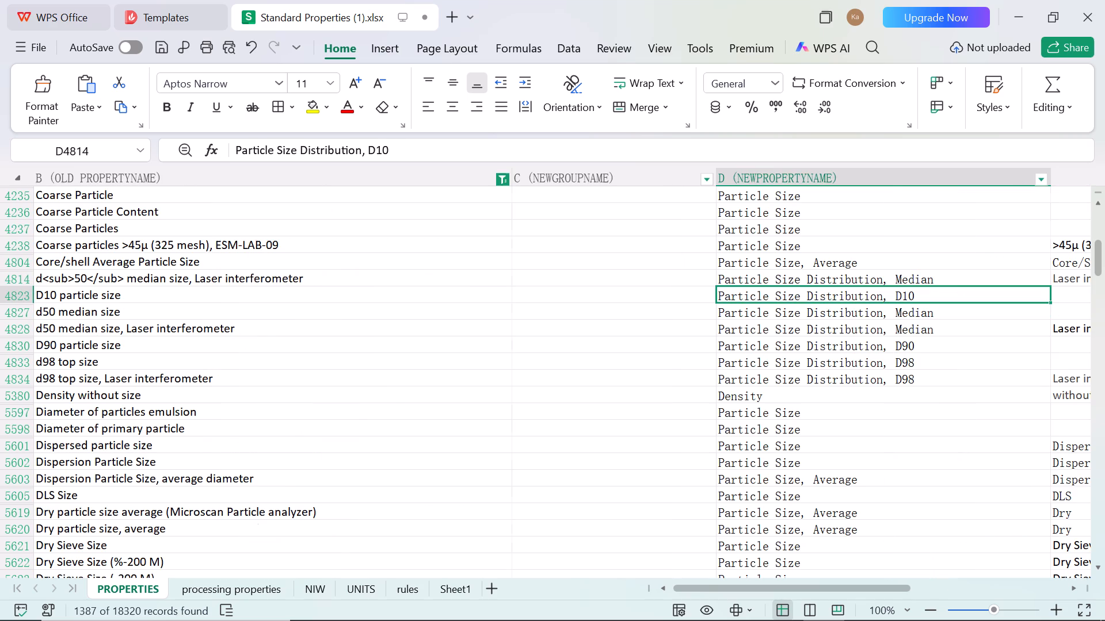
key(Down)
key(Down)
key(Down)
key(Down)
key(Down)
key(Down)
key(Down)
key(Down)
key(Down)
key(Down)
key(Down)
key(Down)
key(Down)
key(Down)
key(Down)
key(Down)
key(Down)
key(Down)
key(Down)
key(Down)
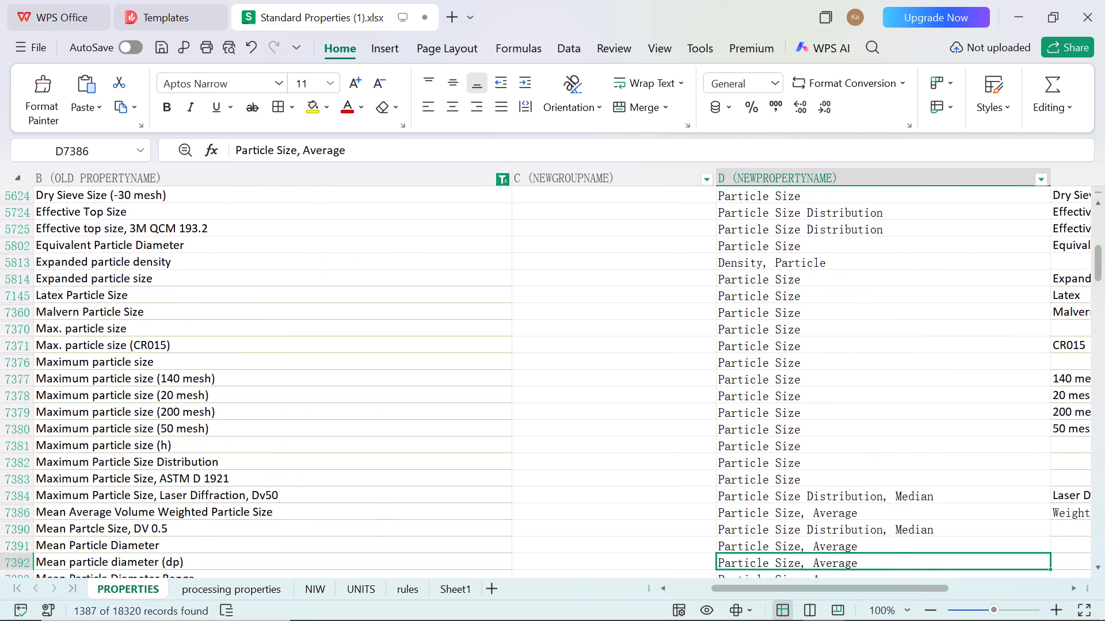
key(Down)
key(Down)
key(Down)
key(Down)
key(Down)
key(Down)
key(Down)
key(Down)
key(Down)
key(Down)
key(Down)
key(Down)
key(Down)
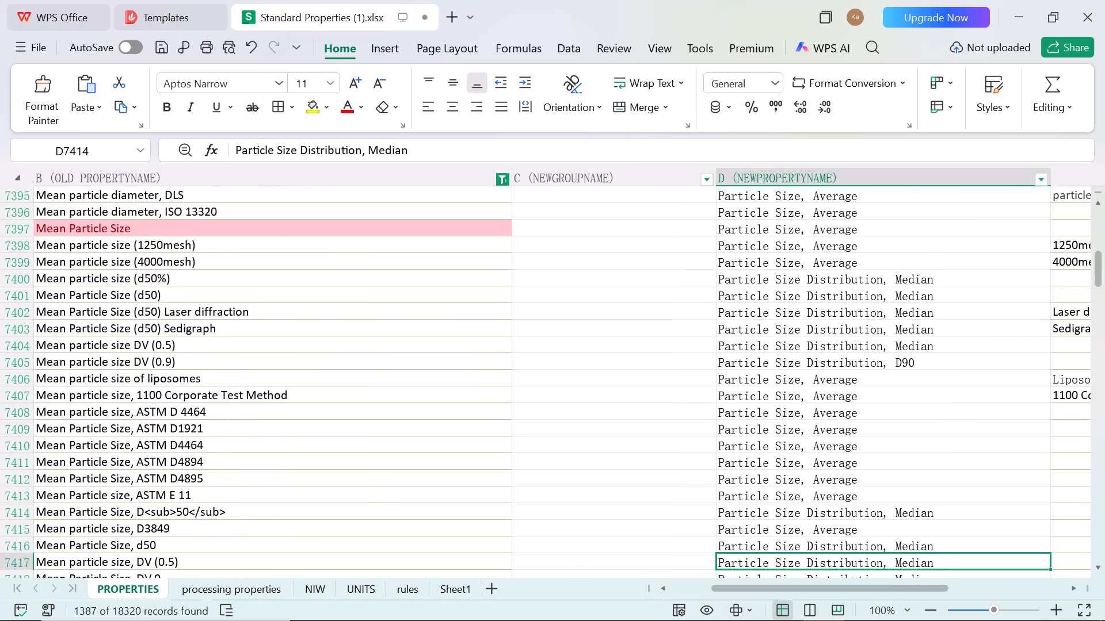
key(Down)
key(Down)
key(Down)
key(Down)
key(Down)
key(Down)
key(Down)
key(Down)
key(Down)
key(Down)
key(Down)
key(Down)
key(Down)
key(Down)
key(Down)
key(Down)
key(Down)
key(Down)
key(Down)
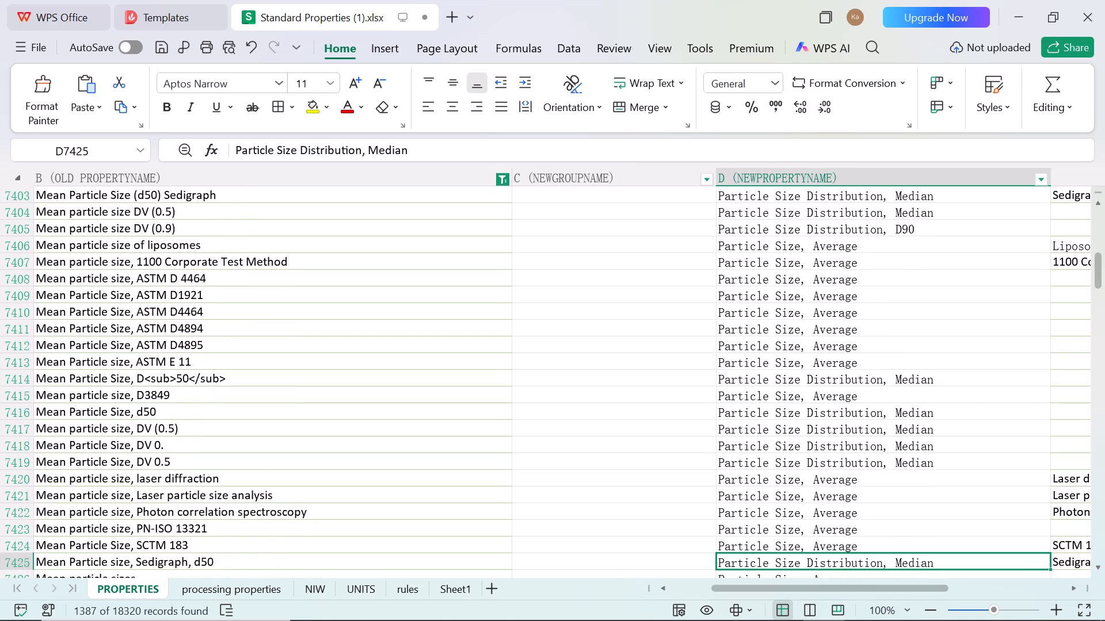
key(Down)
key(Down)
key(Down)
key(Down)
key(Down)
key(Down)
key(Down)
key(Down)
key(Down)
key(Down)
key(Down)
key(Down)
key(Down)
key(Down)
key(Down)
key(Down)
key(Down)
key(Down)
key(Down)
key(Down)
key(Down)
key(Down)
key(Down)
key(Down)
key(Down)
key(Down)
key(Down)
key(Down)
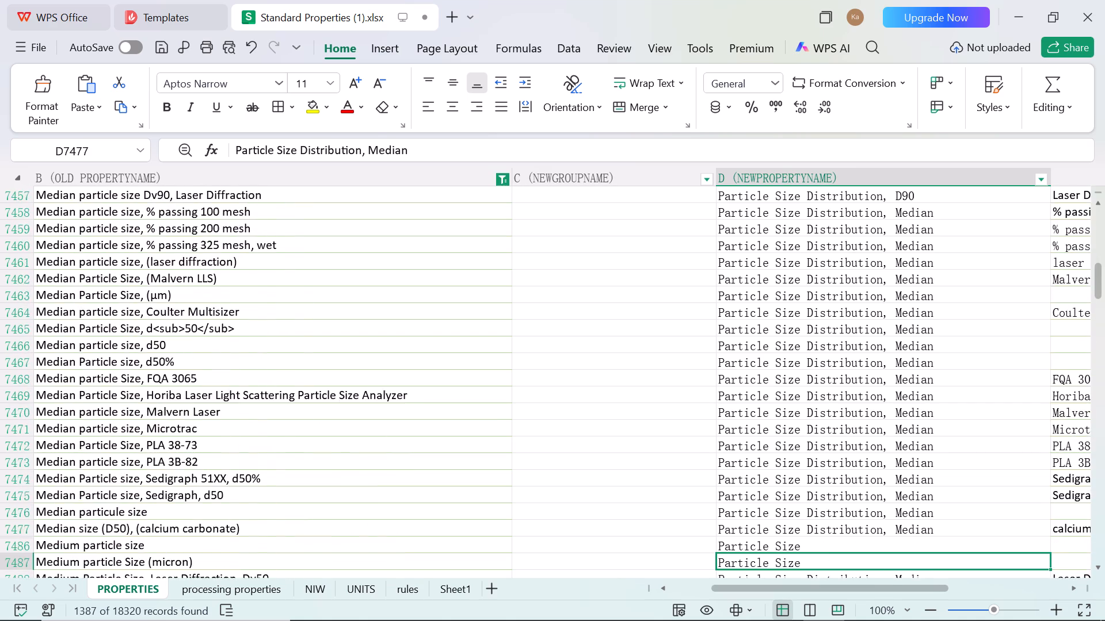
key(Down)
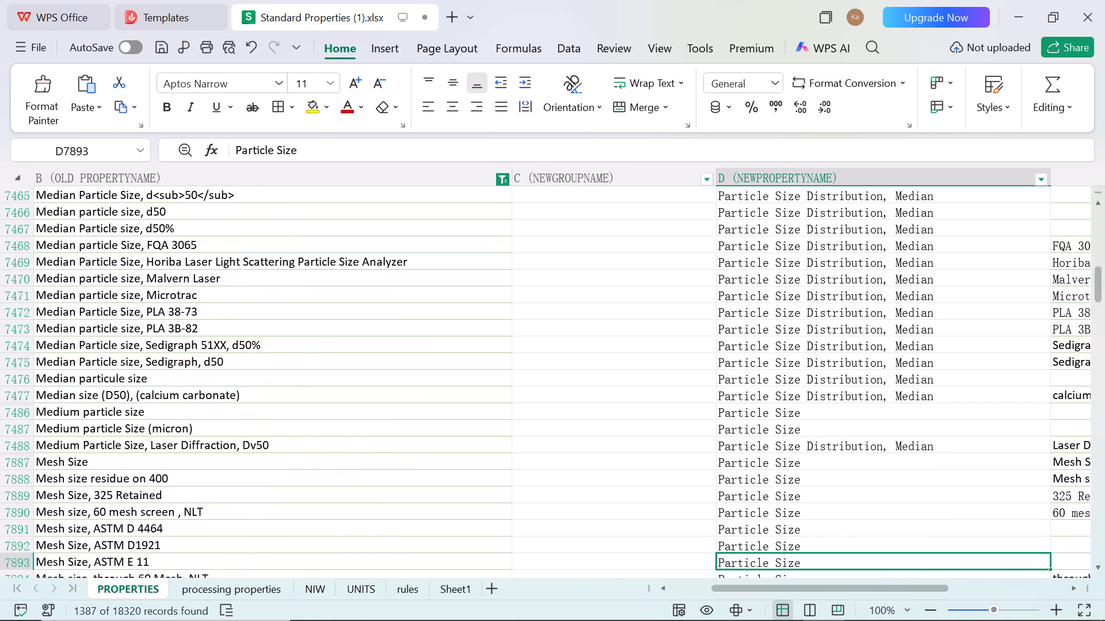
key(Down)
key(Down)
key(Down)
key(Down)
key(Down)
key(Down)
key(Down)
key(Down)
key(Down)
key(Down)
key(Down)
key(Down)
key(Down)
key(Down)
key(Down)
key(Down)
key(Down)
key(Down)
key(Down)
key(Down)
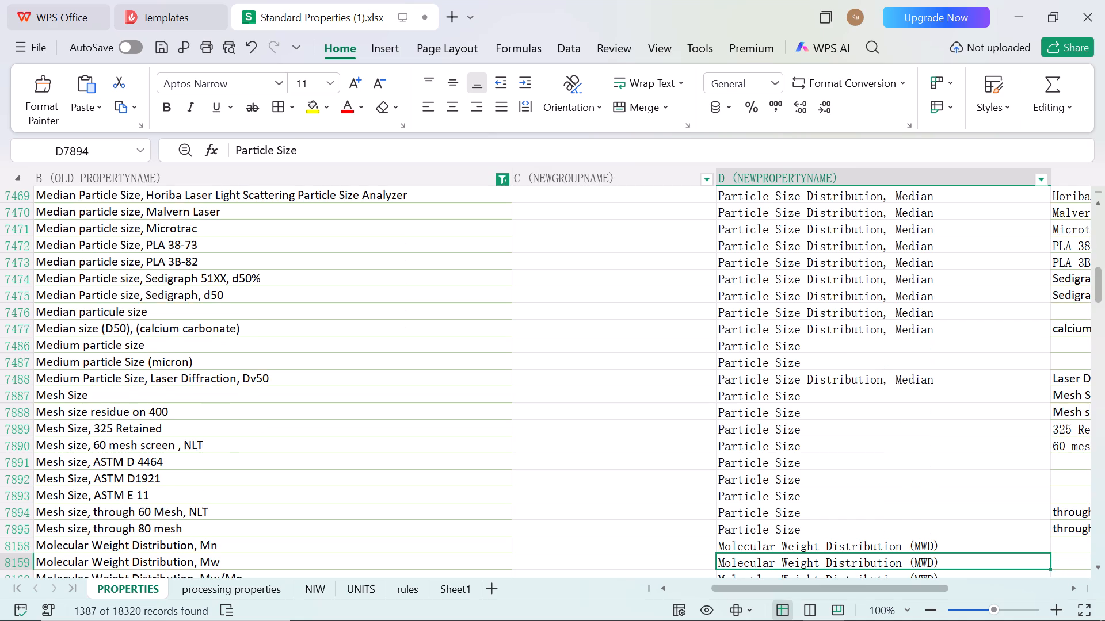
key(Down)
key(Down)
key(Down)
key(Down)
key(Down)
key(Down)
key(Down)
key(Down)
key(Down)
key(Down)
key(Down)
key(Down)
key(Down)
key(Down)
key(Down)
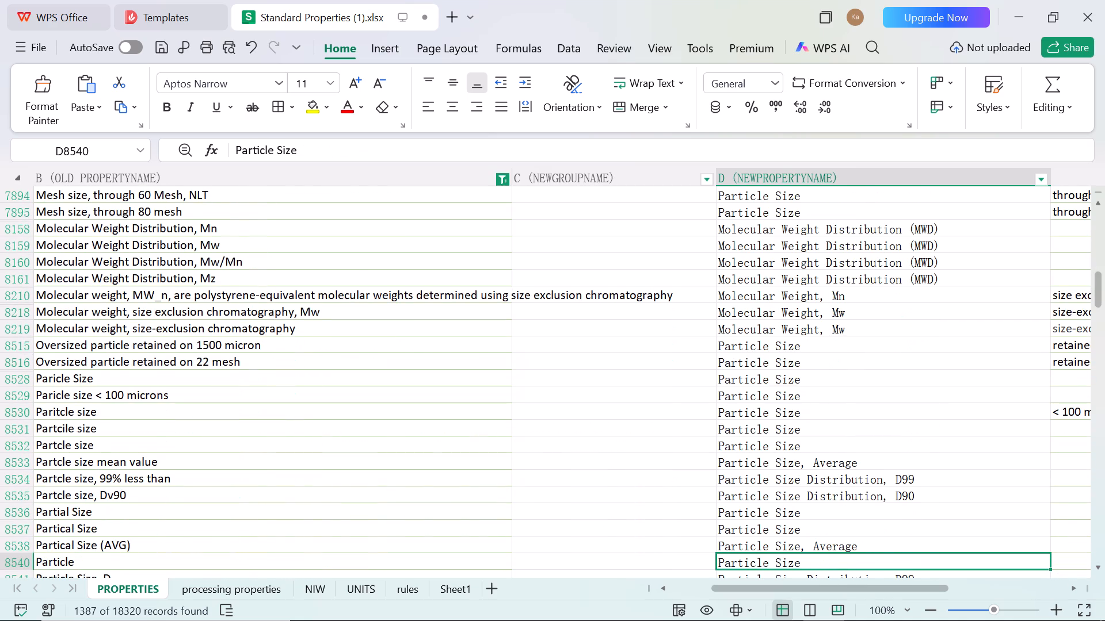
key(Down)
key(Down)
key(Down)
key(Down)
key(Down)
key(Down)
key(Down)
key(Down)
key(Down)
key(Down)
key(Down)
key(Down)
key(Down)
key(Down)
key(Down)
key(Down)
key(Down)
key(Down)
key(Down)
key(Down)
key(Down)
key(Down)
key(Down)
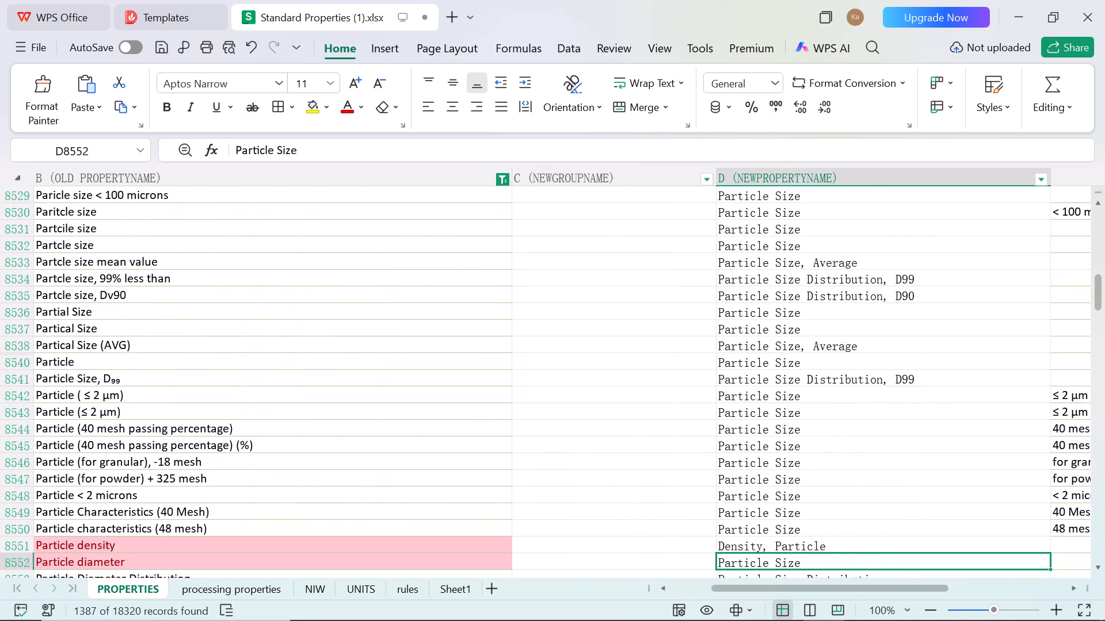
Look further through the filtered particle size entries for the standard new property name matching Particle Size Distribution, Mode.
key(Down)
key(Down)
key(Down)
key(Down)
key(Down)
key(Down)
key(Down)
key(Down)
key(Down)
key(Down)
key(Down)
key(Down)
key(Down)
key(Down)
key(Down)
key(Down)
key(Down)
key(Down)
key(Down)
key(Down)
key(Down)
key(Down)
key(Down)
key(Down)
key(Down)
key(Down)
key(Down)
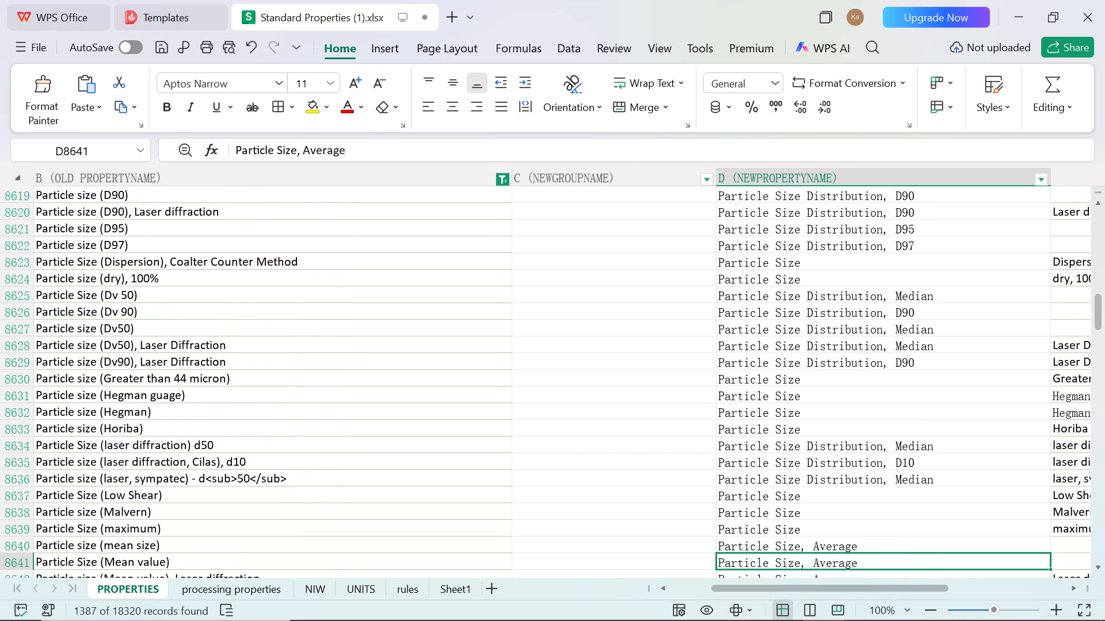
key(Down)
key(Down)
key(Down)
key(Down)
key(Down)
key(Down)
key(Down)
key(Down)
key(Down)
key(Down)
key(Down)
key(Down)
key(Down)
key(Down)
key(Down)
key(Down)
key(Down)
key(Down)
key(Down)
key(Down)
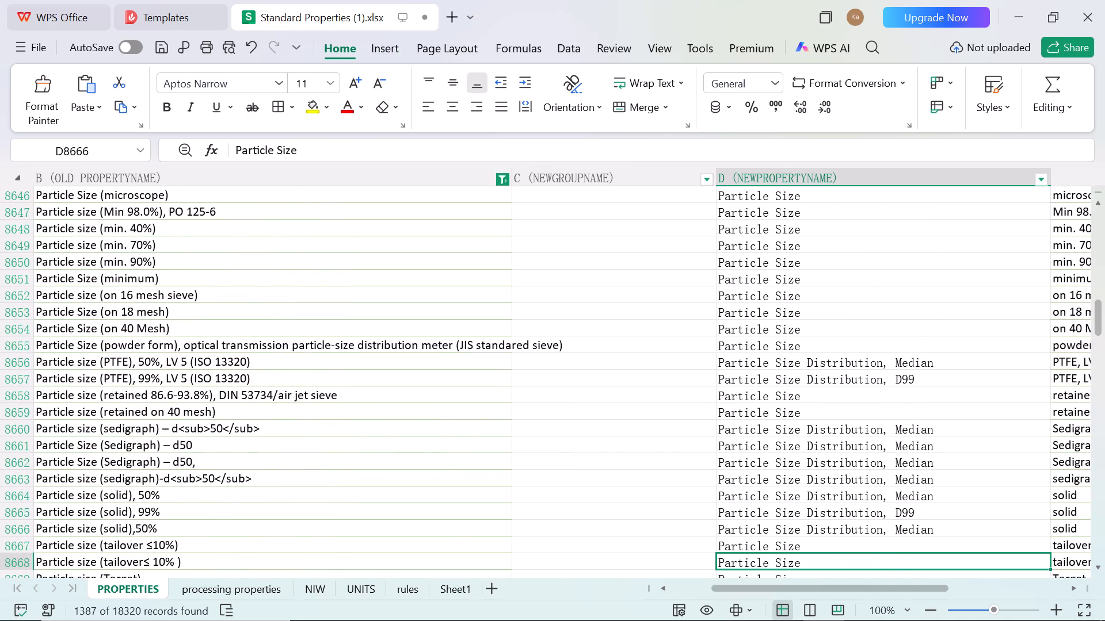
key(Down)
key(Down)
key(Down)
key(Down)
key(Down)
key(Down)
key(Down)
key(Down)
key(Down)
key(Down)
key(Down)
key(Down)
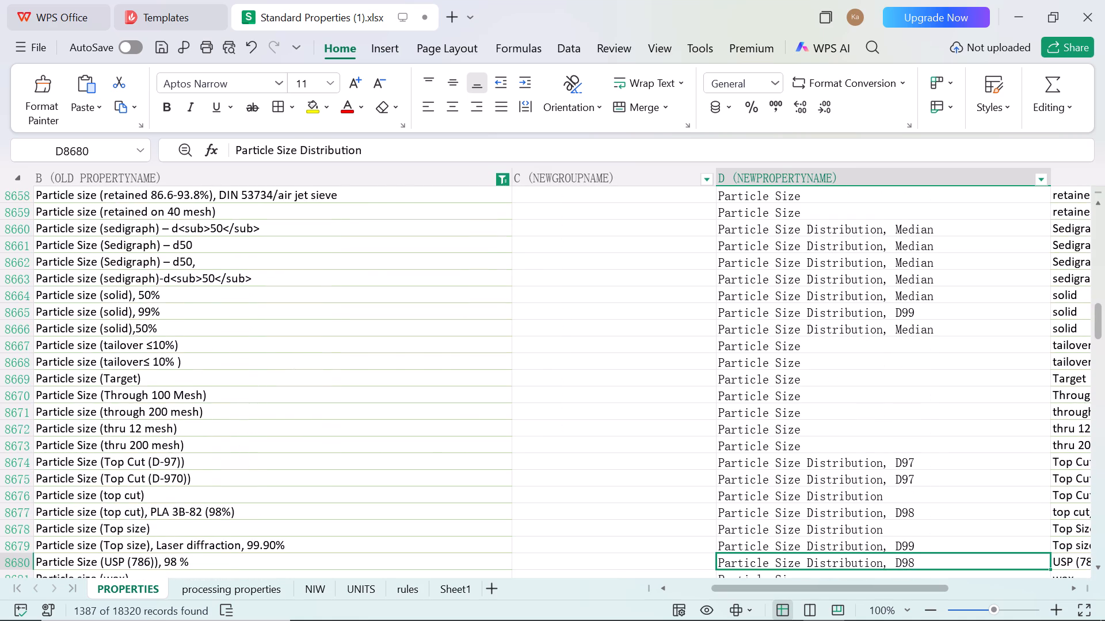
Search the new property names for mode and filter them to Particle Size Distribution, Mode.
click(1047, 177)
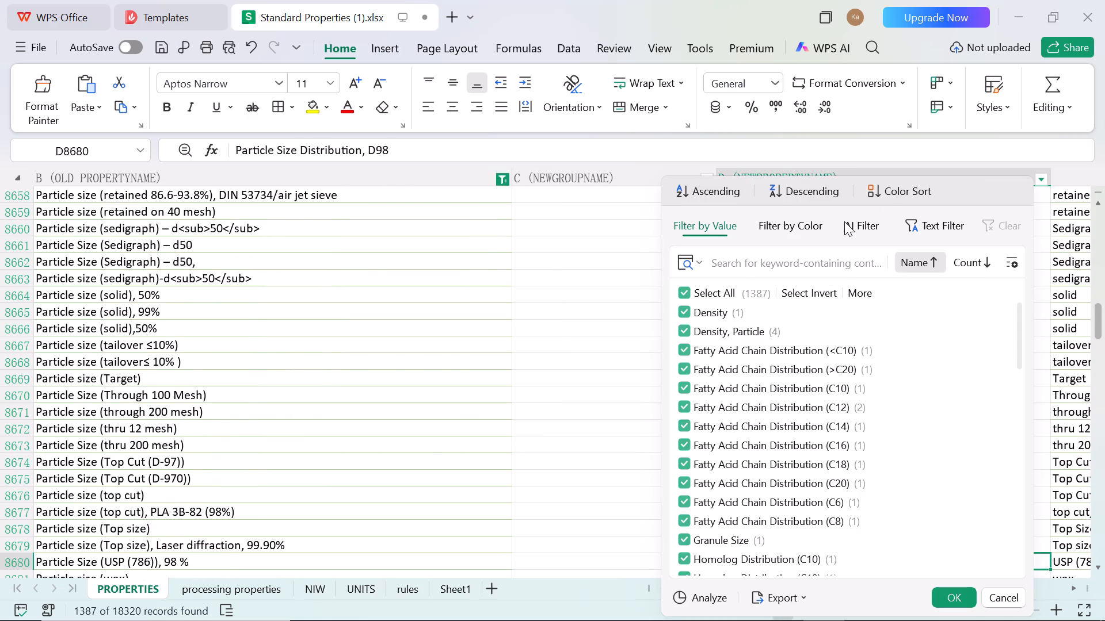
text(mode)
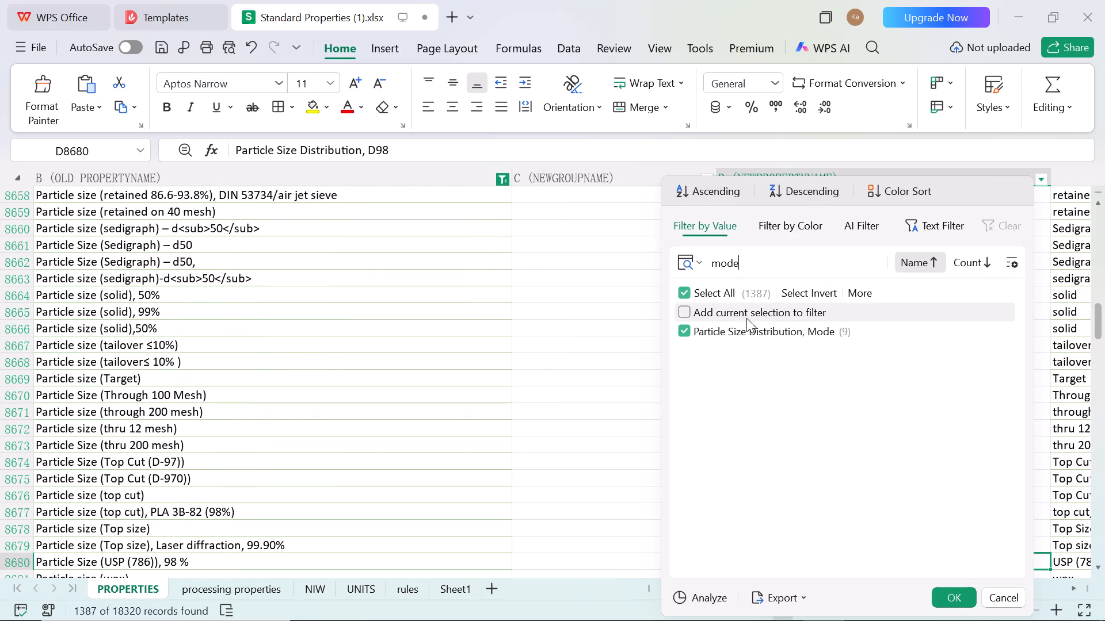
click(748, 339)
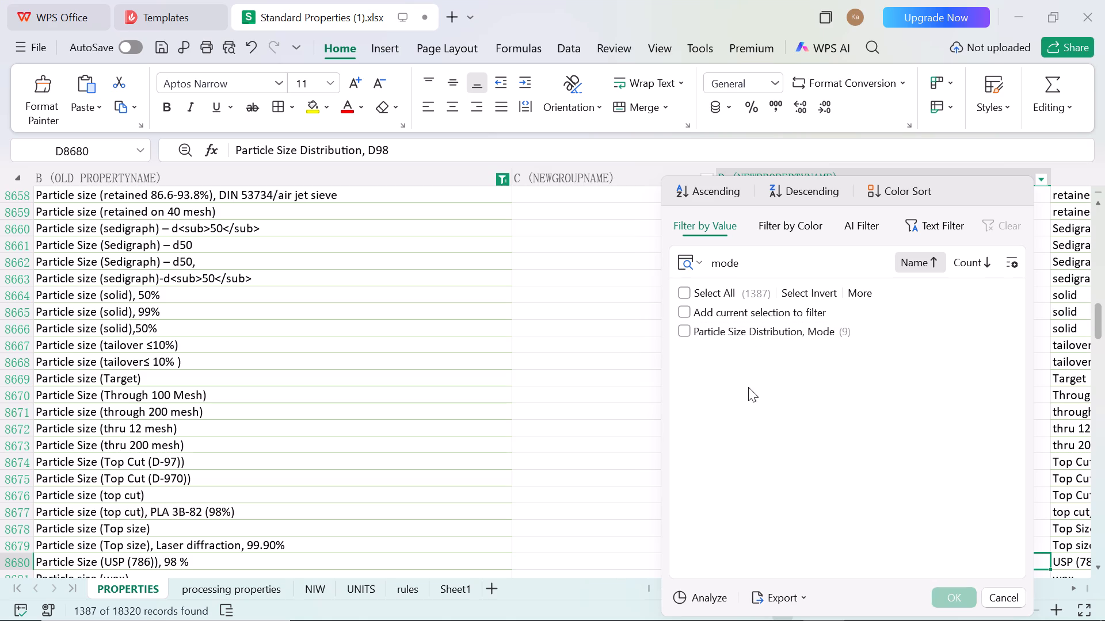
click(735, 334)
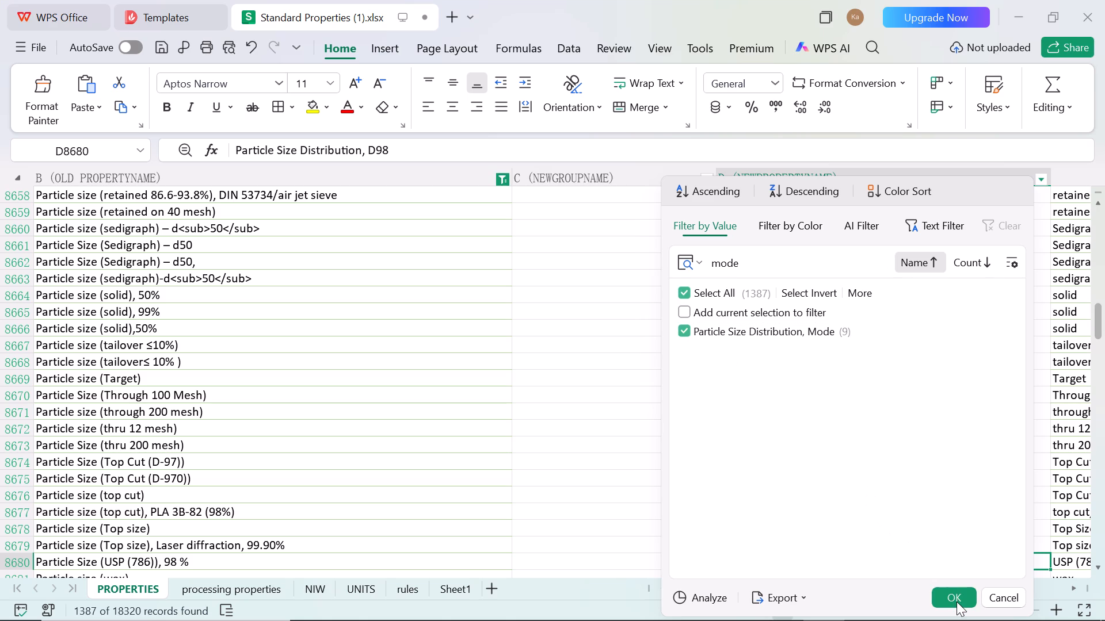
click(957, 601)
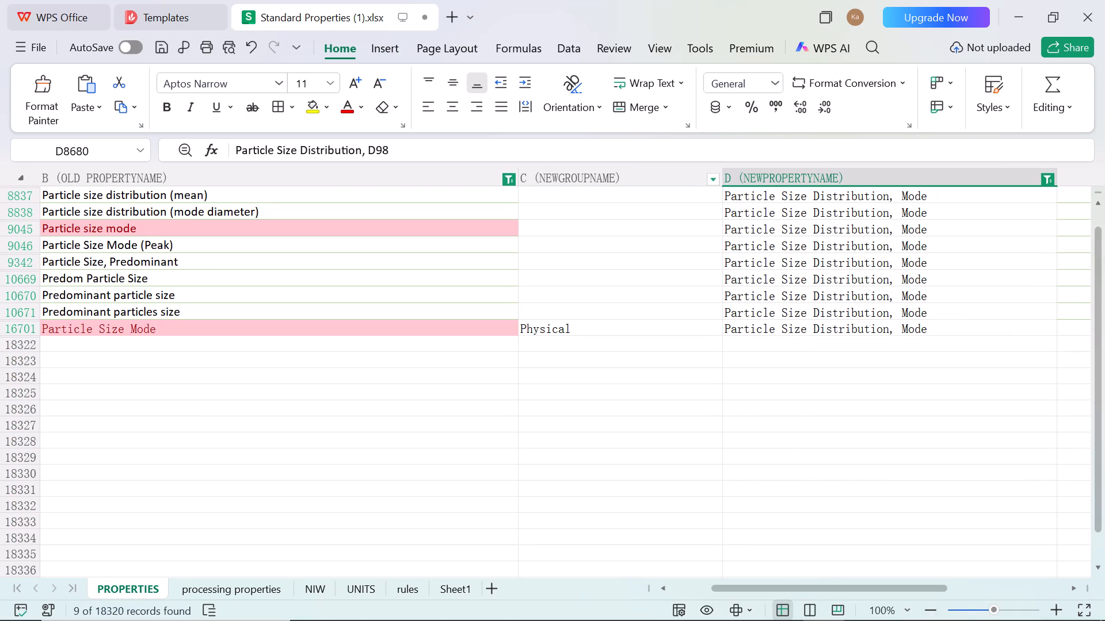
Copy the new property name from the Particle size mode row into property 5 of Iron oxide Black S330, then save and return to the product list.
click(801, 232)
key(ctrl+c)
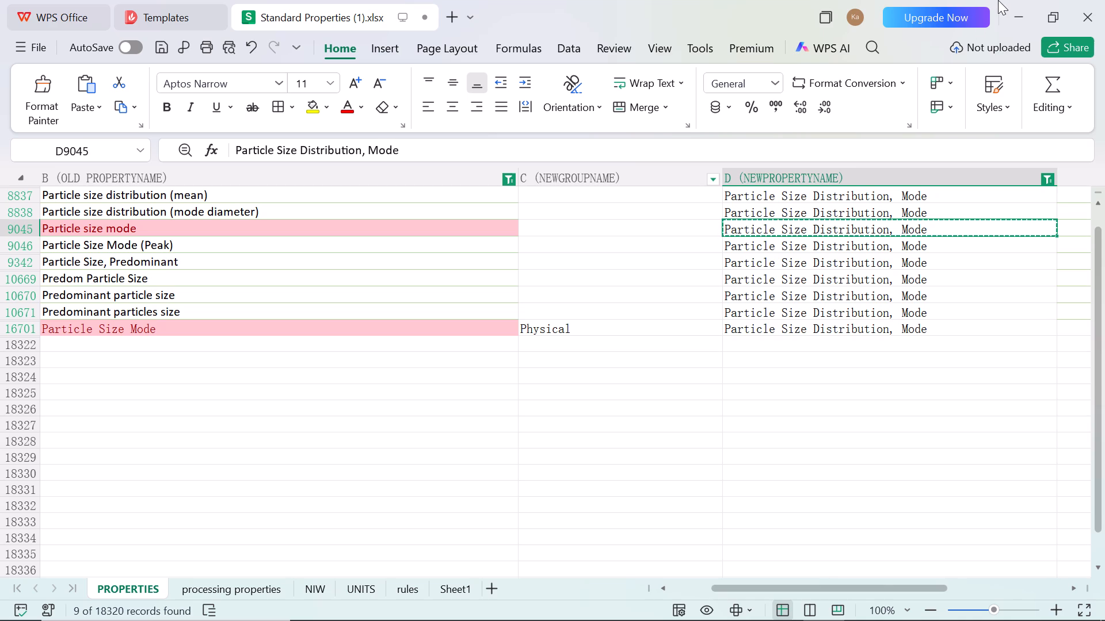
click(1009, 13)
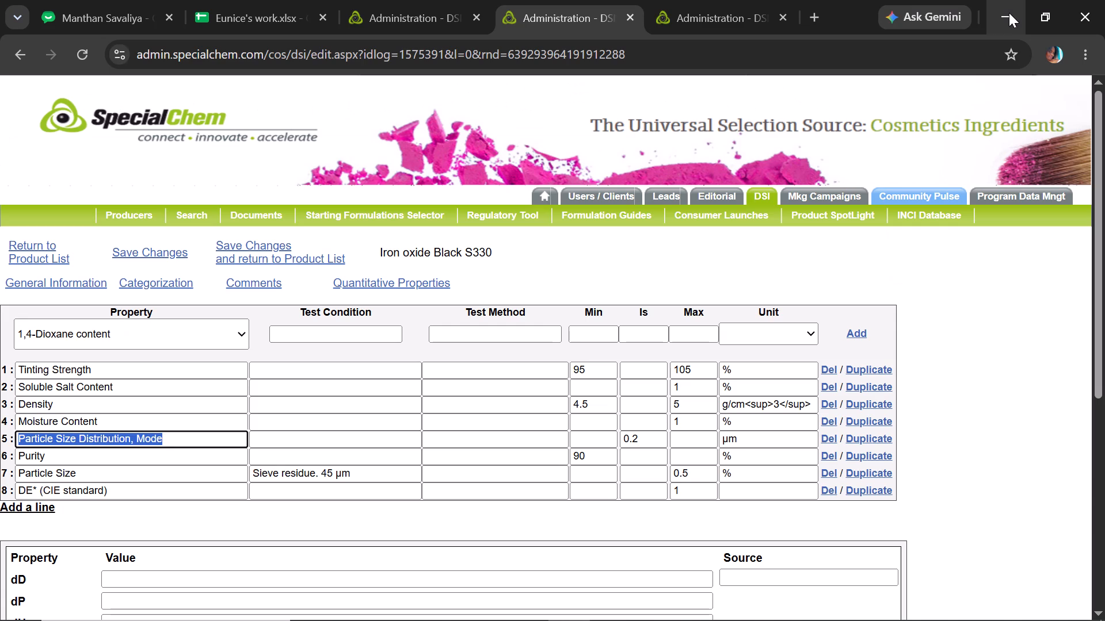
key(ctrl+v)
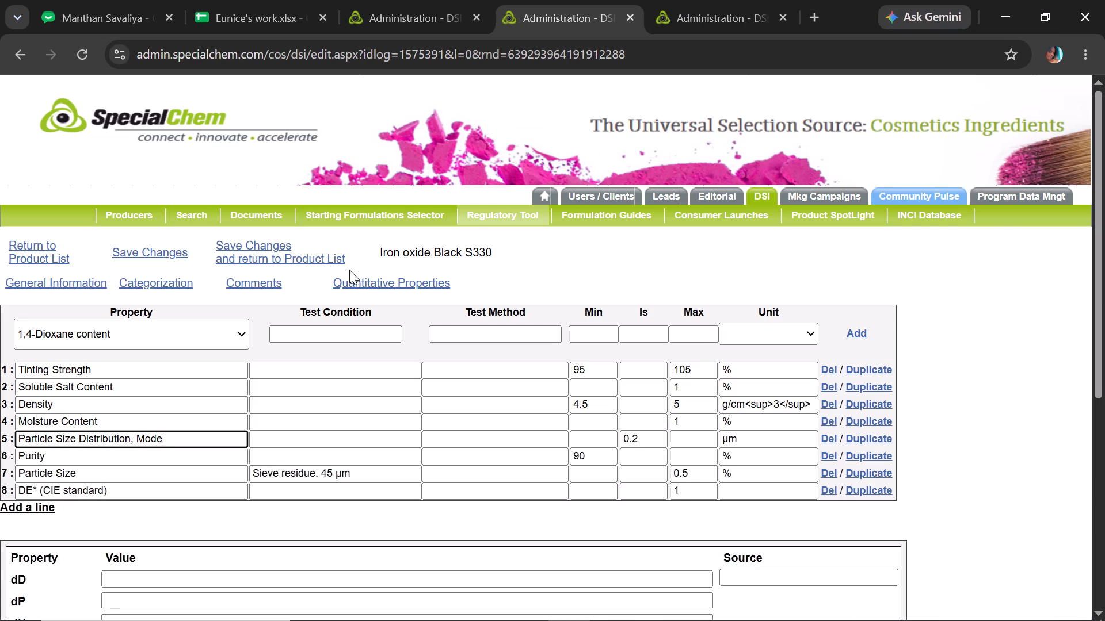
click(261, 255)
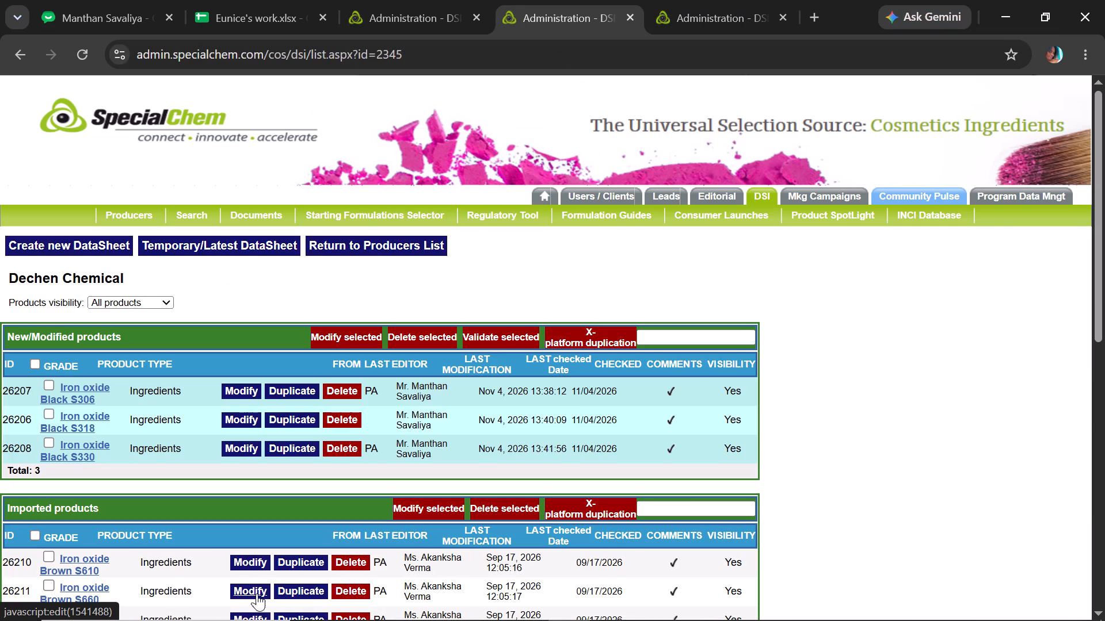
Open Iron oxide Brown S610 for modification, mark its status as checked with date 11/04/2026, and save the changes.
click(241, 564)
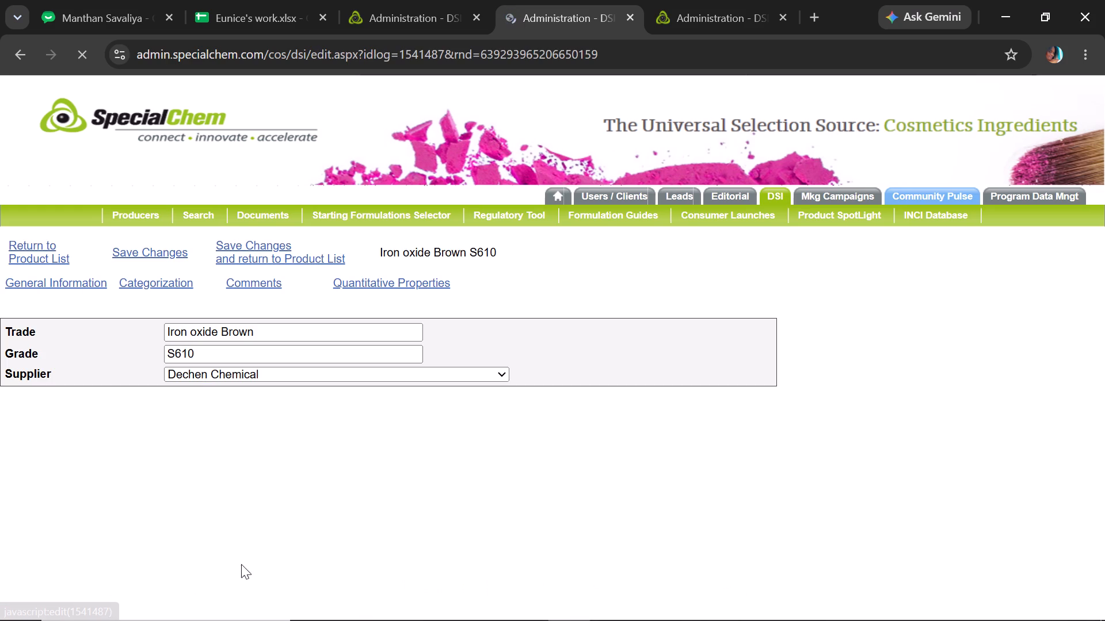
drag(1104, 198, 1104, 224)
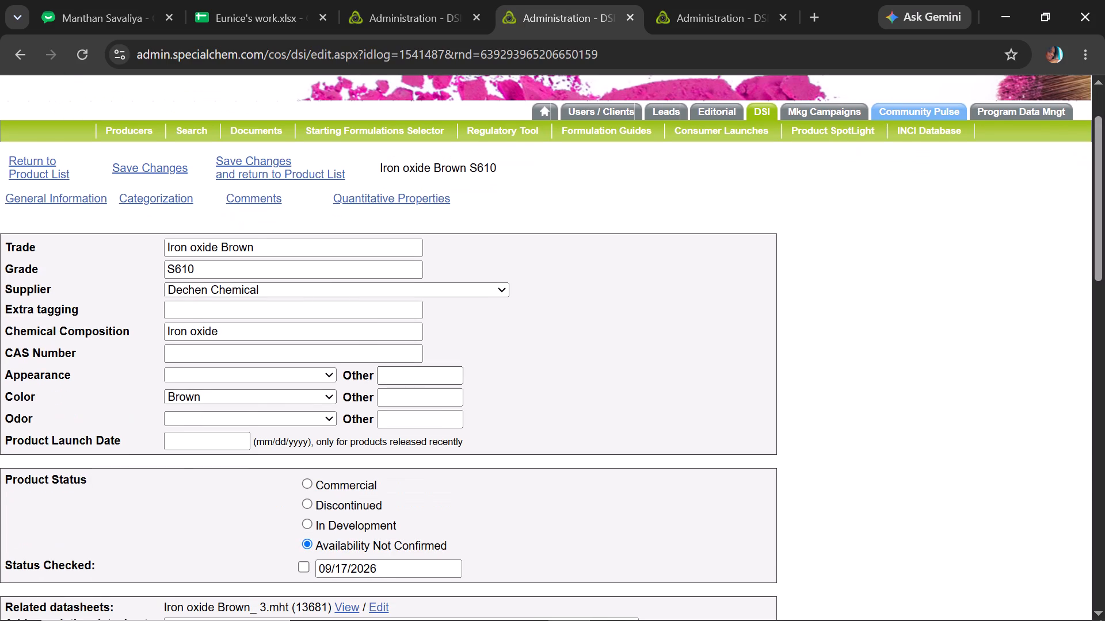
click(304, 569)
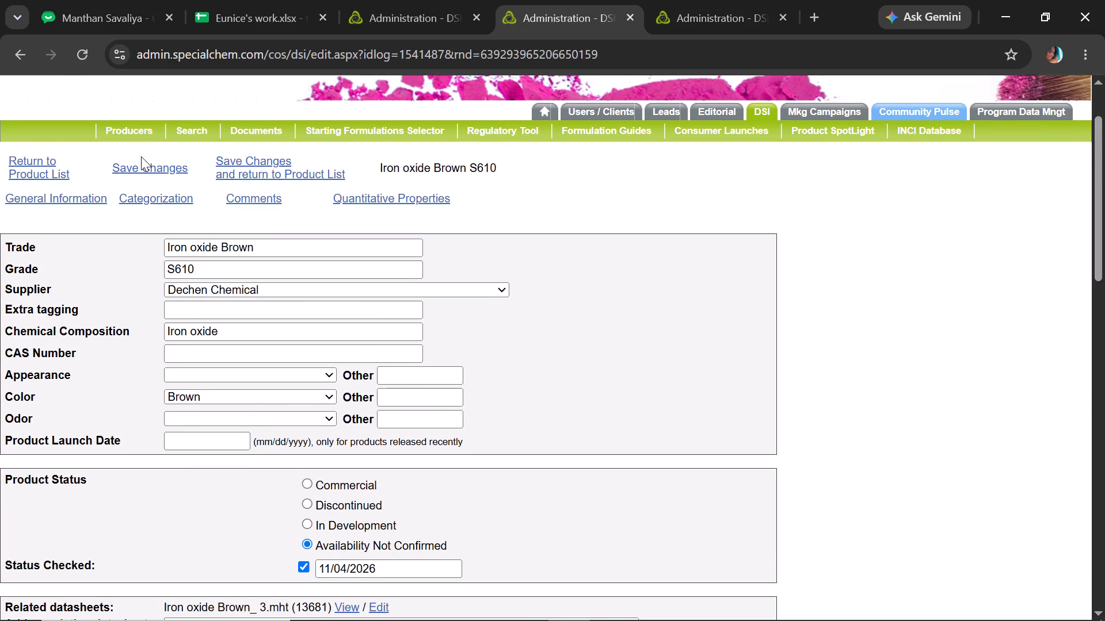
click(139, 163)
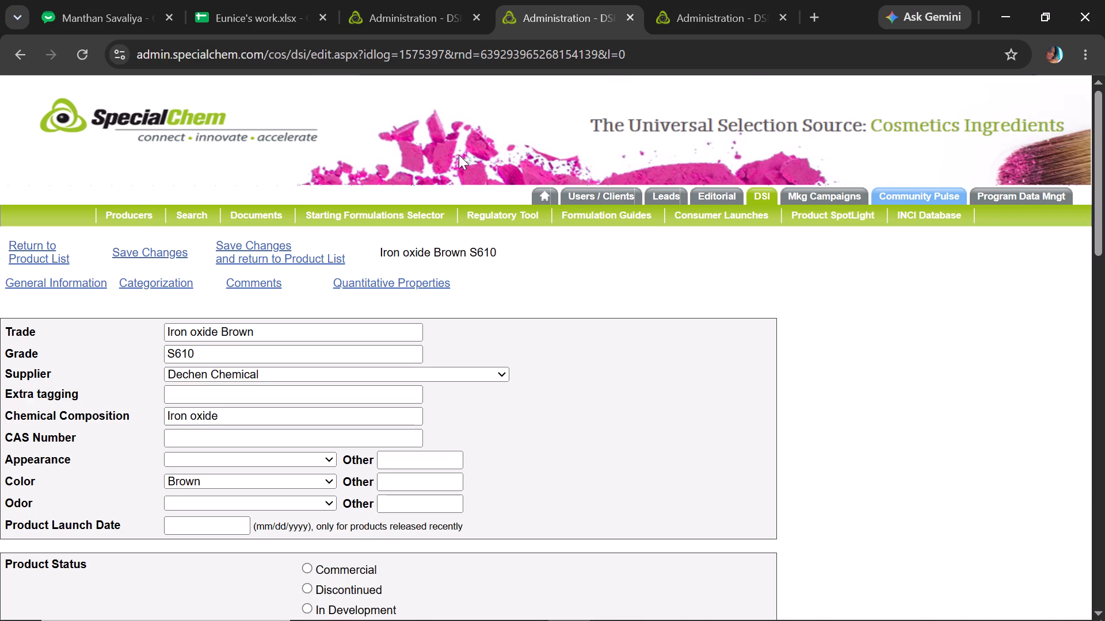
Review the comments and quantitative properties of Iron oxide Brown S610, then save and return to the product list.
drag(1090, 221, 1104, 216)
drag(1104, 216, 1099, 252)
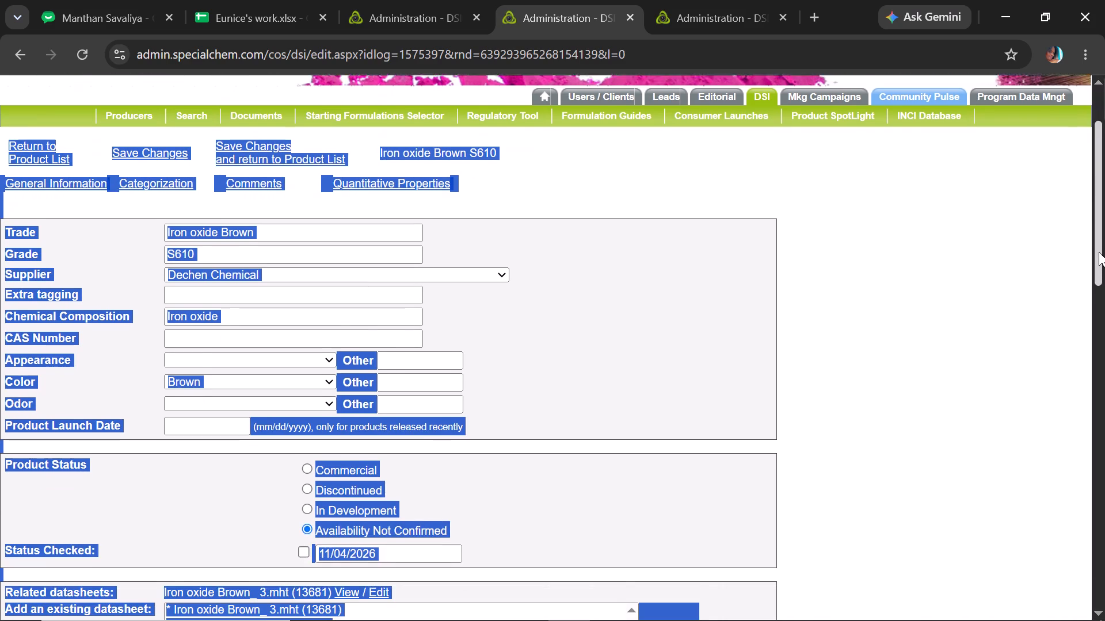
drag(1099, 252, 1099, 252)
click(256, 169)
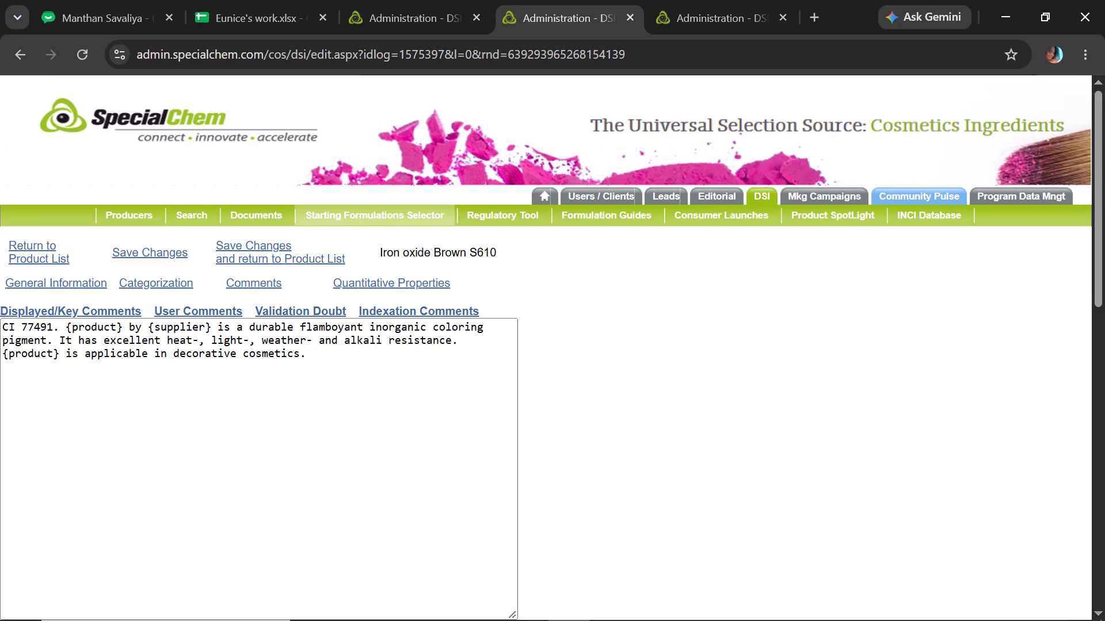
drag(1100, 273, 1104, 331)
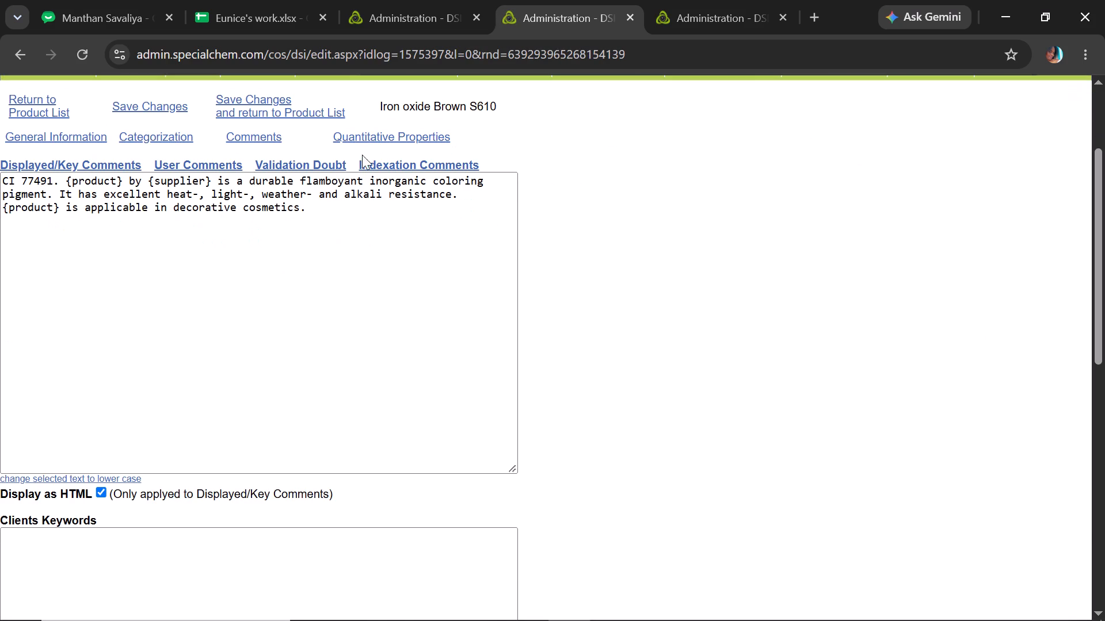
click(367, 139)
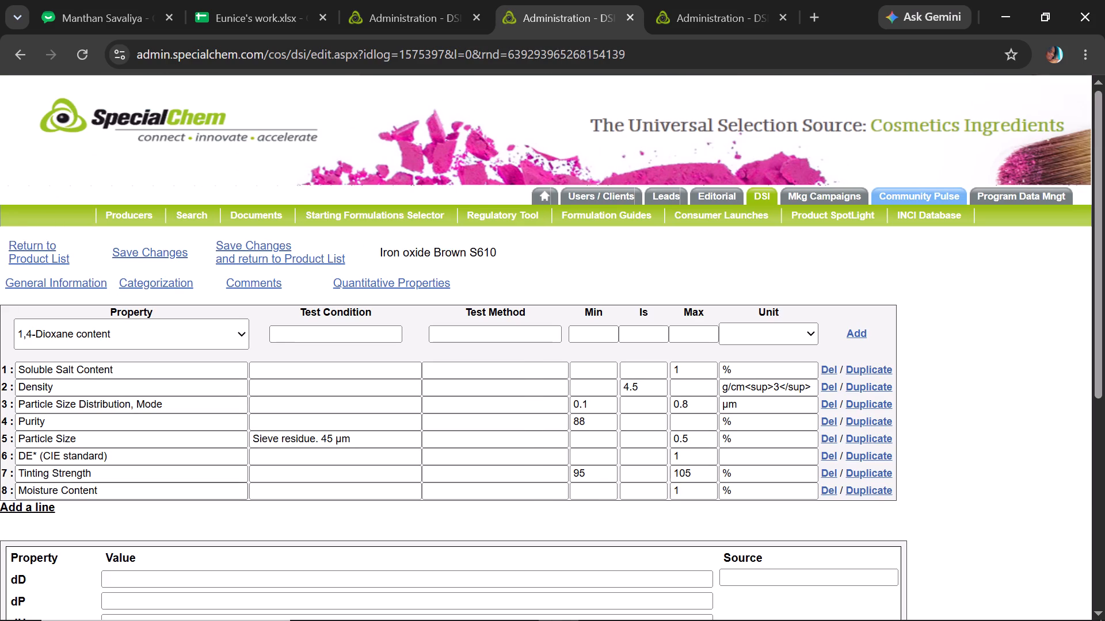
click(223, 252)
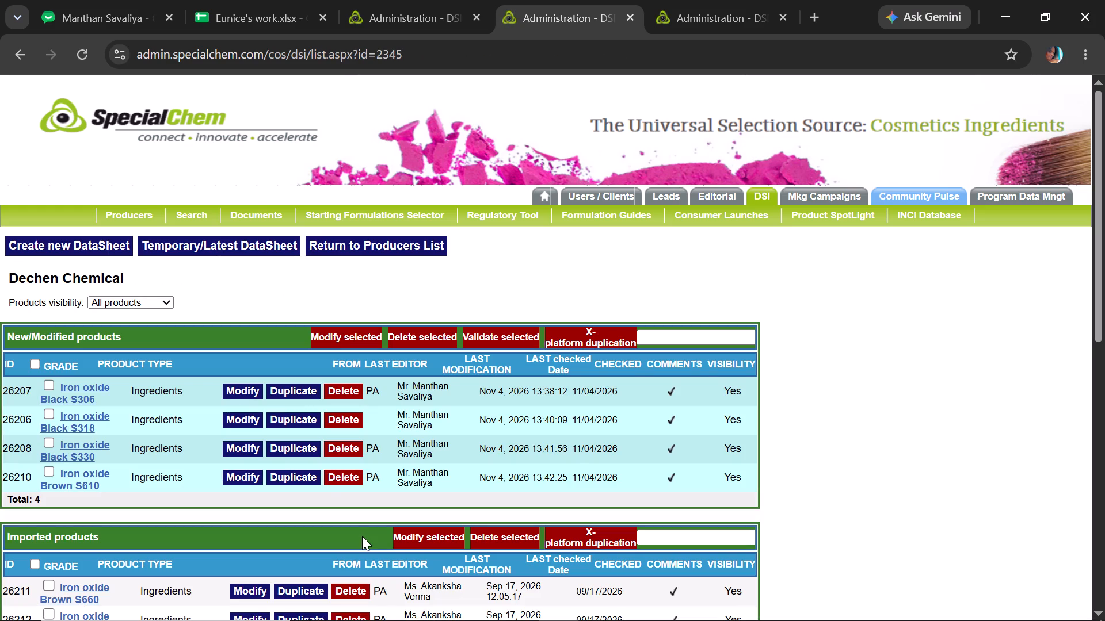
Open Iron oxide Brown S660 for modification, mark its status as checked with date 11/04/2026, and save the changes.
click(255, 589)
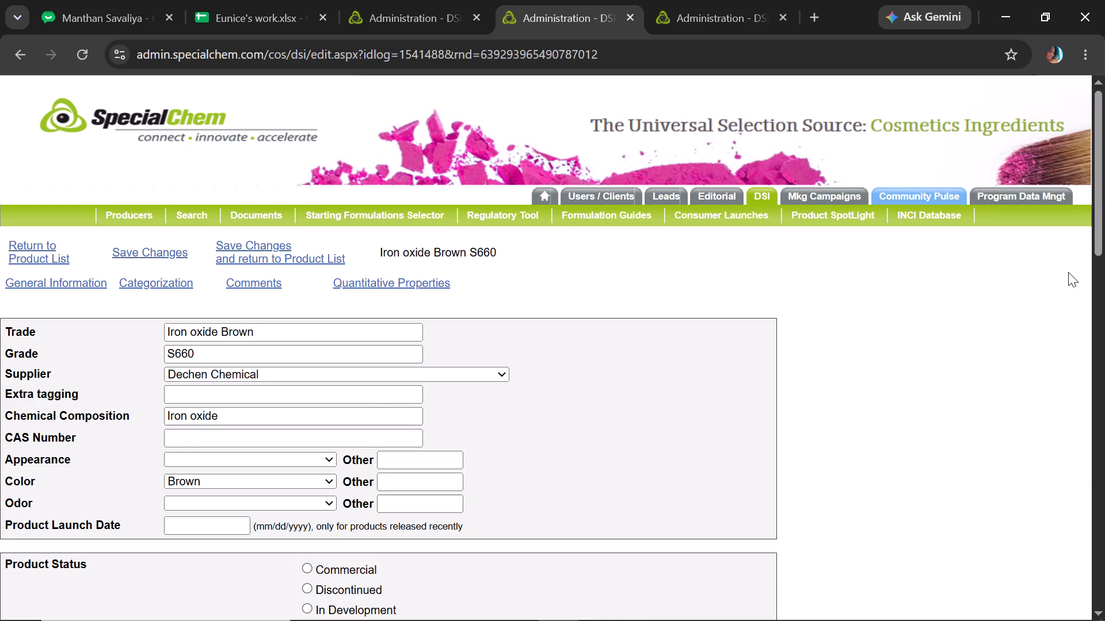
drag(1104, 178, 1100, 198)
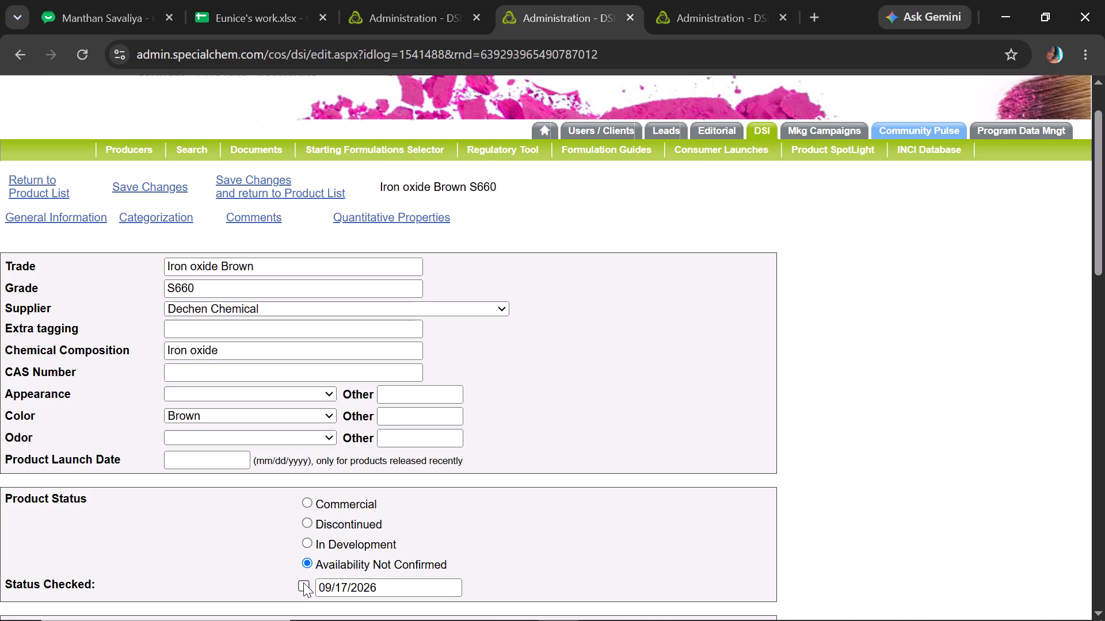
click(304, 585)
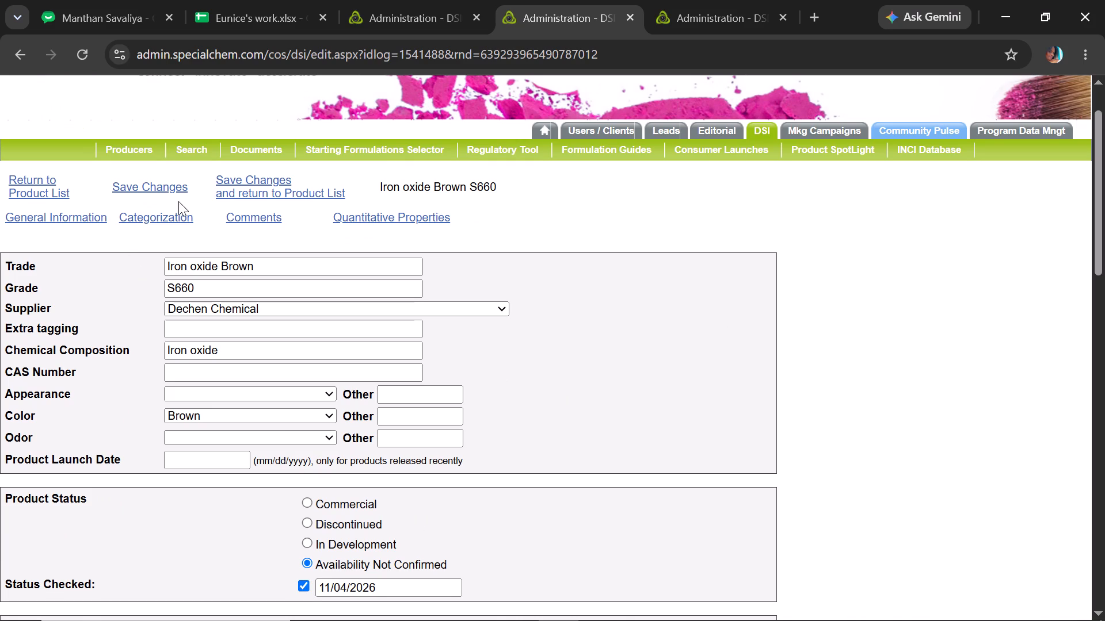
click(175, 191)
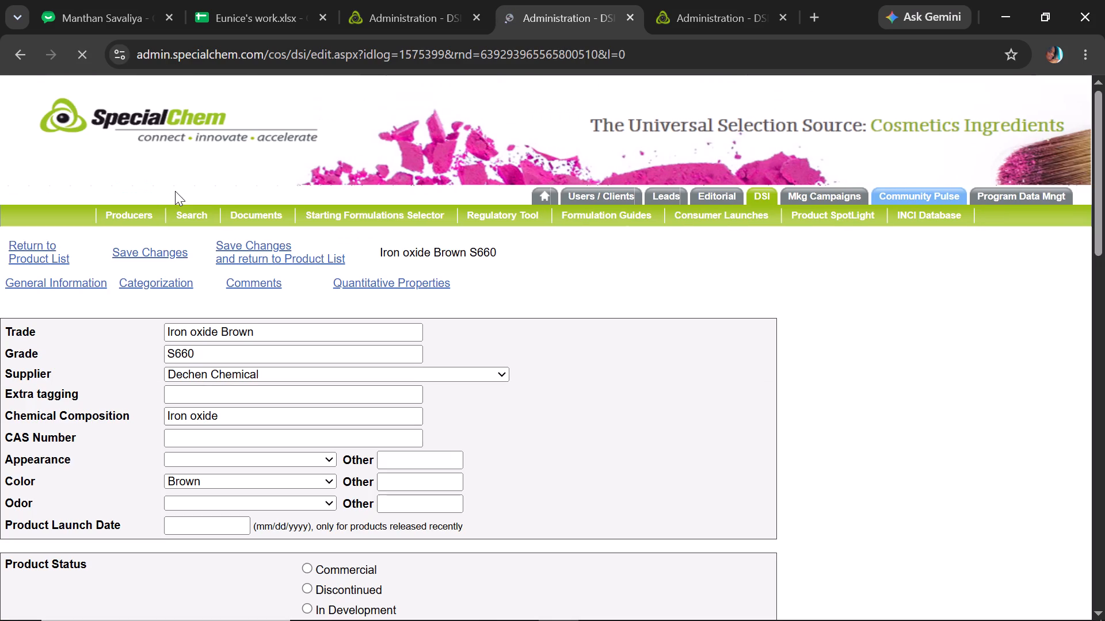
Review the comments and open the quantitative properties of Iron oxide Brown S660, then save and return to the product list.
click(237, 275)
click(238, 280)
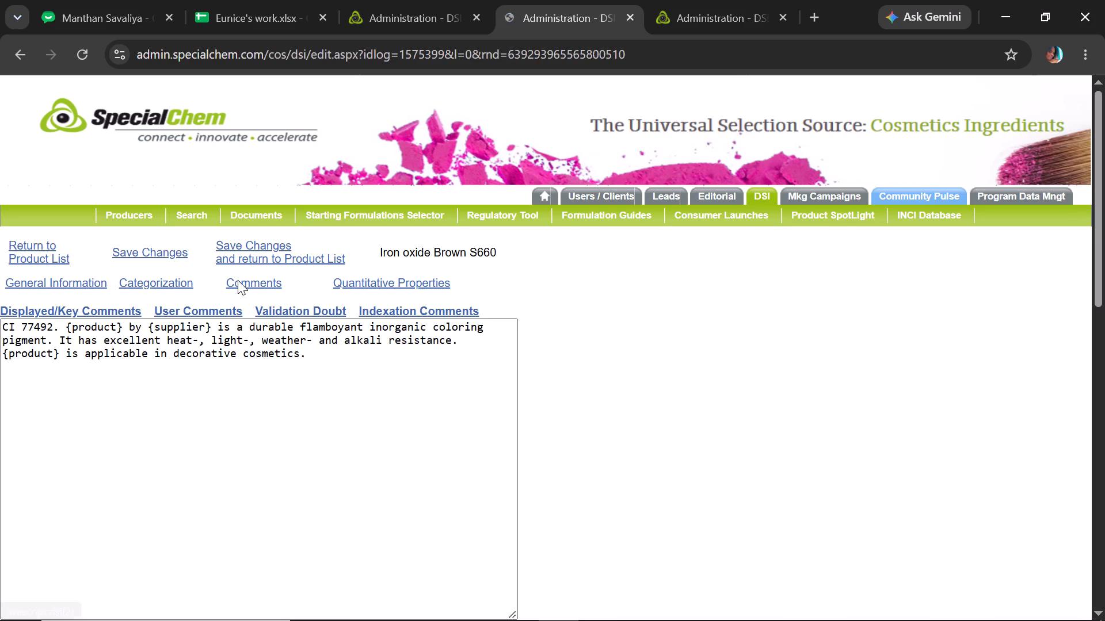
drag(1104, 224, 1104, 262)
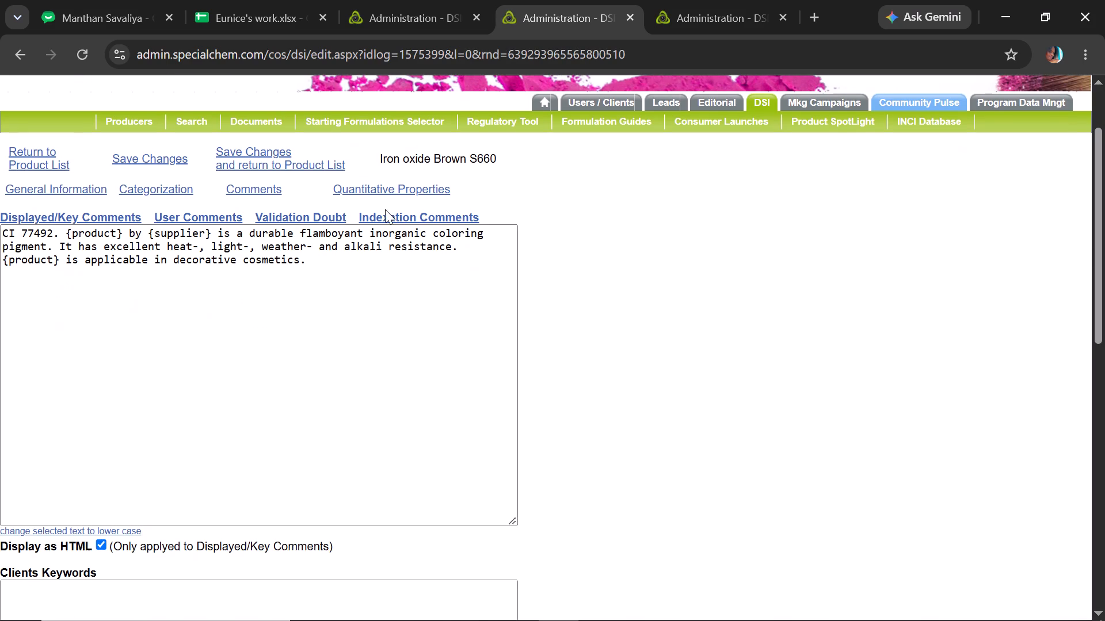
click(399, 186)
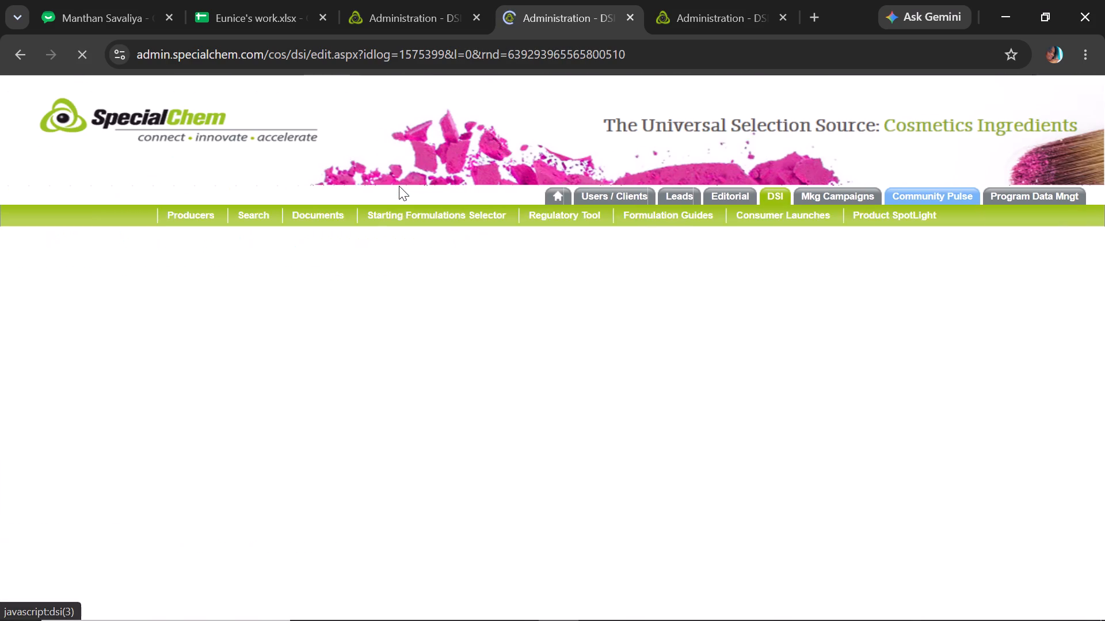
click(230, 252)
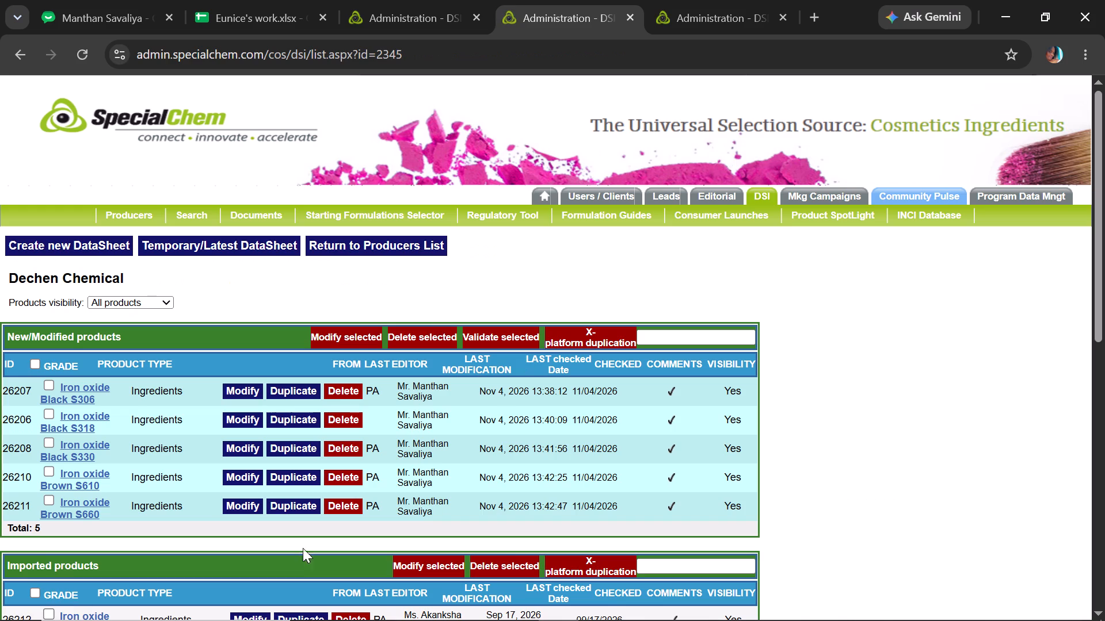
Open Iron oxide Brown S686 from the imported products, mark its status as checked, and save the changes.
drag(1104, 201, 1104, 351)
click(232, 295)
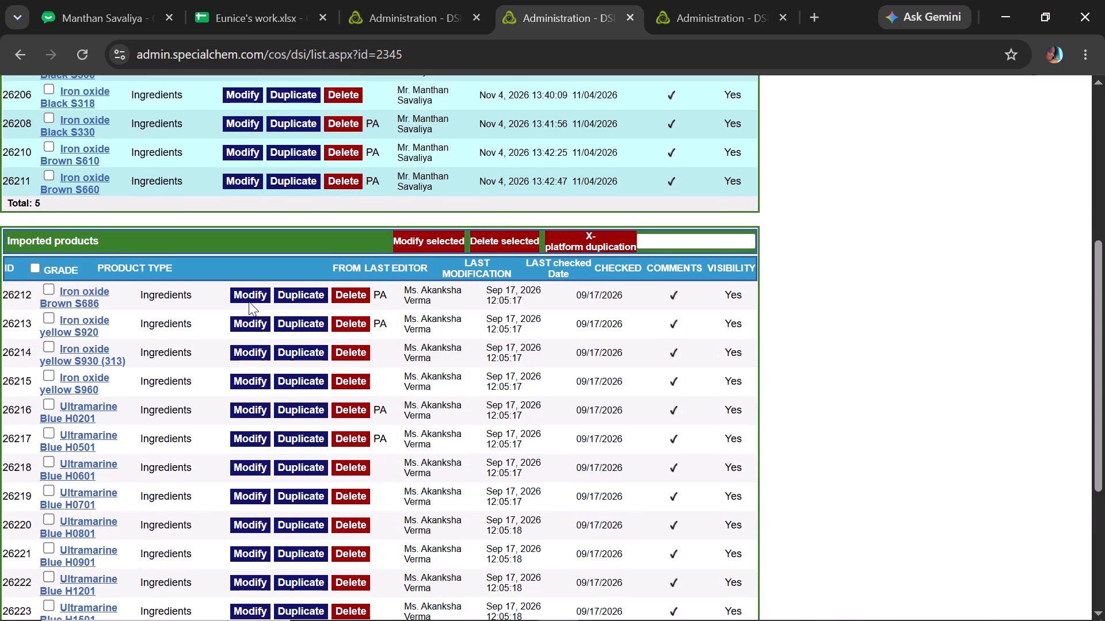
click(249, 301)
click(251, 295)
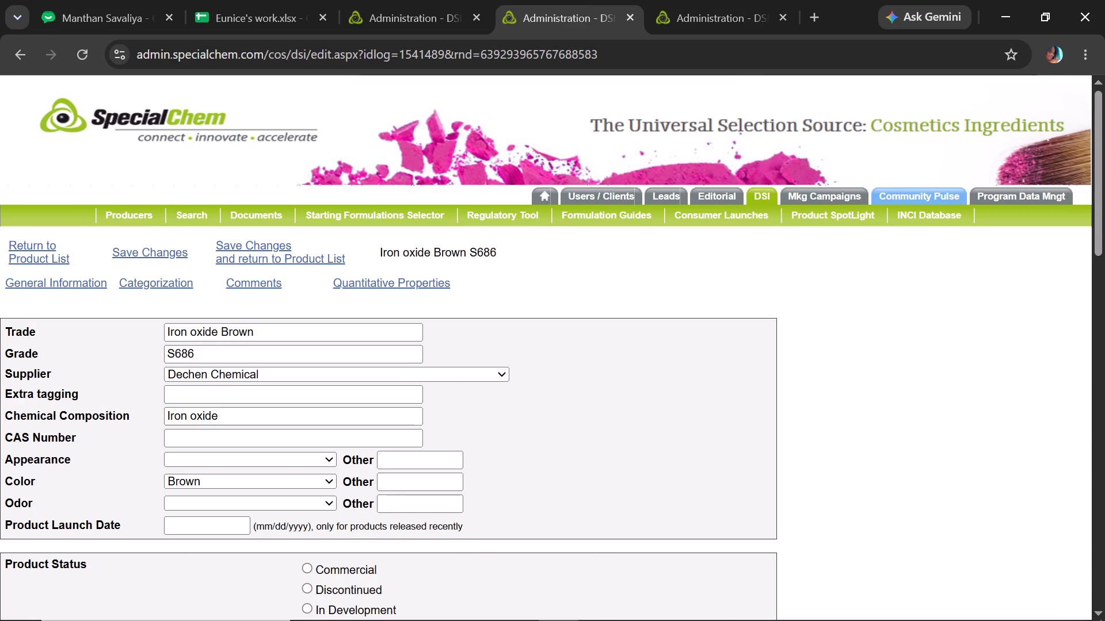
drag(1103, 201, 1100, 239)
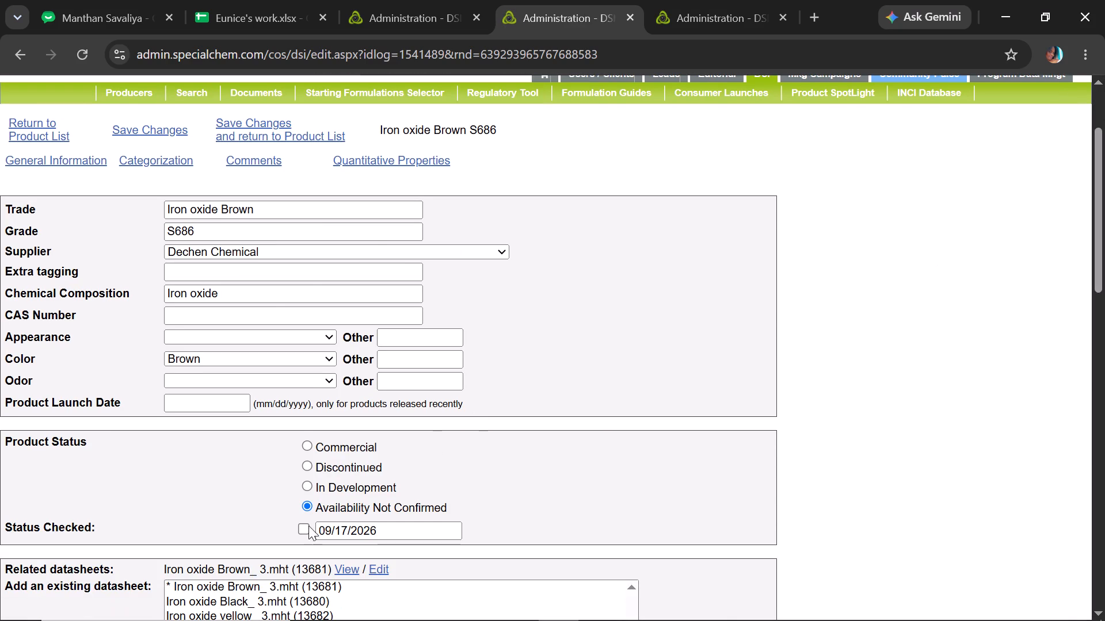
click(302, 527)
click(165, 131)
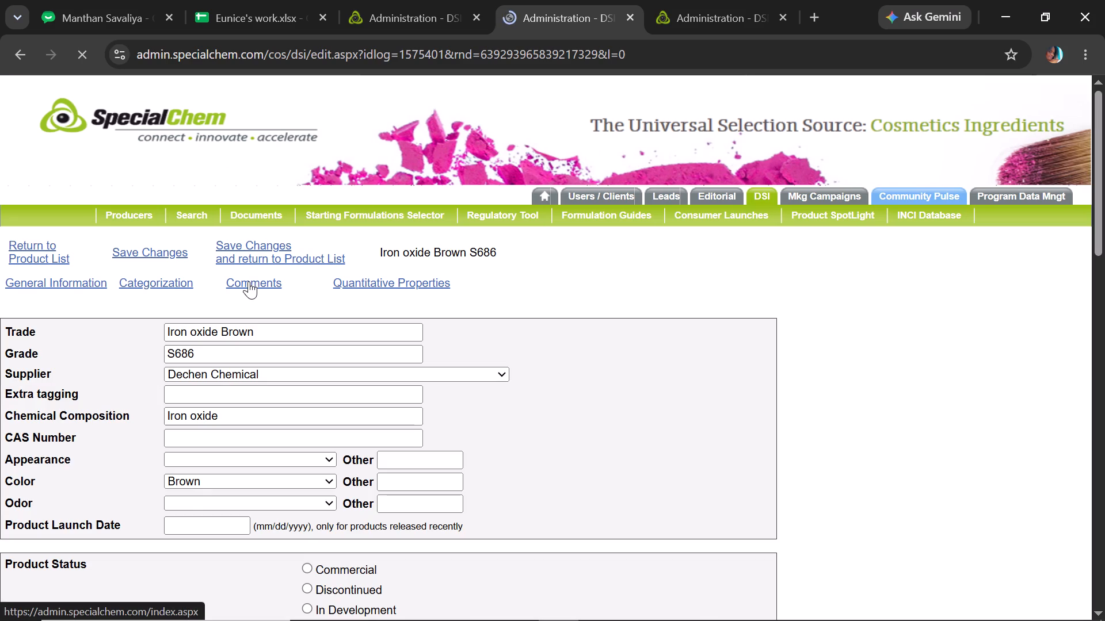
Review the comments and quantitative properties of Iron oxide Brown S686, then save and return to the product list.
click(249, 281)
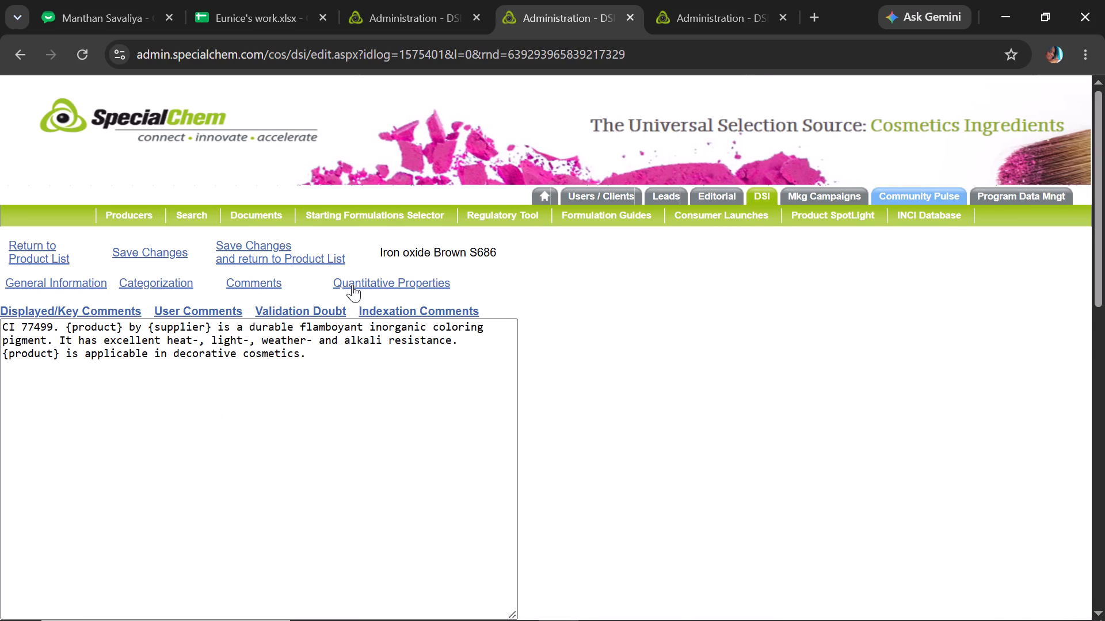
click(356, 285)
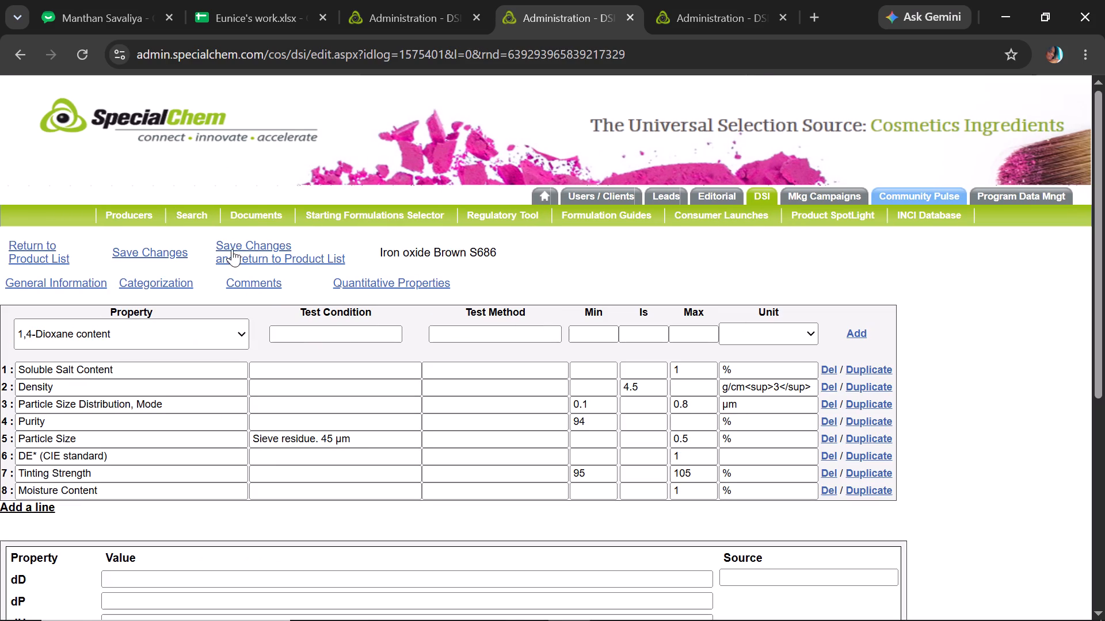
click(232, 246)
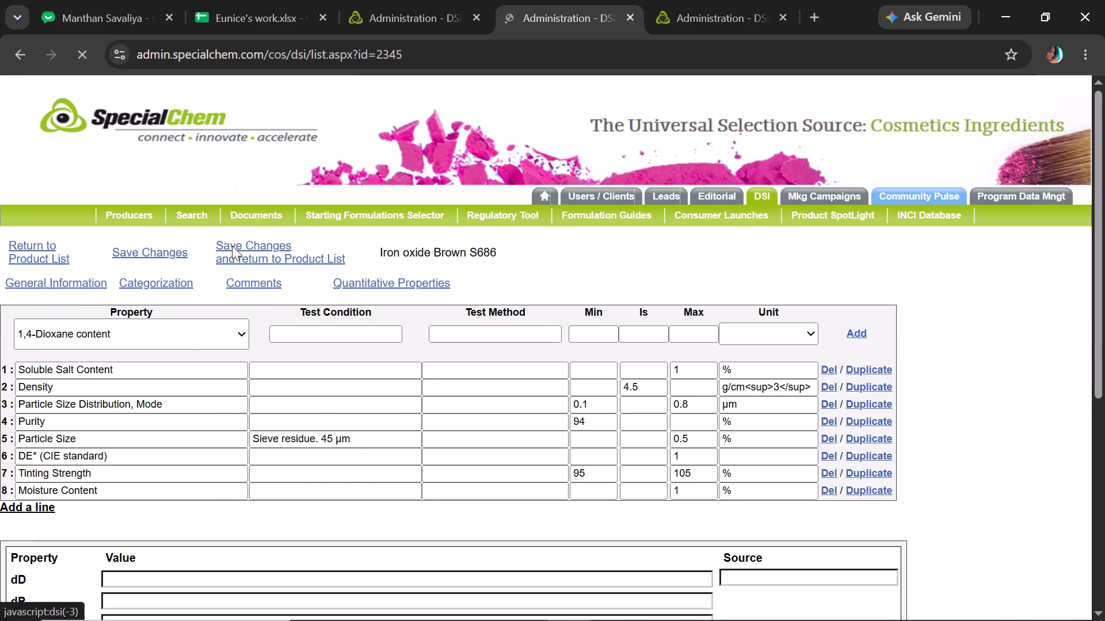
Open Iron oxide yellow S920 from the imported products, mark its status as checked with date 11/04/2026, and save the changes.
drag(1098, 277, 1089, 307)
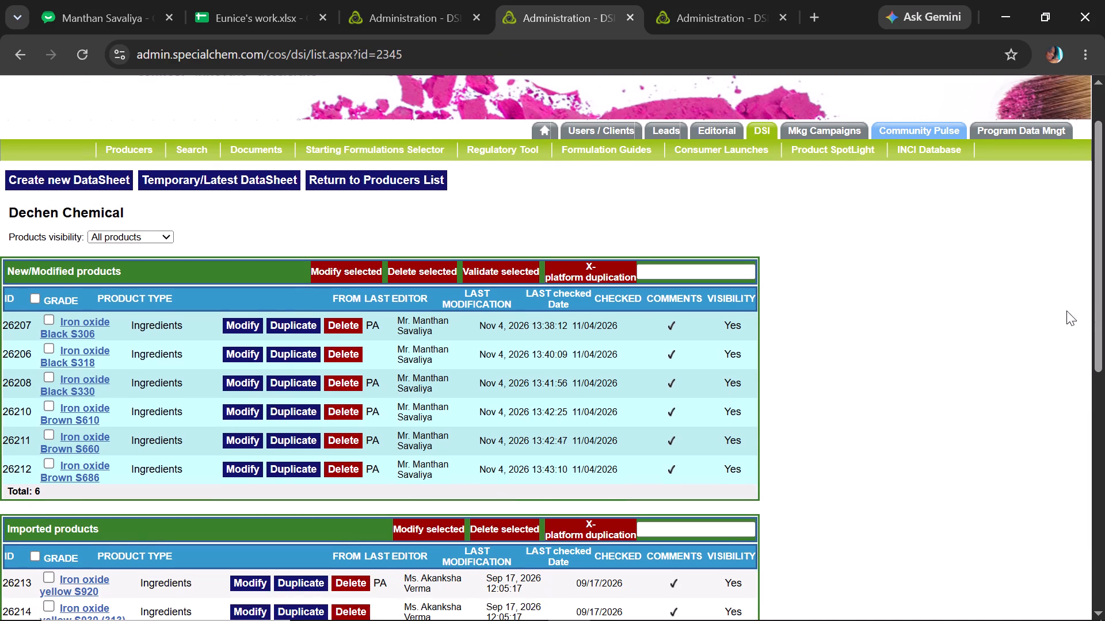
click(260, 578)
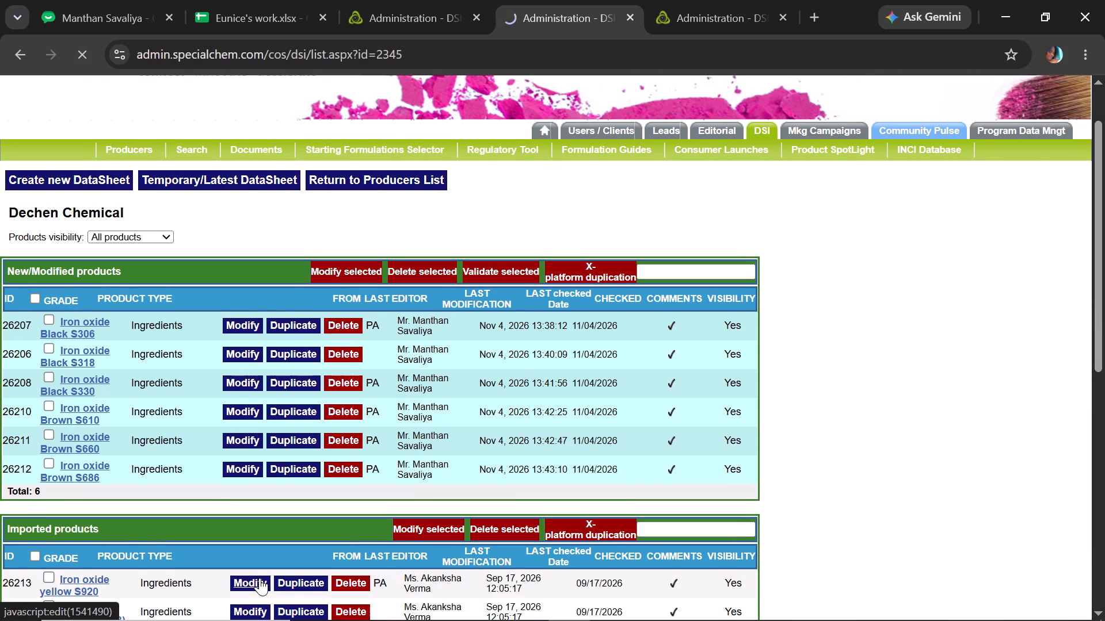
drag(1104, 222, 1098, 271)
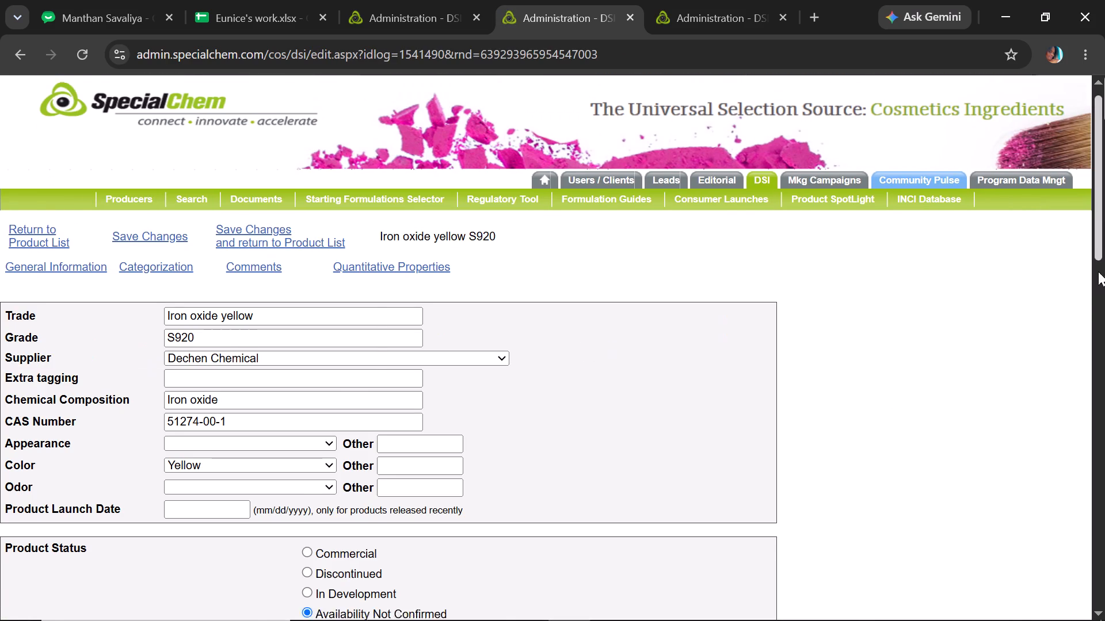
drag(1098, 271, 1097, 280)
click(303, 459)
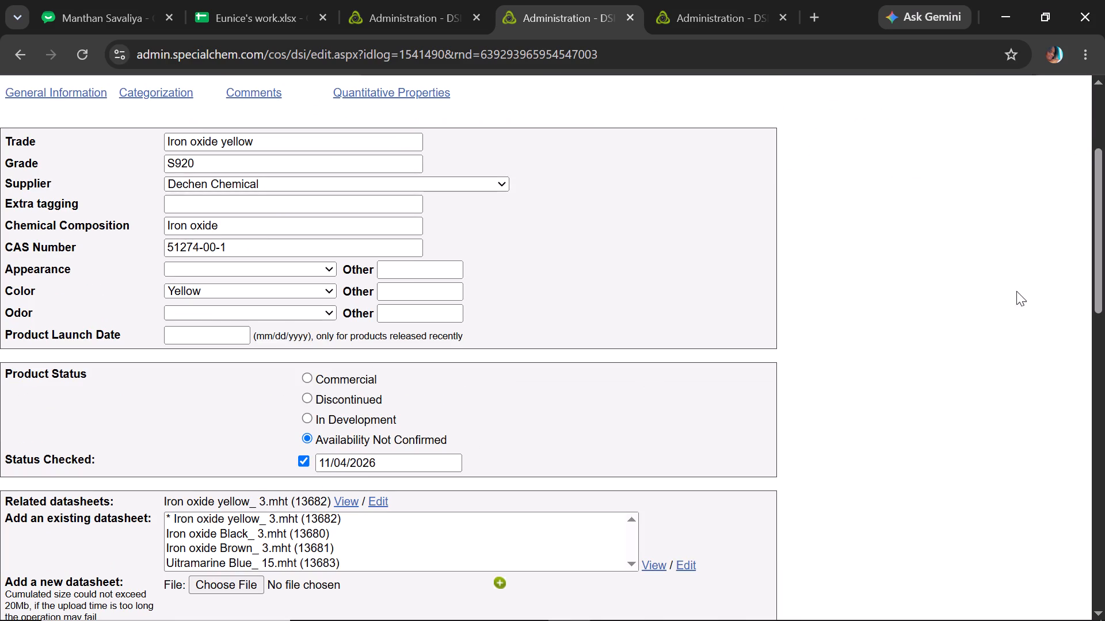
drag(1104, 225, 1099, 202)
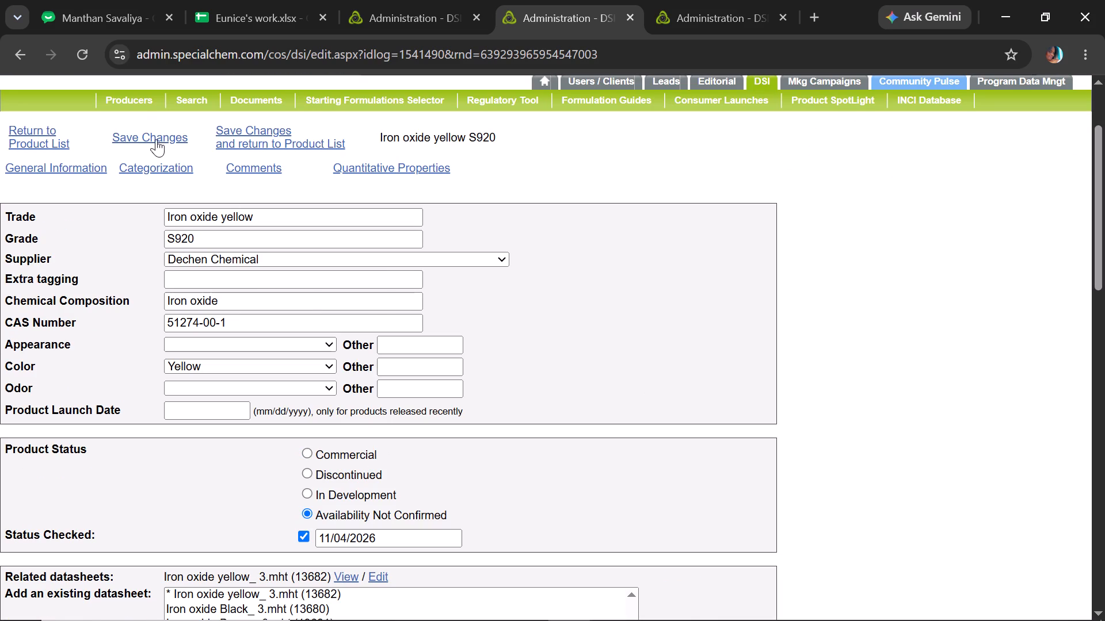
click(157, 140)
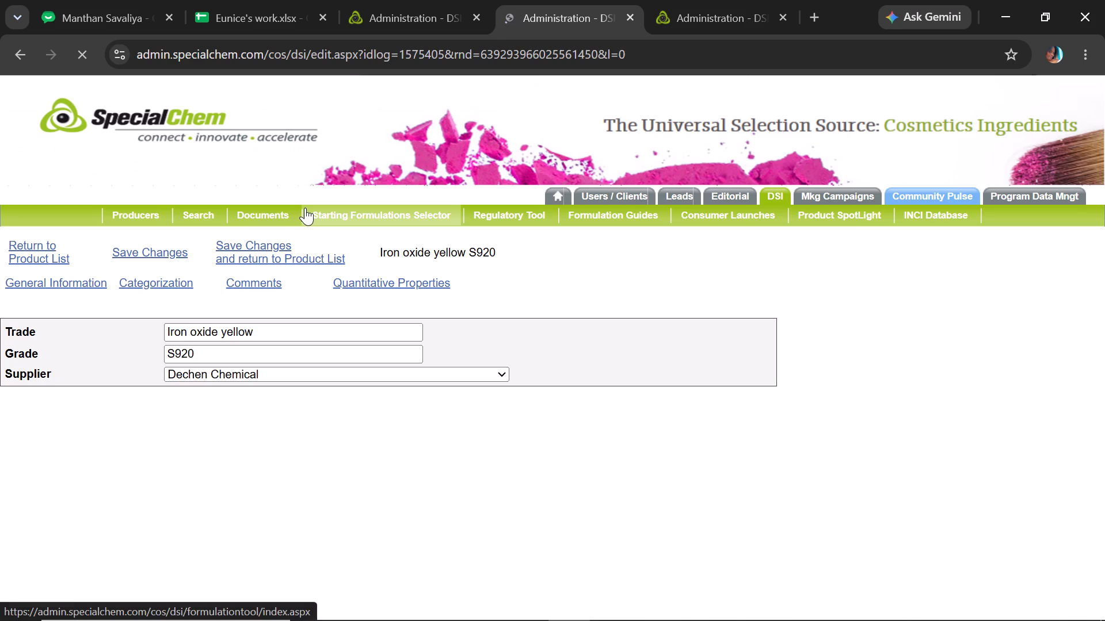
Review the comments and quantitative properties of Iron oxide yellow S920, then save and return to the product list.
click(233, 281)
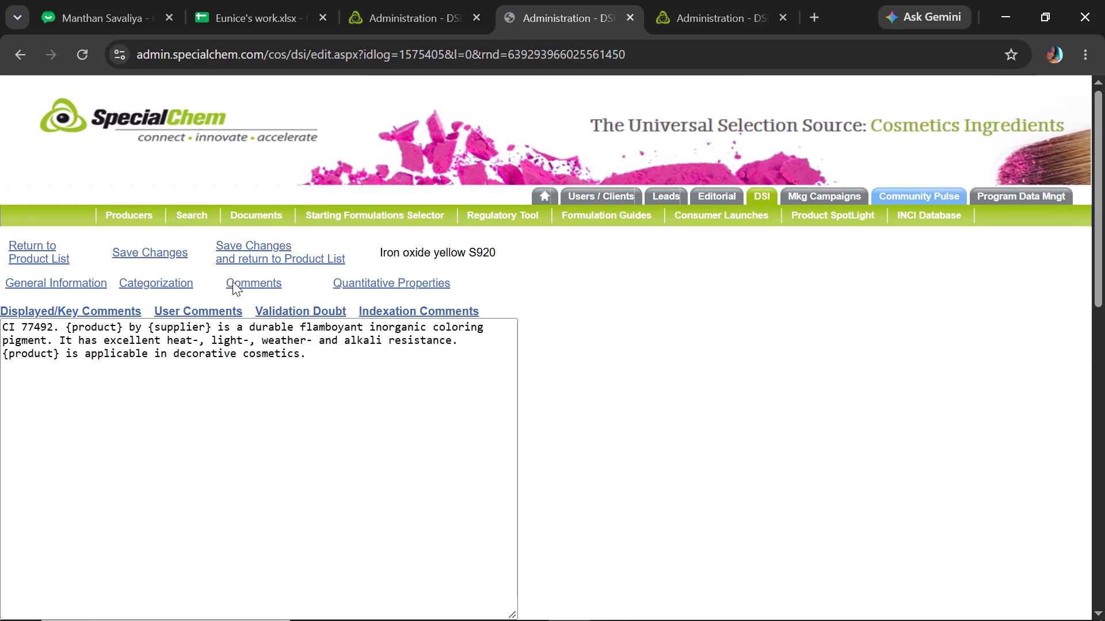
drag(1104, 223, 1100, 271)
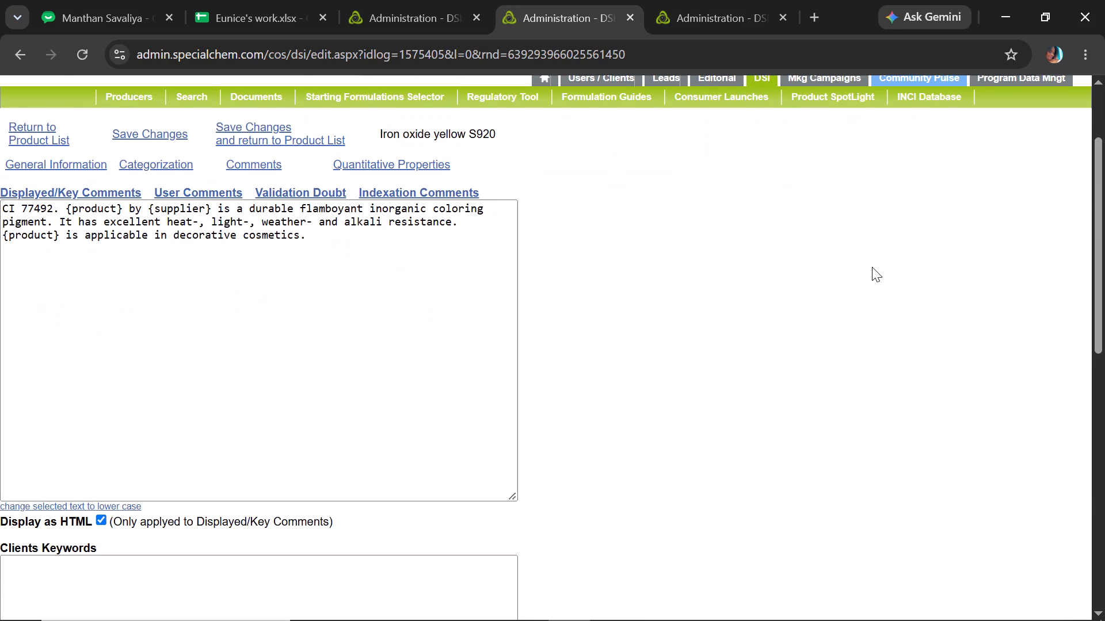
click(411, 164)
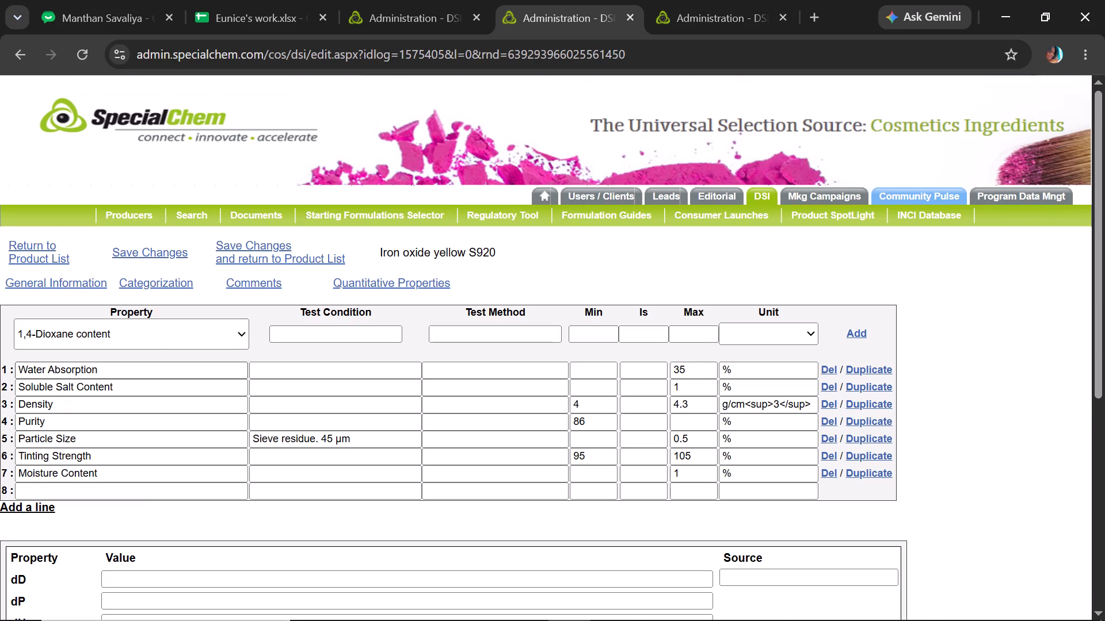
click(237, 237)
click(248, 244)
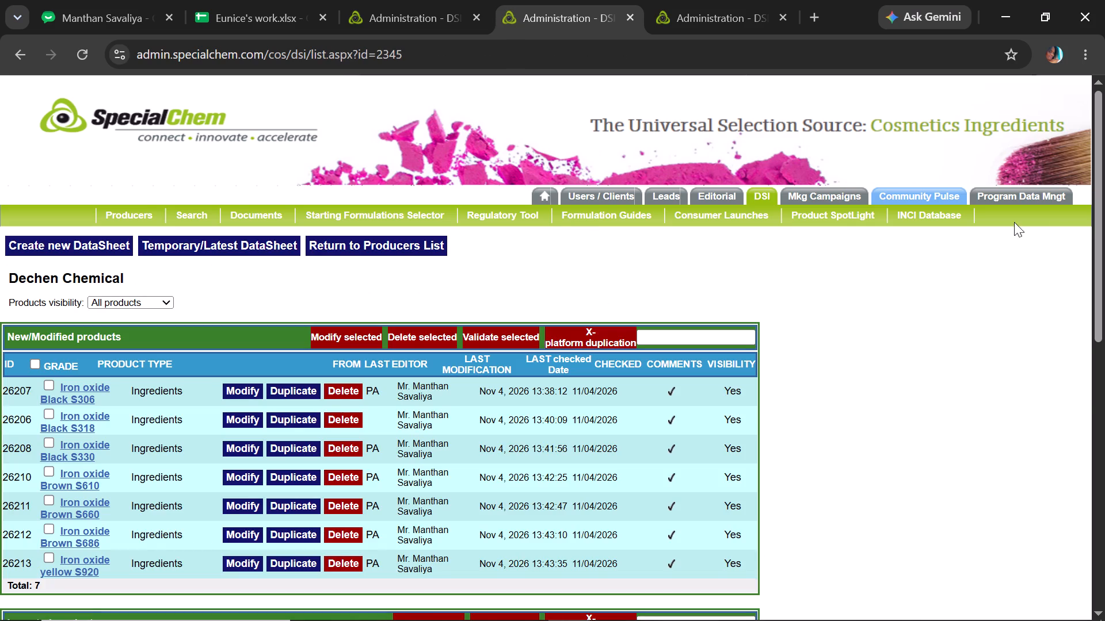
Open Iron oxide yellow S930 (313) for modification, mark its status as checked with date 11/04/2026, and save the changes.
drag(1104, 225, 1103, 338)
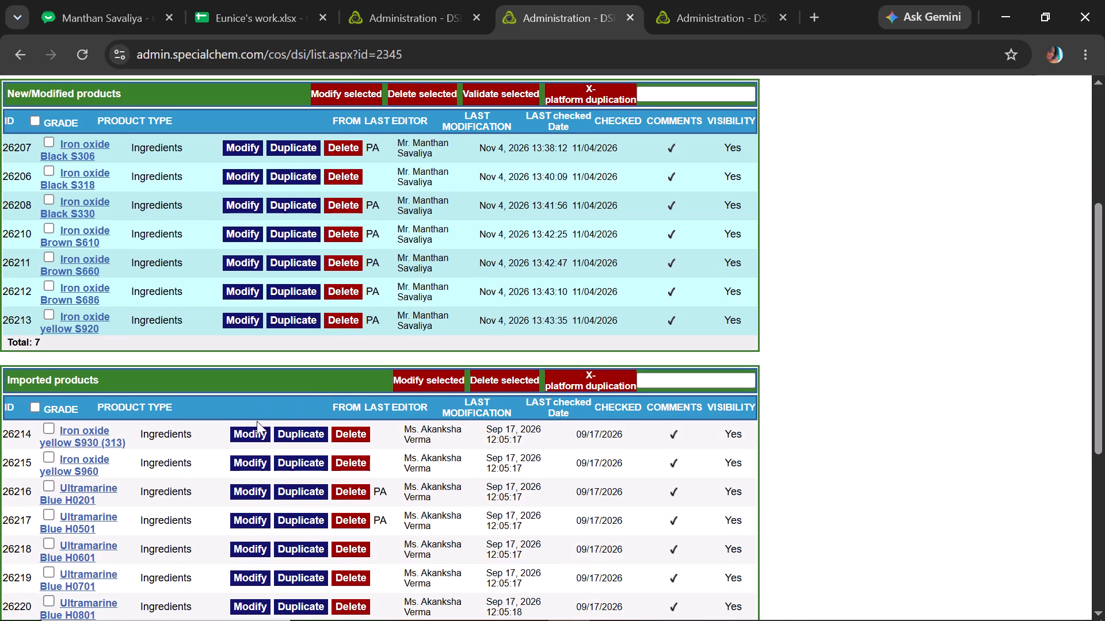
click(250, 434)
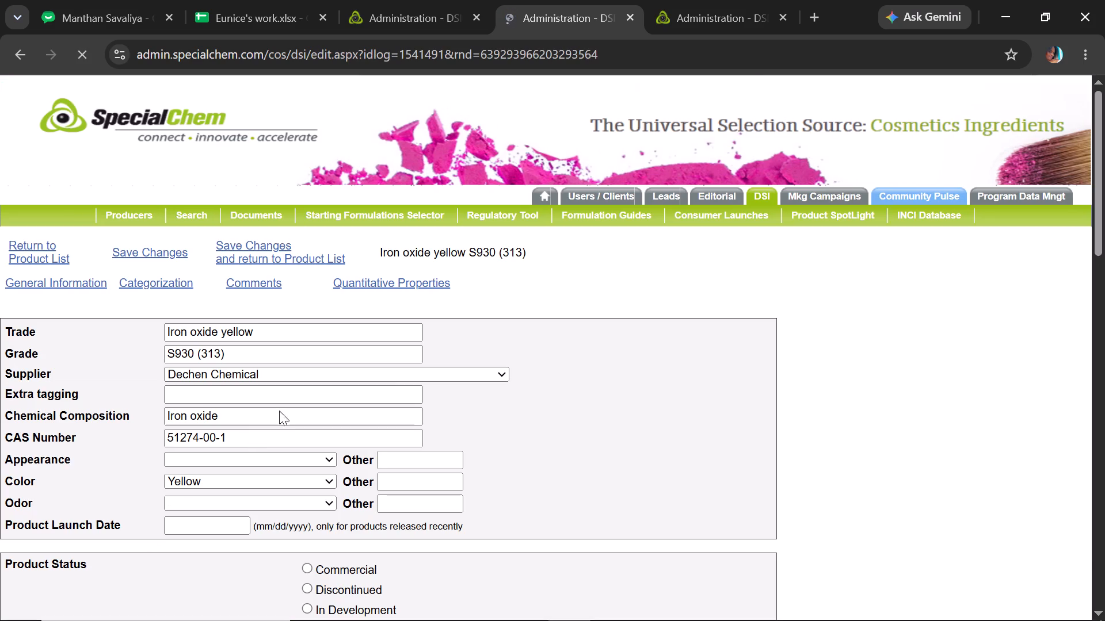
drag(1104, 233, 1102, 260)
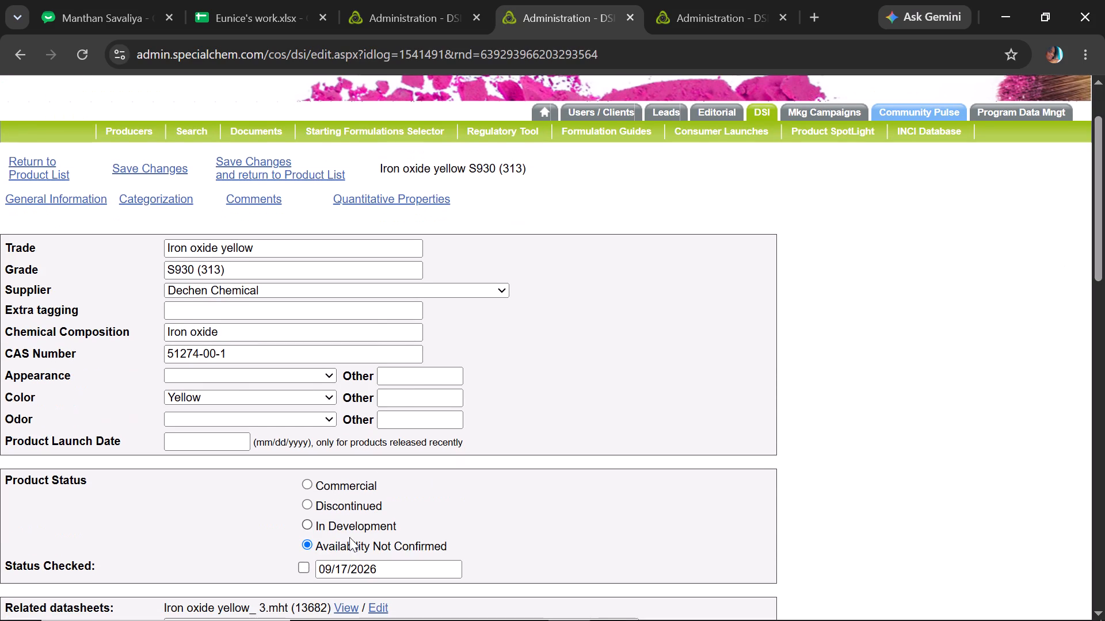
click(308, 571)
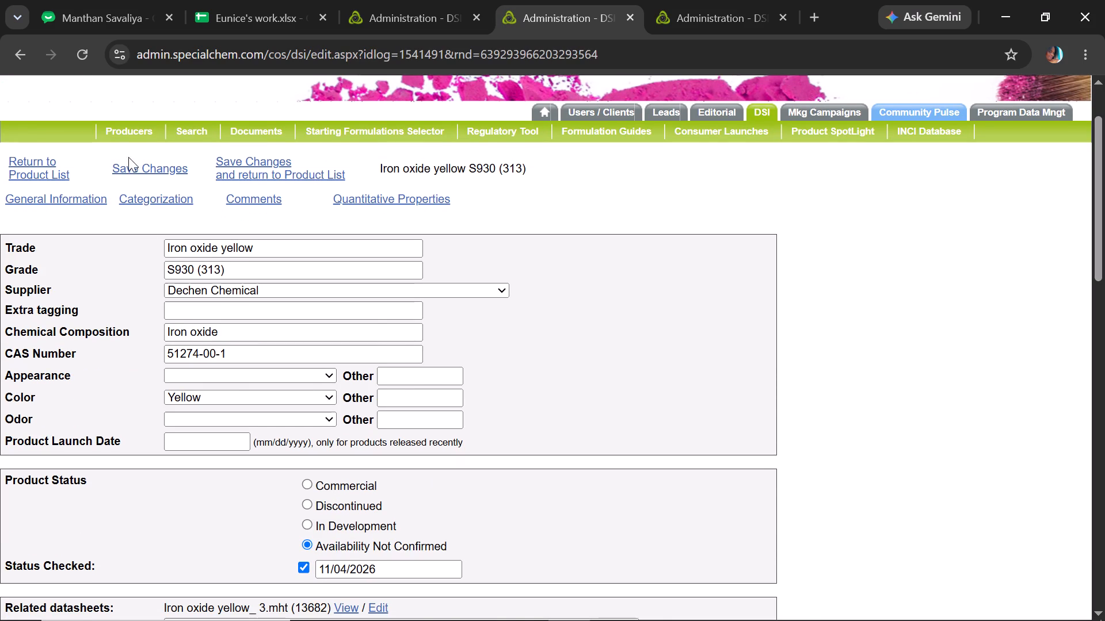
click(132, 165)
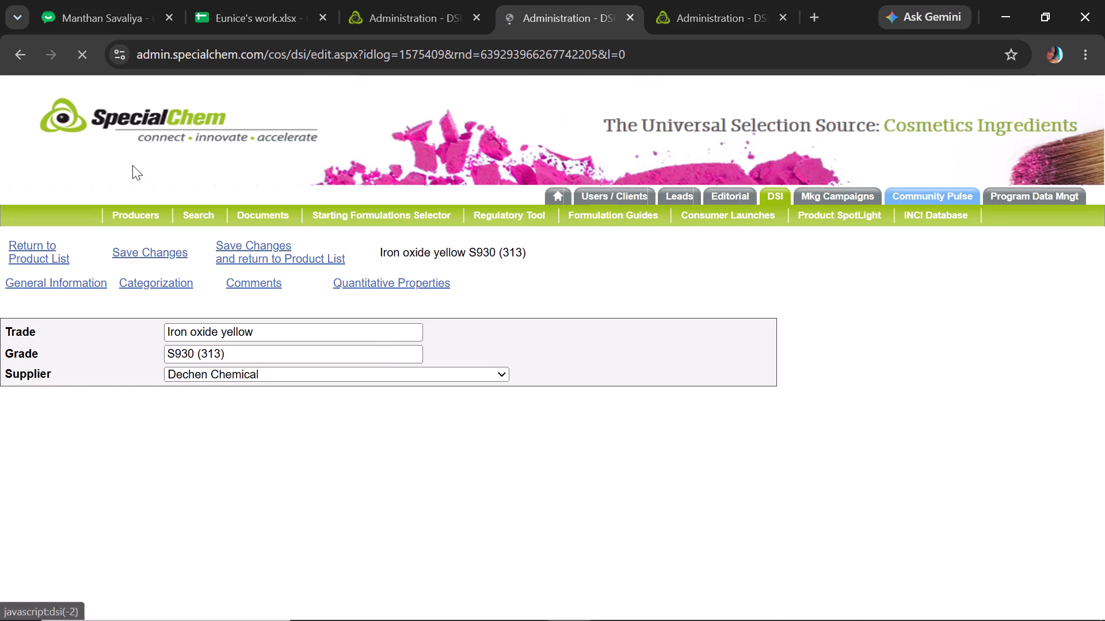
Review the comments and open the quantitative properties of Iron oxide yellow S930 (313), then save and return to the product list.
click(262, 286)
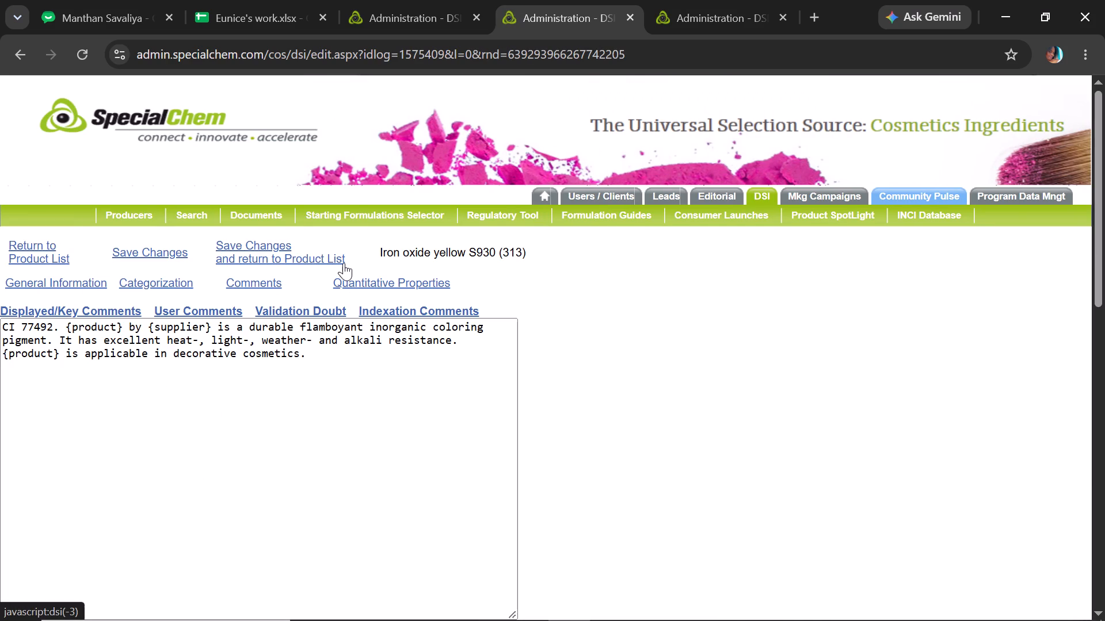
drag(1104, 170, 1104, 216)
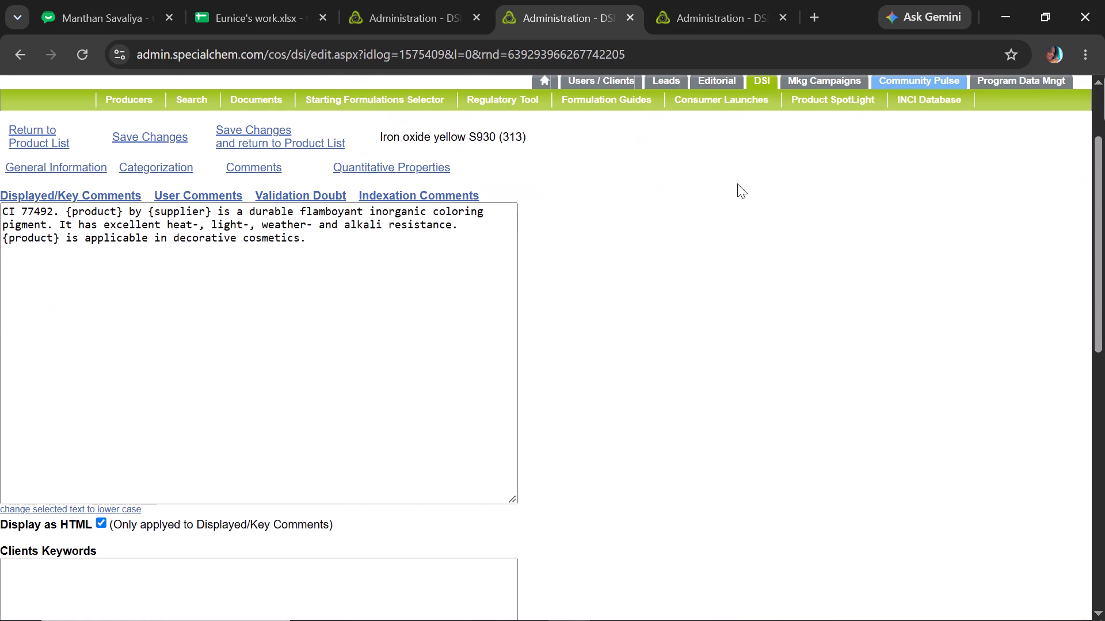
click(382, 166)
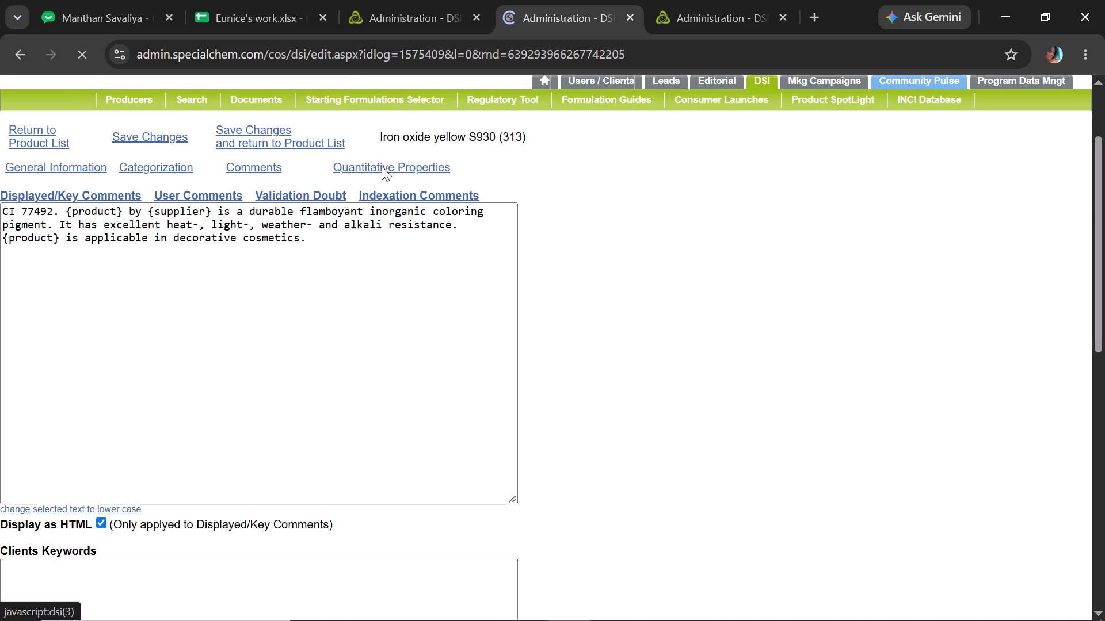
click(272, 241)
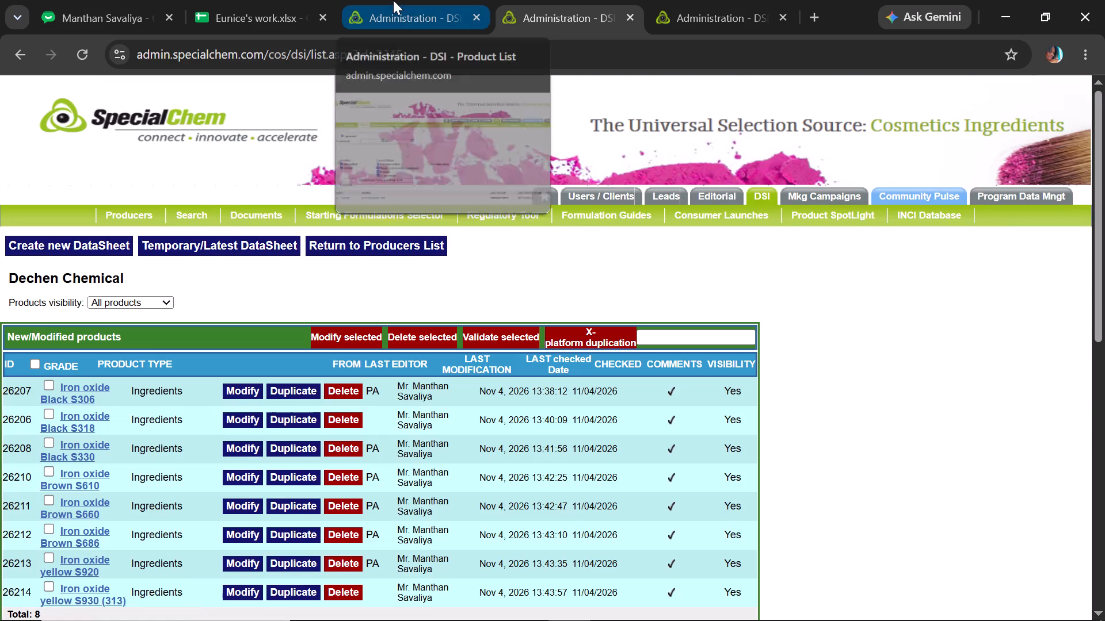
Open Iron oxide yellow S960 from the imported products, mark its status as checked with date 11/04/2026, and save the changes.
drag(1104, 224, 1104, 292)
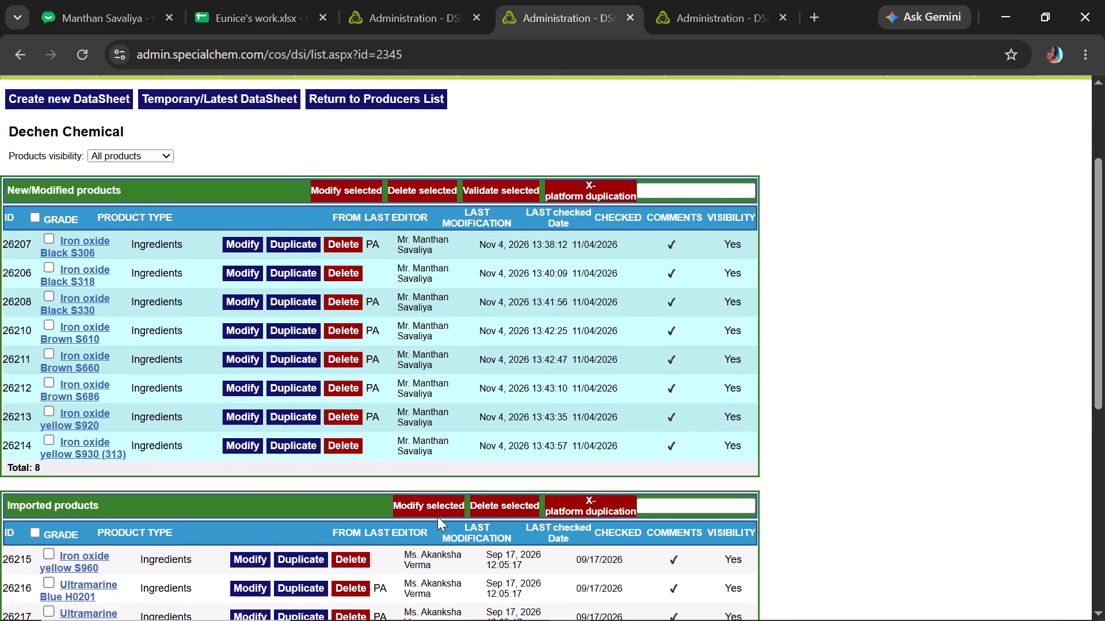
click(252, 550)
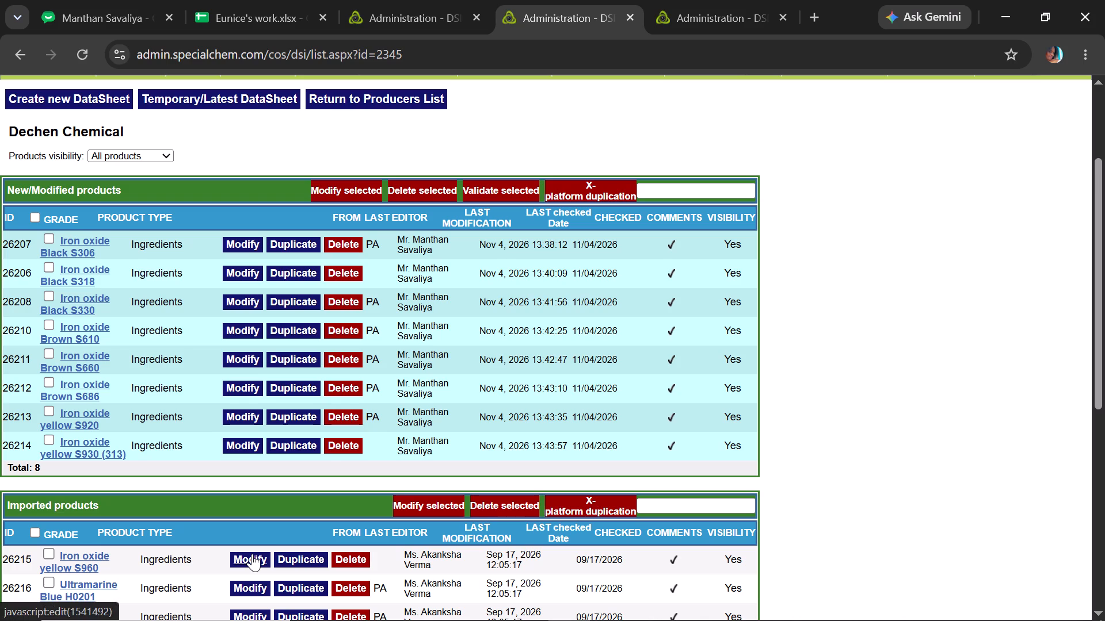
click(252, 554)
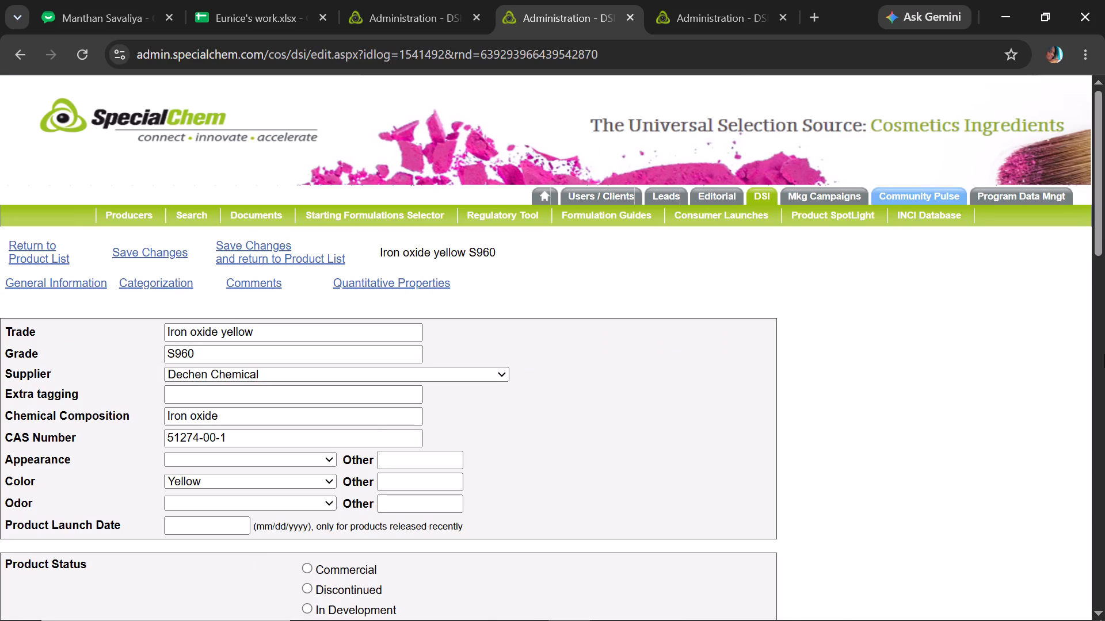
drag(1104, 218, 1104, 246)
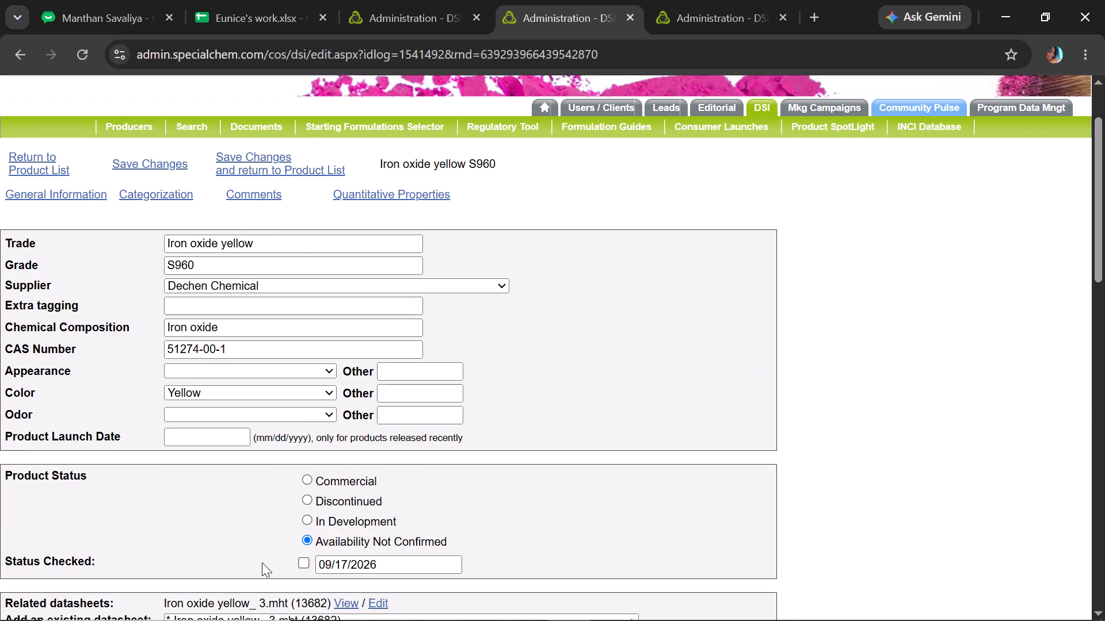
click(303, 565)
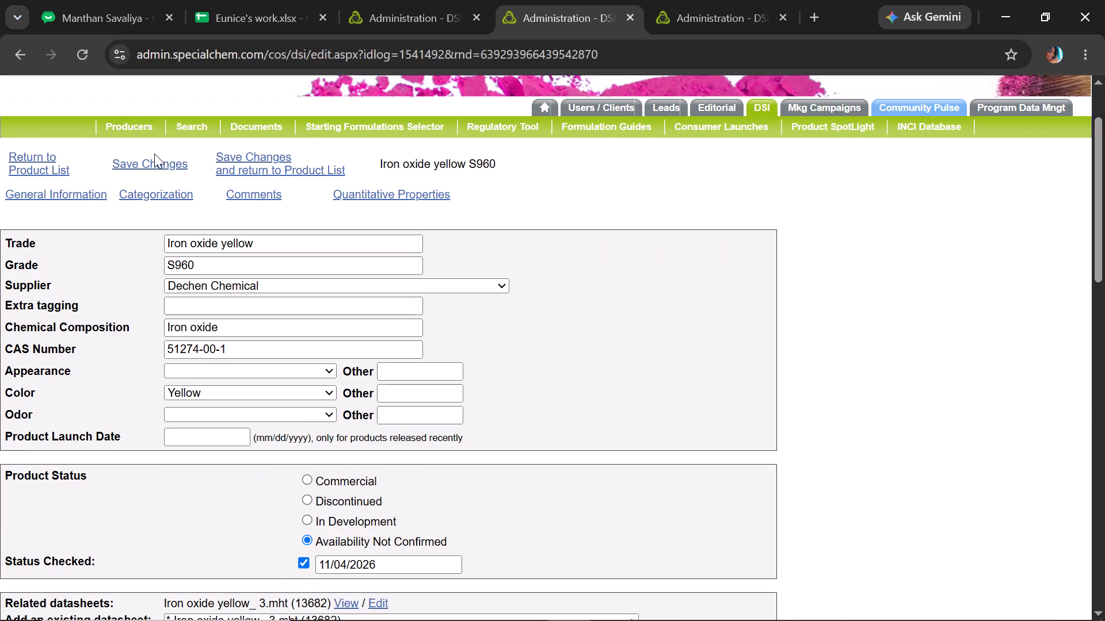
click(156, 159)
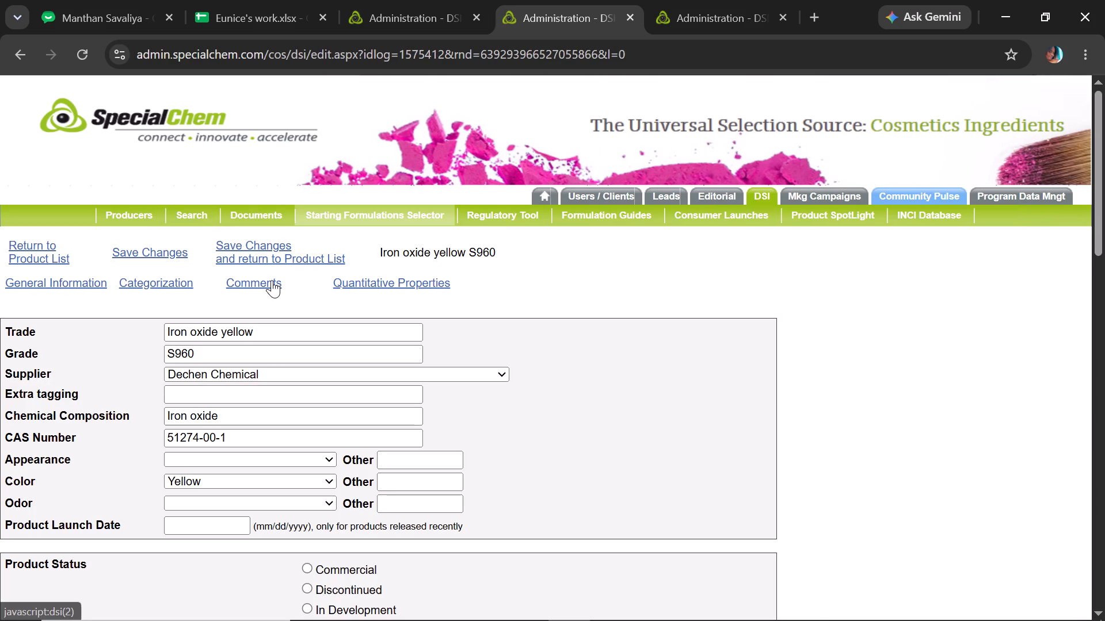
Review the comments and quantitative properties of Iron oxide yellow S960, then save and return to the product list.
click(272, 280)
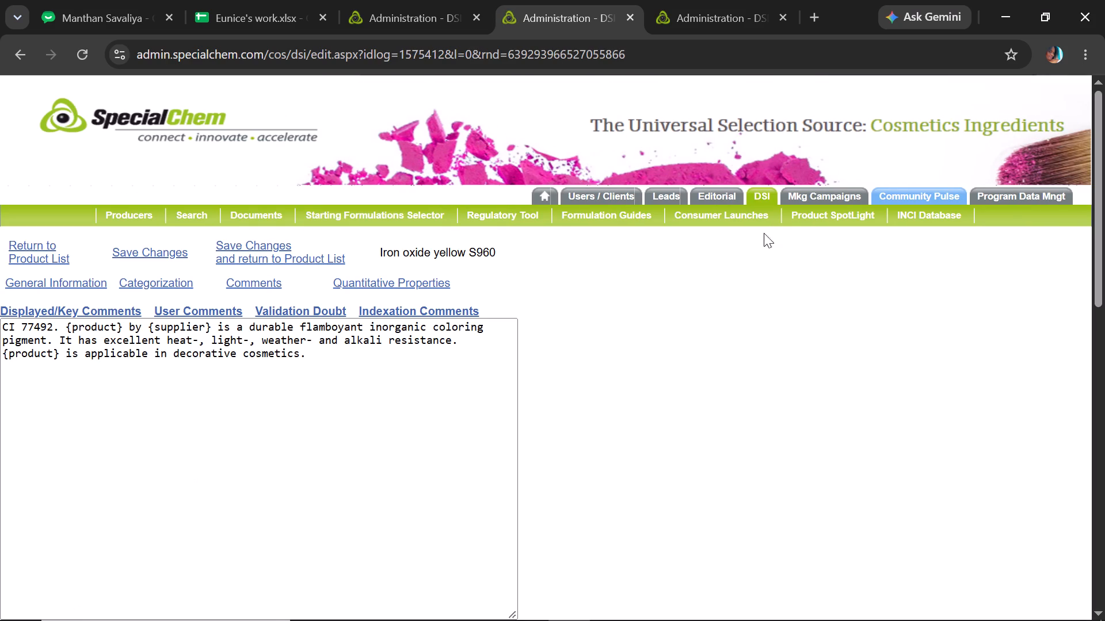
click(440, 279)
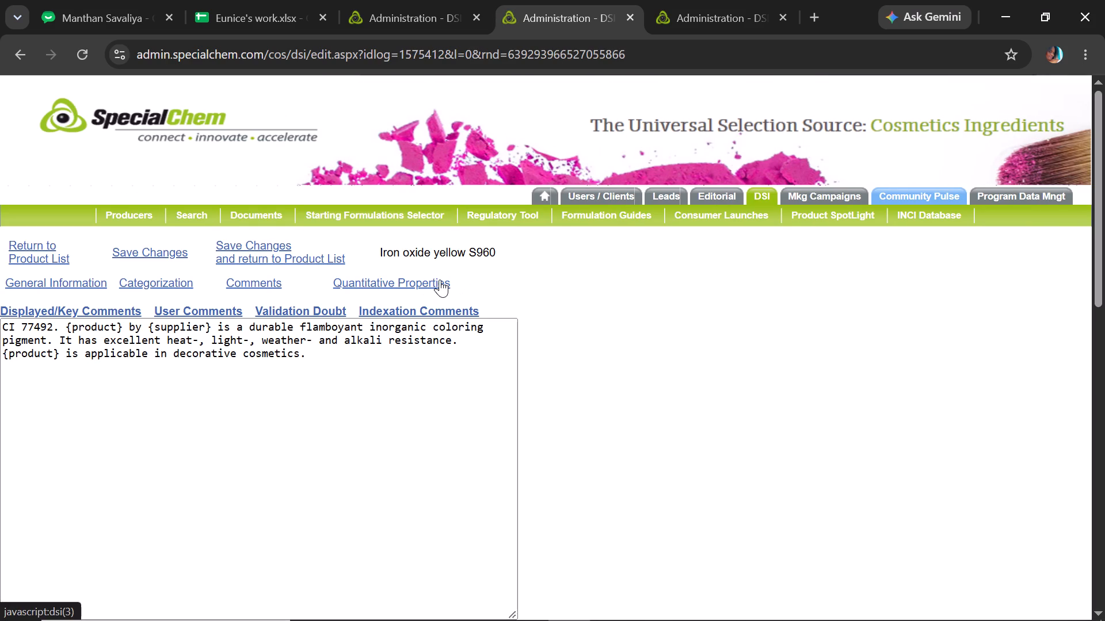
drag(1104, 259, 1100, 309)
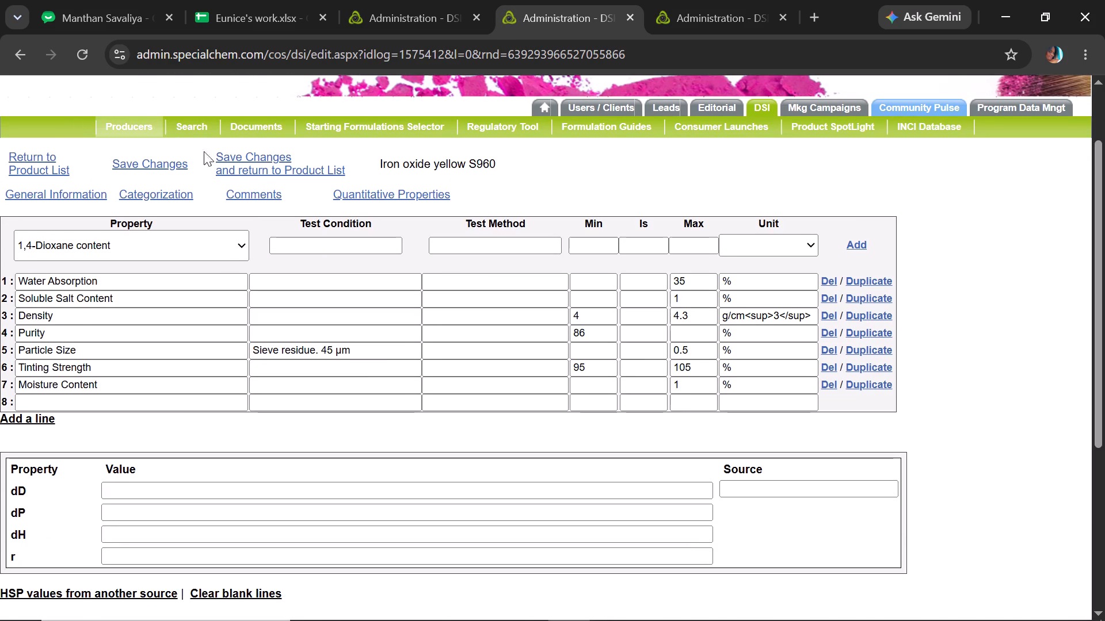
click(256, 166)
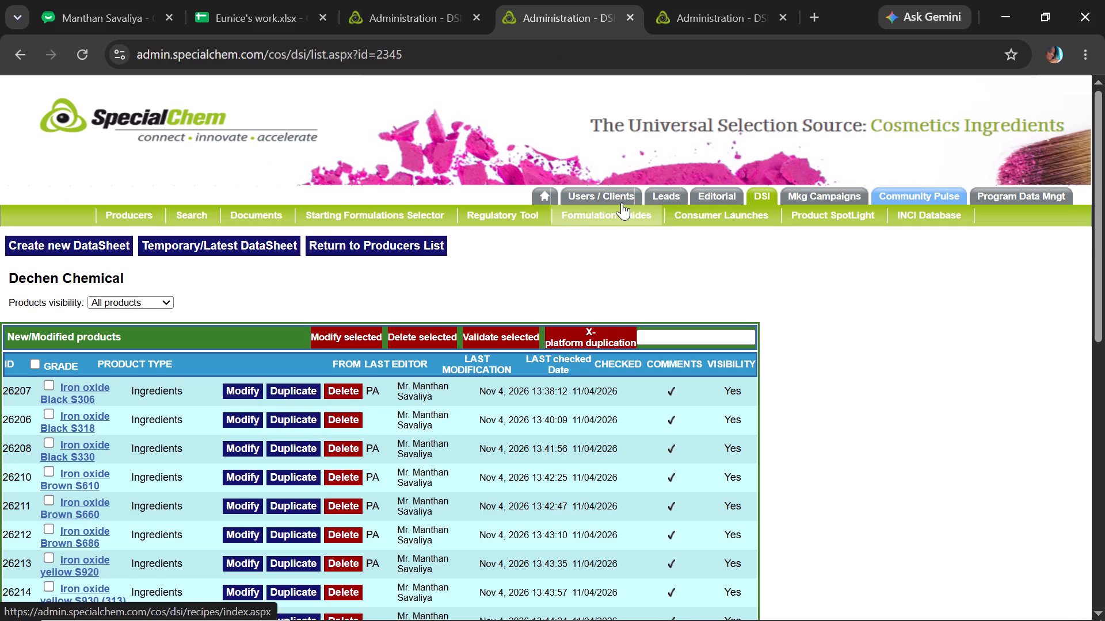
Open Ultramarine Blue H0201 from the imported products, mark its status as checked with date 11/04/2026, and save the changes.
drag(1104, 232, 1079, 429)
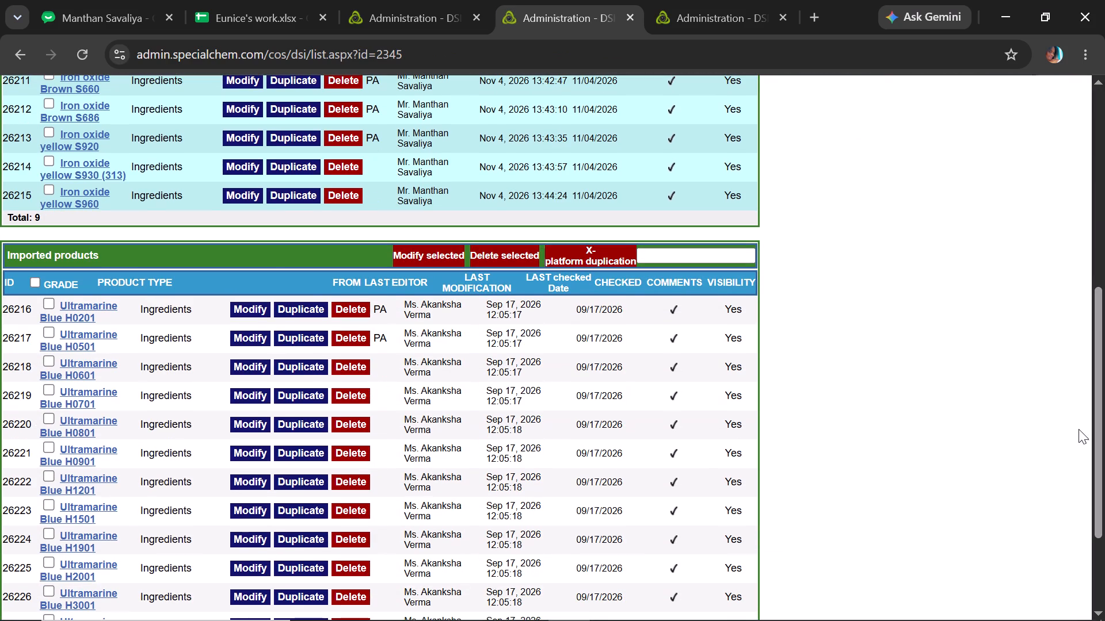
click(246, 314)
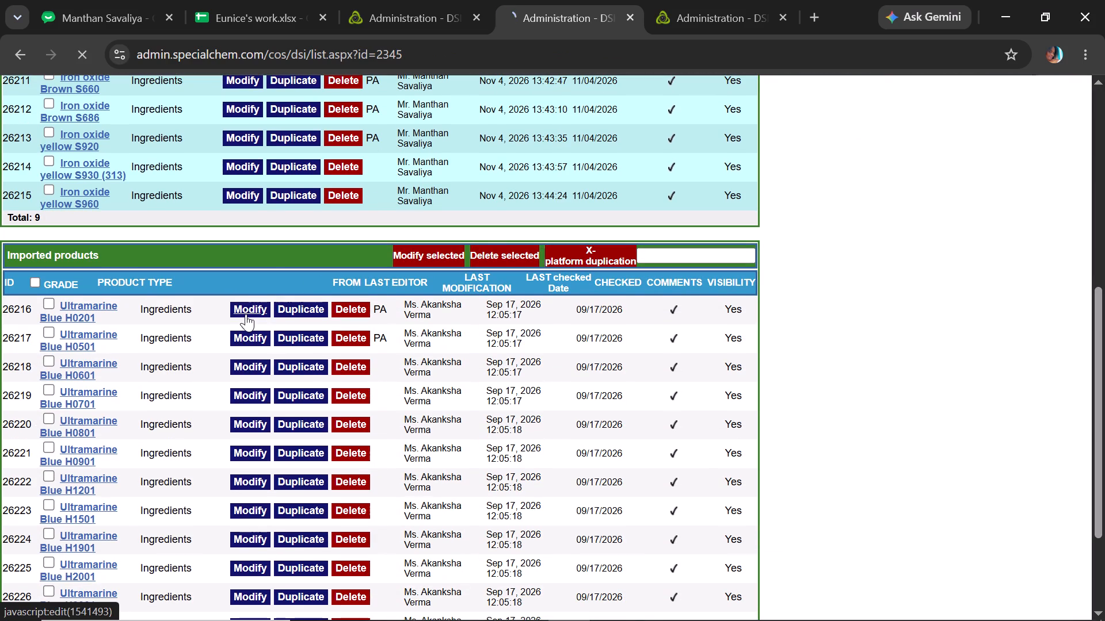
drag(1104, 185, 1087, 239)
click(305, 480)
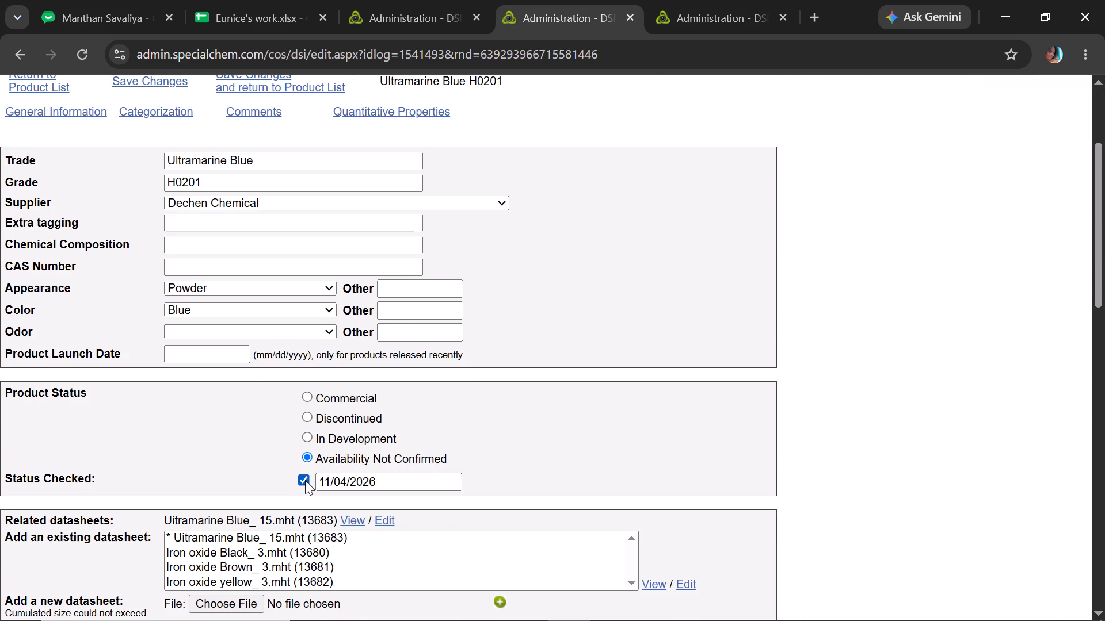
click(142, 77)
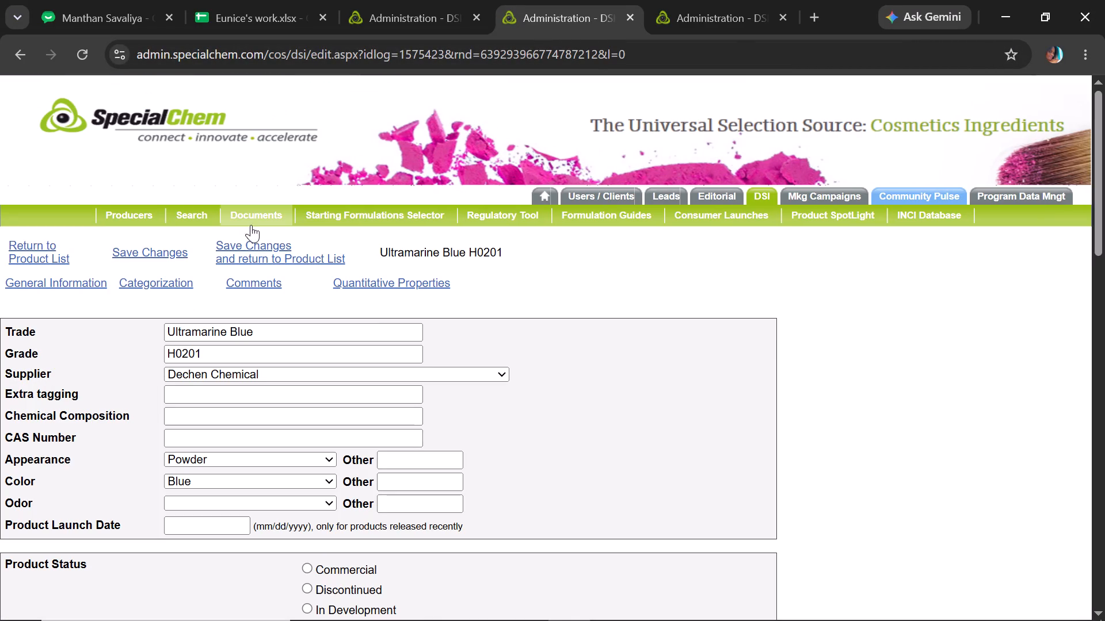
Review the comments and quantitative properties of Ultramarine Blue H0201, then save and return to the product list.
click(252, 285)
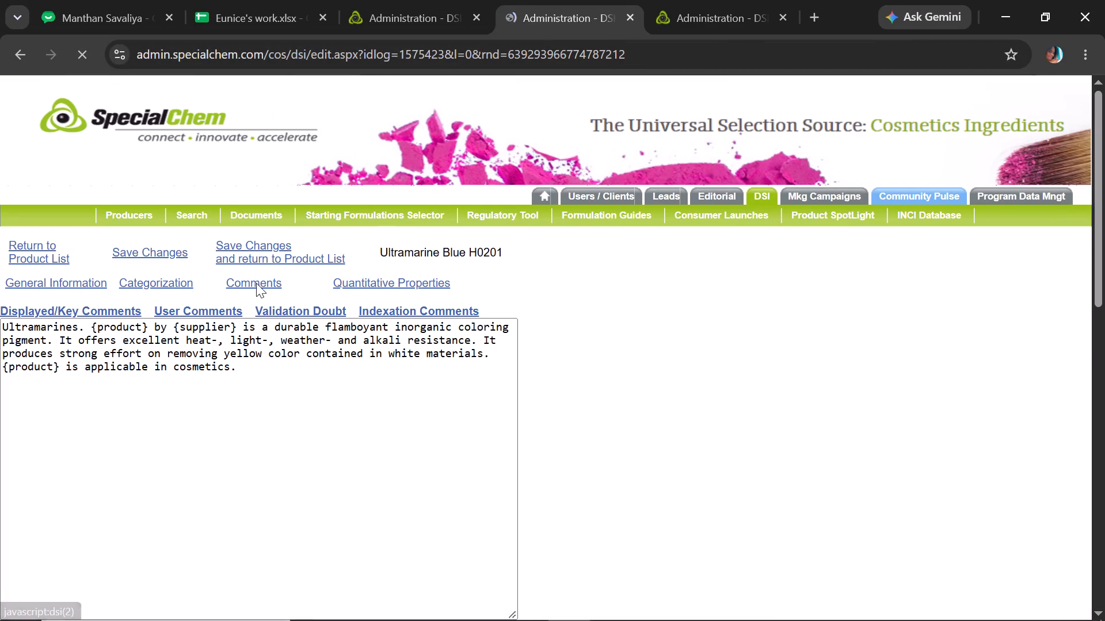
drag(1104, 166, 1098, 213)
click(408, 164)
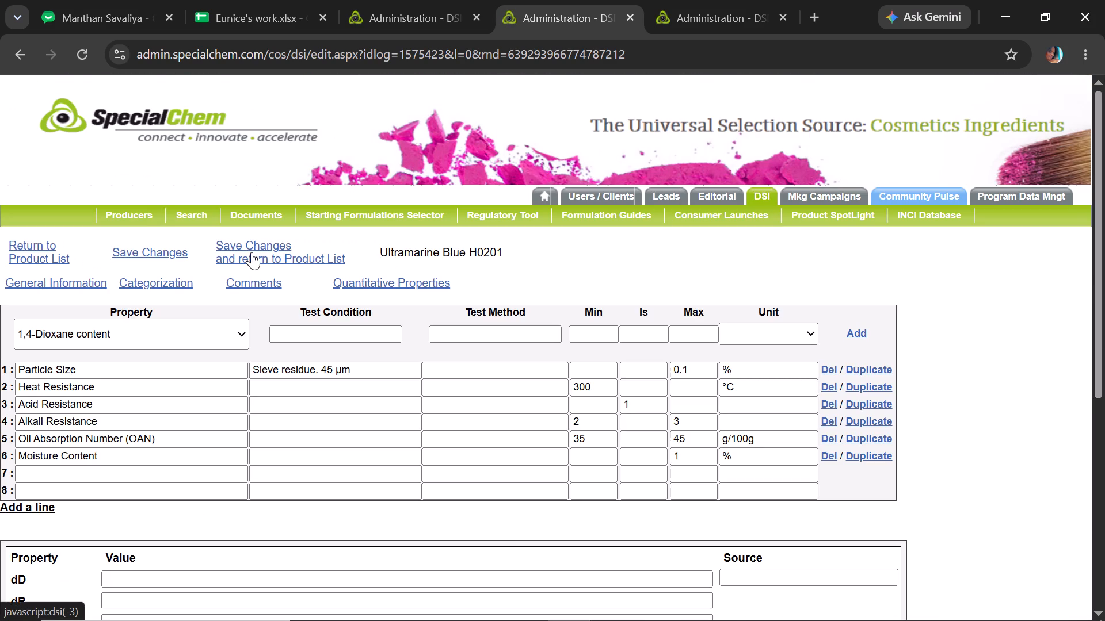
click(252, 252)
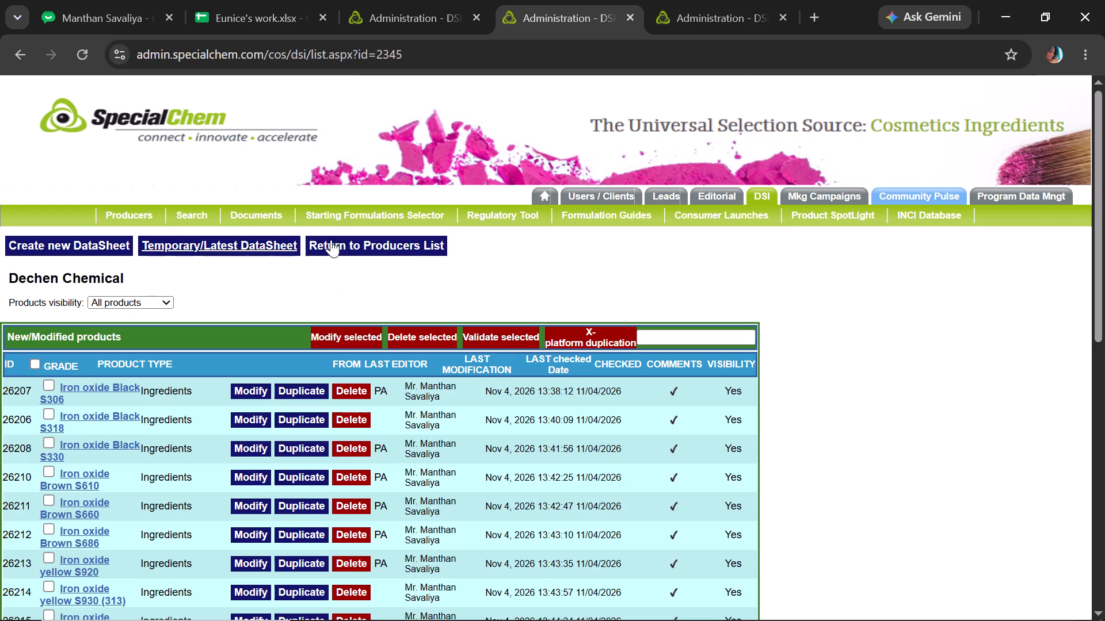
Open Ultramarine Blue H0501 from the imported products, mark its status as checked with date 11/04/2026, and save the changes.
drag(1104, 234, 1096, 337)
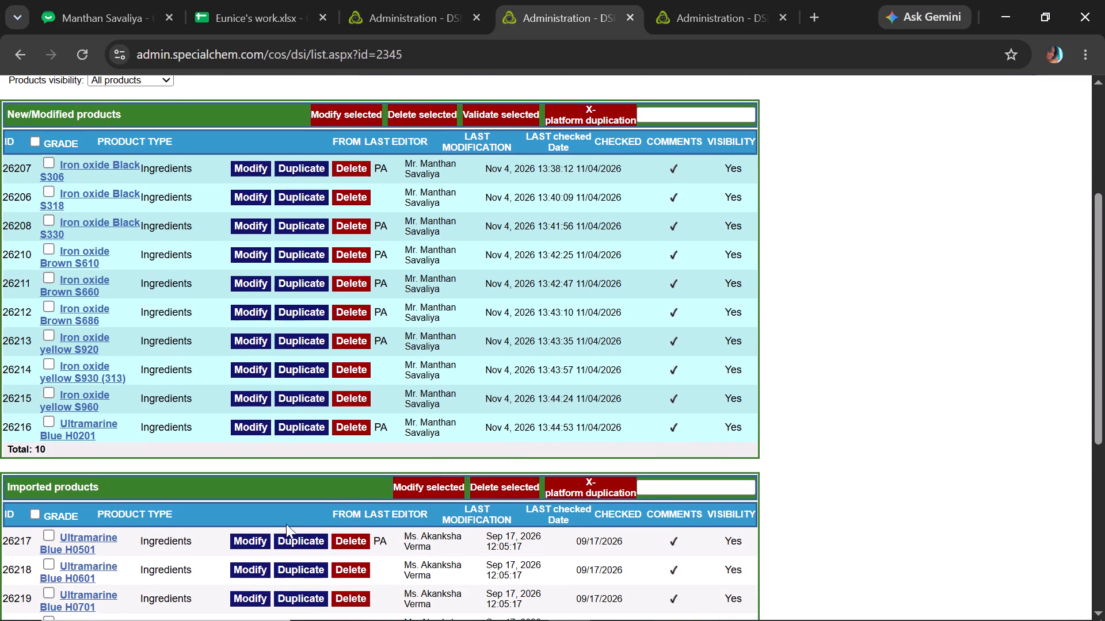
click(262, 541)
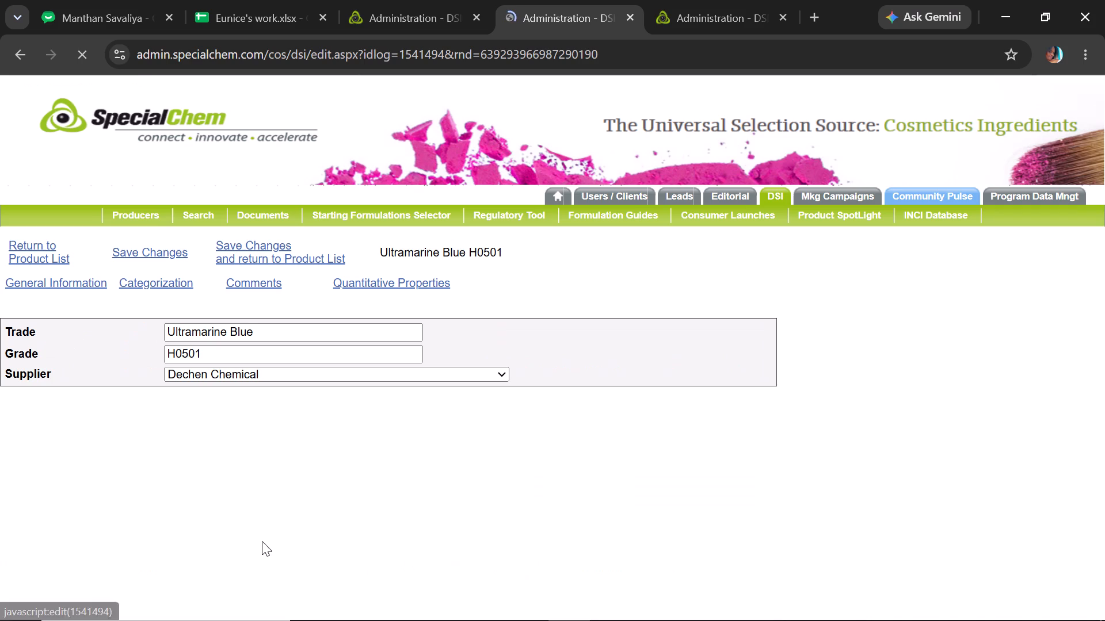
drag(1104, 178, 1098, 213)
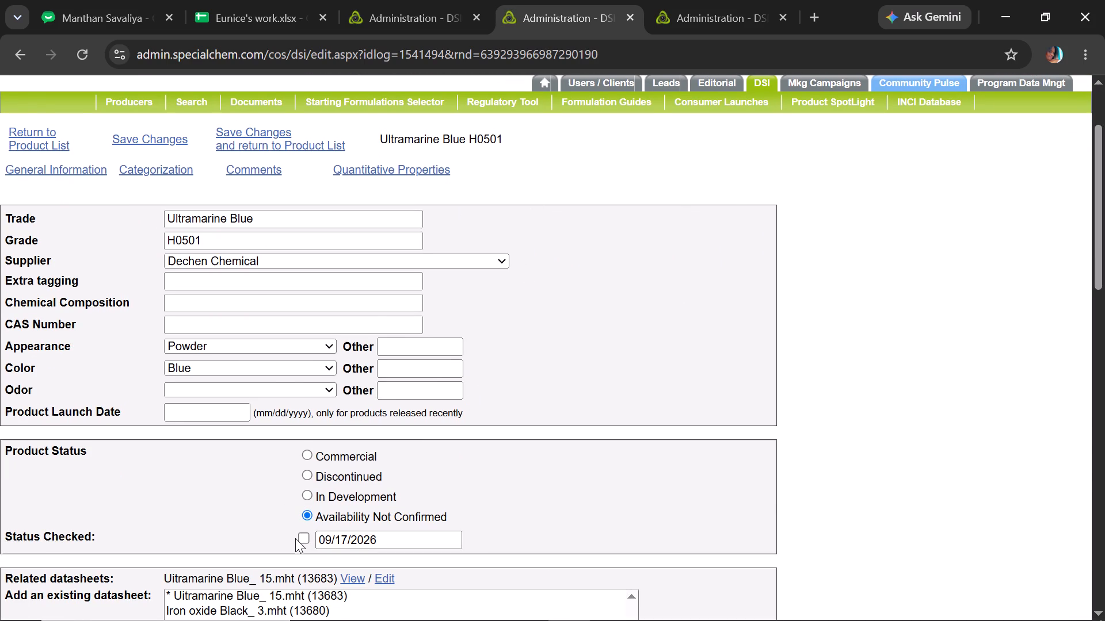
click(300, 538)
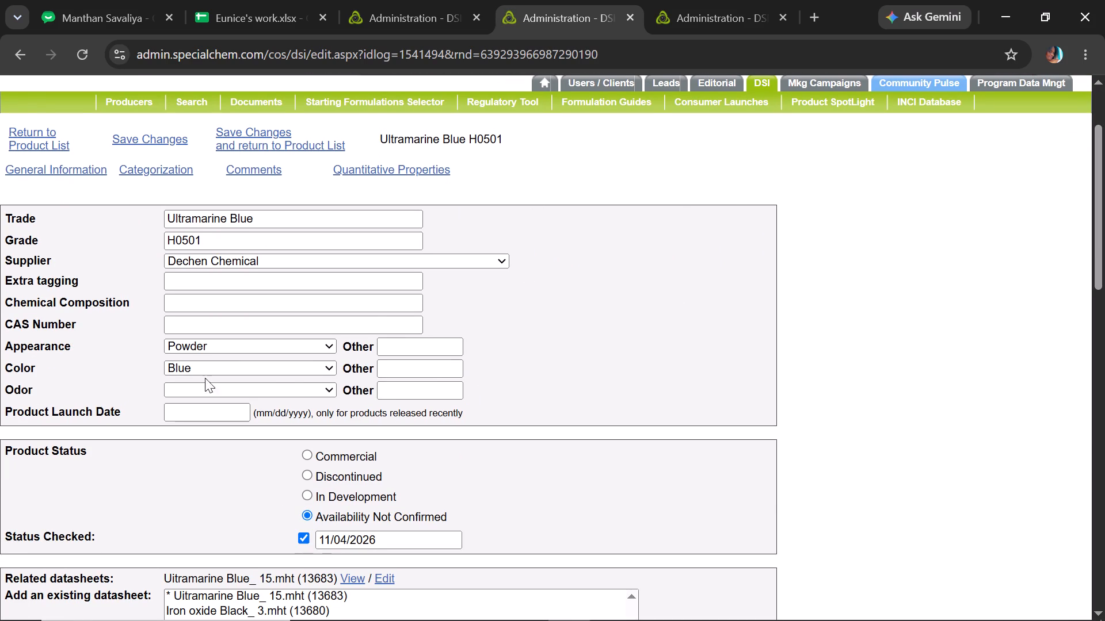
click(152, 144)
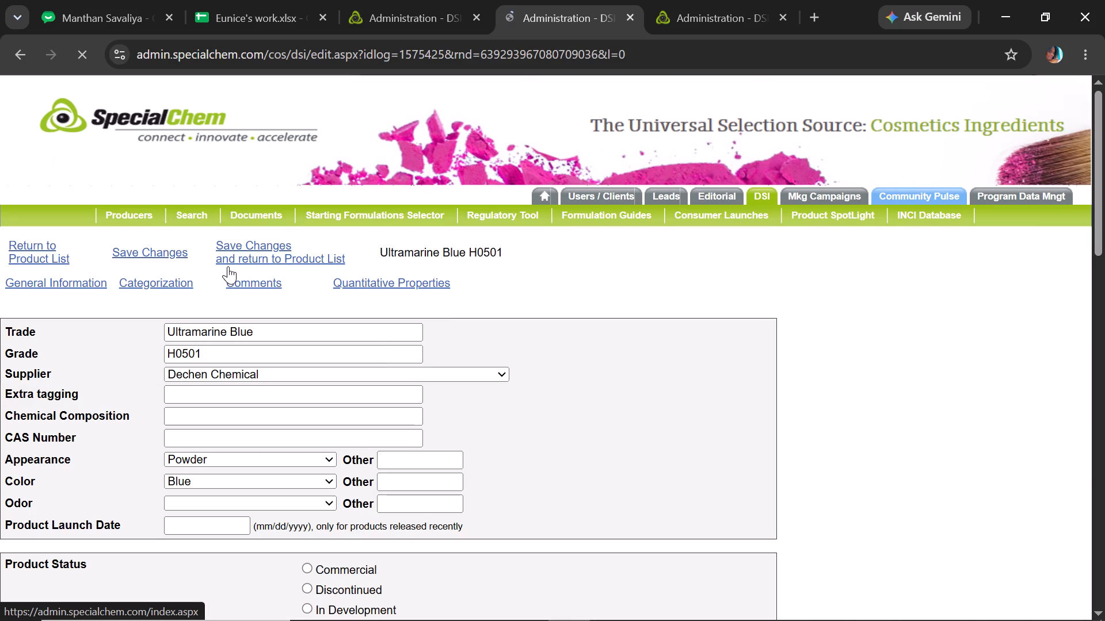
Review the comments and quantitative properties of Ultramarine Blue H0501.
click(233, 275)
click(233, 277)
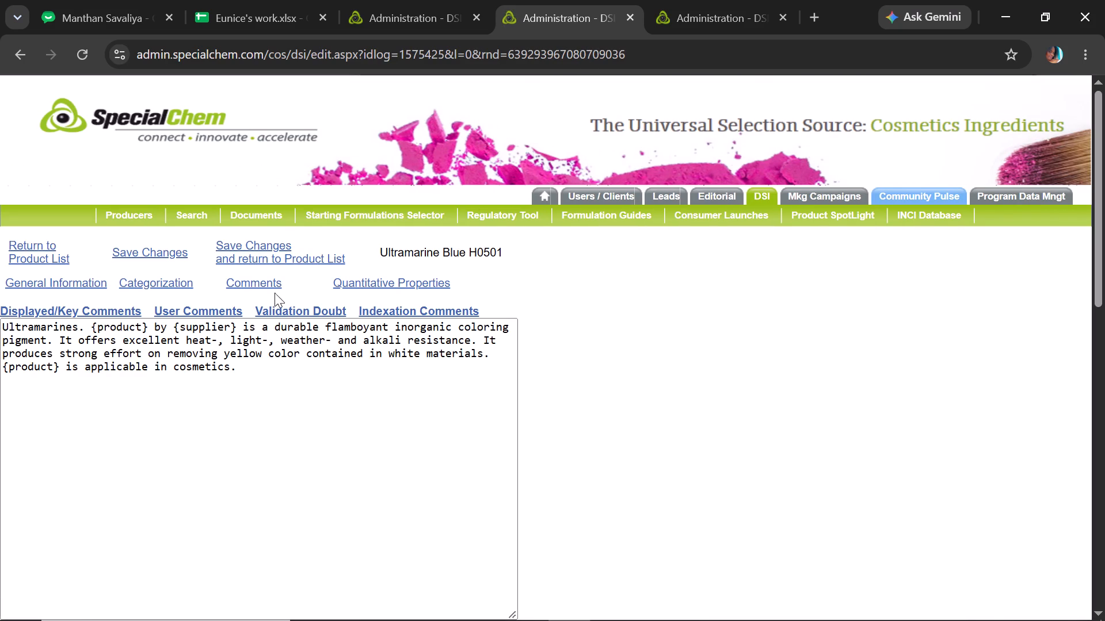
click(436, 281)
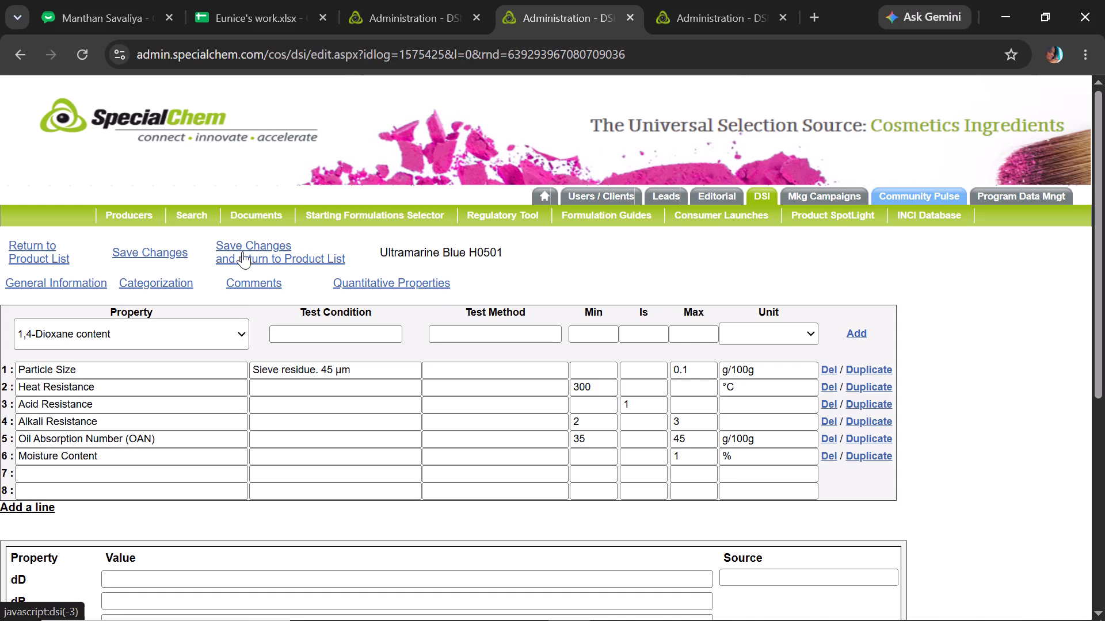
Copy the Heat Resistance property name from the quantitative properties, then save Ultramarine Blue H0501 and return to the product list.
drag(132, 387, 0, 367)
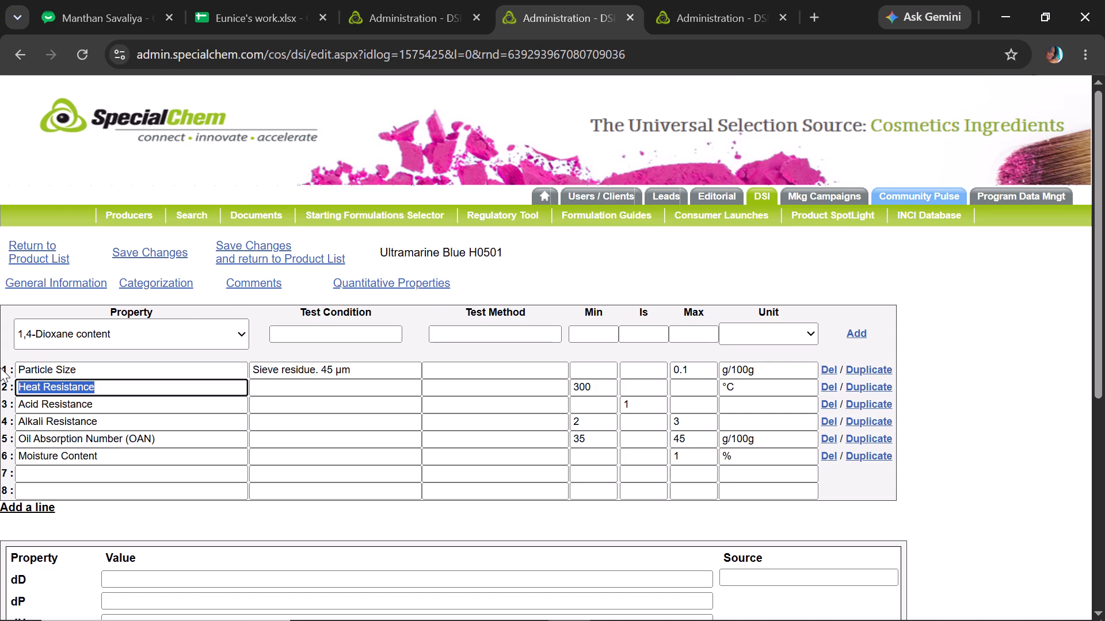
key(ctrl+v)
key(ctrl+c)
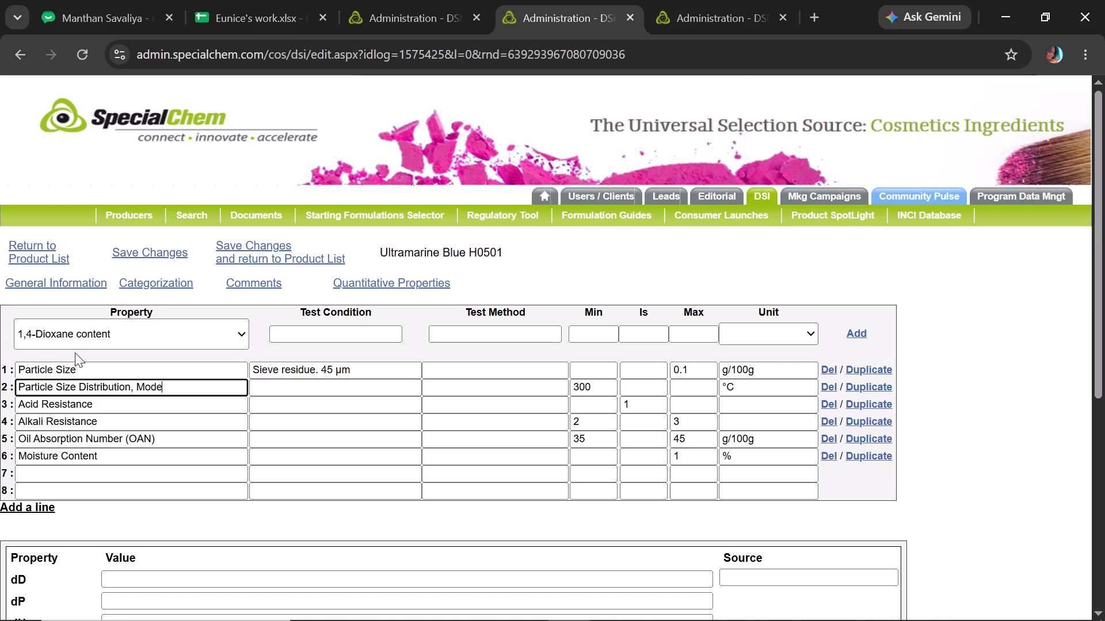
key(ctrl+z)
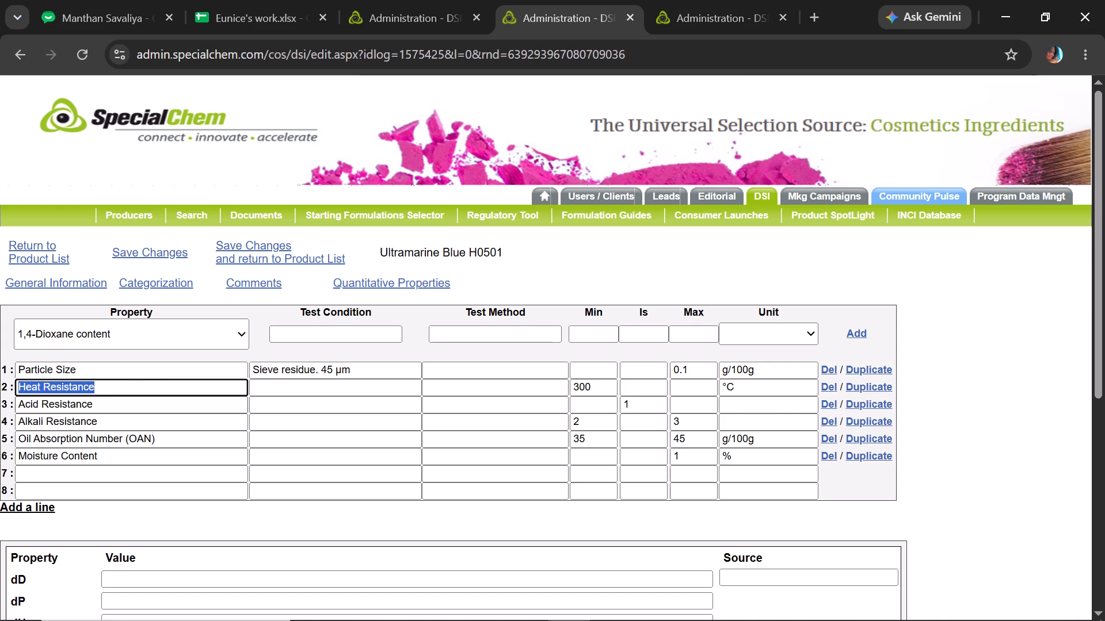
key(ctrl+c)
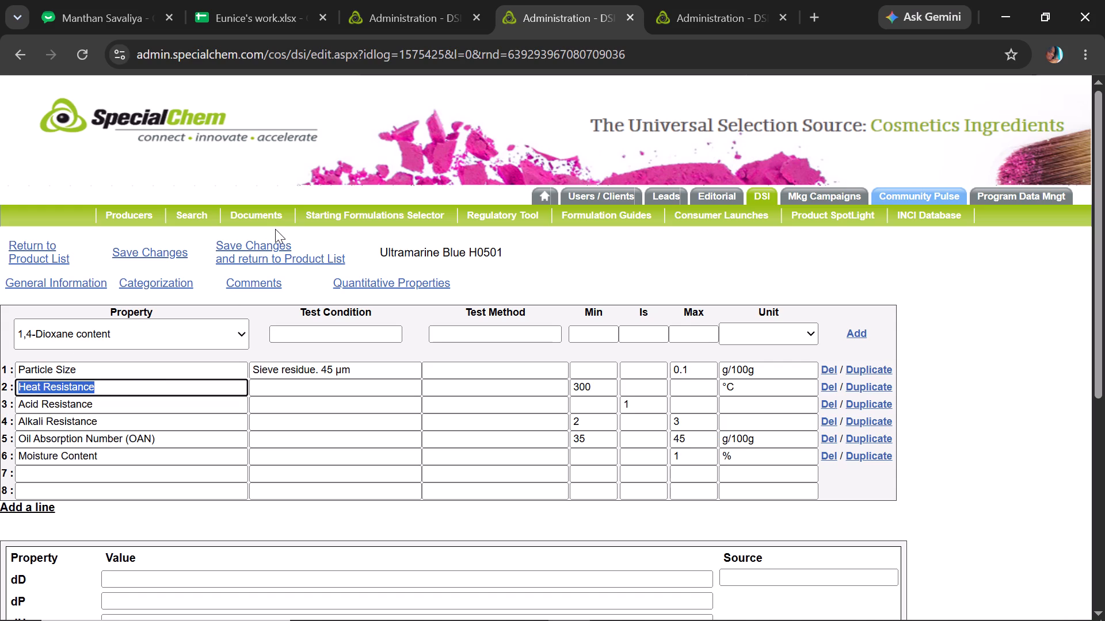
click(268, 240)
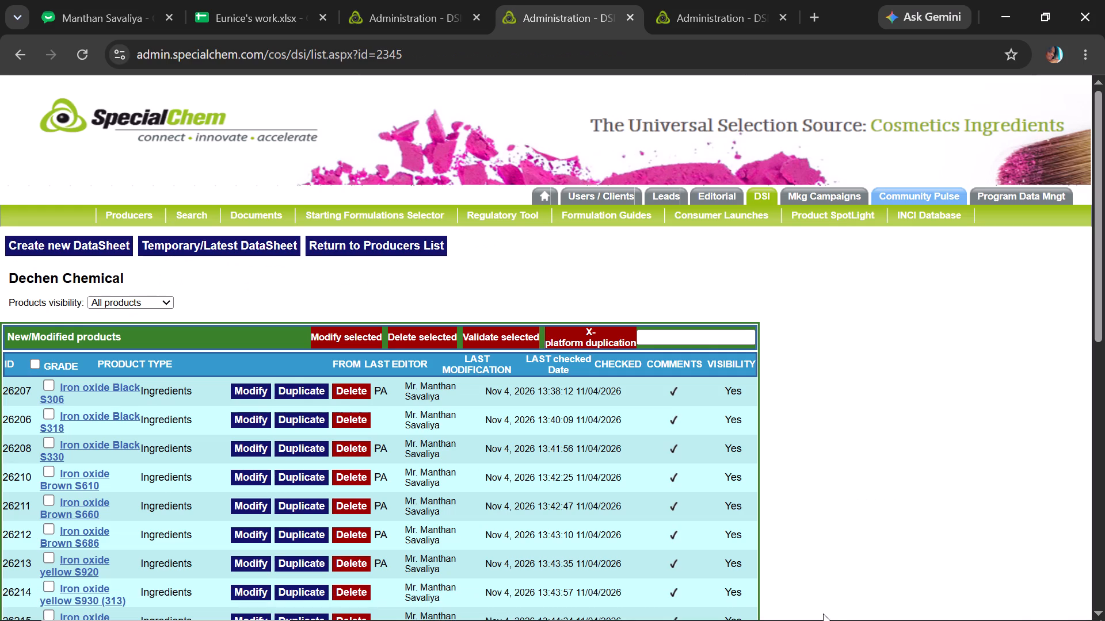
Switch to the Standard Properties workbook in WPS Office and search the OLD PROPERTYNAME filter for Heat Resistance.
click(825, 620)
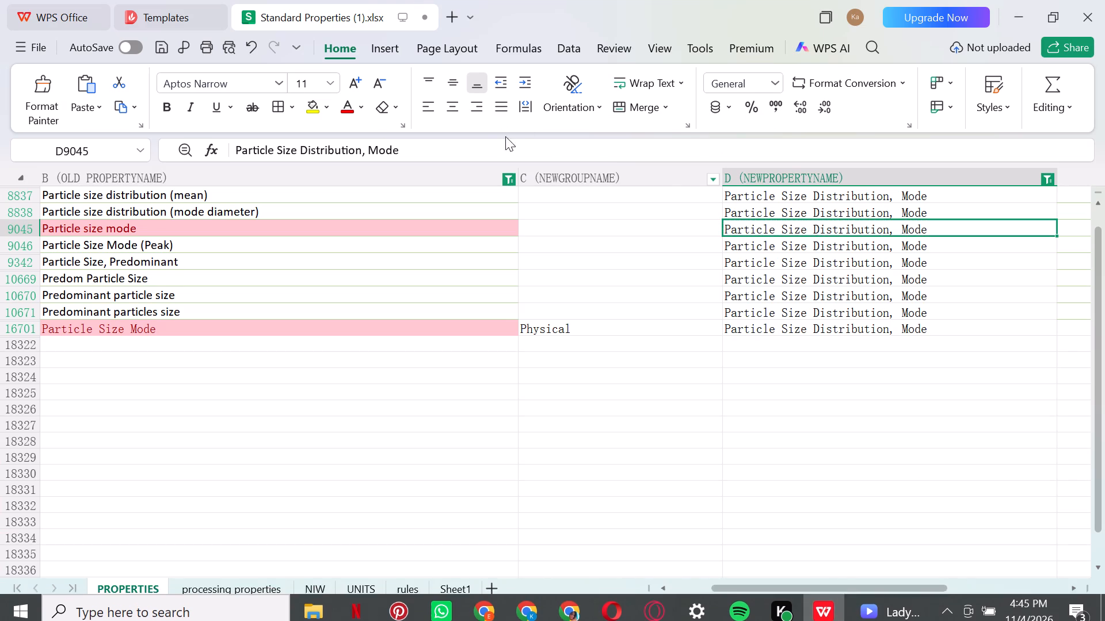
click(508, 177)
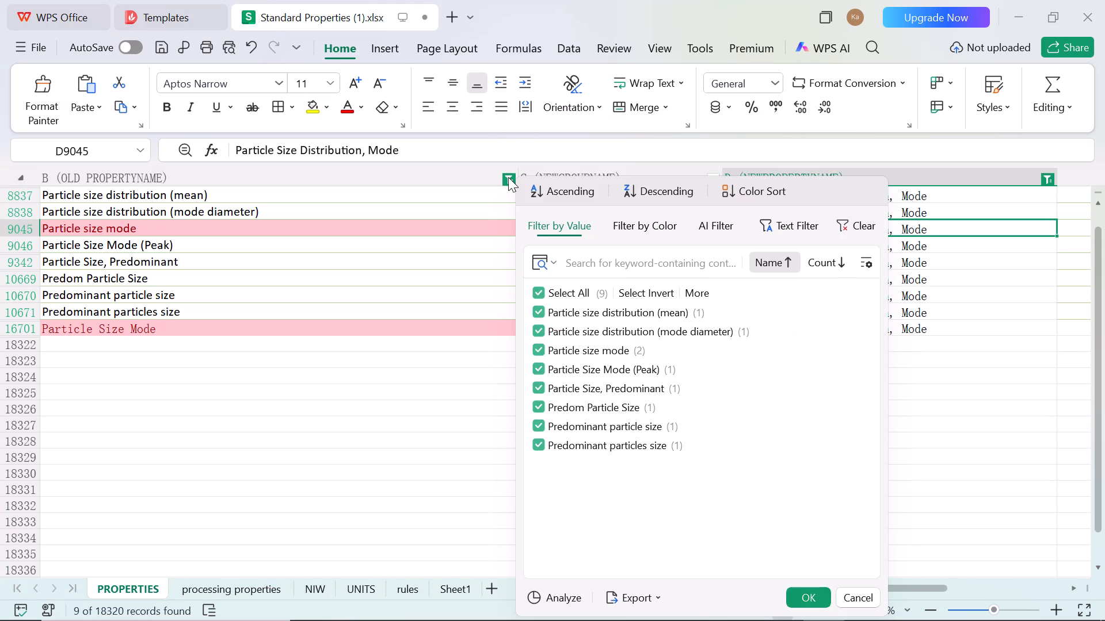
key(ctrl+v)
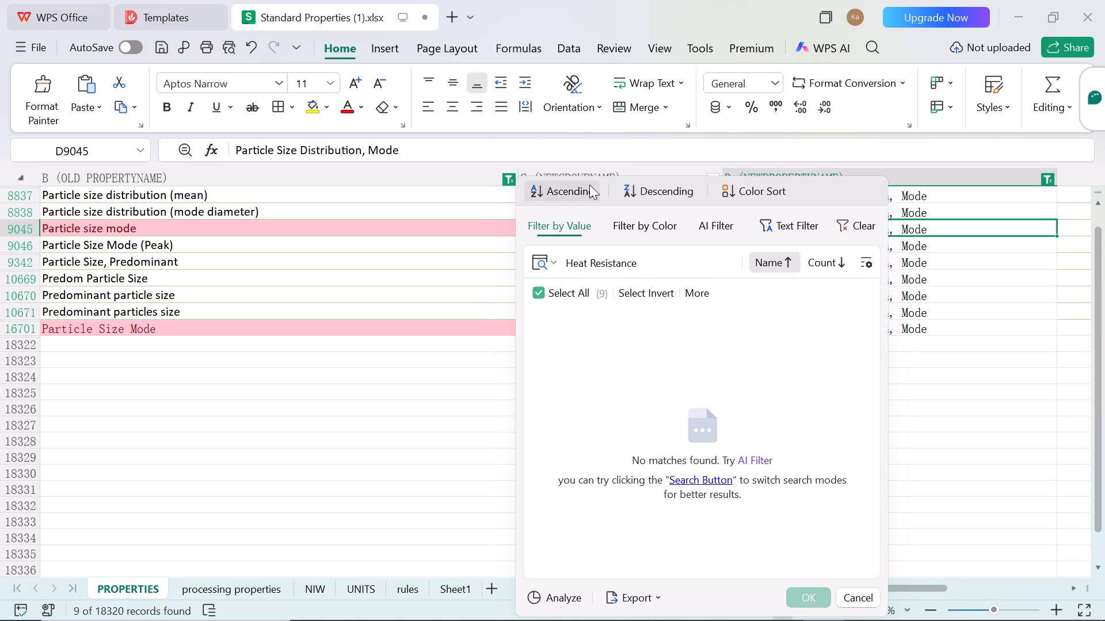
Try other search modes for Heat Resistance in the filter, including entire-string matching and disabled Pinyin search, then return to the browser.
click(539, 259)
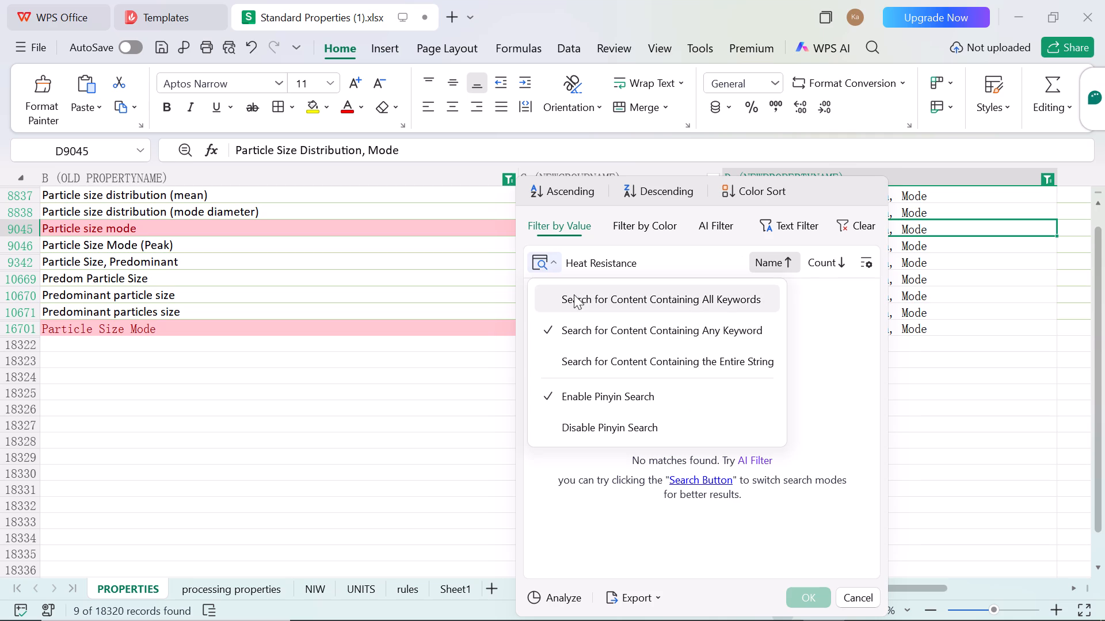
click(582, 303)
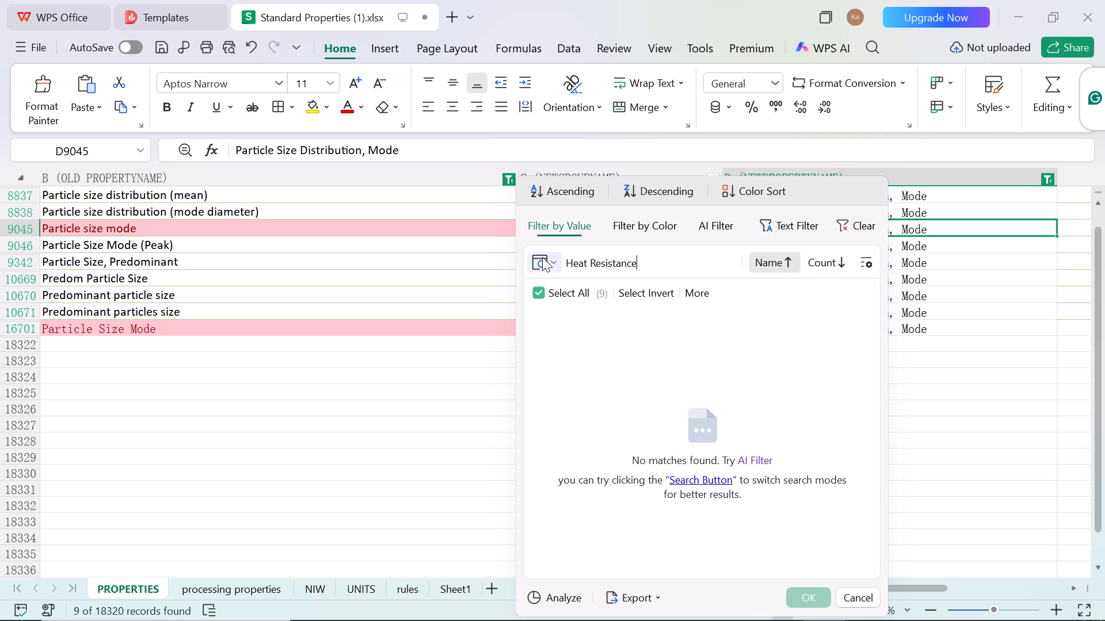
click(542, 256)
click(573, 339)
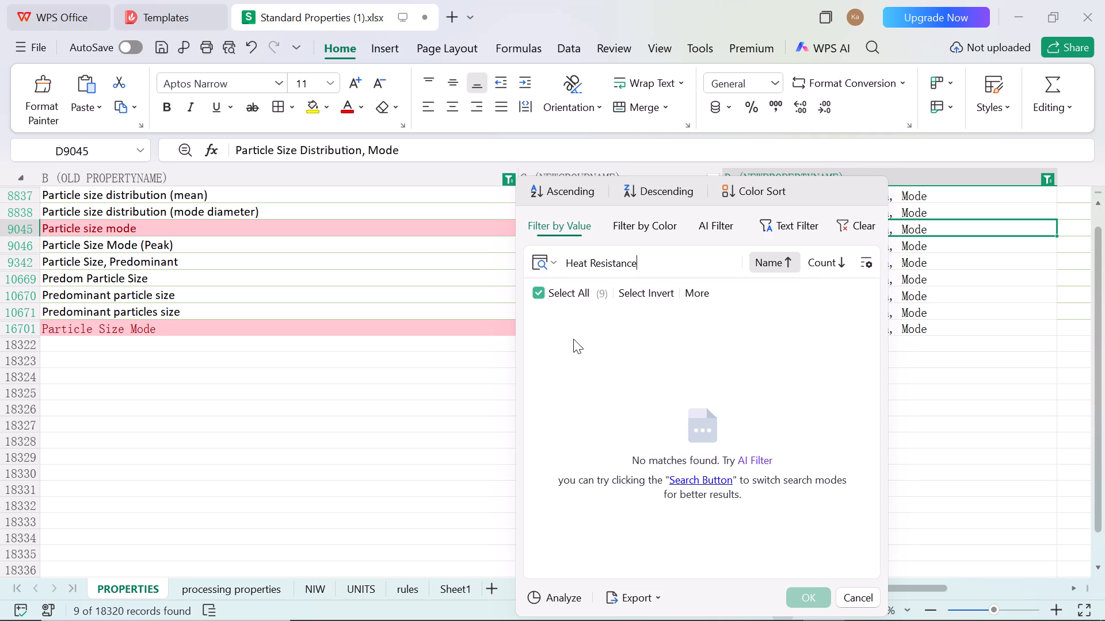
click(546, 259)
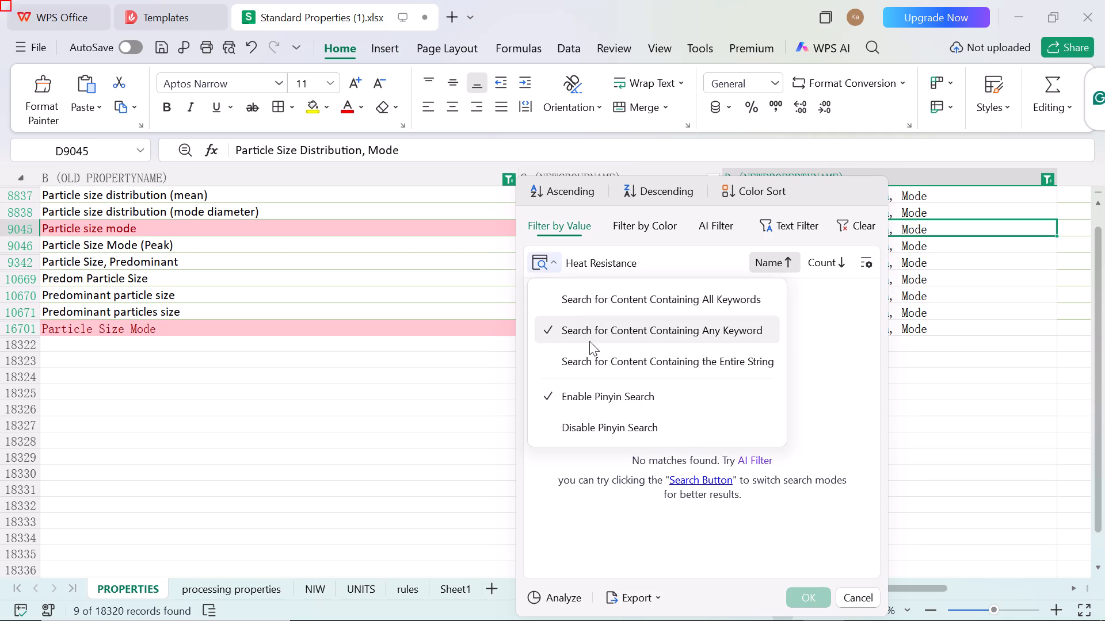
click(595, 361)
click(550, 263)
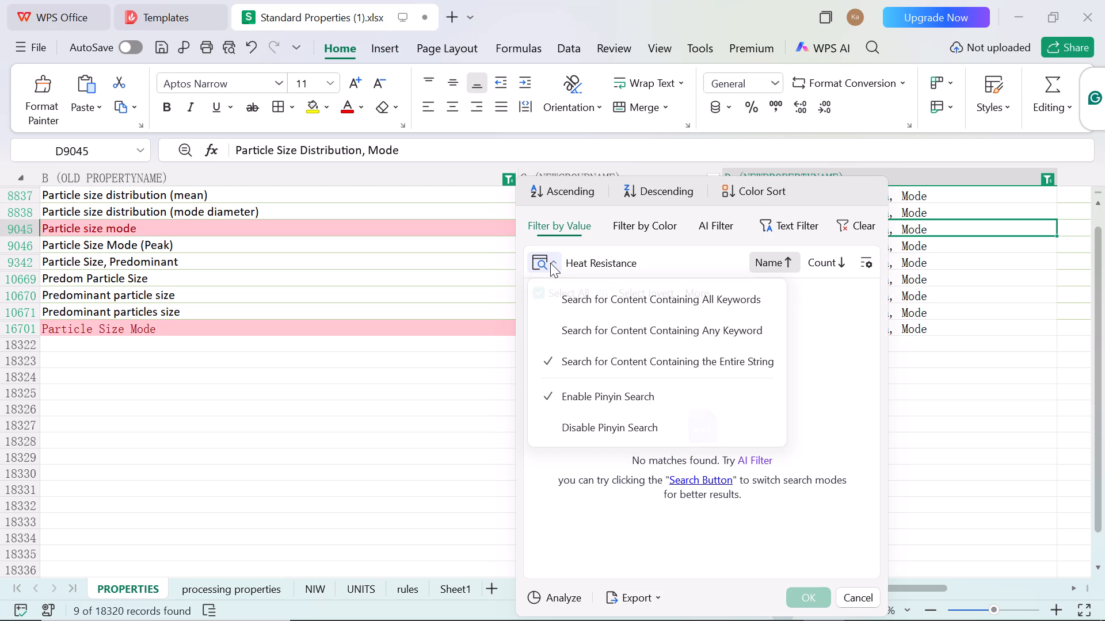
click(598, 428)
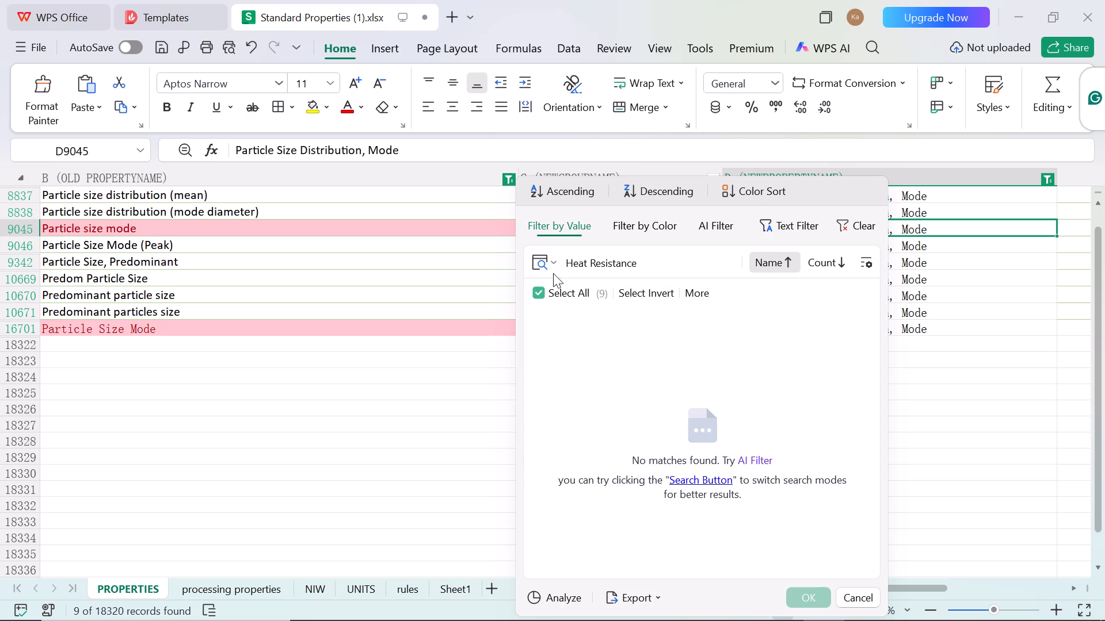
click(551, 266)
click(566, 386)
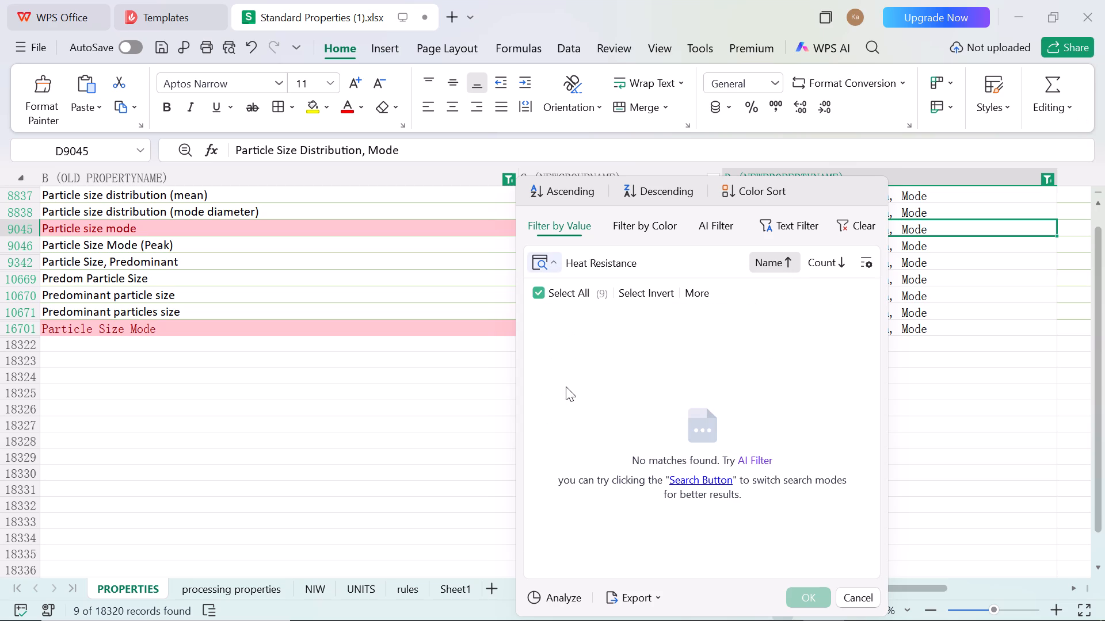
click(866, 414)
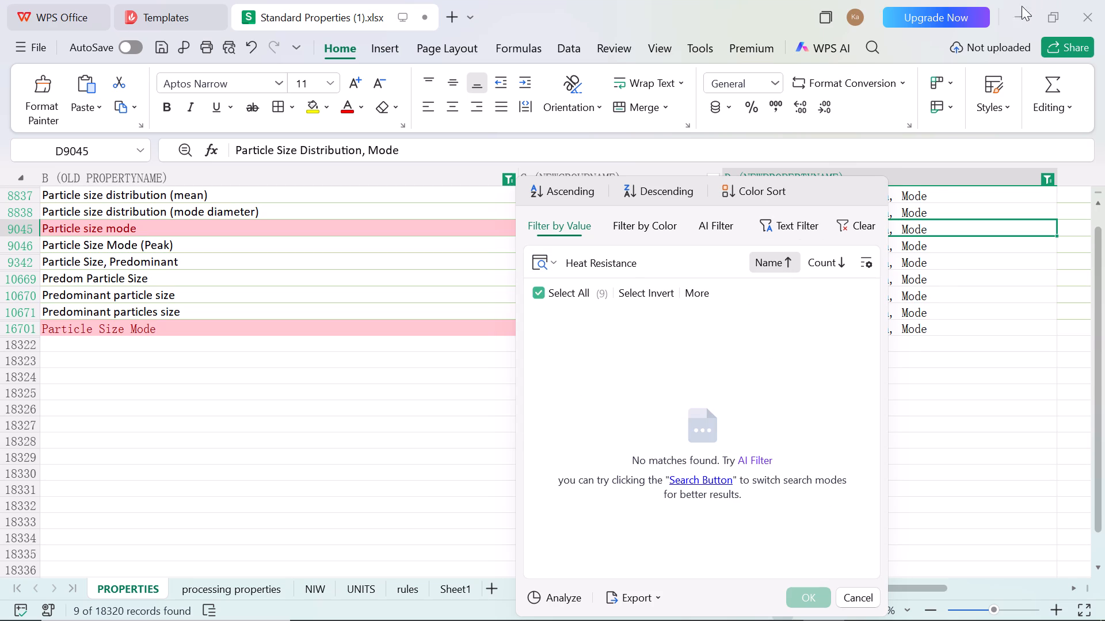
click(1012, 13)
click(1012, 13)
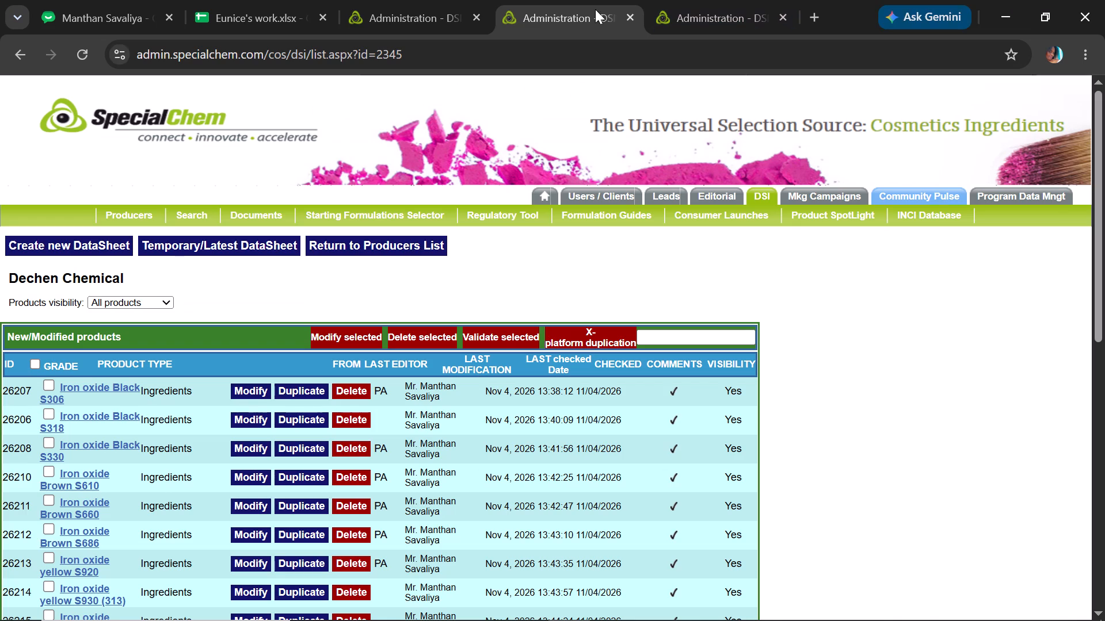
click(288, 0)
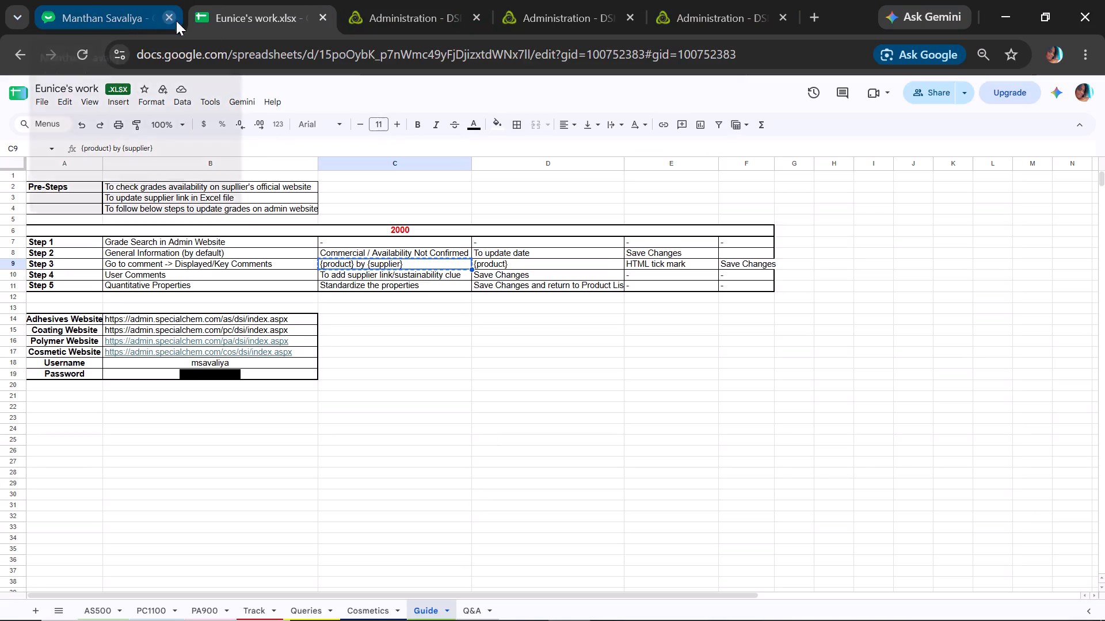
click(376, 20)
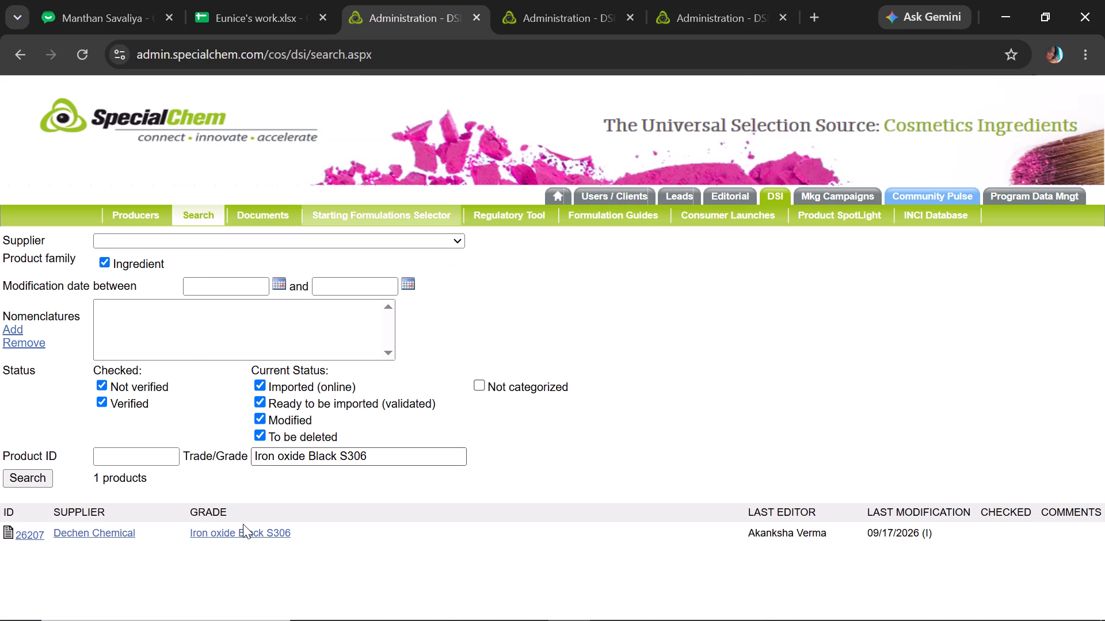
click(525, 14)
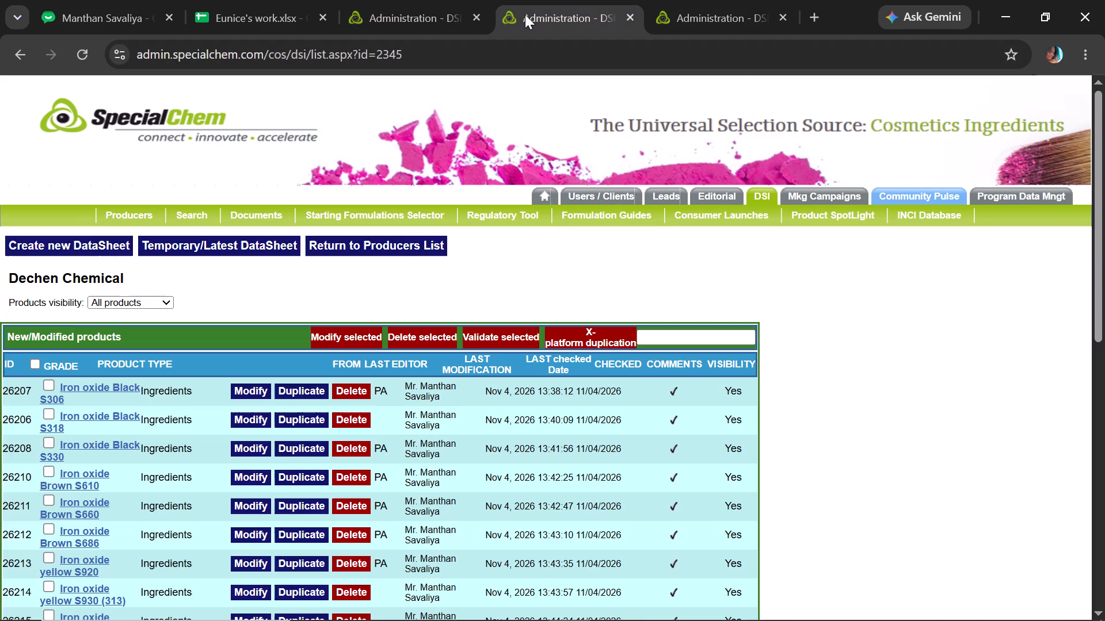
Open Ultramarine Blue H0601 for modification, mark its status as checked with the date 11/04/2026, and save the changes.
drag(1104, 289, 1104, 592)
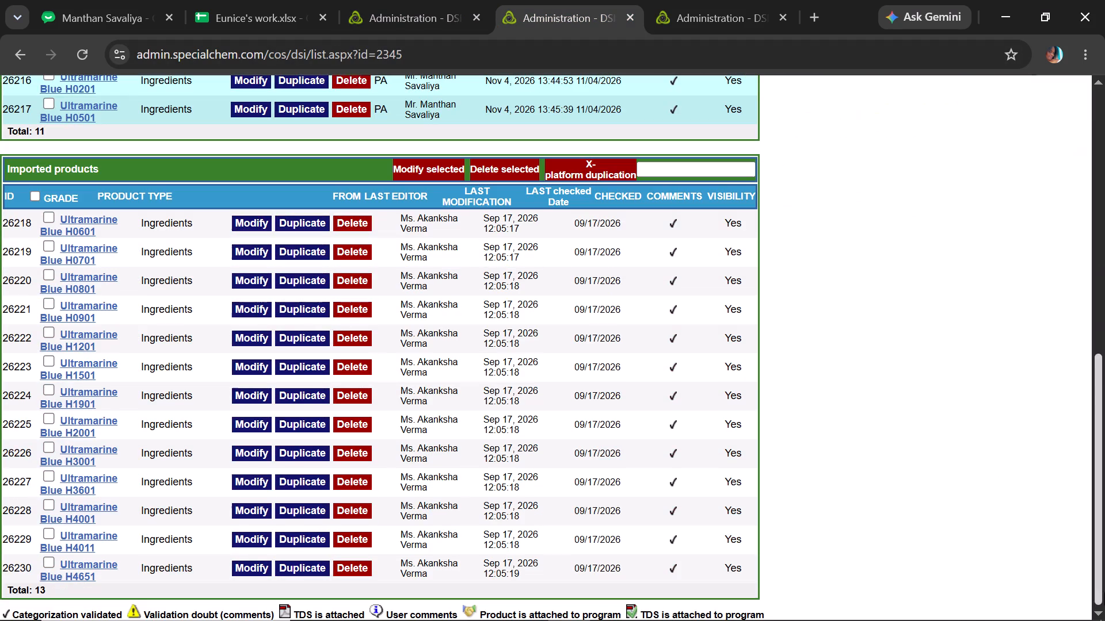
click(261, 219)
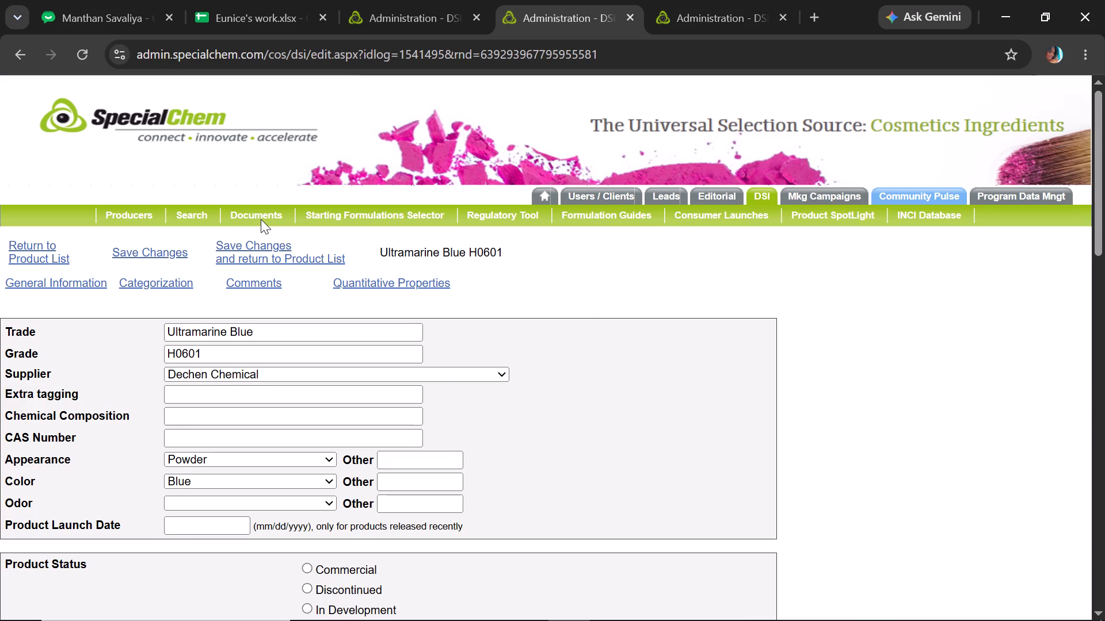
drag(1094, 241, 1094, 264)
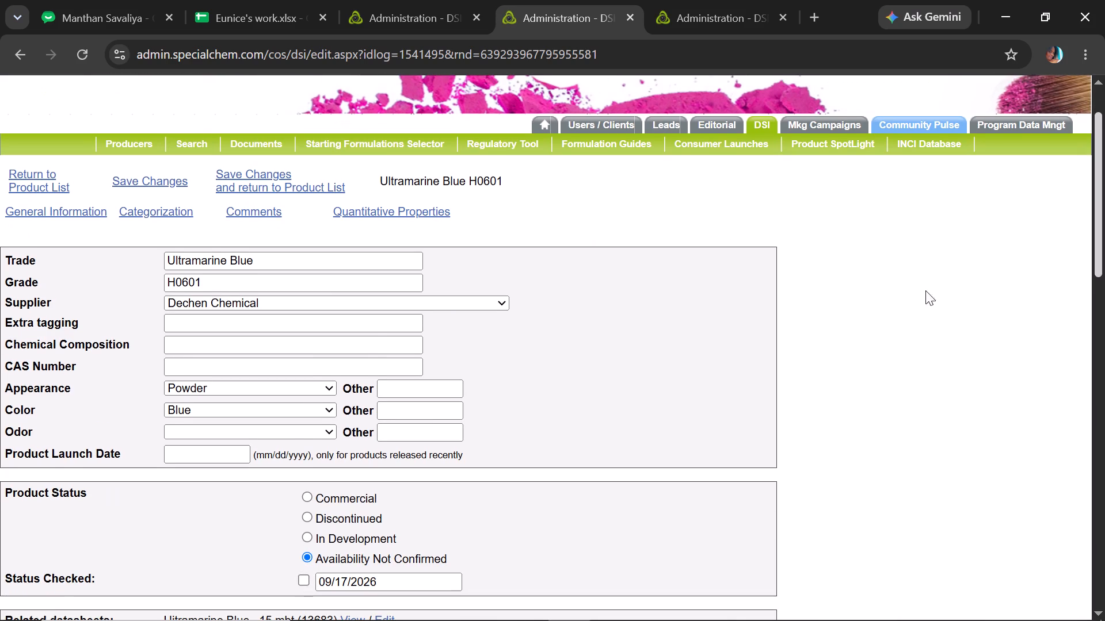
click(302, 579)
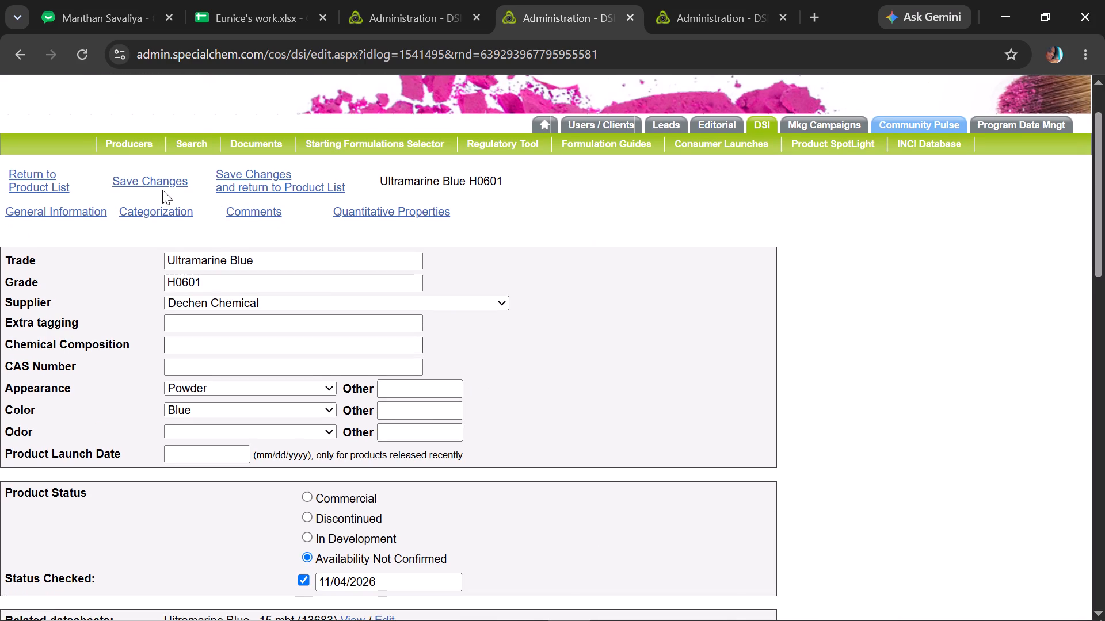
click(130, 176)
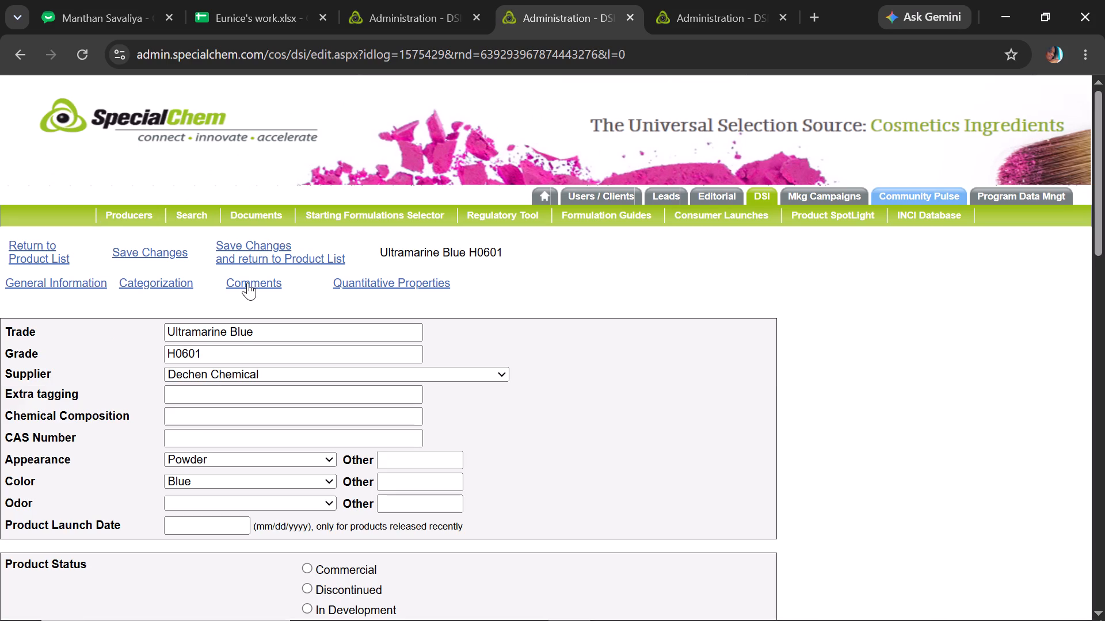
Review the comments and quantitative properties of Ultramarine Blue H0601, then save it and return to the product list.
click(247, 282)
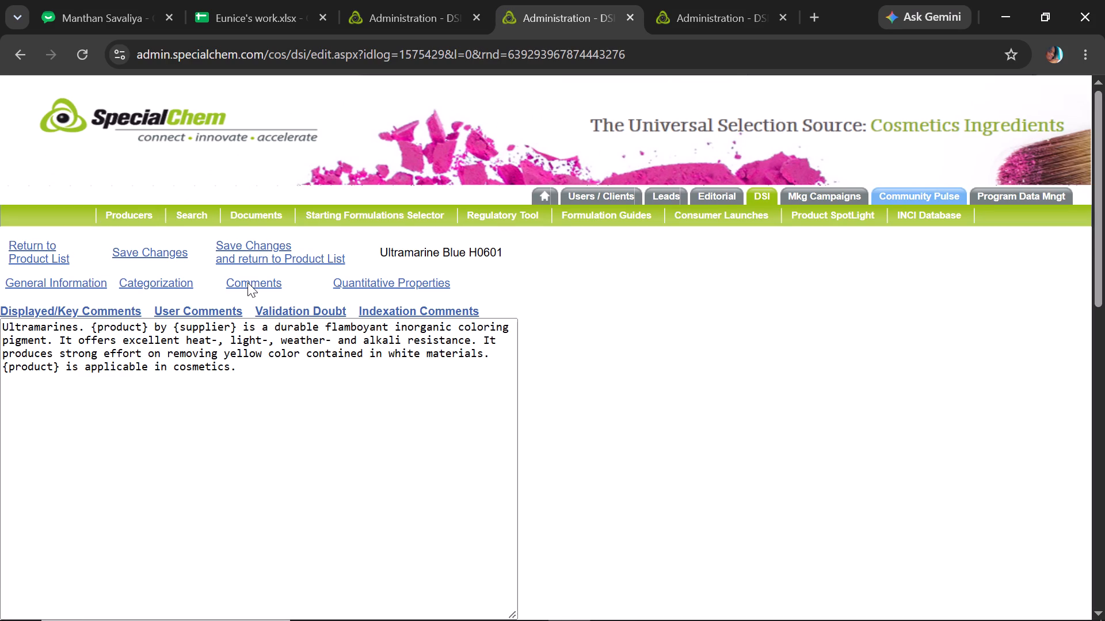
drag(1104, 252, 1086, 311)
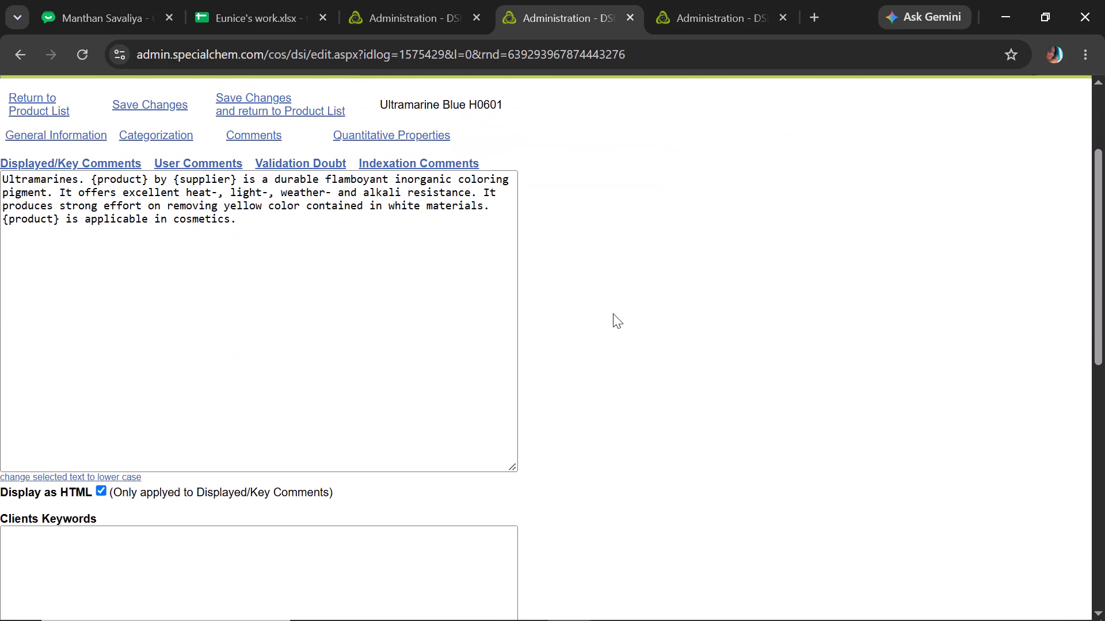
click(427, 140)
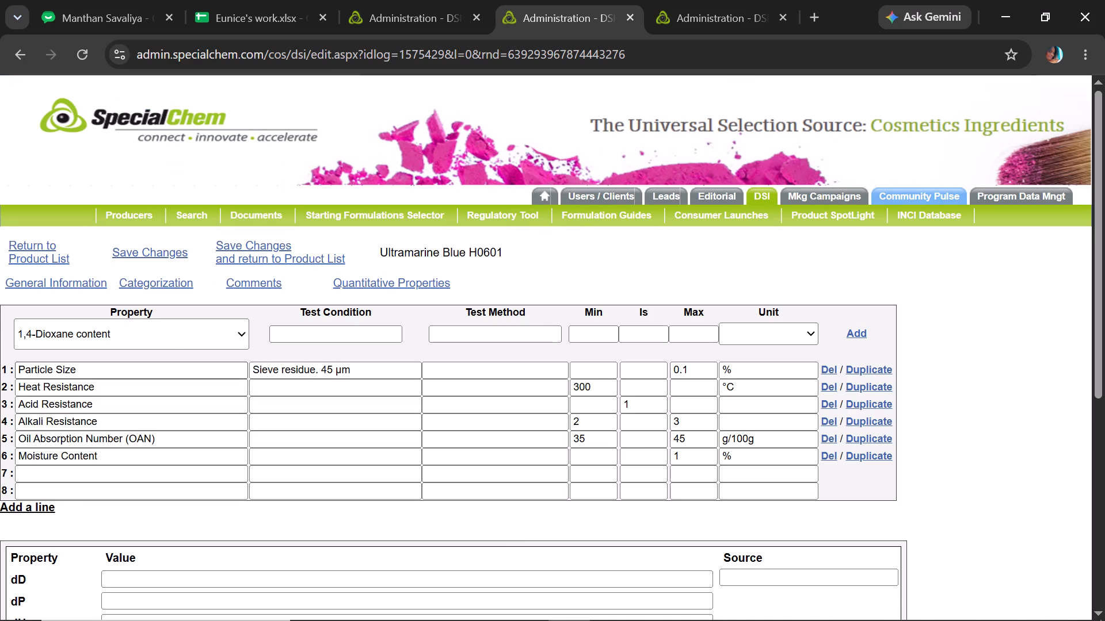
click(253, 264)
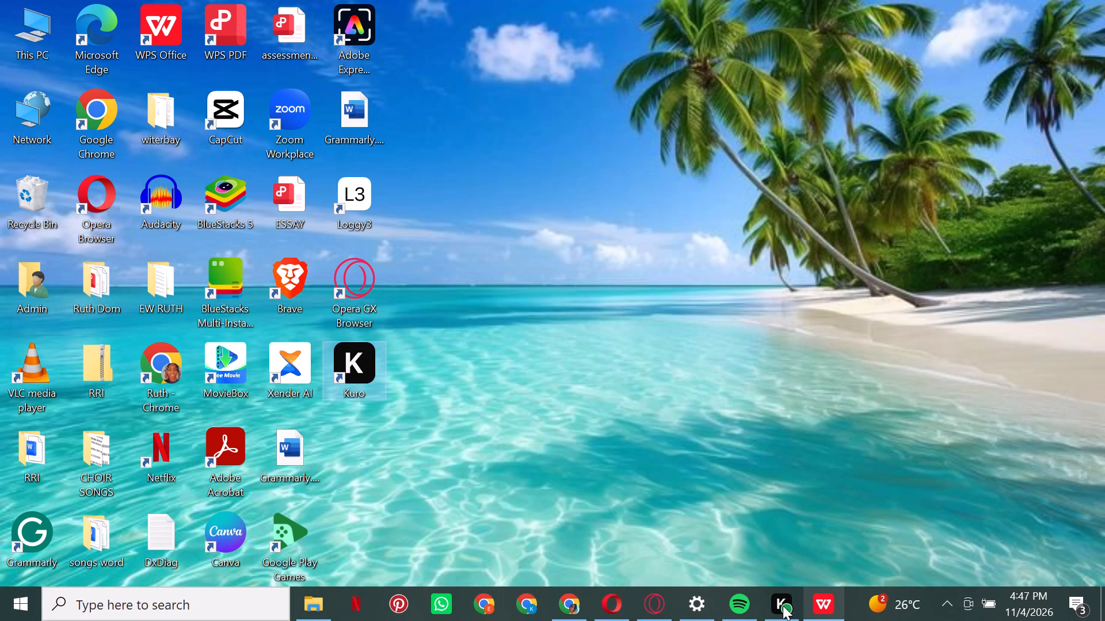
Back in the browser, open Ultramarine Blue H0701 for modification, mark its status as checked with the date 11/04/2026, and save the changes.
click(577, 612)
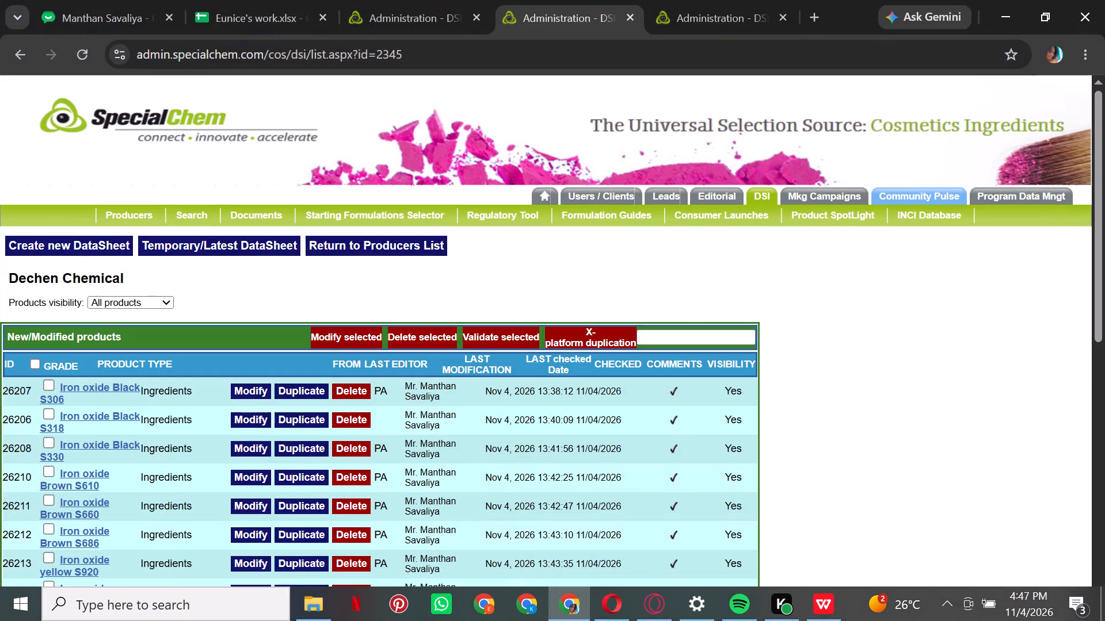
drag(1104, 296, 1073, 620)
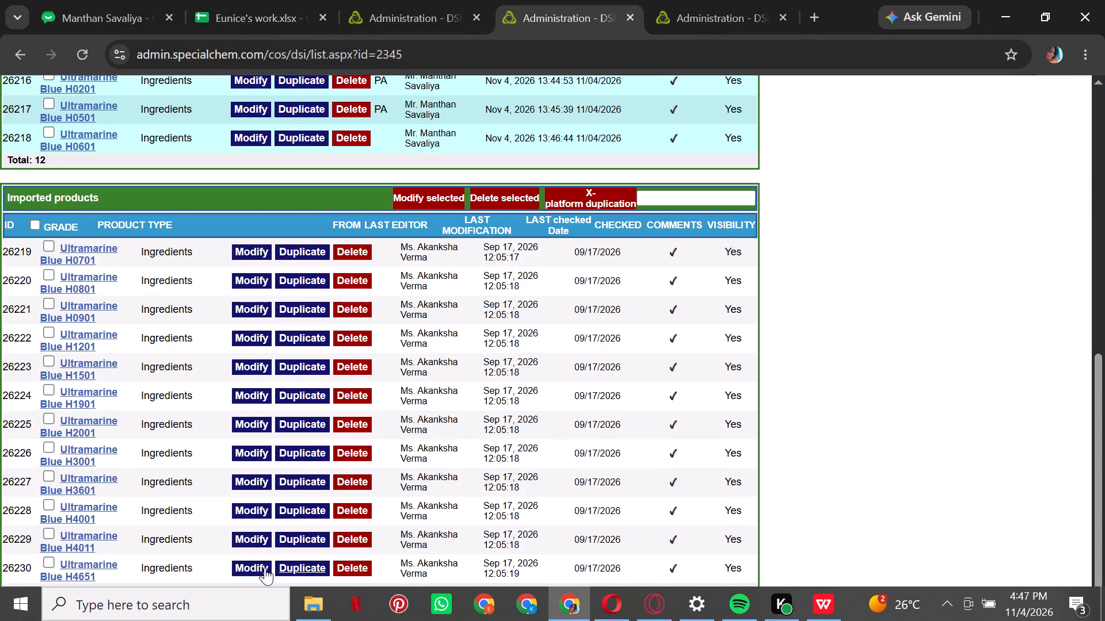
click(241, 256)
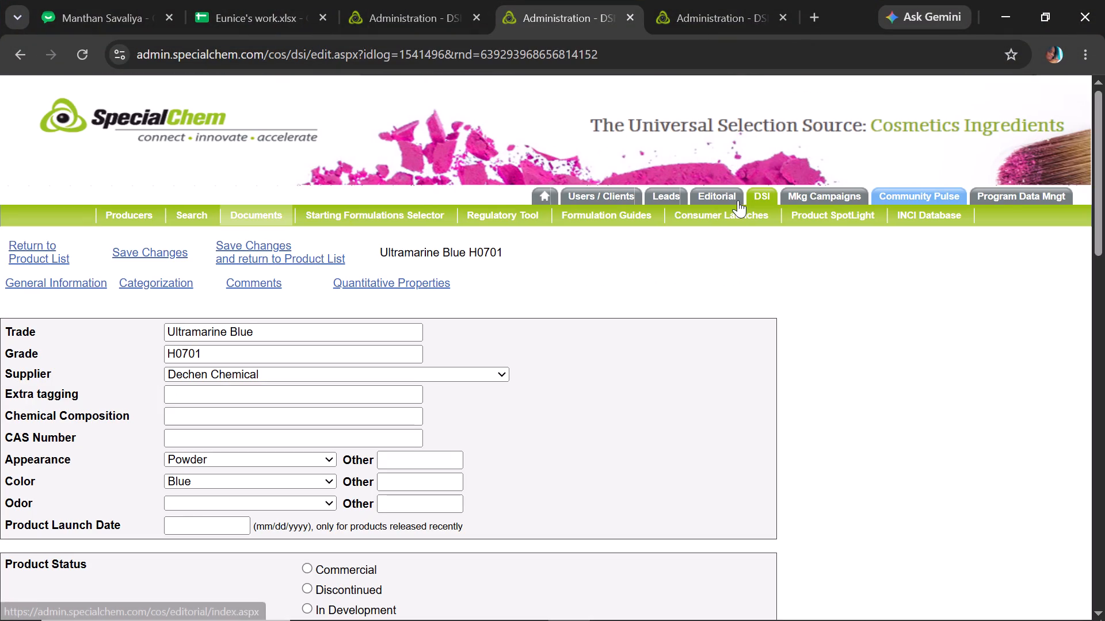
drag(1104, 205, 1095, 244)
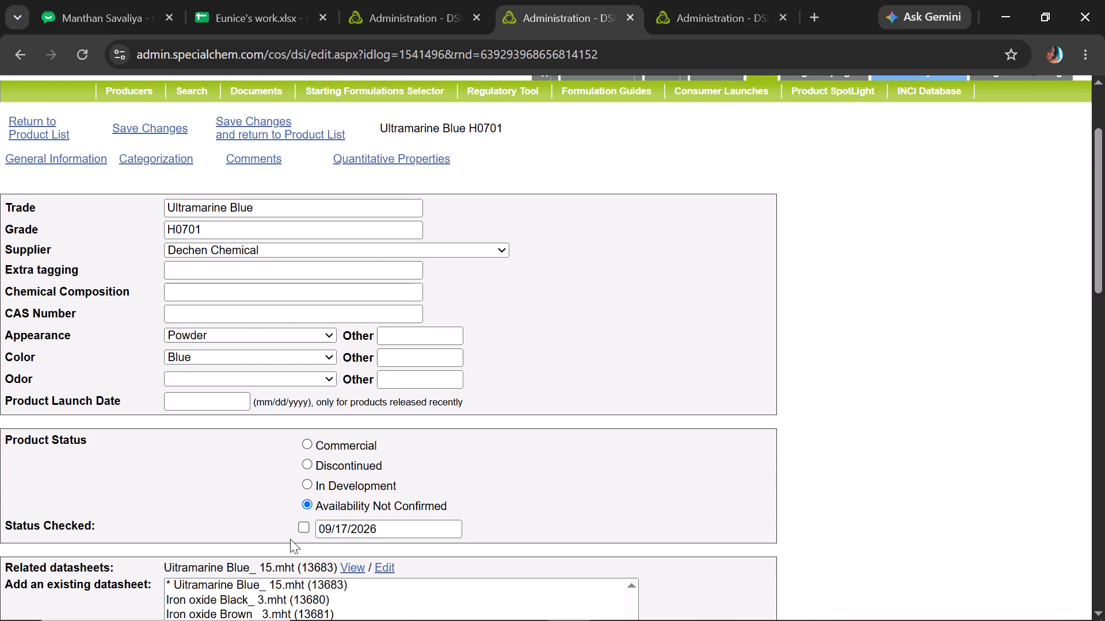
click(298, 531)
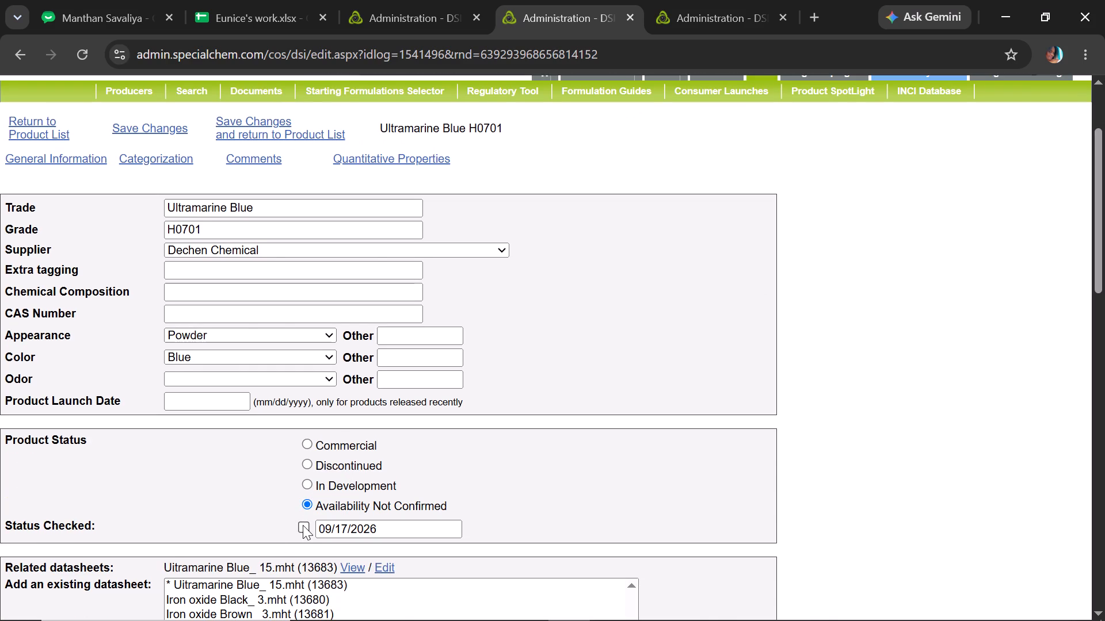
click(303, 525)
click(167, 126)
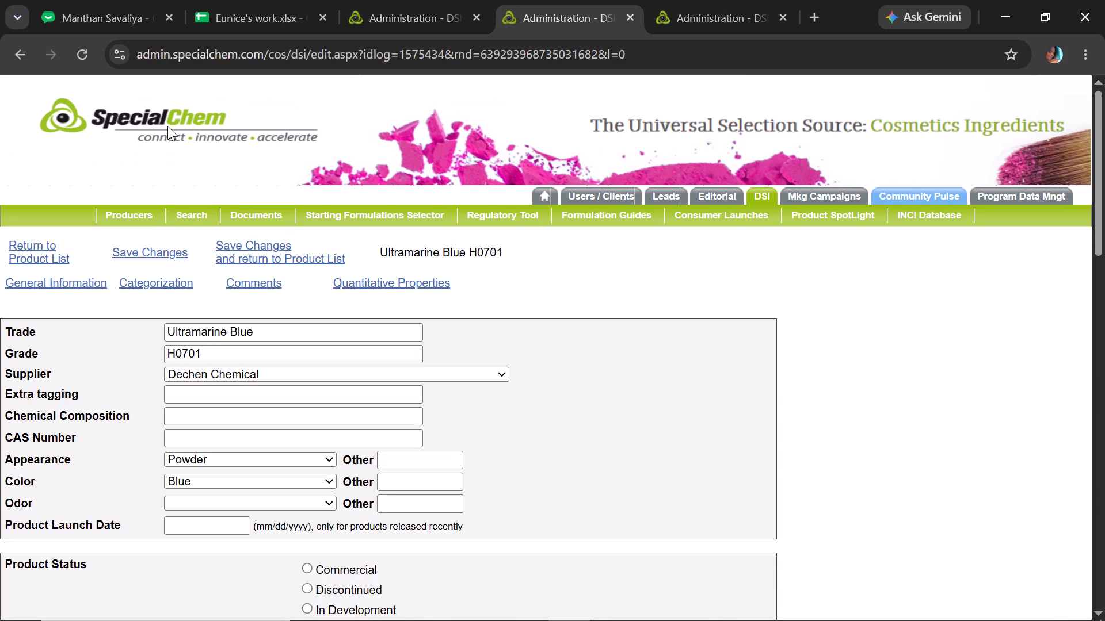
Review the comments and quantitative properties of Ultramarine Blue H0701, then save it and return to the product list.
click(237, 290)
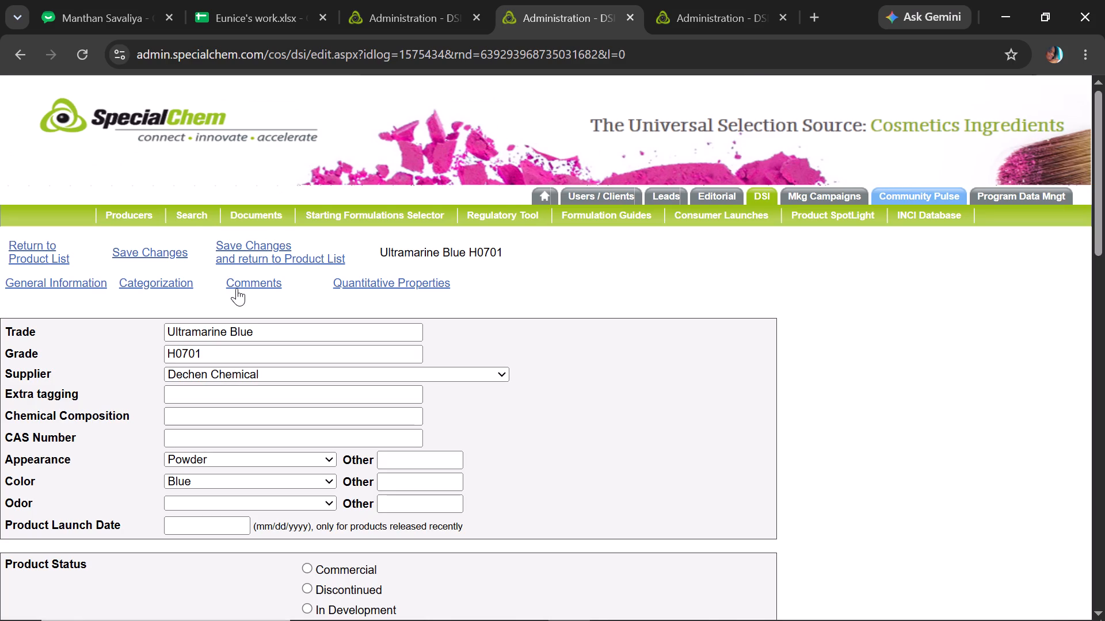
click(239, 284)
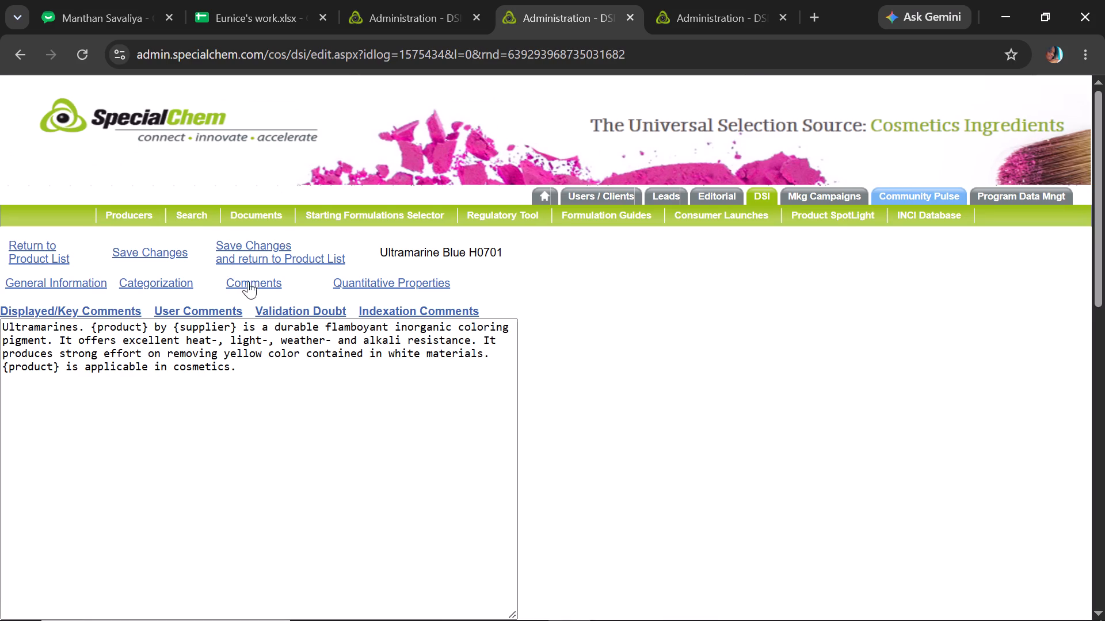
click(400, 282)
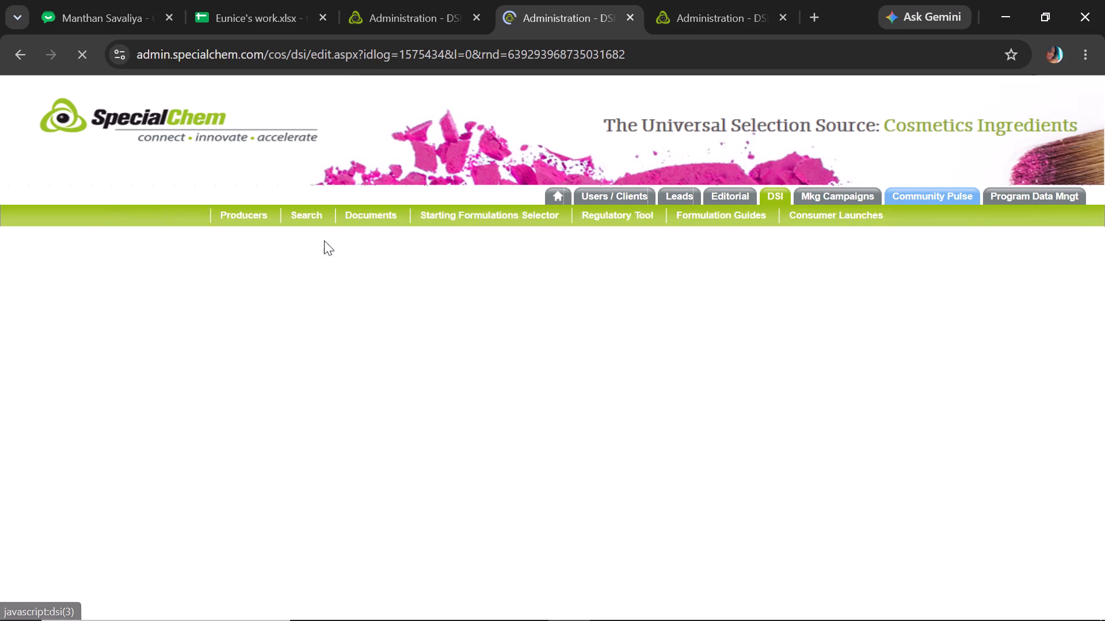
click(262, 270)
click(265, 255)
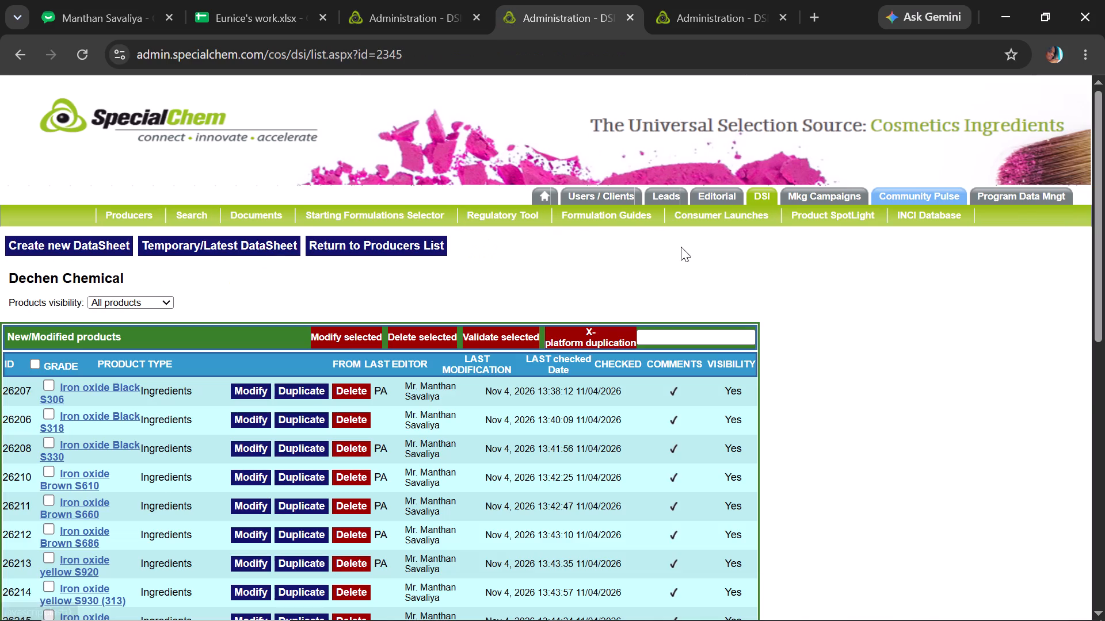
Open Ultramarine Blue H0801 for modification, mark its status as checked with the date 11/04/2026, and save the changes.
drag(1104, 263, 1104, 545)
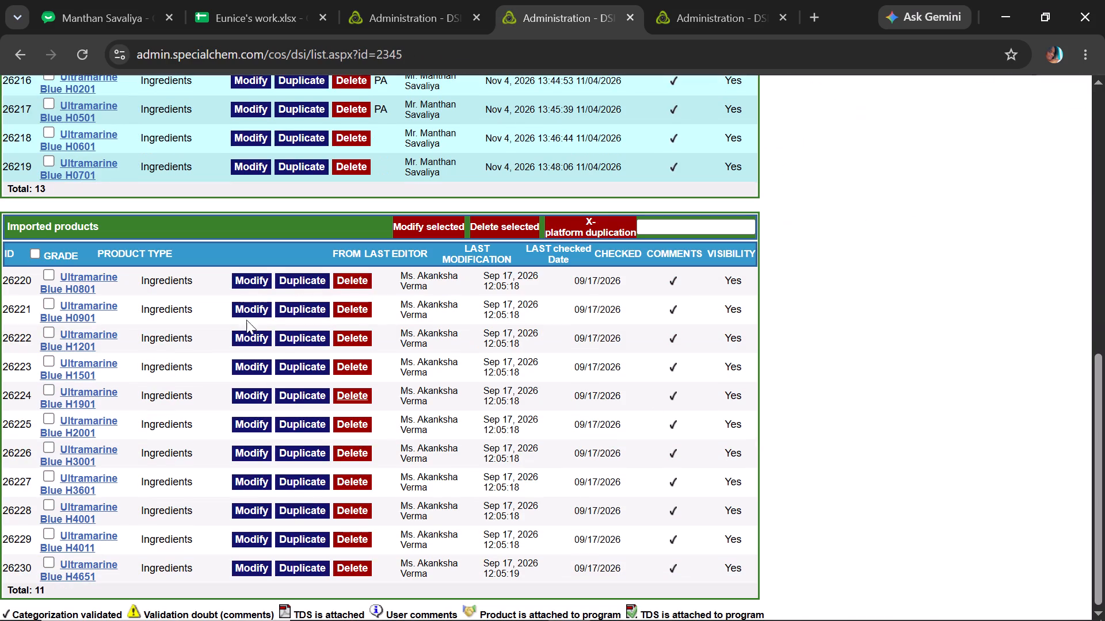
click(245, 282)
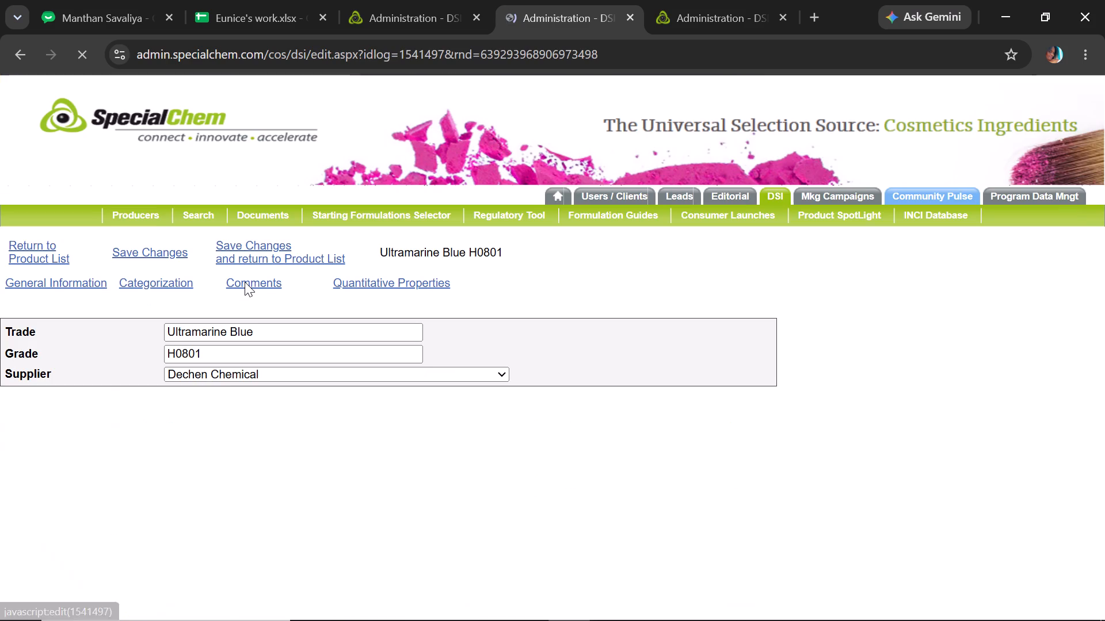
drag(1104, 209, 1087, 265)
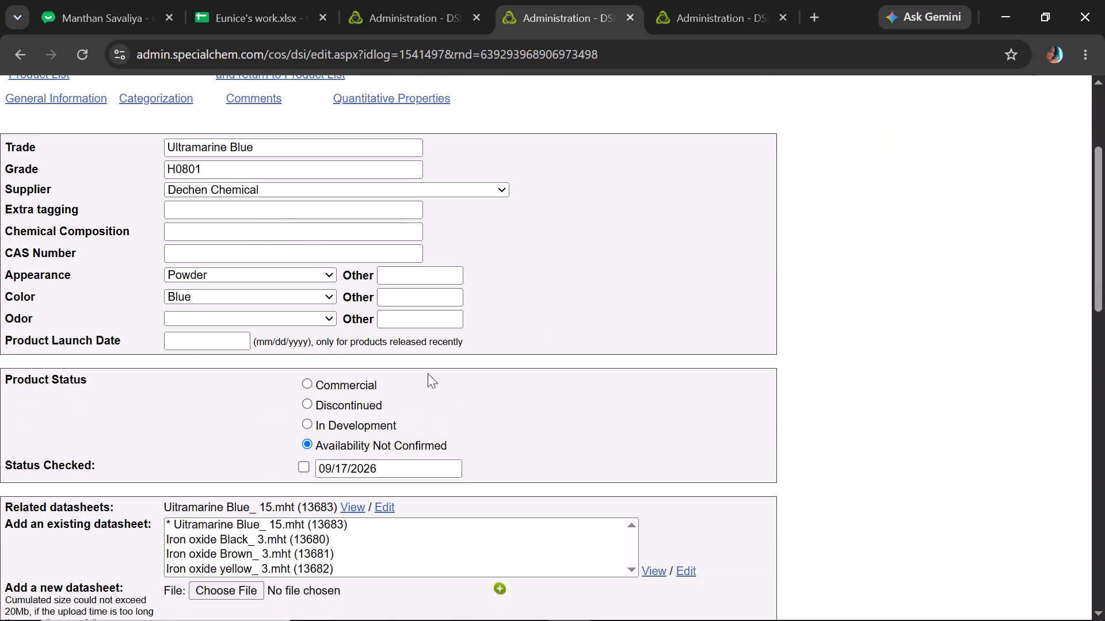
click(304, 470)
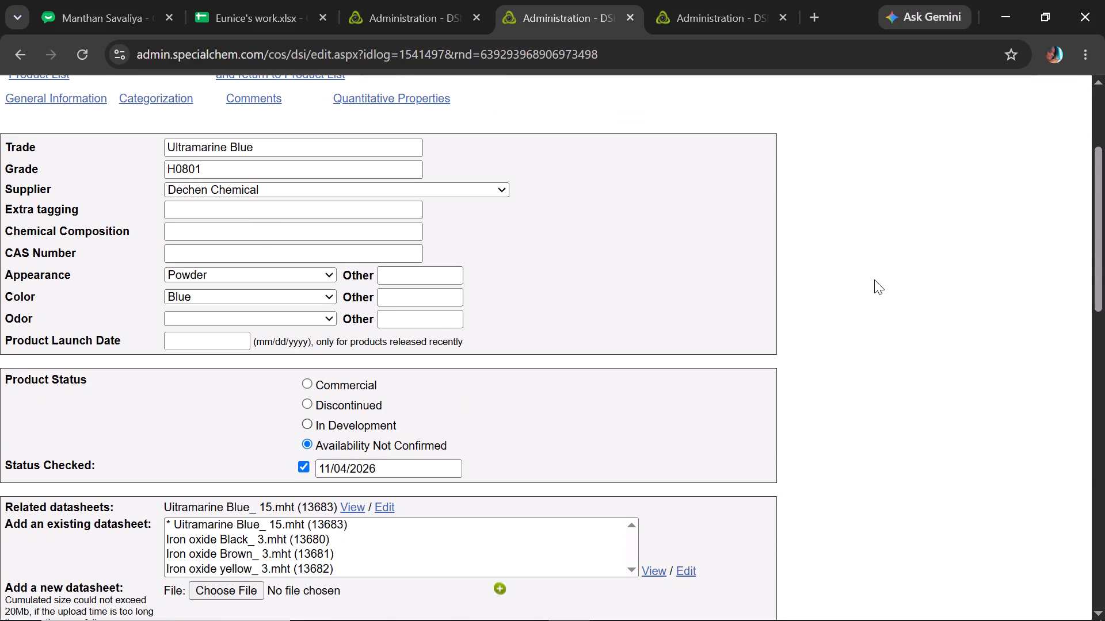
drag(1104, 299, 1099, 273)
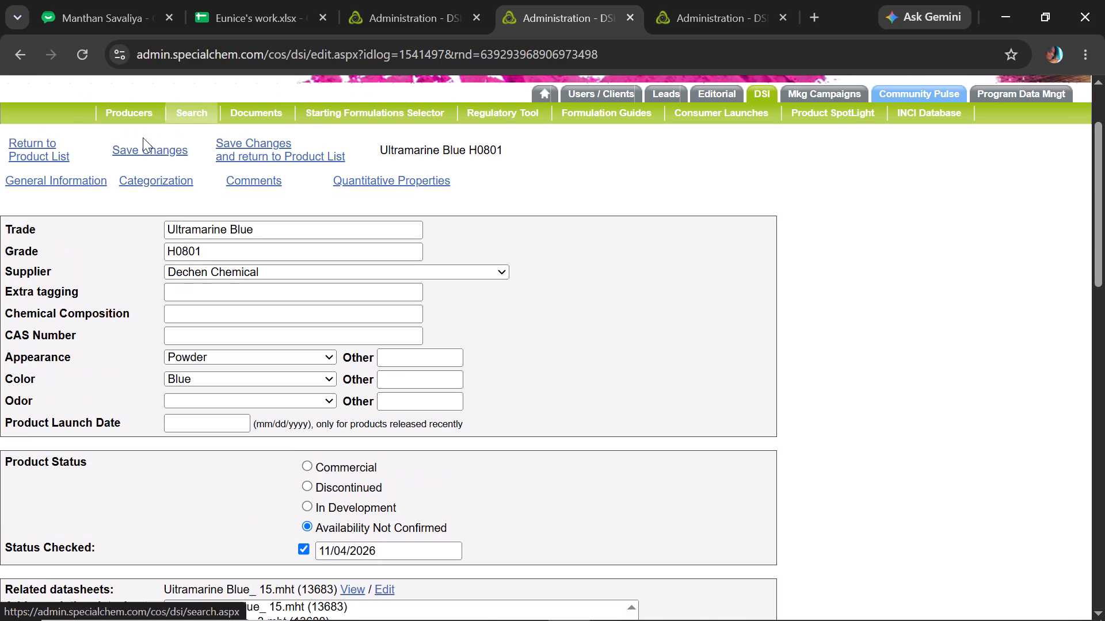
click(130, 147)
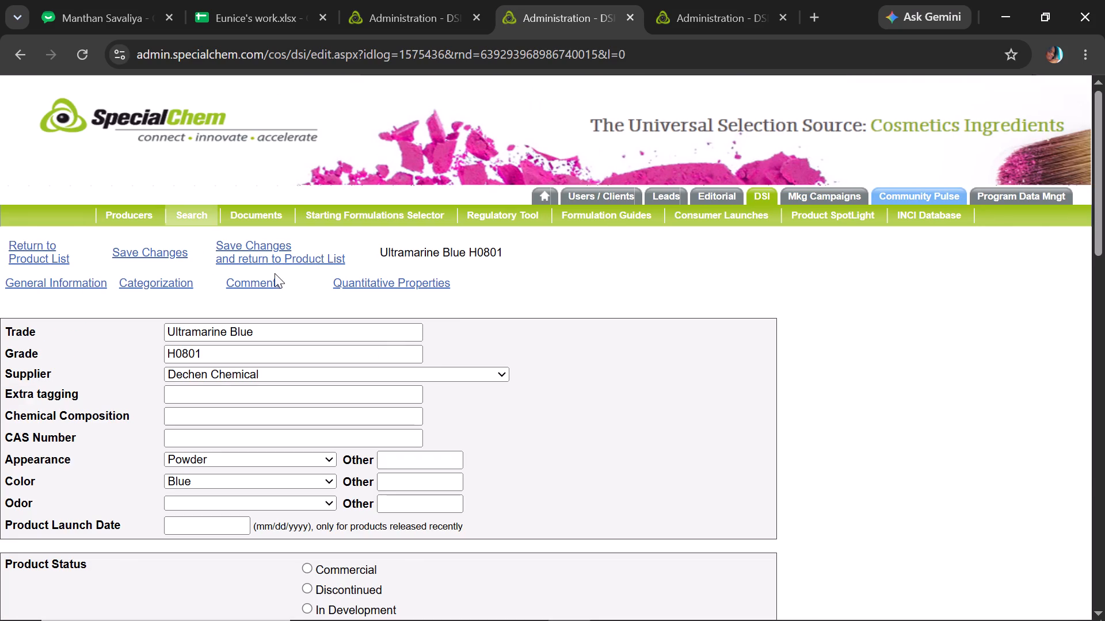
Review the comments and quantitative properties of Ultramarine Blue H0801, then save it and return to the product list.
click(268, 282)
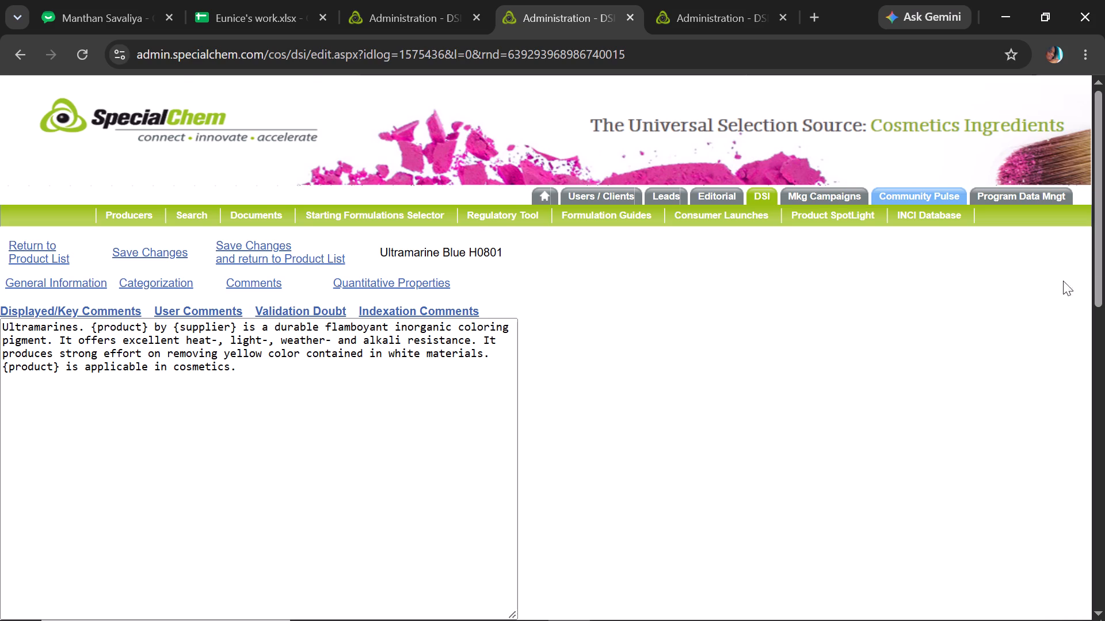
drag(1104, 252, 1096, 297)
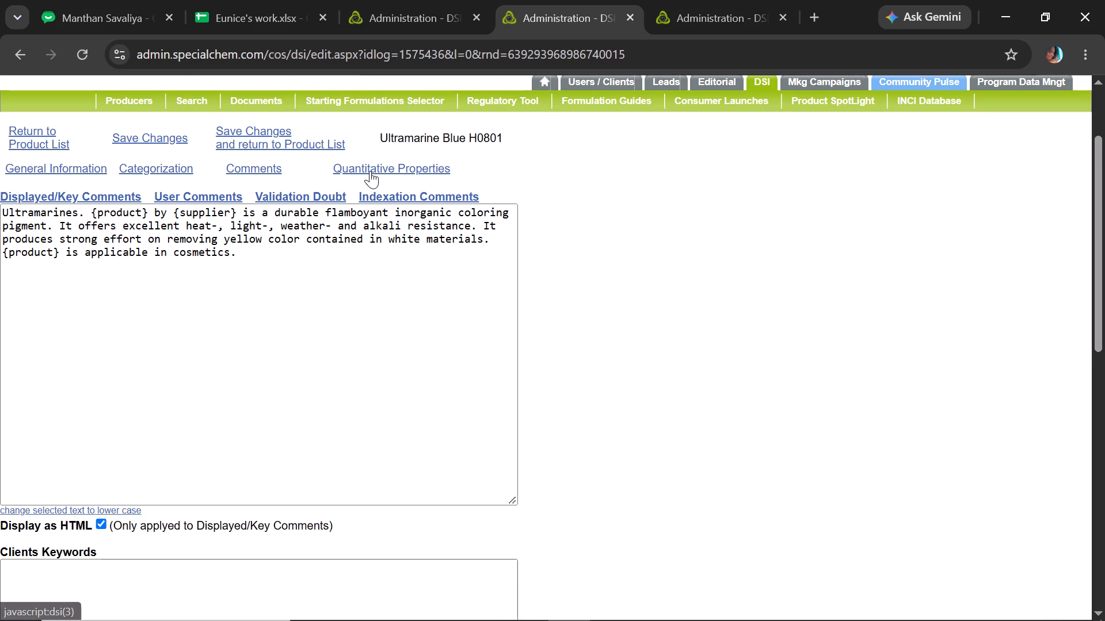
click(370, 171)
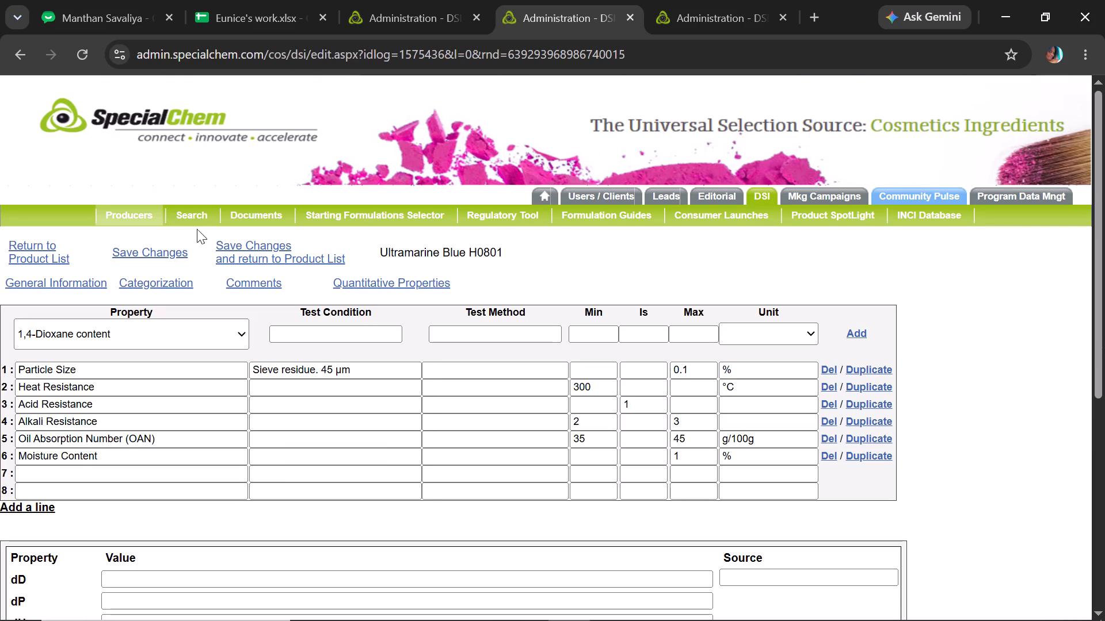
click(245, 254)
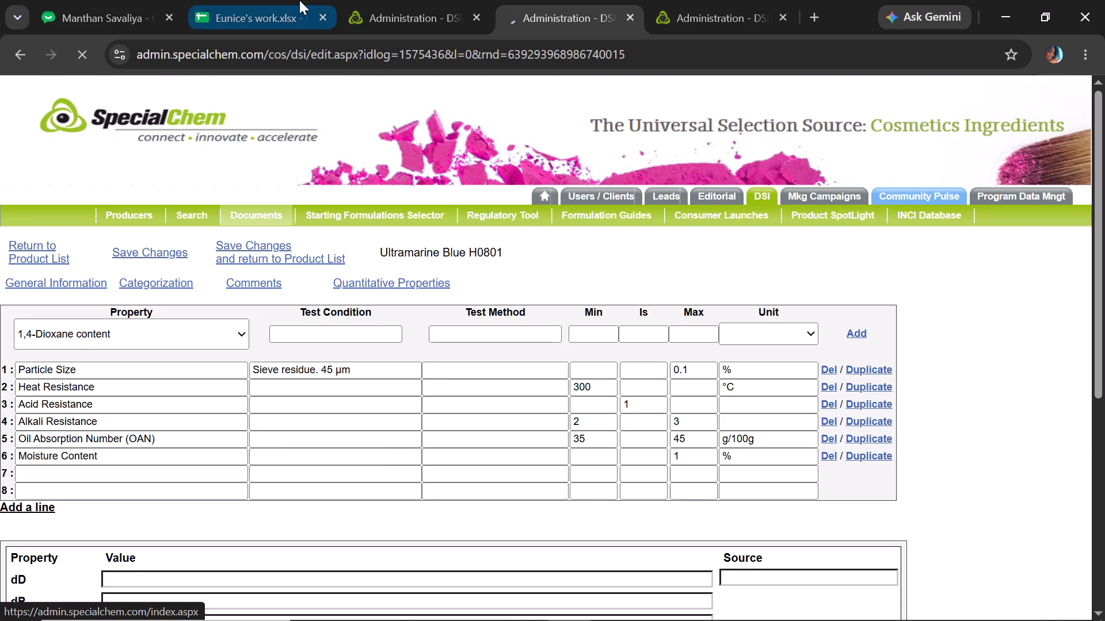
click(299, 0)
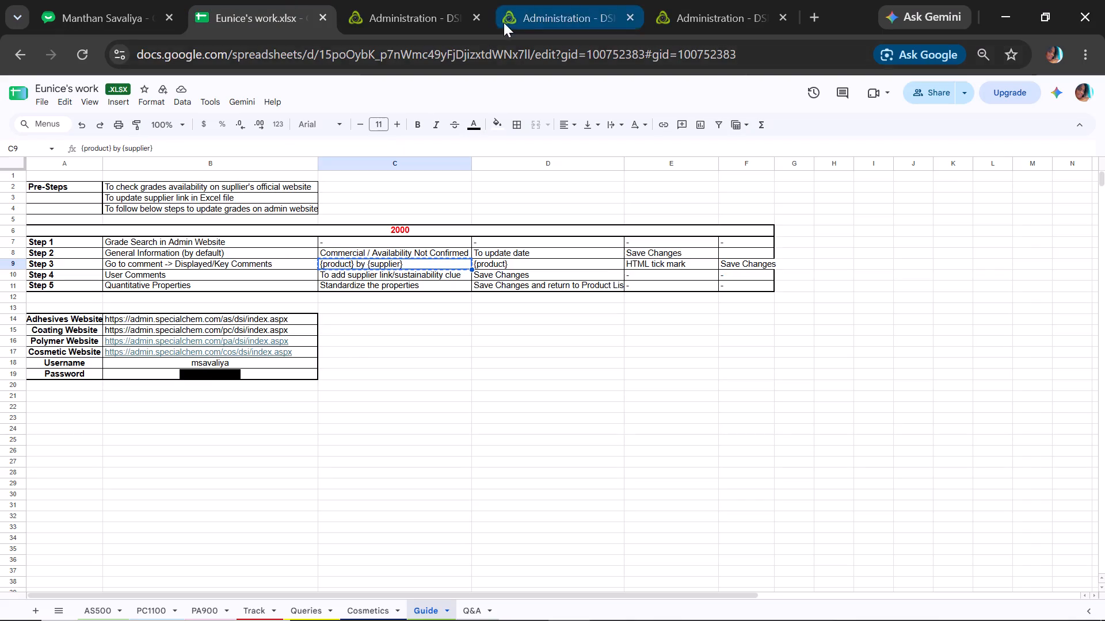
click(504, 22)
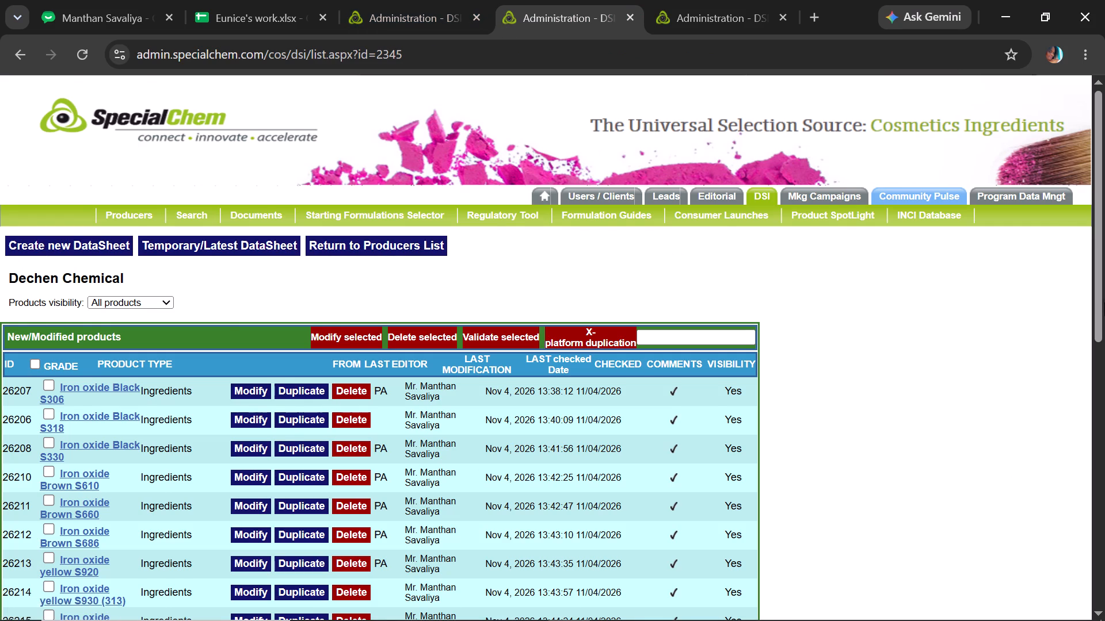
Open Ultramarine Blue H0901 for modification, mark its status as checked, and save the changes.
drag(1104, 301, 1042, 538)
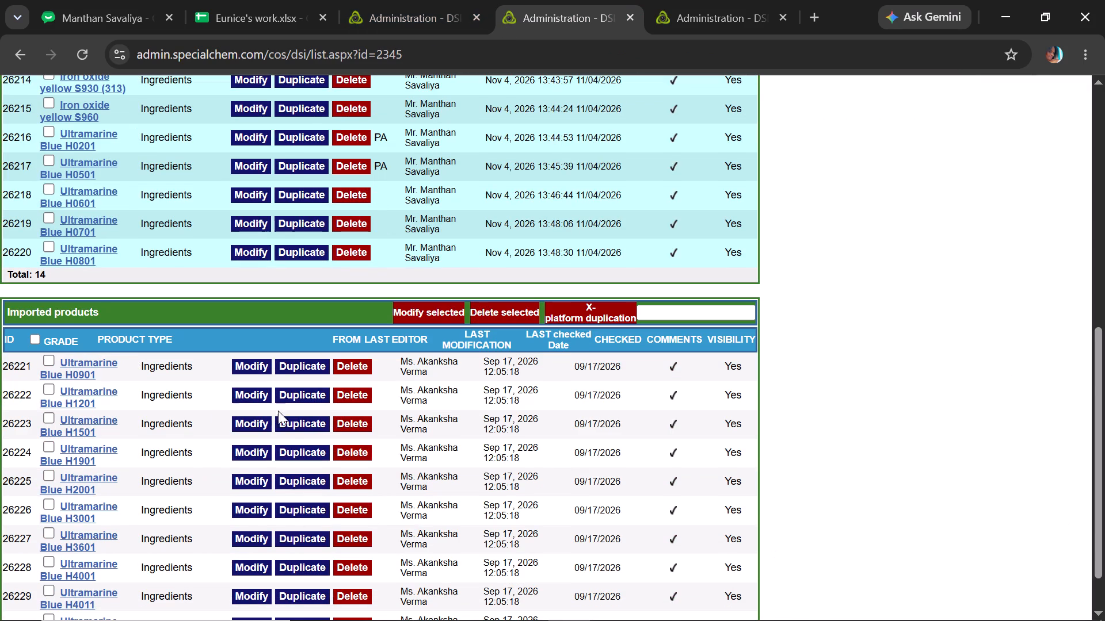
click(238, 361)
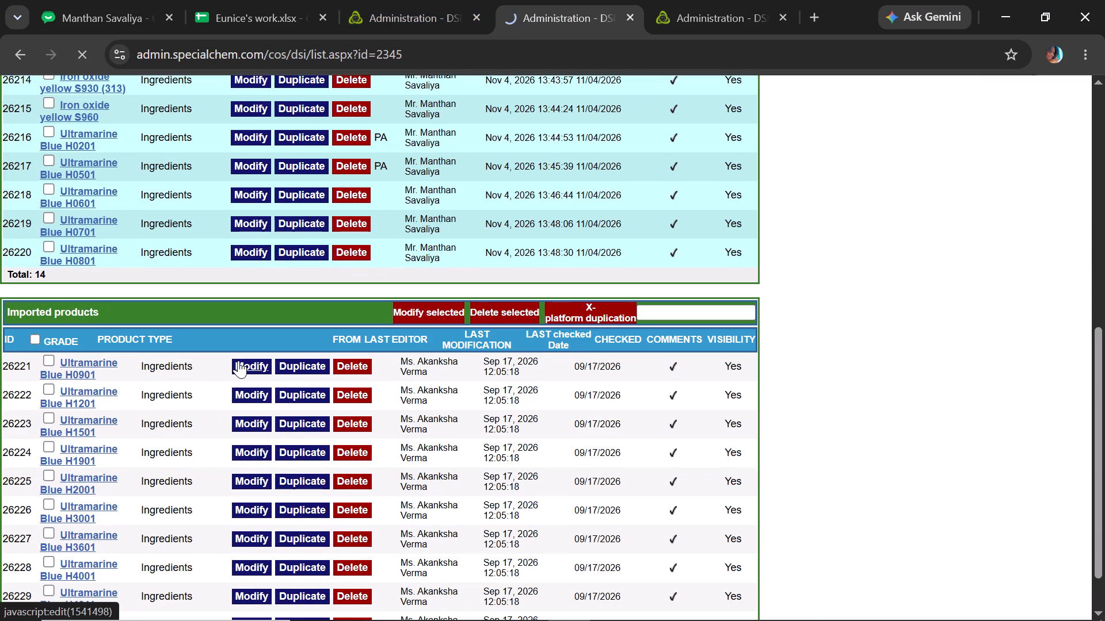
drag(1104, 213, 1095, 263)
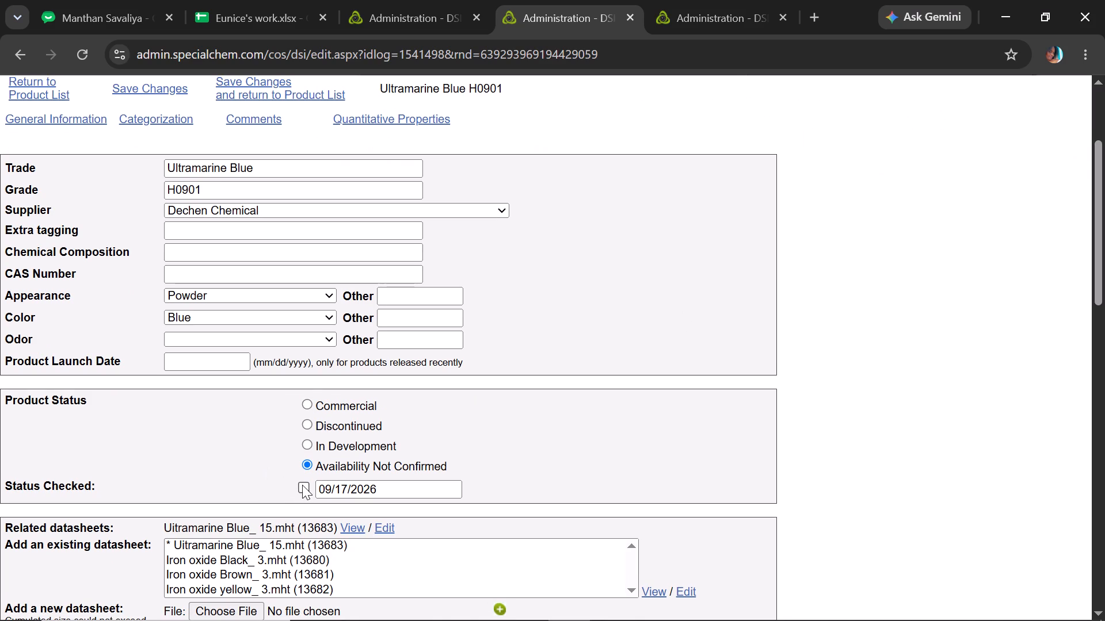
click(303, 485)
click(178, 89)
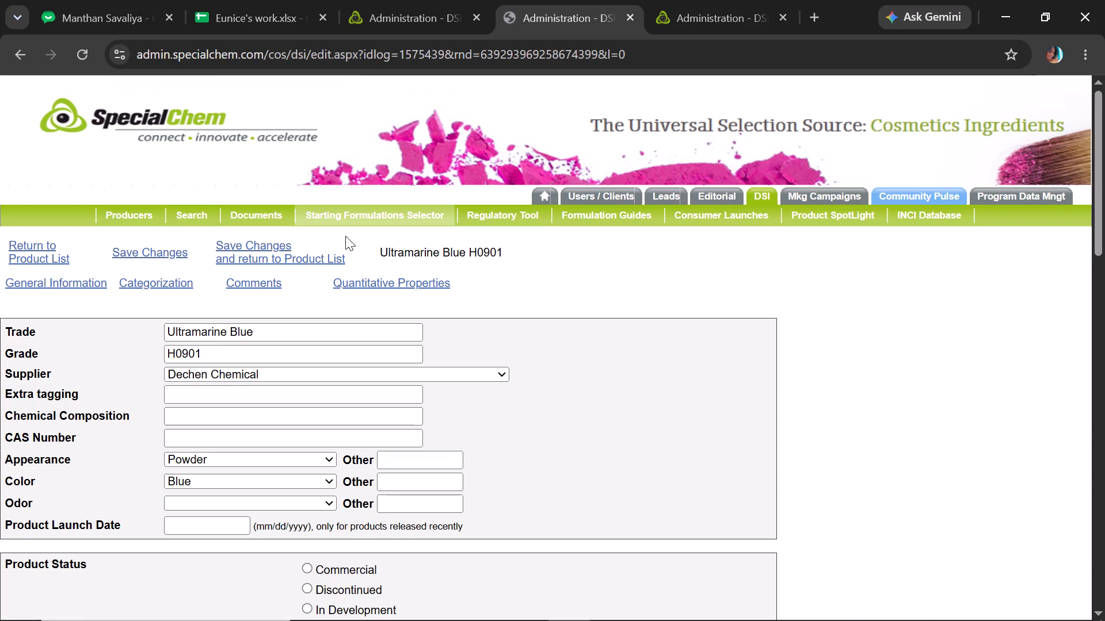
Review the quantitative properties of Ultramarine Blue H0901, then save it and return to the product list.
click(352, 279)
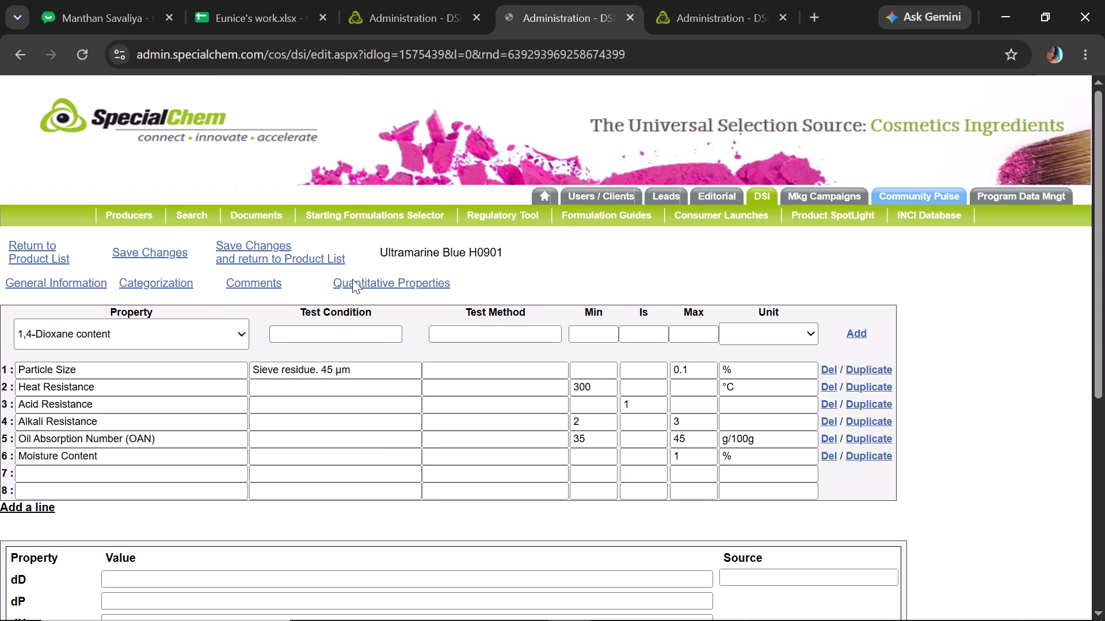
click(296, 260)
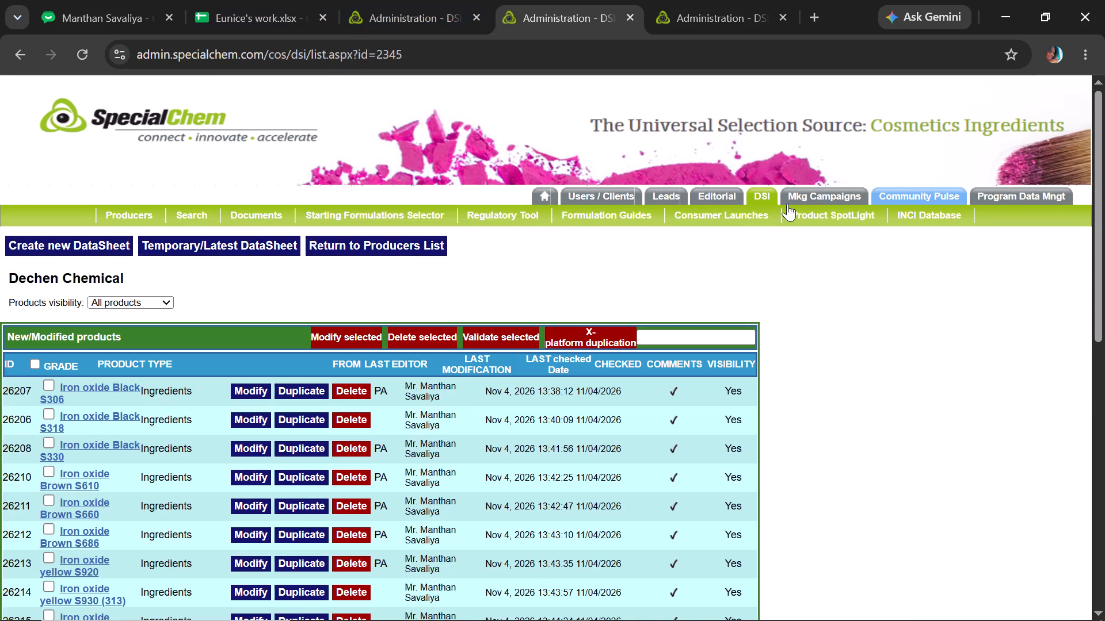
Open Ultramarine Blue H1201 for modification, mark its status as checked with the date 11/04/2026, and save the changes.
drag(1104, 232, 1104, 499)
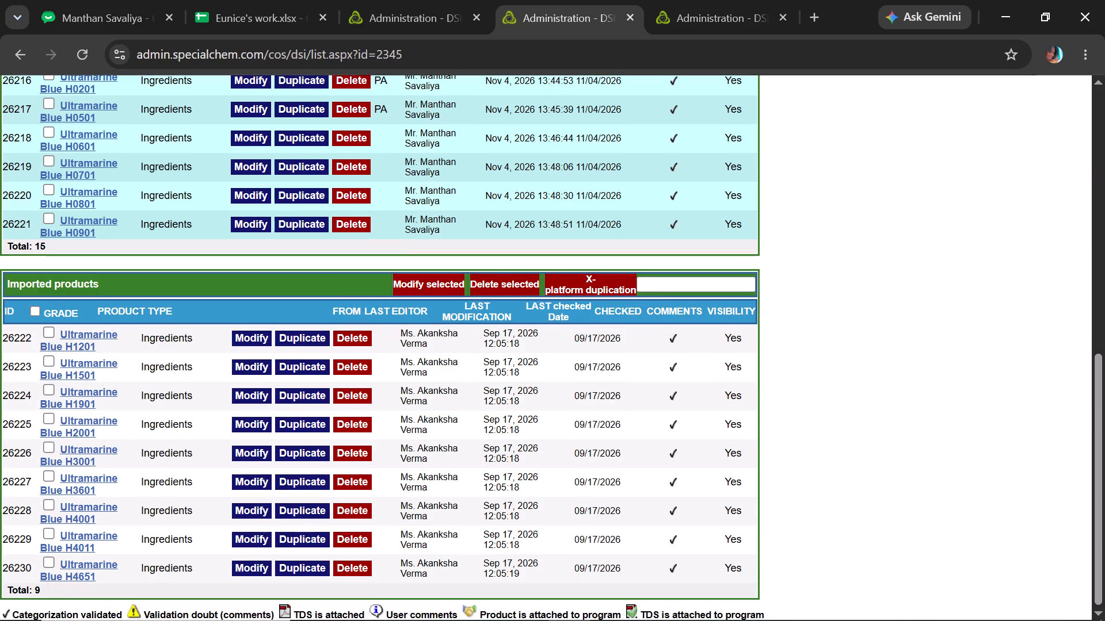
click(265, 335)
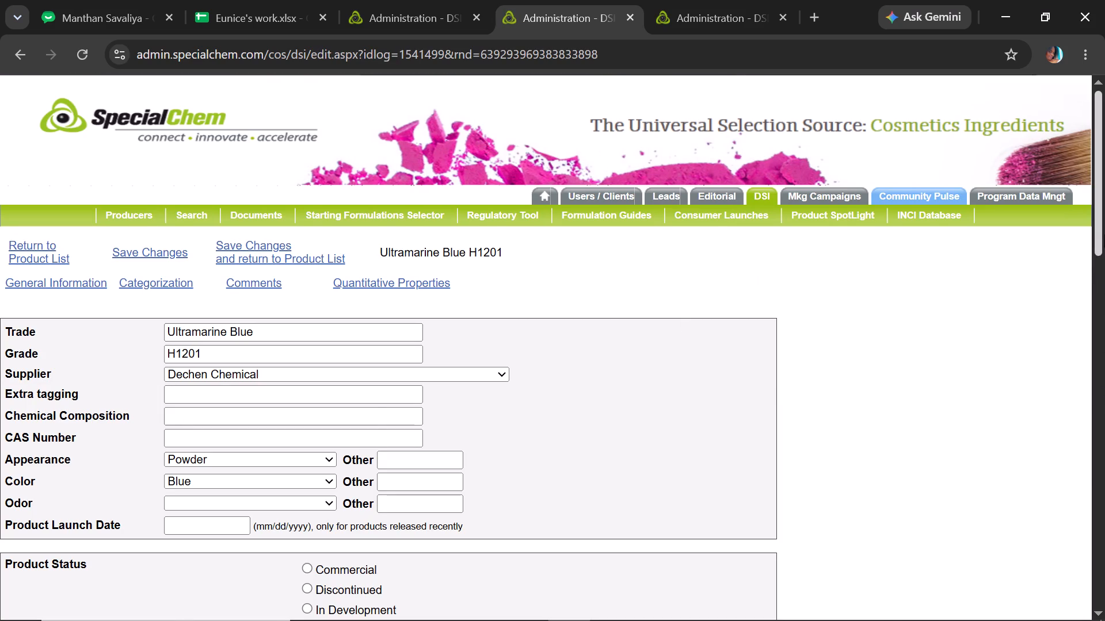
drag(1104, 234, 1100, 267)
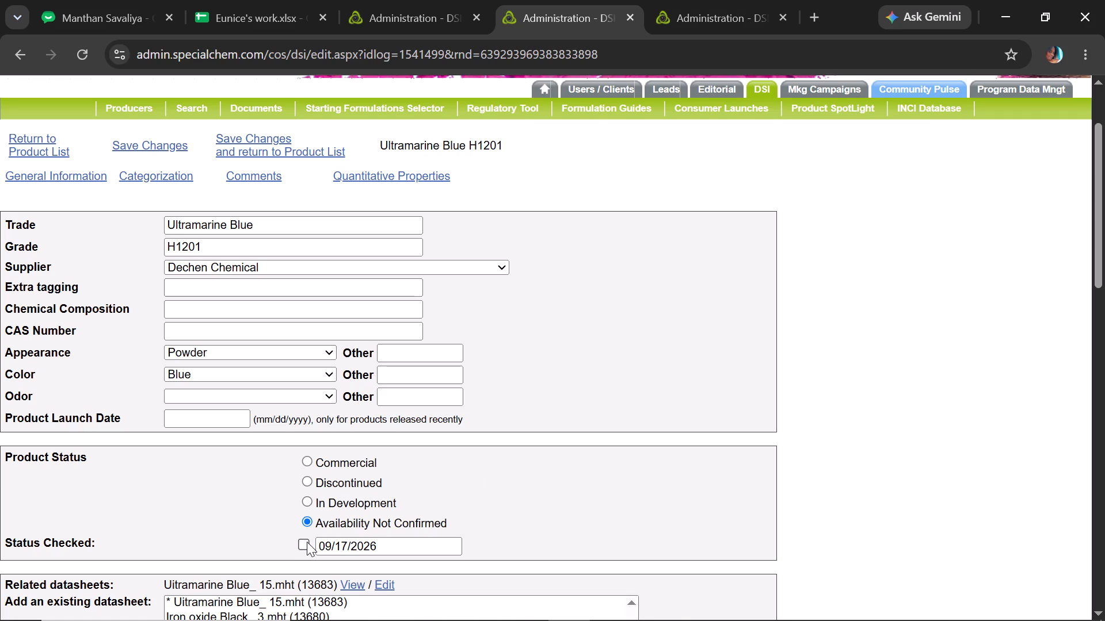
click(307, 542)
click(127, 143)
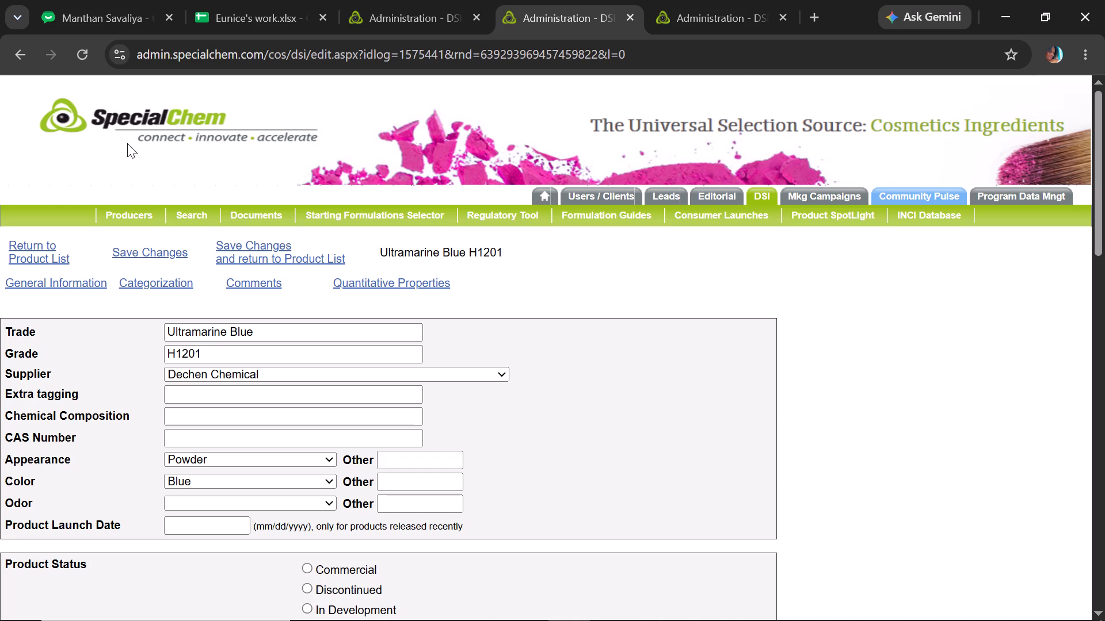
Review the comments and quantitative properties of Ultramarine Blue H1201, then save it and return to the product list.
drag(1104, 189, 1104, 227)
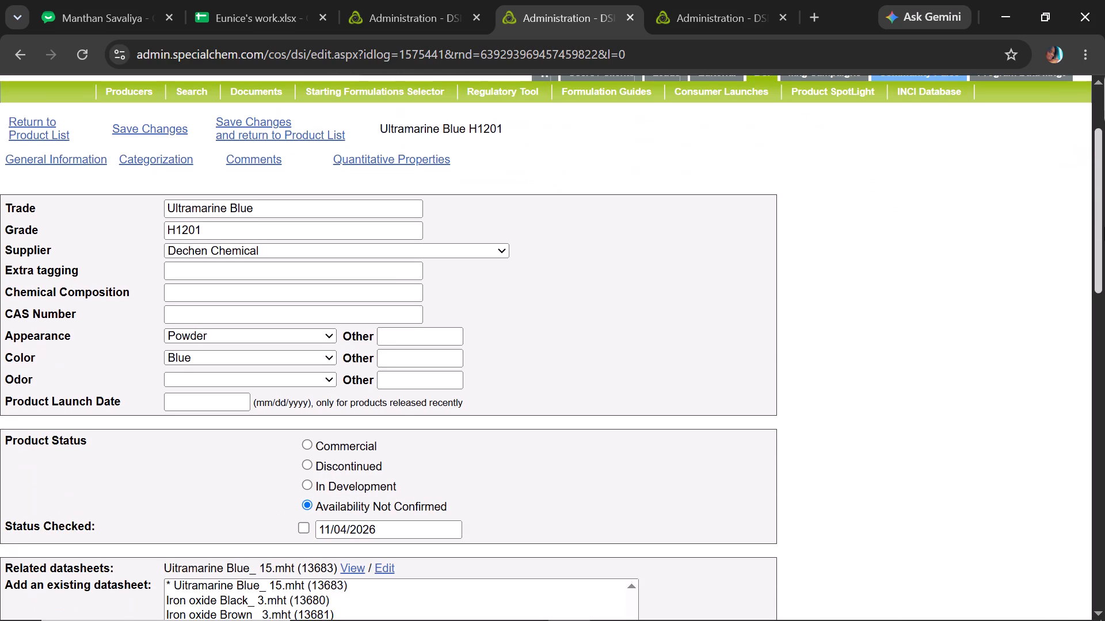
click(257, 159)
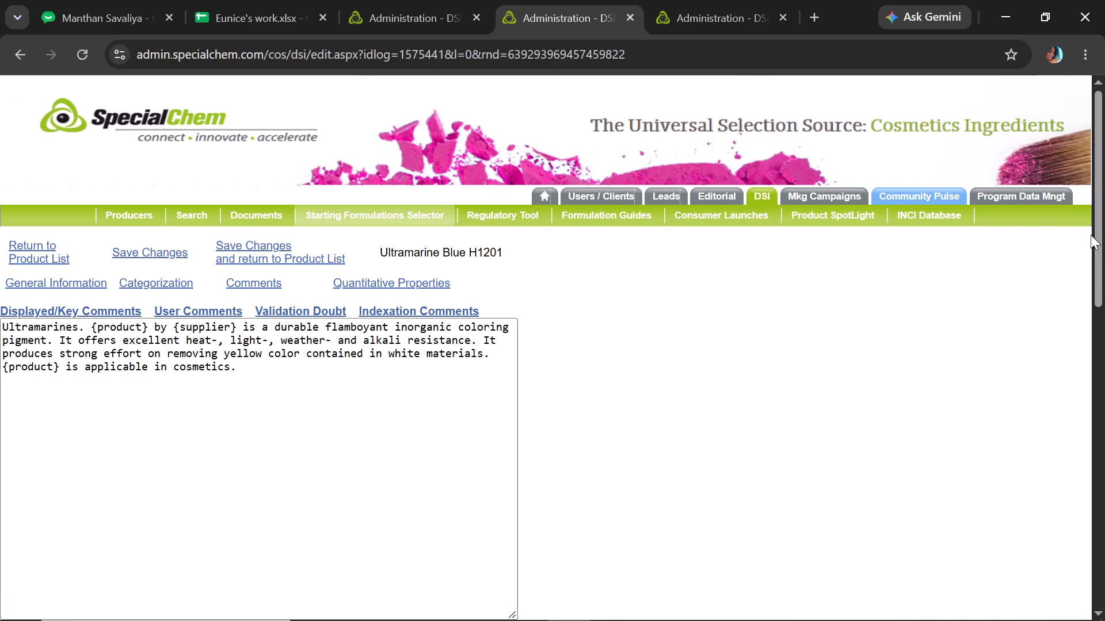
drag(1104, 239, 1095, 303)
click(379, 125)
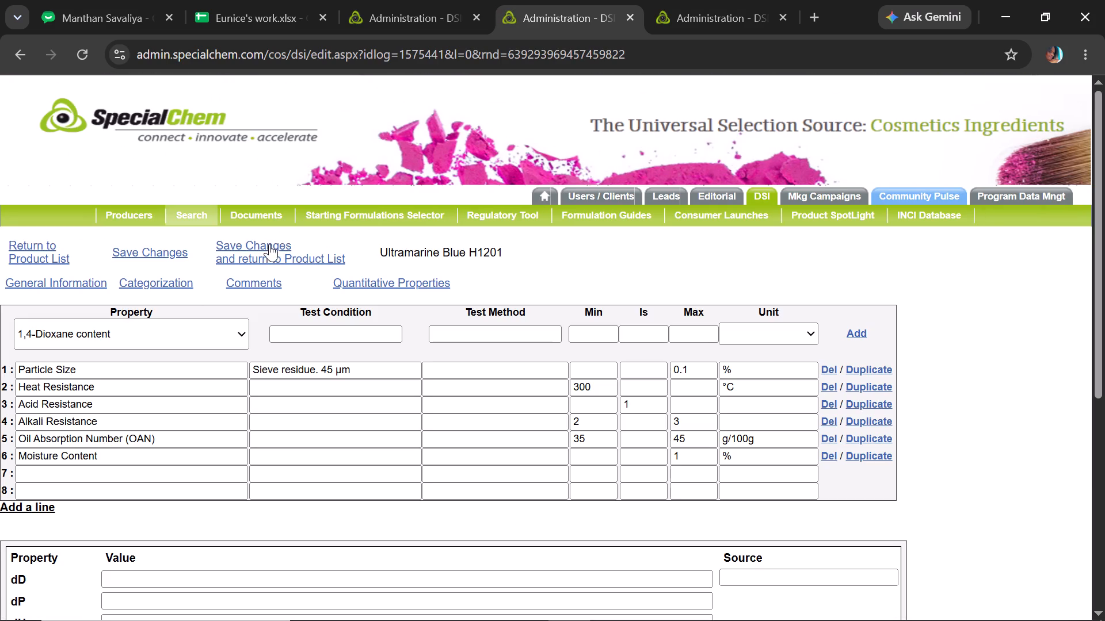
click(270, 244)
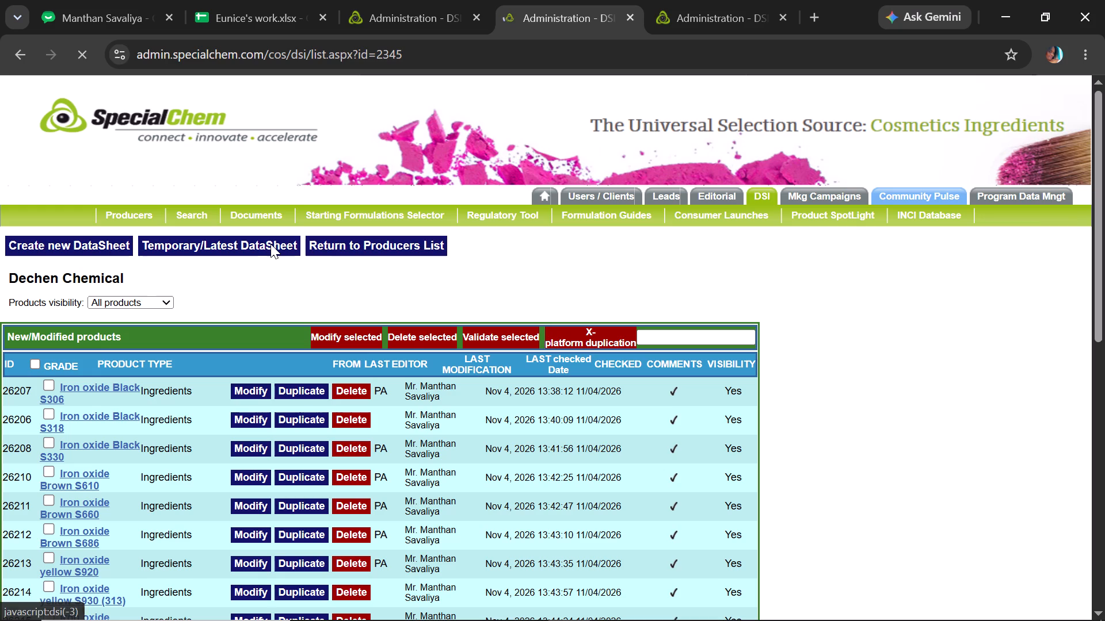
Open Ultramarine Blue H1501 from the imported products for modification.
drag(1104, 281, 1104, 555)
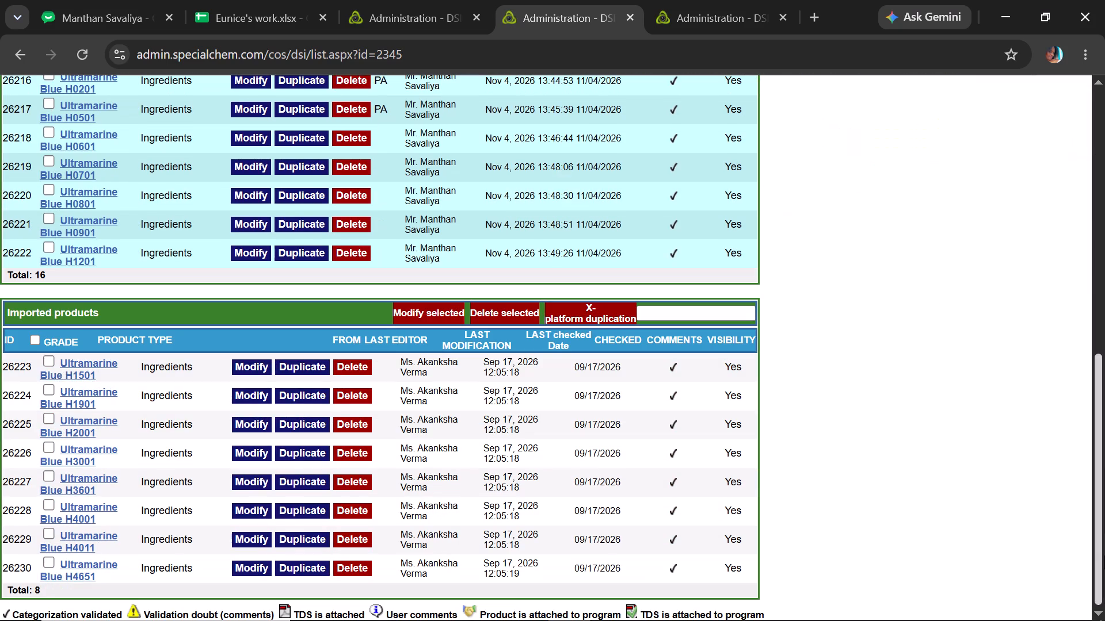
click(252, 359)
click(252, 366)
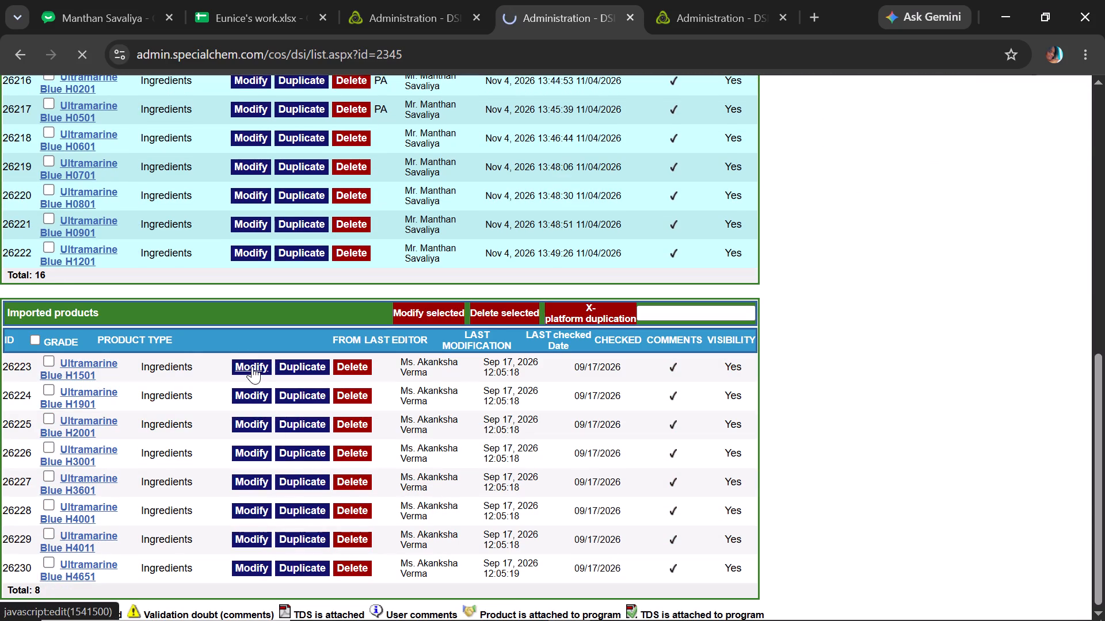
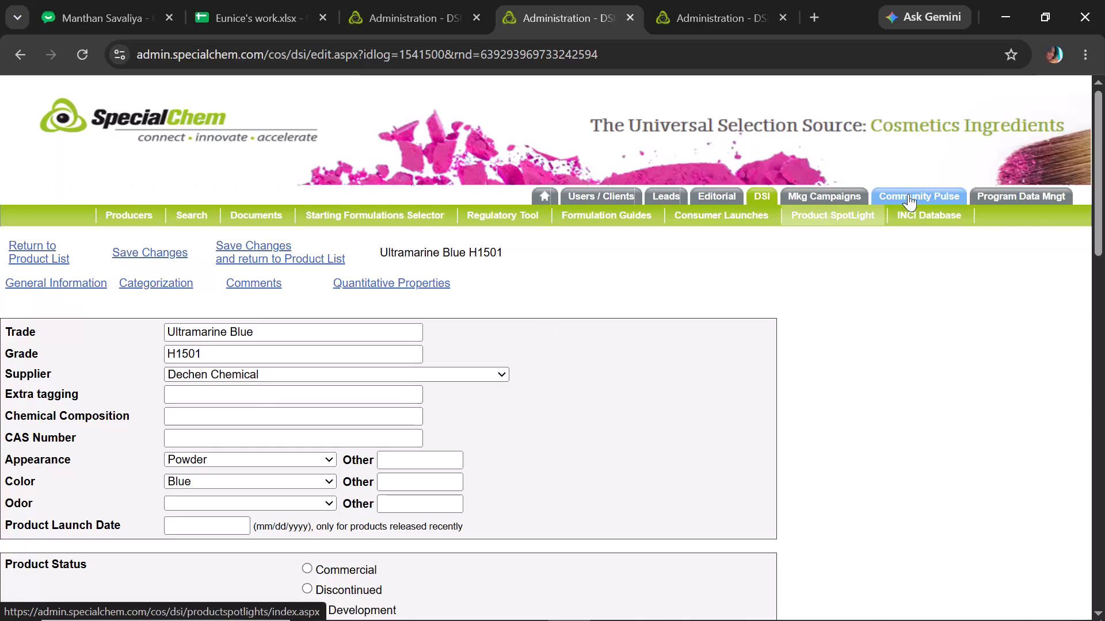
Mark the status of Ultramarine Blue H1501 as checked with the date 11/04/2026 and save the changes.
drag(1104, 205, 1100, 232)
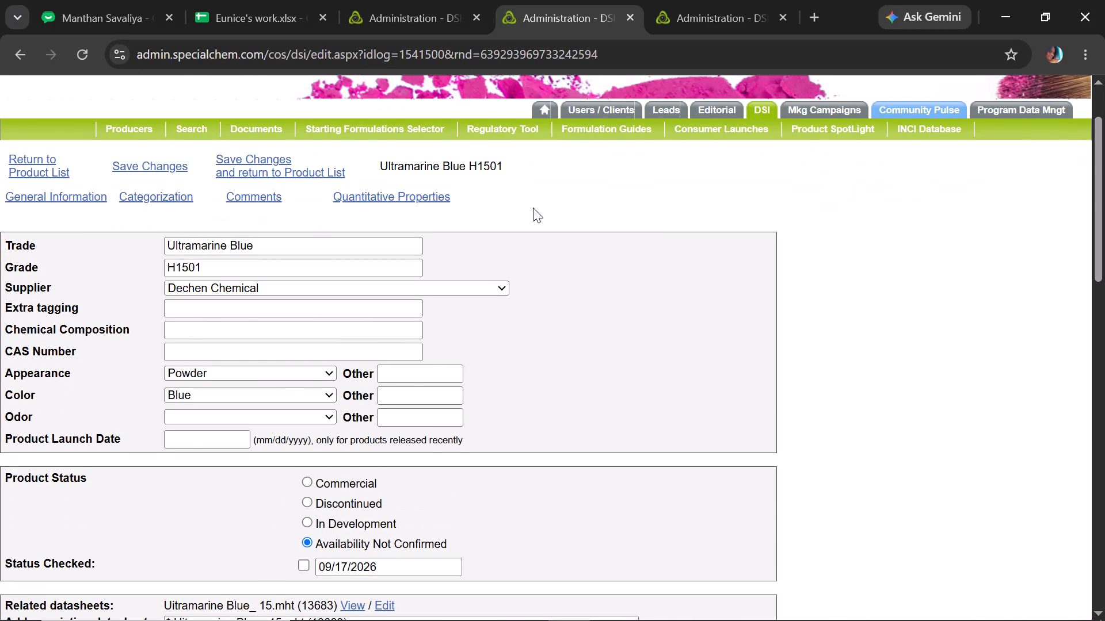
click(302, 565)
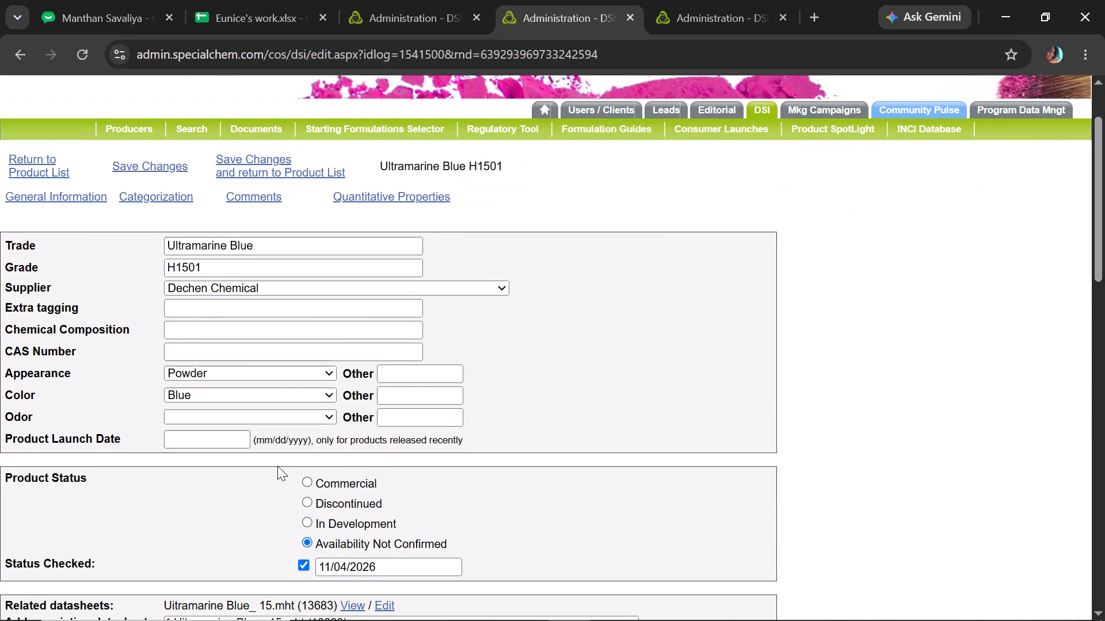
click(144, 169)
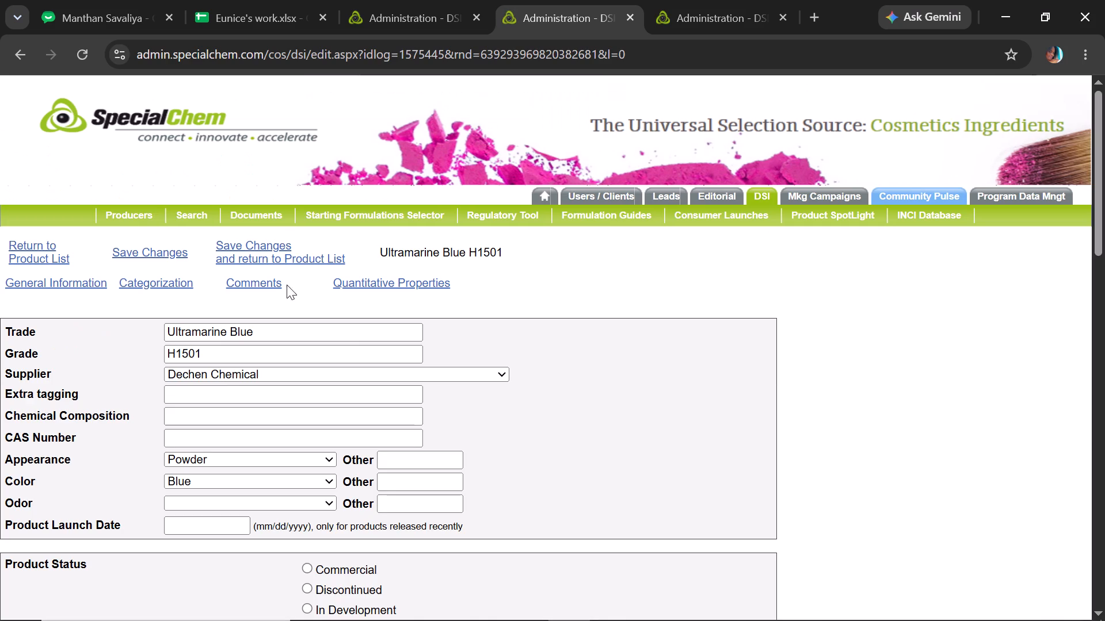
Review the comments and quantitative properties of Ultramarine Blue H1501, then save it and return to the product list.
click(257, 285)
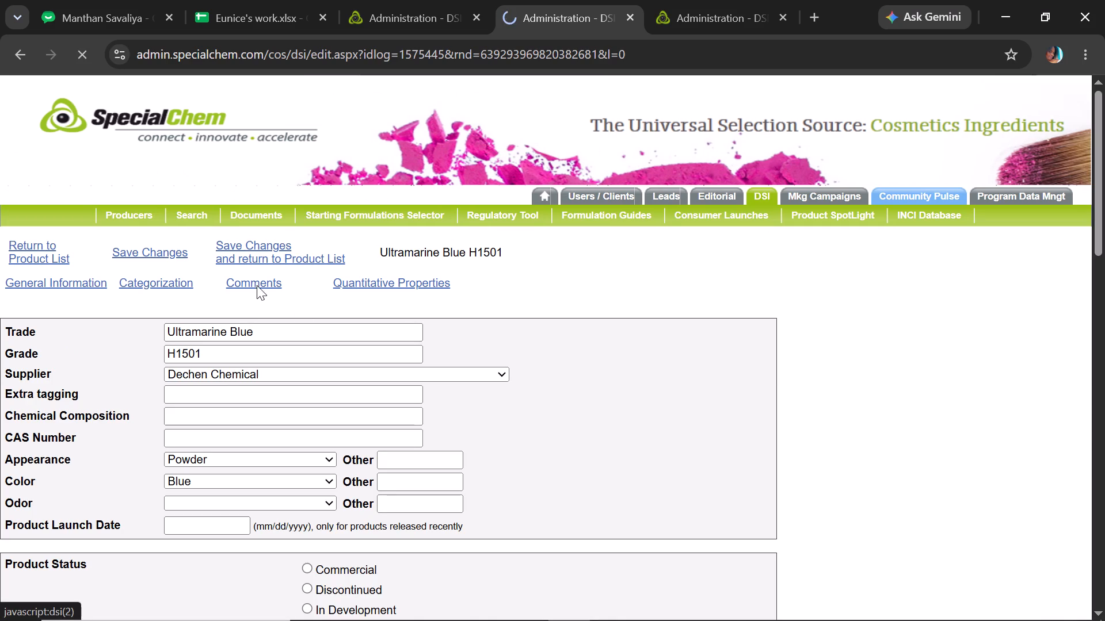
drag(1104, 242, 1093, 285)
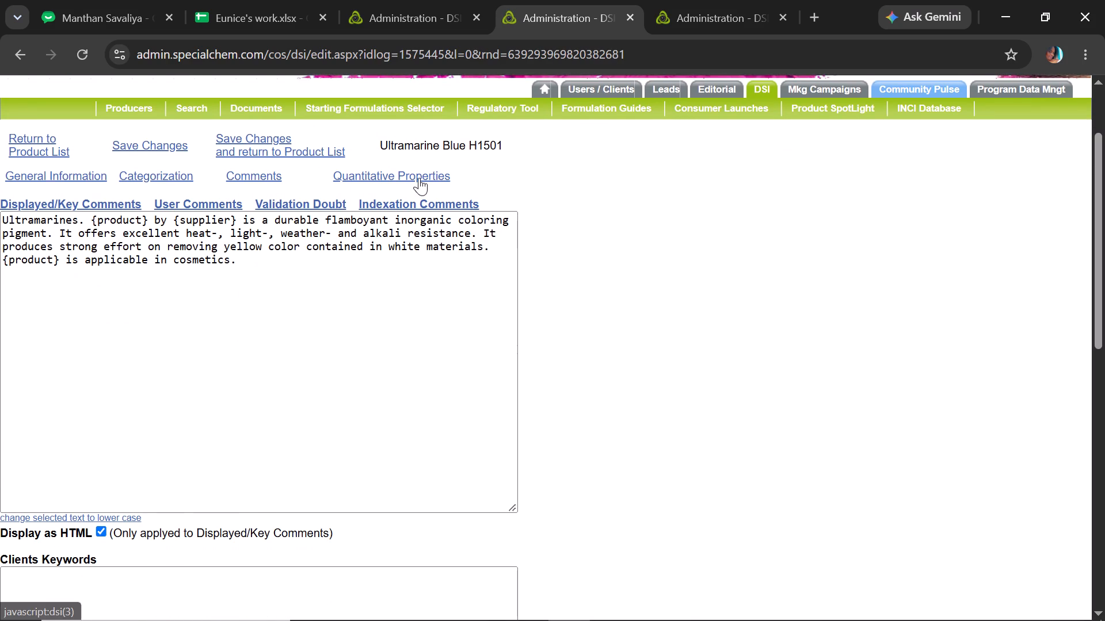
click(419, 178)
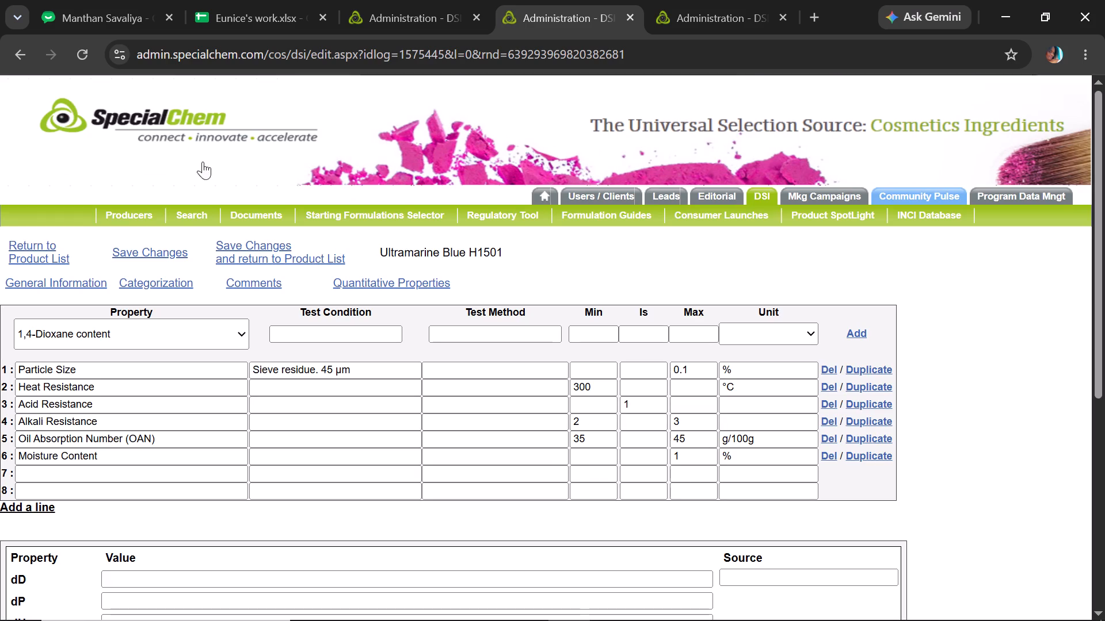
click(233, 252)
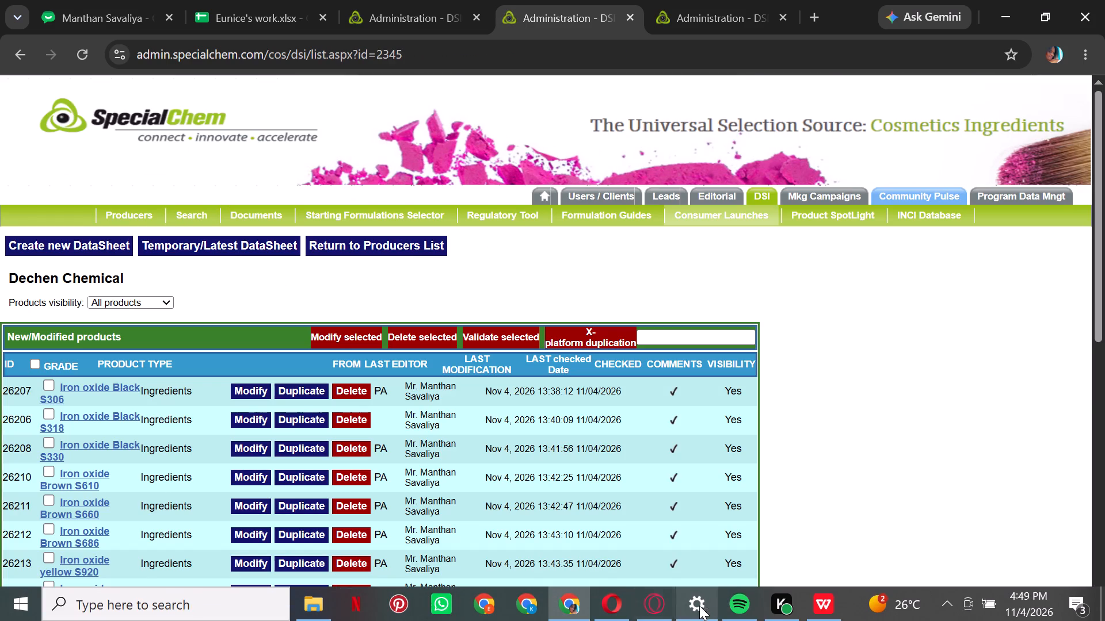
Switch to the Standard Properties workbook in WPS Office.
click(818, 612)
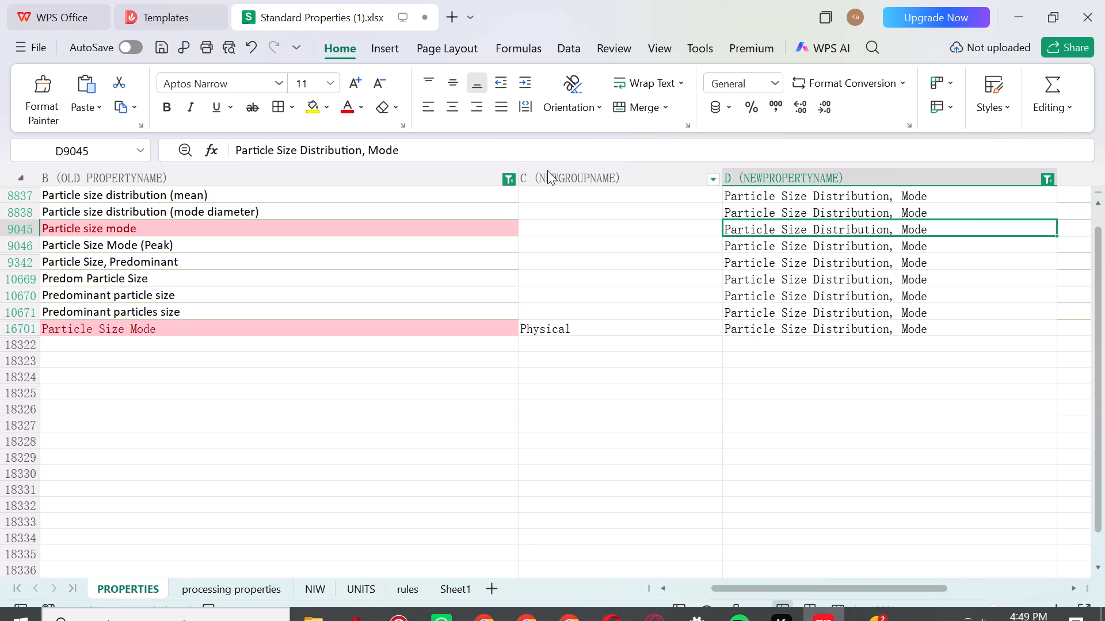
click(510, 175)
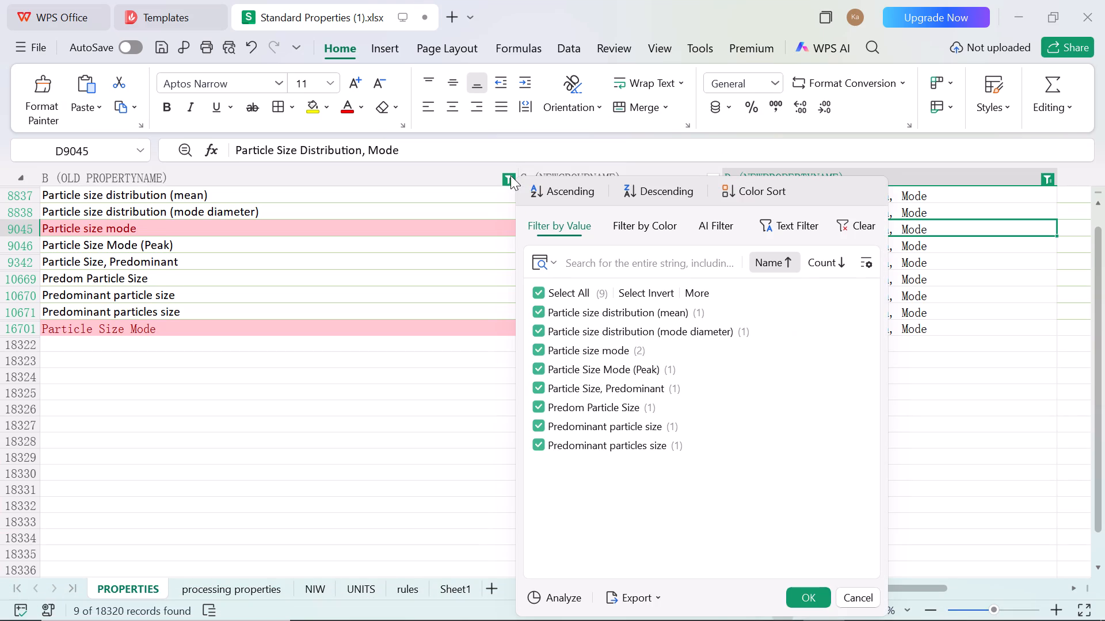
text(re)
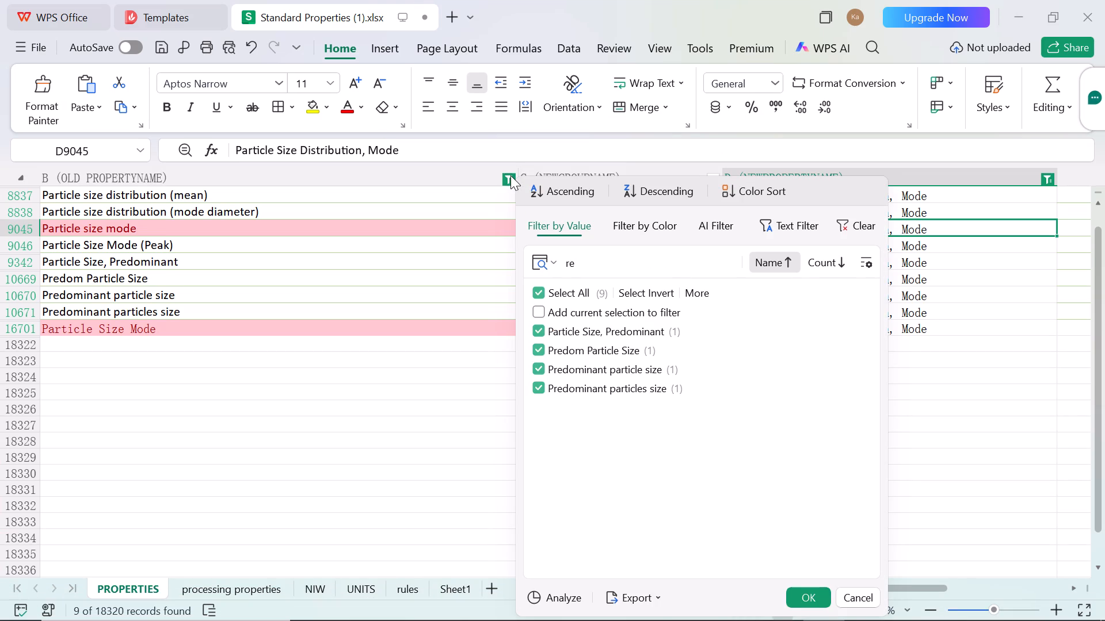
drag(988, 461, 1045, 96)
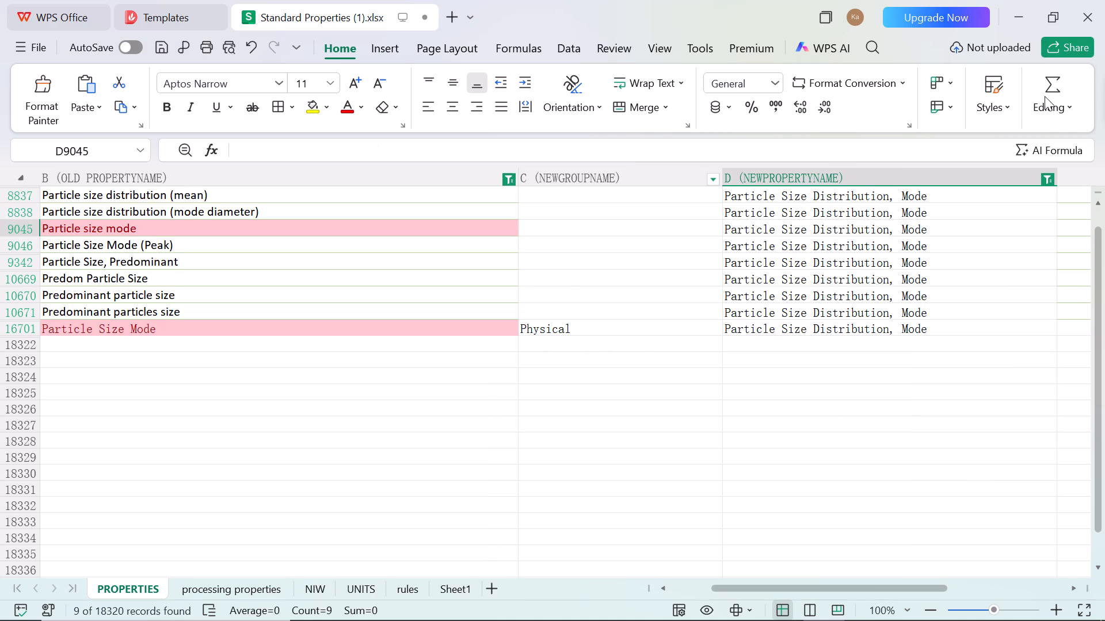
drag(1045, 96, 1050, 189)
Clear the filter on the NEWPROPERTYNAME column of the PROPERTIES sheet.
click(1050, 189)
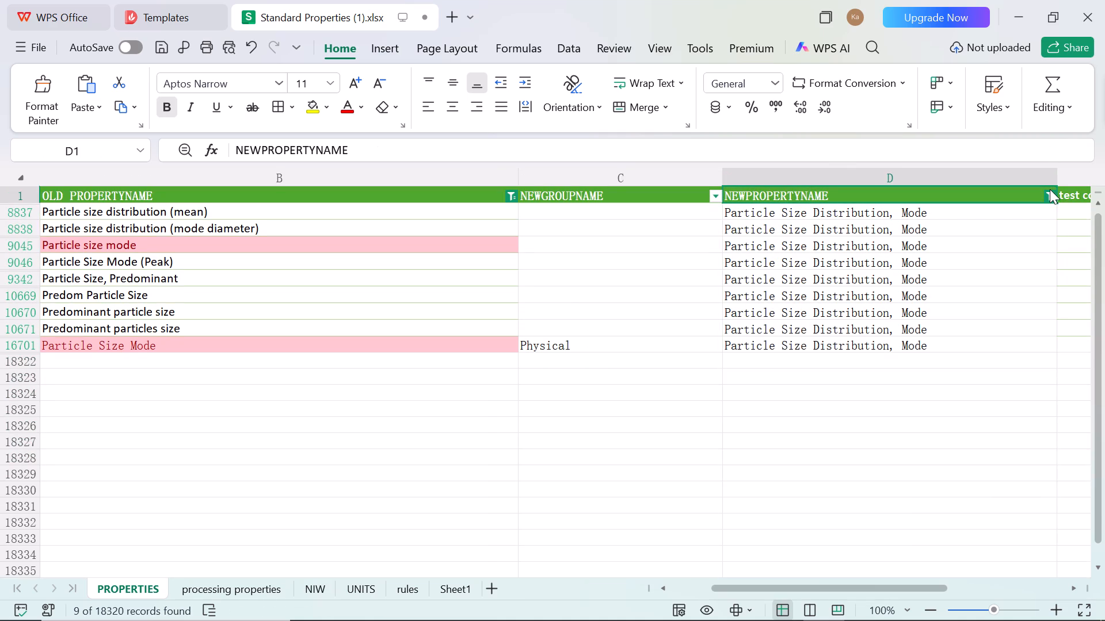
click(1050, 193)
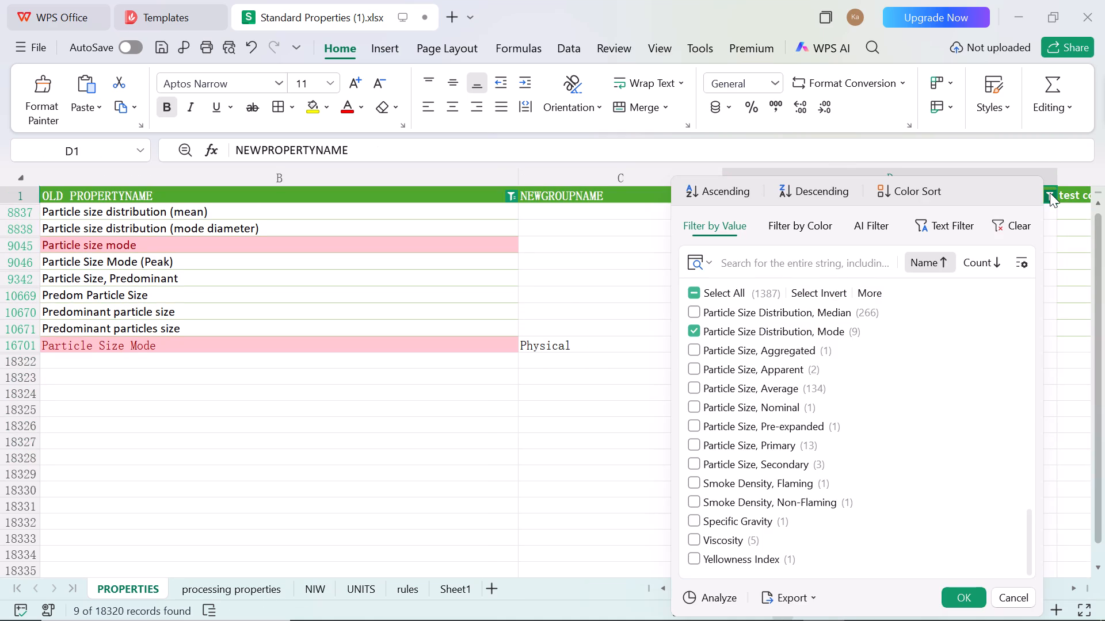
click(999, 218)
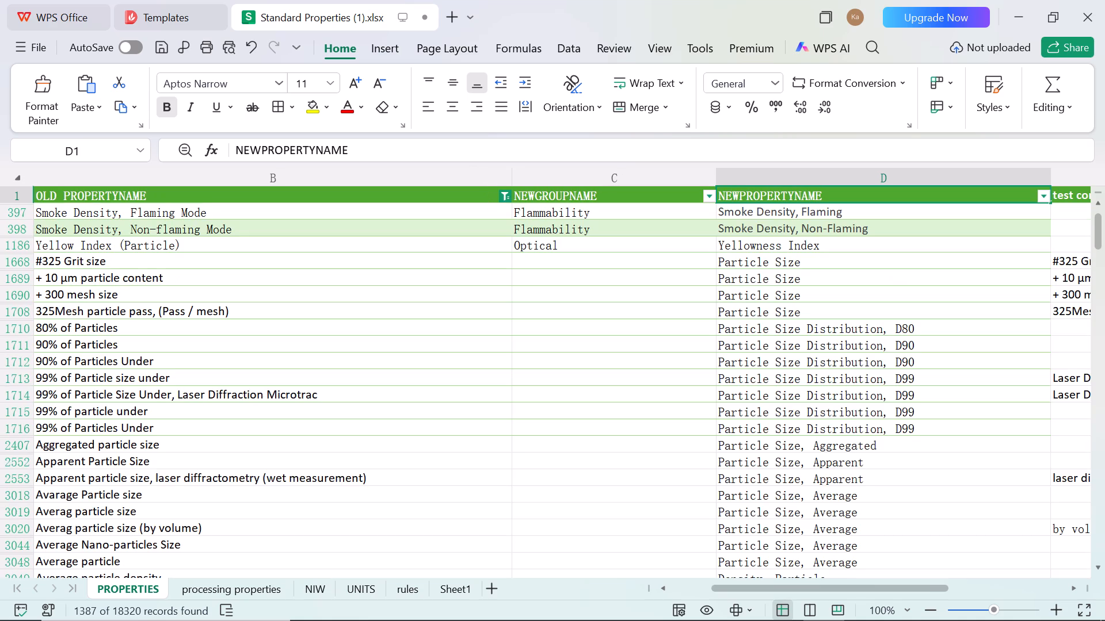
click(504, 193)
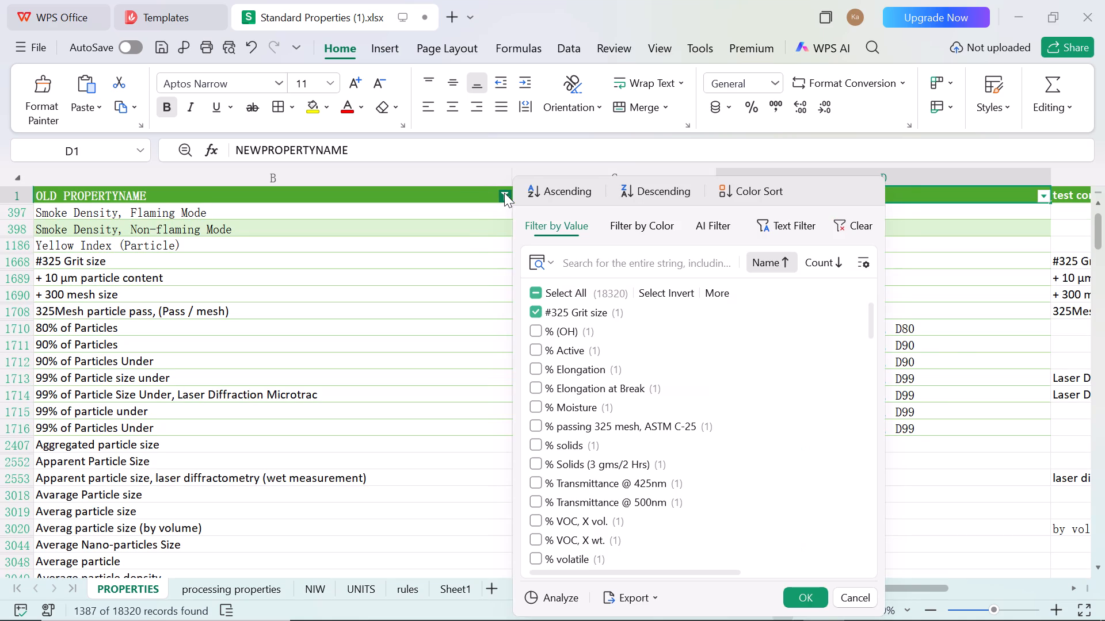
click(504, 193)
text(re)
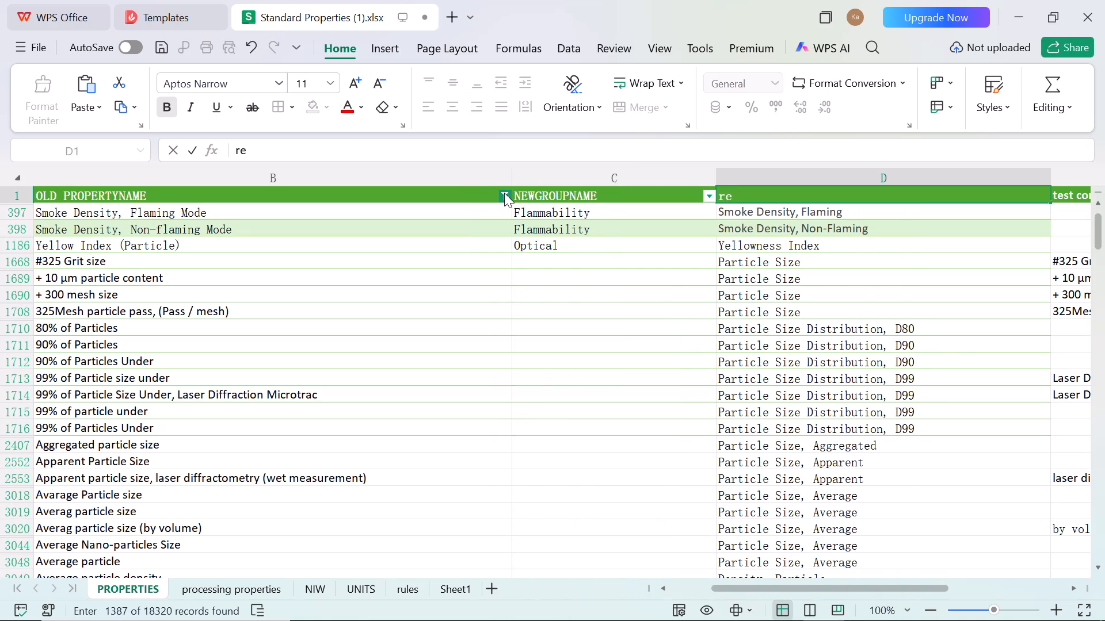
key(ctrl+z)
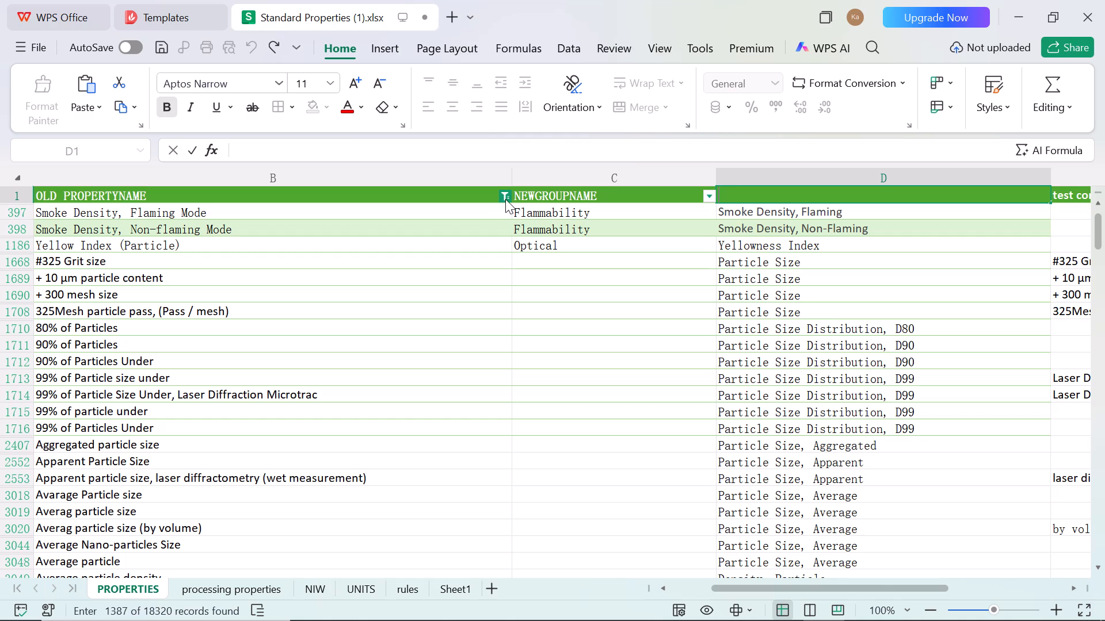
Filter the OLD PROPERTYNAME column to the entries containing "resist".
click(505, 198)
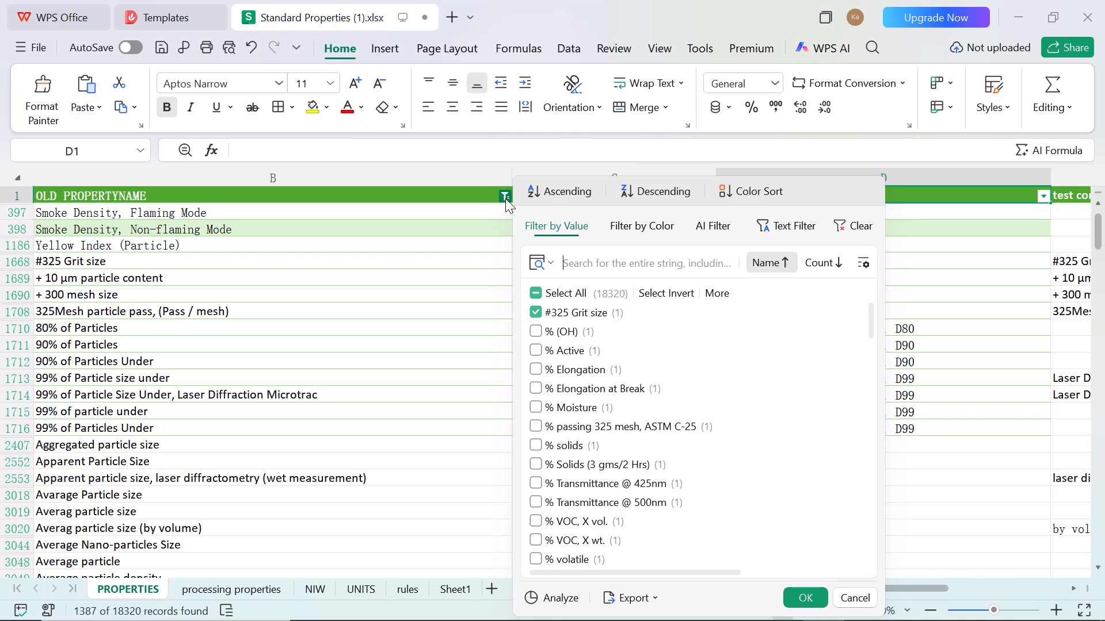
text(resu)
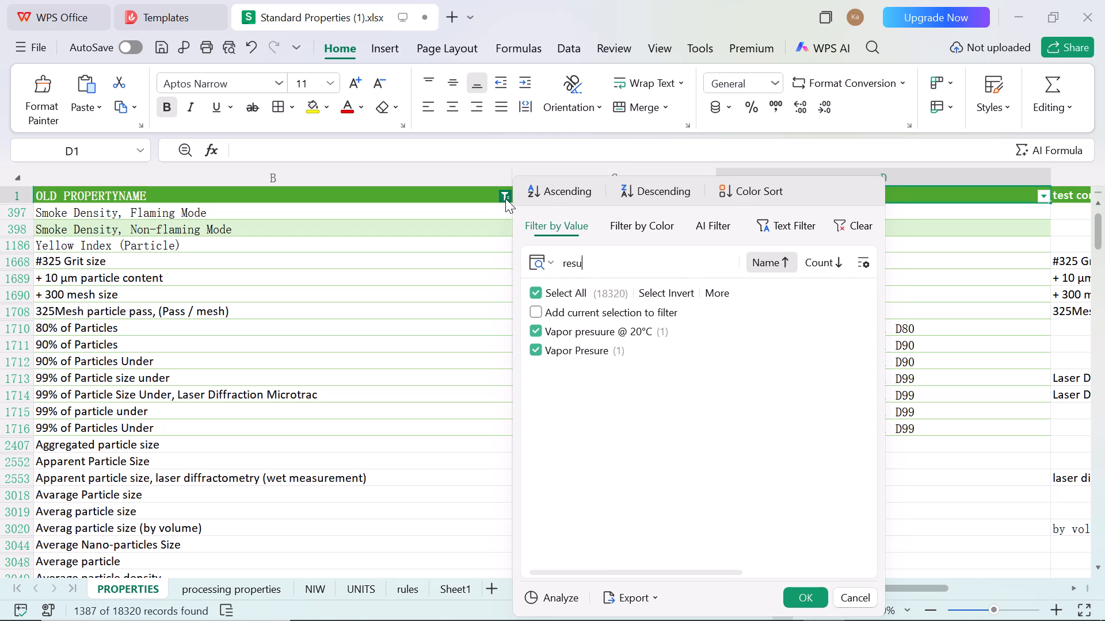
key(BackSpace)
text(ist)
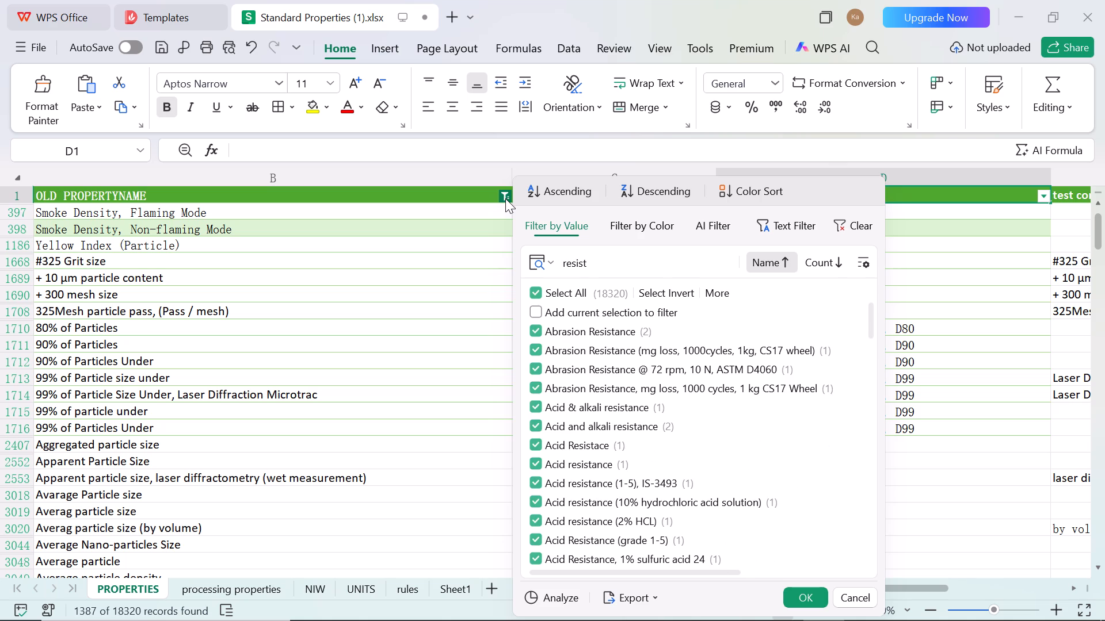
click(803, 602)
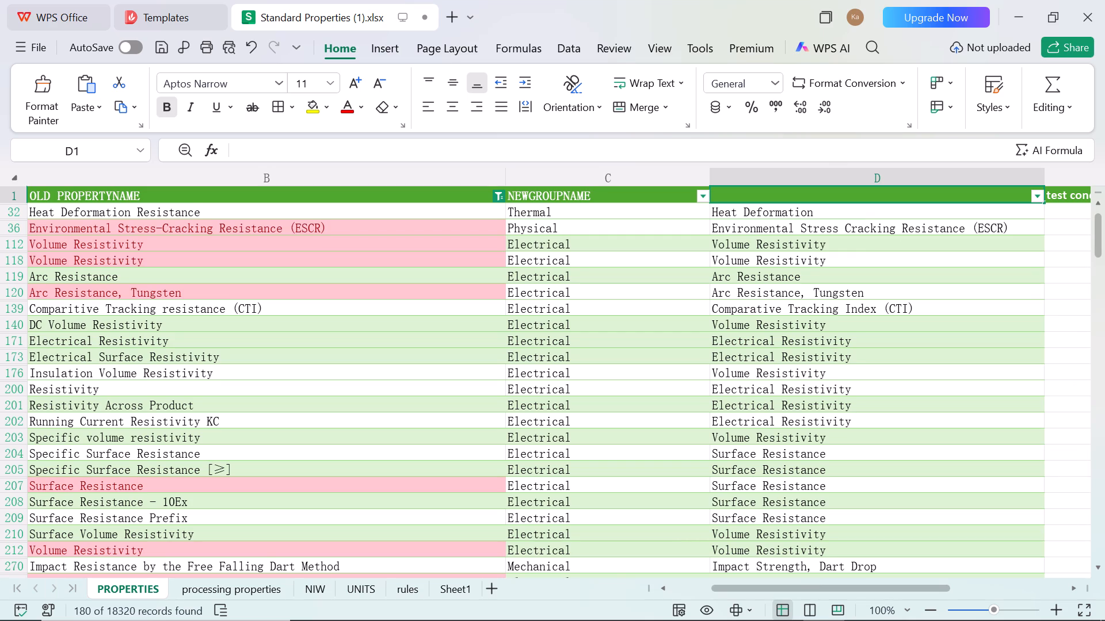
Look through the filtered resistance entries in the OLD PROPERTYNAME column and examine the standard property names they map to.
click(246, 218)
key(Down)
key(Down)
key(Down)
key(Down)
key(Down)
key(Down)
key(Down)
key(Down)
key(Down)
key(Down)
key(Down)
key(Down)
key(Down)
key(Down)
key(Down)
key(Down)
key(Down)
key(Down)
key(Down)
key(Down)
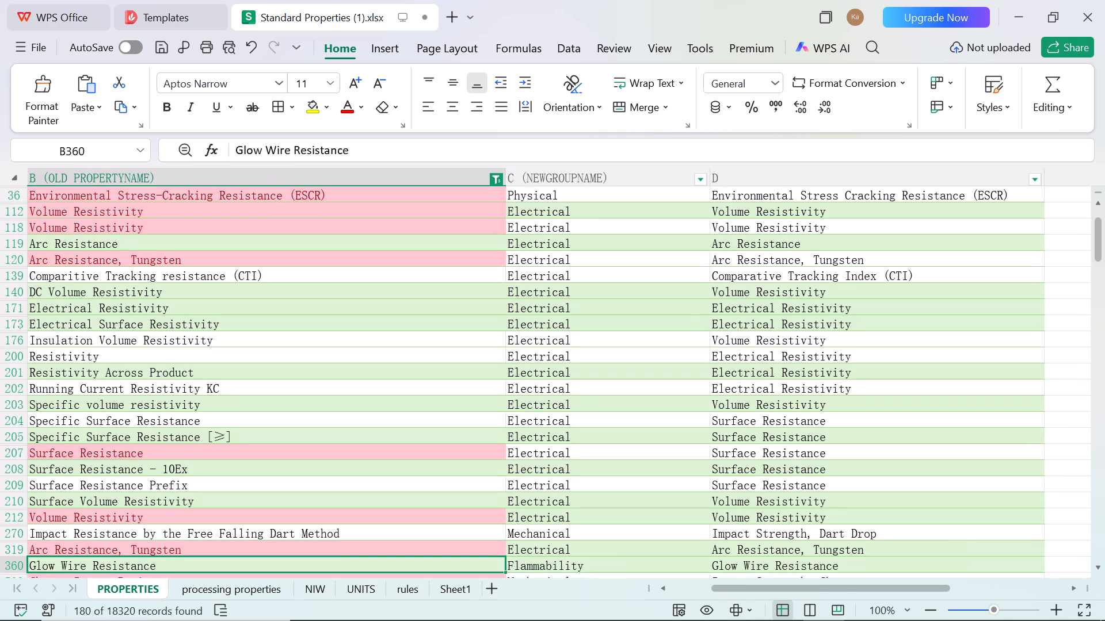
key(Down)
key(Down)
key(Down)
key(Down)
key(Down)
key(Down)
key(Down)
key(Down)
key(Down)
key(Down)
key(Down)
key(Down)
key(Down)
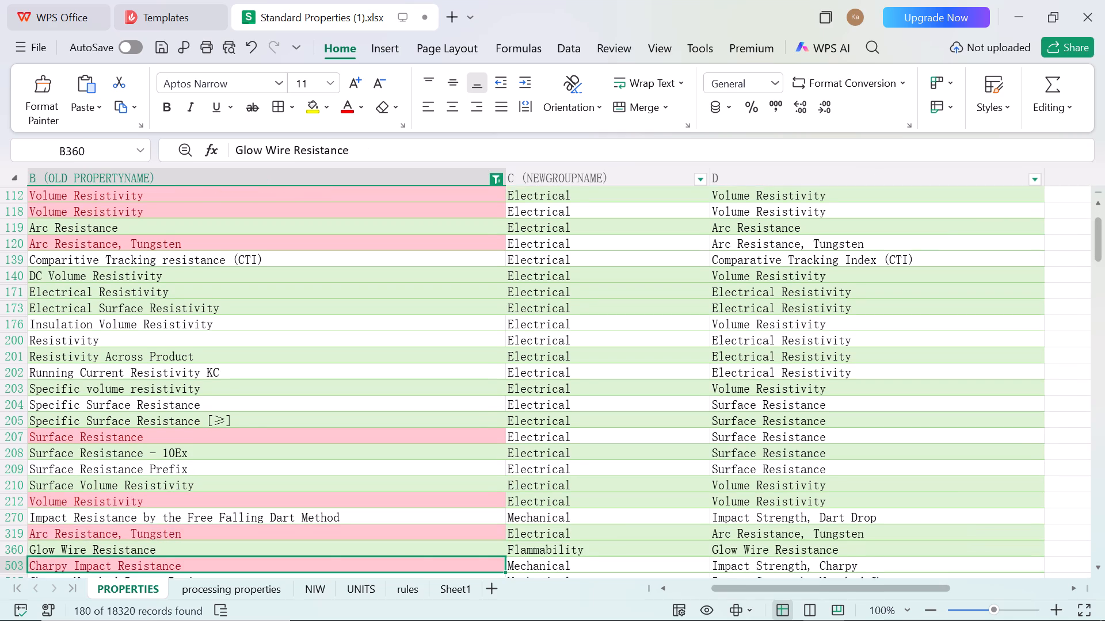
key(Down)
key(Down)
key(Down)
key(Down)
key(Down)
key(Down)
key(Down)
key(Down)
key(Down)
key(Down)
key(Down)
key(Down)
key(Down)
key(Down)
key(Down)
key(Down)
key(Down)
key(Down)
key(Down)
key(Down)
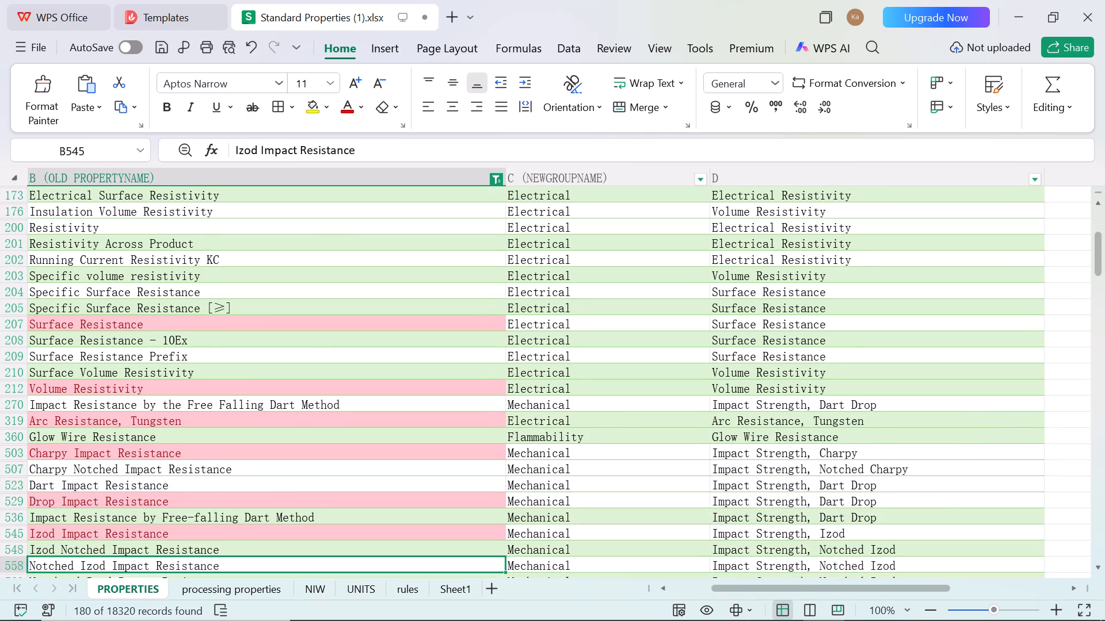
key(Down)
key(Down)
key(Down)
key(Down)
key(Down)
key(Down)
key(Down)
key(Down)
key(Down)
key(Down)
key(Down)
key(Down)
key(Down)
key(Down)
key(Down)
key(Down)
key(Down)
key(Down)
key(Down)
key(Down)
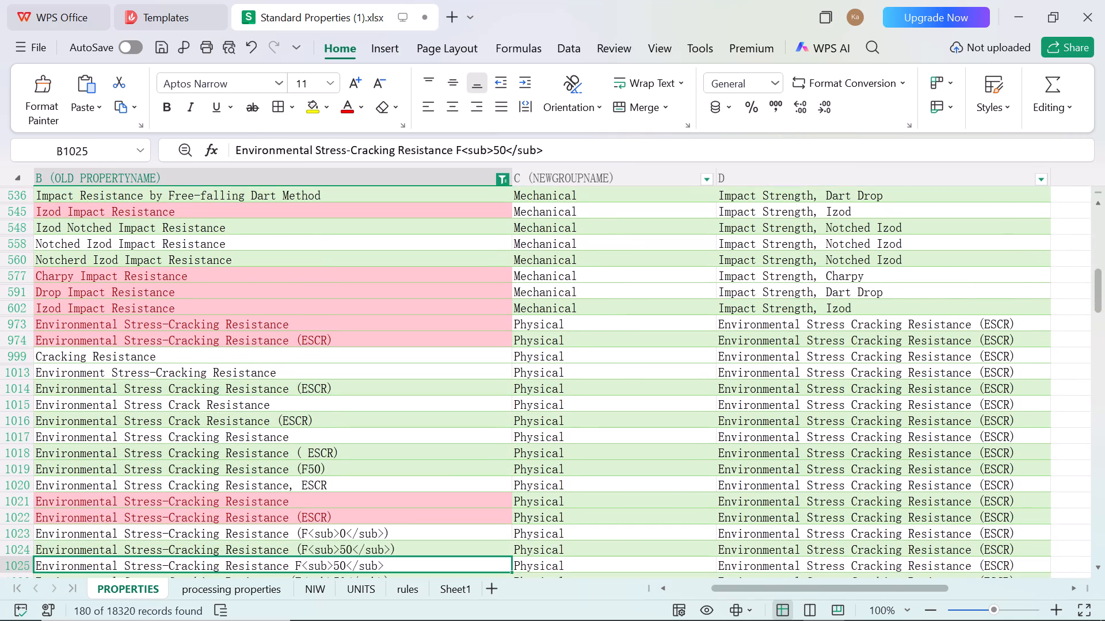
key(Down)
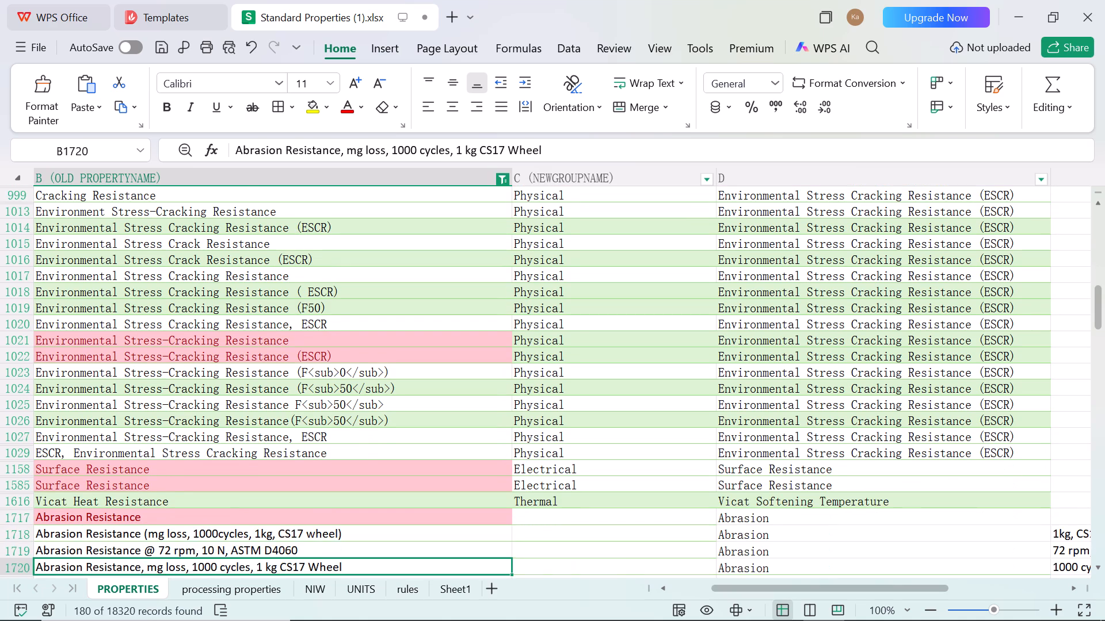
key(Down)
key(Down)
key(Down)
key(Down)
key(Down)
key(Down)
key(Down)
key(Down)
key(Down)
key(Down)
key(Down)
key(Down)
key(Down)
key(Down)
key(Down)
key(Down)
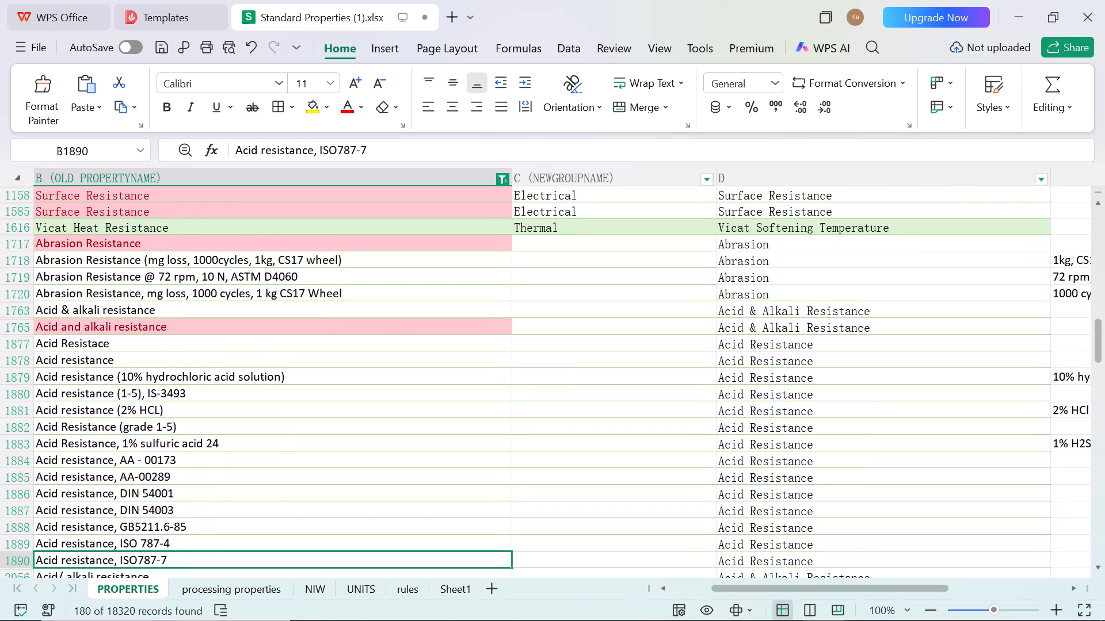
key(Down)
key(Down)
key(Down)
key(Down)
key(Down)
key(Down)
key(Down)
key(Down)
key(Down)
key(Down)
key(Down)
key(Down)
key(Down)
key(Down)
key(Down)
key(Down)
key(Down)
key(Down)
key(Down)
key(Down)
key(Down)
key(Down)
key(Down)
key(Down)
key(Down)
key(Down)
key(Down)
key(Down)
key(Down)
key(Down)
key(Down)
key(Down)
key(Down)
key(Down)
key(Down)
key(Down)
key(Down)
key(Down)
key(Down)
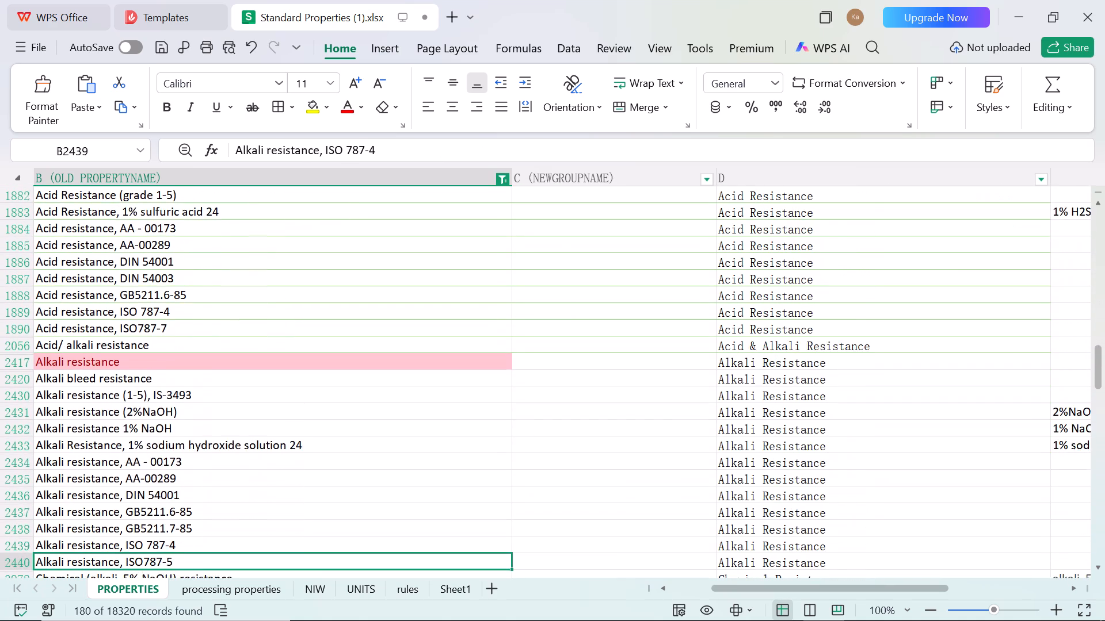
key(Down)
key(Down)
key(Down)
key(Down)
key(Down)
key(Down)
key(Down)
key(Down)
key(Down)
key(Down)
key(Down)
key(Down)
key(Down)
key(Down)
key(Down)
key(Down)
key(Down)
key(Down)
key(Down)
key(Down)
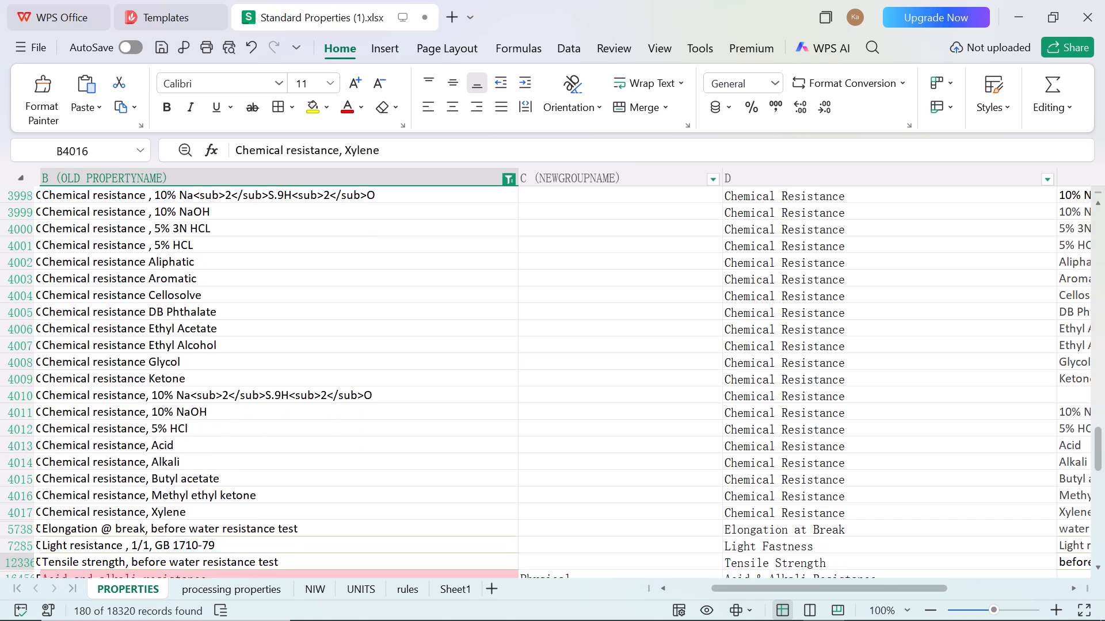
Look through the rest of the filtered OLD PROPERTYNAME entries containing "resist" and examine the standard property names they map to.
key(Down)
key(Down)
key(Down)
key(Down)
key(Down)
key(Down)
key(Down)
key(Down)
key(Down)
key(Down)
key(Down)
key(Down)
key(Down)
key(Down)
key(Down)
key(Down)
key(Down)
key(Down)
key(Down)
key(Down)
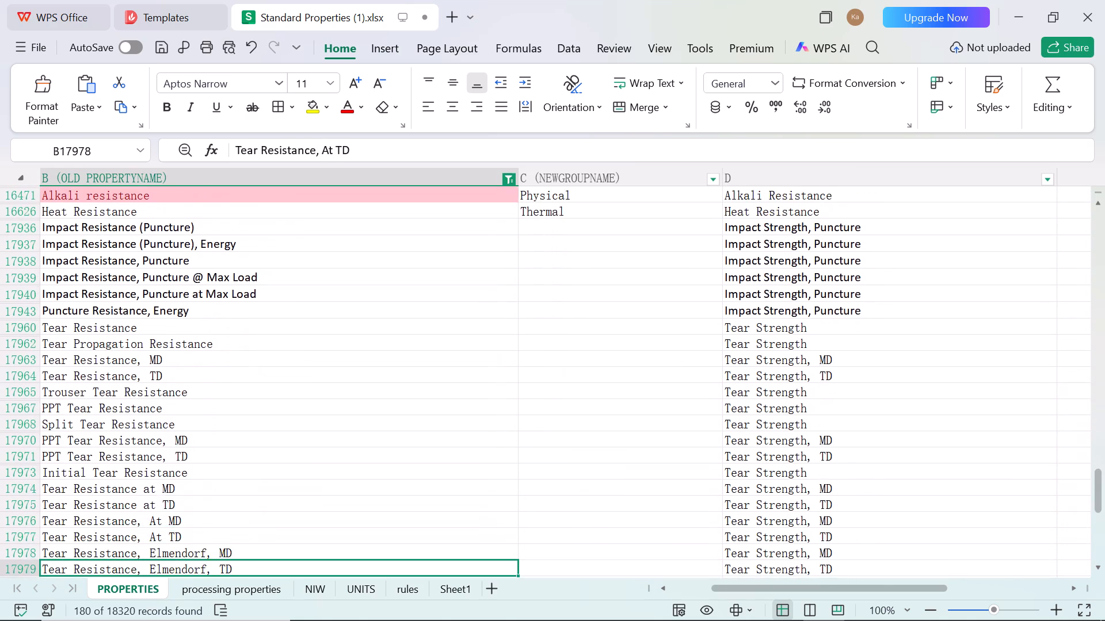
key(Down)
key(Down)
key(Down)
key(Down)
key(Down)
key(Down)
key(Down)
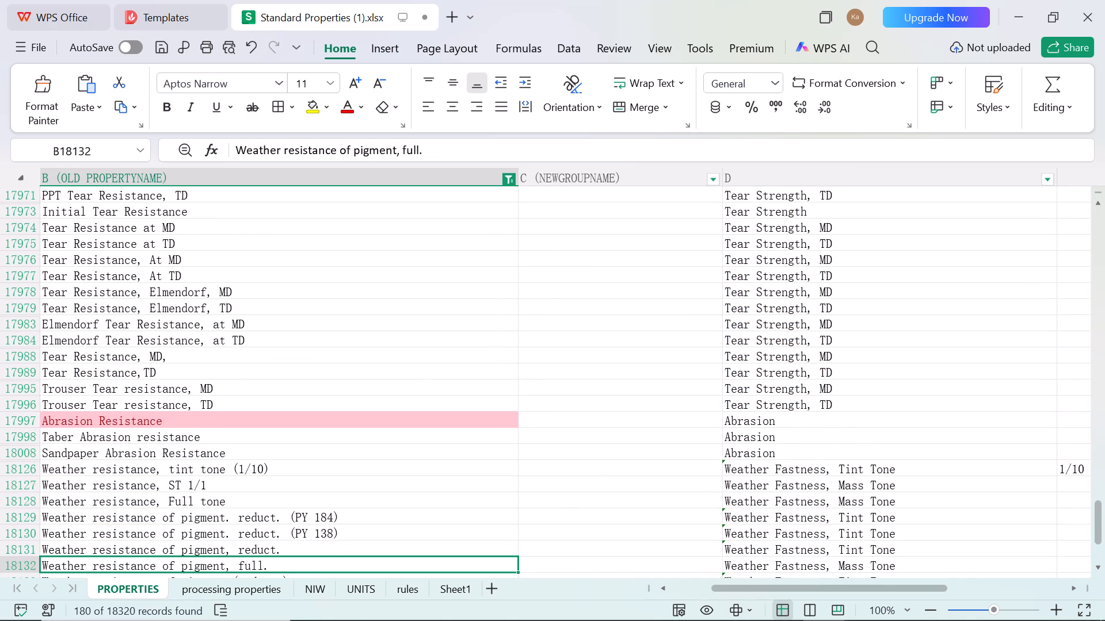
key(Up)
key(Up)
key(Up)
key(Up)
key(Up)
key(Up)
key(Up)
key(Up)
key(Up)
key(Up)
key(Up)
key(Up)
key(Up)
key(Up)
key(Up)
key(Up)
key(Up)
key(Up)
key(Up)
key(Up)
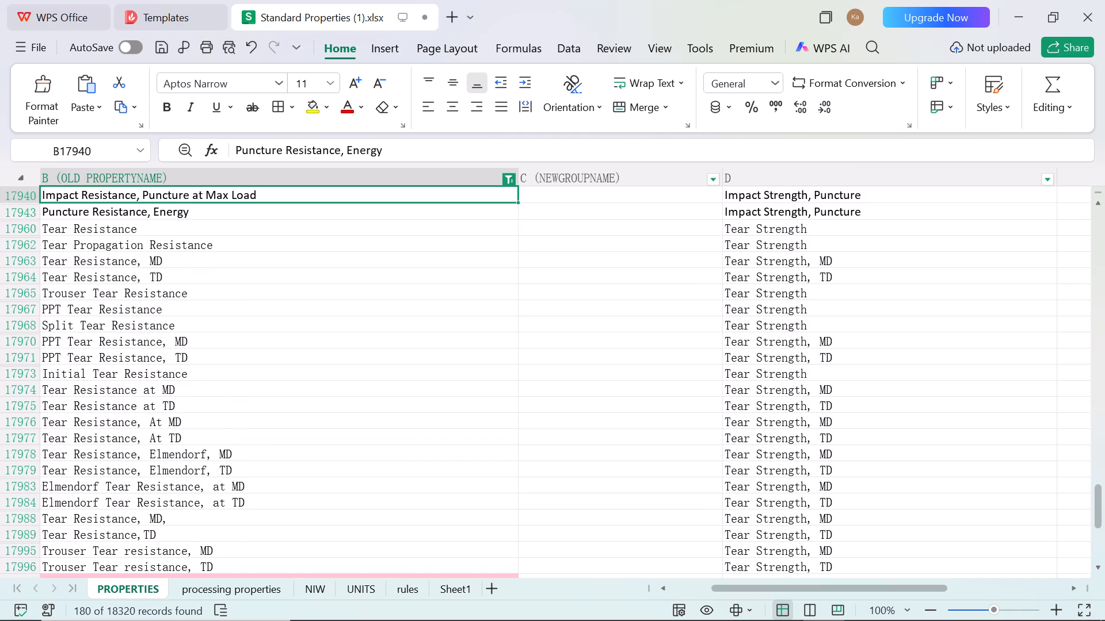
key(Up)
key(Up)
key(Up)
key(Up)
key(Up)
key(Up)
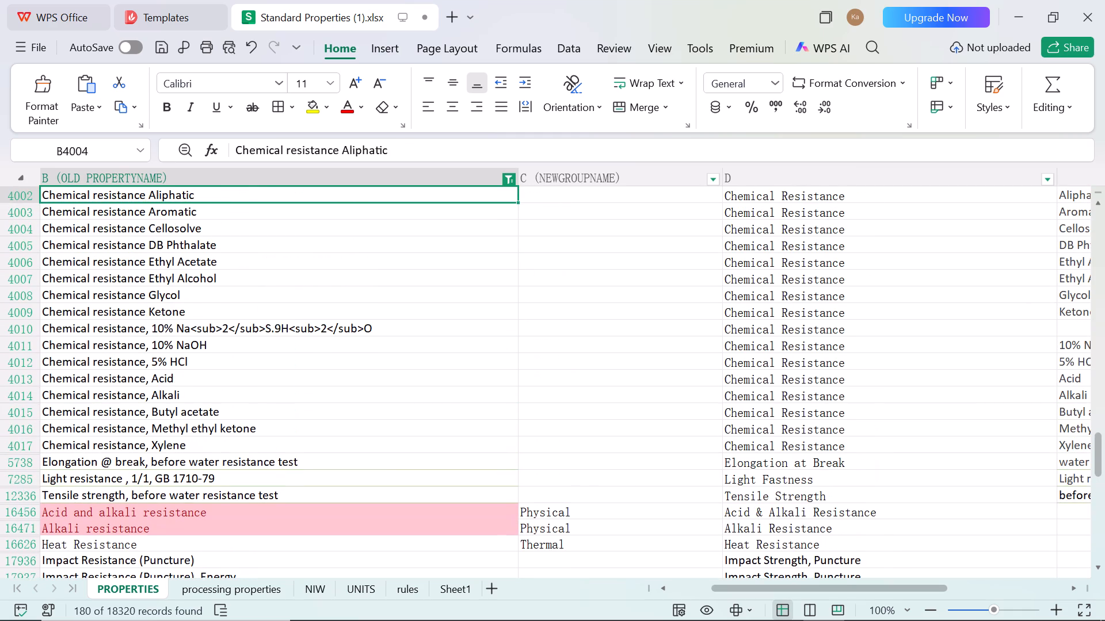
Switch to Chrome, save Dechen Chemical's Ultramarine Blue H1901 with status checked dated 11/04/2026, and review its quantitative properties before returning to the product list.
click(1028, 9)
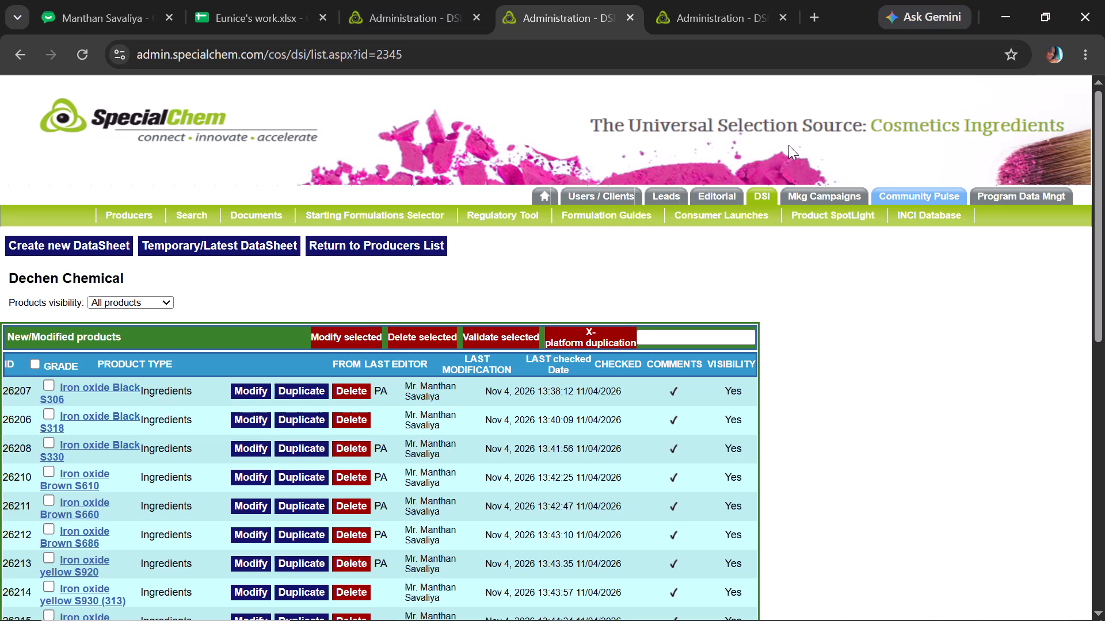
drag(1104, 321, 1103, 620)
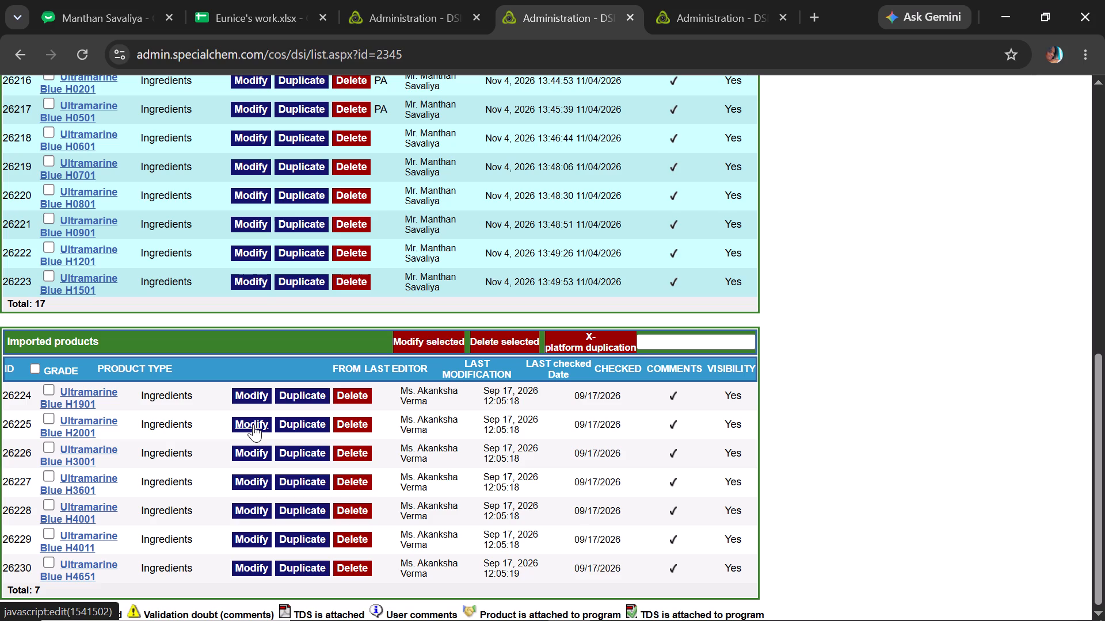
click(250, 392)
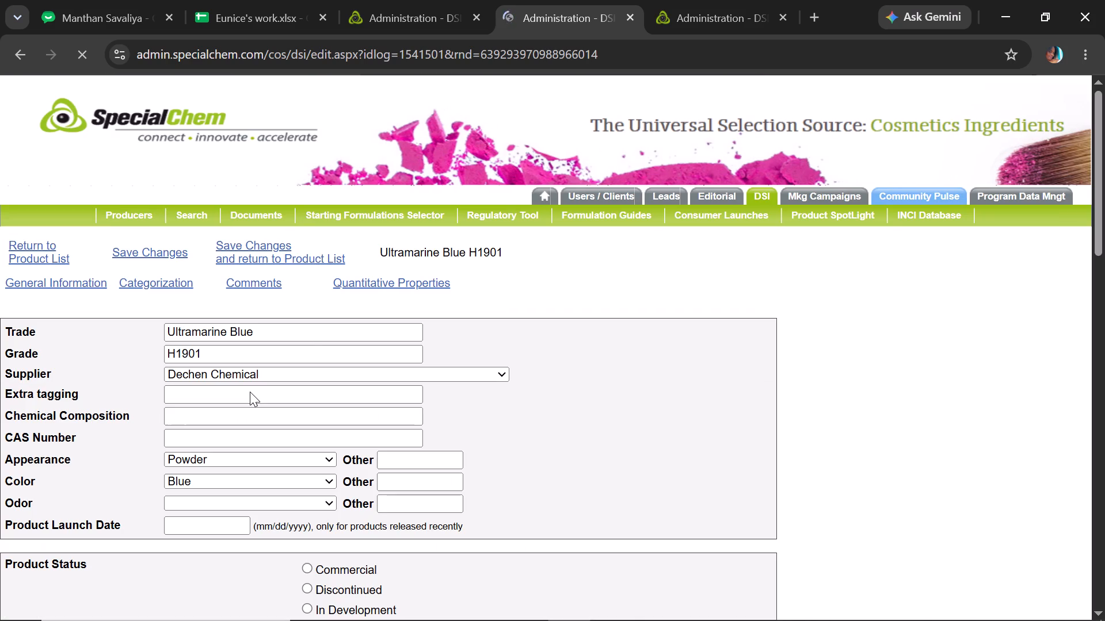
drag(1104, 215, 1101, 256)
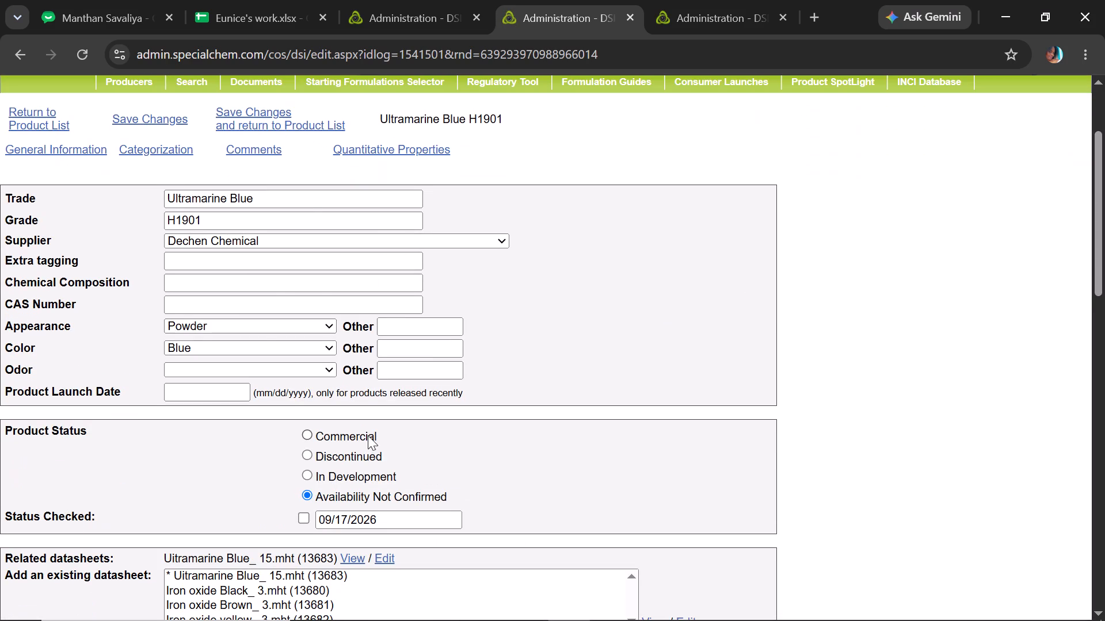
click(304, 522)
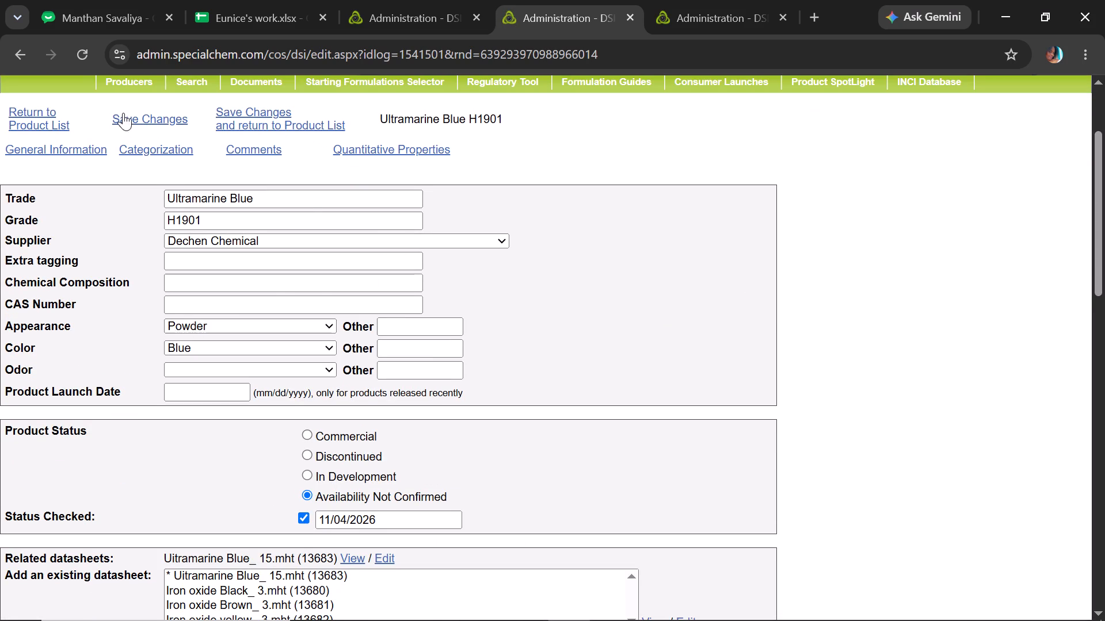
click(125, 112)
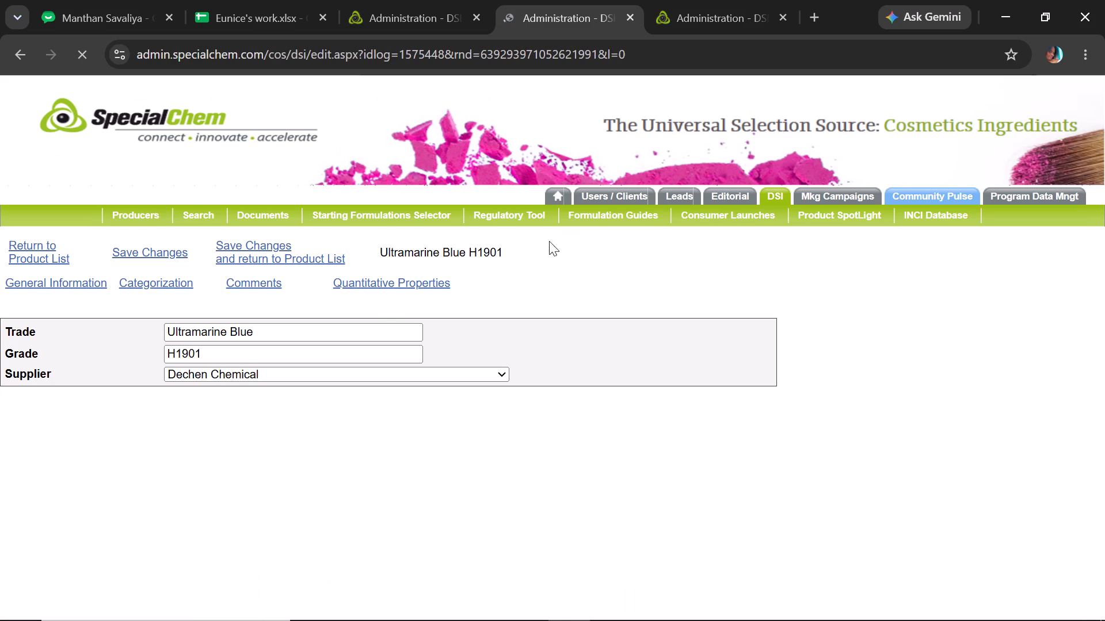
click(356, 276)
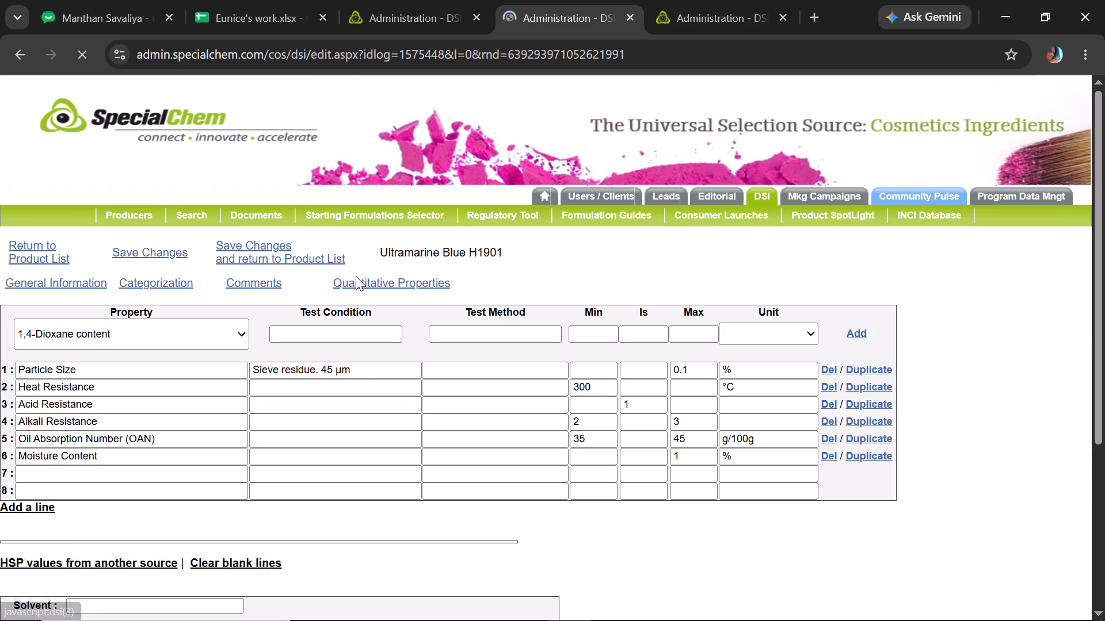
click(284, 257)
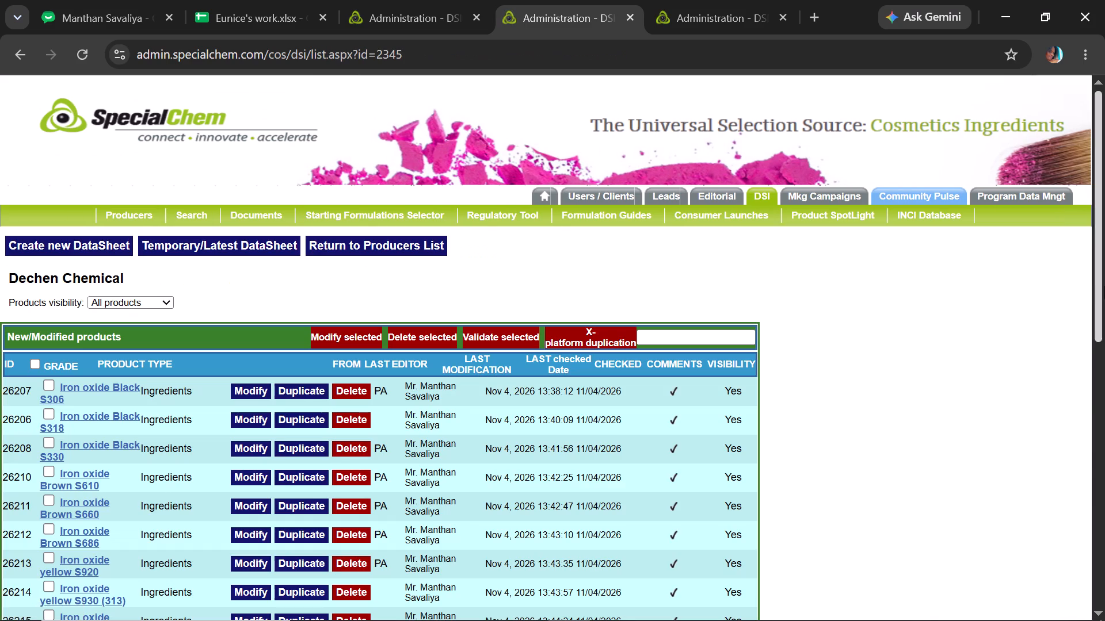
Save Ultramarine Blue H2001 with status checked dated 11/04/2026, reviewing its comments and quantitative properties before returning to the product list.
drag(1104, 282, 1096, 440)
drag(1104, 427, 1090, 520)
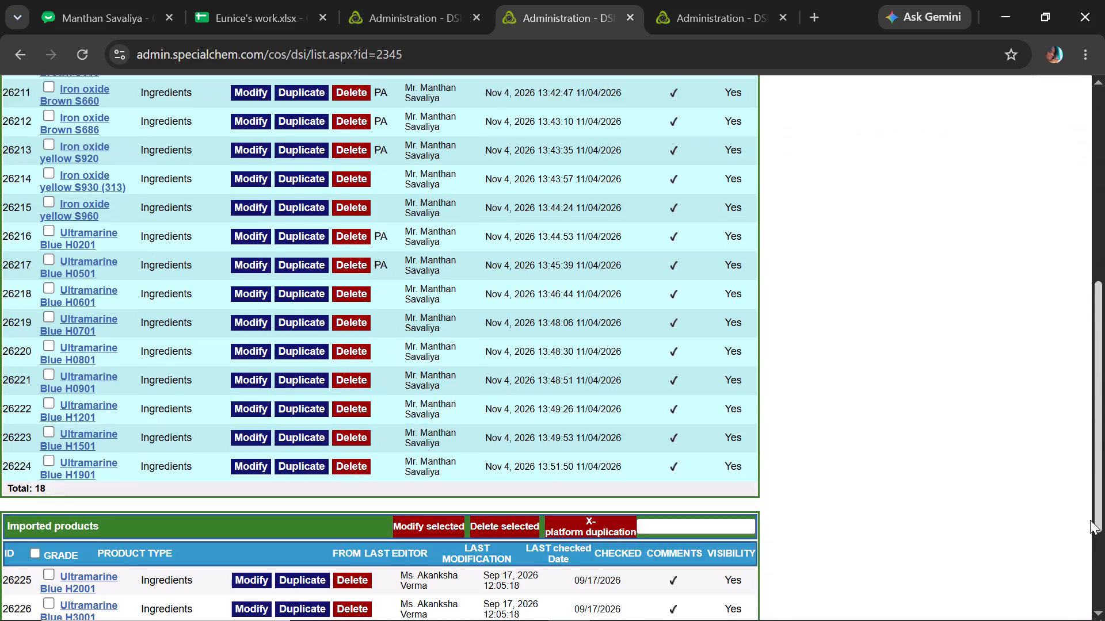
drag(1090, 520, 1088, 554)
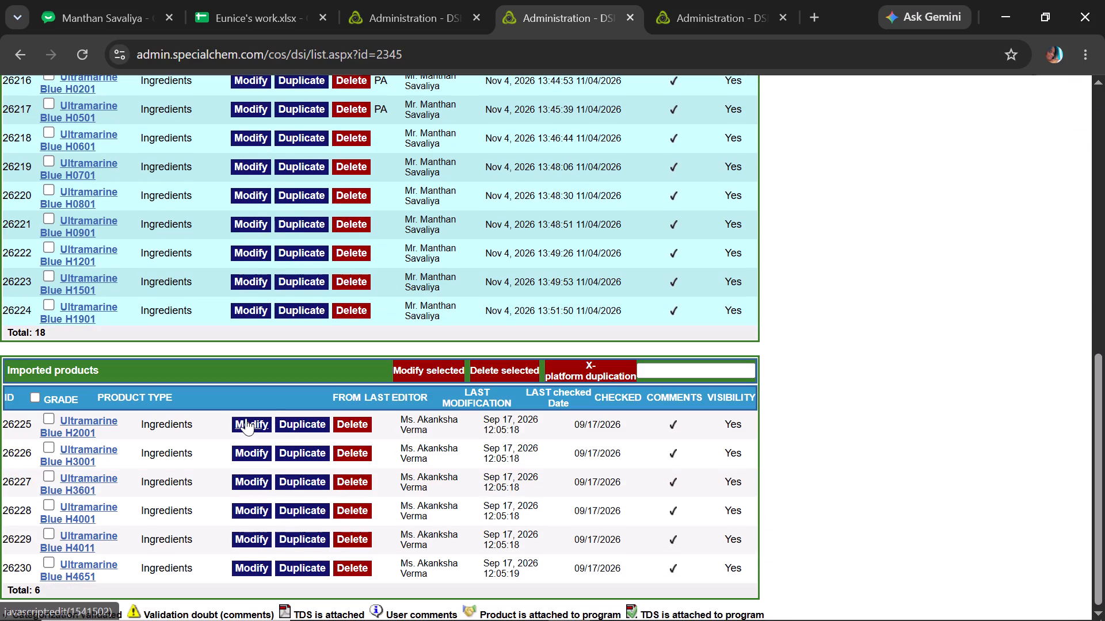
click(246, 418)
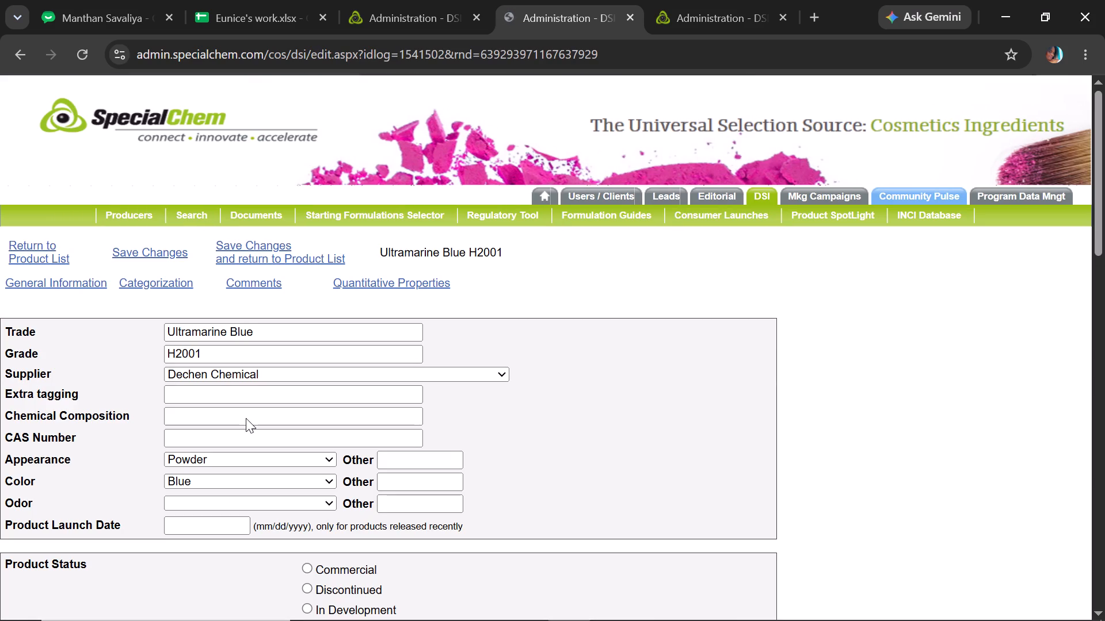
drag(1104, 233, 1099, 283)
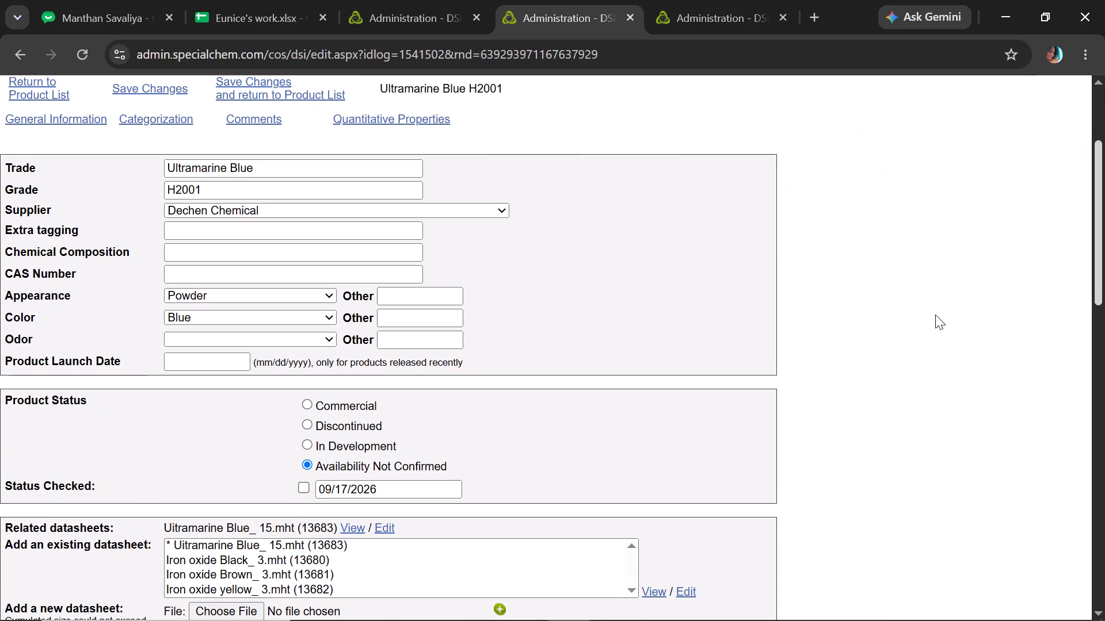
click(307, 488)
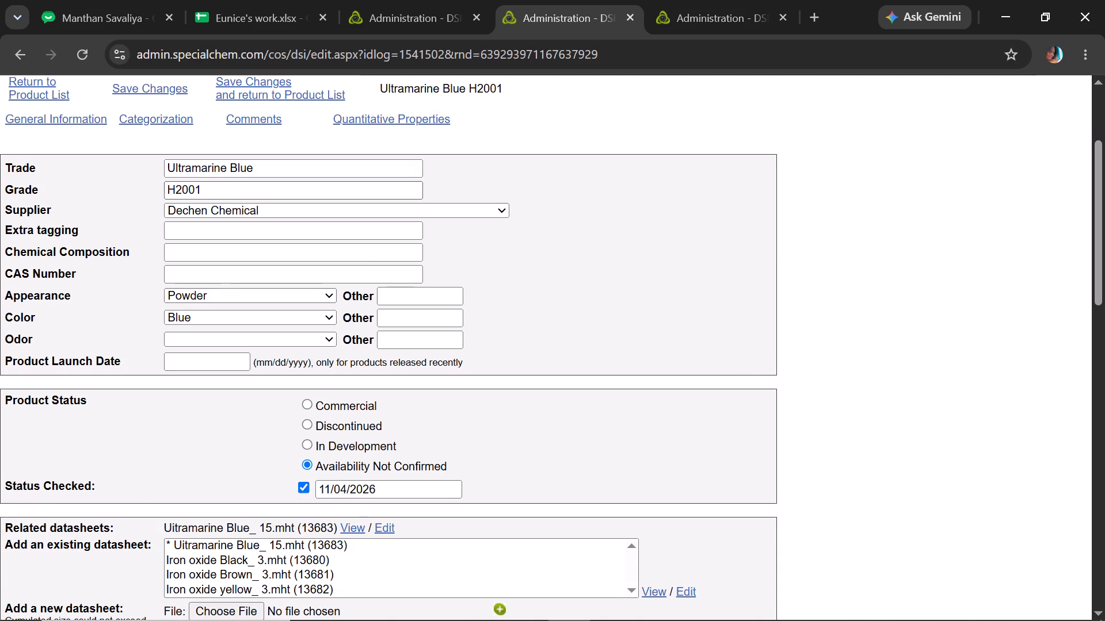
click(172, 93)
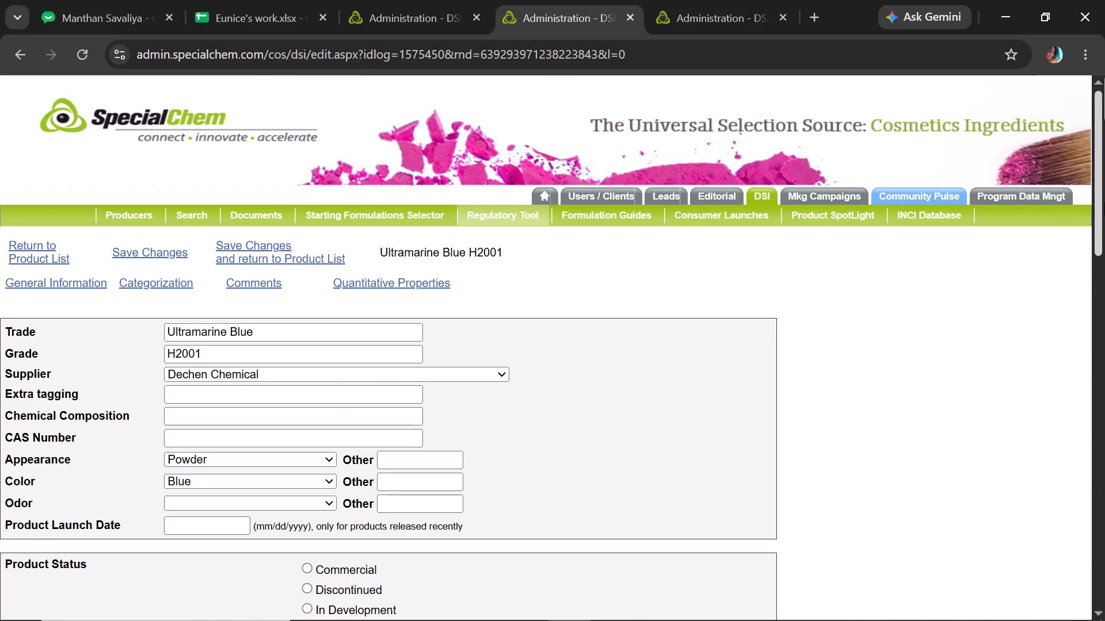
drag(1104, 202, 1104, 235)
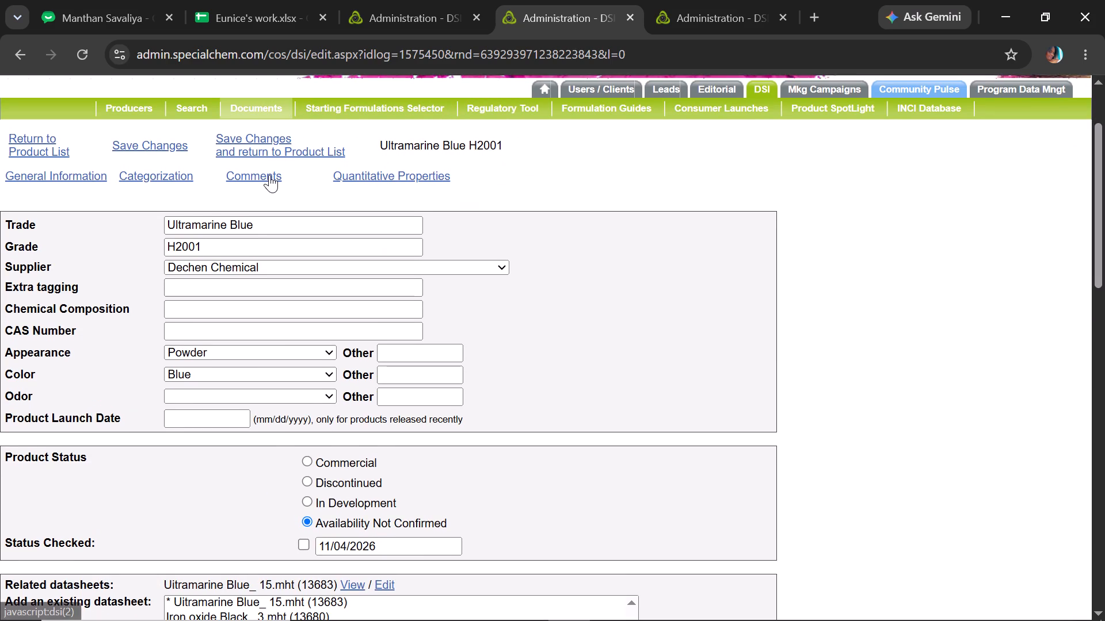
click(269, 175)
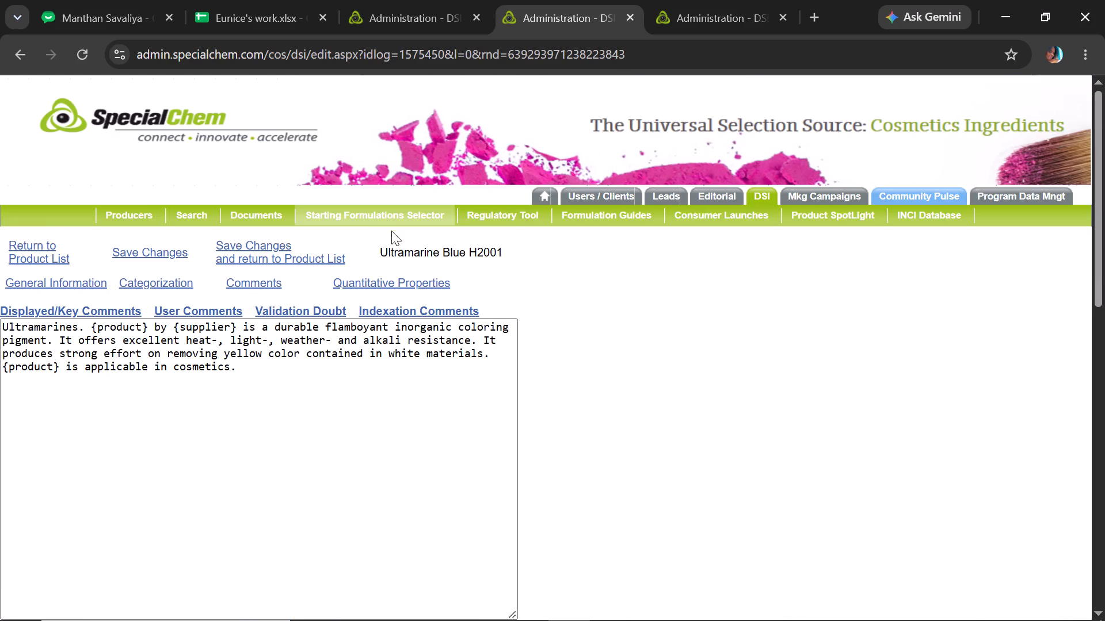
click(394, 279)
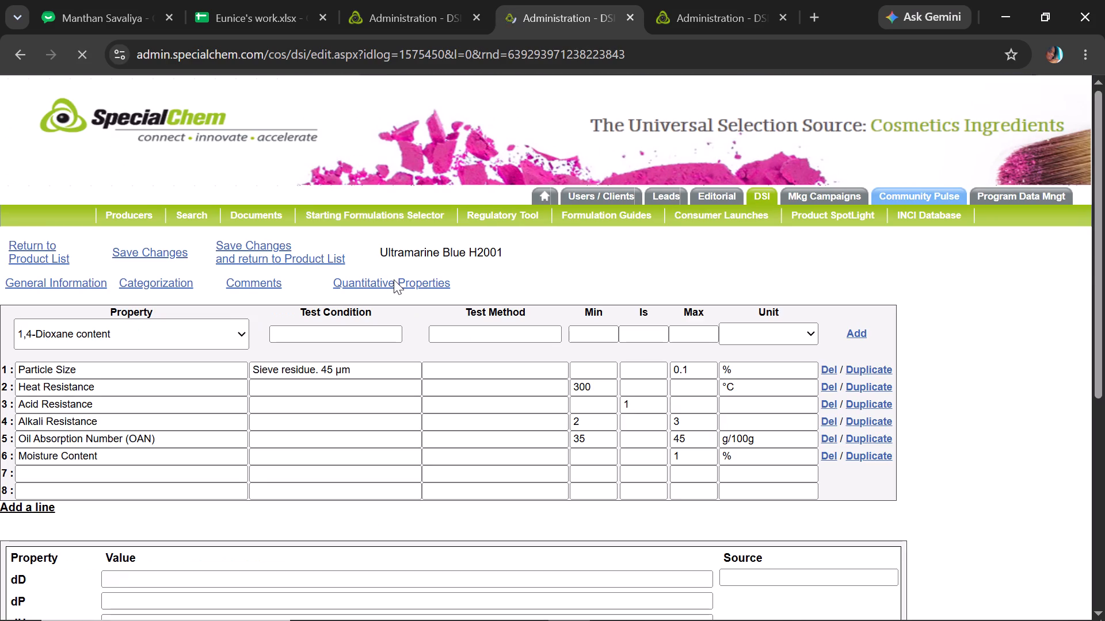
click(245, 258)
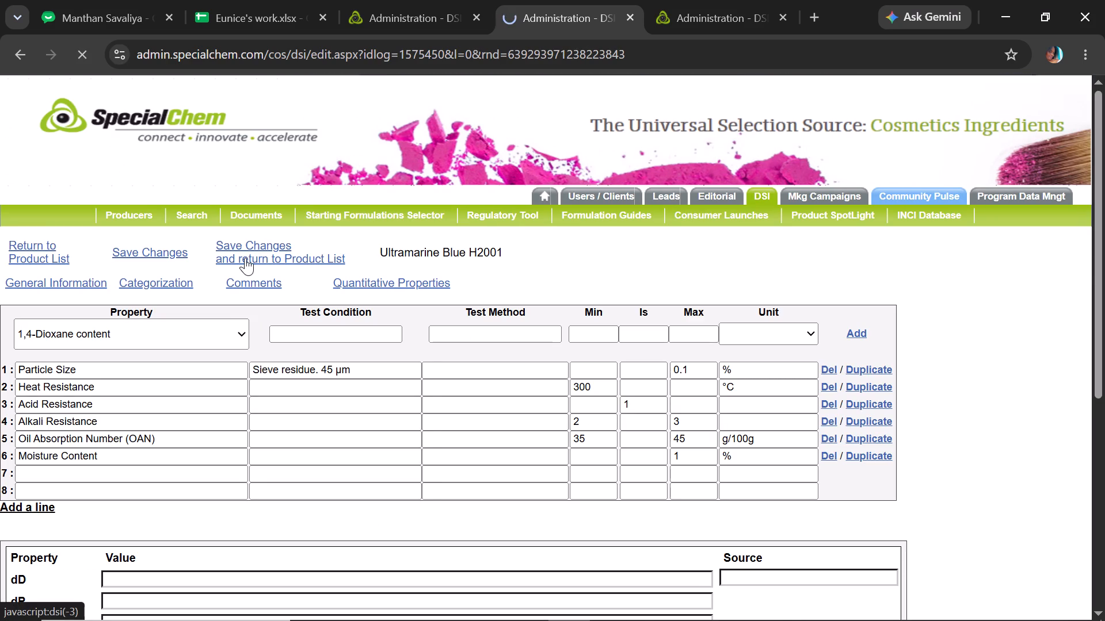
Save Ultramarine Blue H3001 with status checked dated 11/04/2026, opening its quantitative properties before returning to the product list.
drag(1104, 262, 1101, 495)
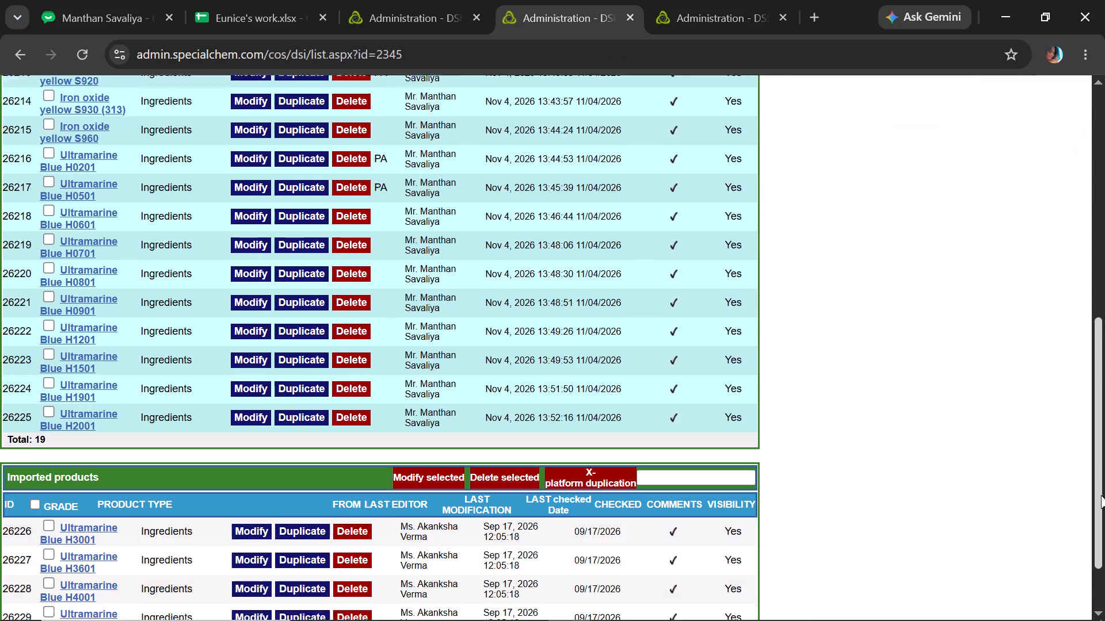
drag(1101, 495, 1080, 620)
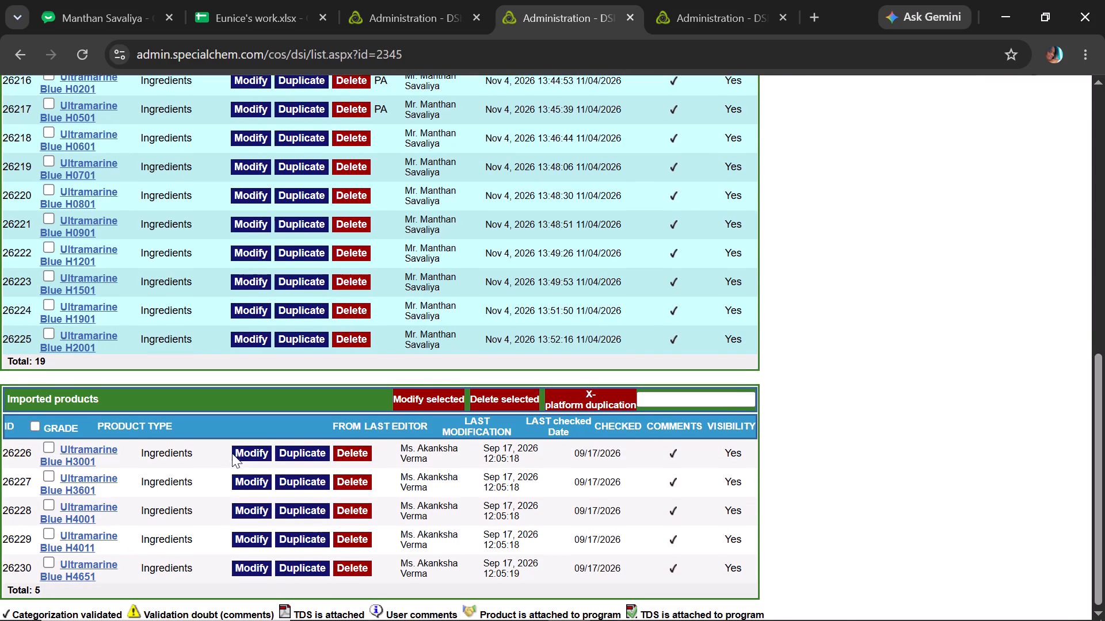
click(233, 453)
click(243, 452)
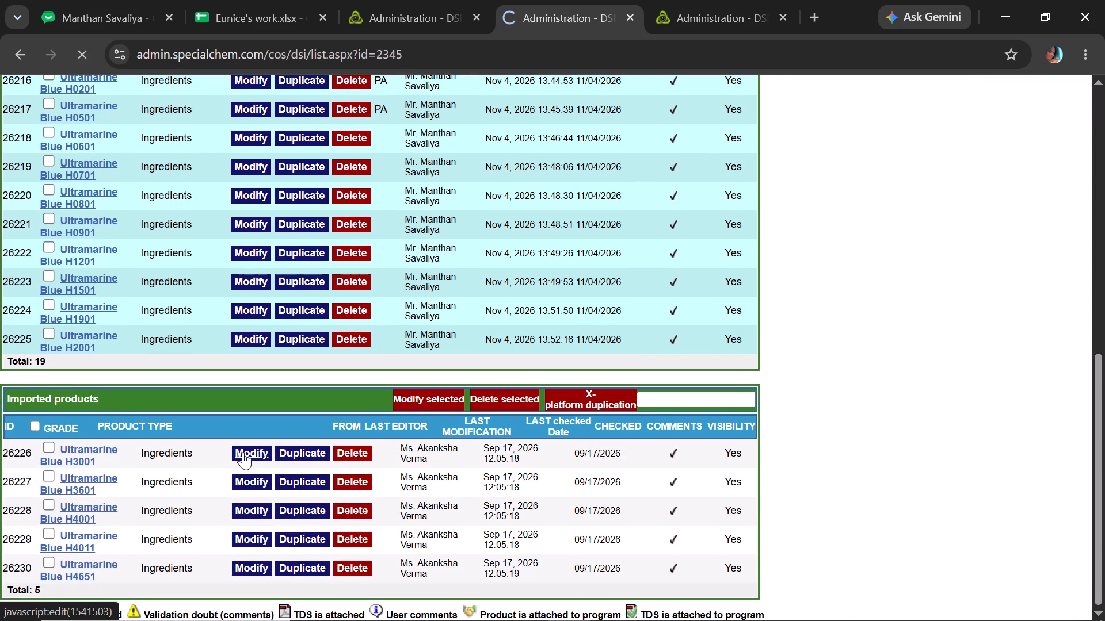
drag(1104, 194, 1103, 224)
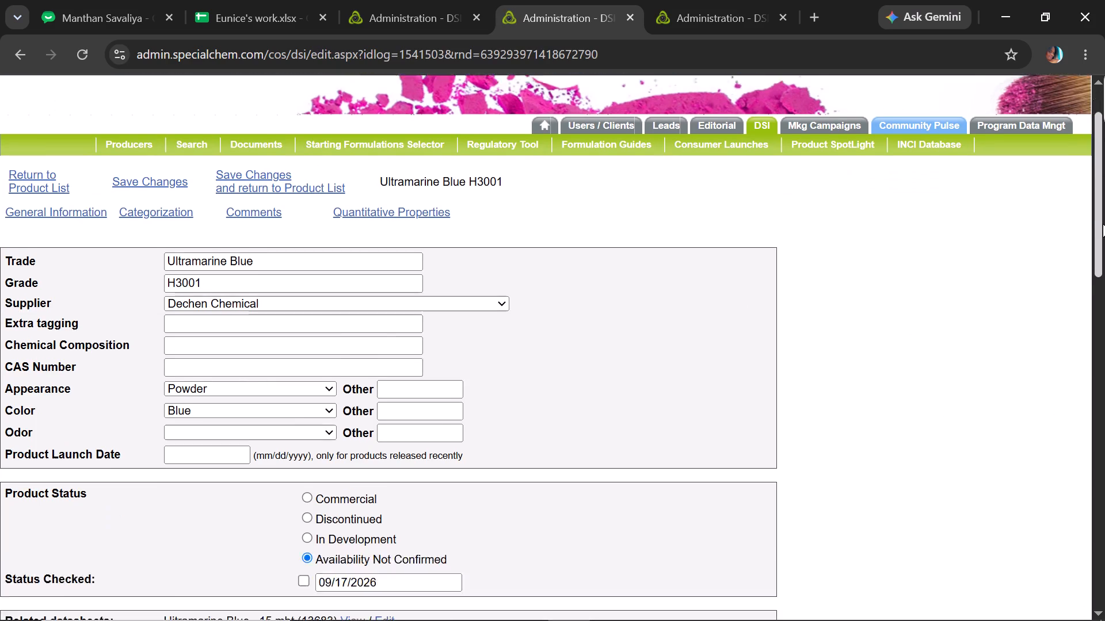
drag(1103, 224, 1104, 227)
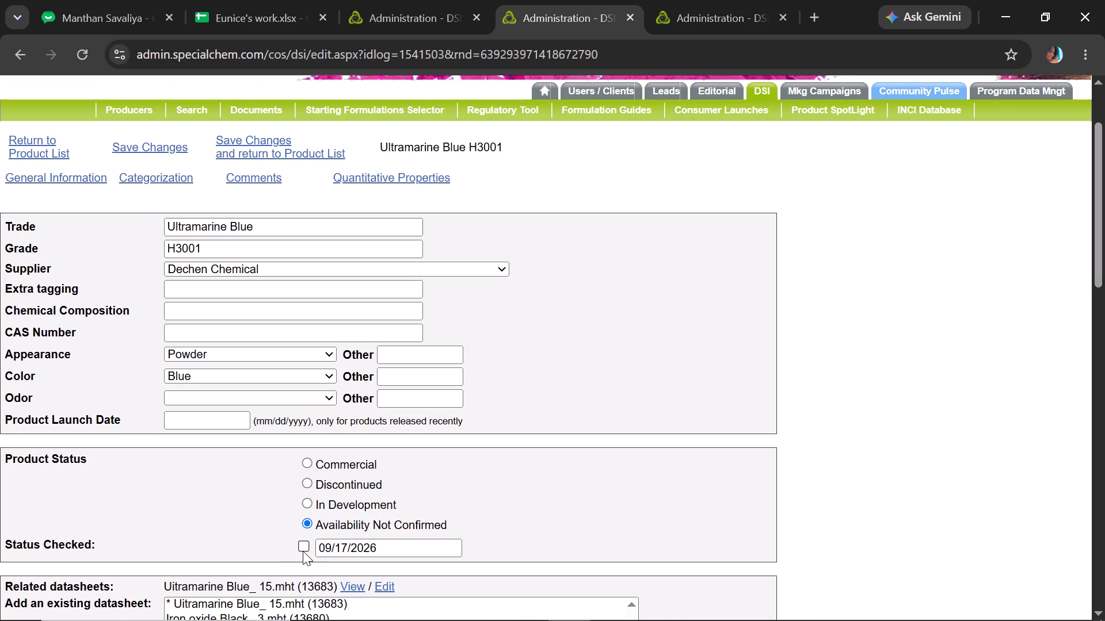
click(303, 551)
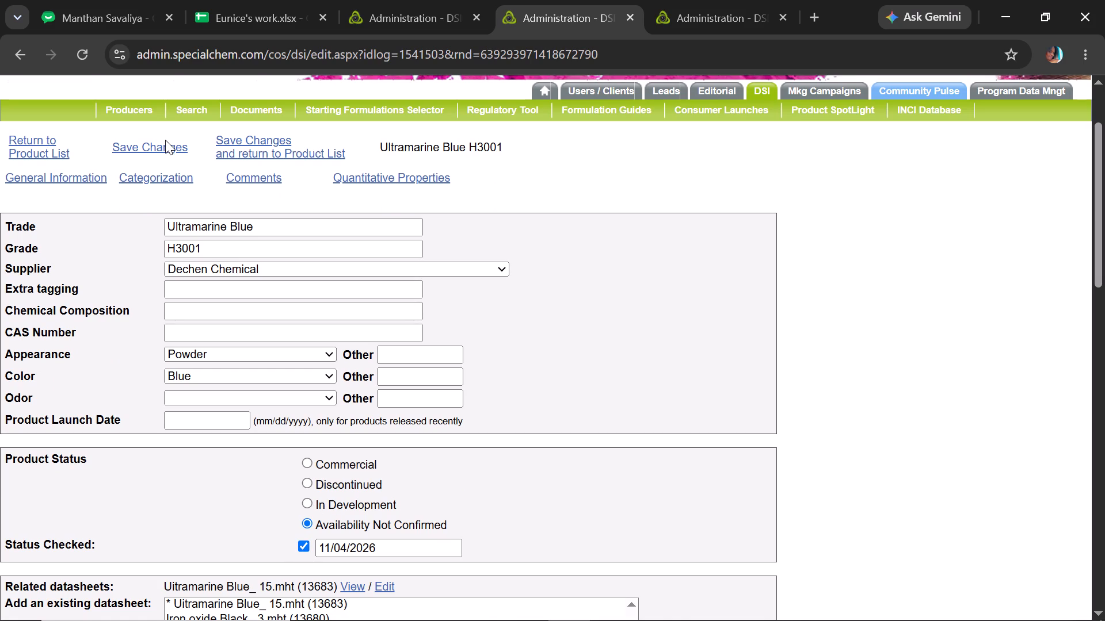
click(166, 142)
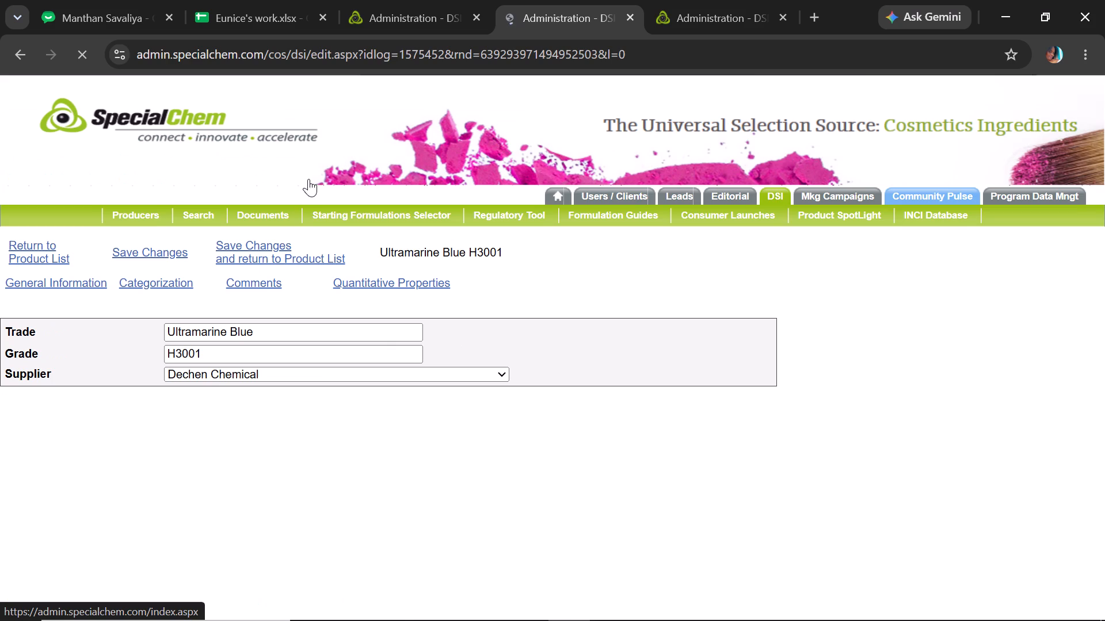
click(348, 277)
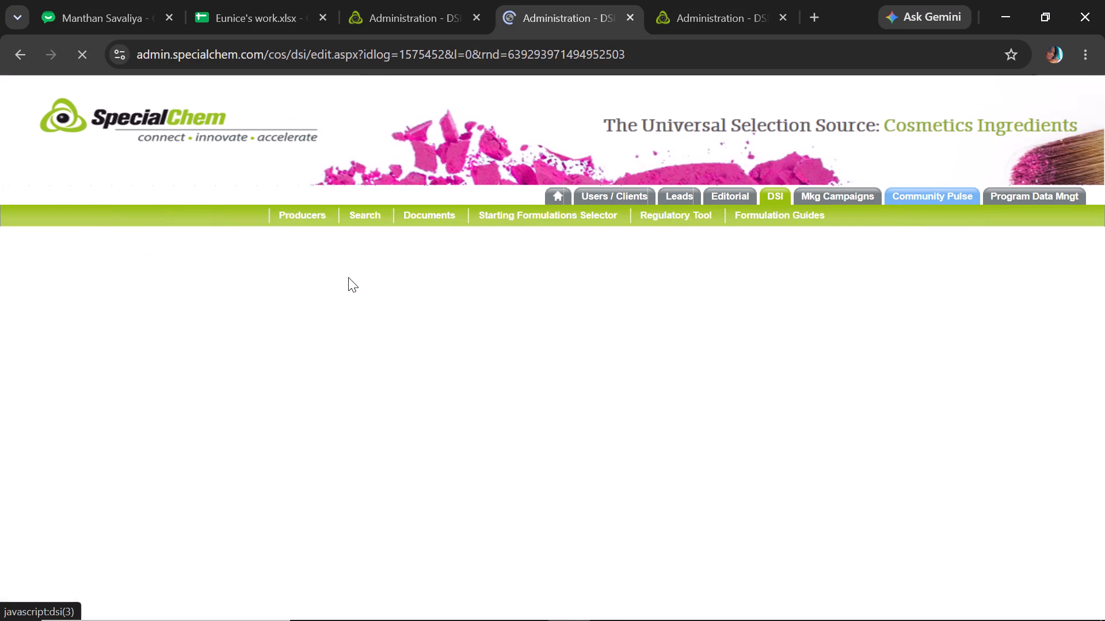
click(234, 252)
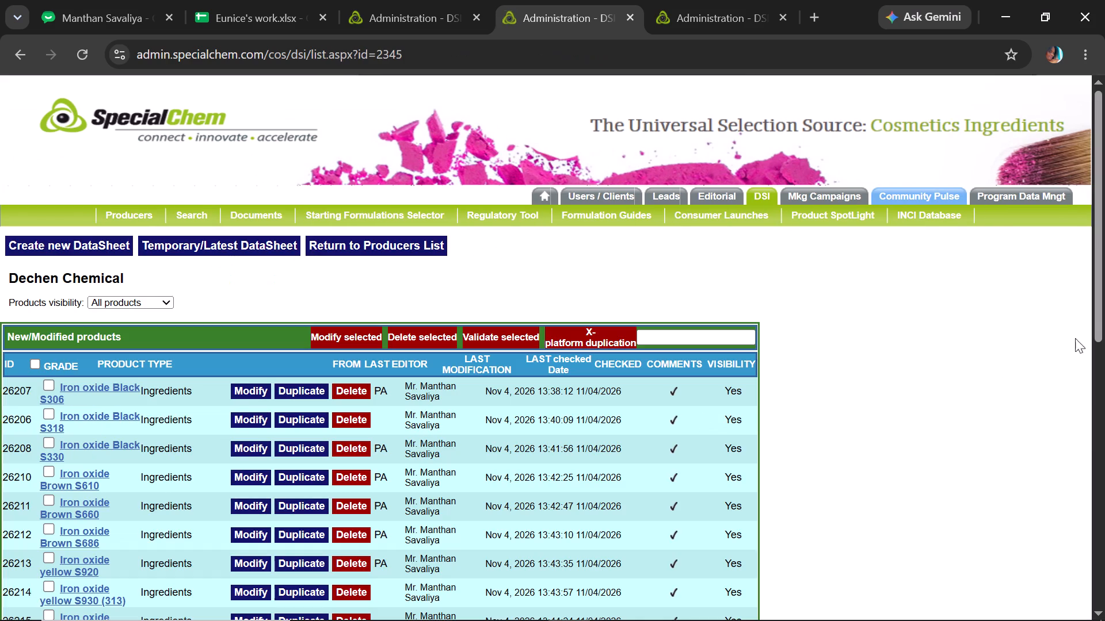
Save Dechen Chemical's Ultramarine Blue H3601 with status checked dated 11/04/2026, reviewing its comments and quantitative properties before returning to the product list.
drag(1104, 300, 1062, 620)
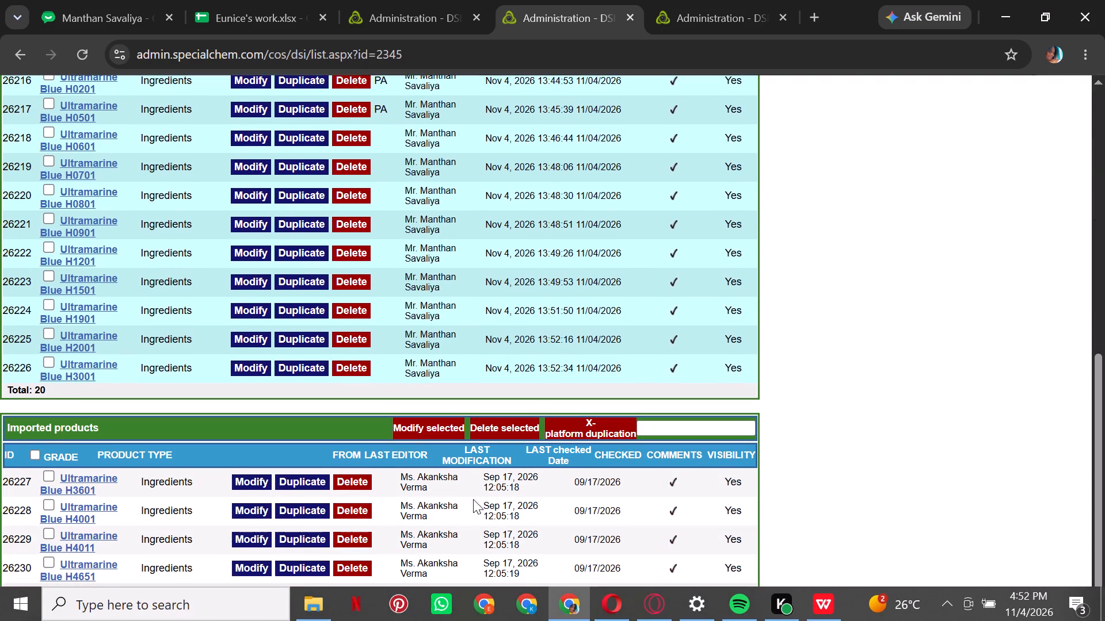
click(250, 478)
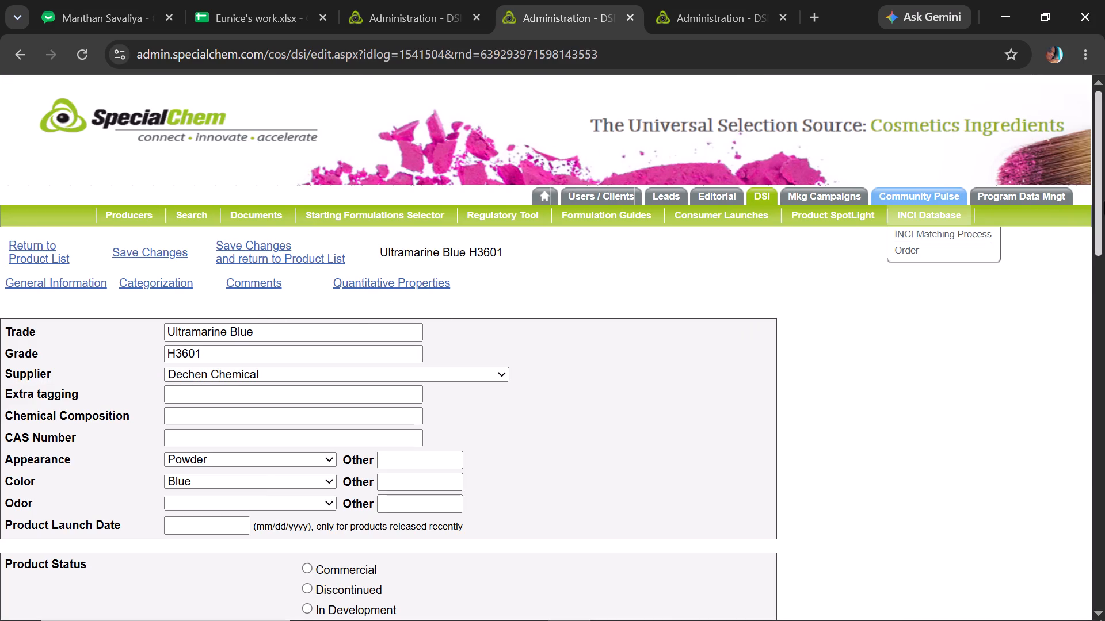
drag(1104, 201, 1103, 258)
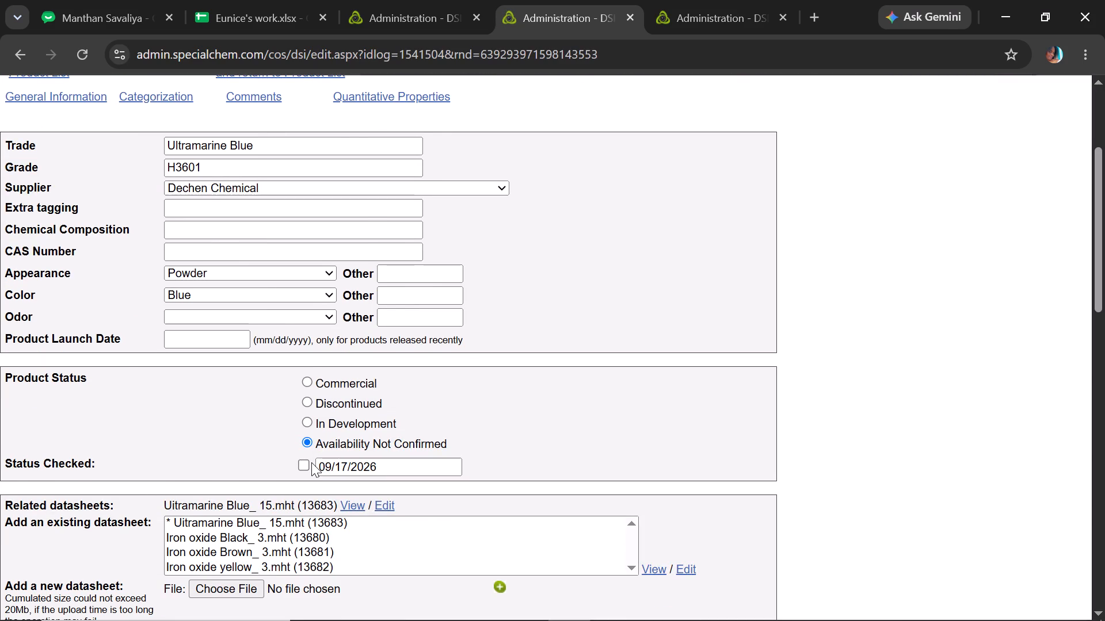
click(311, 462)
click(303, 464)
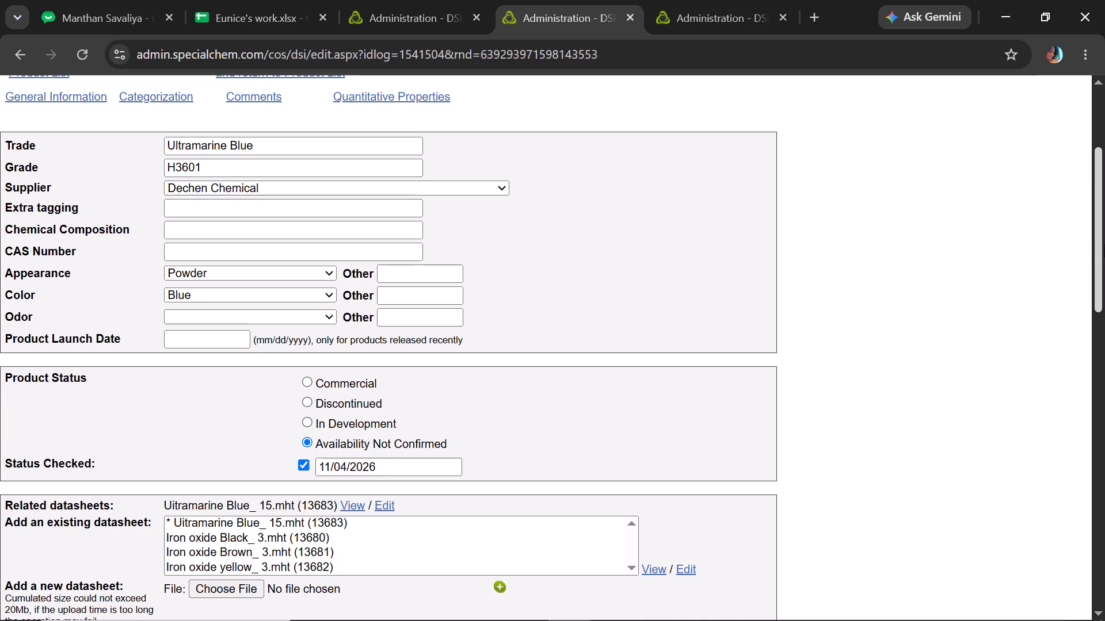
drag(1104, 244, 1099, 36)
click(158, 252)
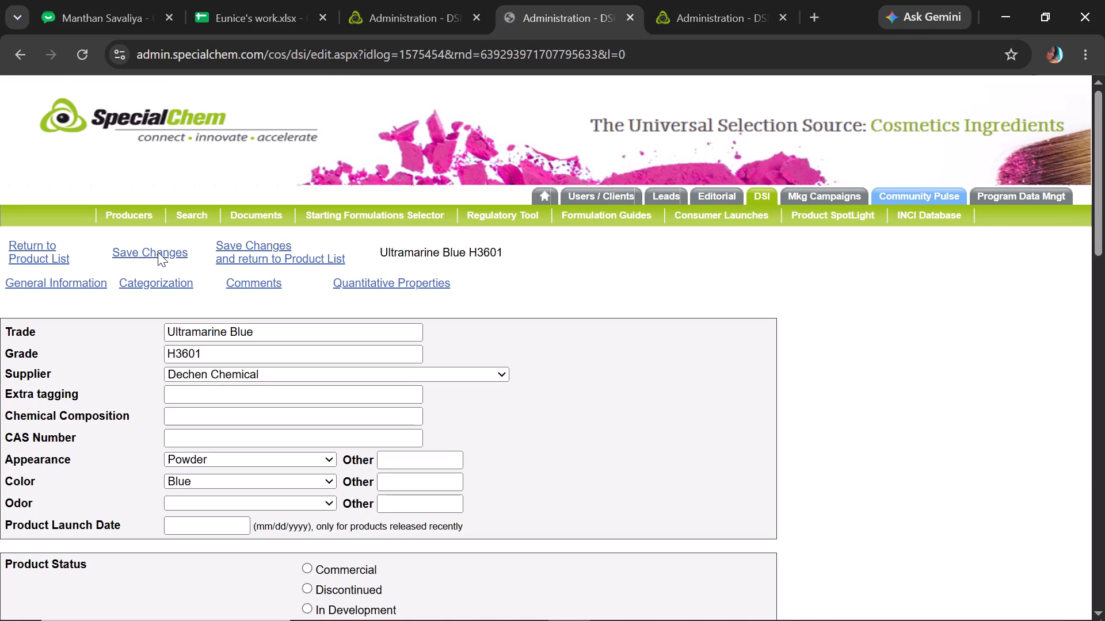
click(253, 277)
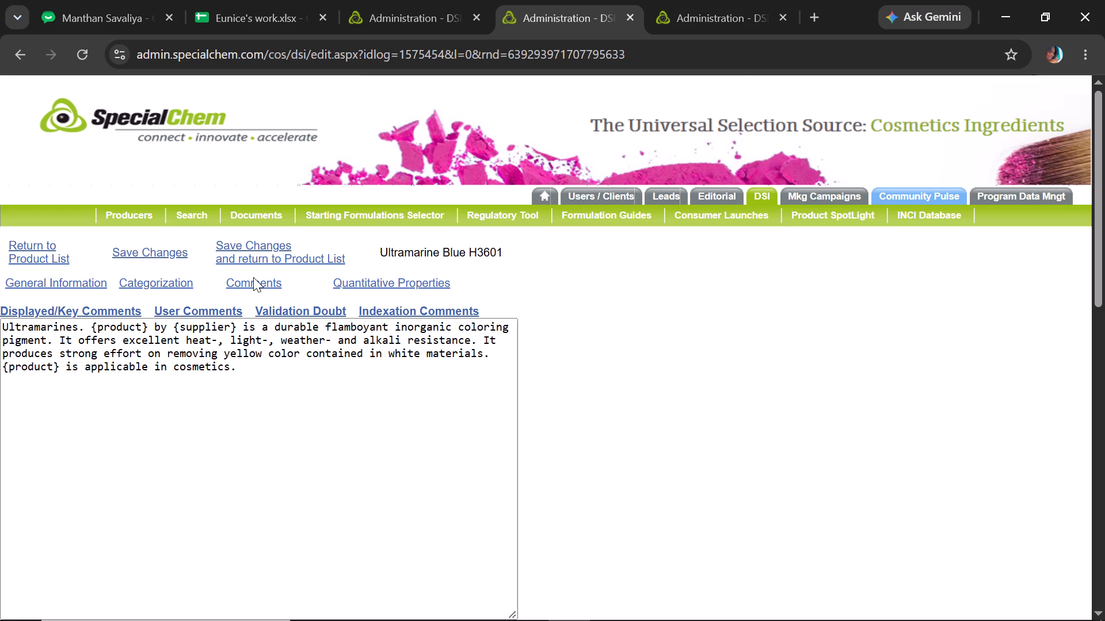
drag(1104, 208, 1095, 279)
click(401, 98)
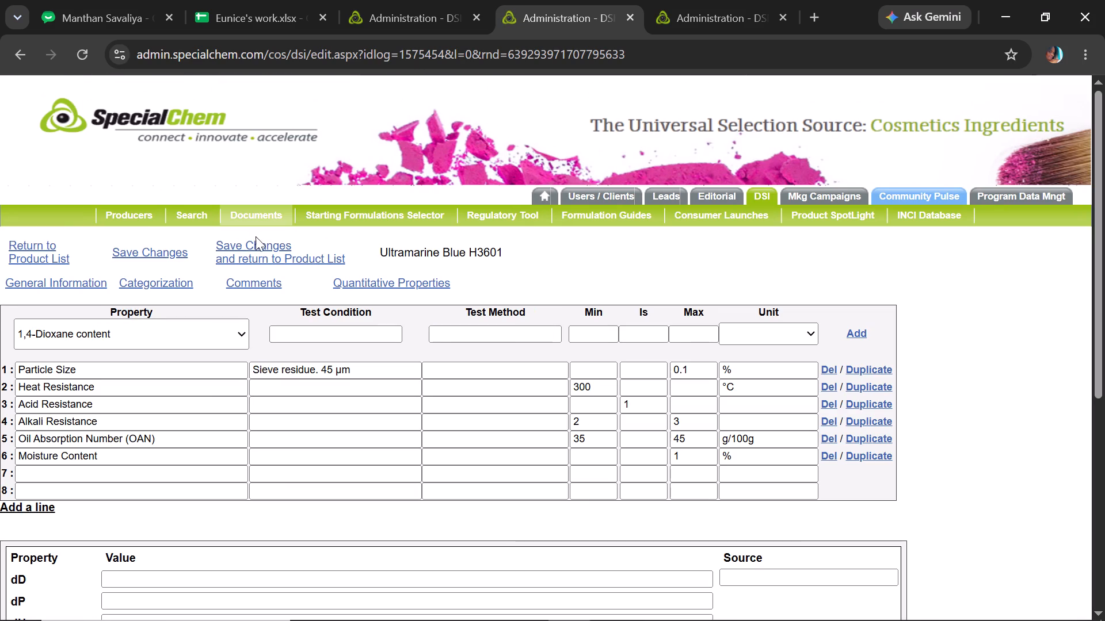
click(251, 249)
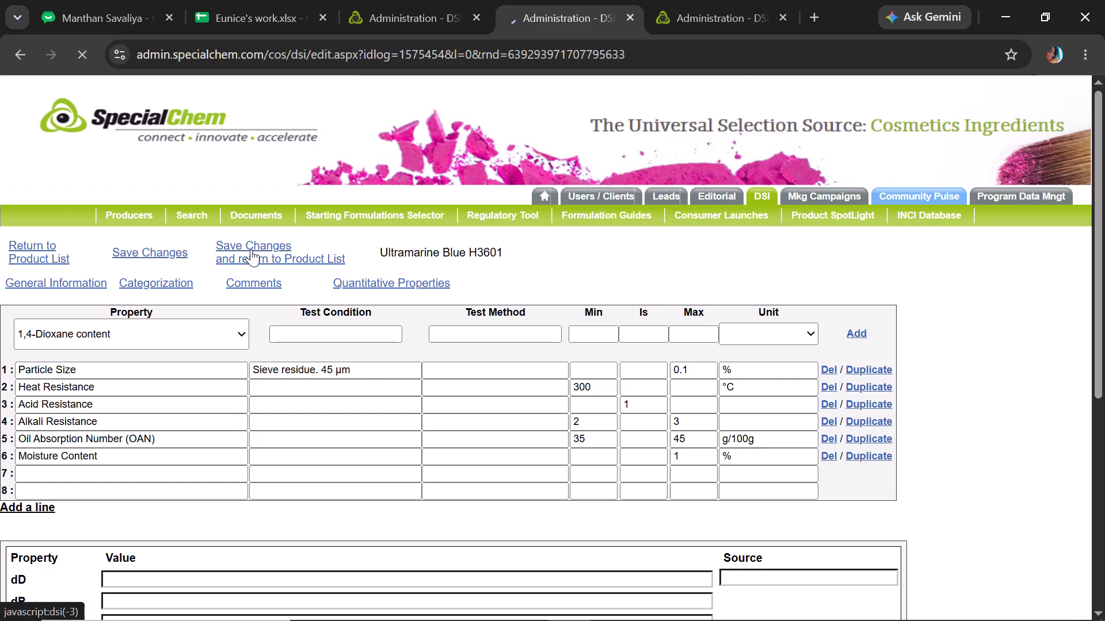
Mark Ultramarine Blue H4001 as status checked dated 11/04/2026 and save it, returning to the product list.
drag(1104, 217, 1088, 476)
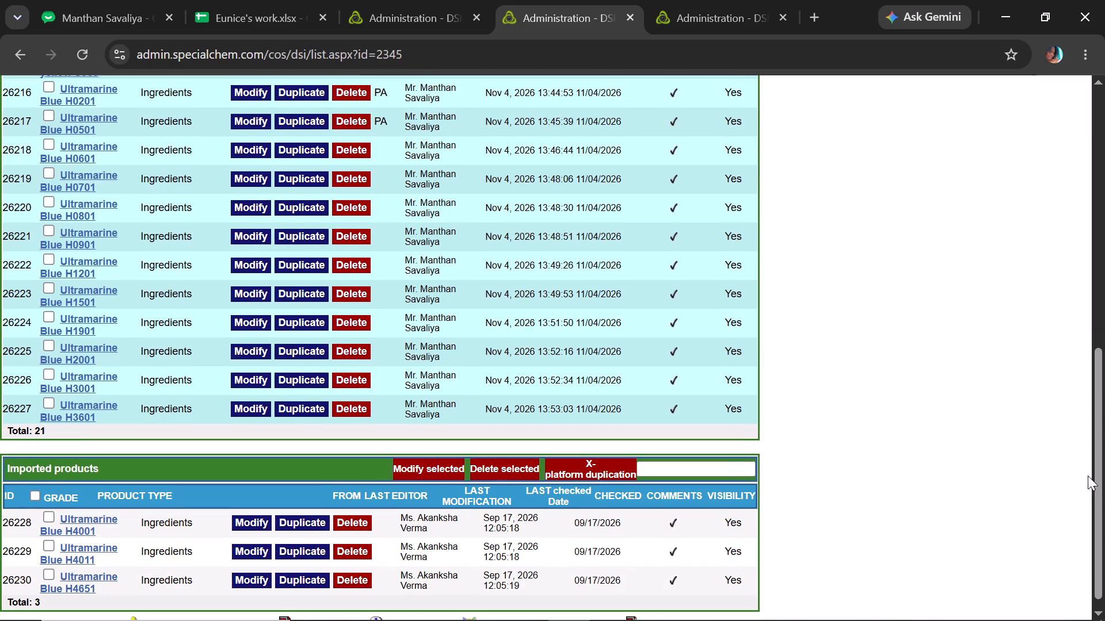
click(257, 517)
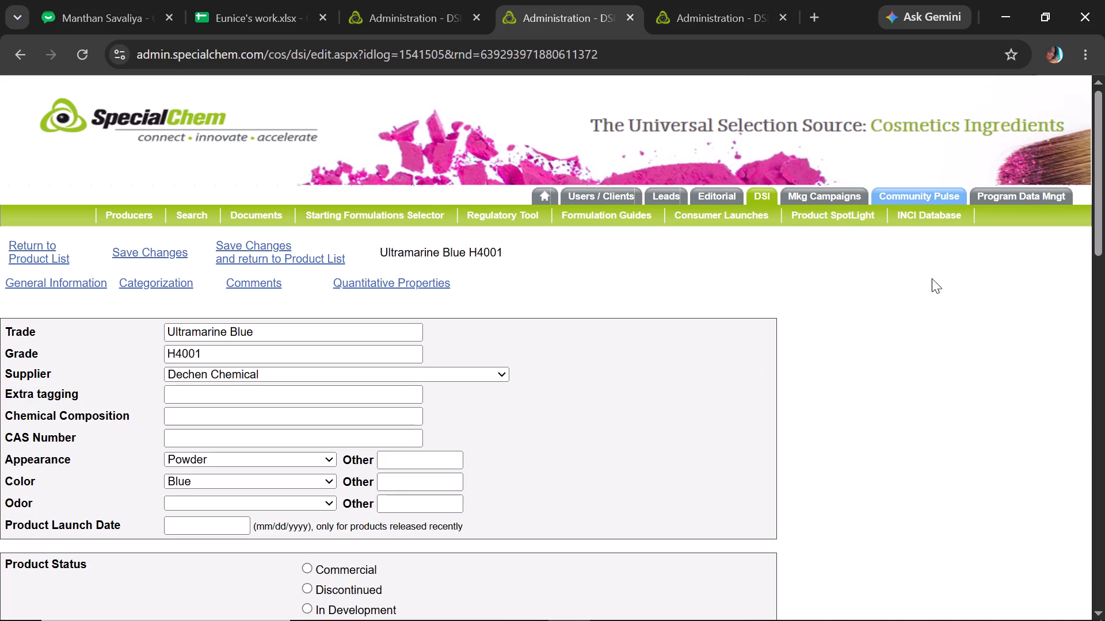
drag(1104, 201, 1104, 223)
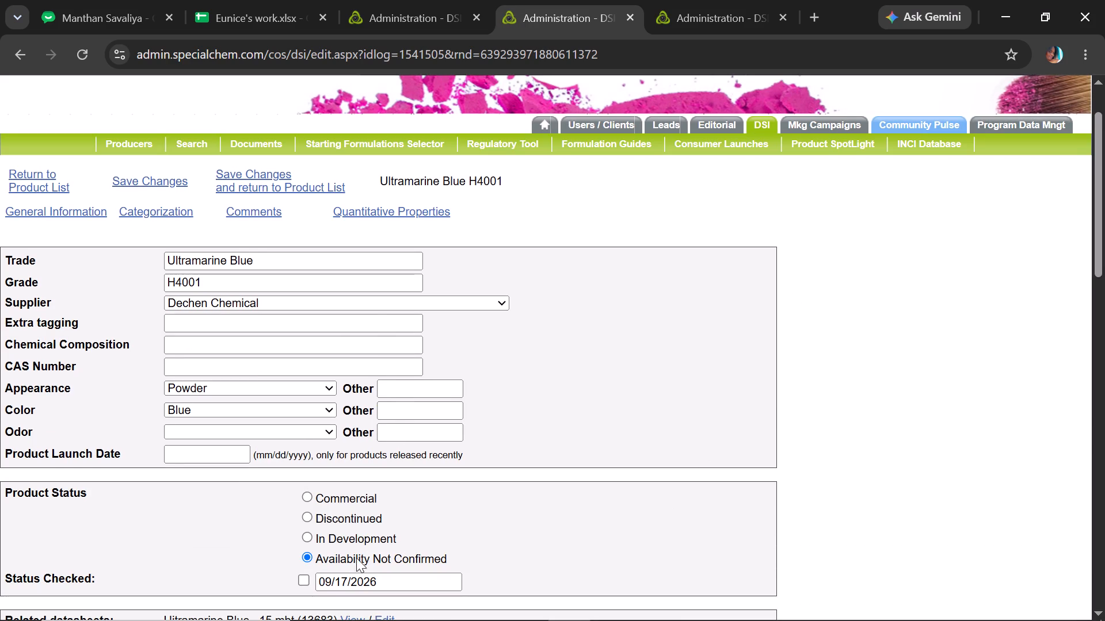
click(306, 576)
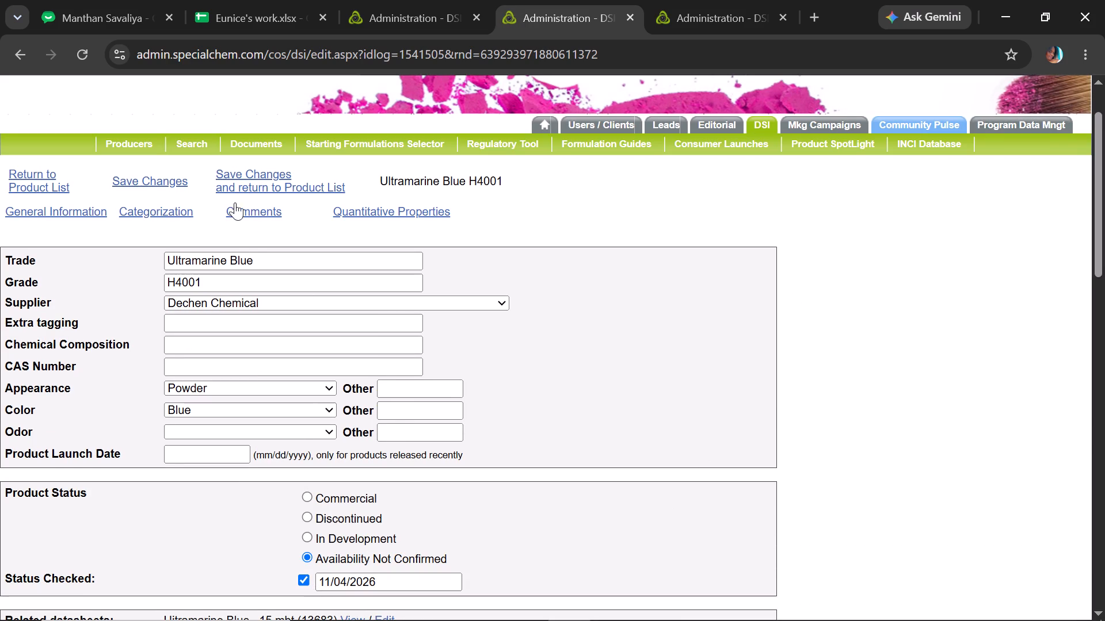
click(220, 171)
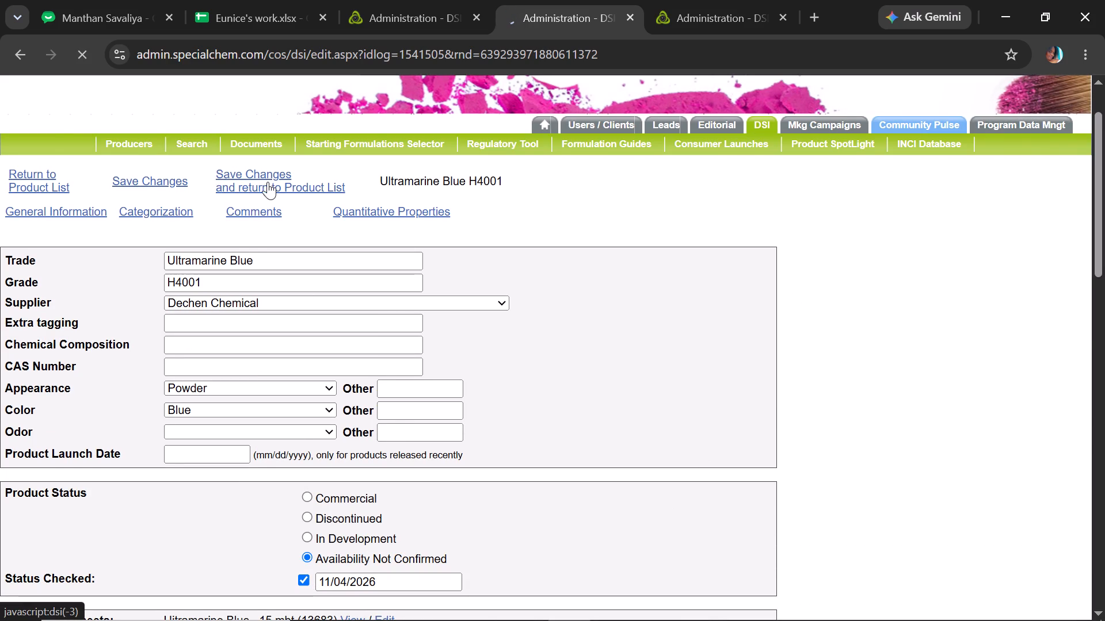
Mark Ultramarine Blue H4011 as status checked dated 11/04/2026 and save it, returning to the product list.
drag(1104, 211, 1093, 382)
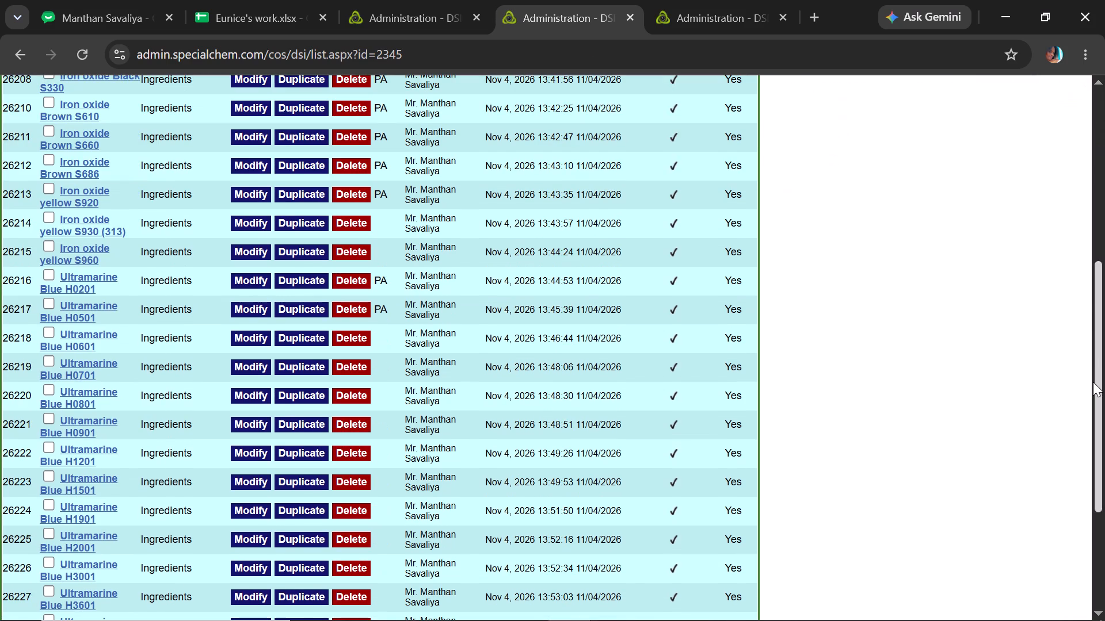
drag(1104, 350, 1077, 484)
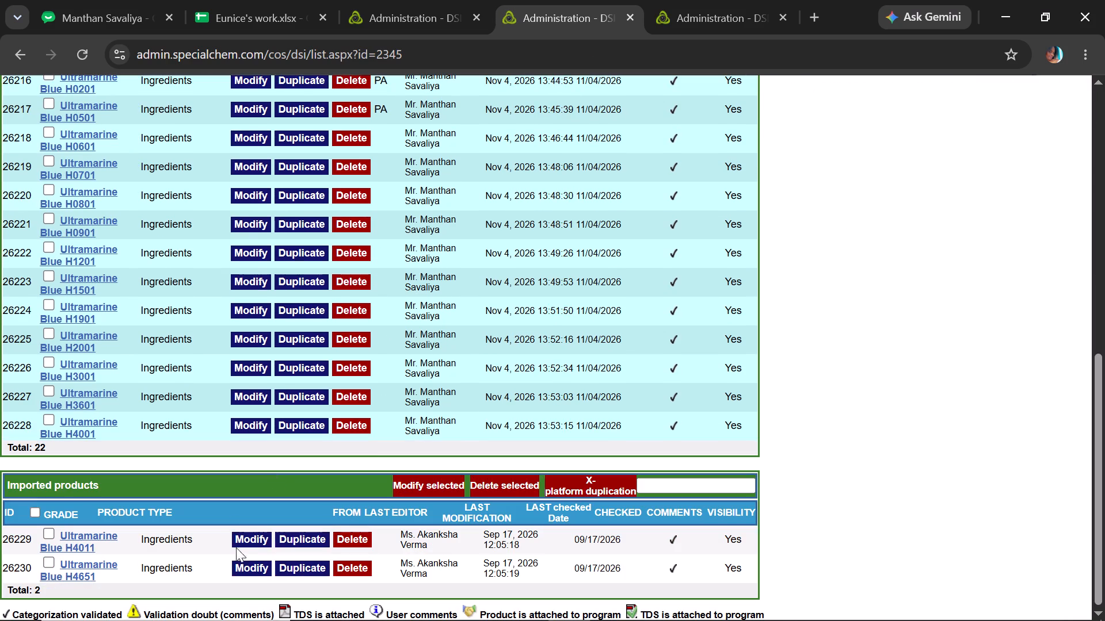
click(250, 531)
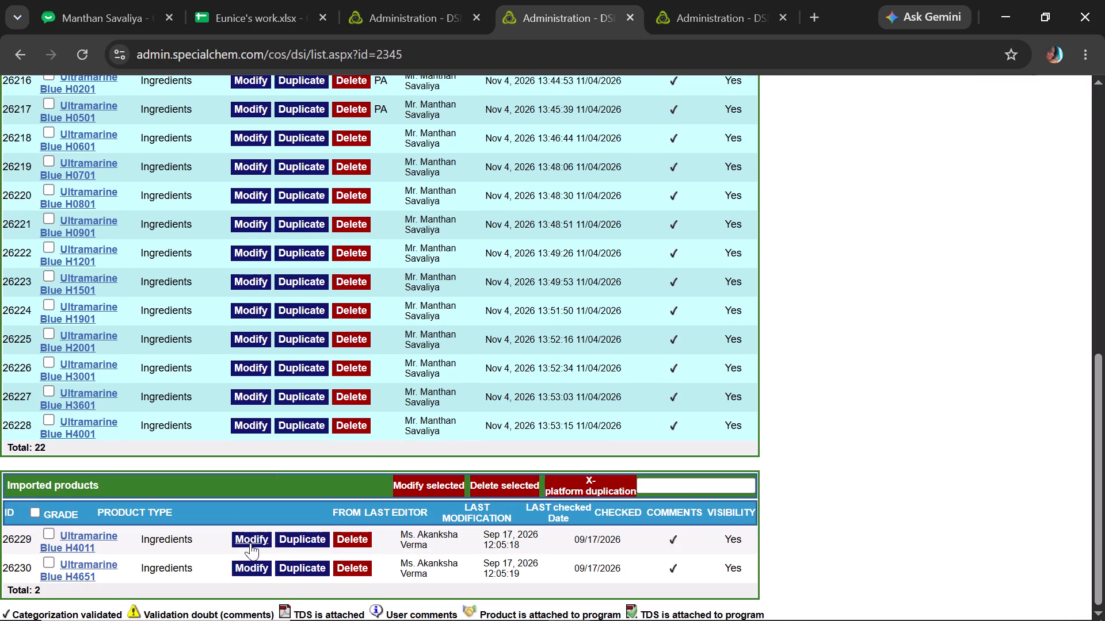
click(250, 543)
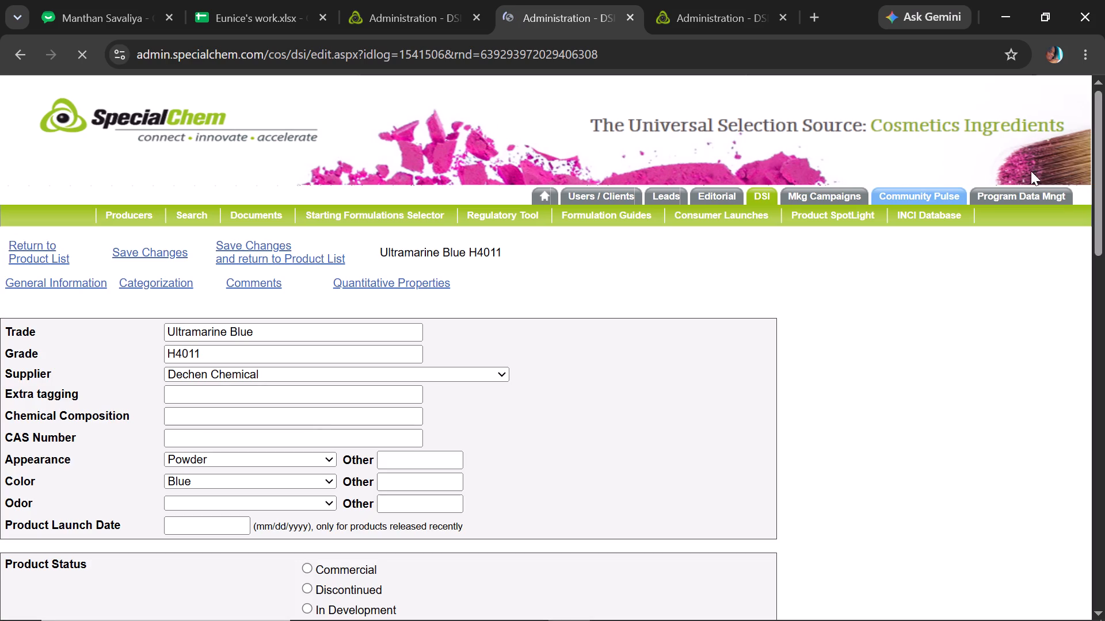
drag(1104, 192, 1097, 216)
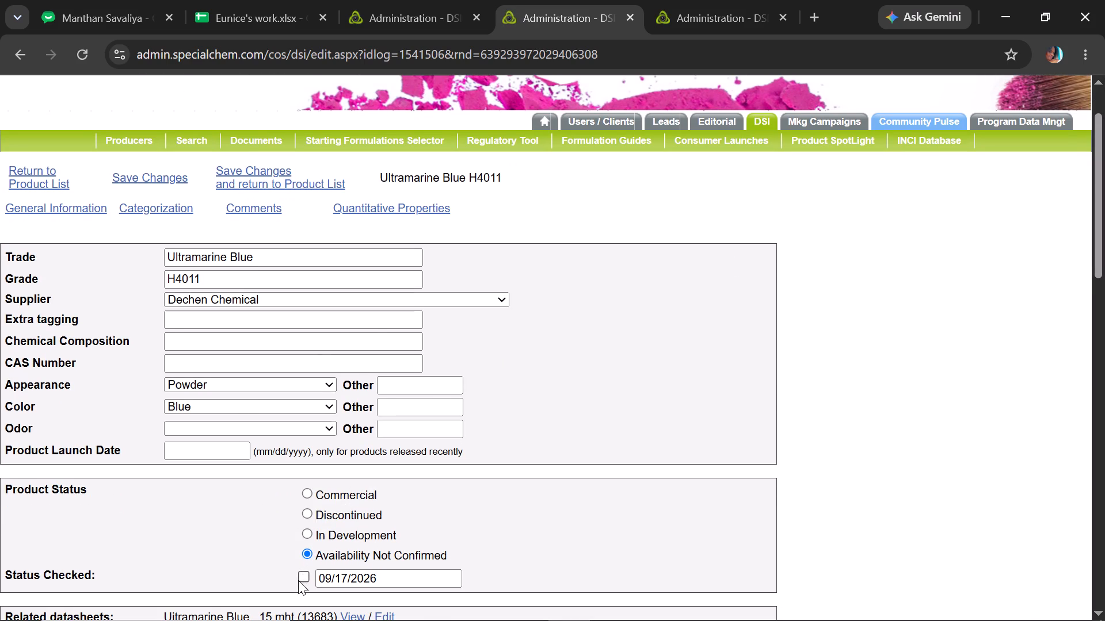
click(300, 575)
click(268, 179)
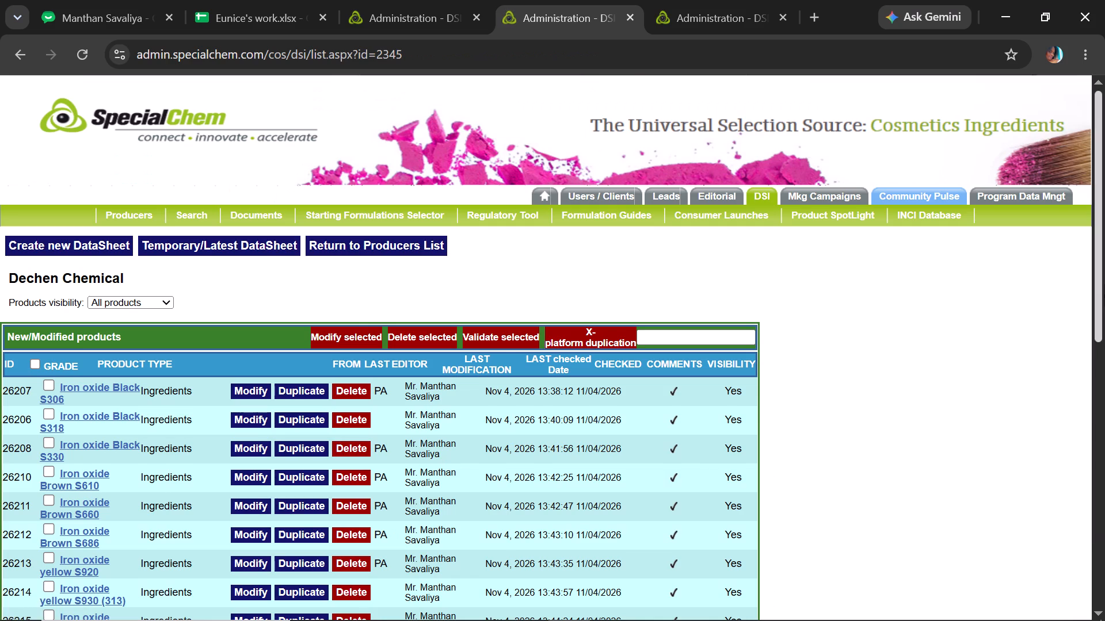
Mark Ultramarine Blue H4651 as status checked dated 11/04/2026, save it and return to the product list.
drag(1104, 284, 1078, 429)
drag(1104, 392, 1076, 530)
click(230, 570)
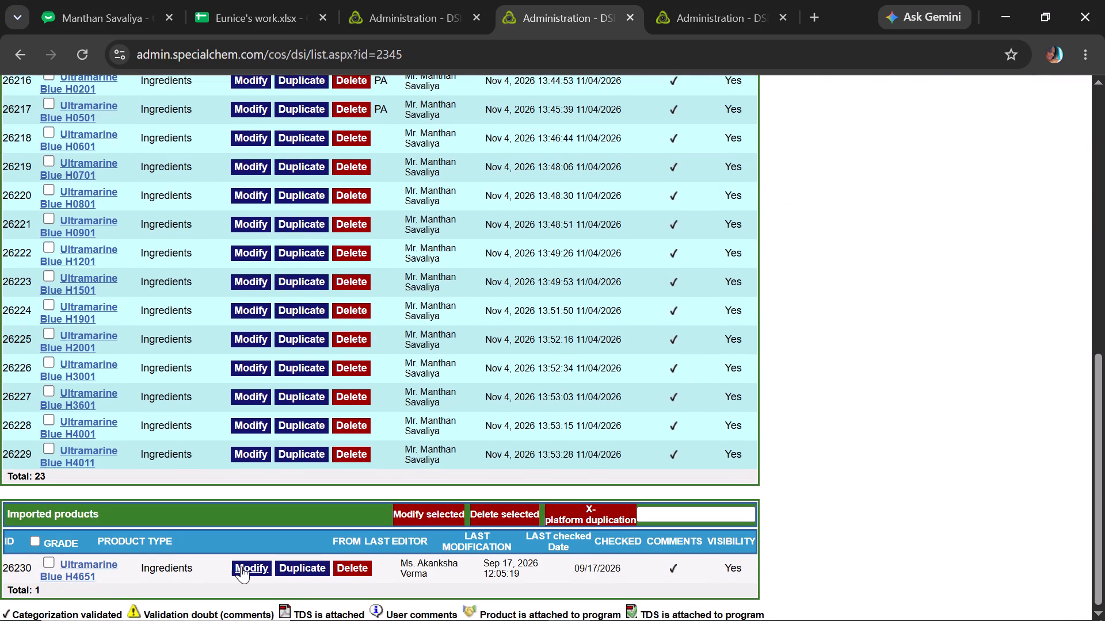
click(243, 566)
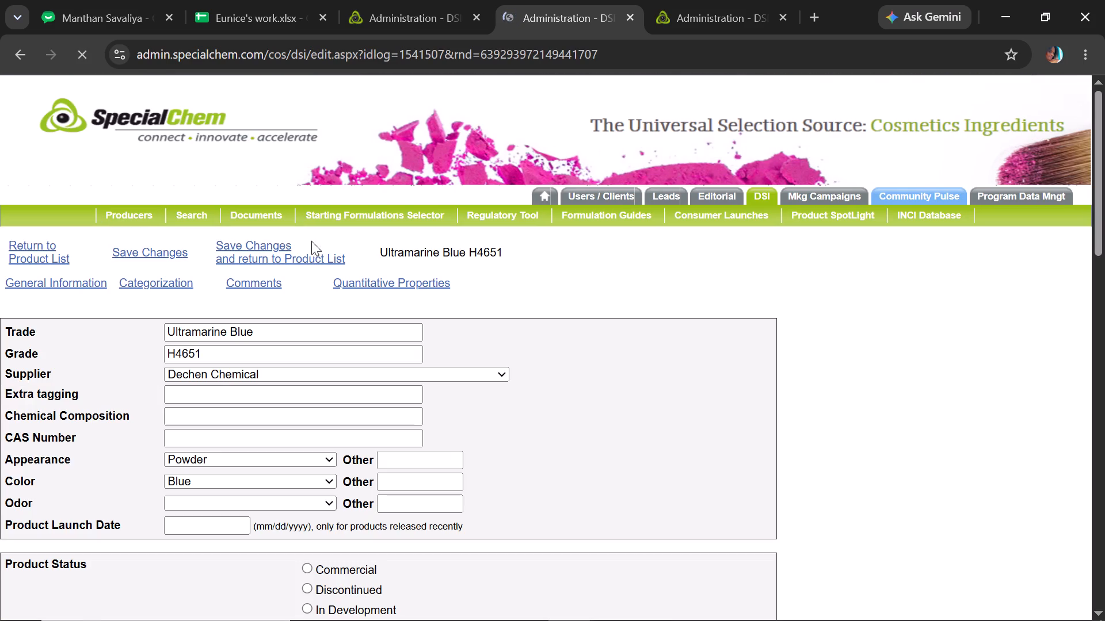
drag(1104, 200, 1103, 232)
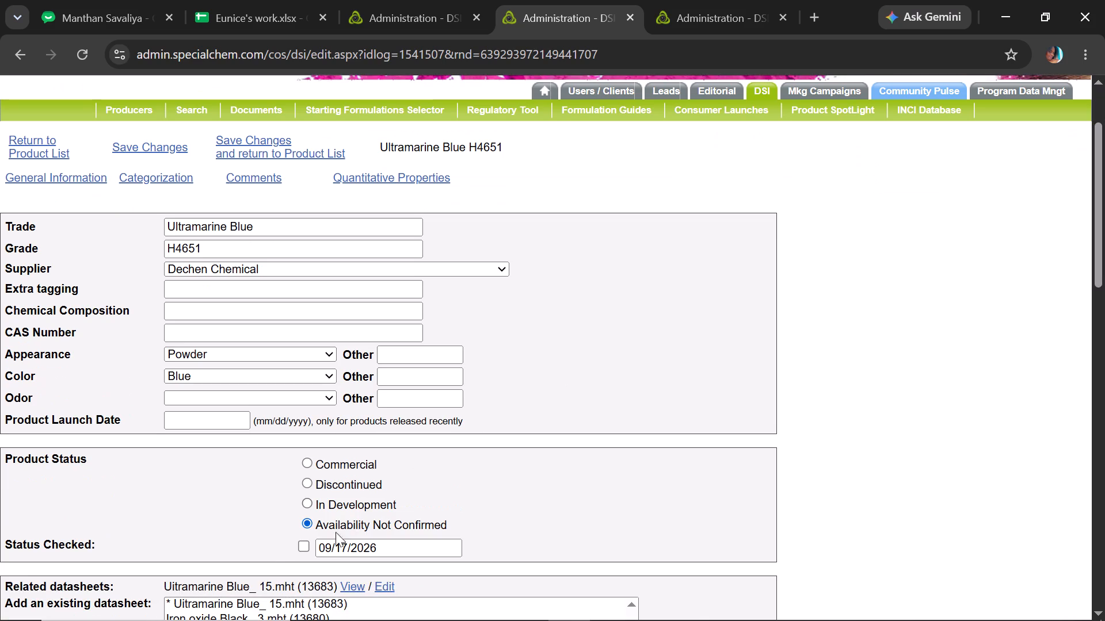
click(308, 545)
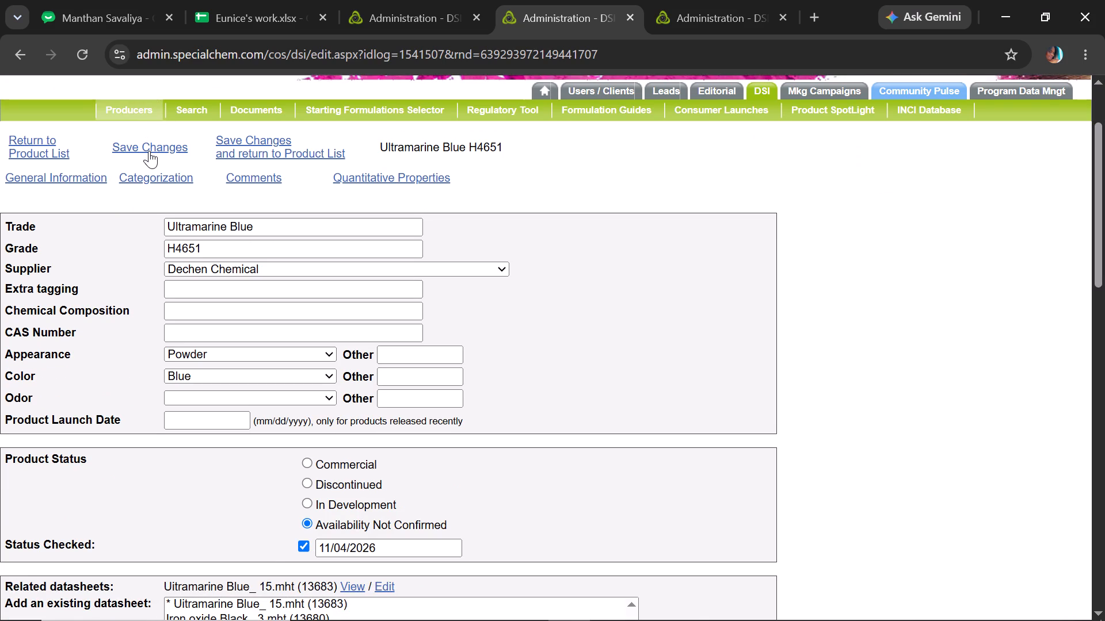
click(149, 151)
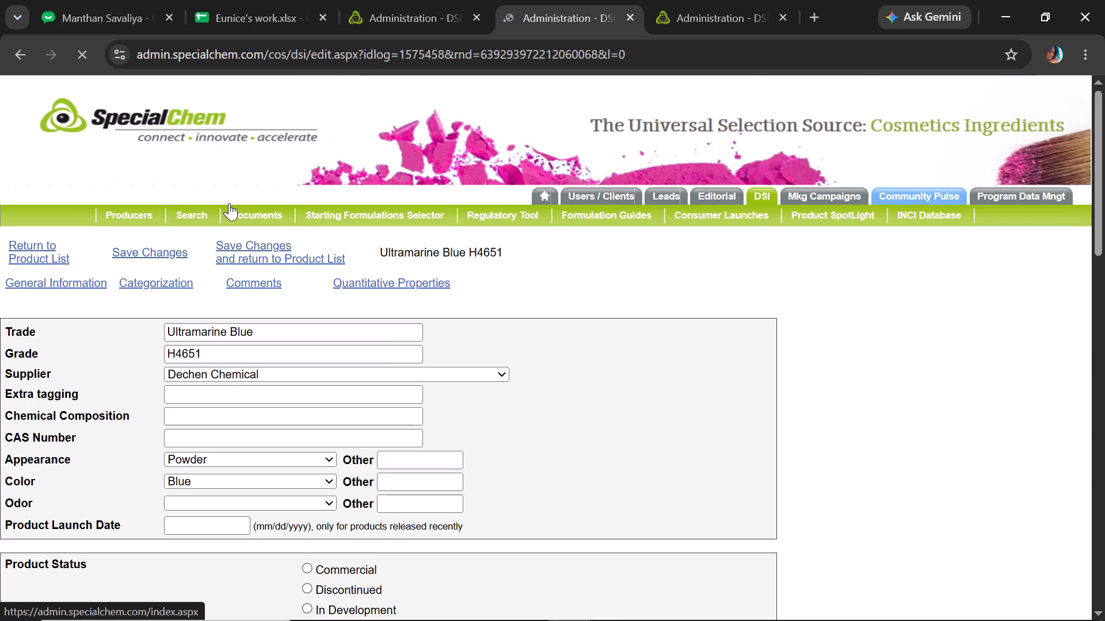
click(253, 263)
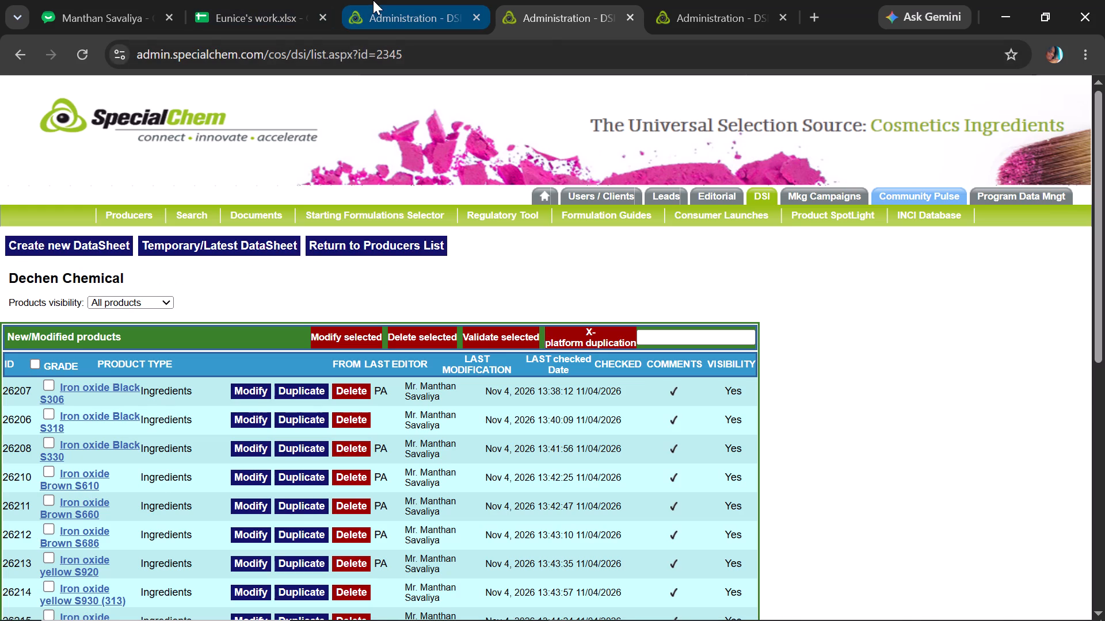
Copy KC 205A from the workbook's Cosmetics sheet, search the admin site for that grade, and open its record to compare with the sheet's entry.
click(306, 0)
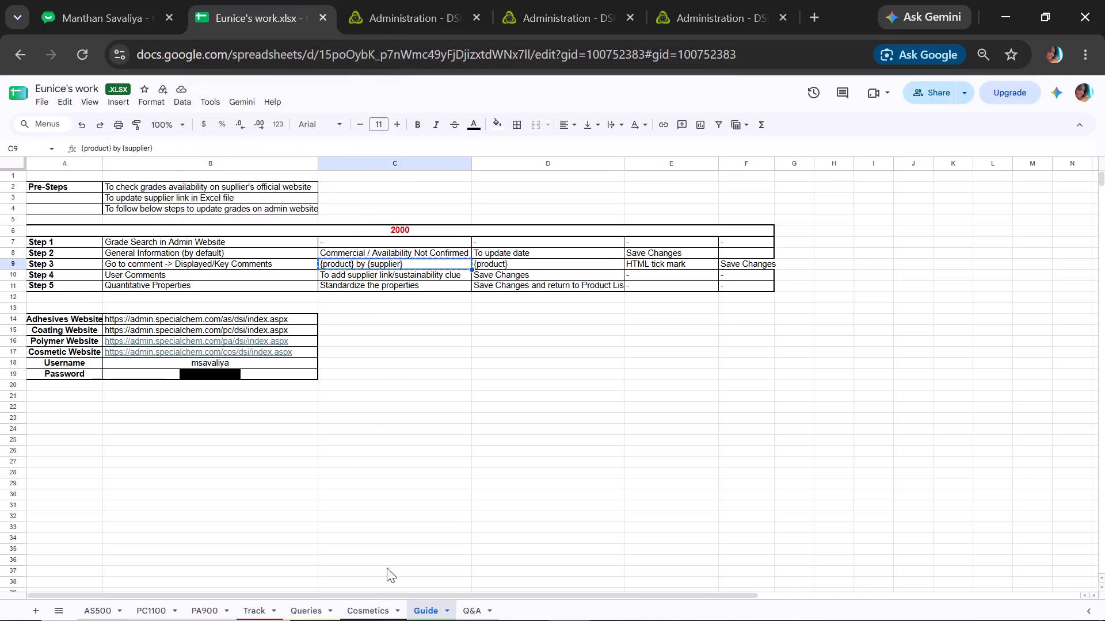
click(384, 603)
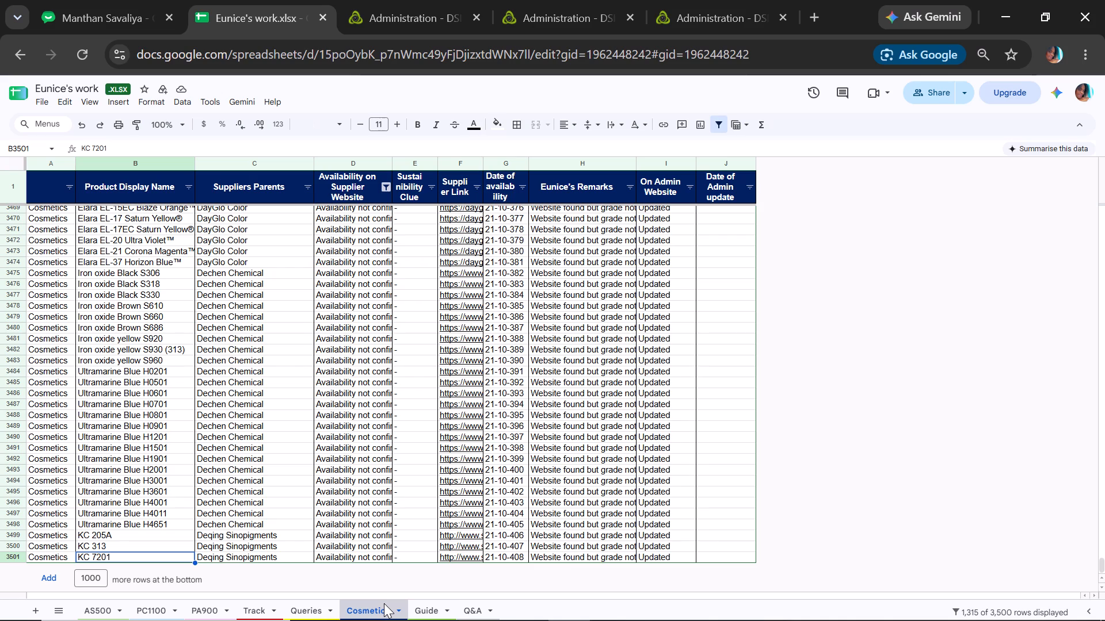
key(Up)
key(Up)
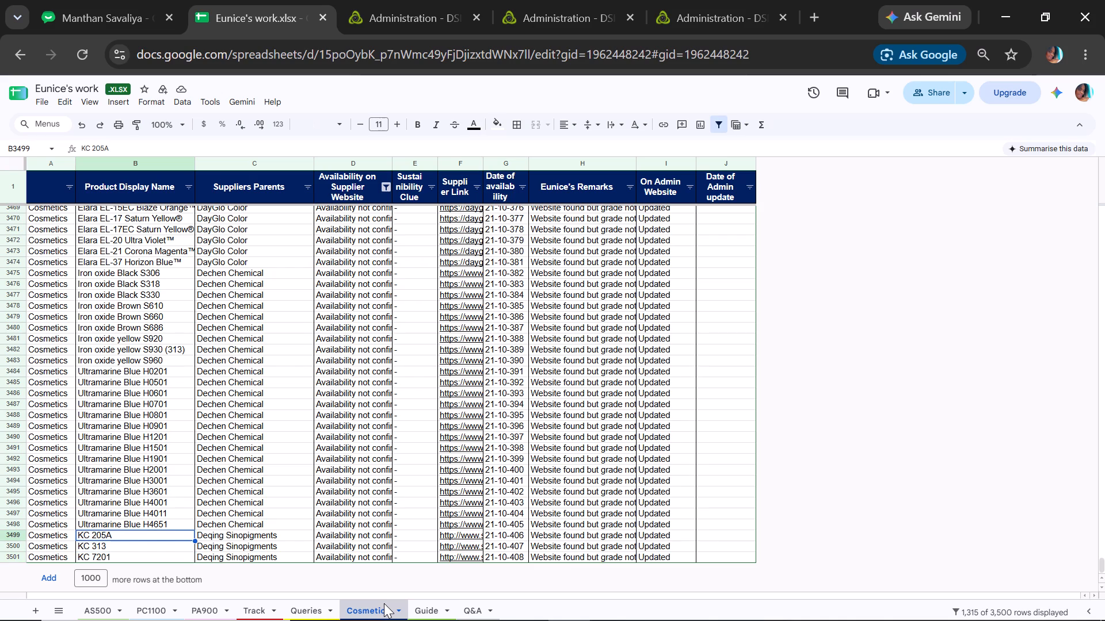
key(ctrl+c)
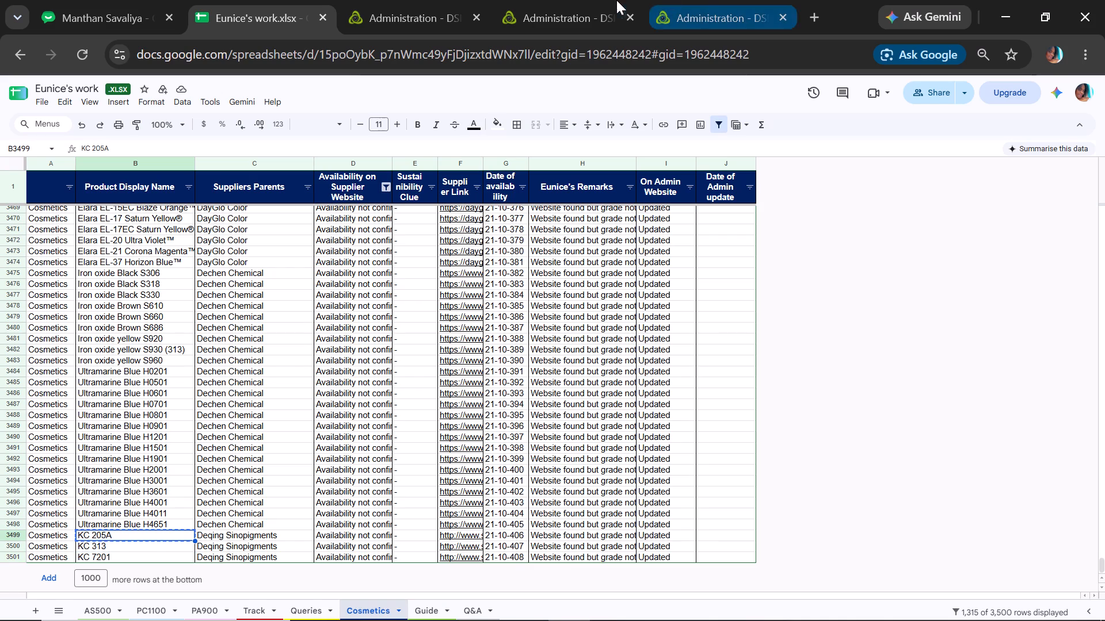
click(605, 0)
click(396, 1)
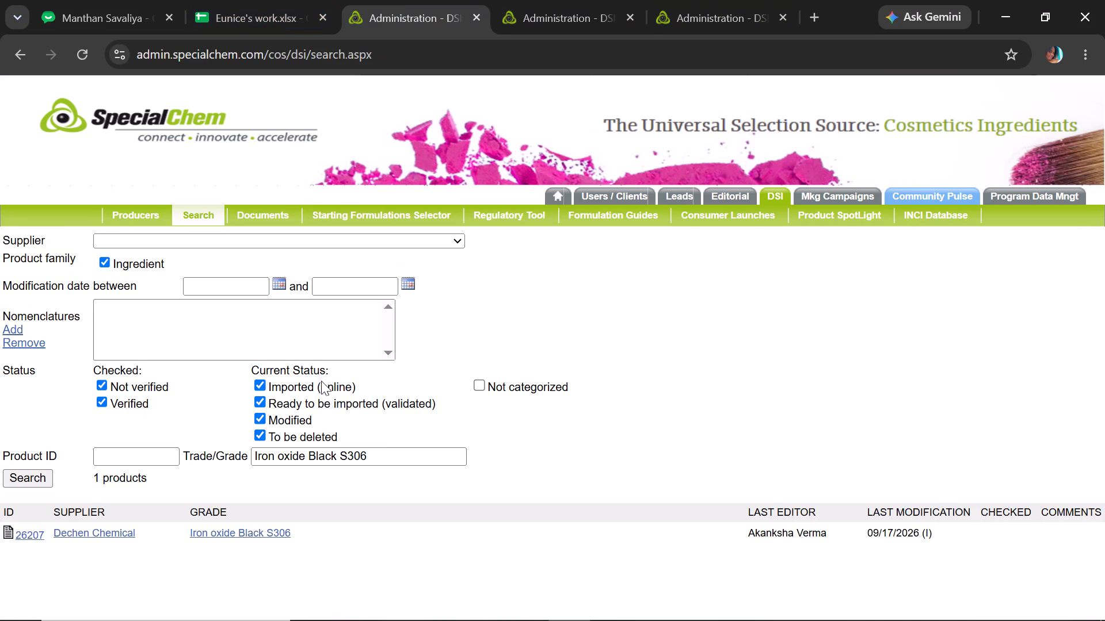
drag(379, 450, 224, 444)
key(ctrl+v)
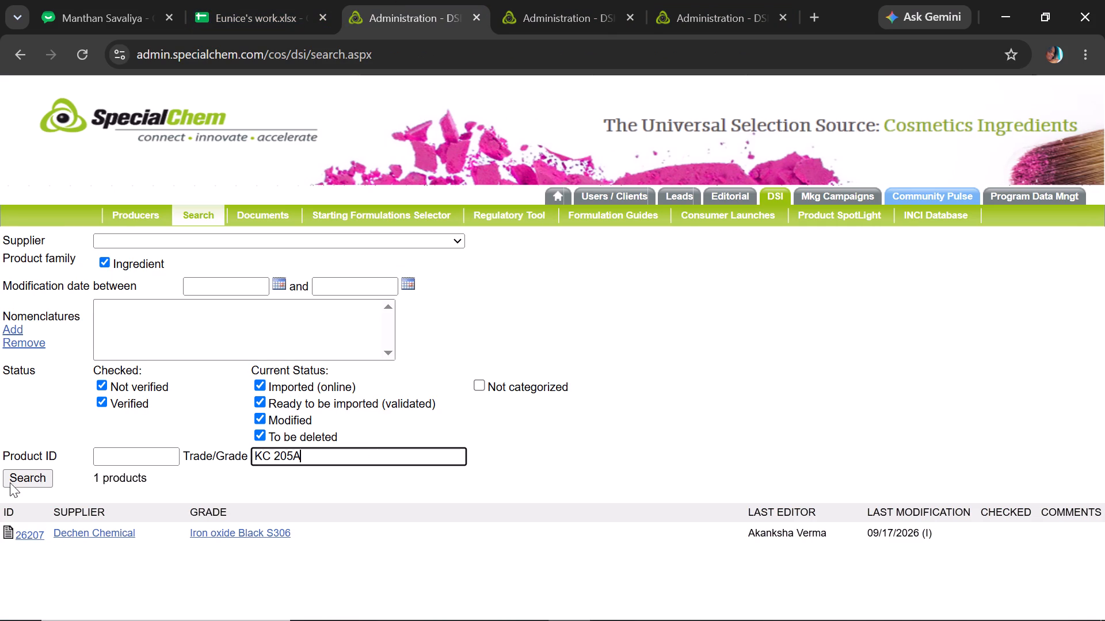
click(16, 473)
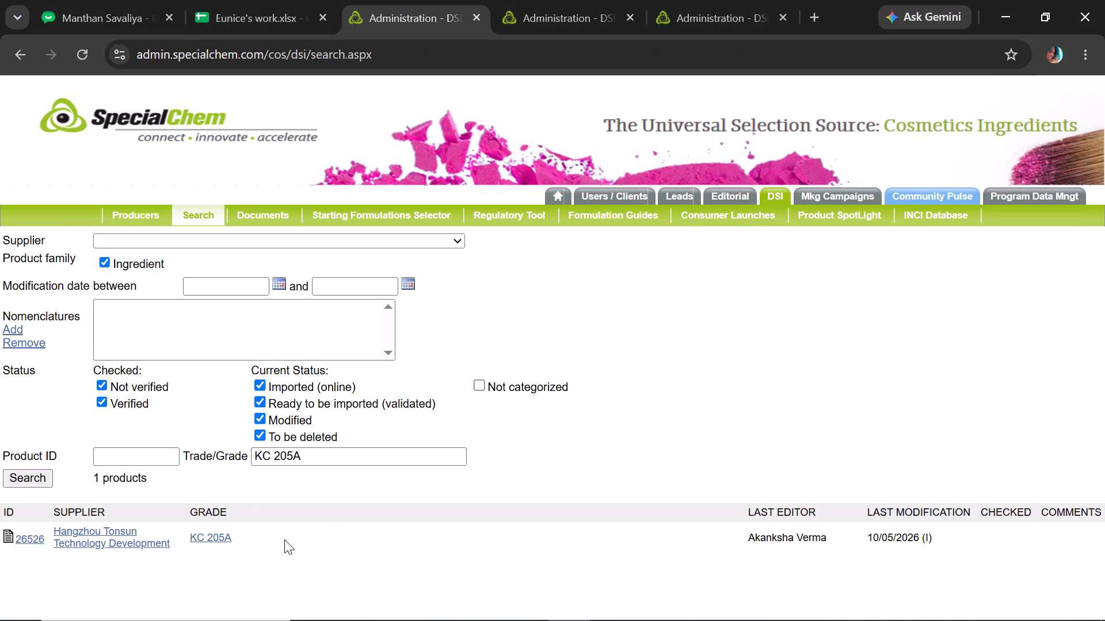
click(209, 539)
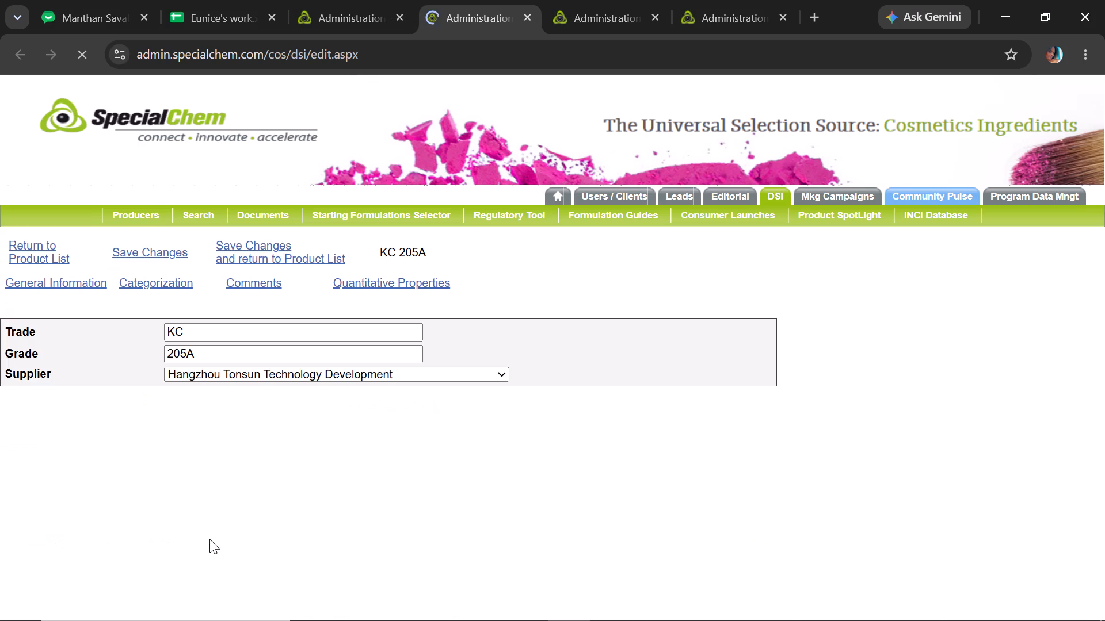
click(210, 1)
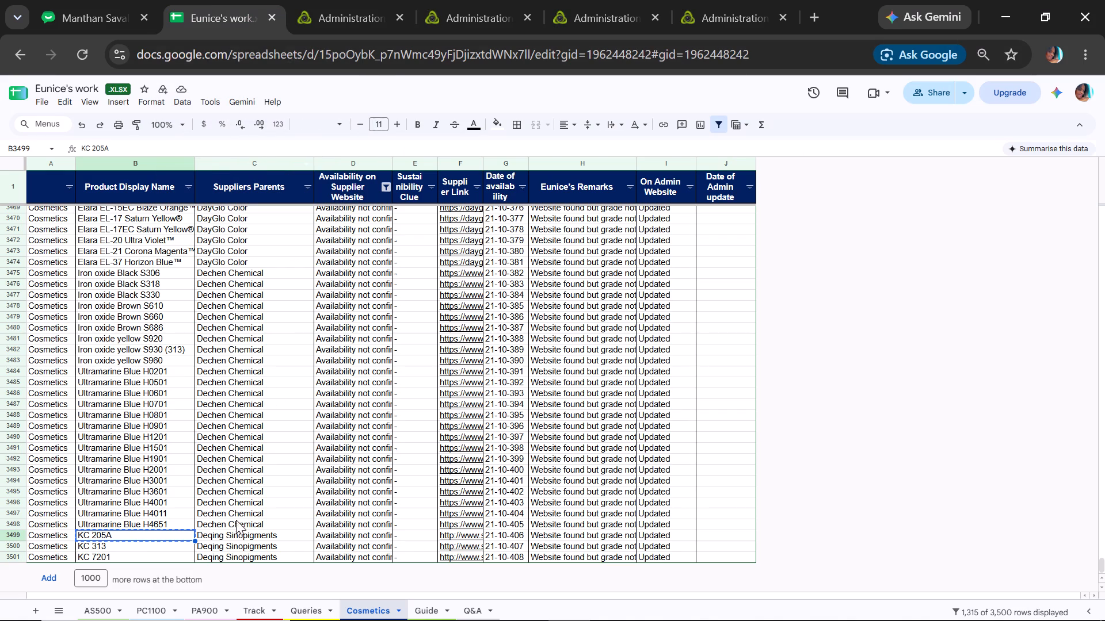
click(432, 0)
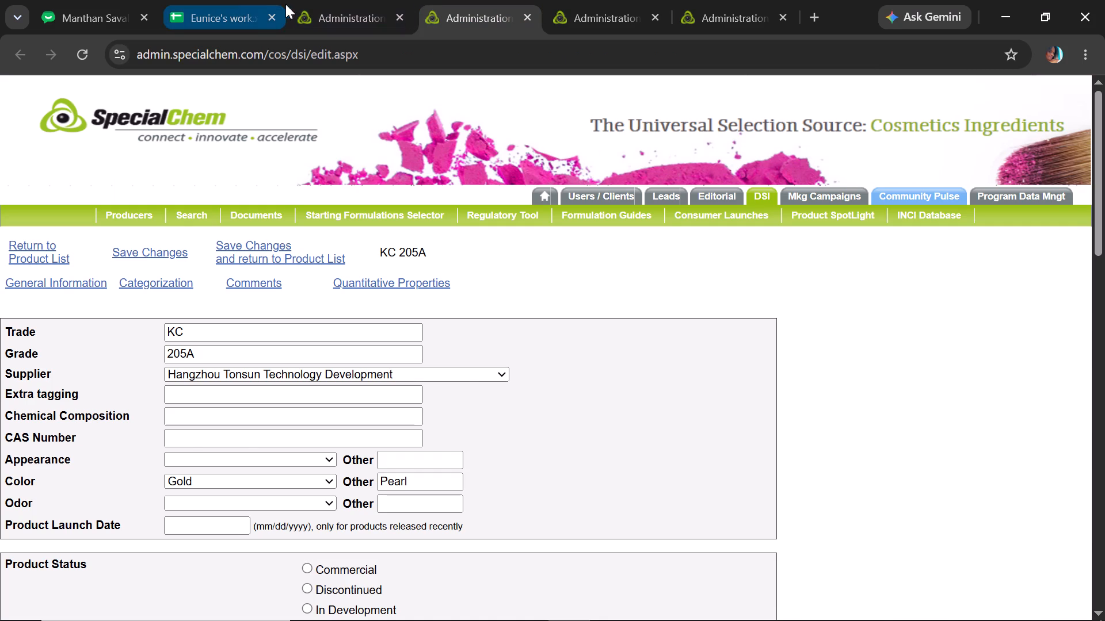
Broaden the admin site product search to the trade name KC and bring up the matching grades.
click(326, 0)
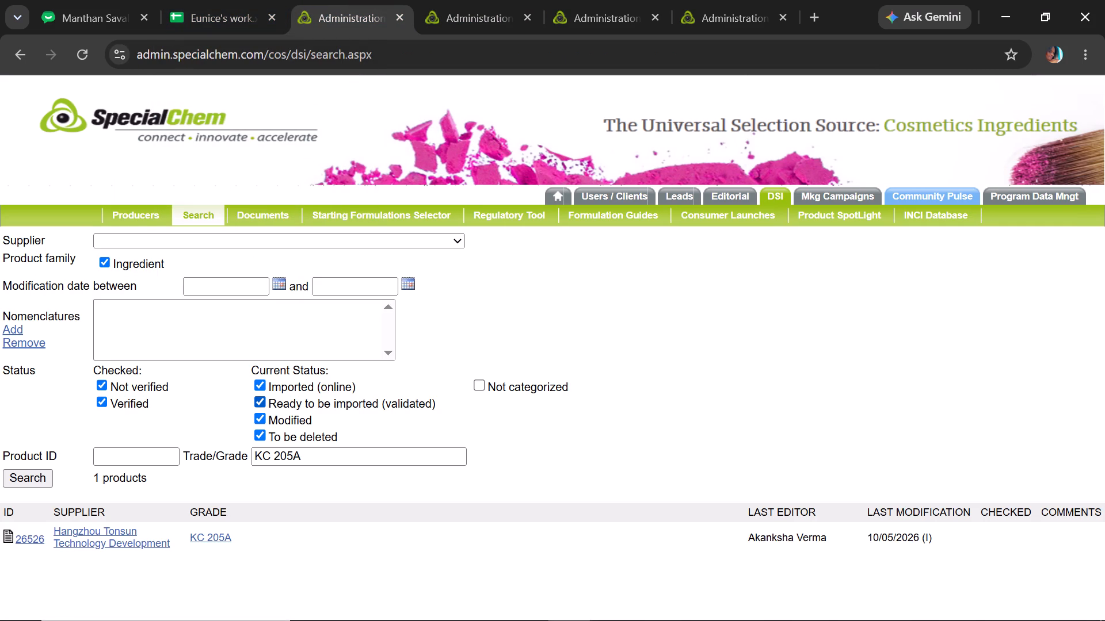
drag(274, 451, 467, 428)
key(BackSpace)
key(BackSpace)
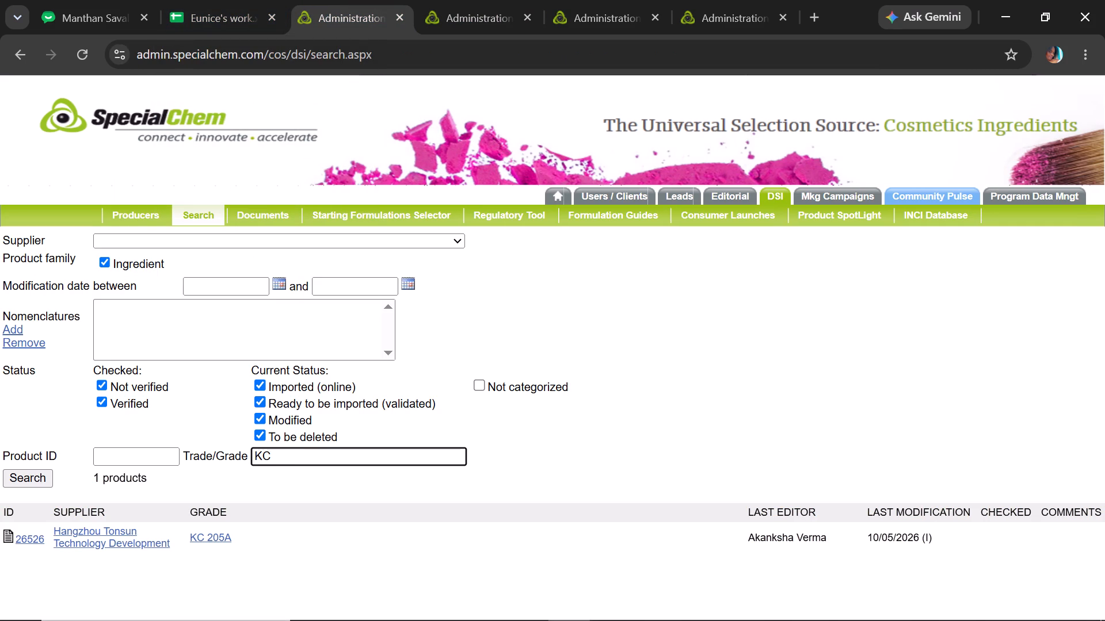
click(23, 478)
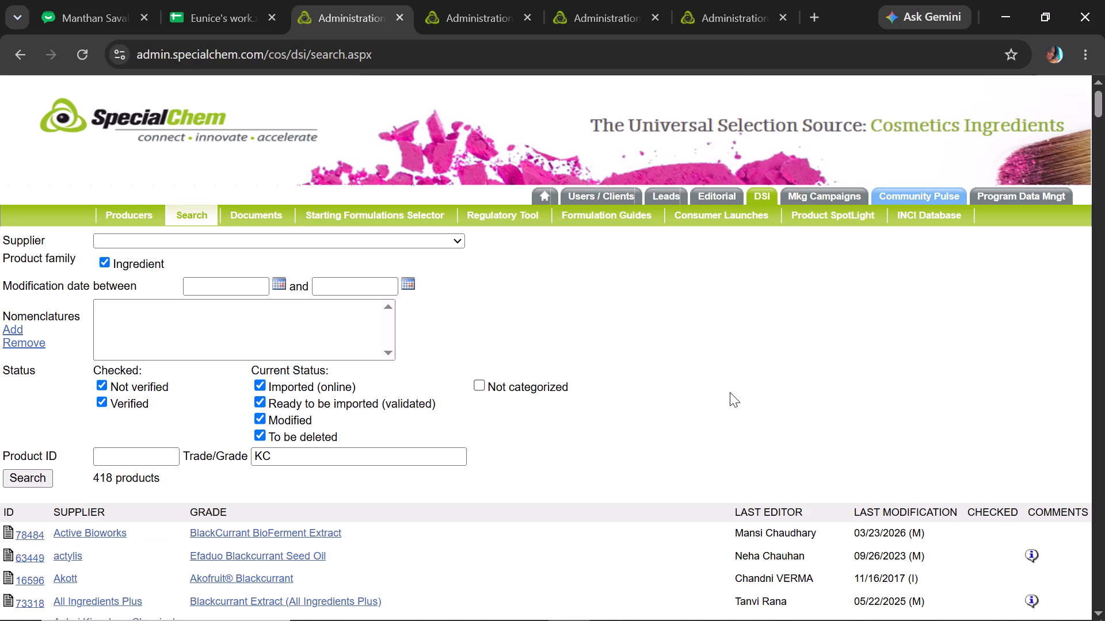
click(1103, 164)
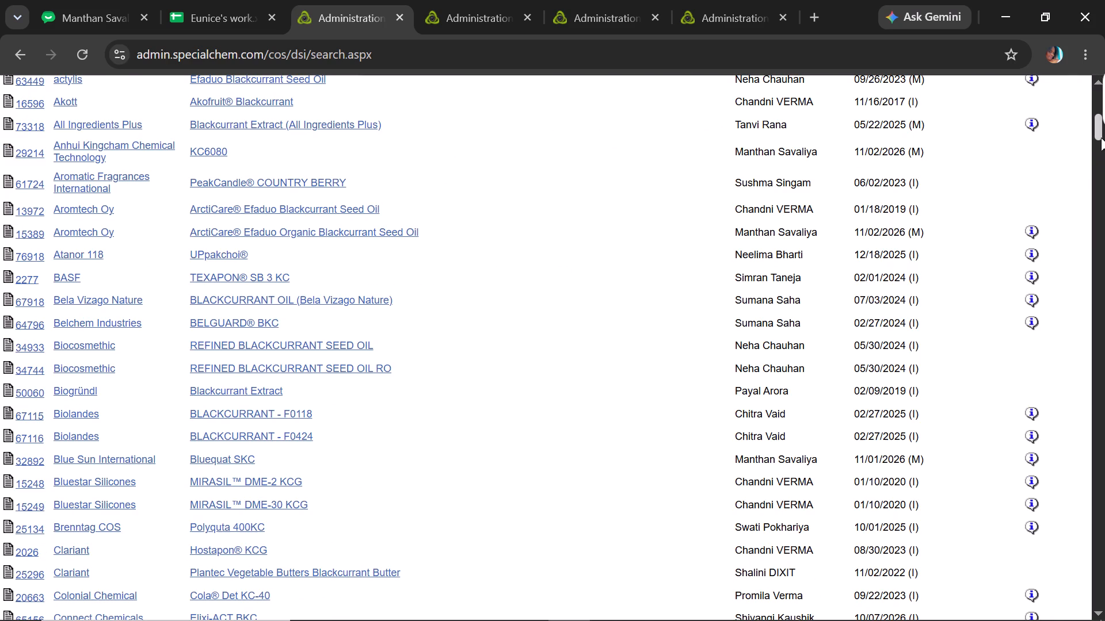
Copy the supplier name Deqing Sinopigments from the workbook's KC 205A row and look for it within the KC search results.
click(275, 0)
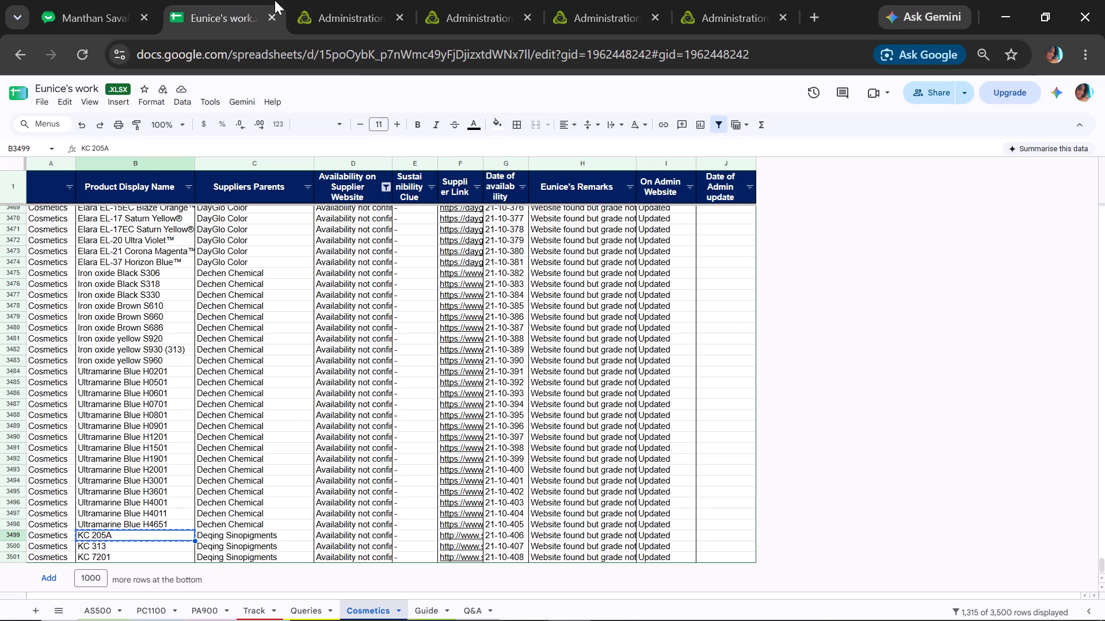
click(258, 538)
key(ctrl+c)
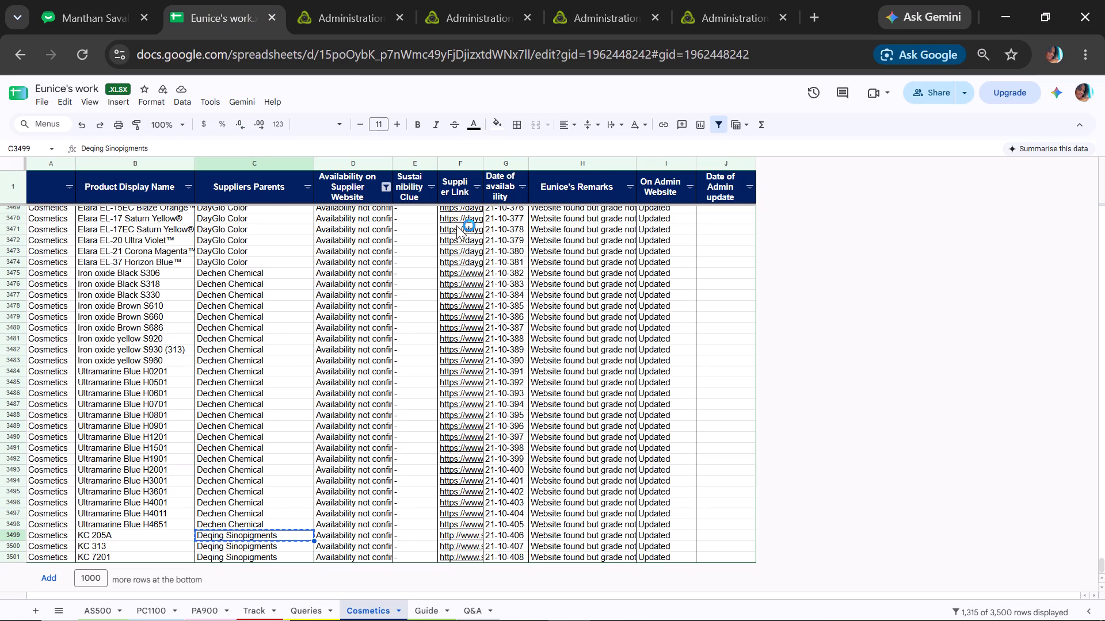
click(334, 26)
key(ctrl+f)
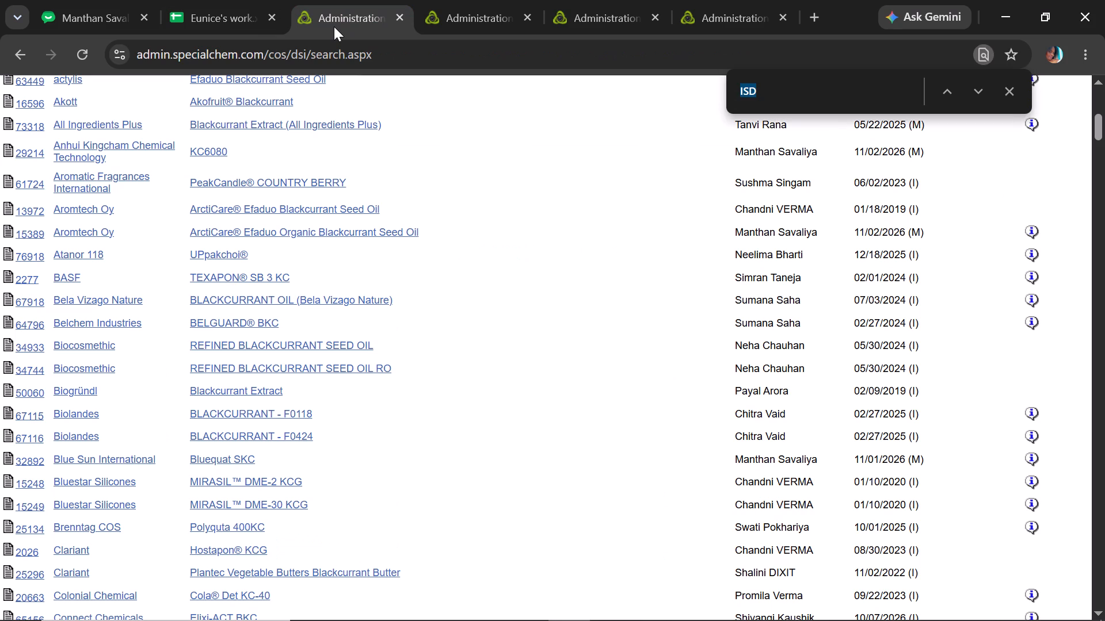
key(ctrl+v)
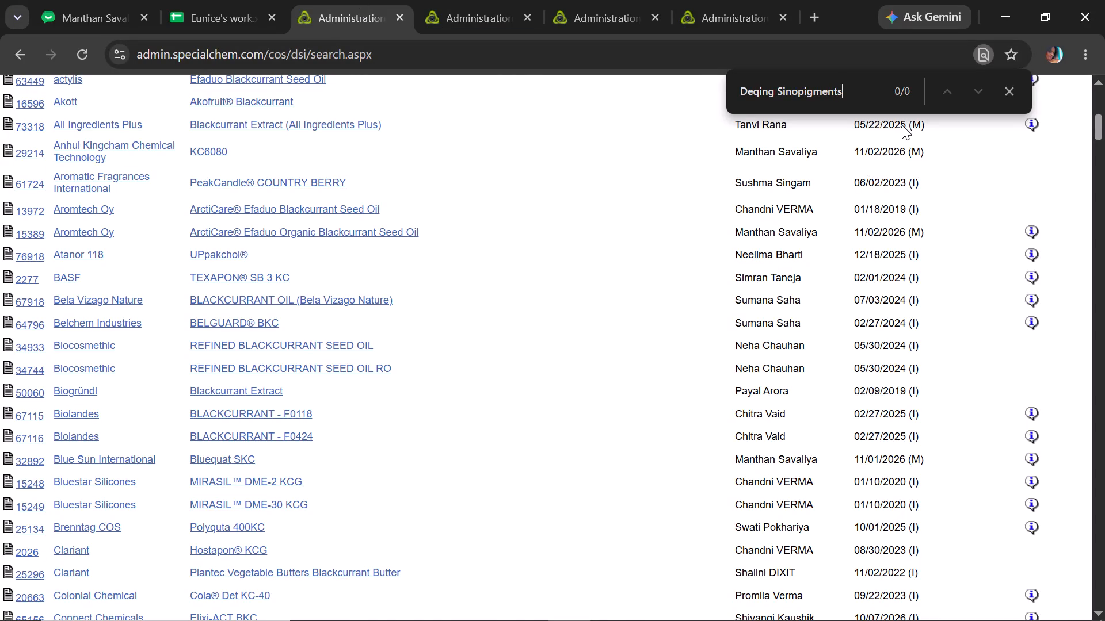
Shorten the in-page find term to Deqing and look through the KC results for the supplier of KC 205A, KC 313 and KC 7201.
key(BackSpace)
key(BackSpace)
key(BackSpace)
key(BackSpace)
key(BackSpace)
key(BackSpace)
key(BackSpace)
key(BackSpace)
key(BackSpace)
key(BackSpace)
key(BackSpace)
key(BackSpace)
key(BackSpace)
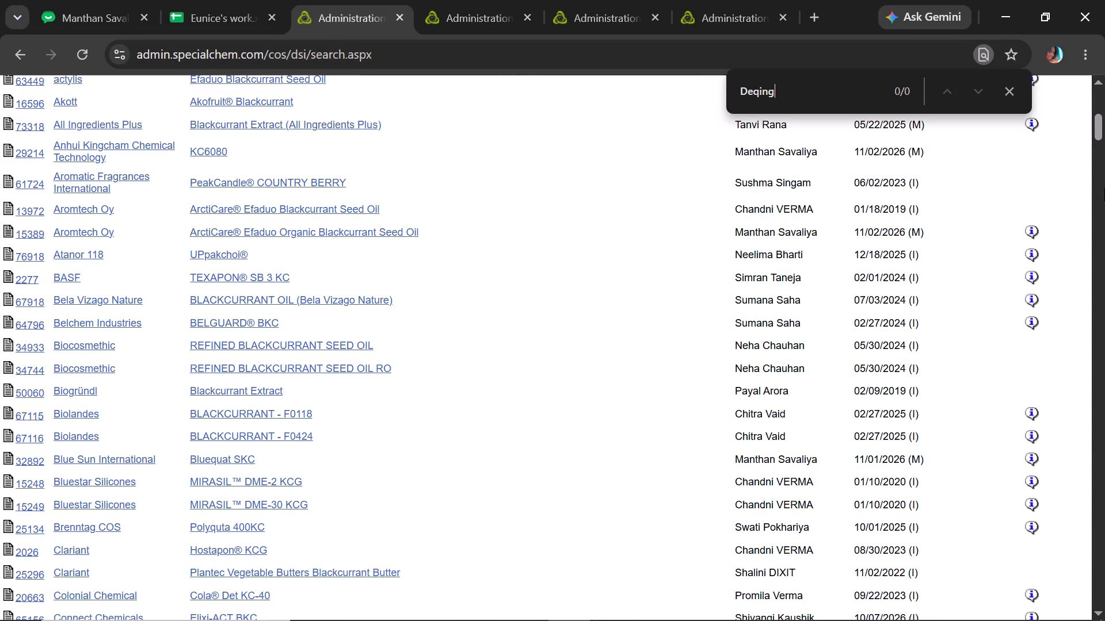
drag(1099, 136, 1104, 159)
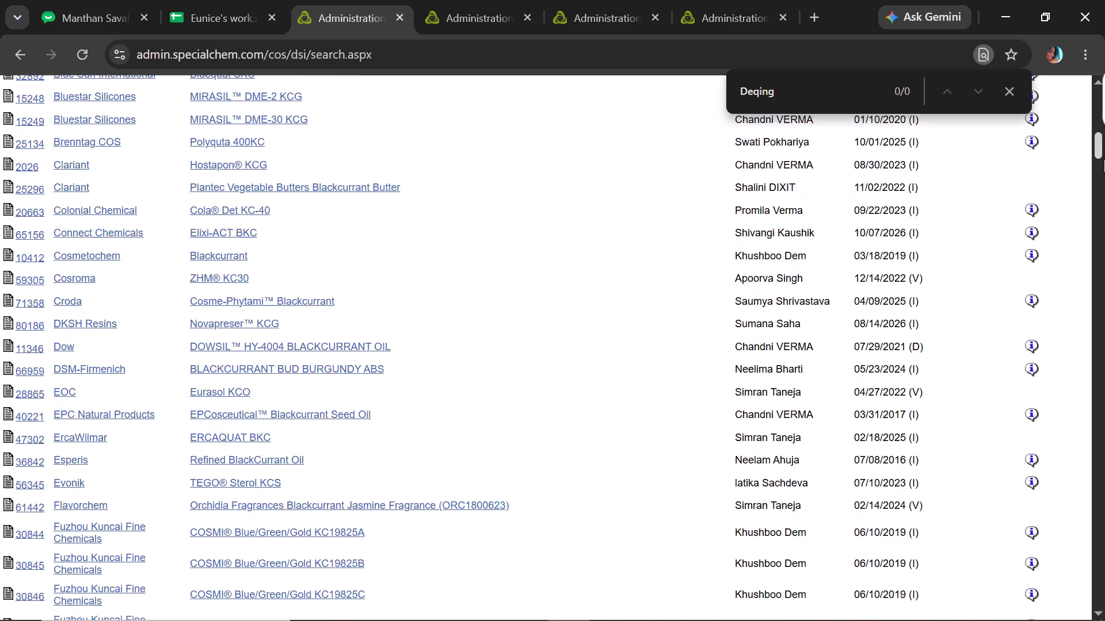
drag(1104, 159, 1104, 274)
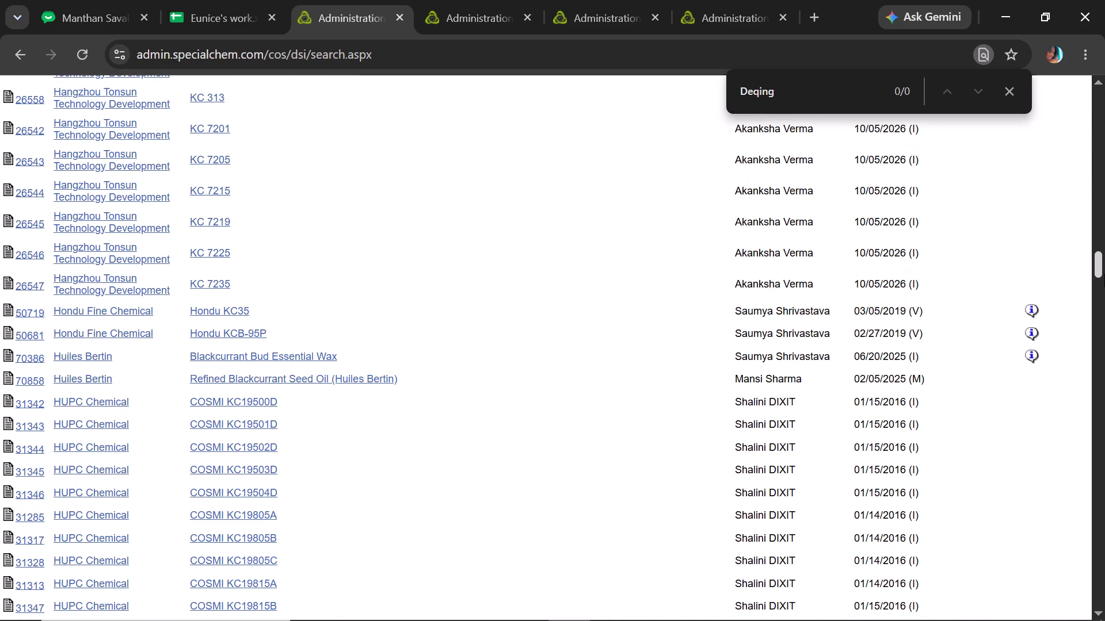
drag(1104, 274, 1104, 259)
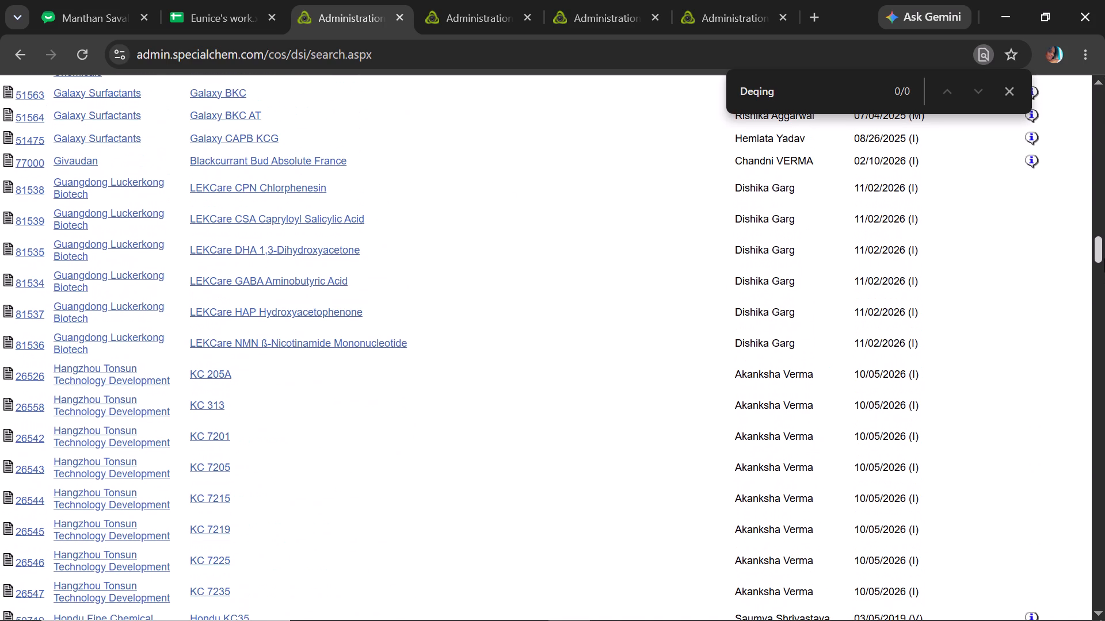
drag(1104, 259, 1102, 266)
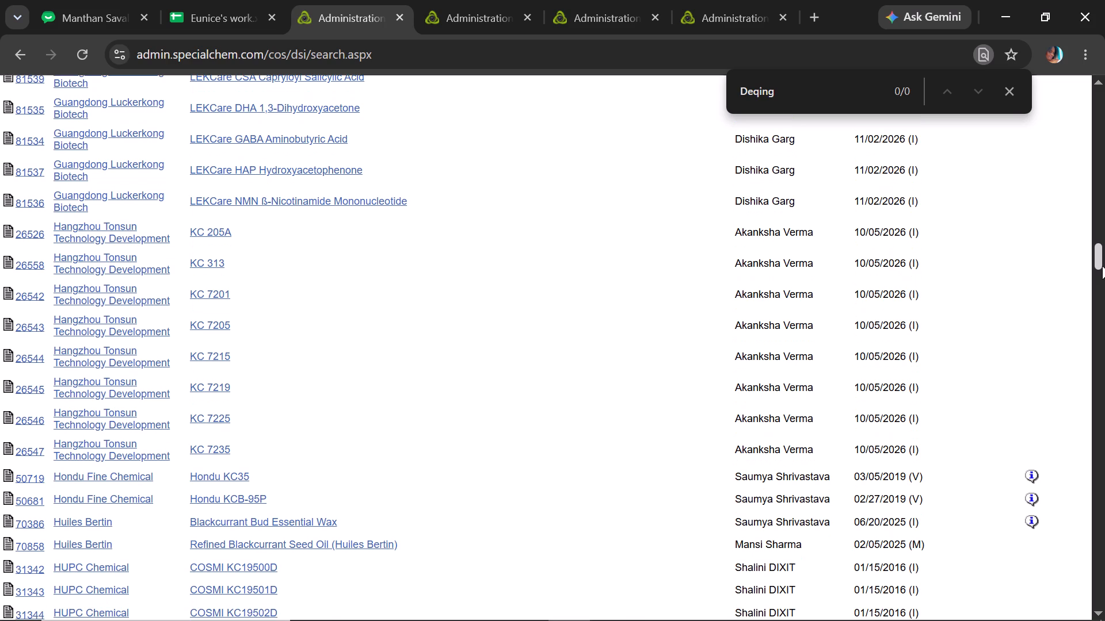
Search the web for Deqing Sinopigments in a new tab, examine the results for the company's identity, and return to the admin product search.
click(270, 2)
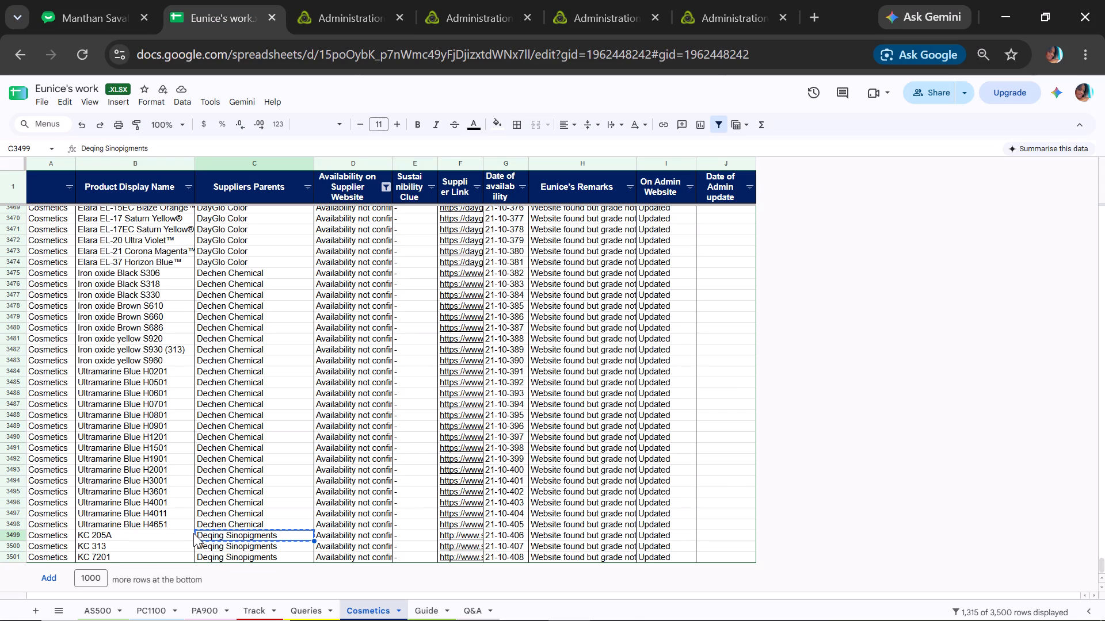
click(820, 20)
key(ctrl+v)
key(Return)
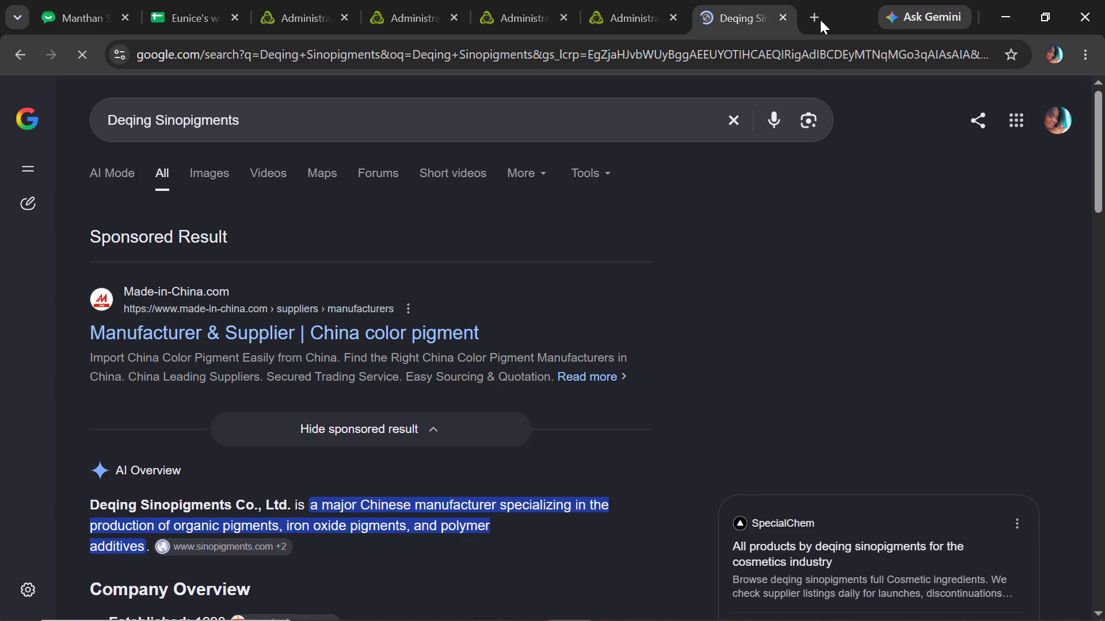
click(1104, 148)
drag(1104, 148, 1104, 186)
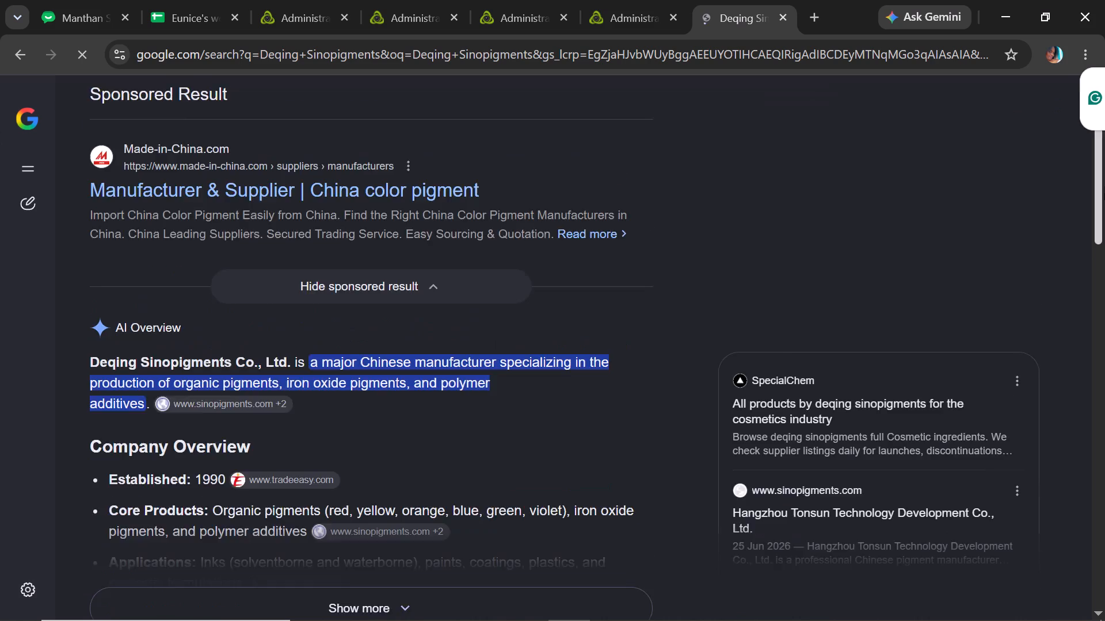
drag(1104, 186, 1104, 227)
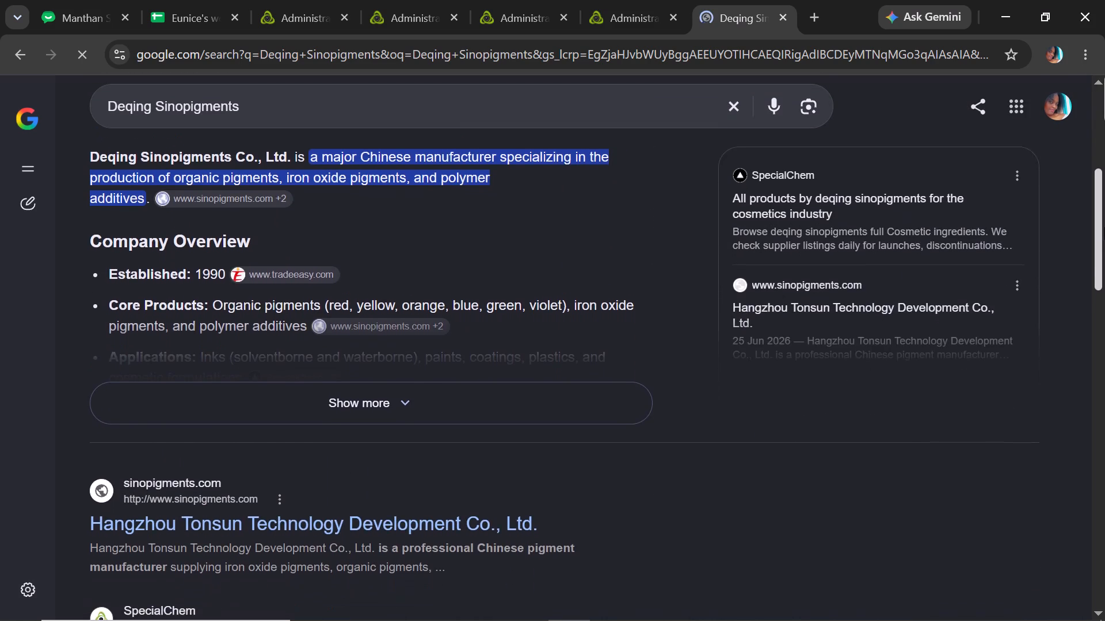
drag(1104, 227, 1104, 0)
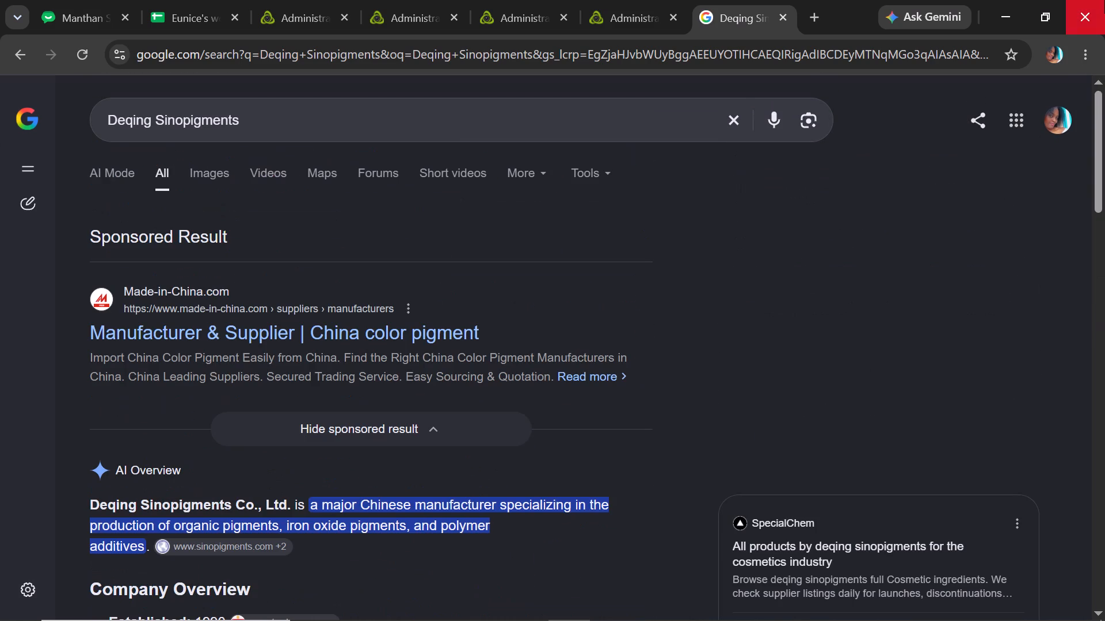
click(466, 0)
click(298, 0)
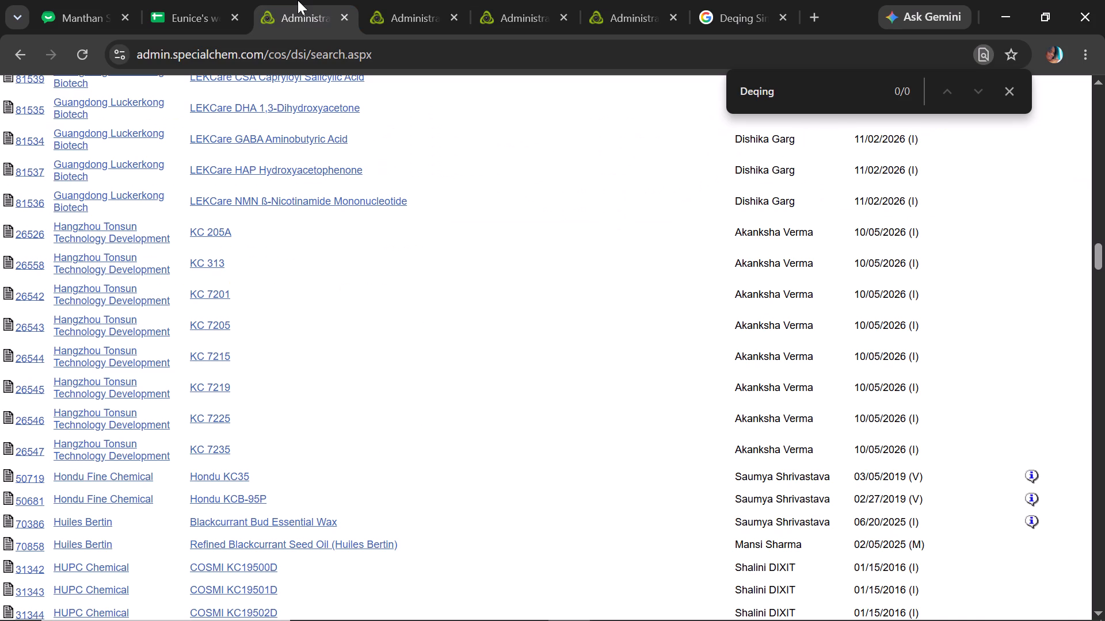
Copy KC 7201 from the workbook's Cosmetics sheet and search the admin site for that grade, closing the in-page find.
click(220, 0)
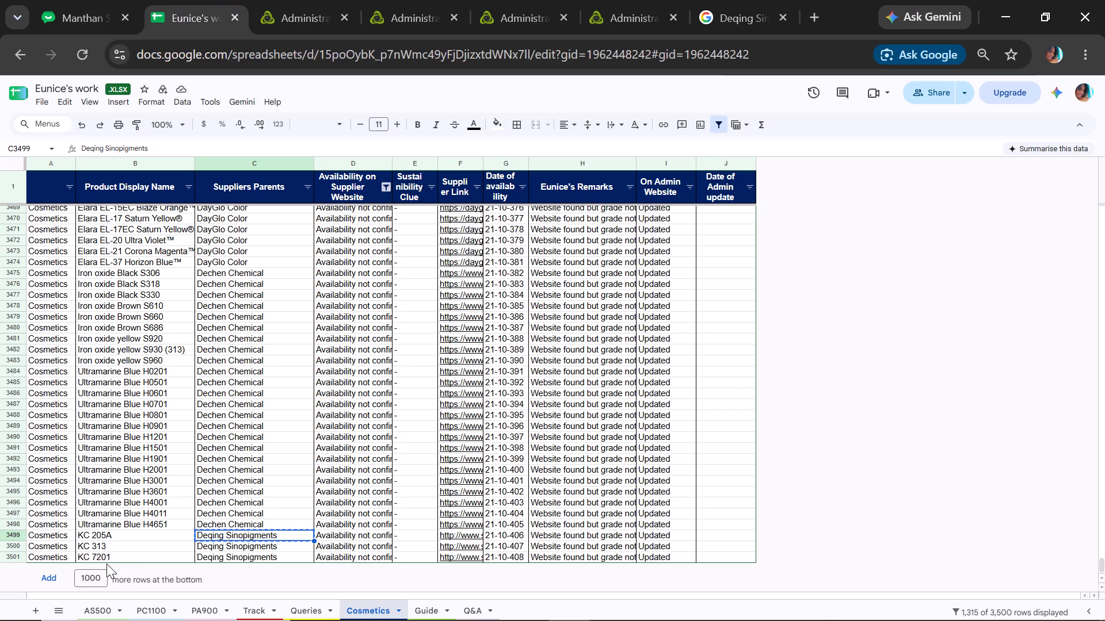
click(122, 556)
key(ctrl+c)
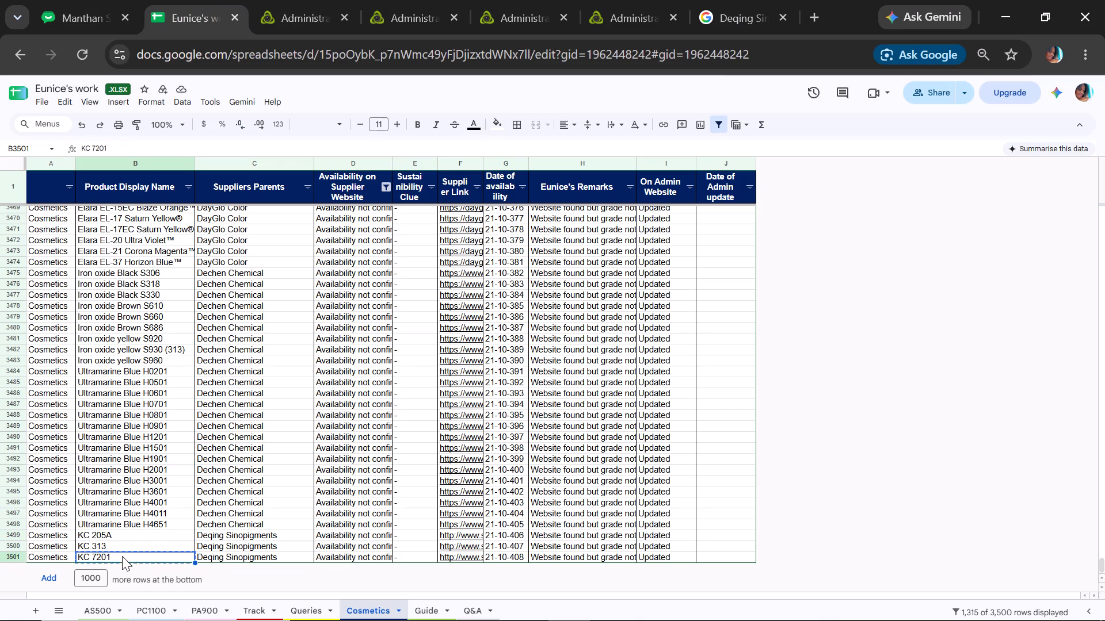
click(307, 0)
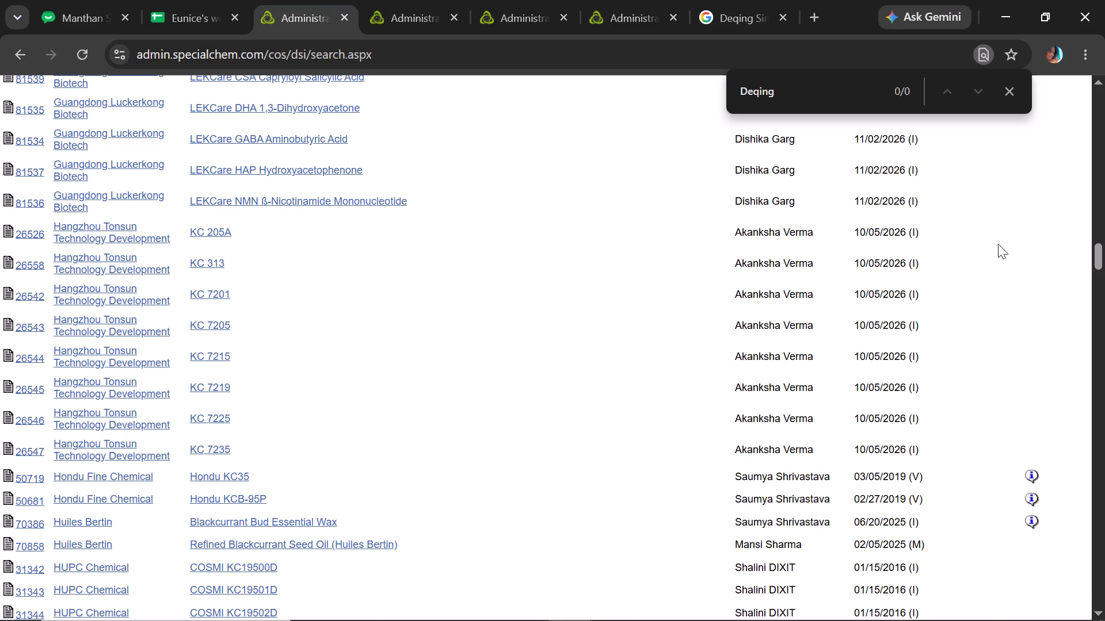
drag(1104, 268, 1104, 109)
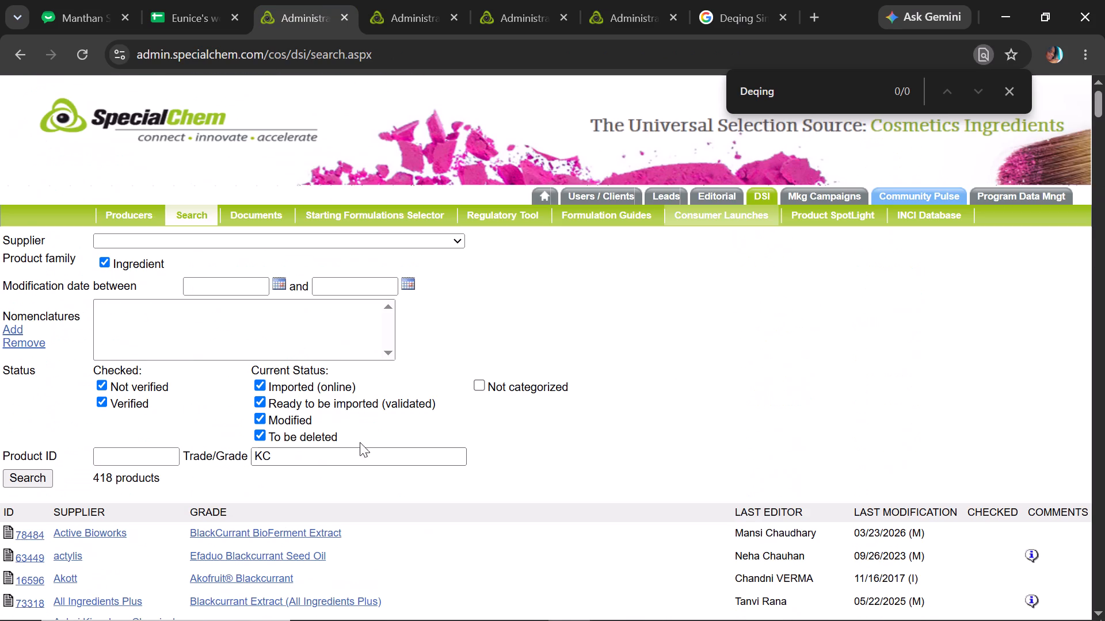
drag(315, 454, 146, 439)
key(ctrl+v)
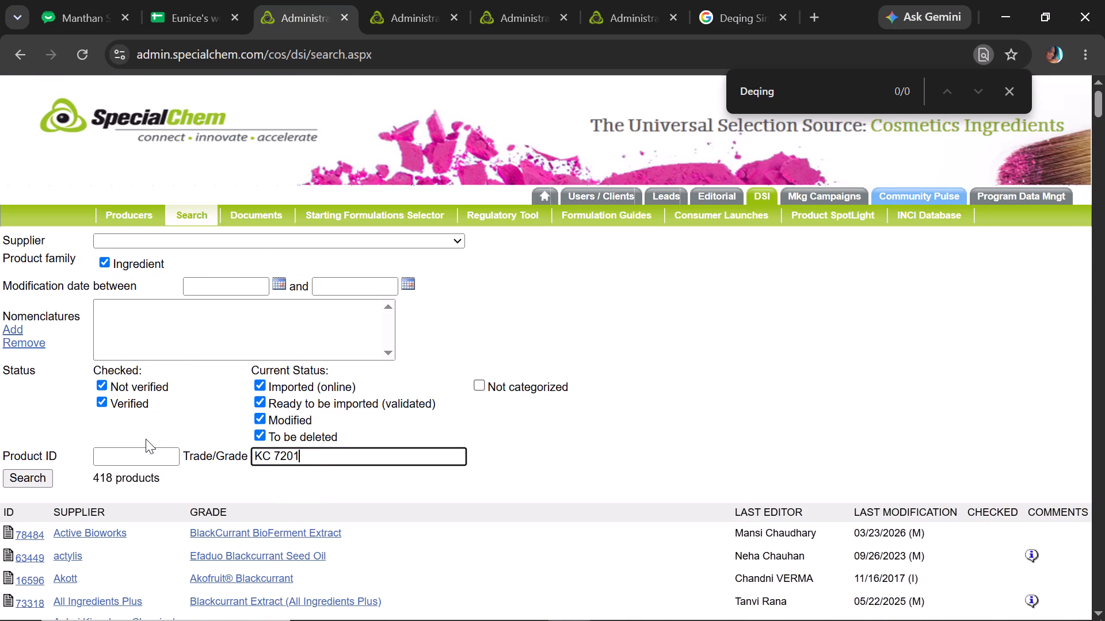
click(48, 479)
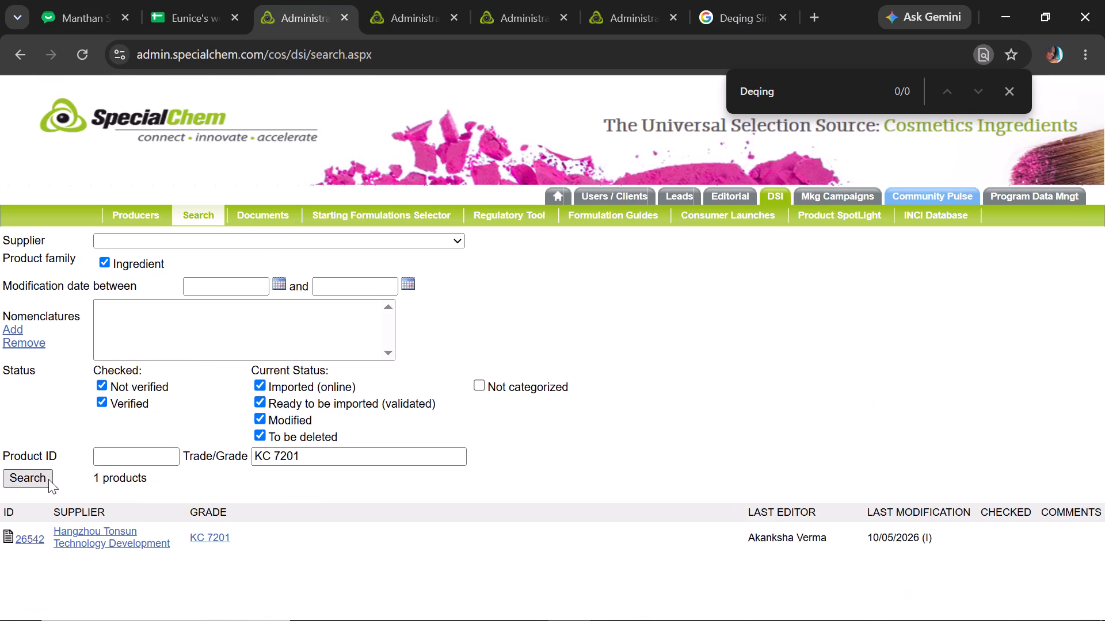
click(1009, 91)
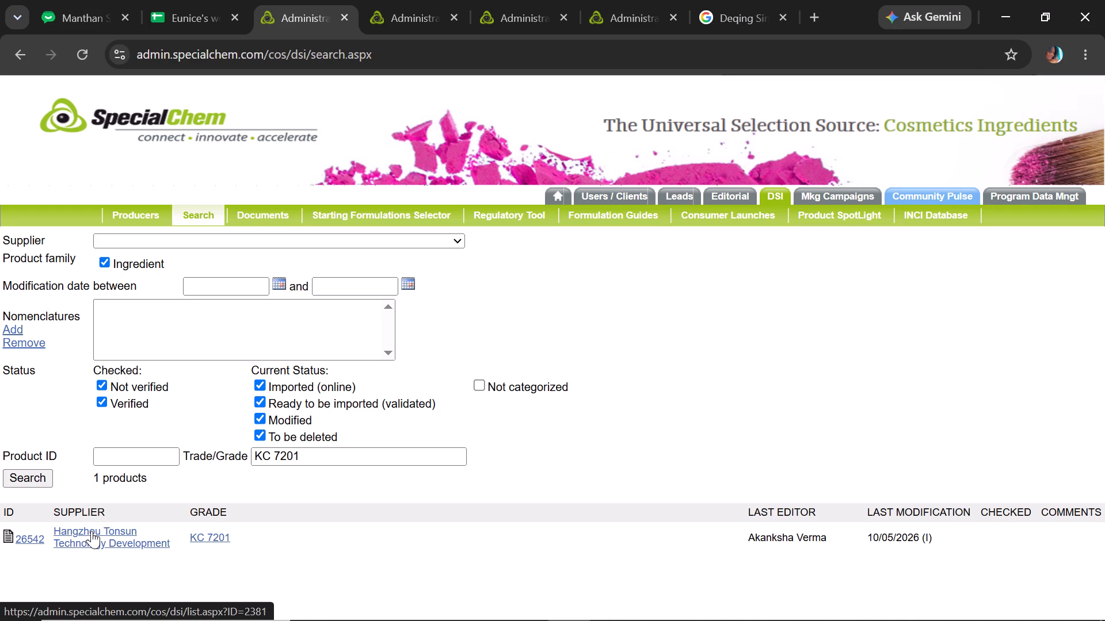
Re-examine the web results for Deqing Sinopigments to see which company the sinopigments.com website belongs to.
click(729, 6)
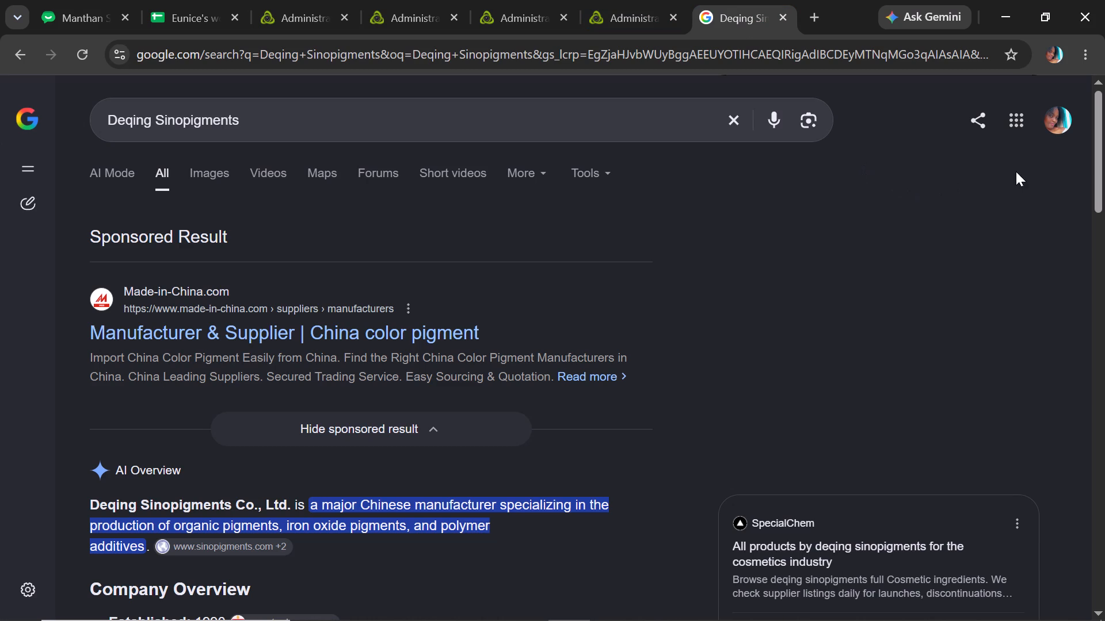
drag(1104, 169, 1104, 256)
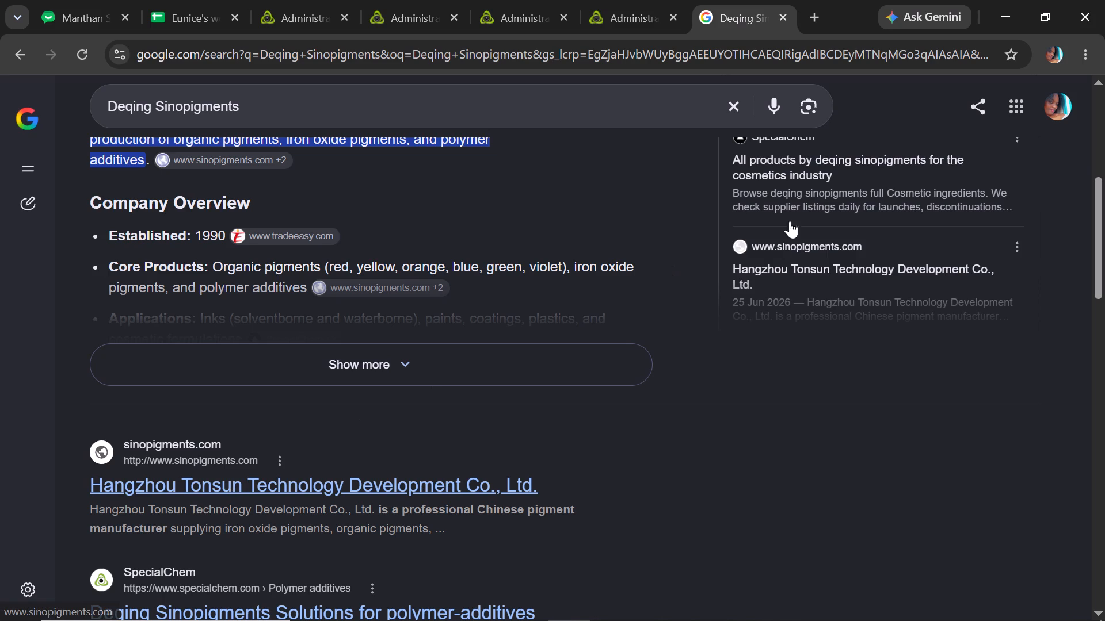
Return to the KC 205A product record, mark its status as checked and save the changes.
click(641, 0)
click(532, 0)
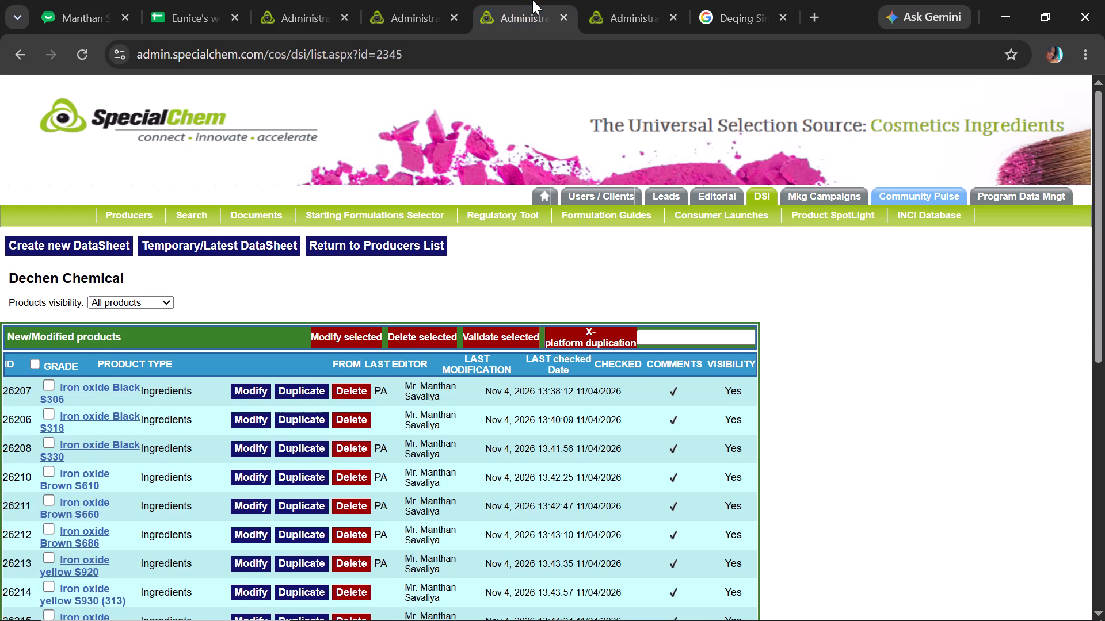
click(432, 4)
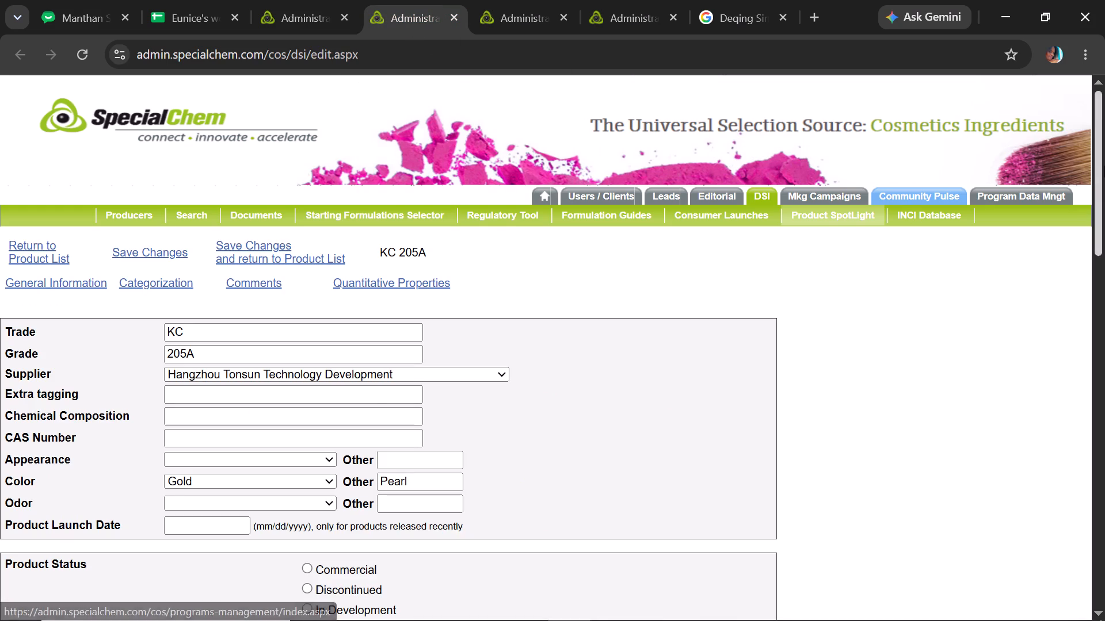
drag(1104, 166, 1102, 197)
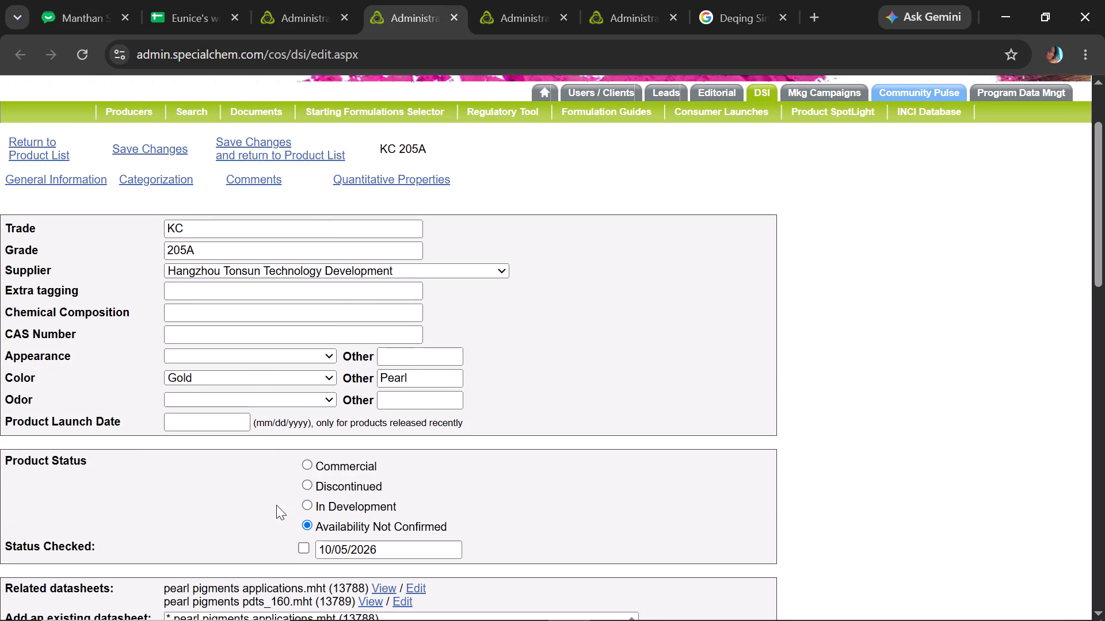
click(304, 554)
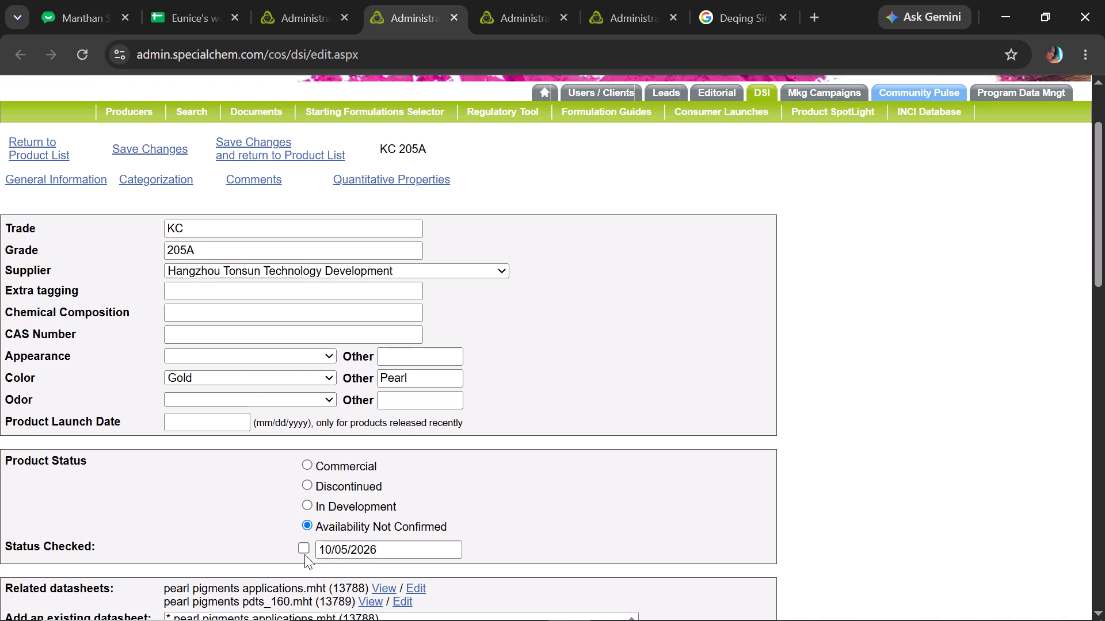
click(307, 546)
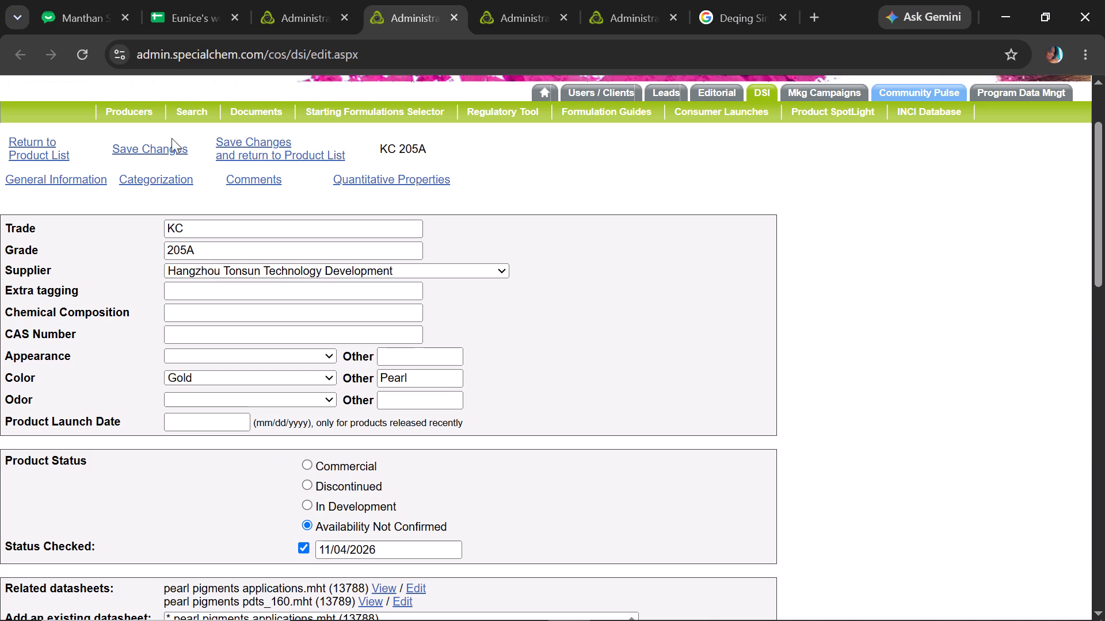
click(171, 145)
click(292, 0)
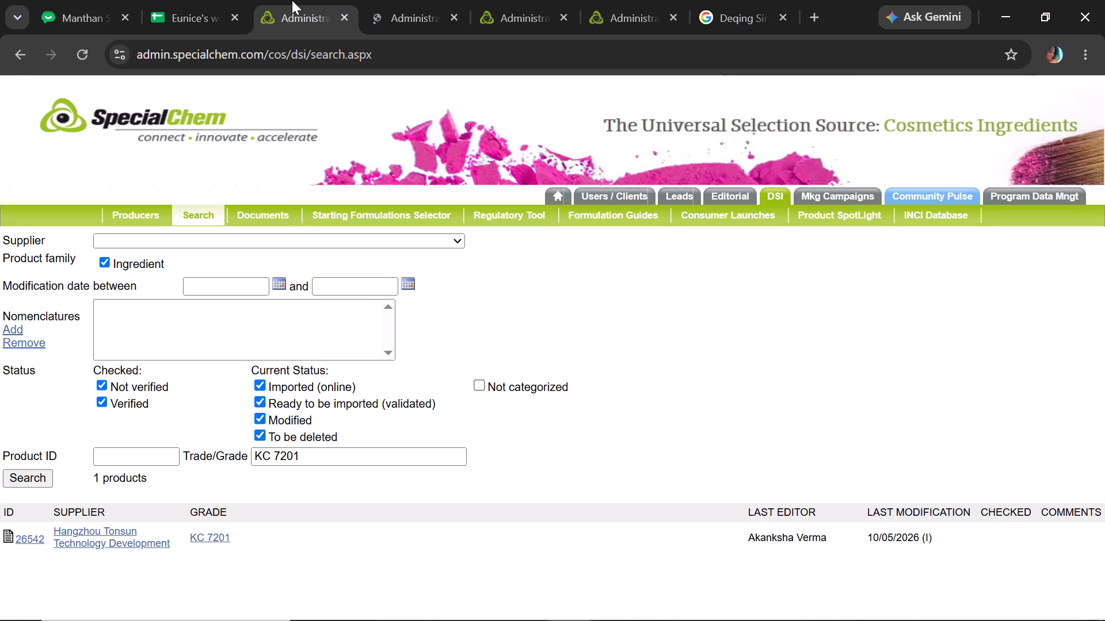
click(406, 0)
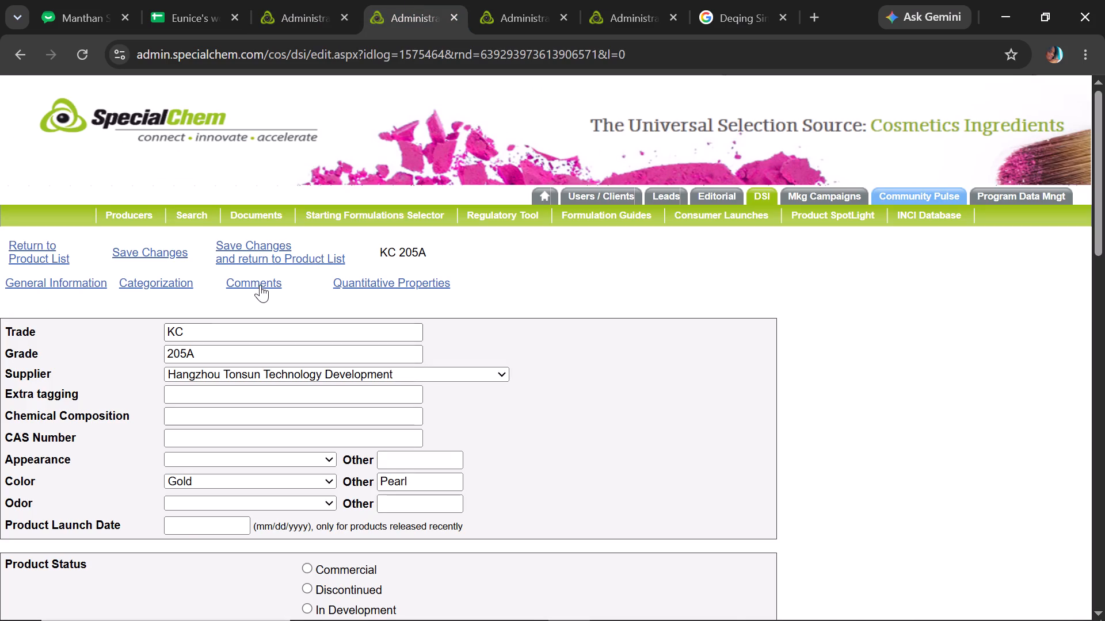
Review KC 205A's displayed comment and quantitative properties, then save the record and return to the product list.
click(262, 277)
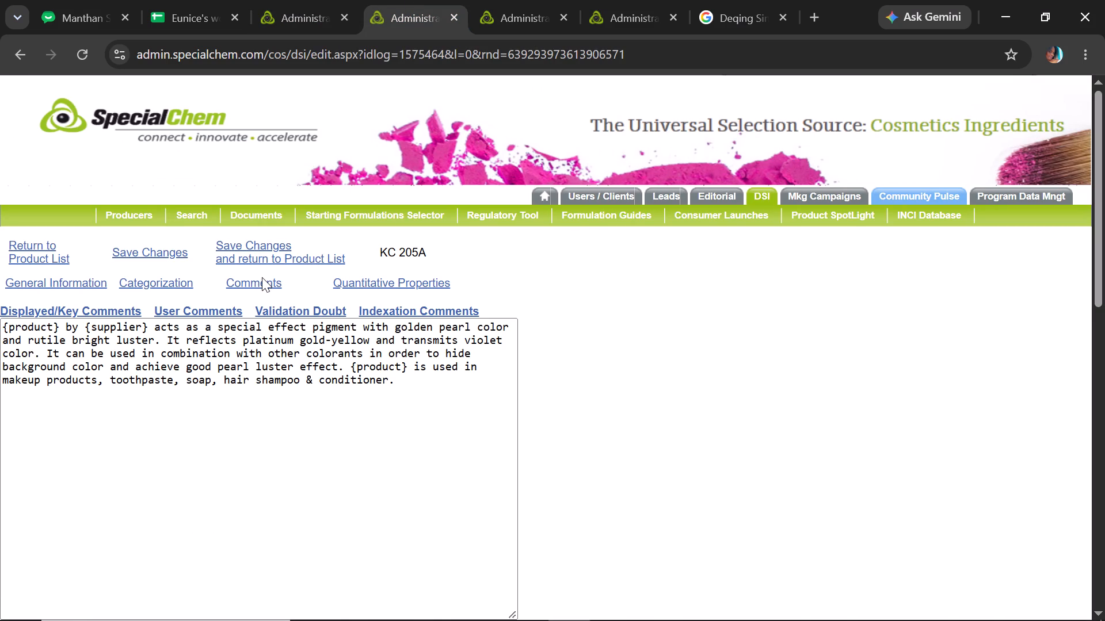
drag(1104, 275, 1101, 298)
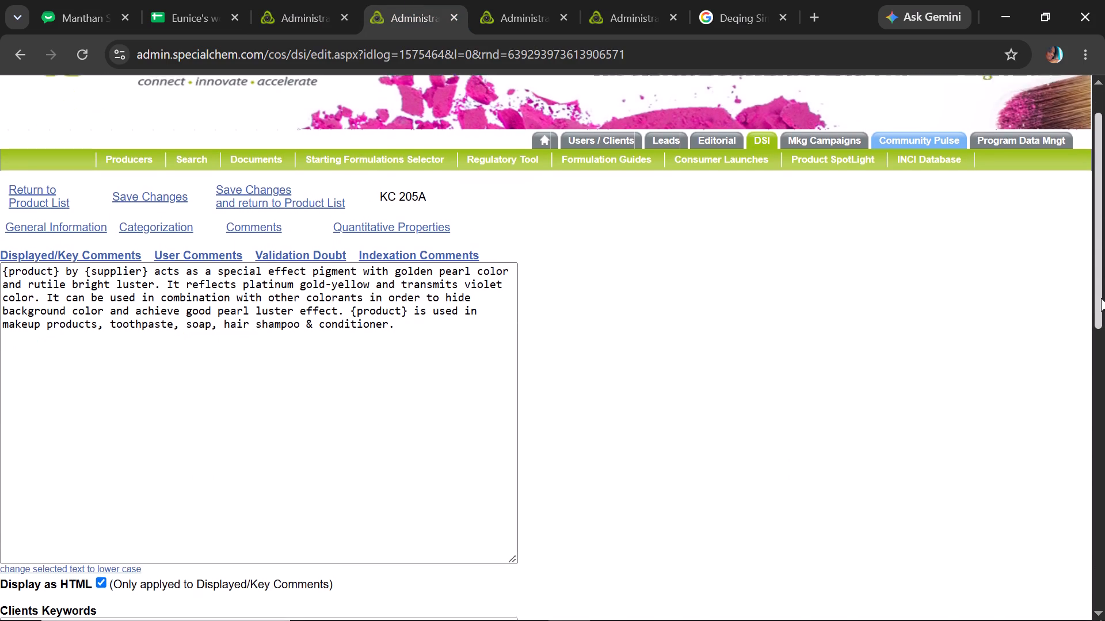
drag(1101, 298, 1101, 299)
click(422, 220)
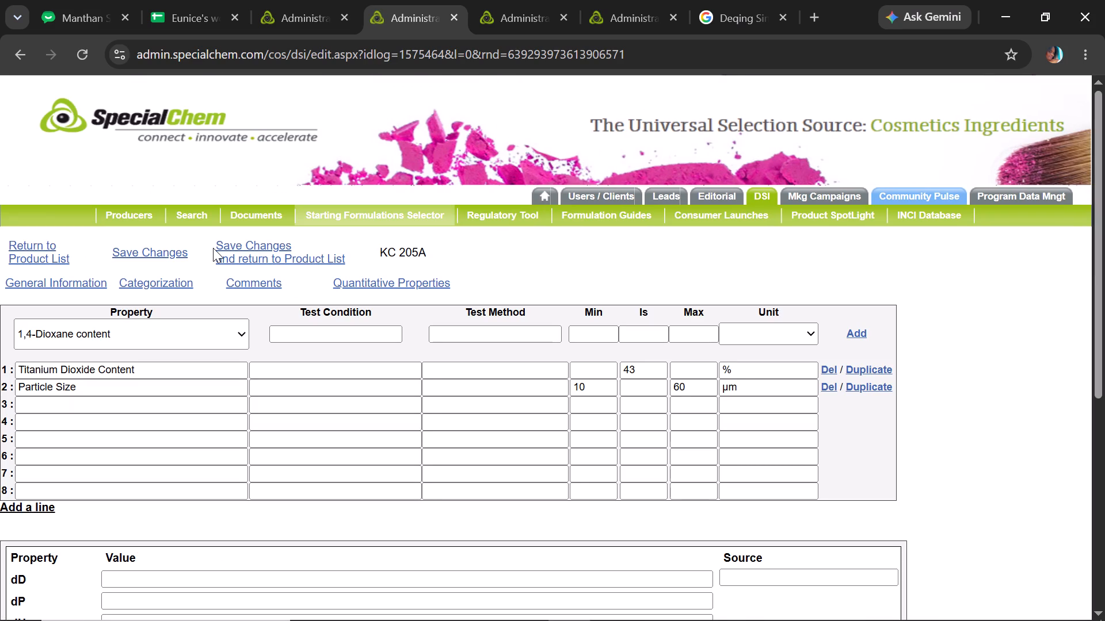
click(213, 248)
click(245, 244)
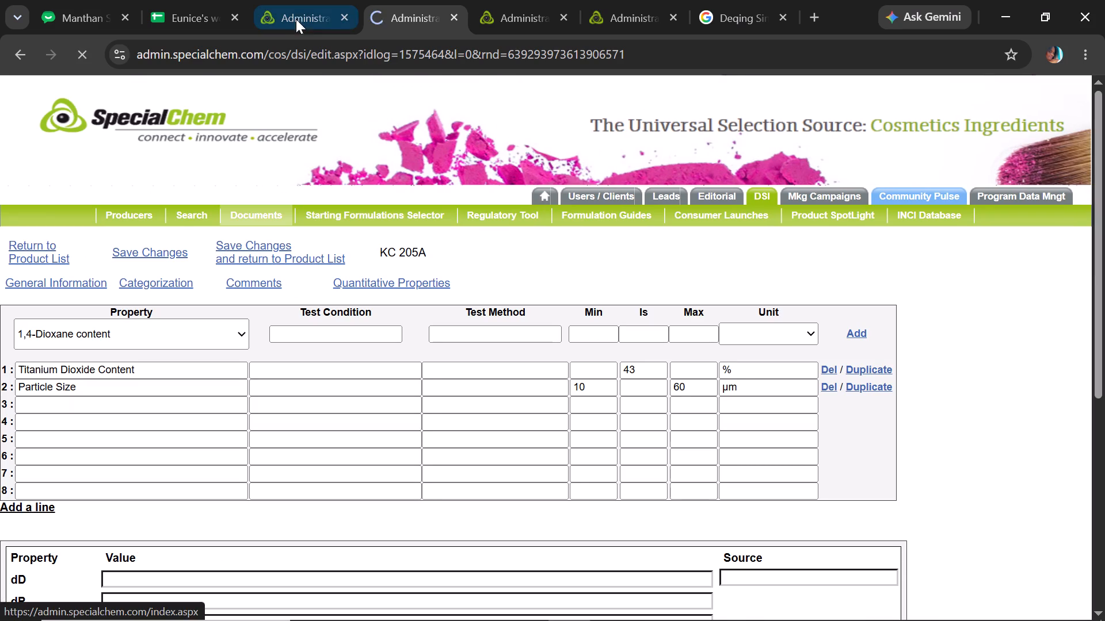
Open KC 7201 from the admin search results, mark its status as checked and save the changes.
click(298, 0)
click(217, 535)
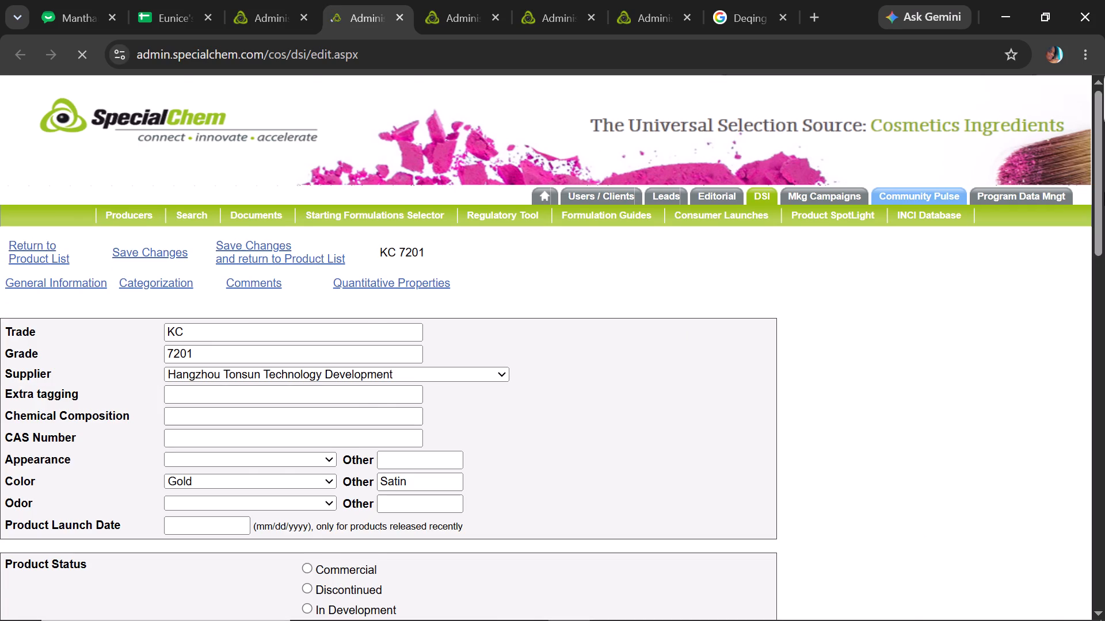
drag(1104, 192, 1104, 219)
click(299, 562)
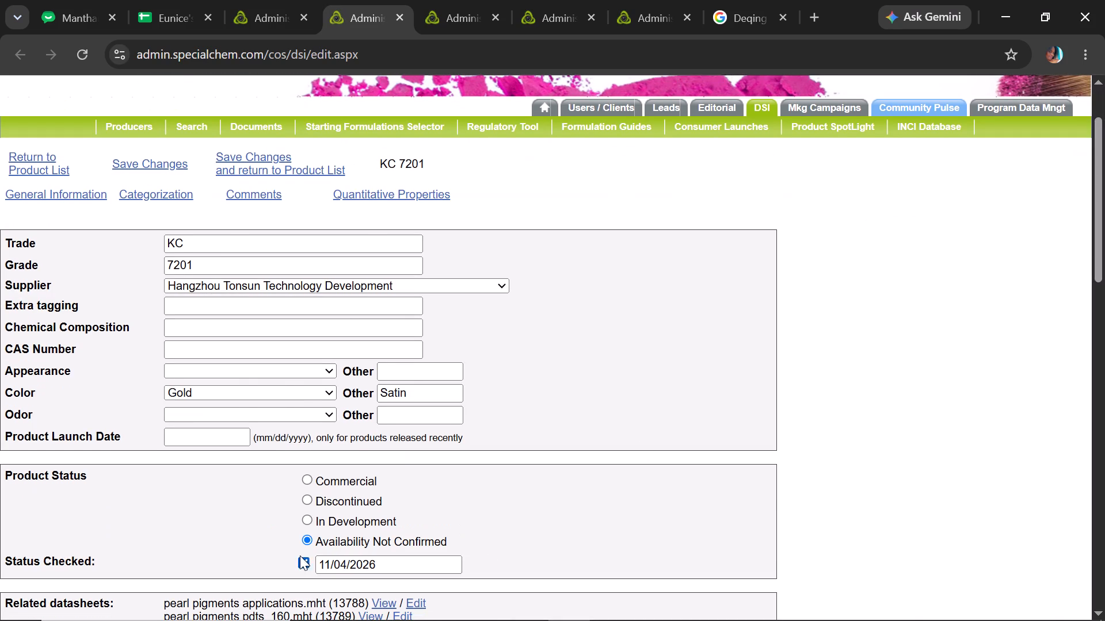
click(158, 161)
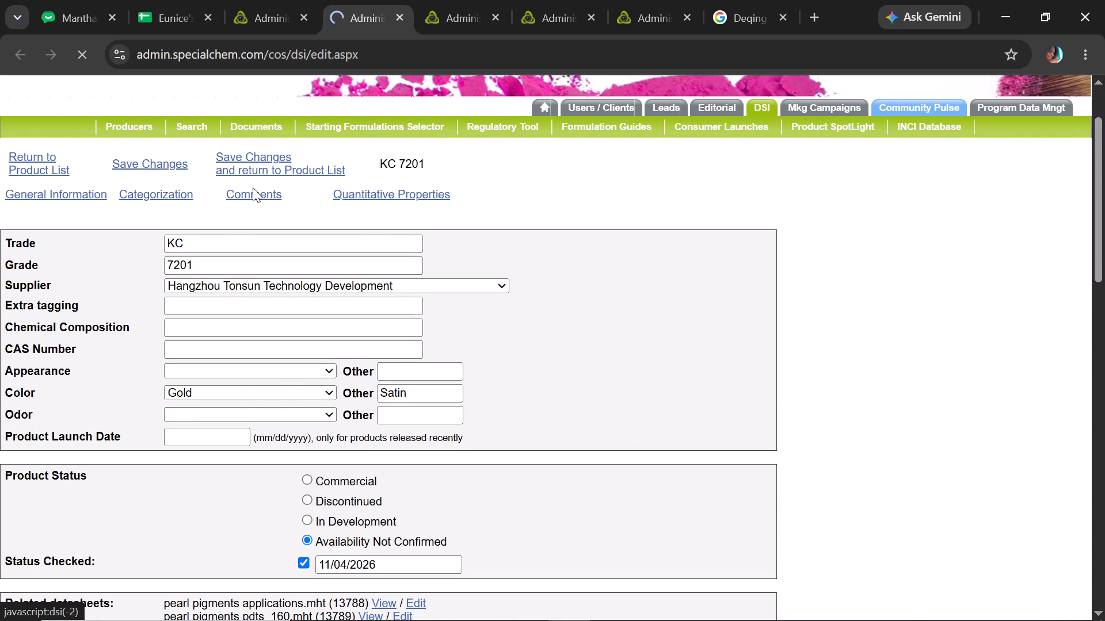
Review KC 7201's displayed comment and quantitative properties, then save the record and return to the product list.
click(242, 277)
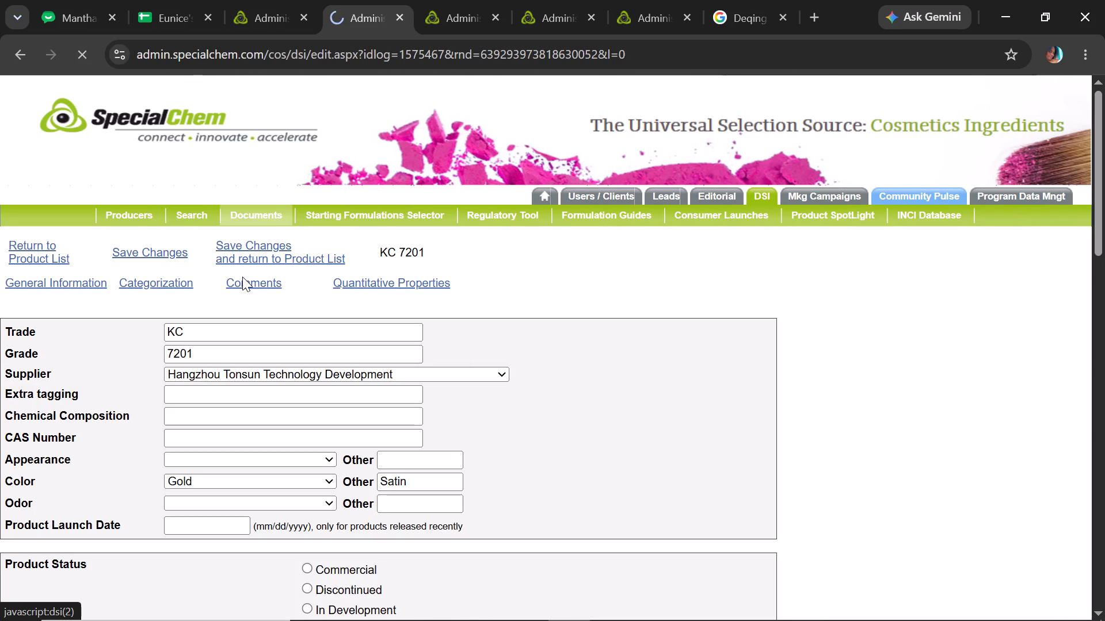
drag(1104, 254, 1096, 284)
click(358, 206)
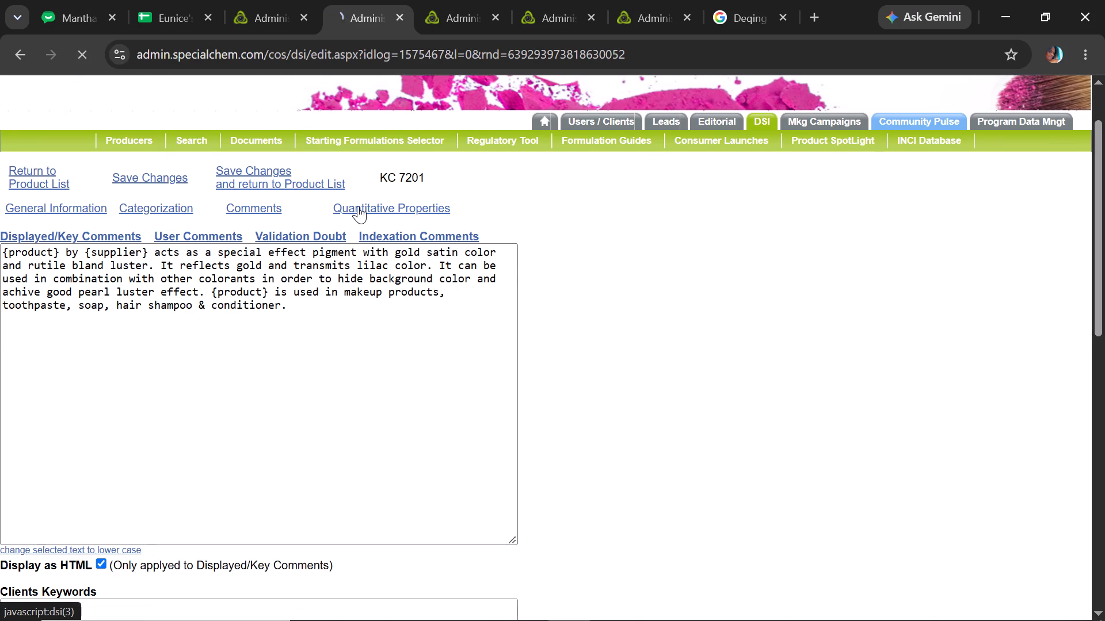
click(237, 245)
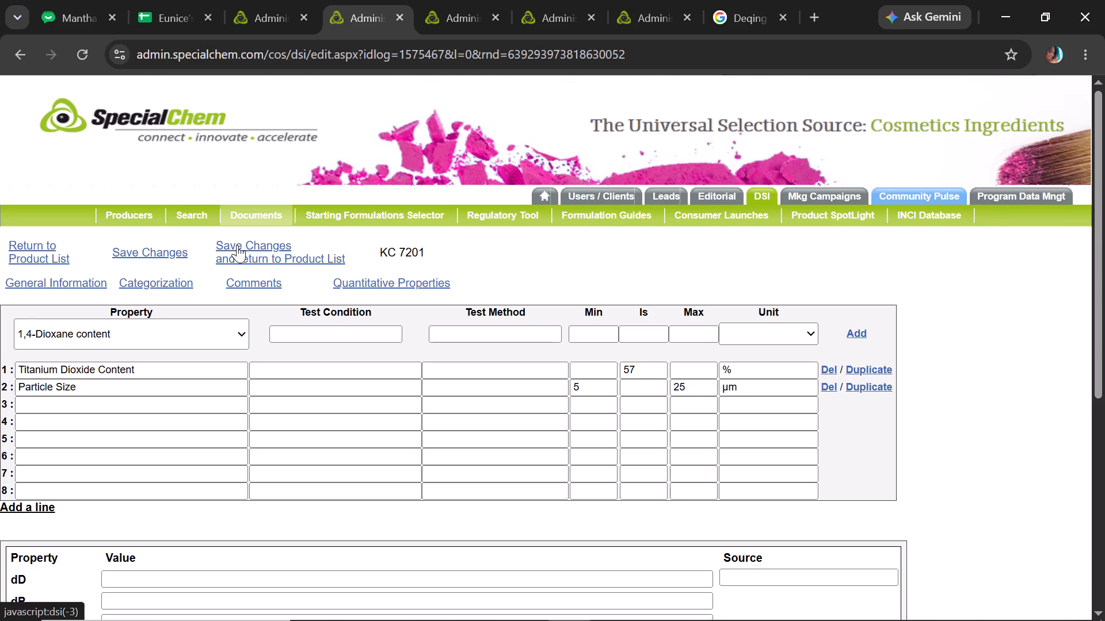
Copy KC 313 from the workbook's Cosmetics sheet, search the admin site for that grade and open its record.
click(161, 0)
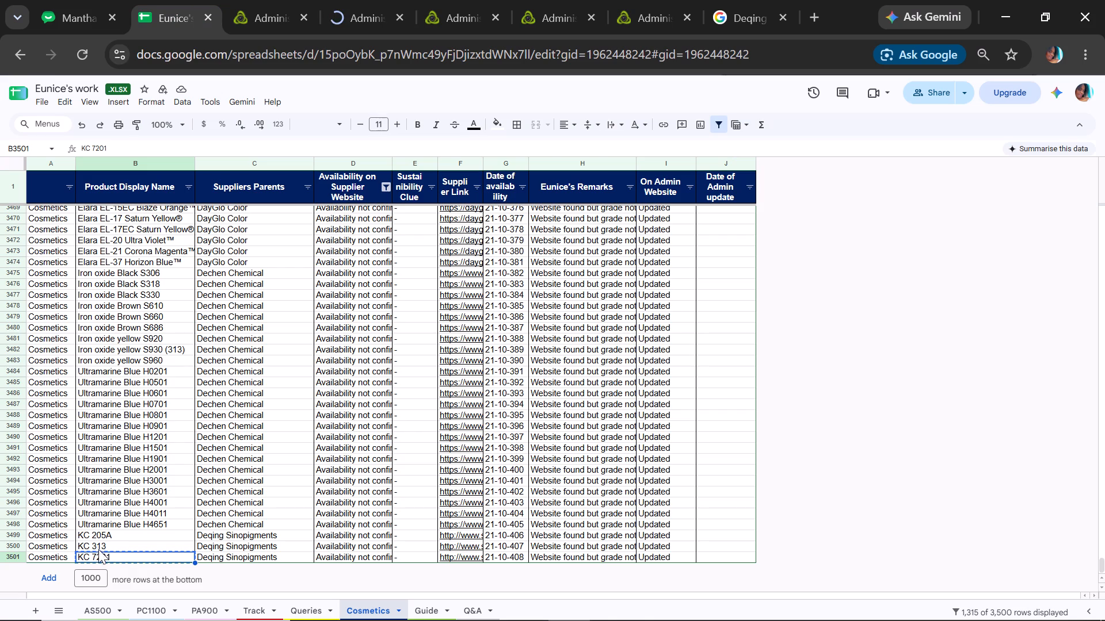
click(107, 545)
key(ctrl+c)
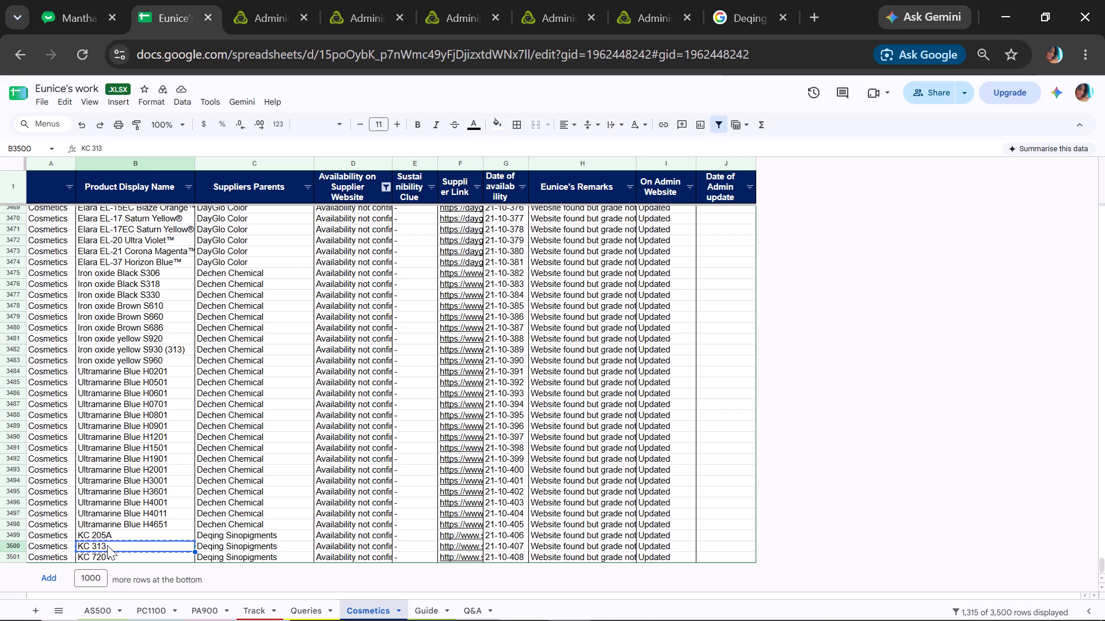
click(292, 1)
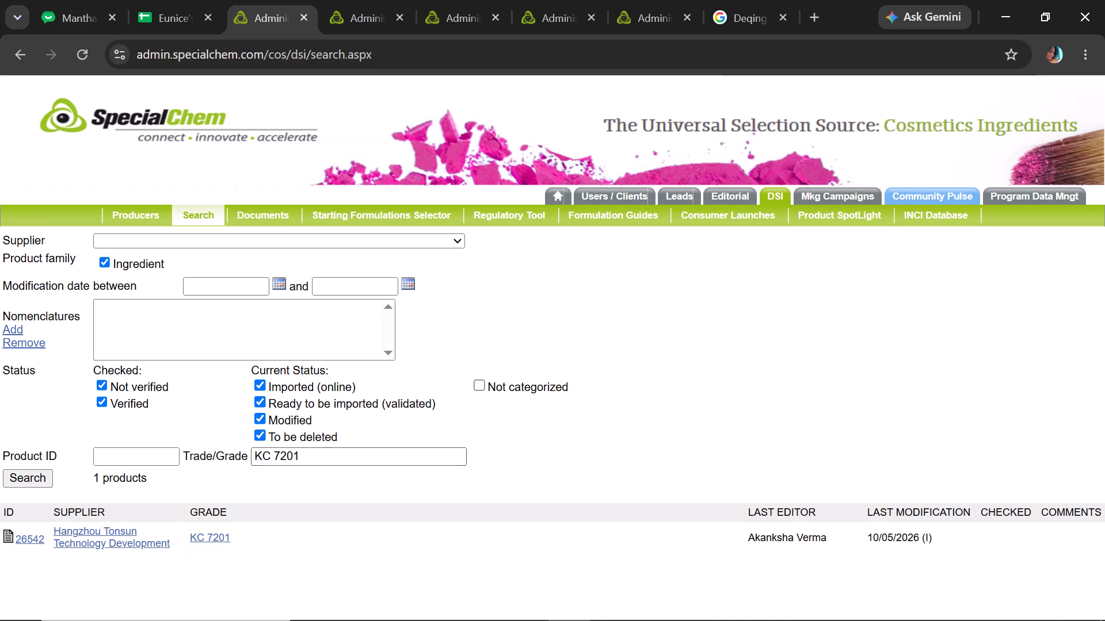
drag(327, 455, 189, 473)
key(ctrl+v)
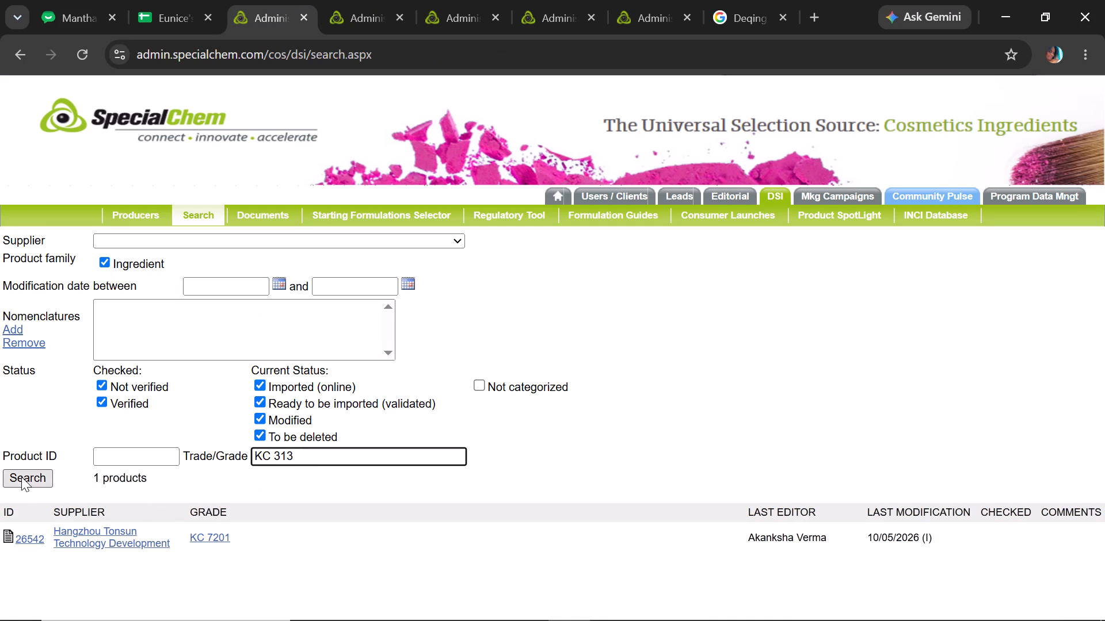
click(21, 476)
click(200, 538)
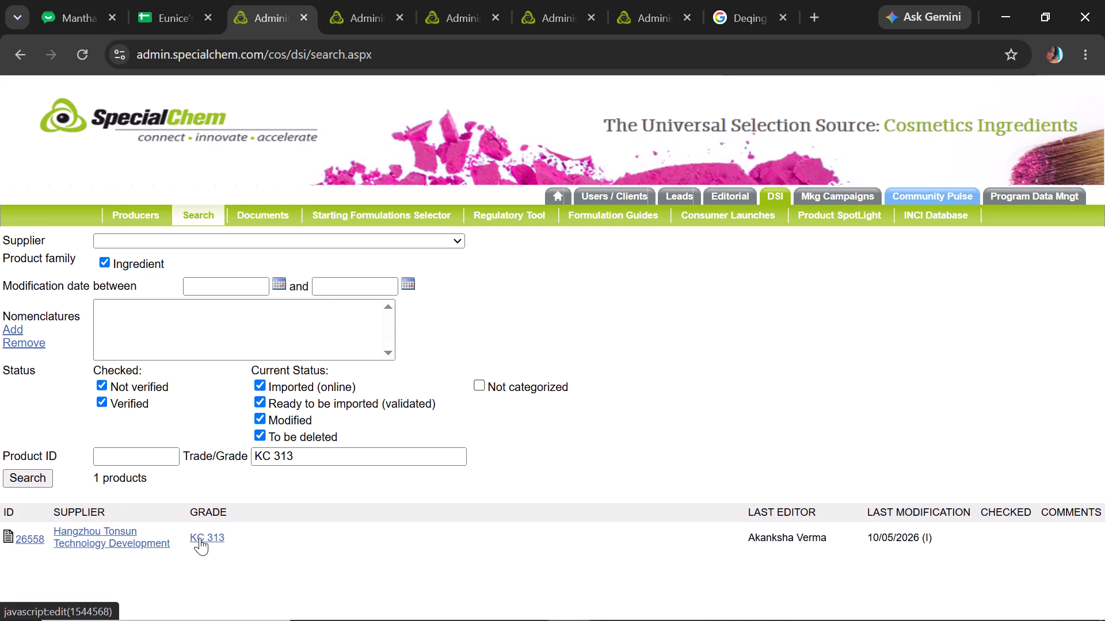
Mark KC 313's status as checked and save the changes.
drag(1104, 194, 1104, 242)
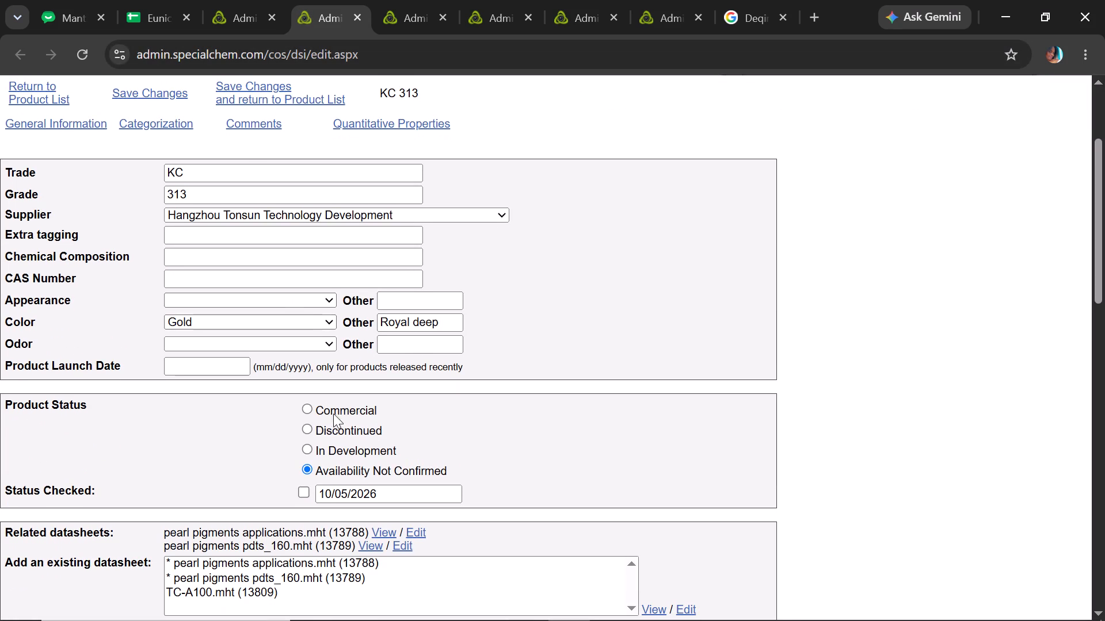
click(305, 488)
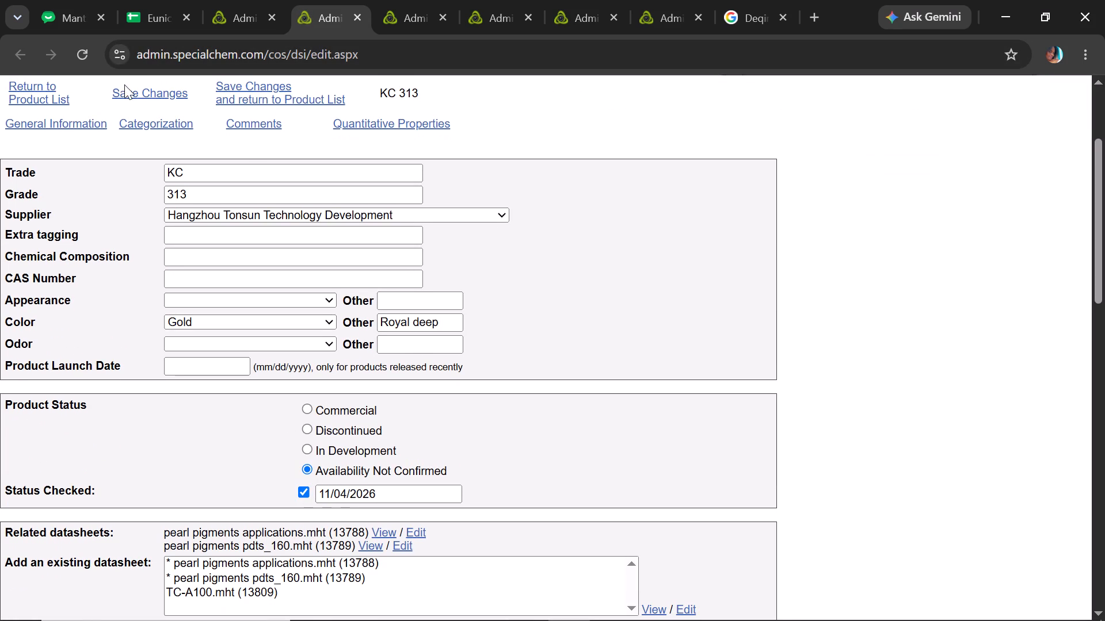
click(130, 93)
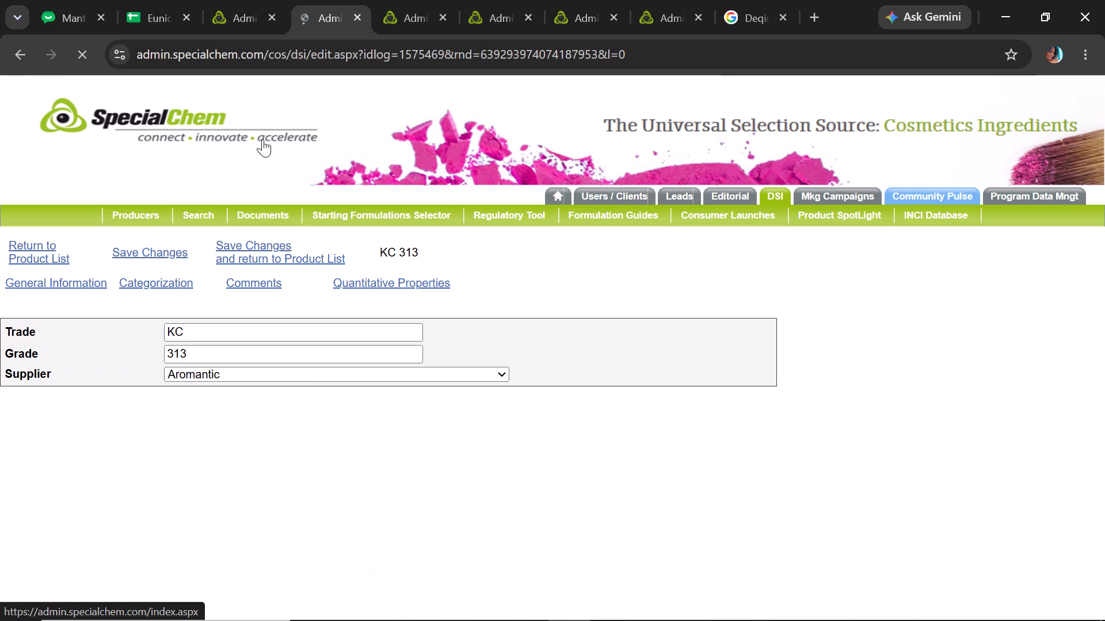
Review KC 313's displayed comment and copy the property name Fe<sub>2</sub>O<sub>3</sub> Content from its quantitative properties.
click(264, 285)
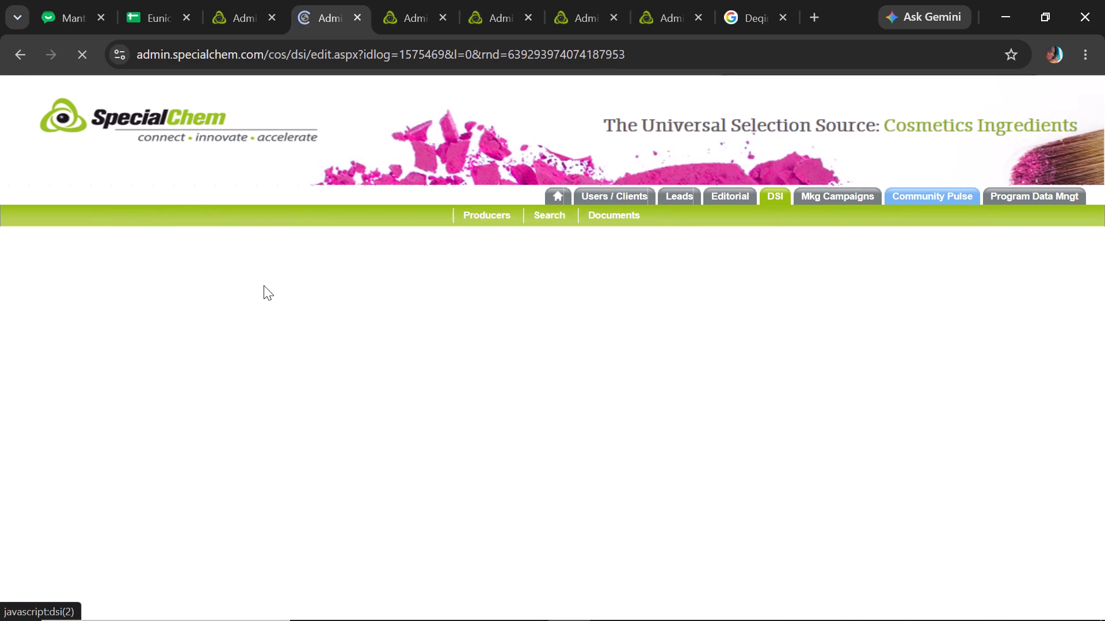
drag(1104, 210, 1104, 218)
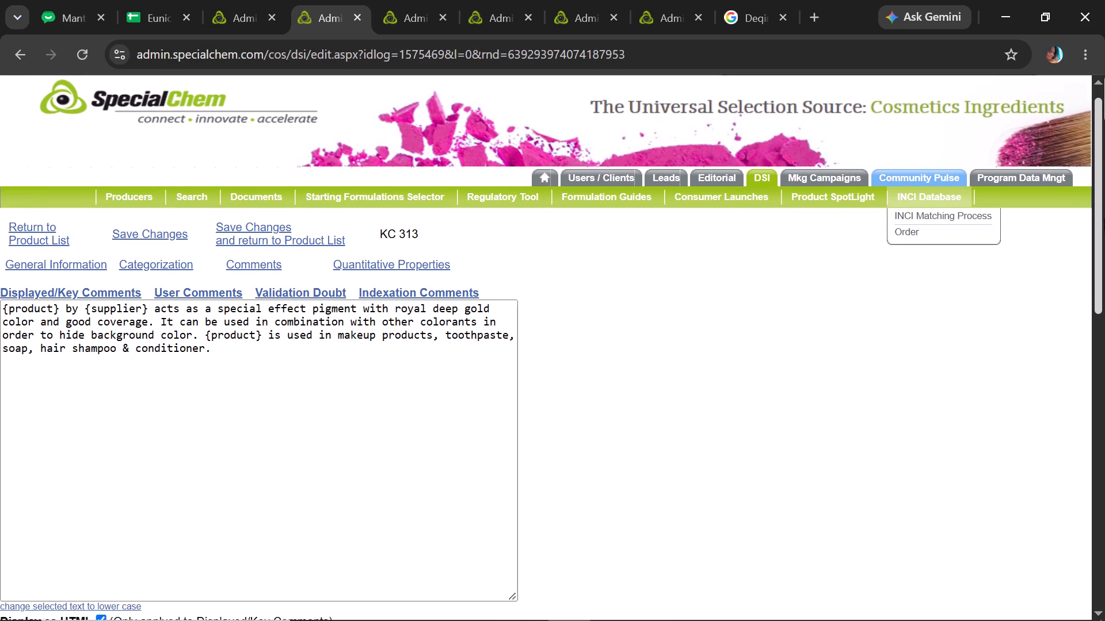
drag(1104, 218, 1104, 227)
click(415, 240)
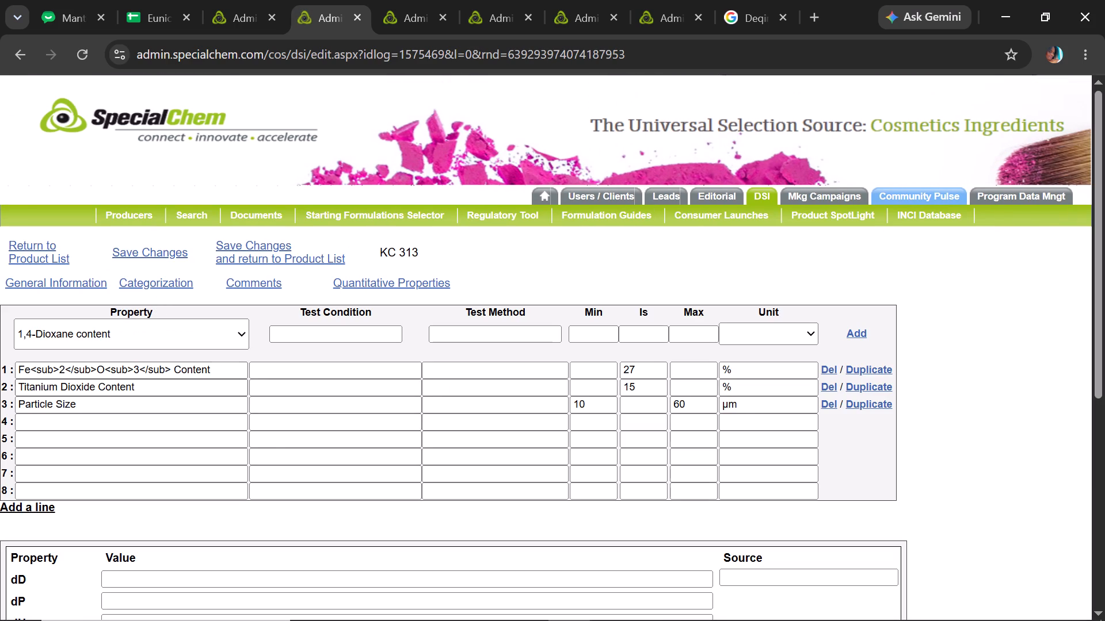
drag(234, 373, 53, 354)
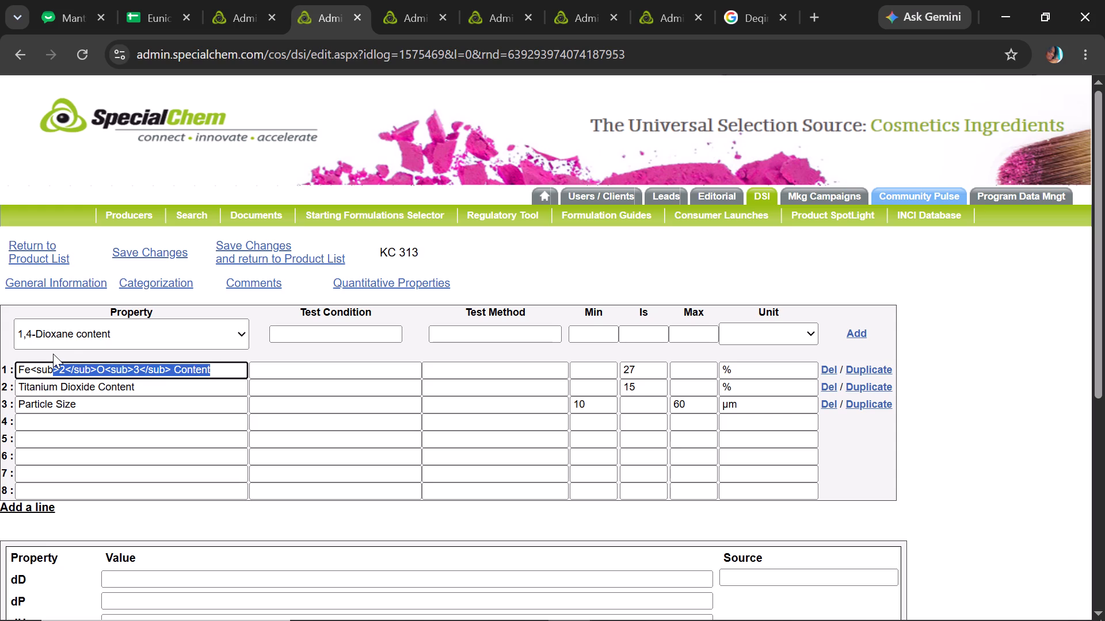
drag(53, 354, 12, 347)
key(ctrl+c)
In the Standard Properties workbook, filter OLD PROPERTYNAME for entries containing any keyword of Fe<sub>2</sub>O<sub>3</sub> Content.
click(828, 595)
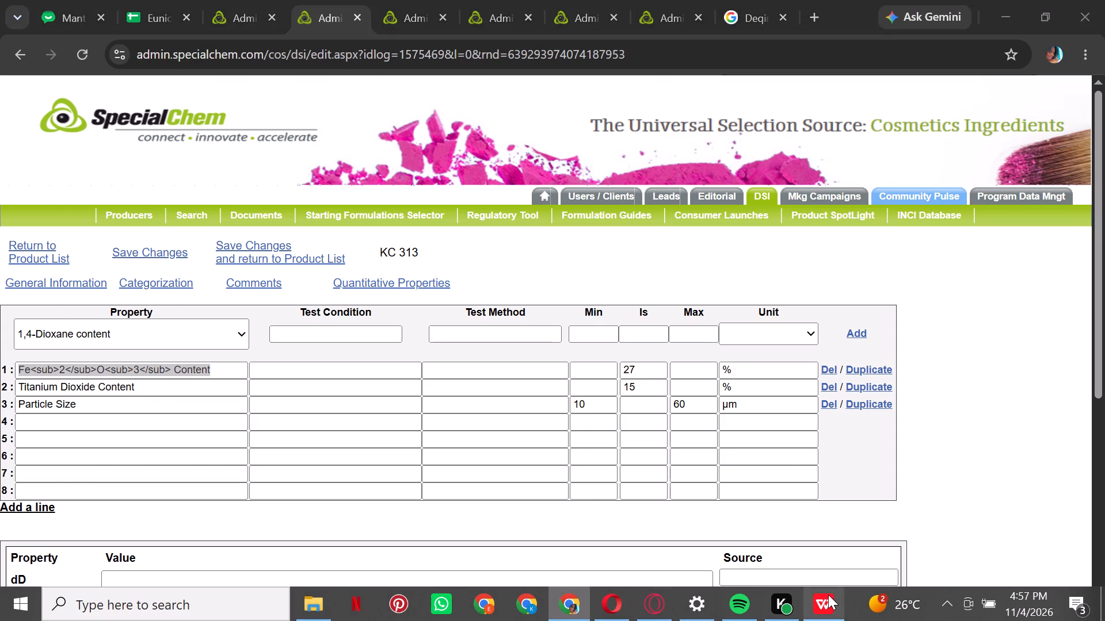
click(511, 174)
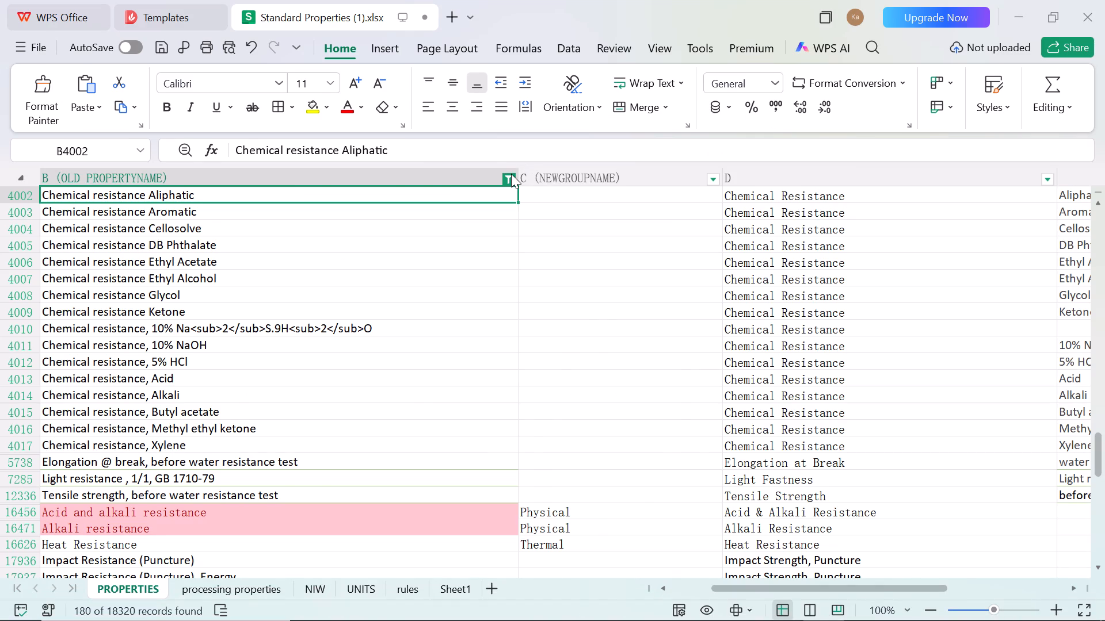
key(ctrl+v)
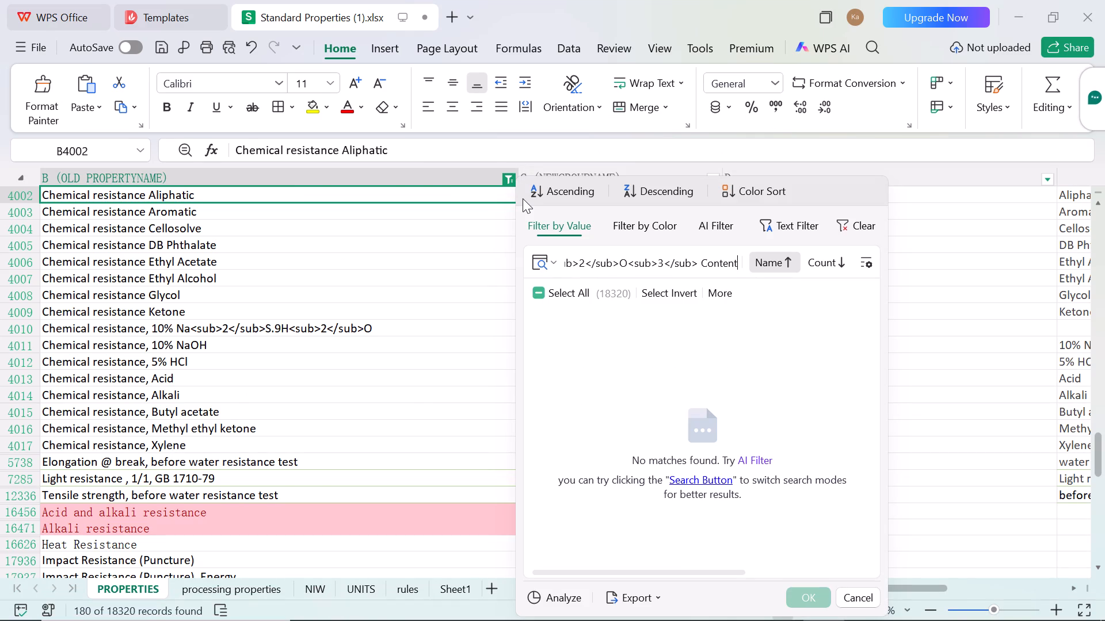
click(553, 267)
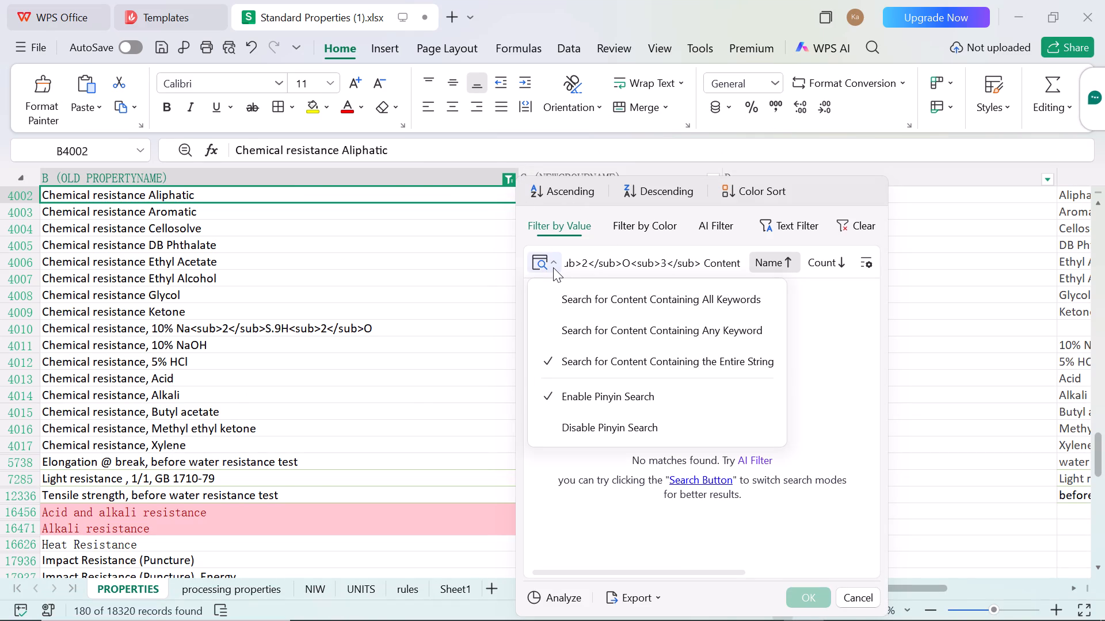
click(590, 314)
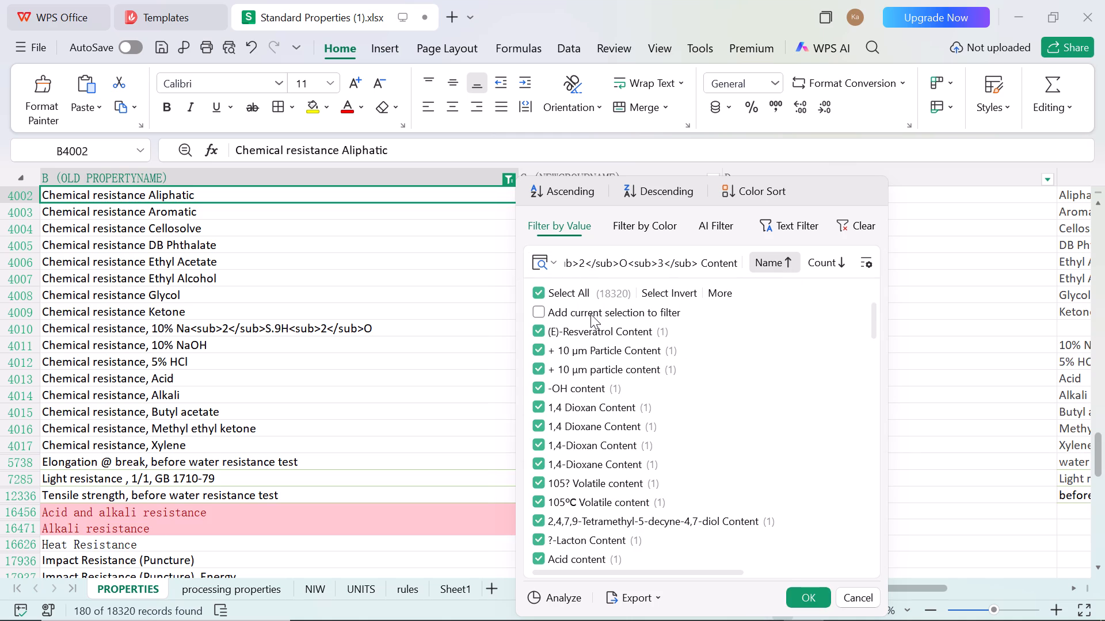
click(798, 591)
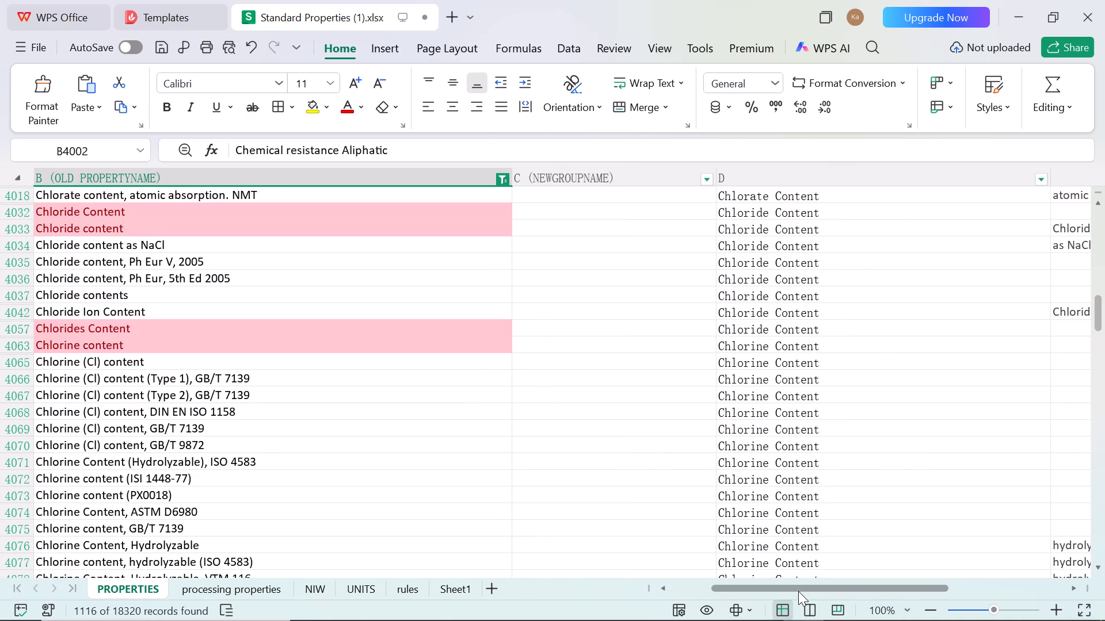
Examine the filtered old property names and their standard equivalents from the end of the list to its beginning for an Fe<sub>2</sub>O<sub>3</sub> Content match.
drag(1095, 303, 1101, 332)
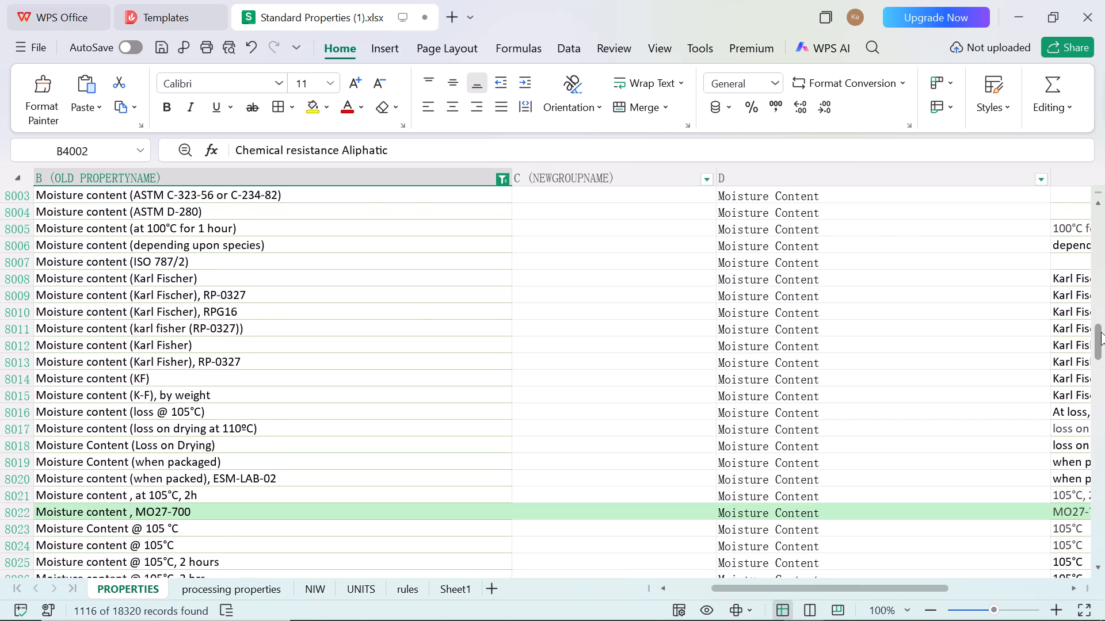
drag(1101, 332, 1056, 601)
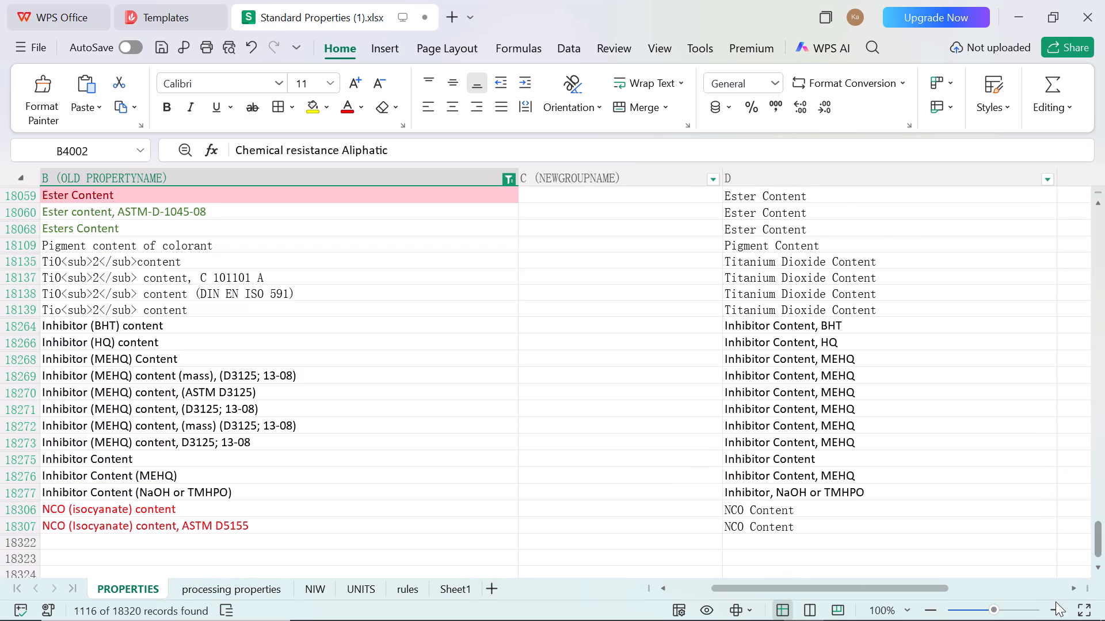
drag(1056, 601, 1052, 590)
click(269, 522)
drag(269, 522, 330, 142)
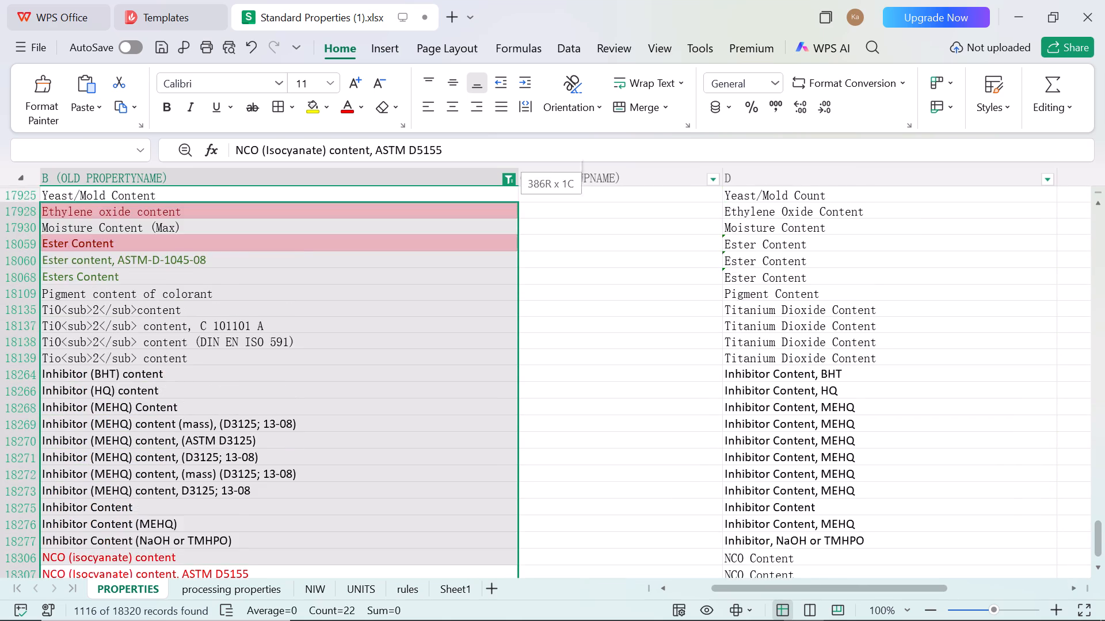
drag(330, 142, 333, 125)
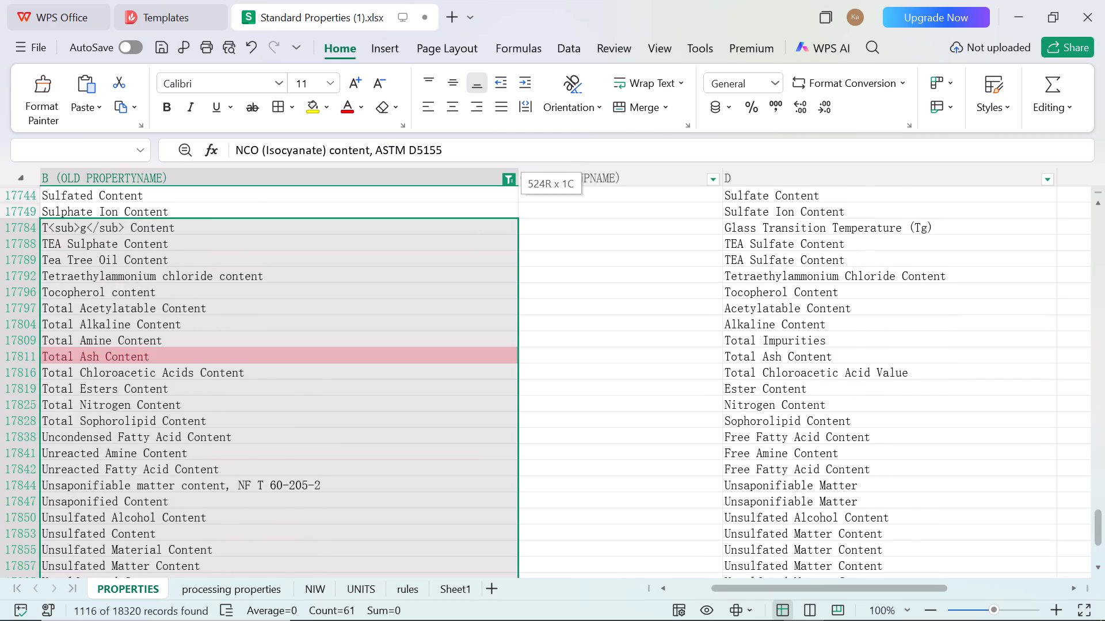
drag(333, 125, 331, 208)
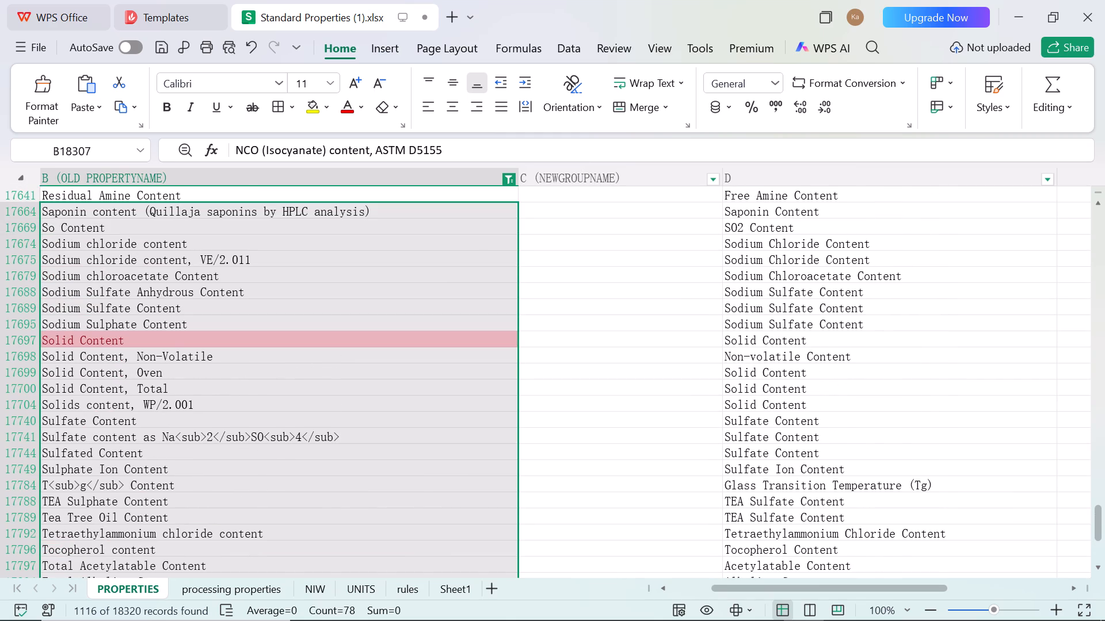
click(139, 481)
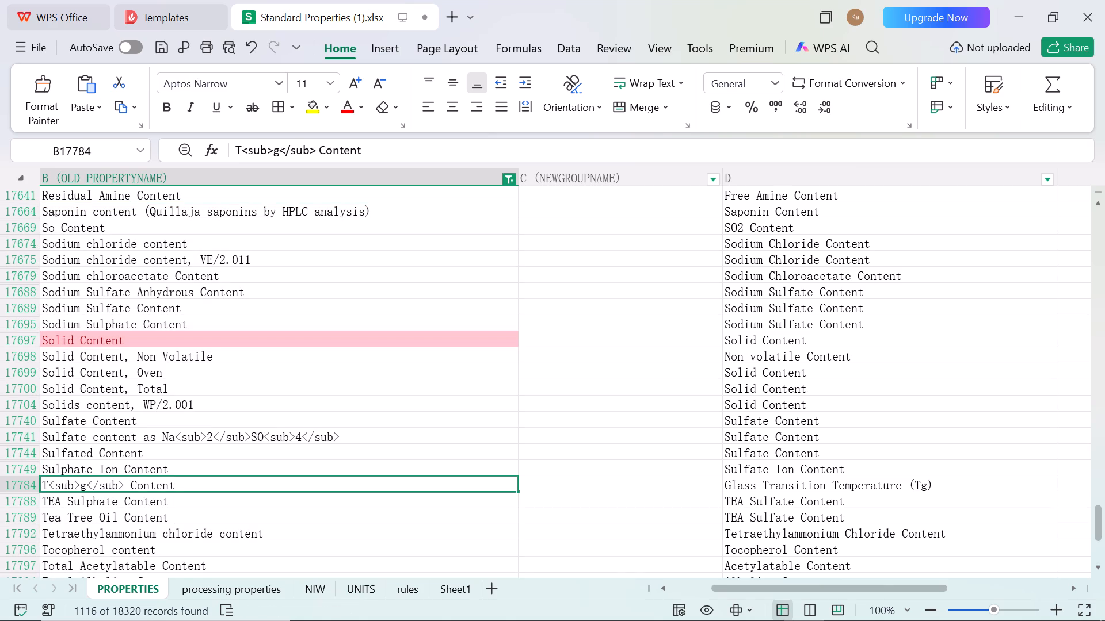
drag(380, 485, 396, 461)
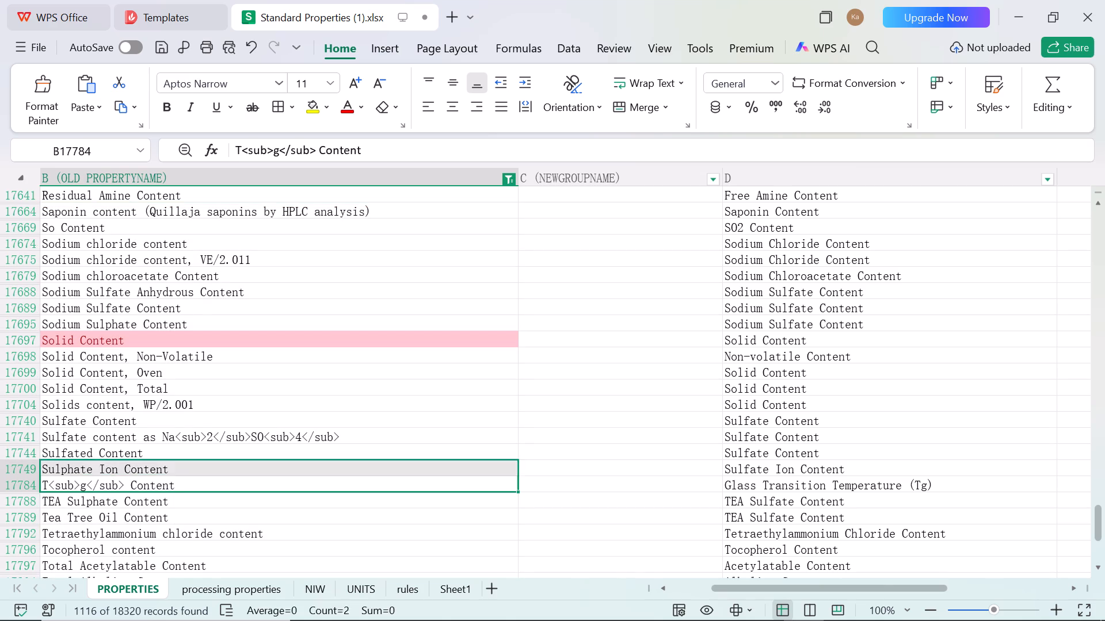
drag(396, 461, 385, 132)
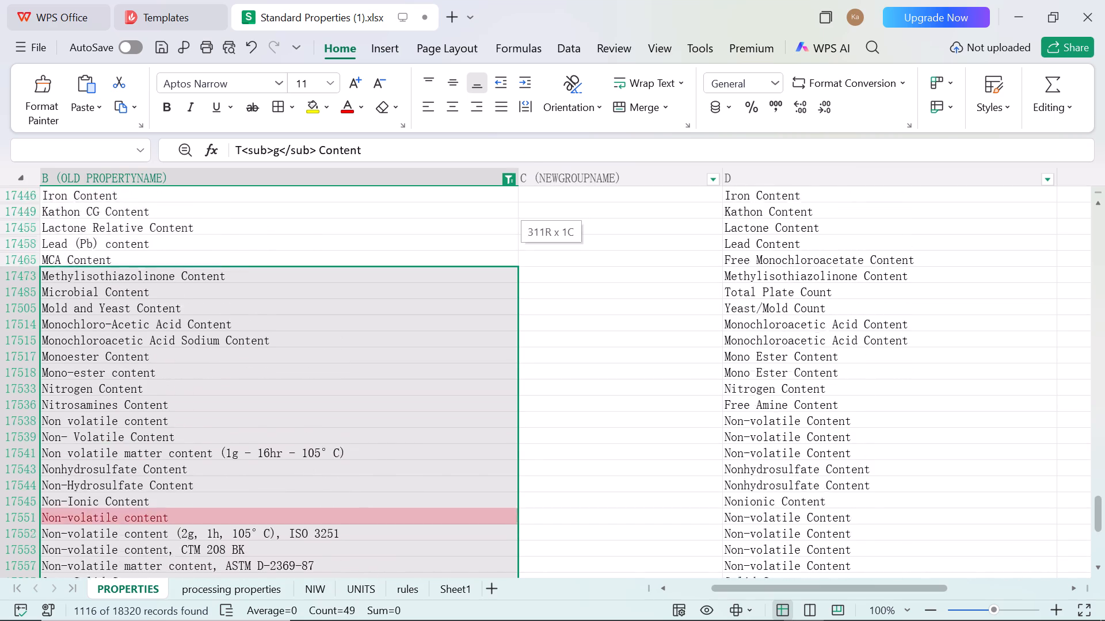
drag(385, 132, 389, 123)
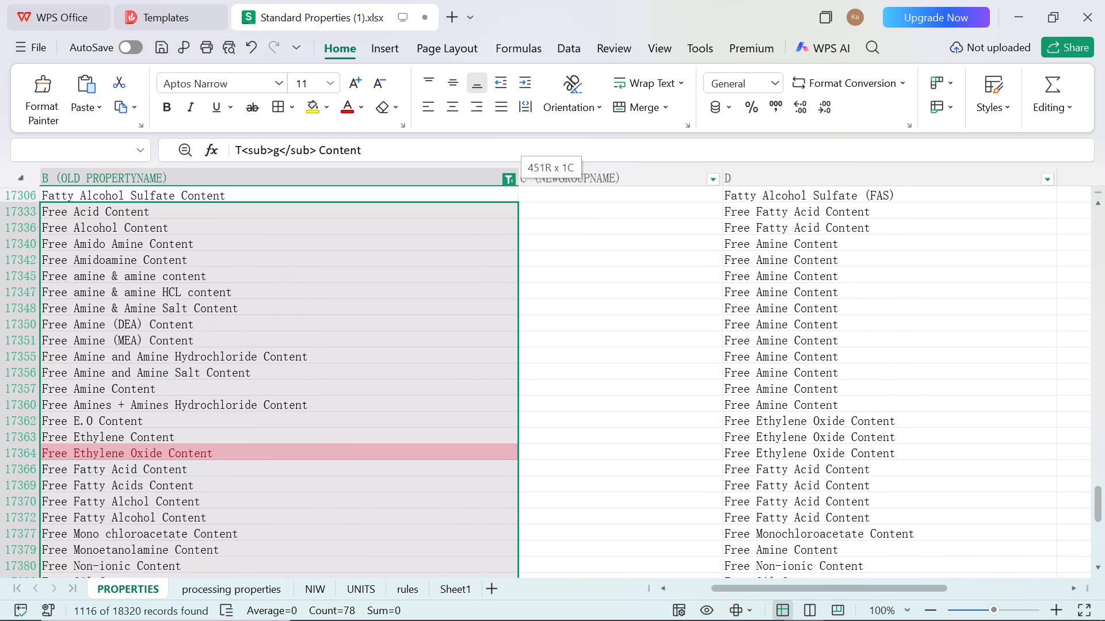
drag(389, 123, 356, 0)
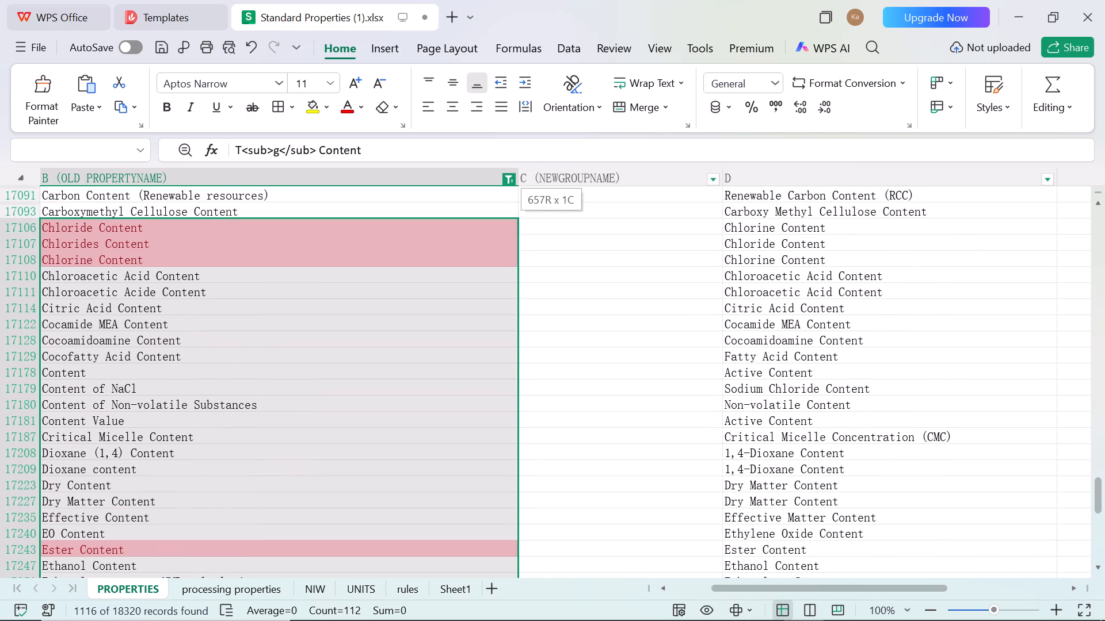
drag(356, 0, 356, 0)
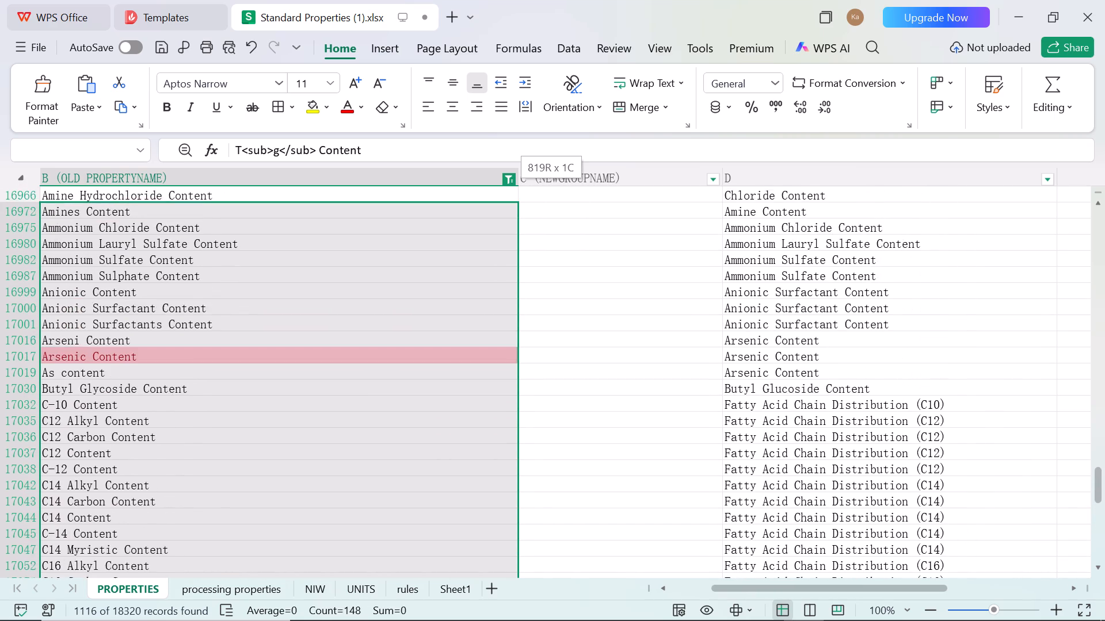
drag(356, 0, 355, 0)
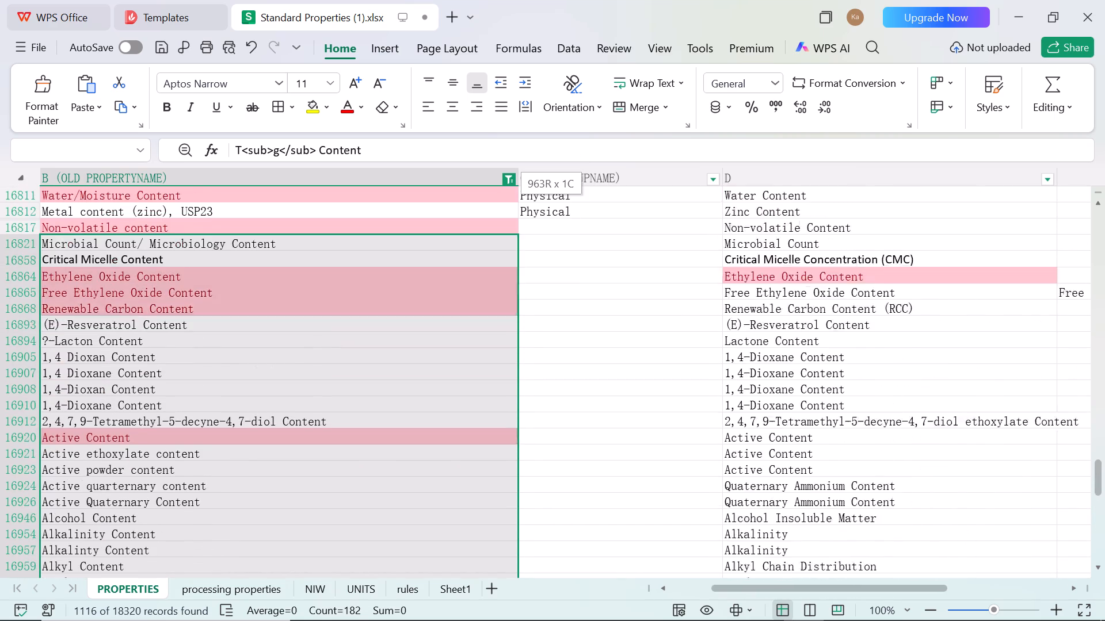
drag(355, 0, 352, 0)
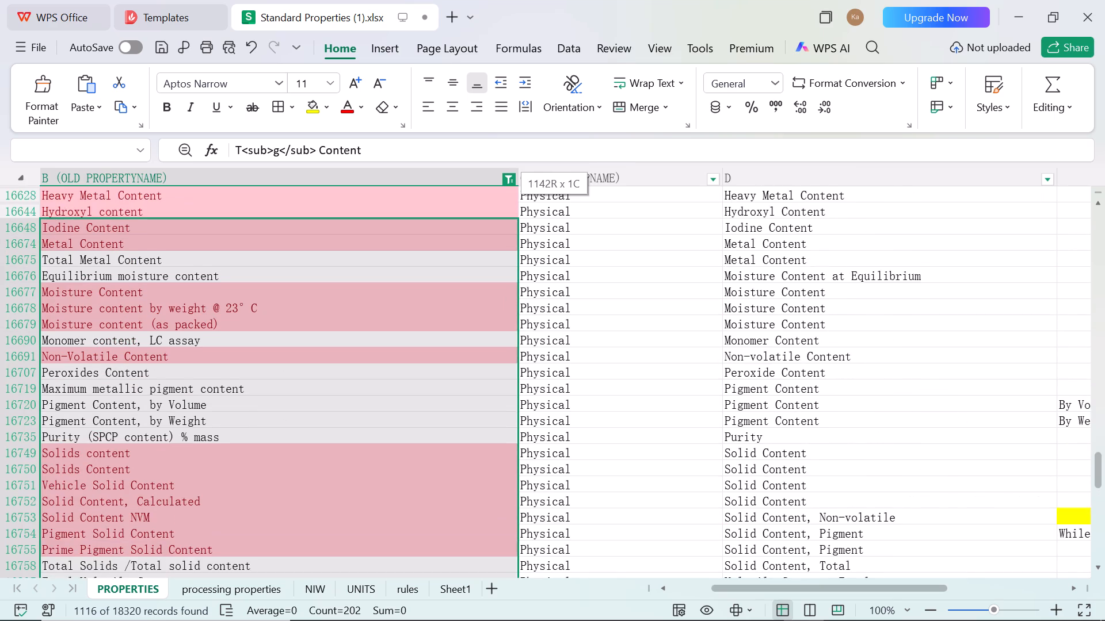
drag(352, 0, 350, 0)
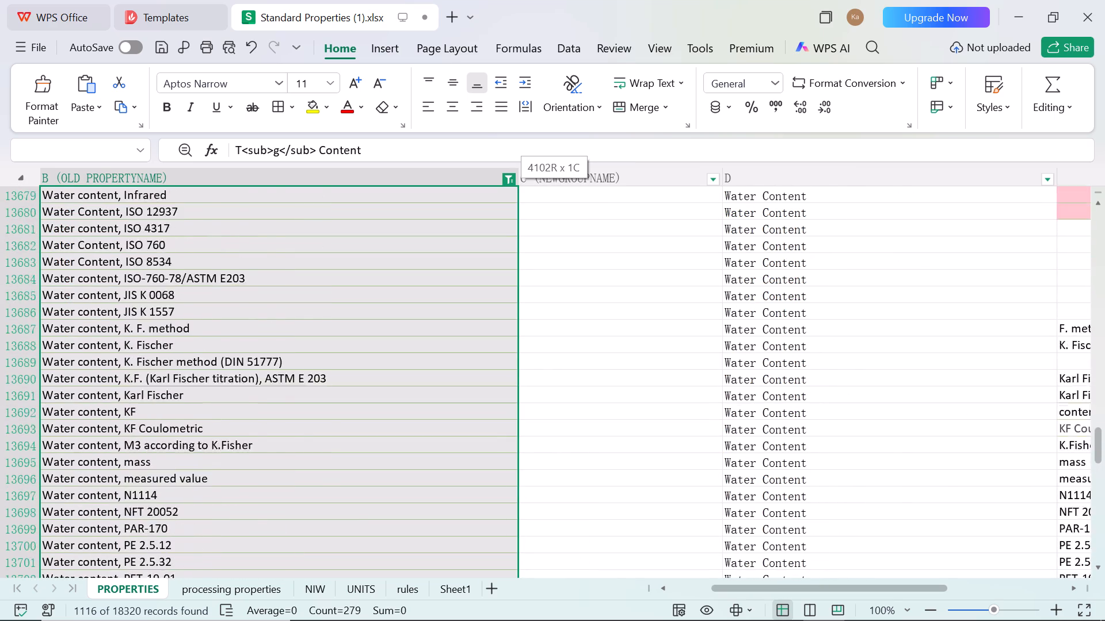
drag(350, 0, 348, 0)
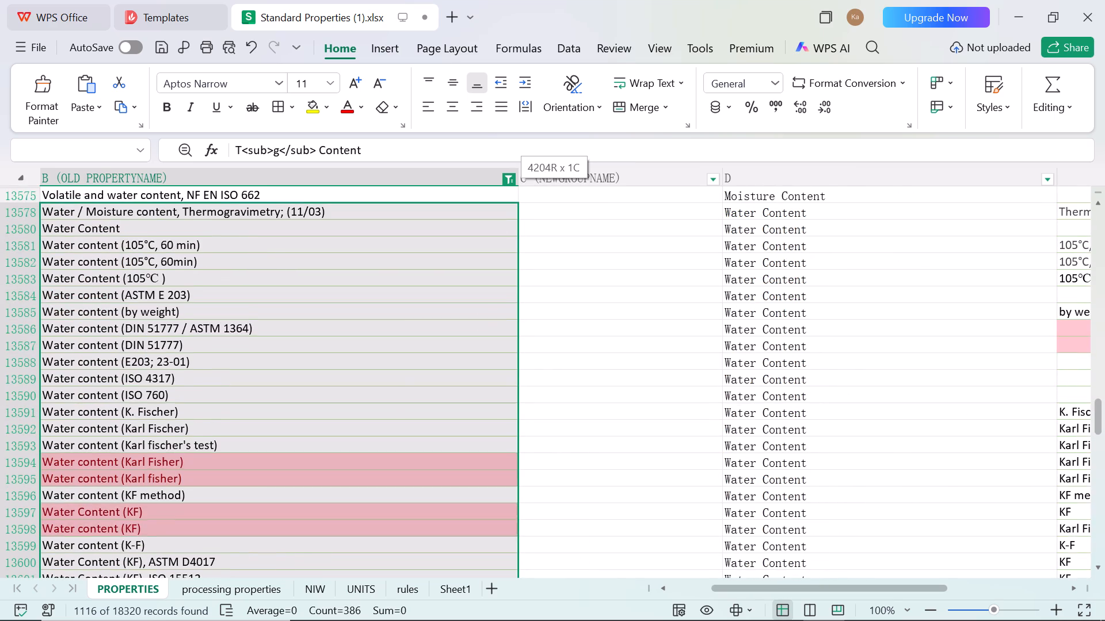
drag(348, 0, 348, 0)
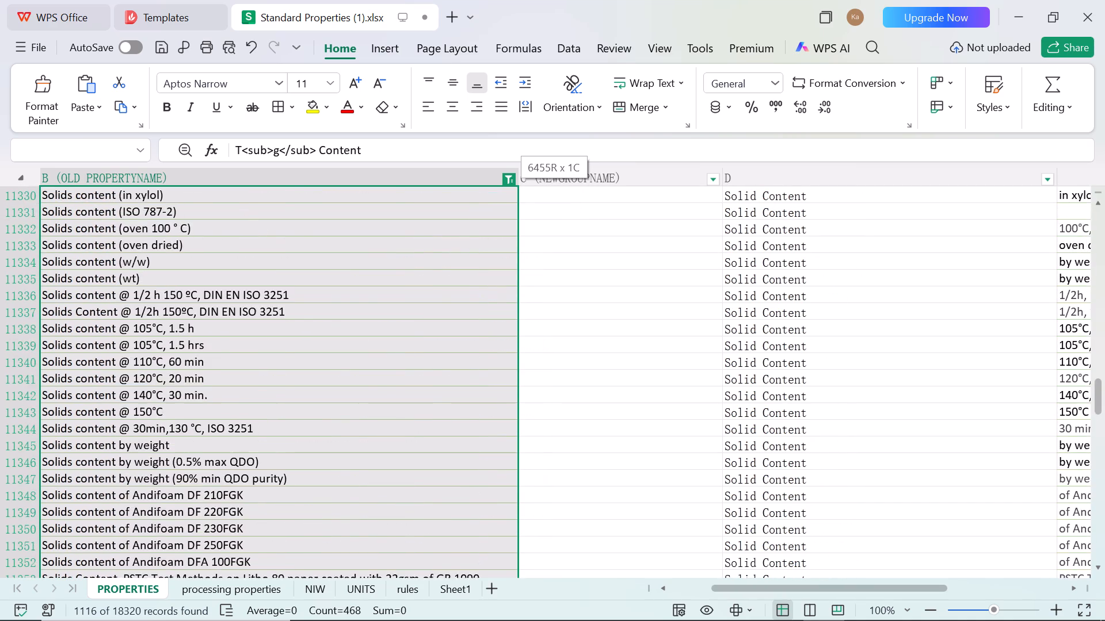
drag(348, 0, 347, 0)
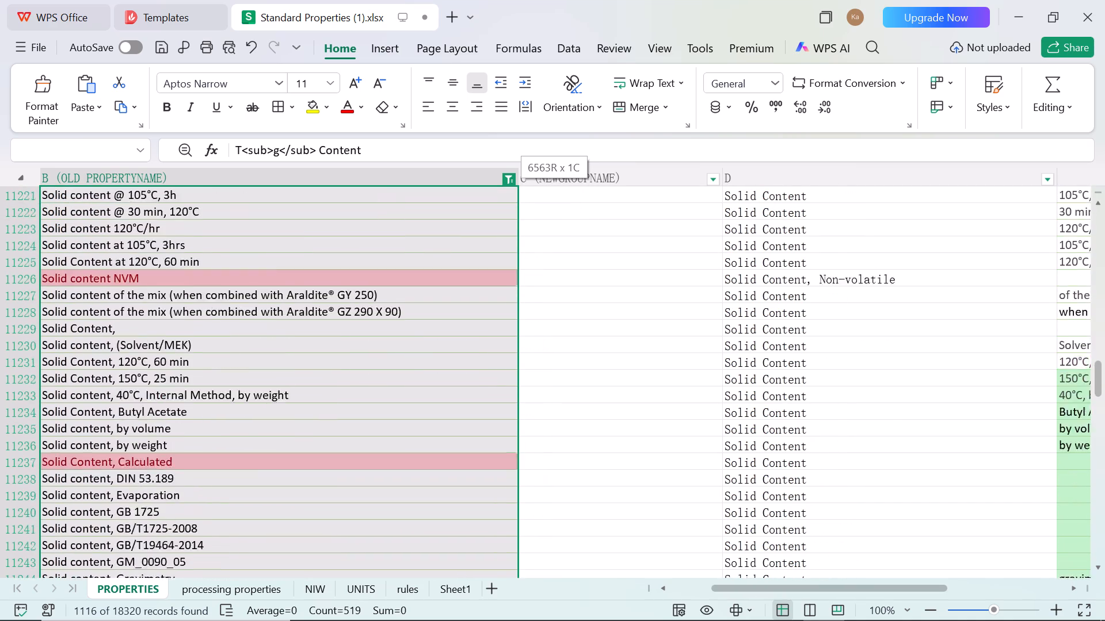
drag(347, 0, 342, 0)
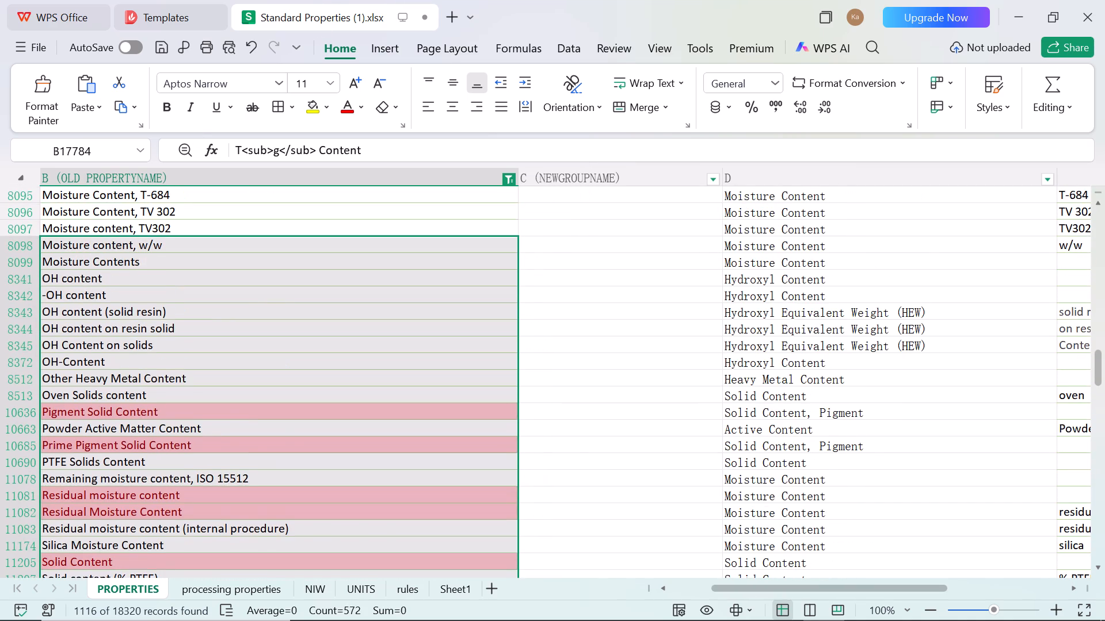
click(154, 232)
key(Up)
key(Up)
key(Up)
key(Up)
key(Up)
key(Up)
key(Up)
key(Up)
key(Up)
key(Up)
key(Up)
key(Up)
key(Up)
key(Up)
key(Up)
key(Up)
key(Up)
key(Up)
key(Up)
key(Up)
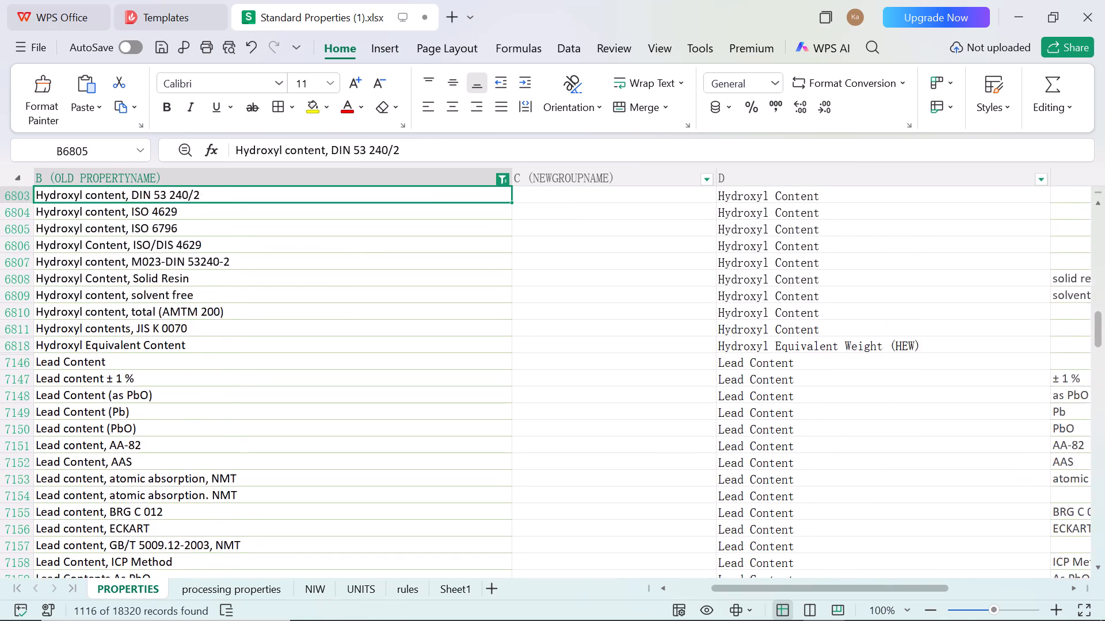
key(Up)
key(Up)
key(Up)
key(Up)
key(Up)
key(Up)
key(Up)
key(Up)
key(Up)
key(Up)
key(Up)
key(Up)
key(Up)
key(Up)
key(Up)
key(Up)
key(Up)
key(Up)
key(Up)
key(Up)
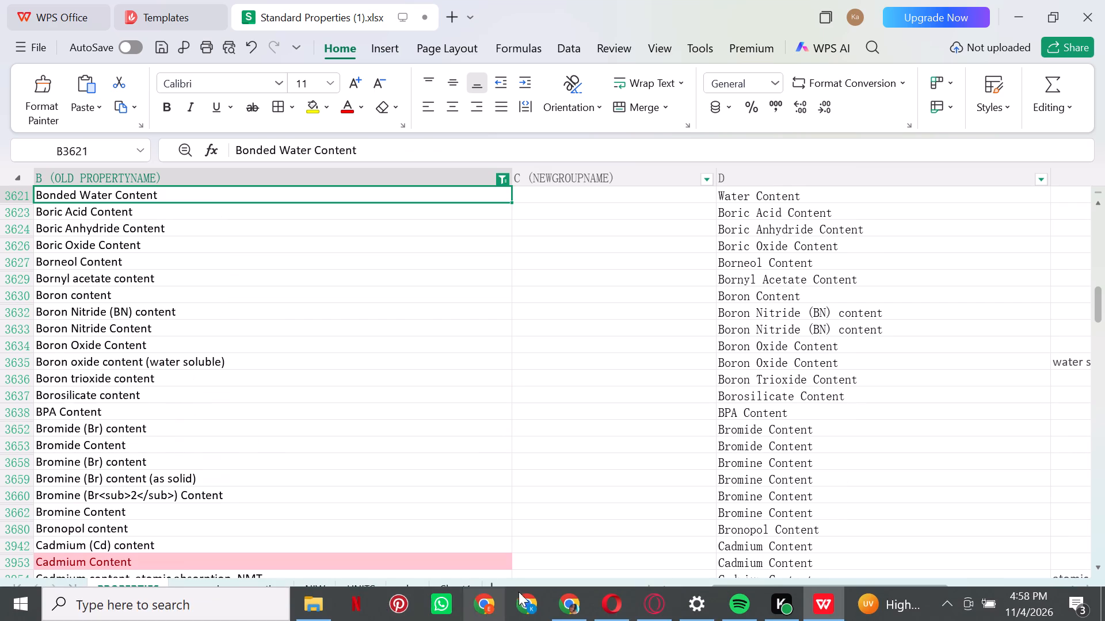
drag(738, 591, 786, 589)
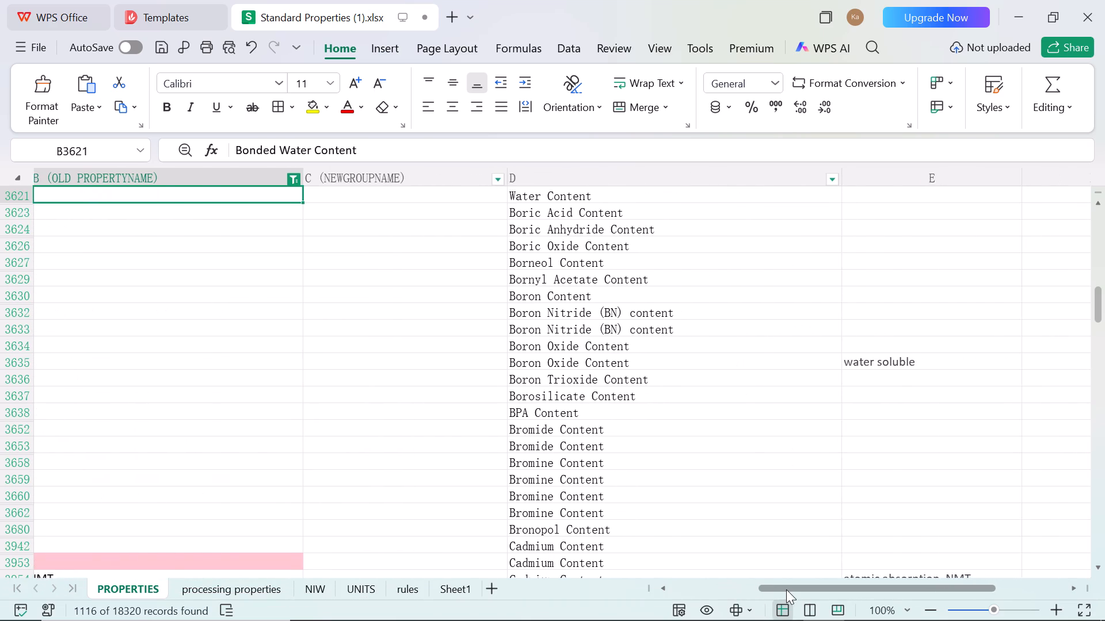
drag(786, 589, 676, 608)
click(381, 489)
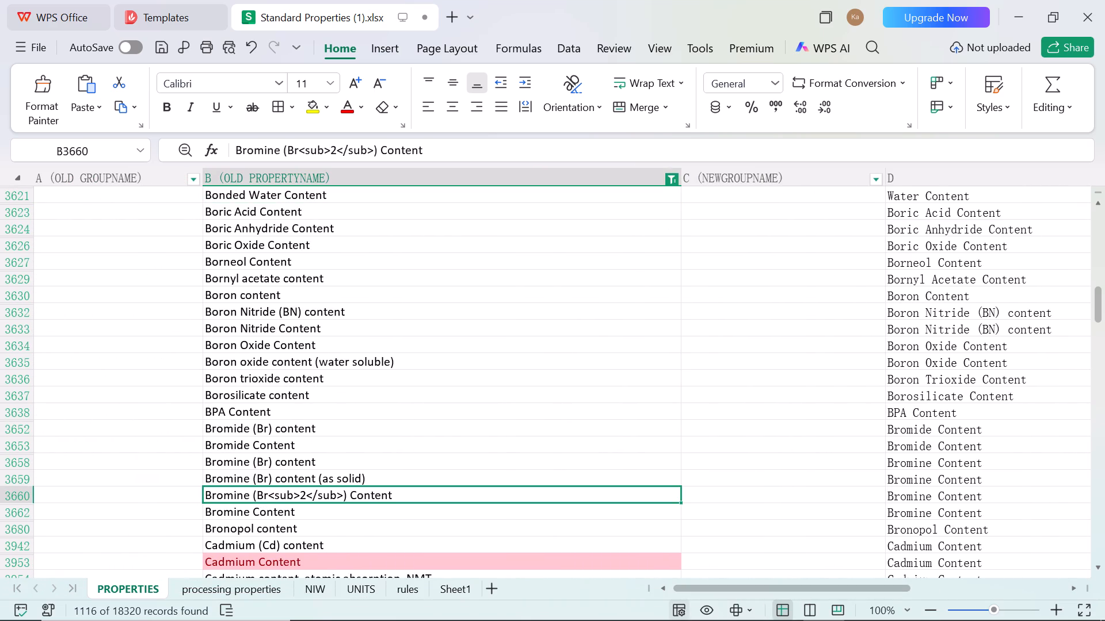
key(Up)
key(Up)
key(Up)
key(Up)
key(Up)
key(Up)
key(Up)
key(Up)
key(Up)
key(Up)
key(Up)
key(Up)
key(Up)
key(Up)
key(Up)
key(Up)
key(Up)
key(Up)
key(Up)
key(Up)
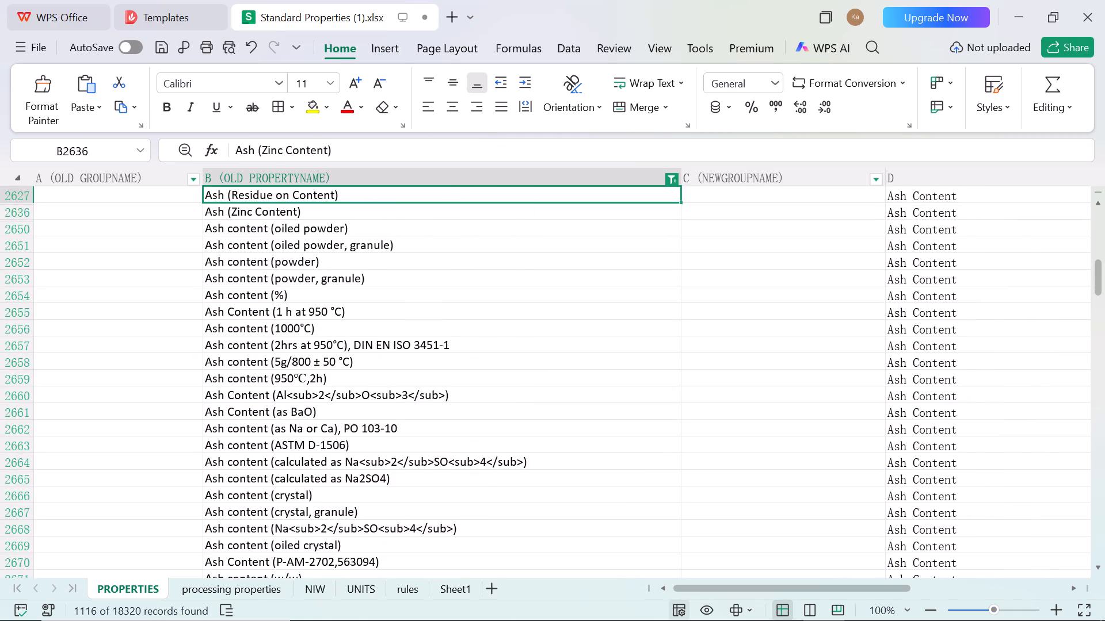
key(Up)
key(Up)
key(Up)
key(Up)
key(Up)
key(Up)
key(Up)
key(Up)
key(Up)
key(Up)
key(Up)
key(Up)
key(Up)
key(Up)
key(Up)
key(Up)
key(Up)
key(Up)
key(Up)
key(Up)
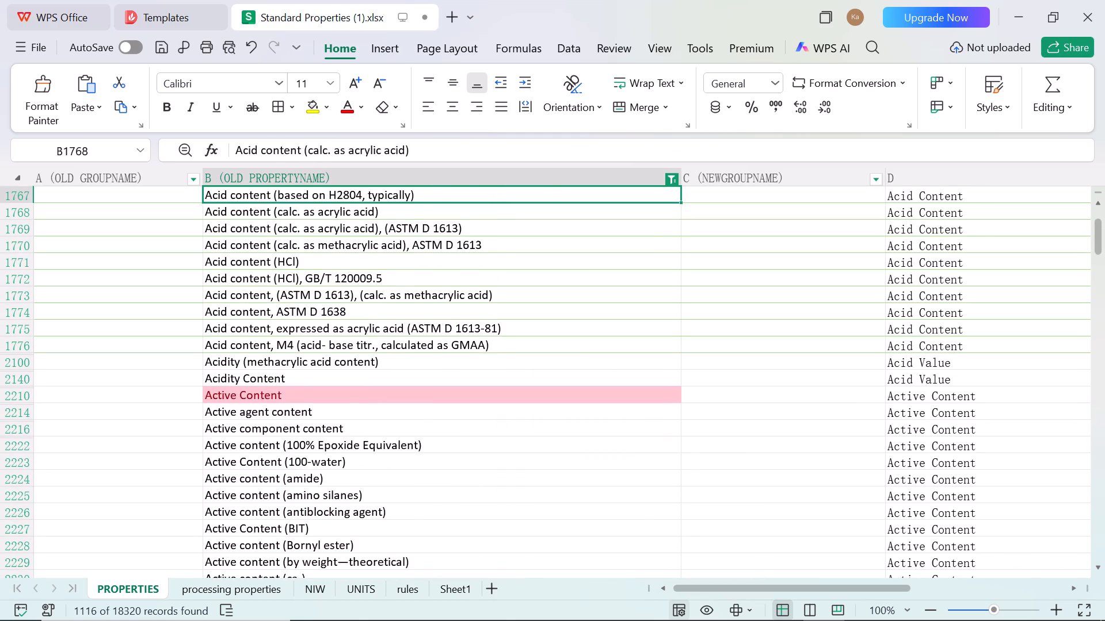
drag(403, 482, 405, 480)
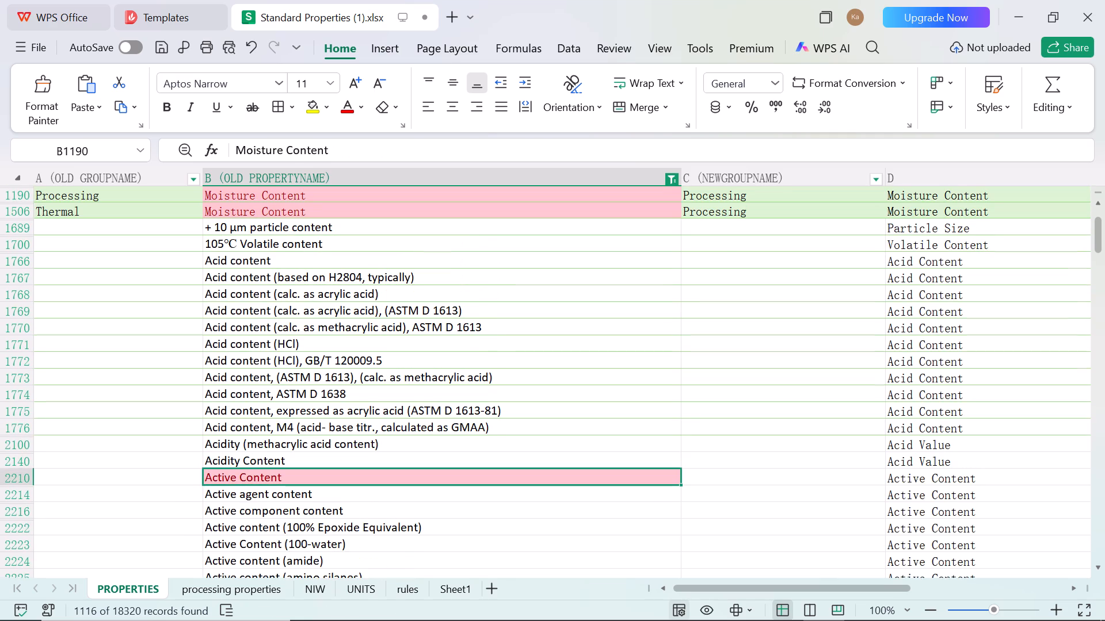
drag(405, 480, 393, 0)
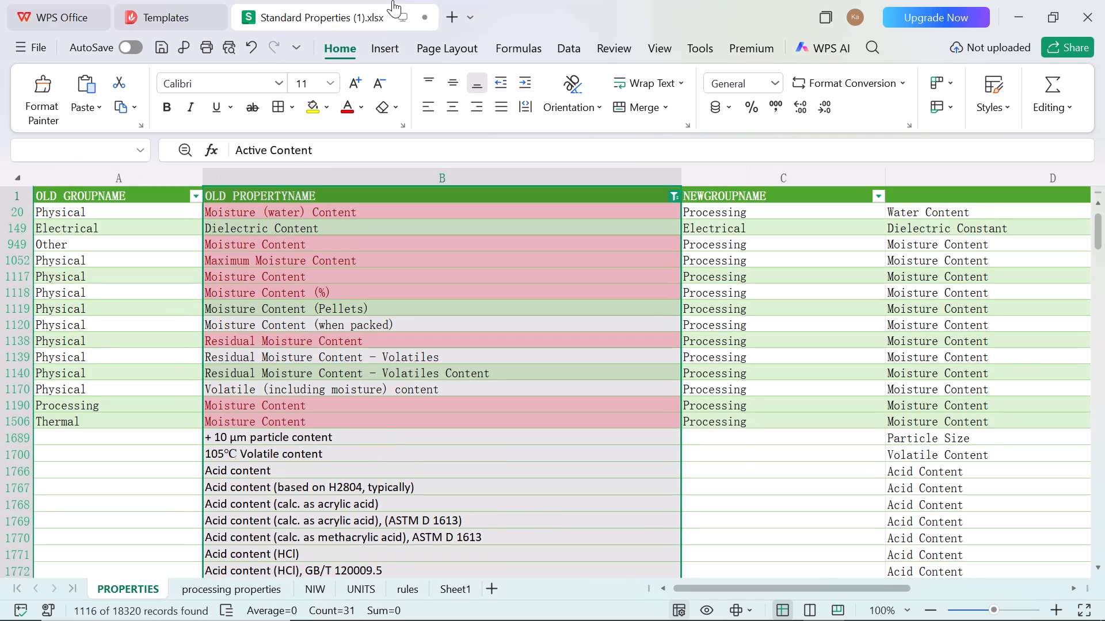
click(641, 426)
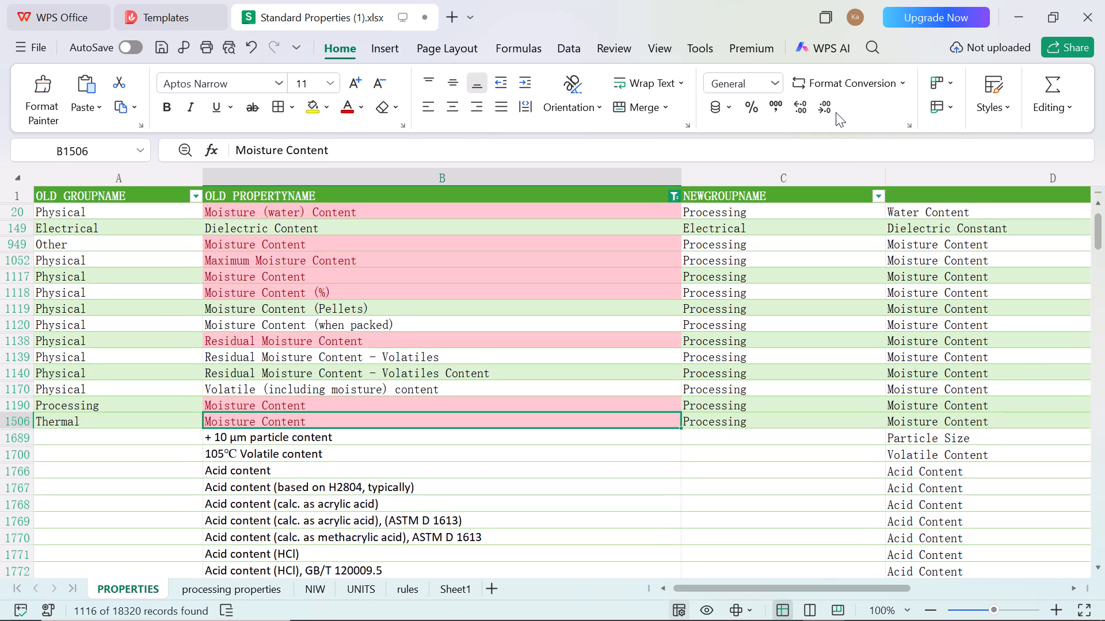
Back in KC 313's record on the admin site, save the changes and return to the product list.
click(1013, 5)
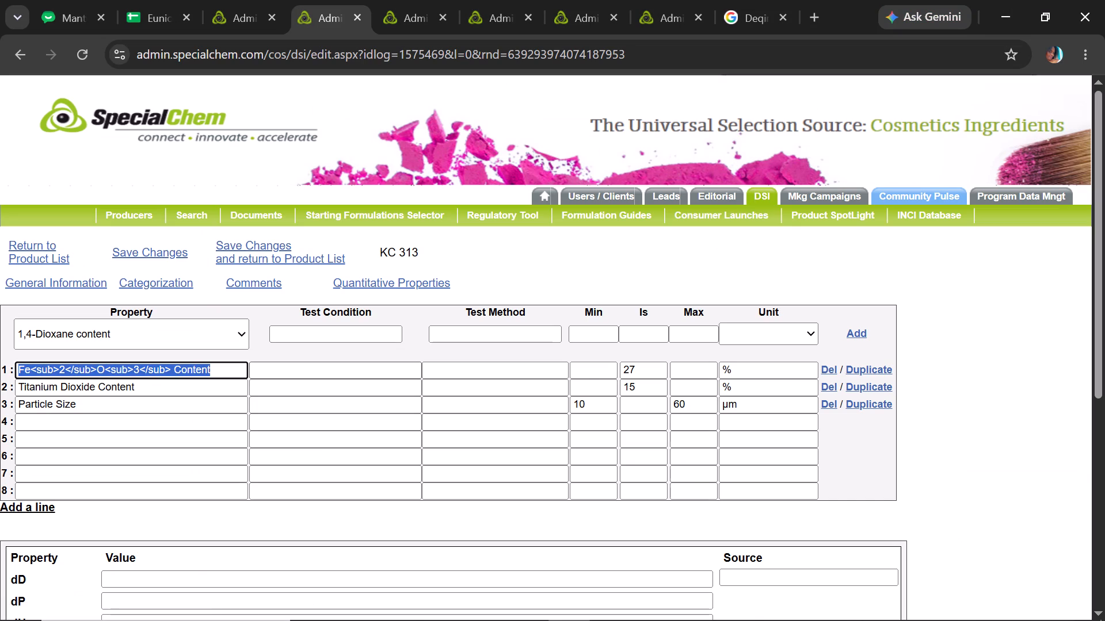
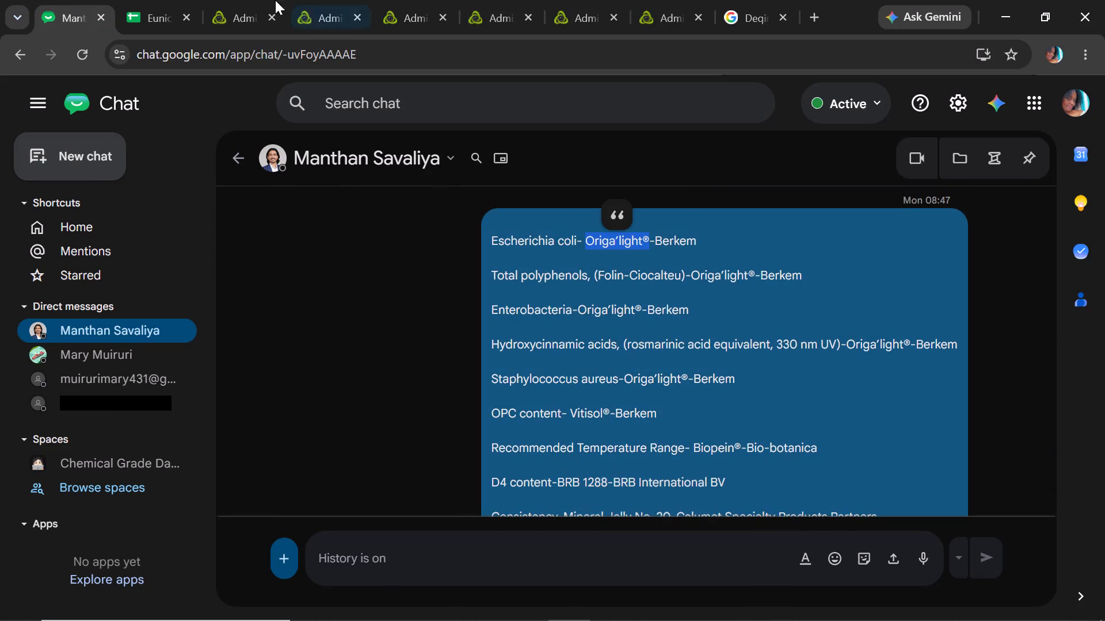
click(171, 4)
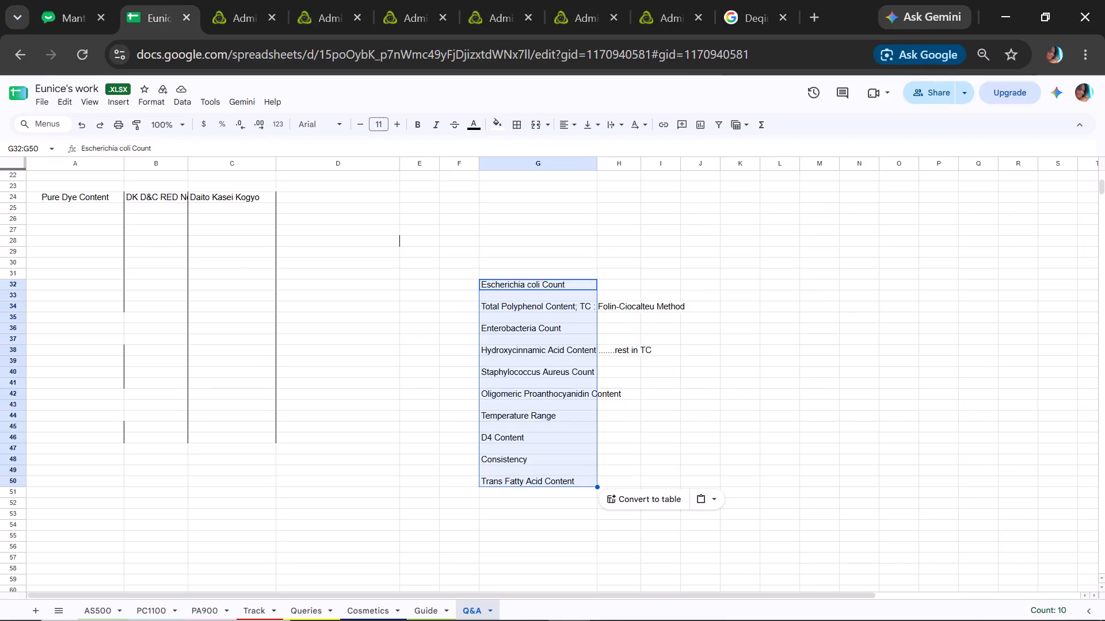
click(220, 7)
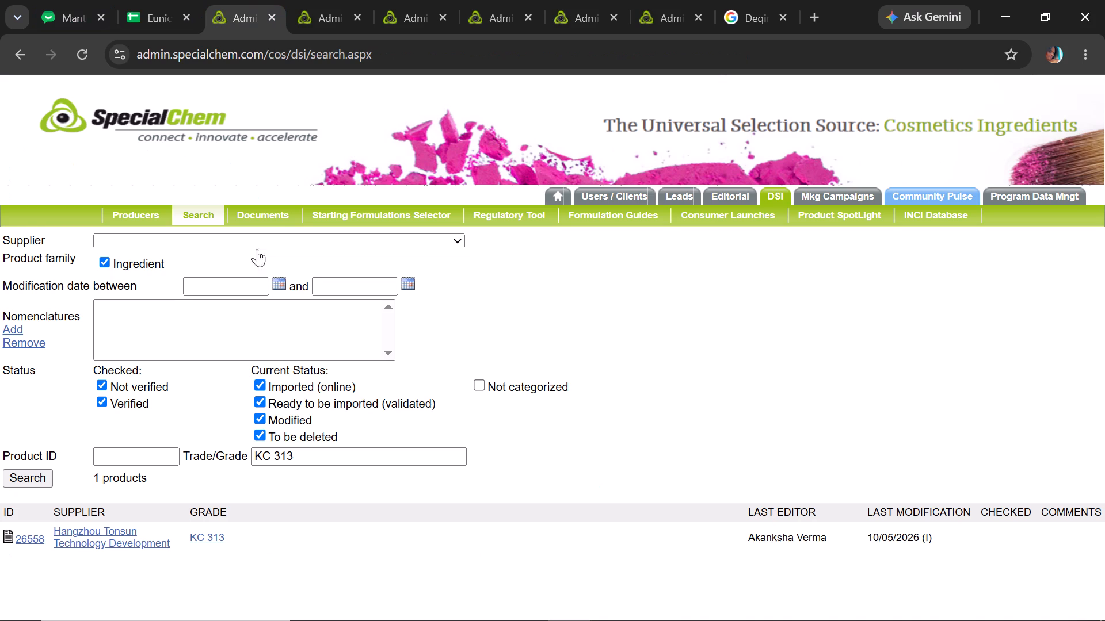
drag(317, 459, 116, 455)
key(ctrl+v)
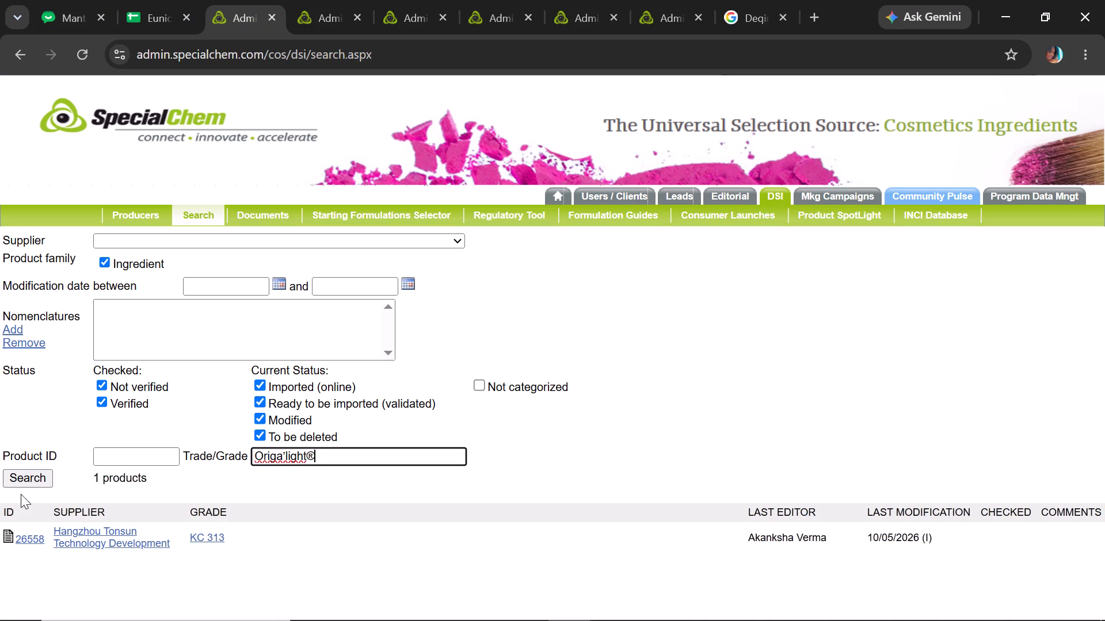
click(9, 475)
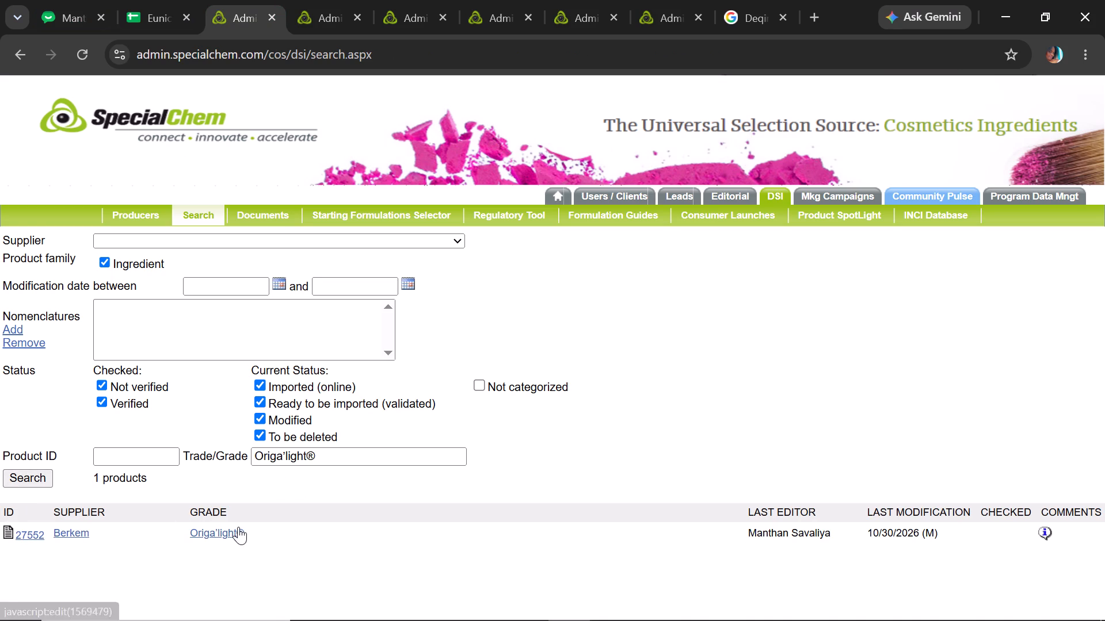
click(238, 527)
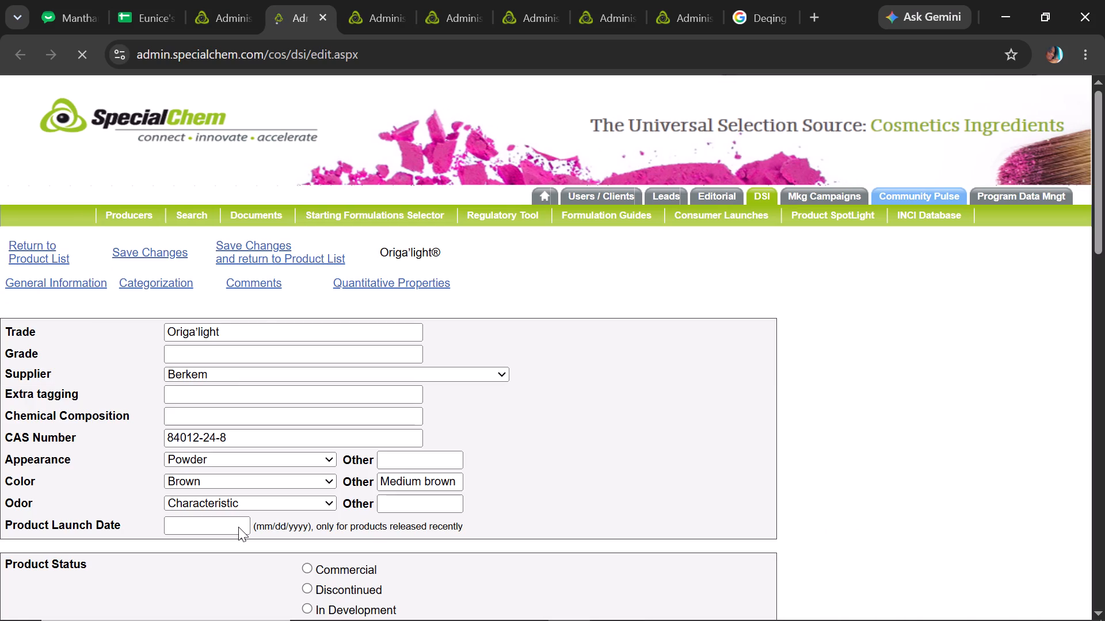
click(395, 279)
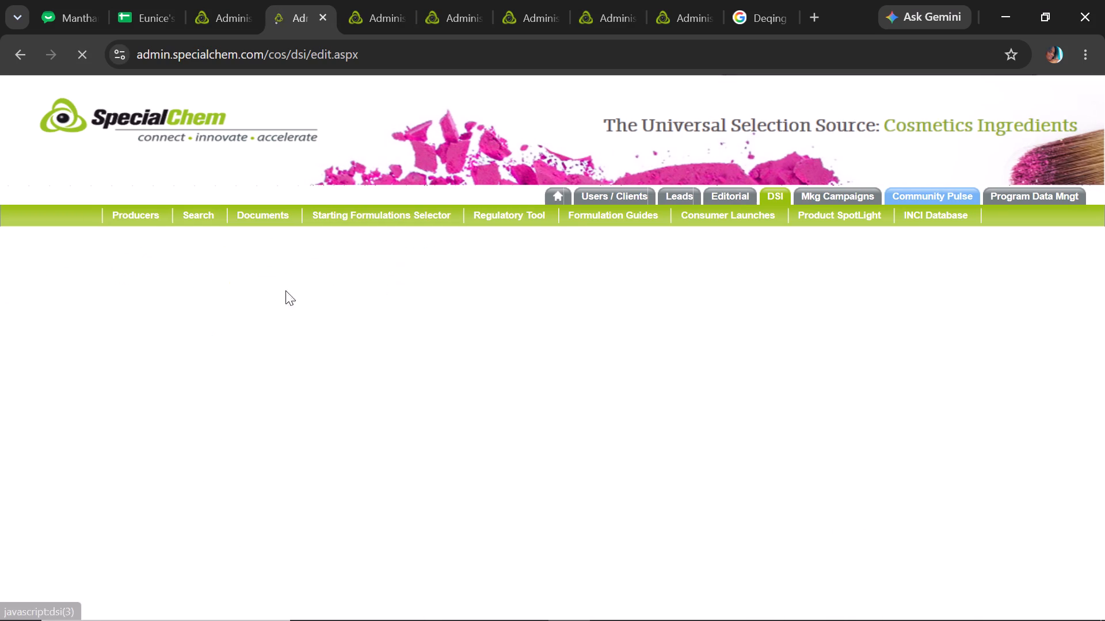
Change the Escherichia coli property name in row 1 to "Escherichia Coli Couunt".
click(115, 374)
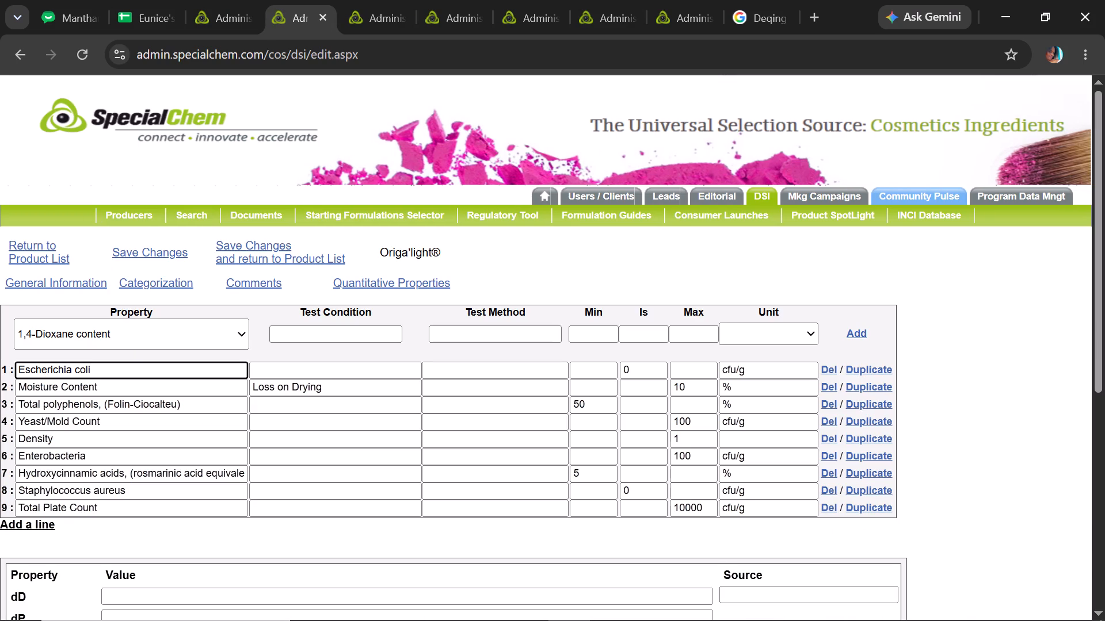
key(Left)
key(Left)
key(Left)
key(BackSpace)
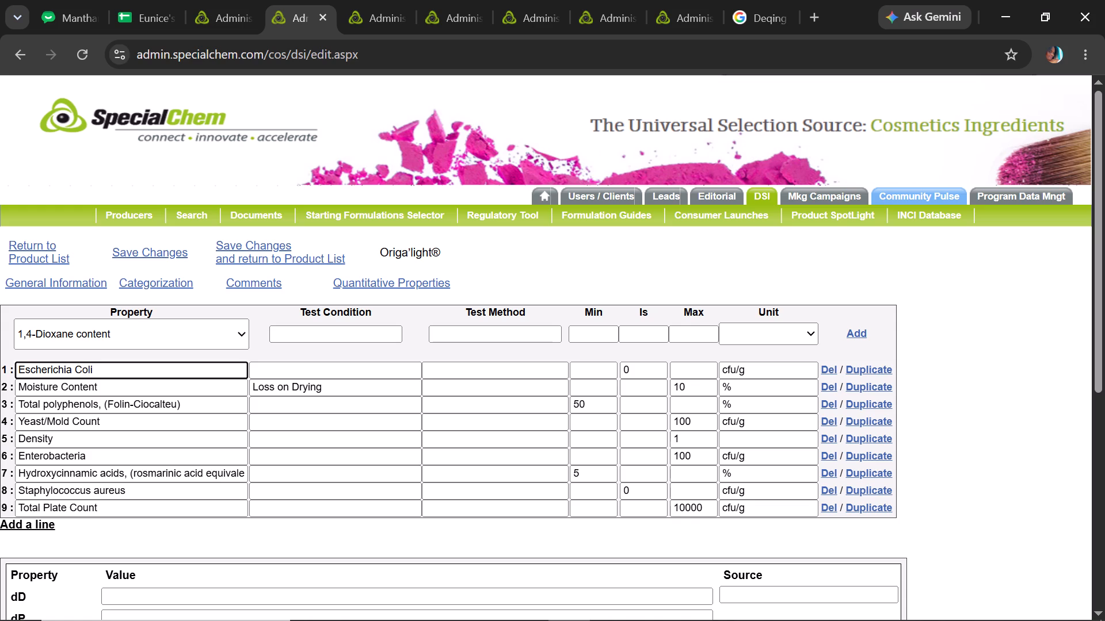
click(181, 367)
key(space)
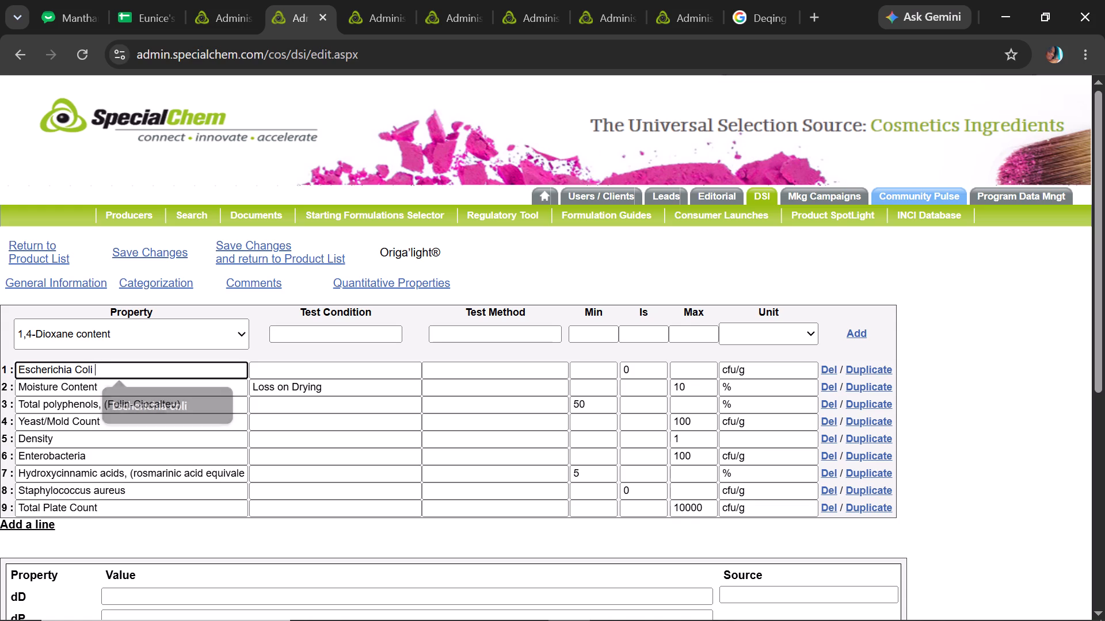
text(C)
text(ouunt)
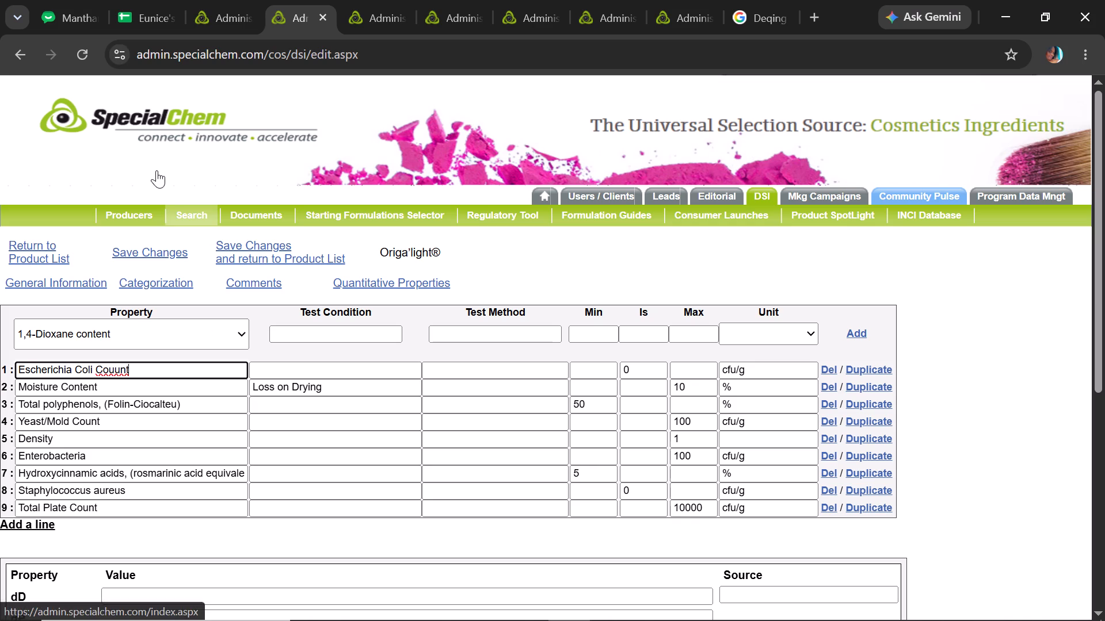
Check the Q&A sheet's list and enter "Folin-Ciocalteu Method" as the test condition of the Total polyphenols row.
click(162, 1)
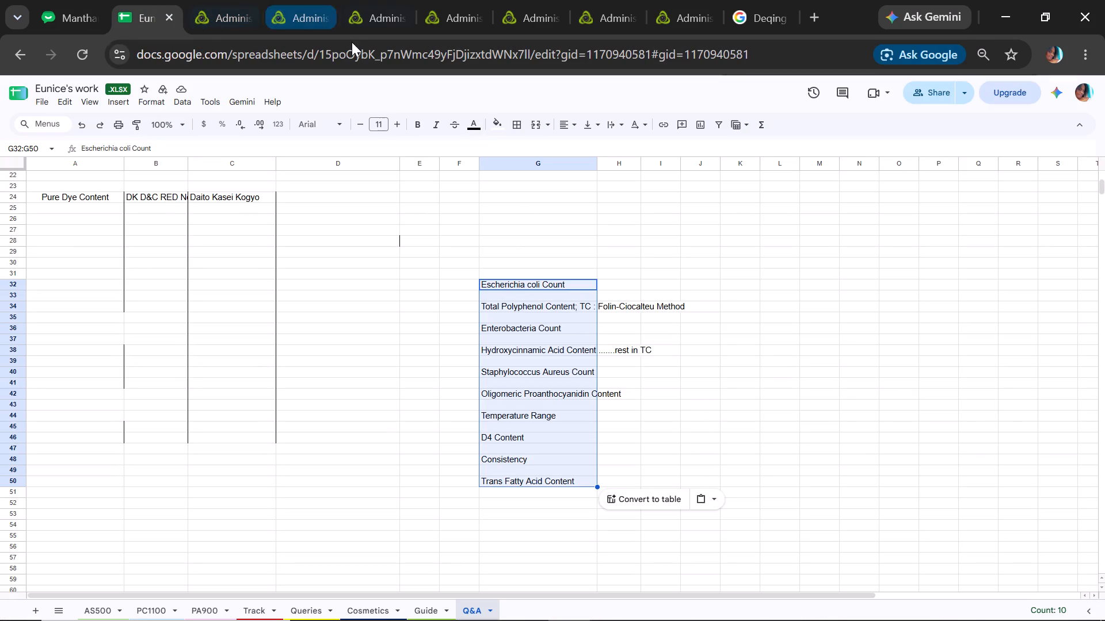
click(226, 7)
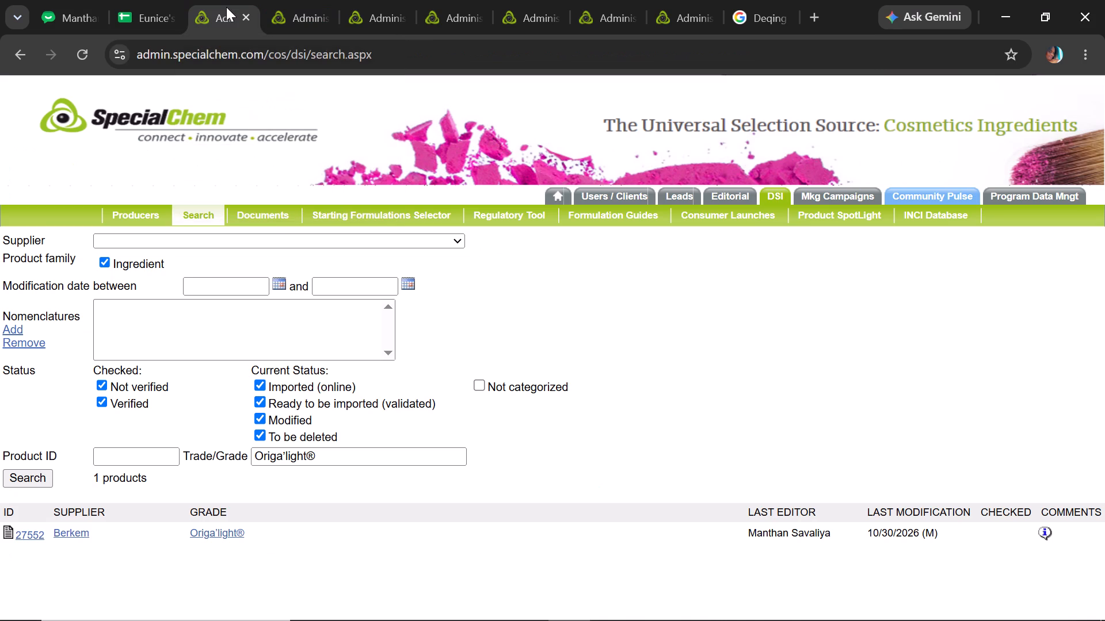
click(293, 3)
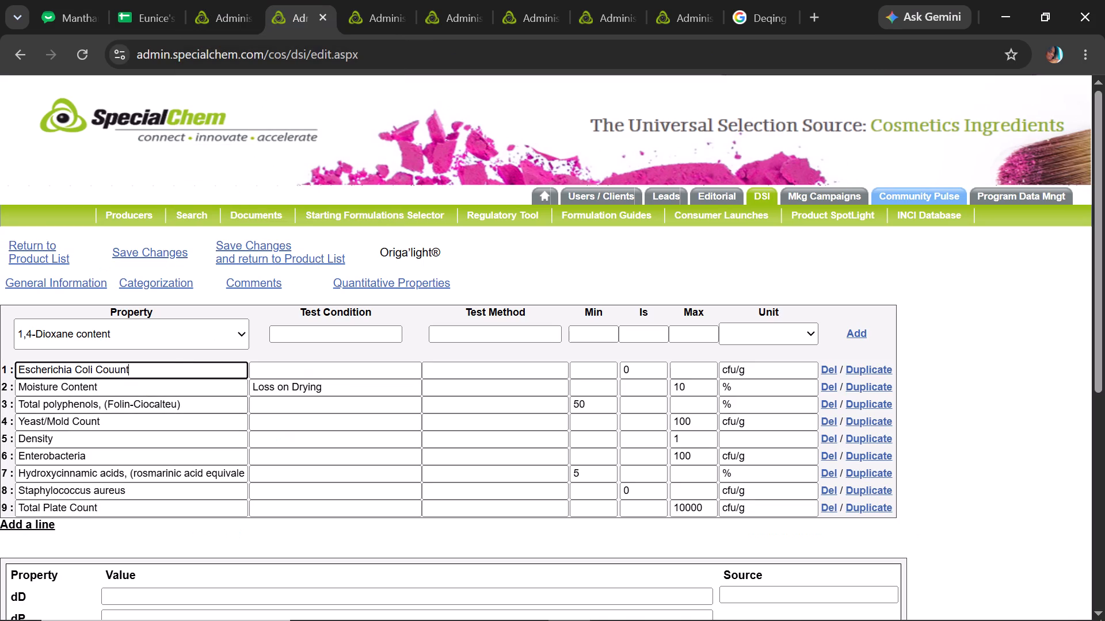
drag(108, 404, 169, 404)
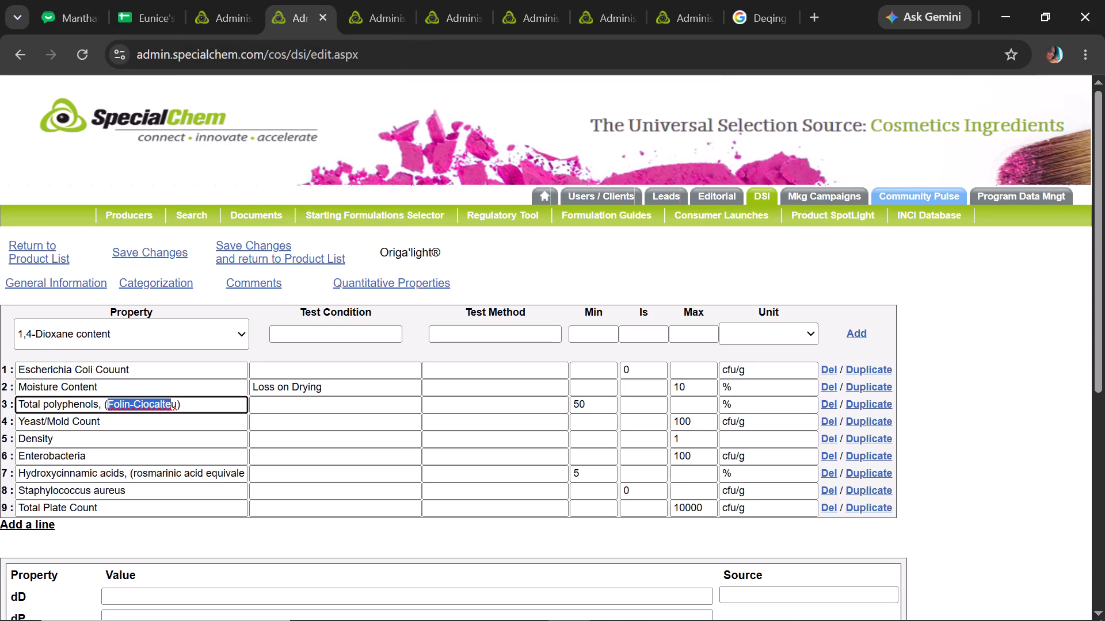
drag(169, 404, 177, 404)
key(ctrl+c)
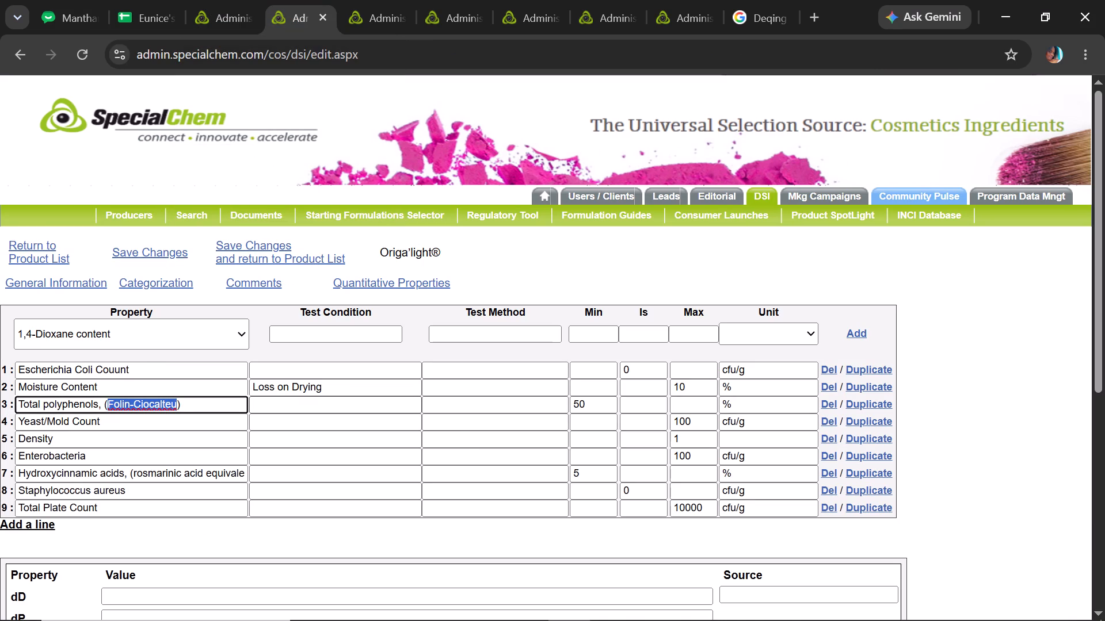
click(302, 407)
key(ctrl+v)
key(space)
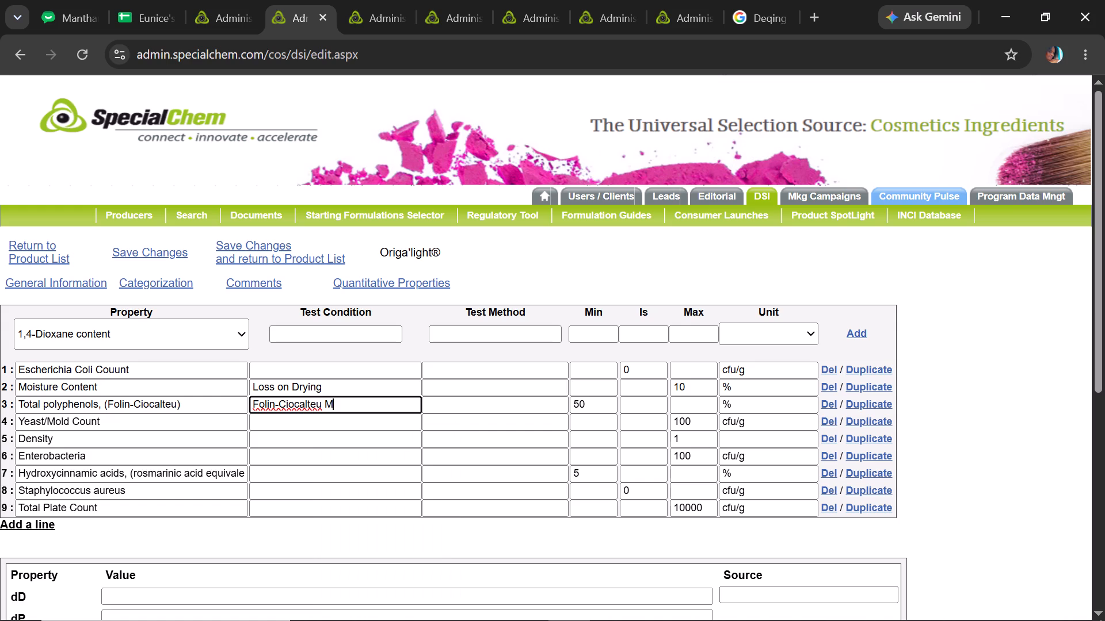
text(ethos)
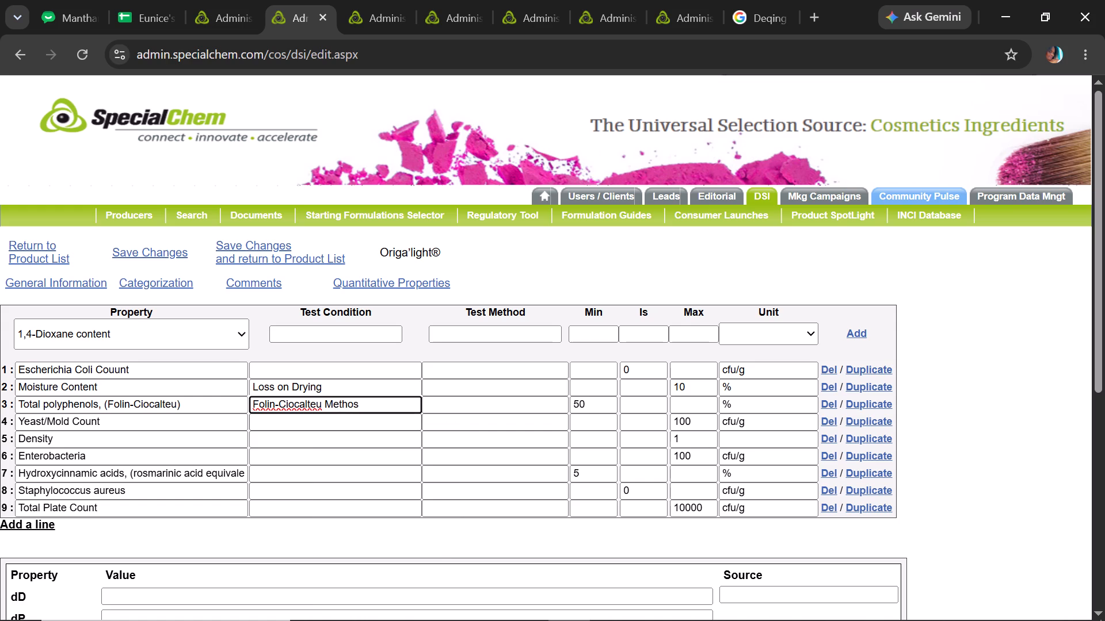
key(BackSpace)
key(d)
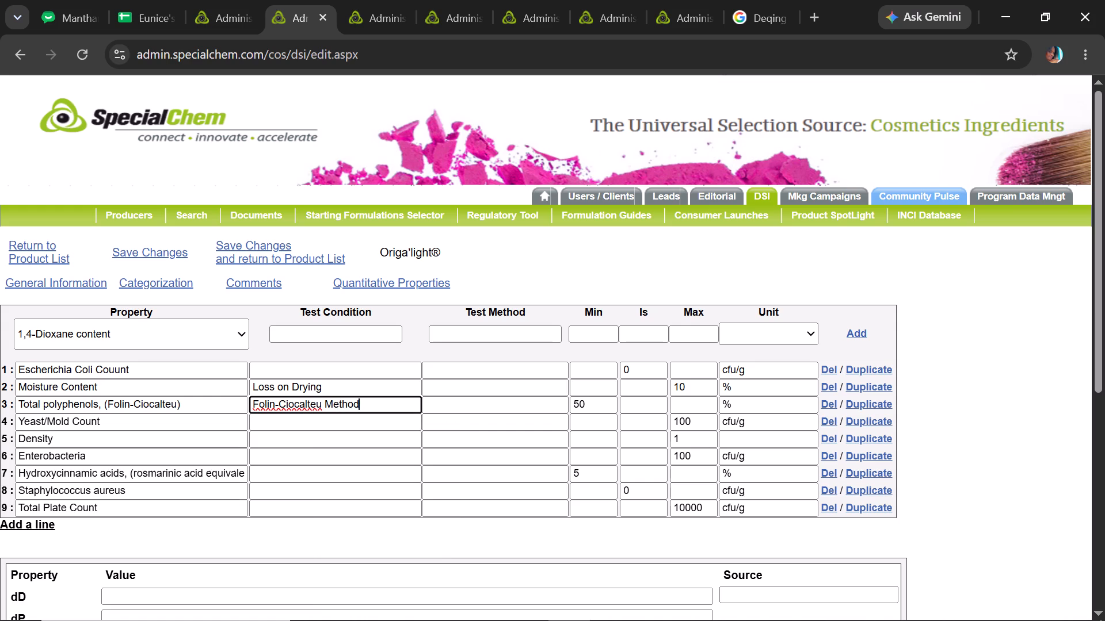
Rename the Total polyphenols property in row 3 as "Total Polyphenol Content".
drag(93, 404, 238, 406)
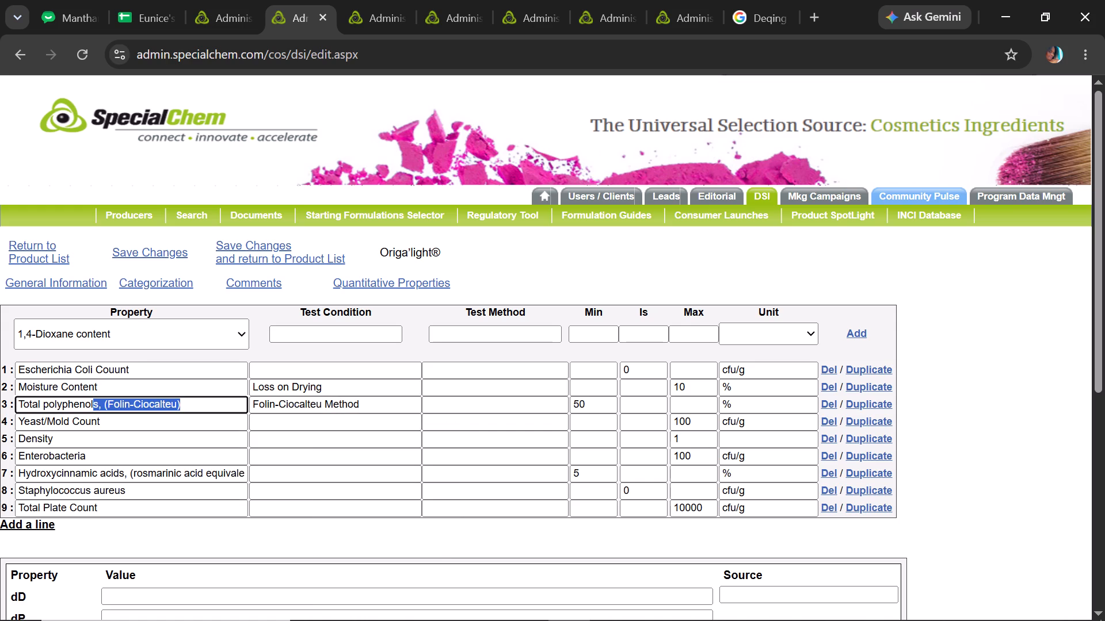
key(BackSpace)
click(193, 466)
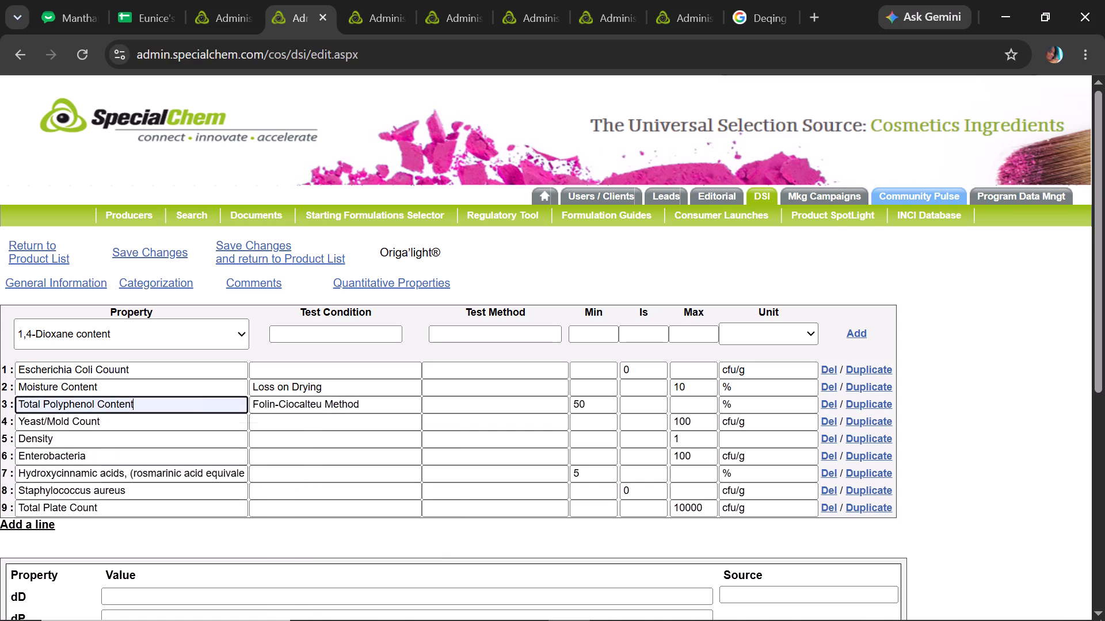
Check the Q&A sheet's list and rename the Enterobacteria property in row 6 as "Enterobacteria Count".
click(131, 454)
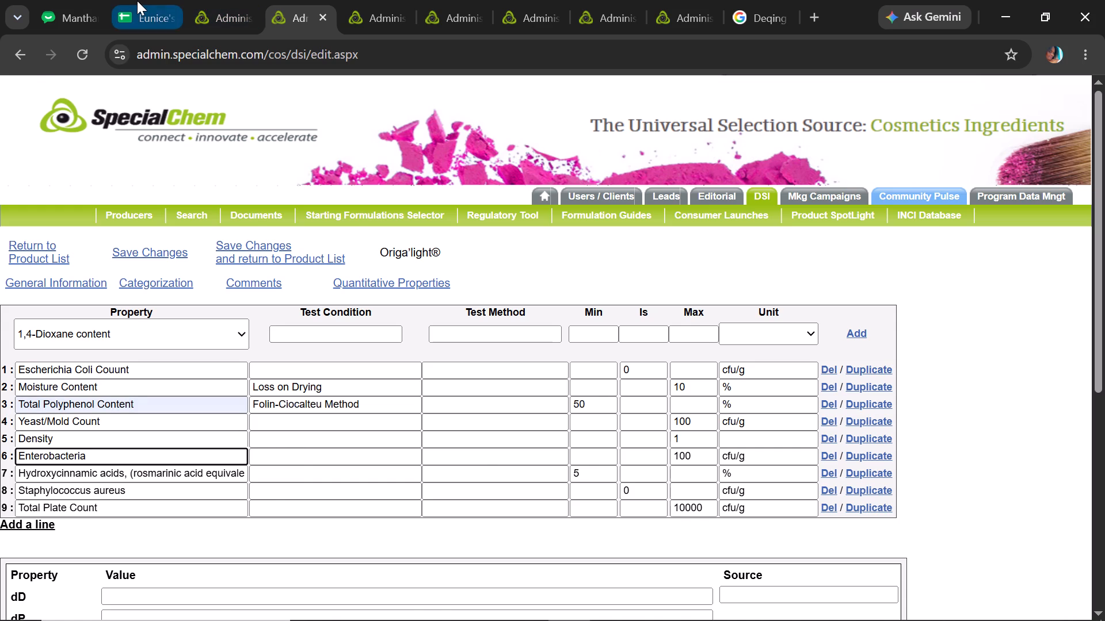
click(137, 1)
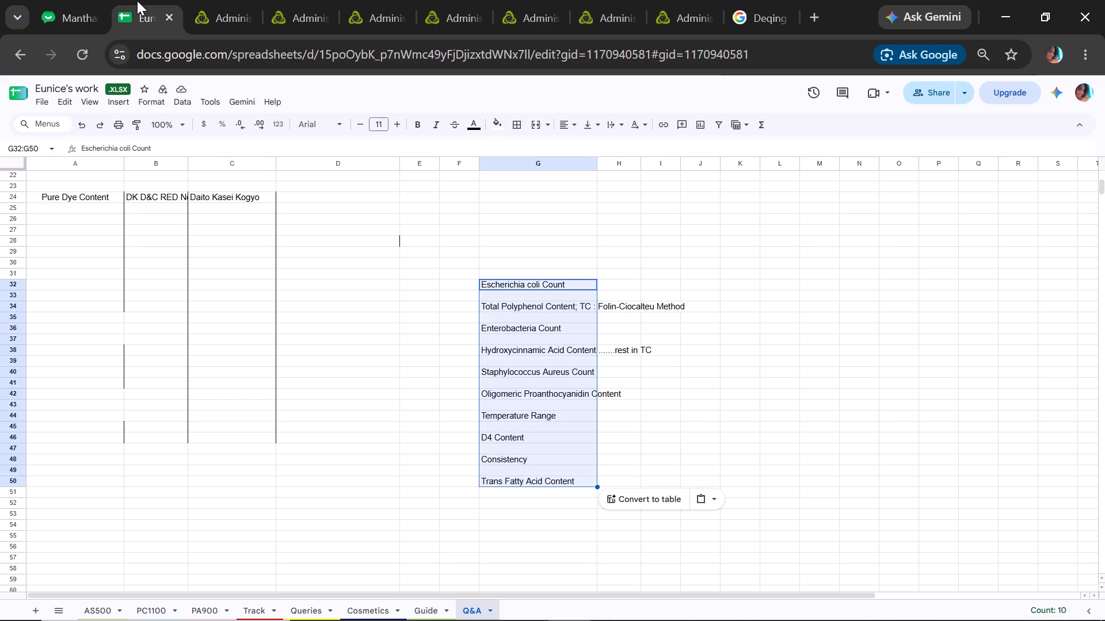
click(227, 0)
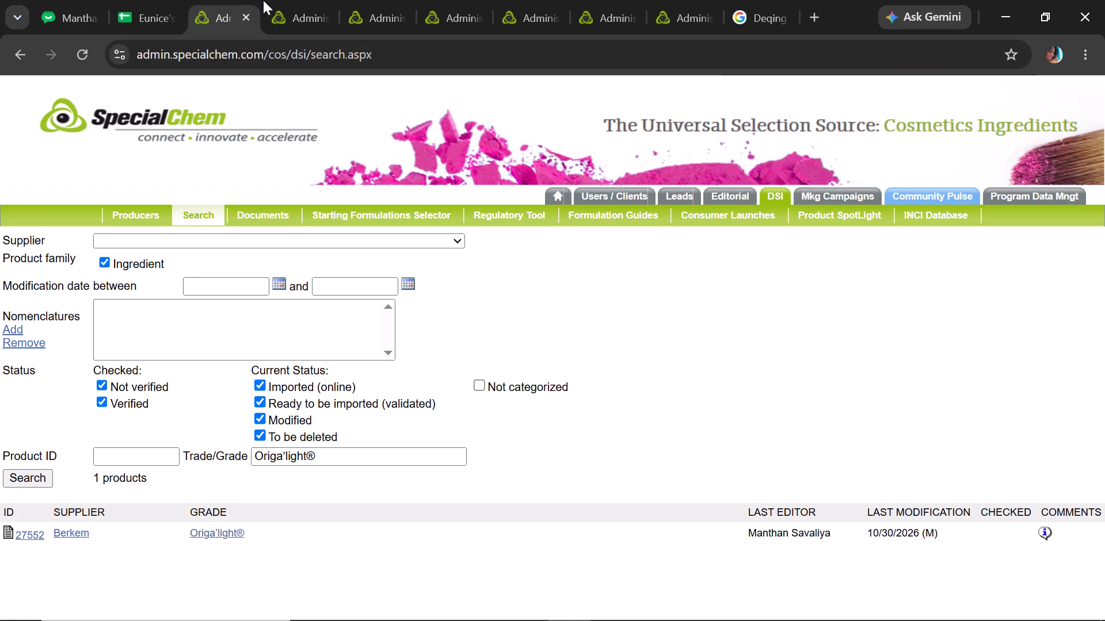
click(270, 0)
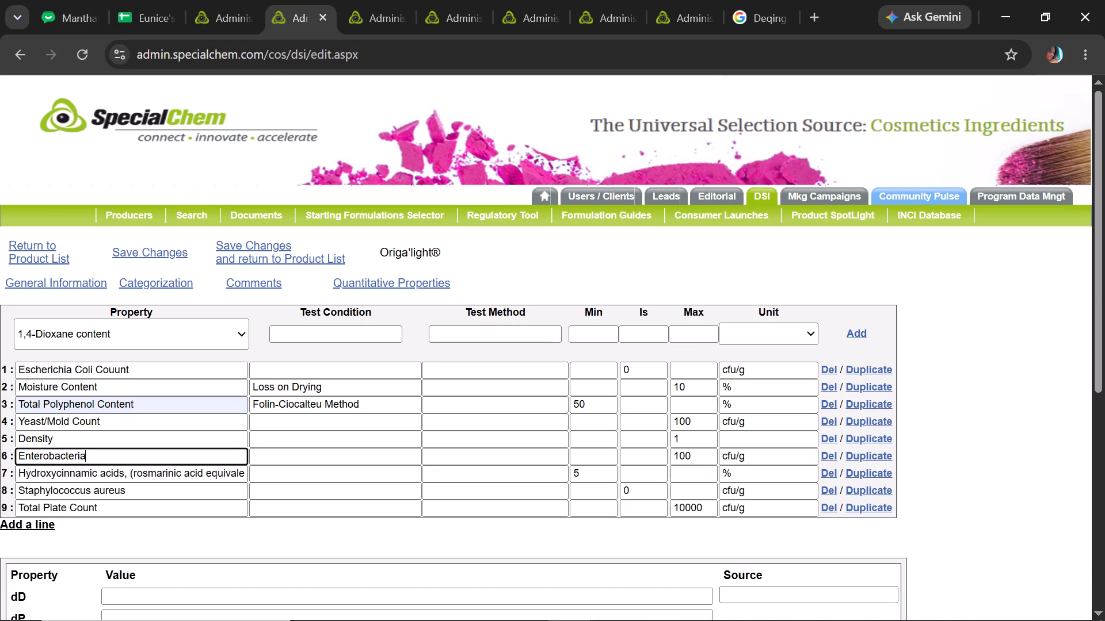
key(space)
text(ount)
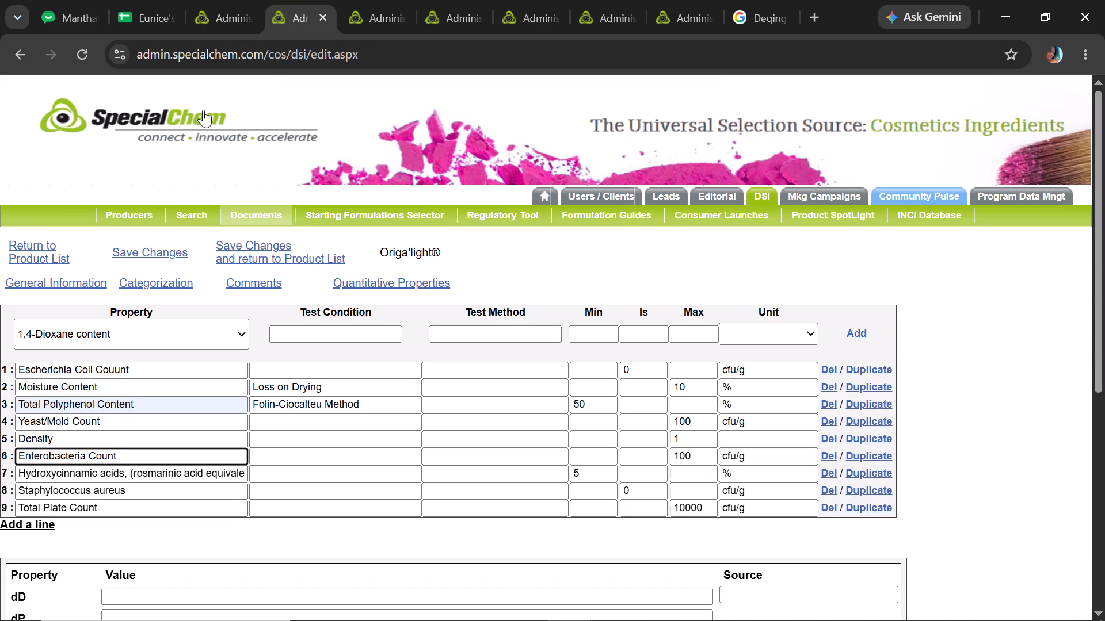
Following the Q&A sheet, copy "rosmarinic acid equivalent, 330 nm UV" from row 7's property name into its test condition, without parentheses.
click(168, 14)
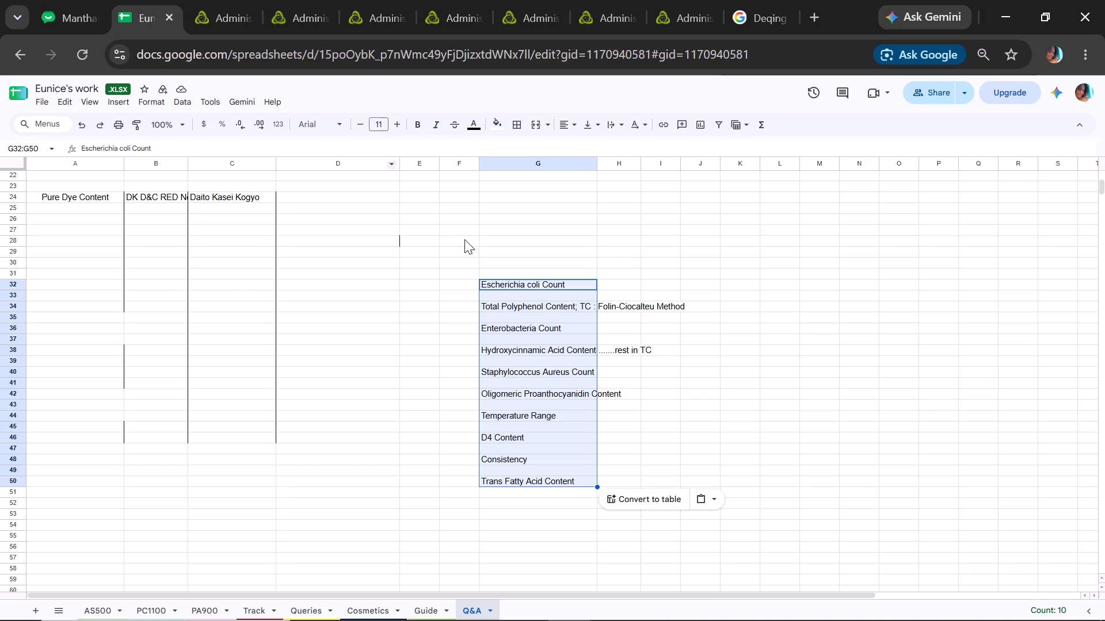
click(518, 347)
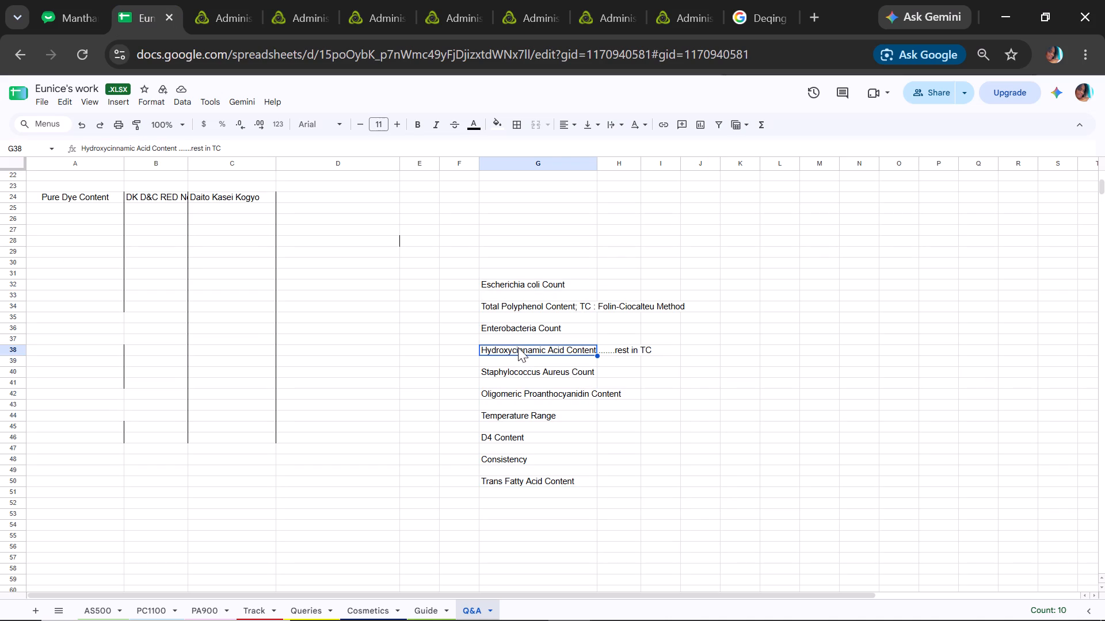
click(230, 15)
click(165, 2)
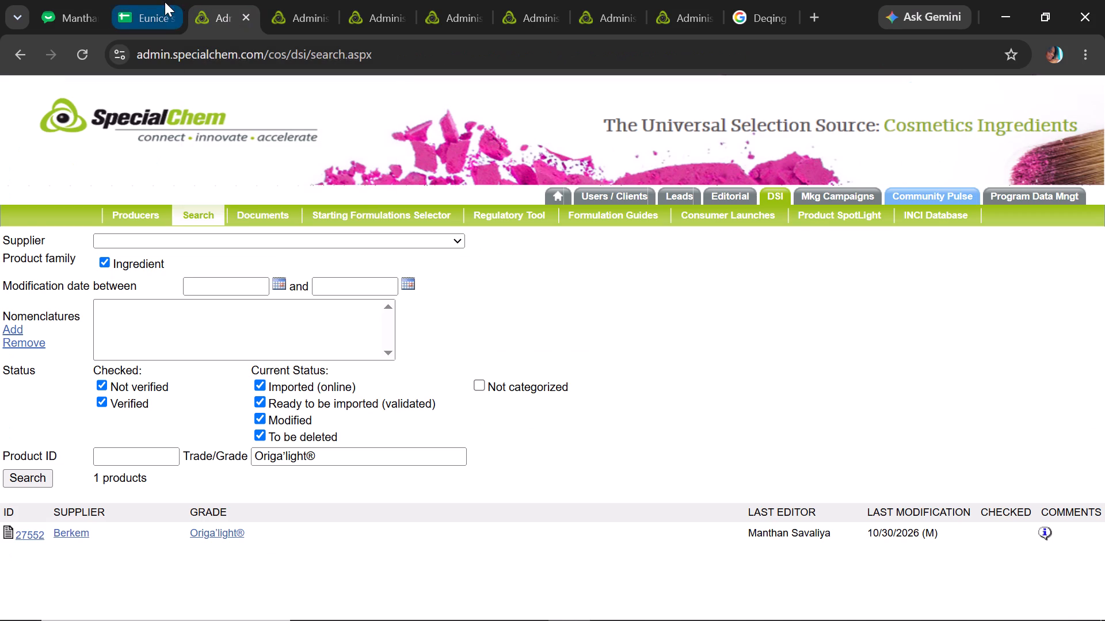
click(228, 6)
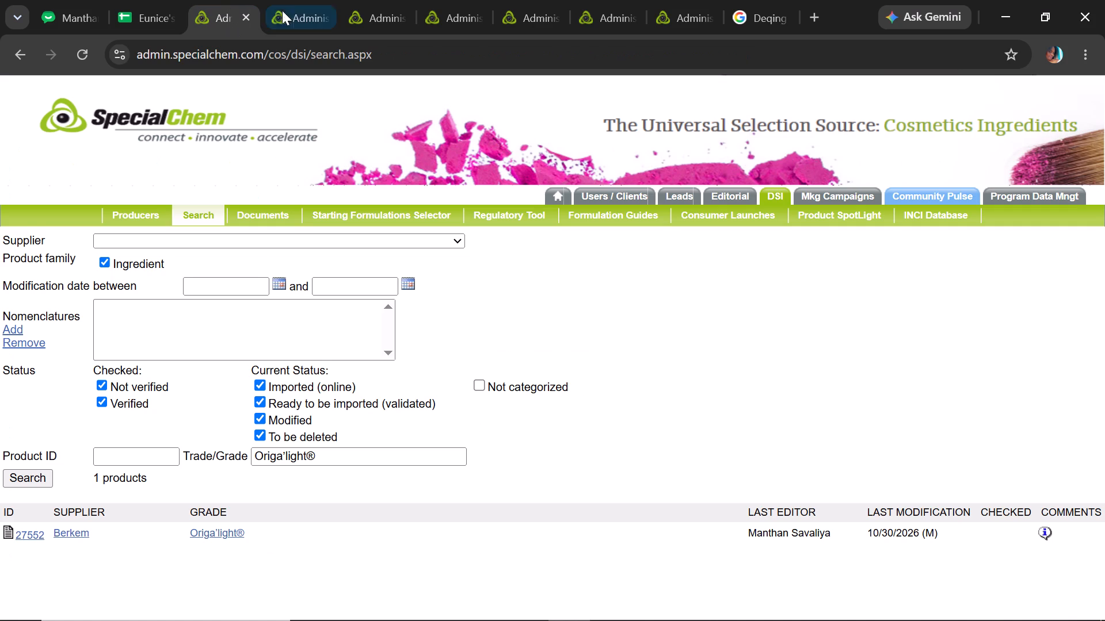
click(294, 5)
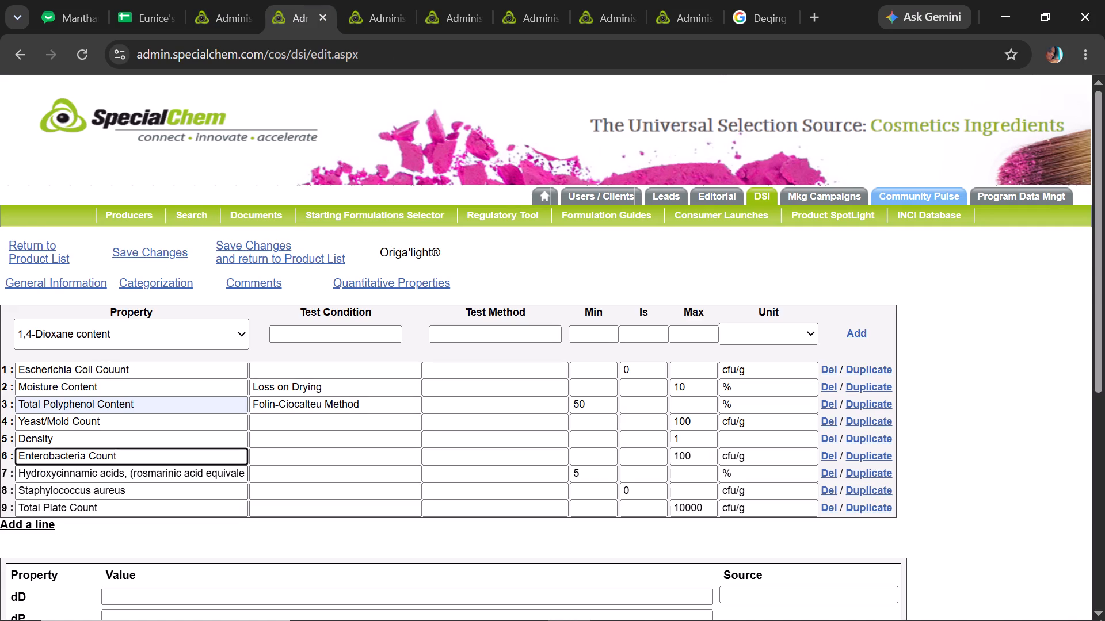
drag(131, 474, 244, 471)
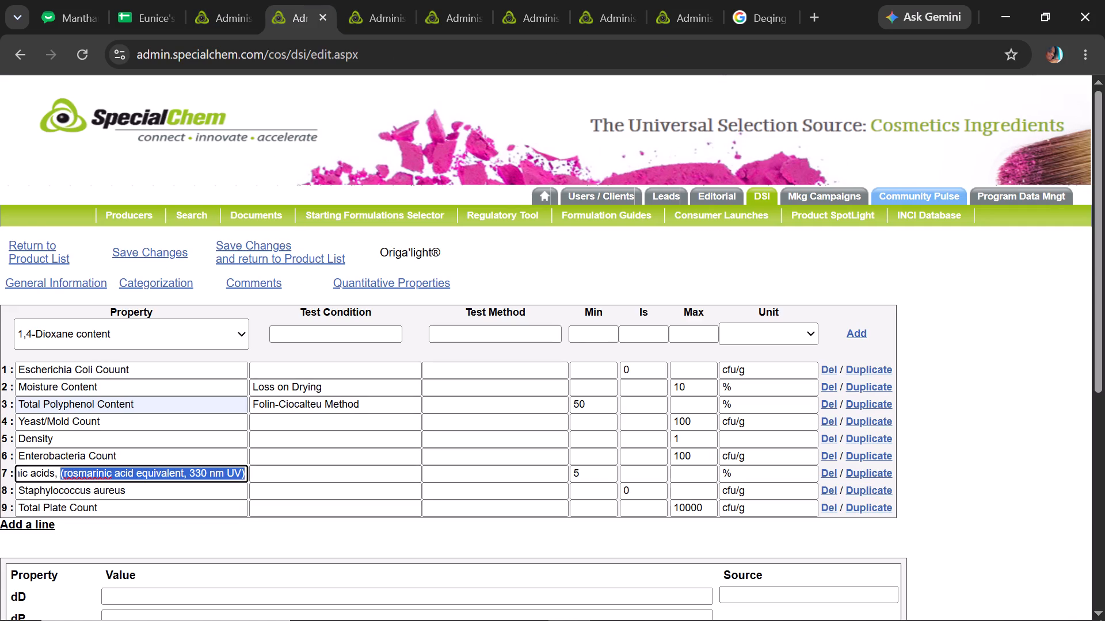
drag(244, 471, 241, 471)
key(ctrl+c)
click(298, 472)
key(ctrl+v)
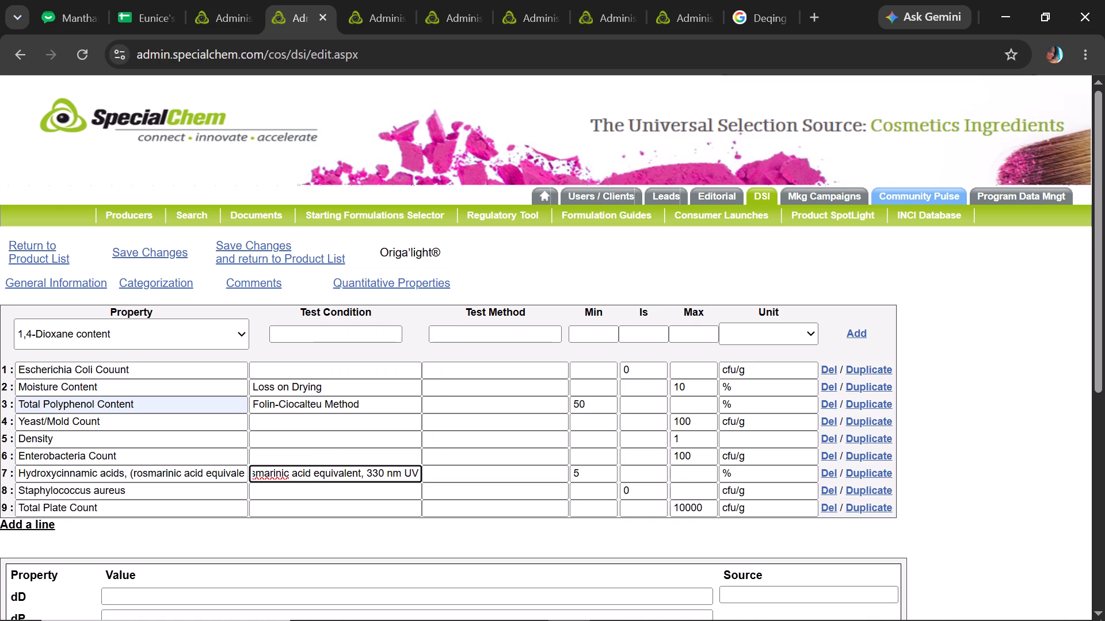
drag(298, 472, 257, 473)
click(257, 473)
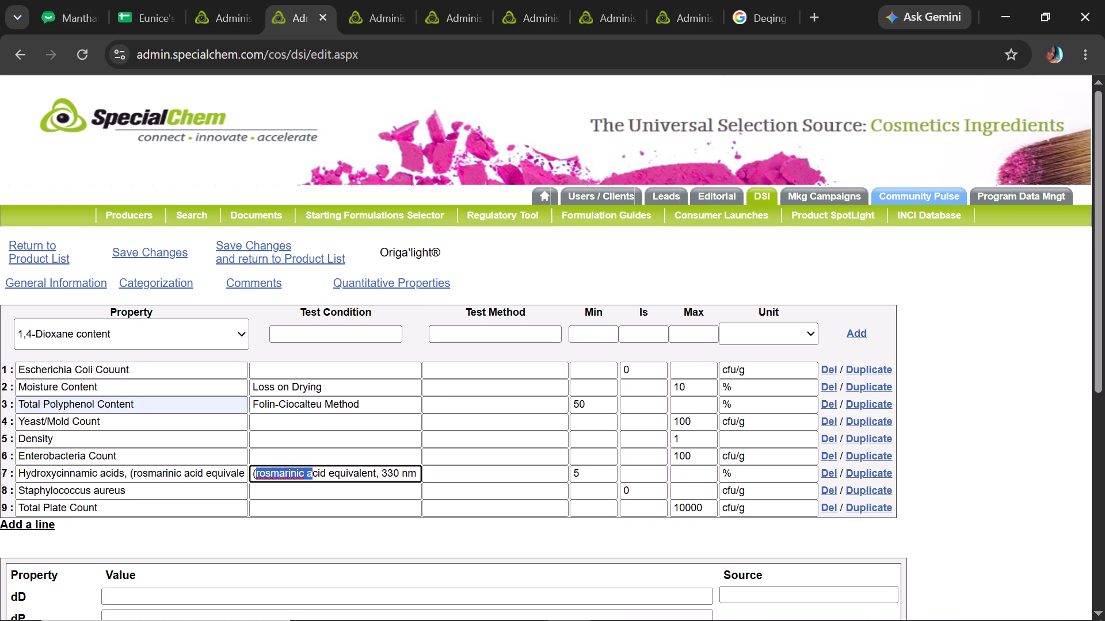
key(BackSpace)
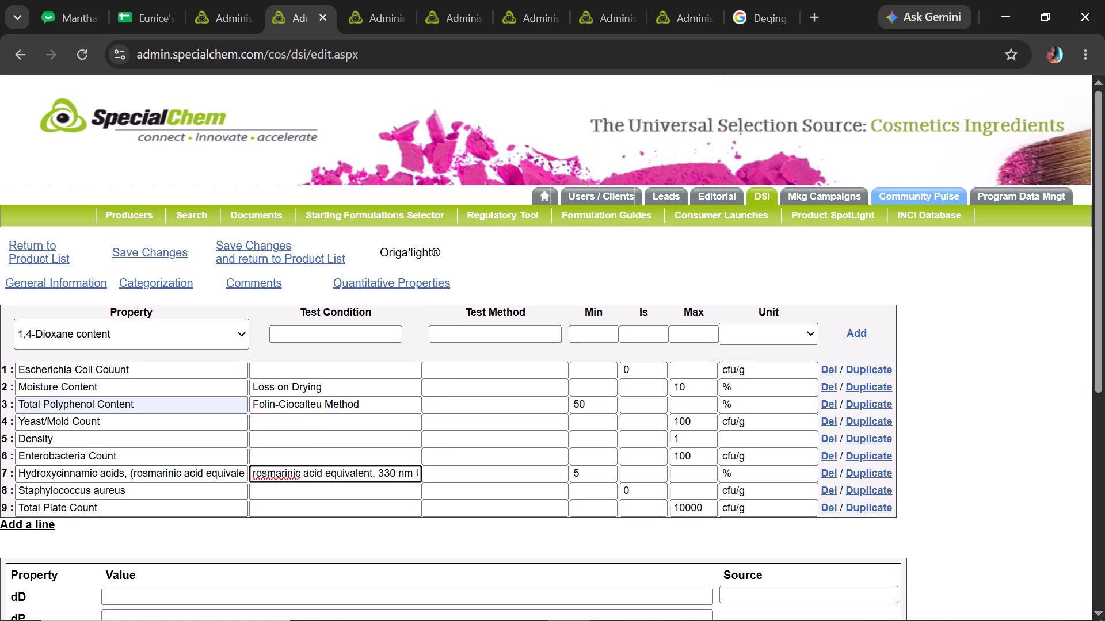
Rename the property in row 7 as "Hydroxycinnamic Acid Content", removing the bracketed remainder.
drag(121, 471, 436, 503)
key(BackSpace)
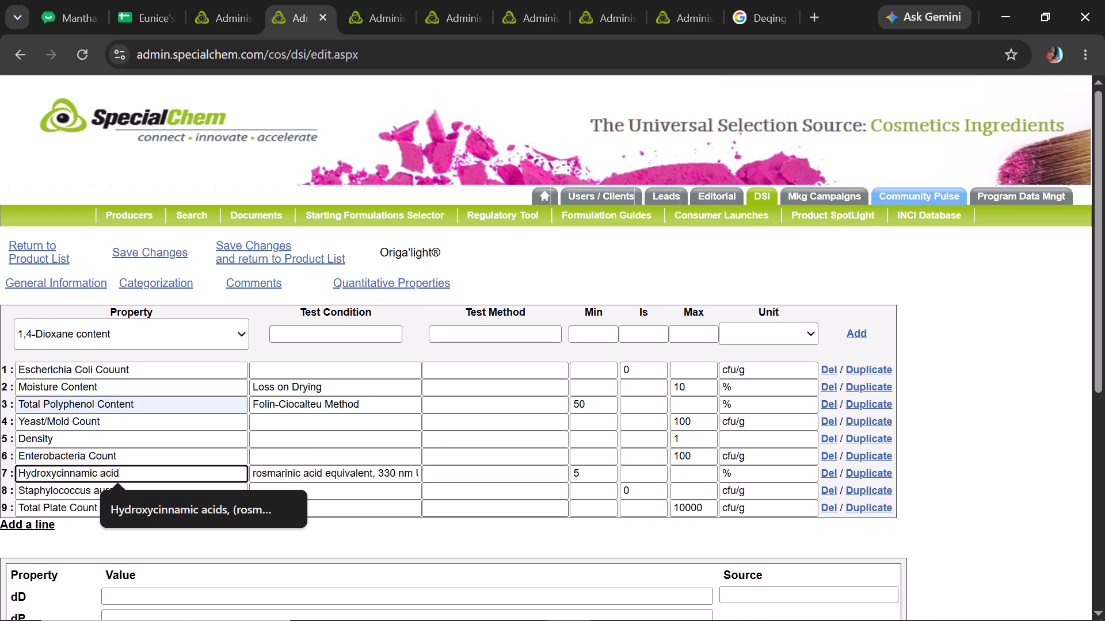
key(space)
text(ontnet)
key(BackSpace)
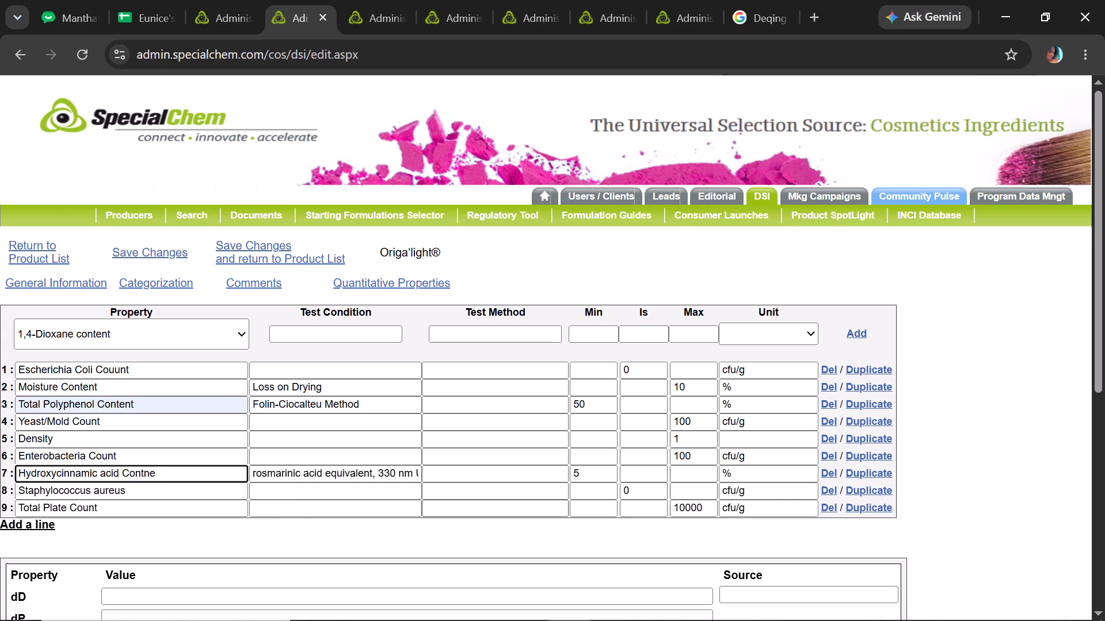
key(BackSpace)
key(BackSpace)
text(ent)
click(105, 473)
key(BackSpace)
Copy "Staphylococcus Aureus Count" from the Q&A sheet and replace the property name in row 8 with it.
click(141, 488)
click(154, 4)
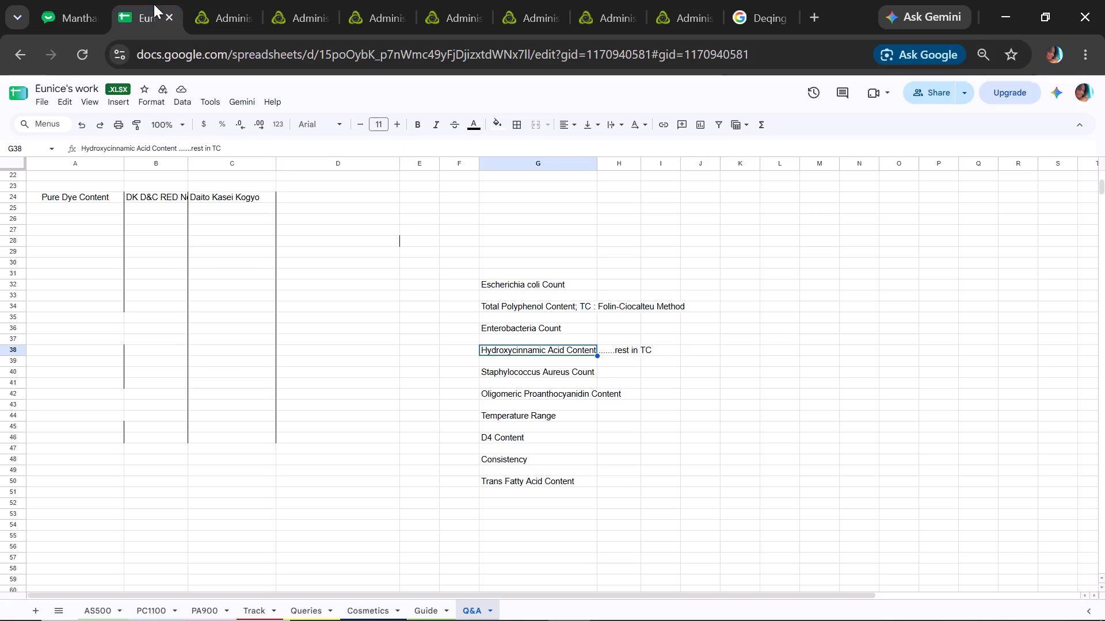
click(521, 371)
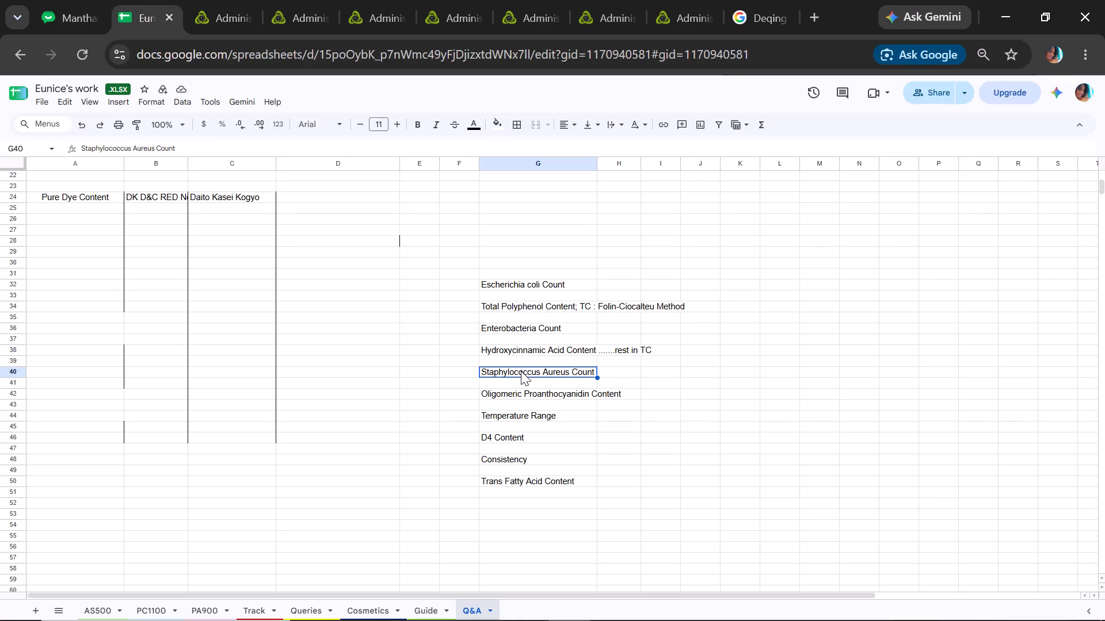
key(ctrl+c)
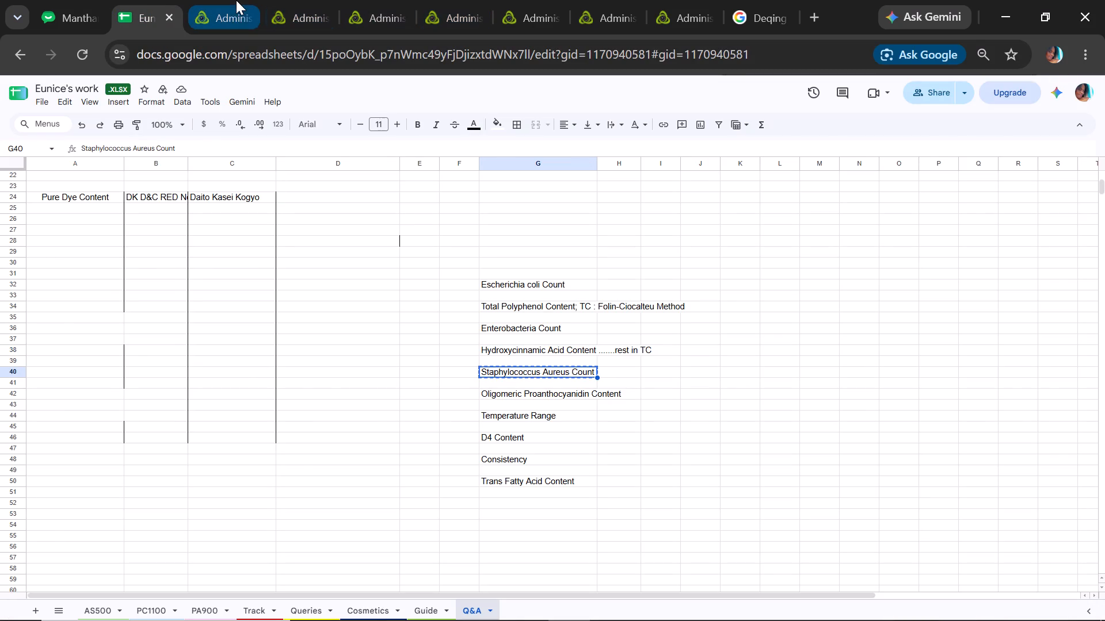
click(236, 0)
click(300, 0)
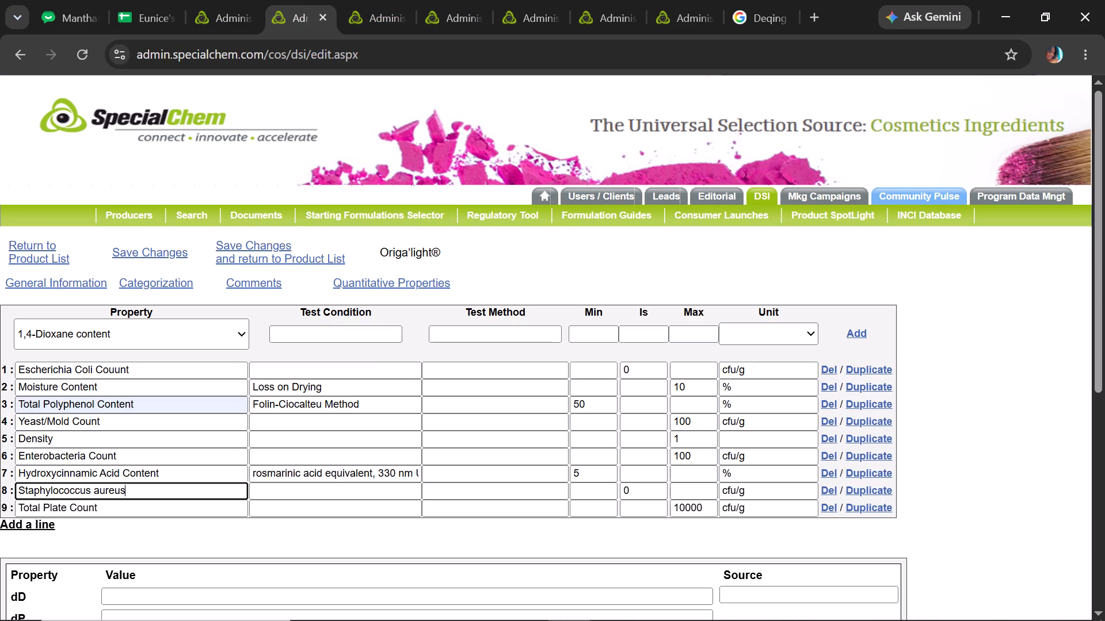
drag(165, 497, 0, 490)
key(ctrl+v)
Save the Origa'light® changes and return to the product list.
click(256, 259)
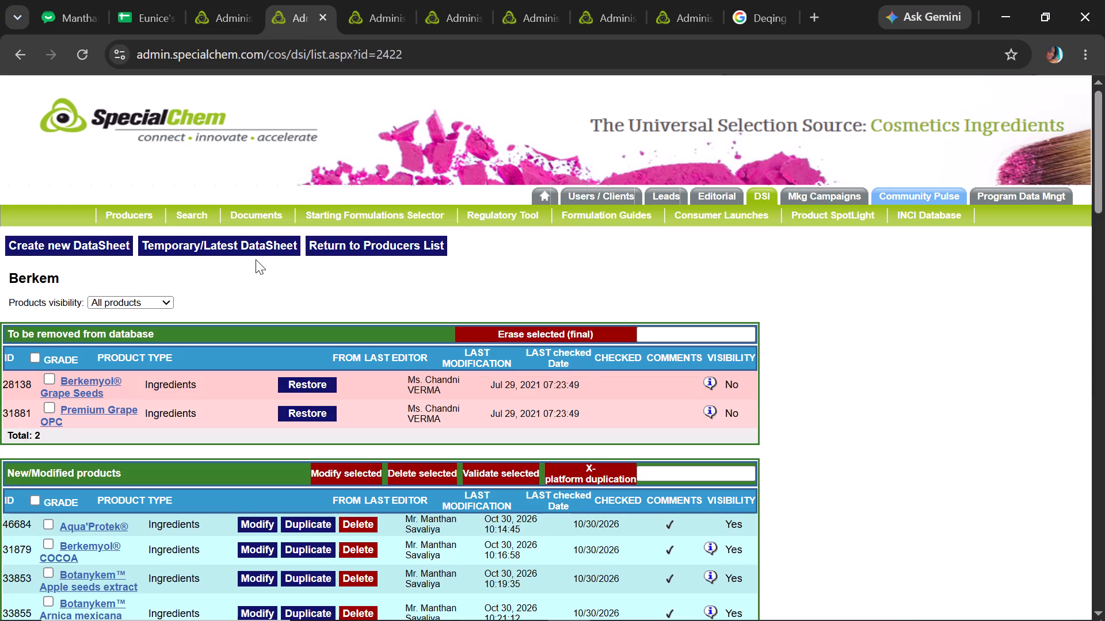
click(161, 11)
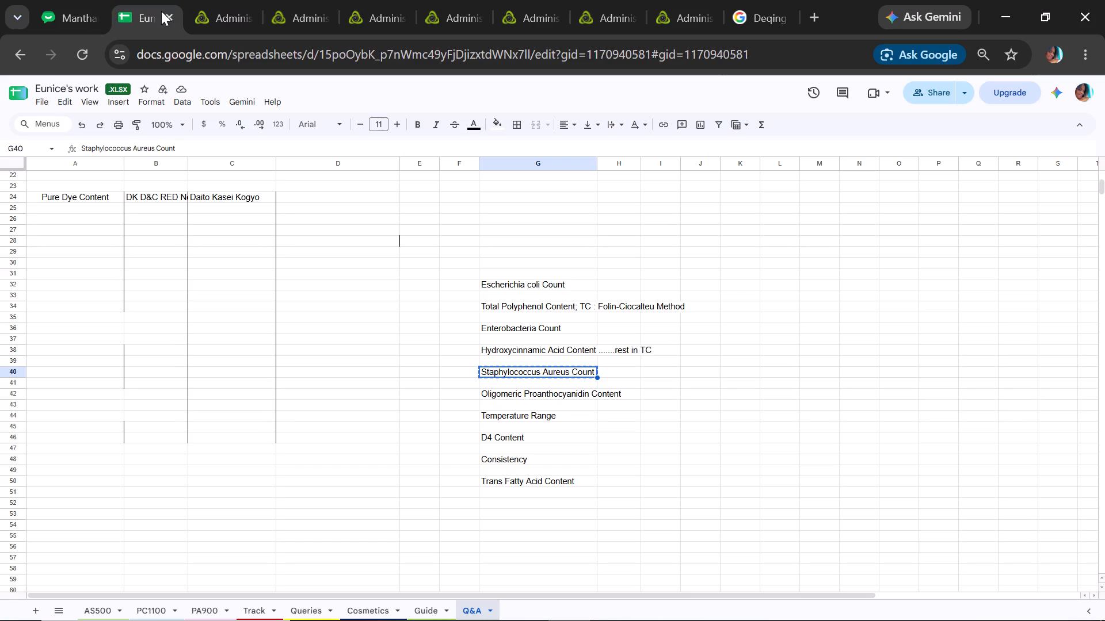
click(529, 415)
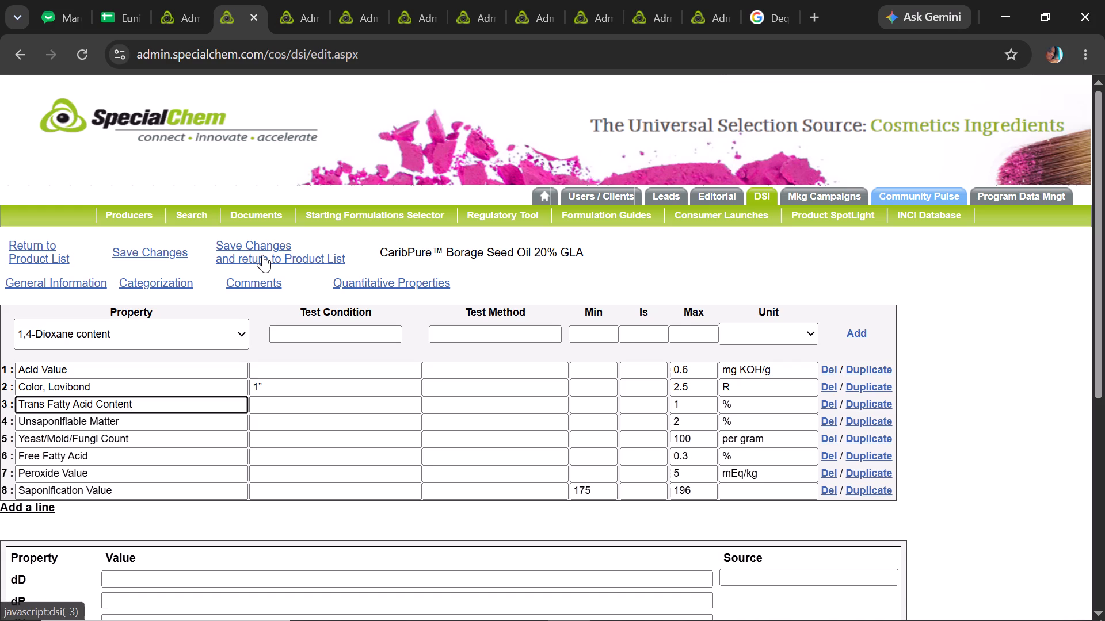
Close the extra admin tabs and the Google search tab, keeping only the chat, the spreadsheet and the admin product search open.
click(118, 3)
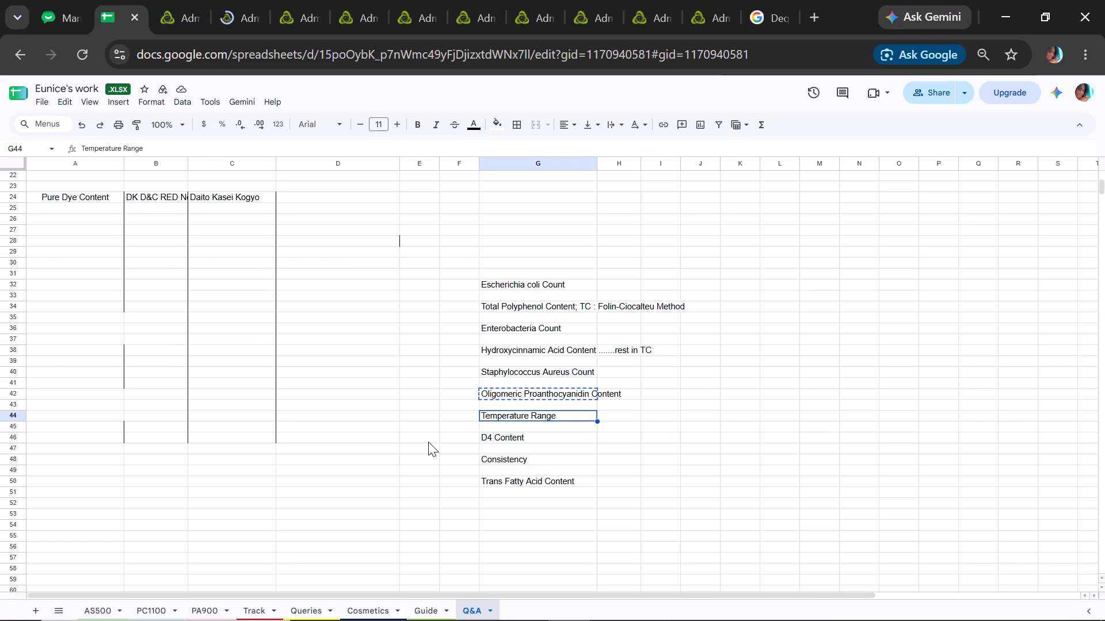
click(166, 31)
click(228, 15)
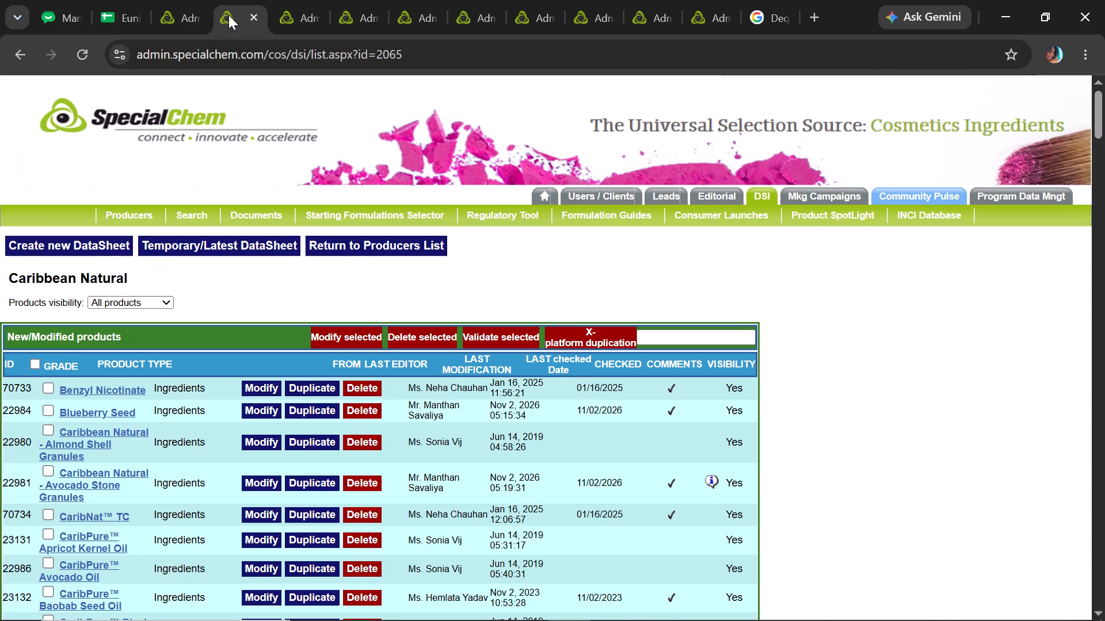
triple_click(257, 21)
triple_click(257, 21)
triple_click(257, 21)
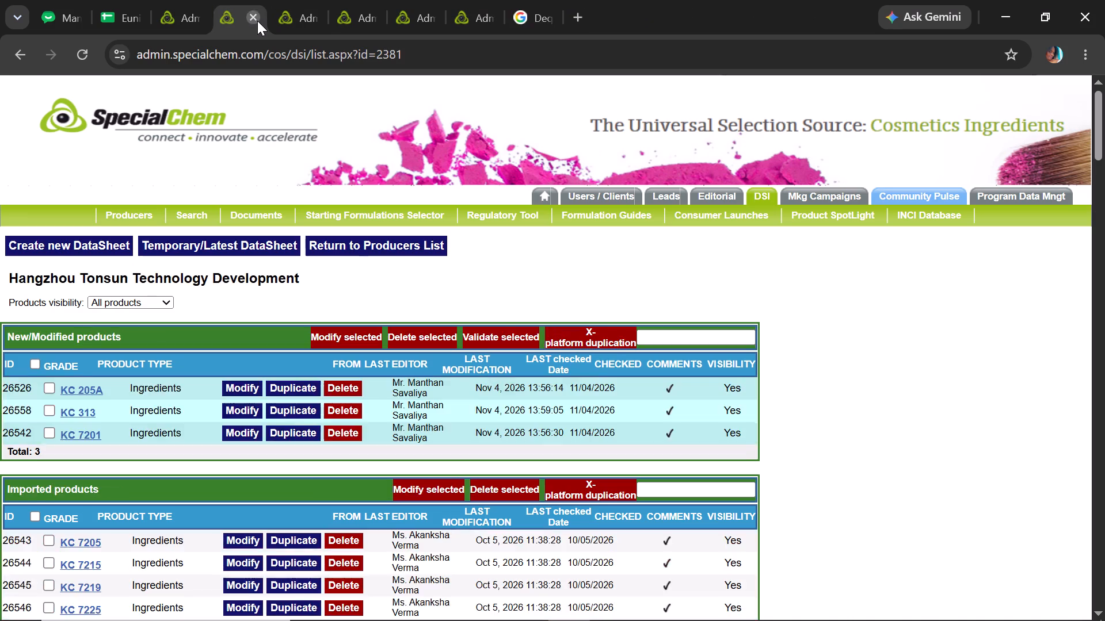
triple_click(257, 21)
triple_click(257, 21)
triple_click(257, 21)
triple_click(257, 21)
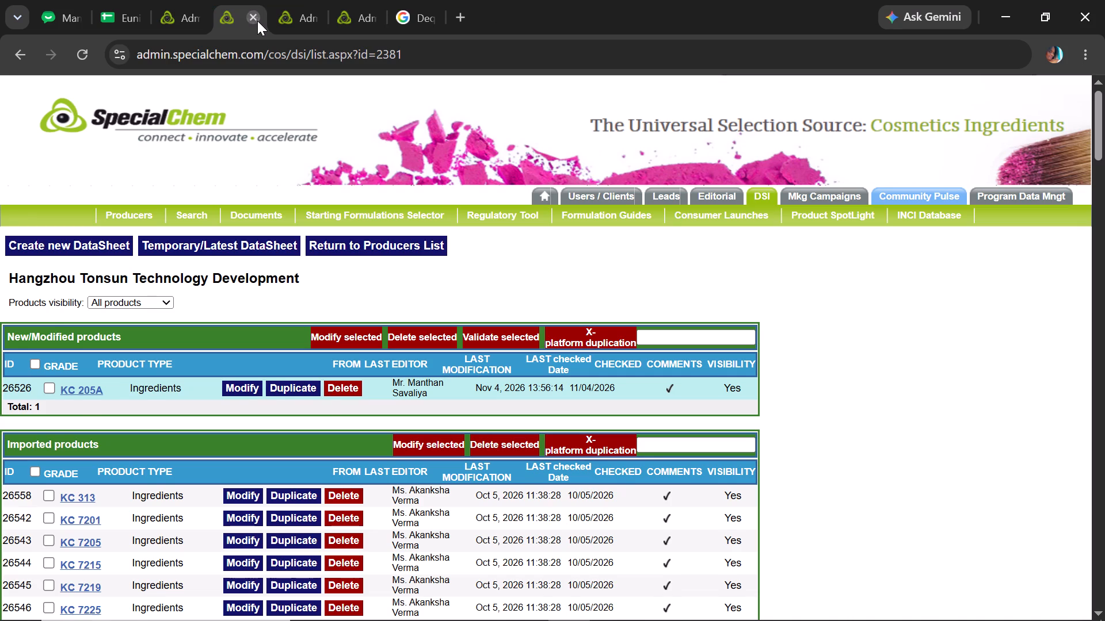
triple_click(257, 21)
triple_click(257, 21)
click(257, 21)
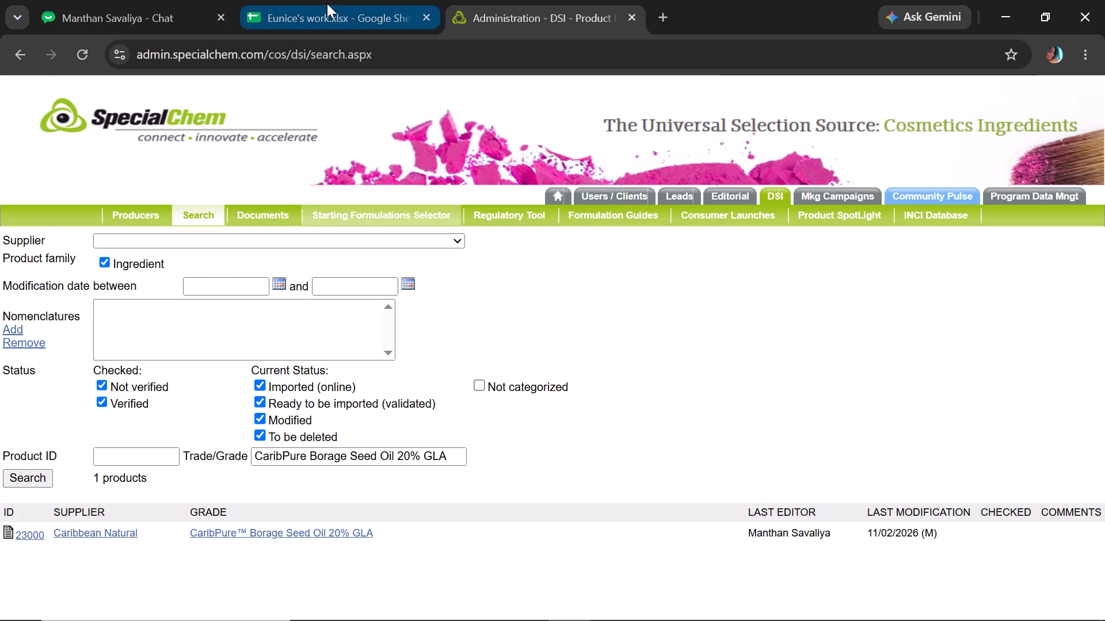
Clear the list of standardised property names in G32:G50 of the Q&A sheet.
click(327, 3)
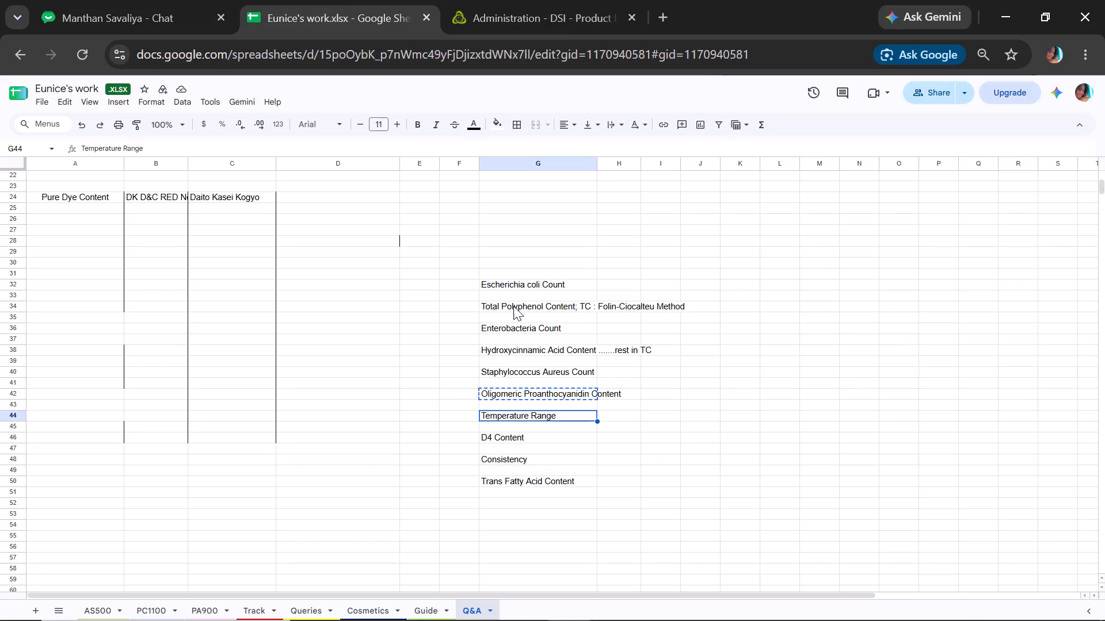
drag(521, 286, 542, 480)
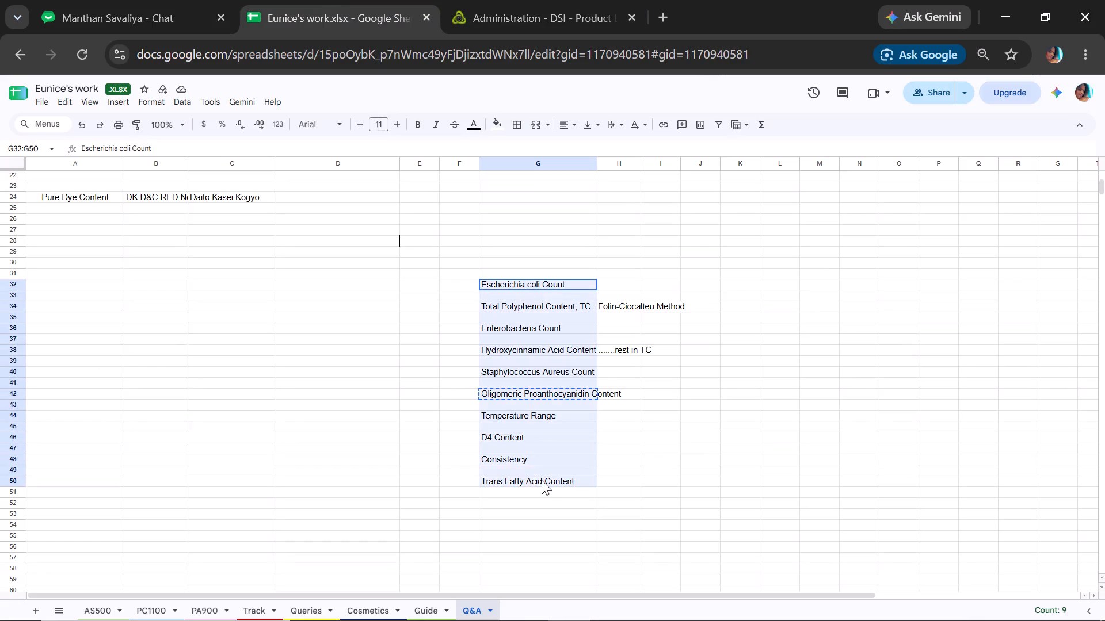
drag(542, 480, 544, 482)
key(BackSpace)
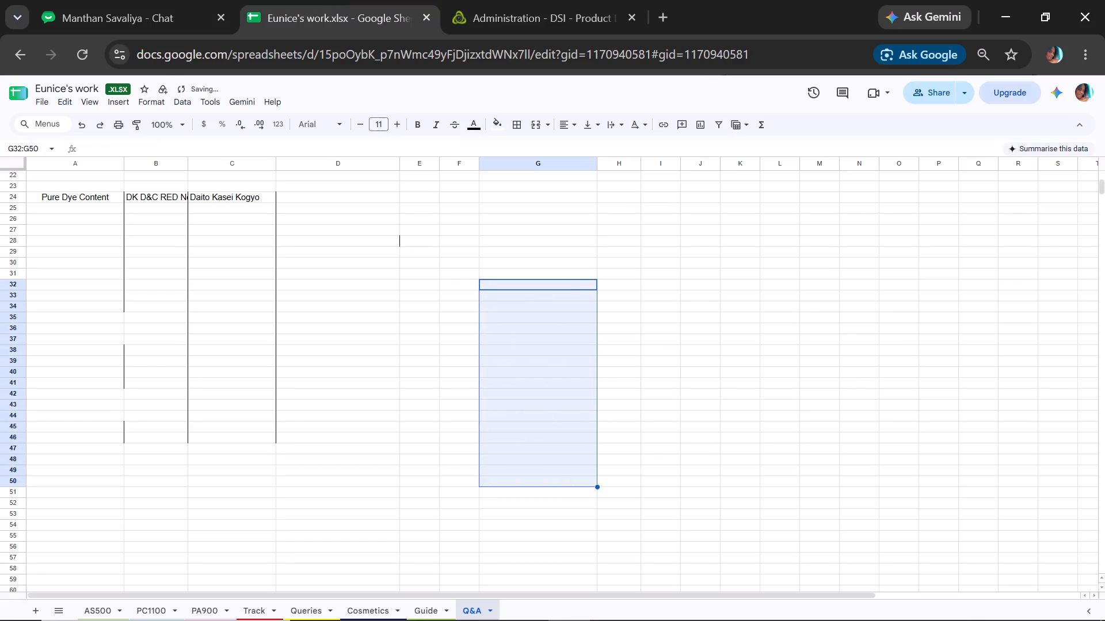
Filter the Cosmetics sheet's "Availability on Supplier Website" column to show only Commercial, excluding both "Availability not confirmed" values.
click(411, 609)
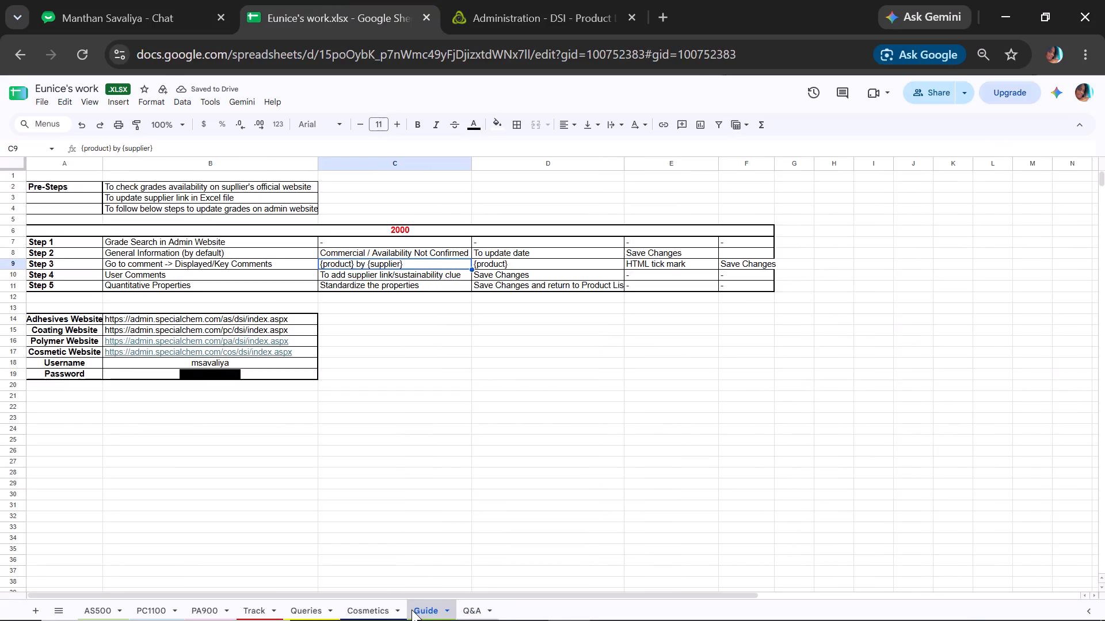
click(390, 614)
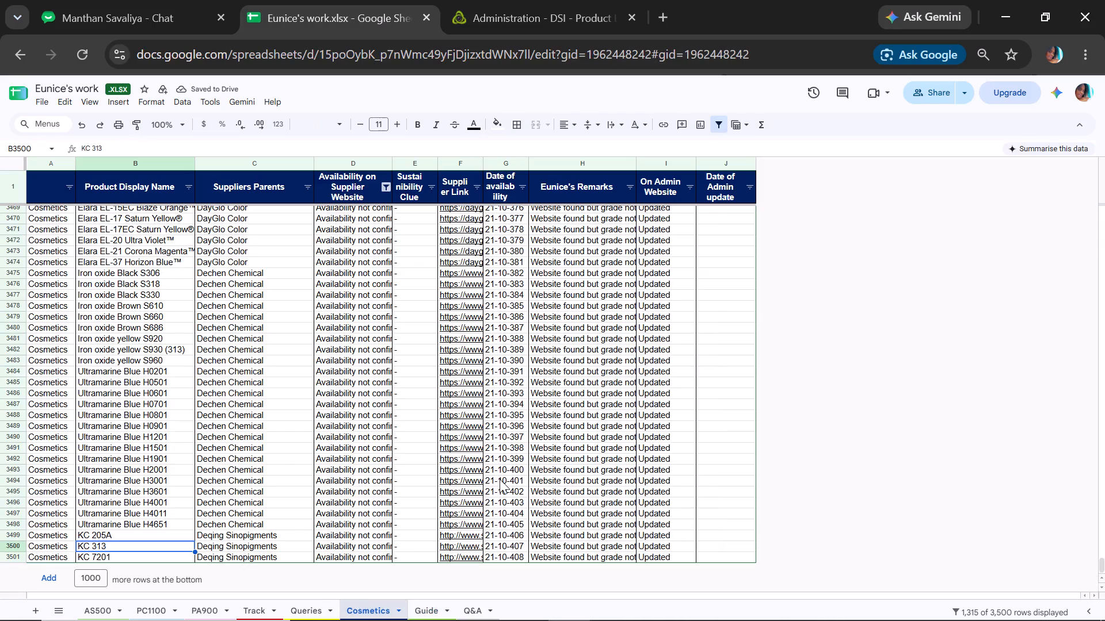
click(383, 187)
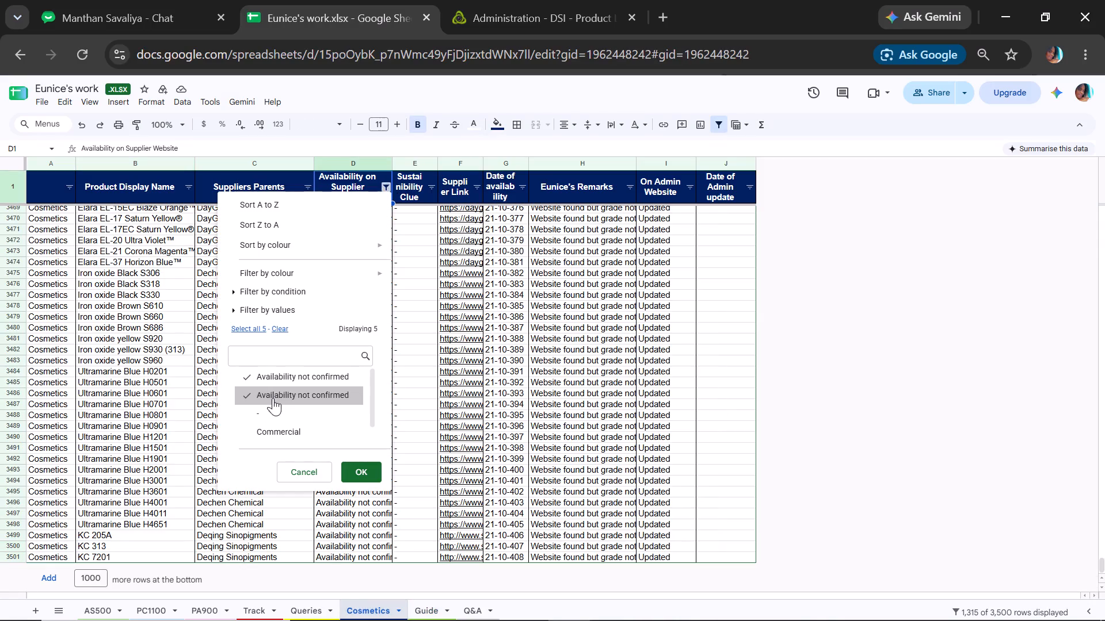
click(275, 393)
click(283, 381)
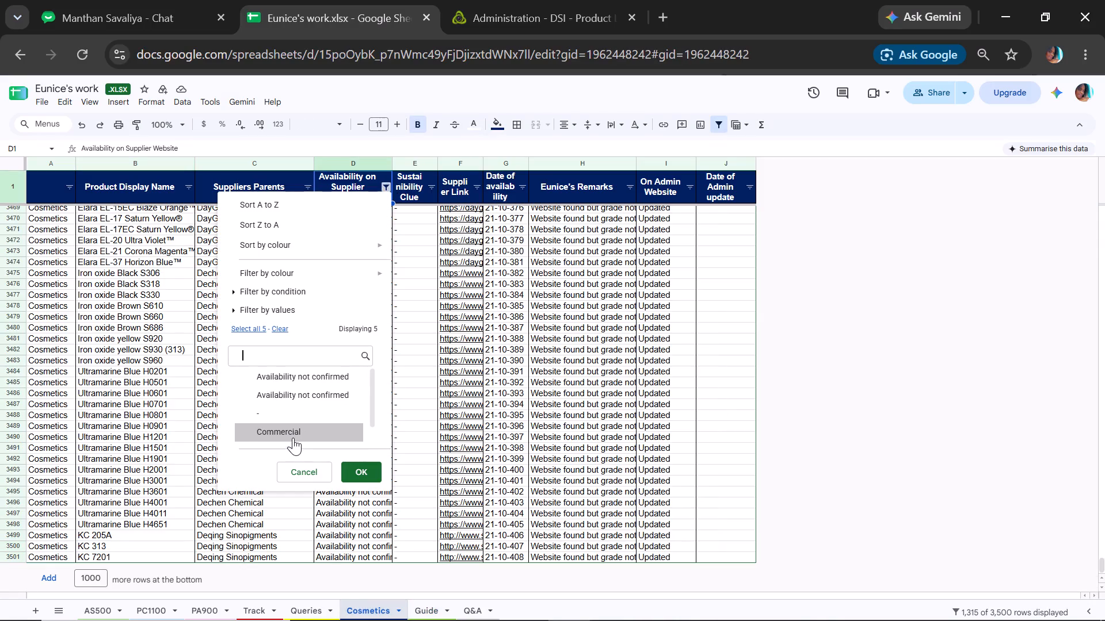
click(293, 439)
click(373, 481)
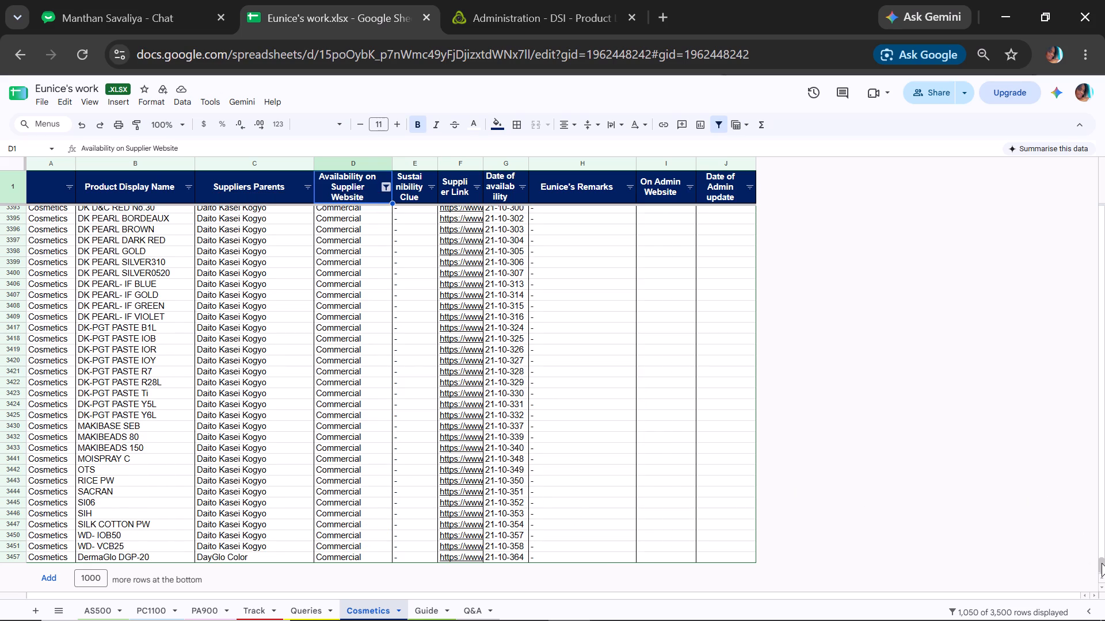
Look through the filtered Commercial products in the Cosmetics sheet, examining which rows are marked in the On Admin Website column.
drag(1102, 563, 1093, 193)
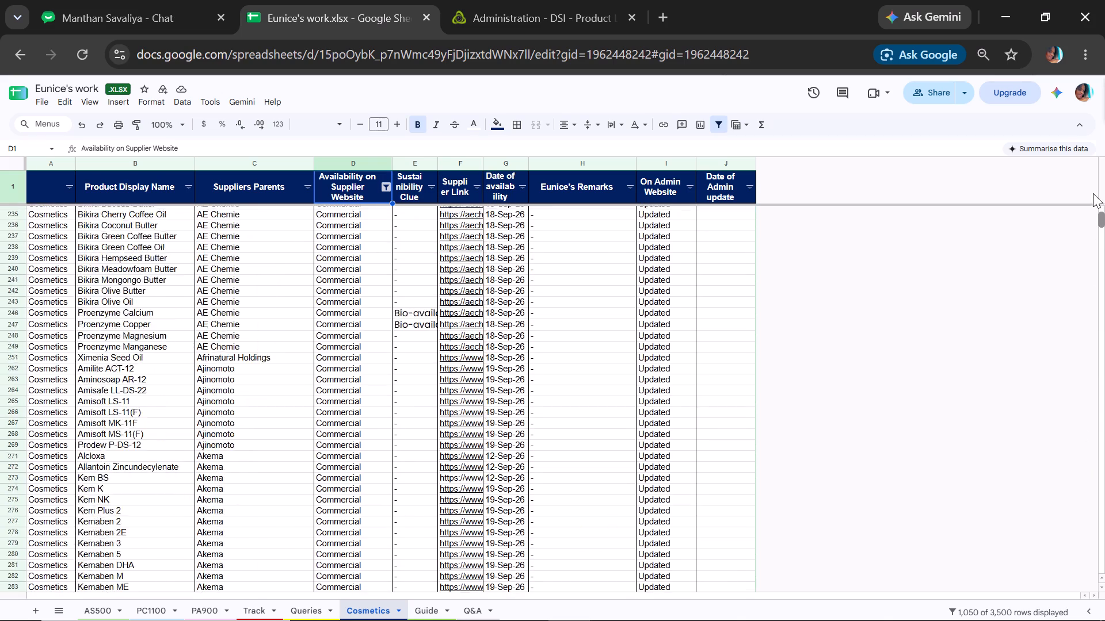
drag(1093, 193, 1091, 56)
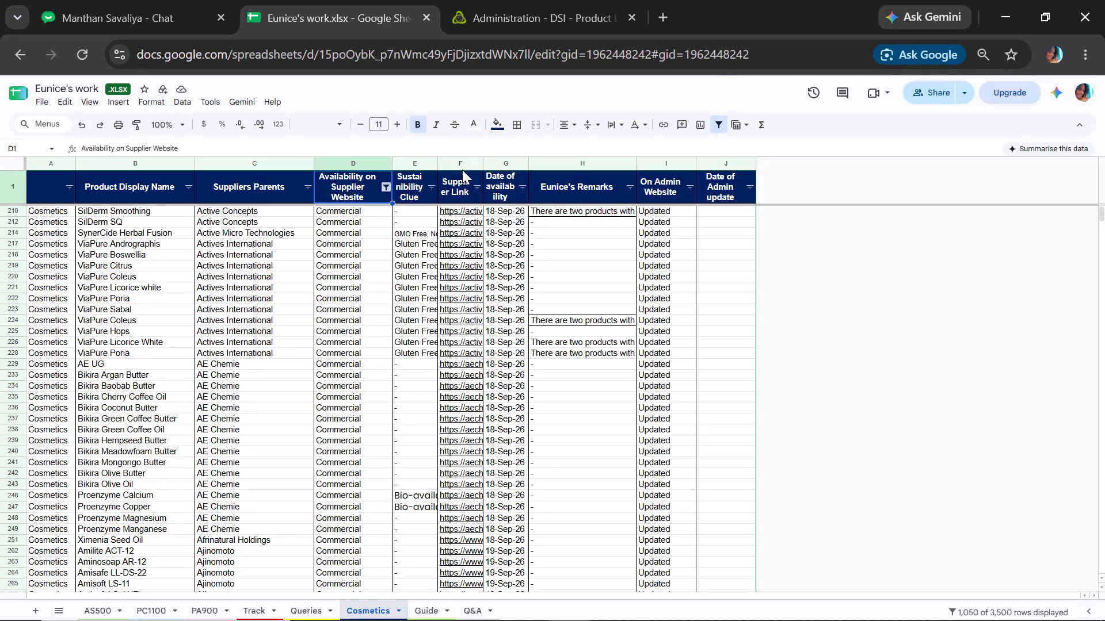
click(164, 213)
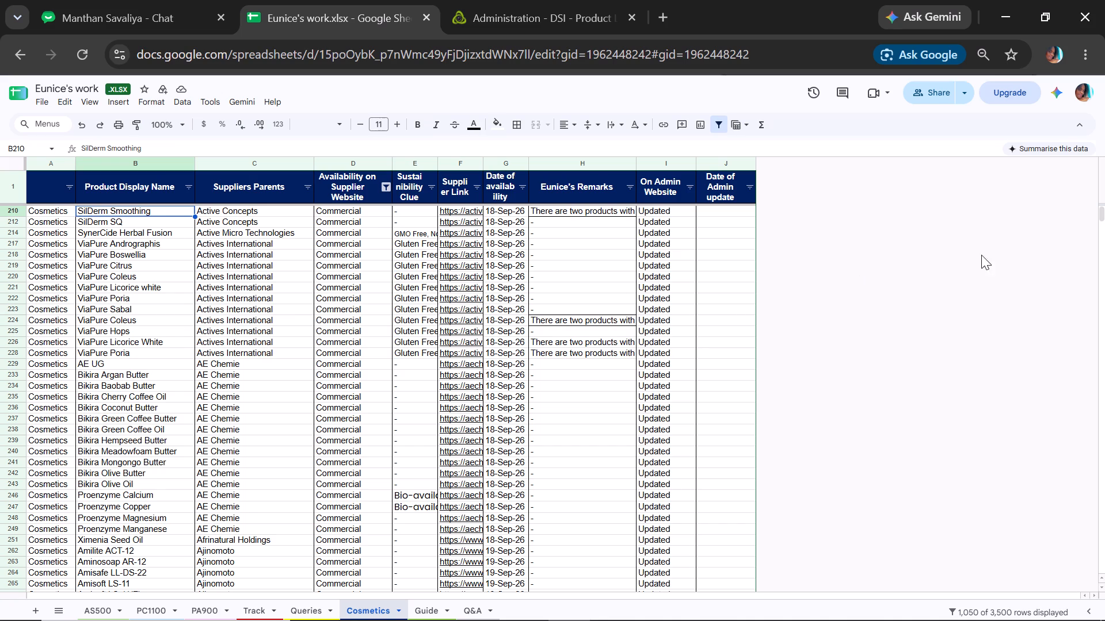
drag(1103, 212, 1104, 255)
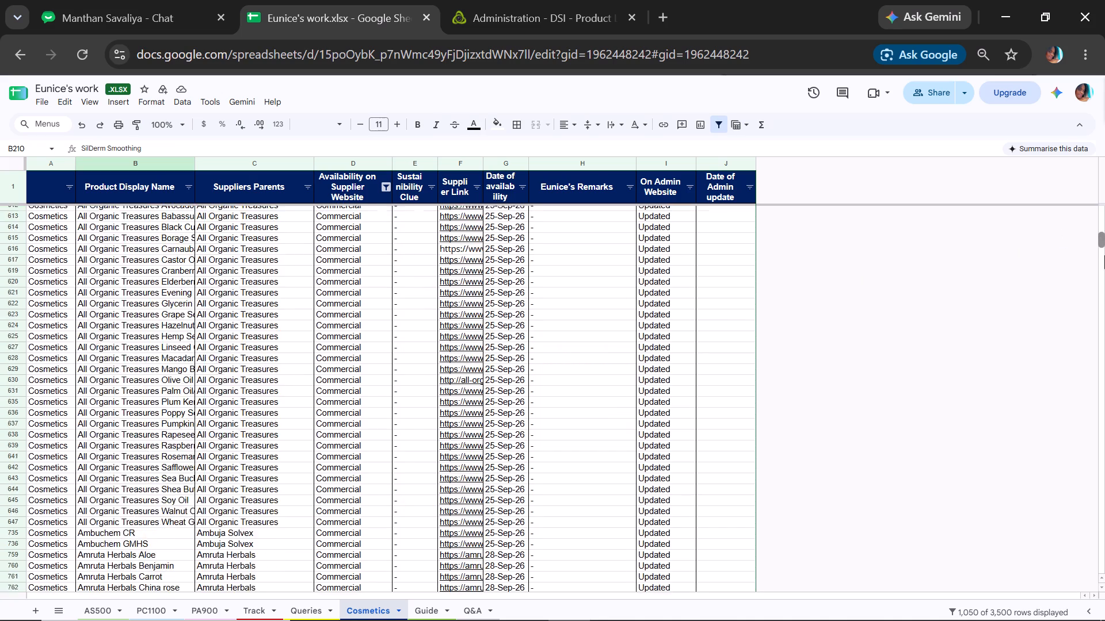
drag(1104, 255, 1104, 323)
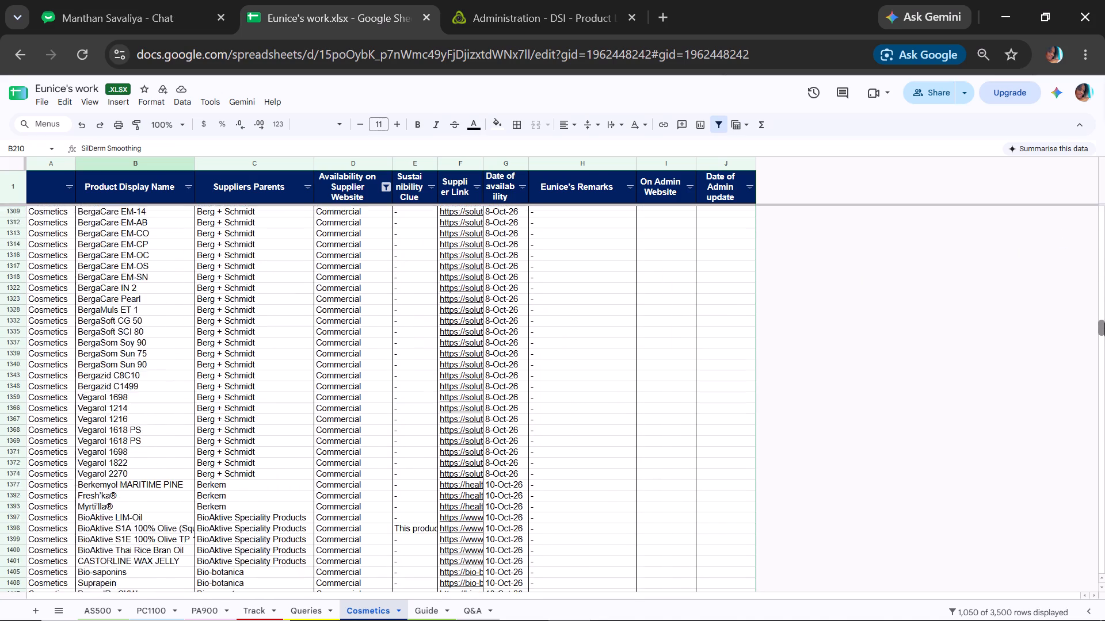
drag(1104, 323, 1104, 316)
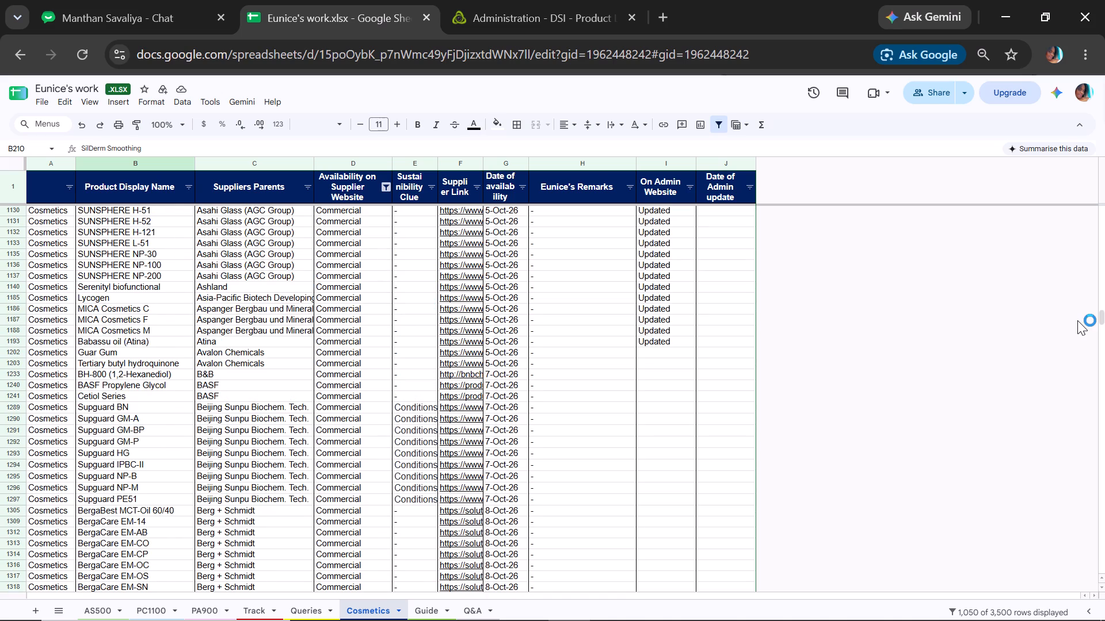
drag(1104, 317, 1104, 325)
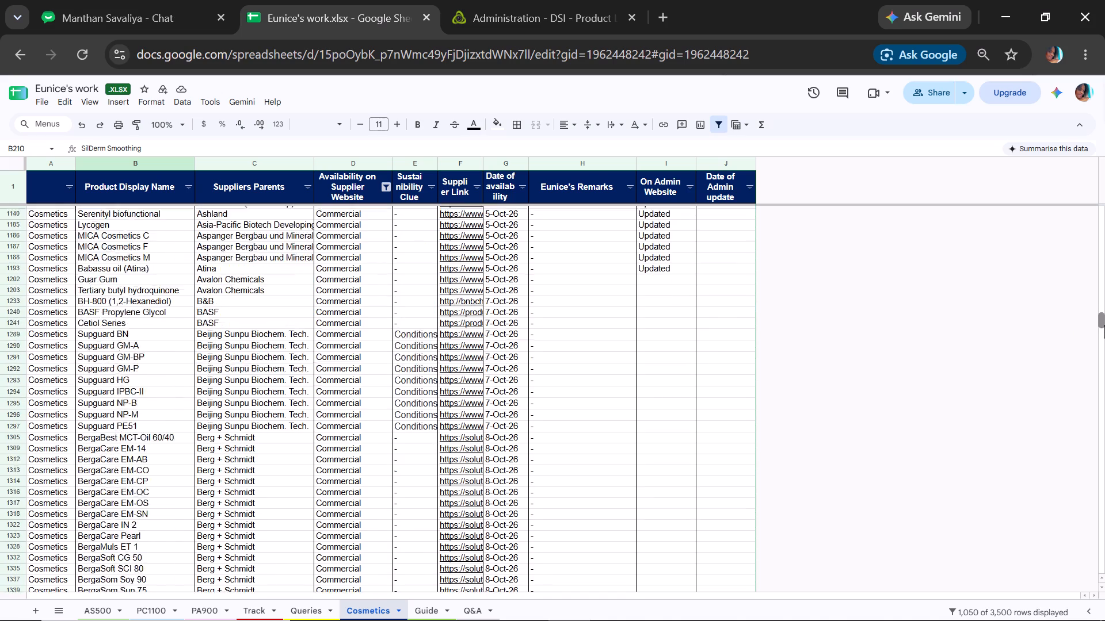
drag(1104, 325, 1104, 325)
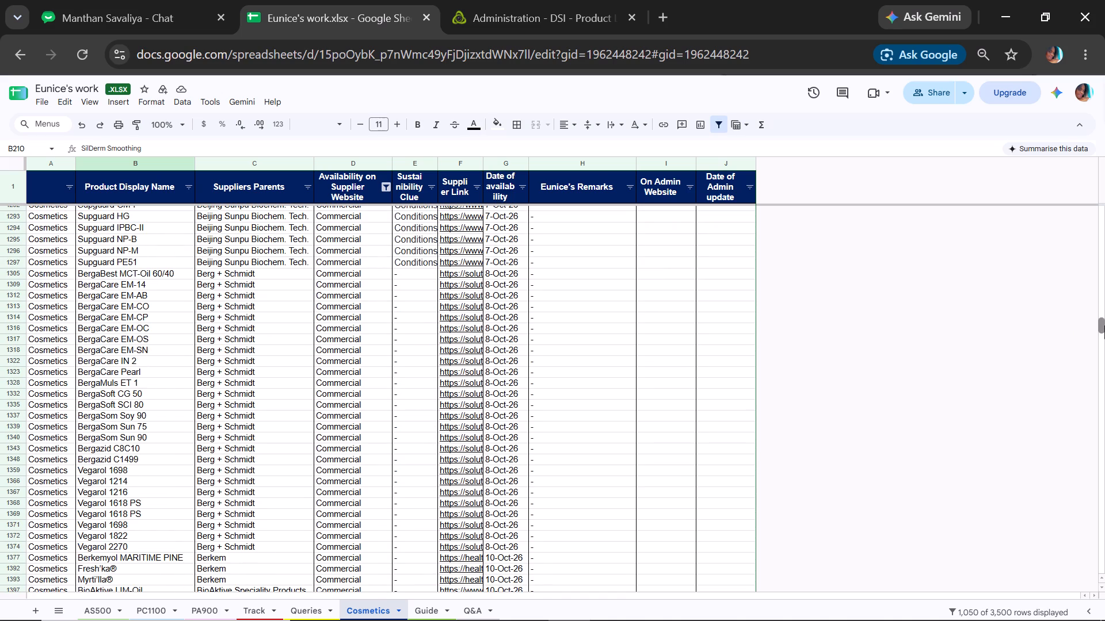
drag(1104, 325, 1104, 415)
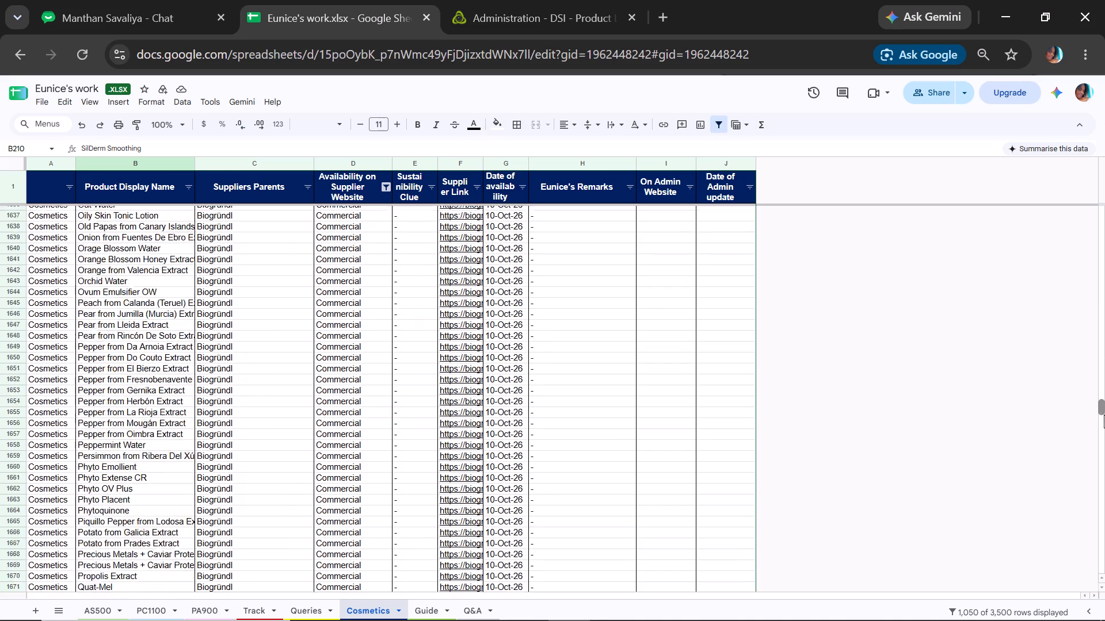
drag(1104, 415, 1104, 136)
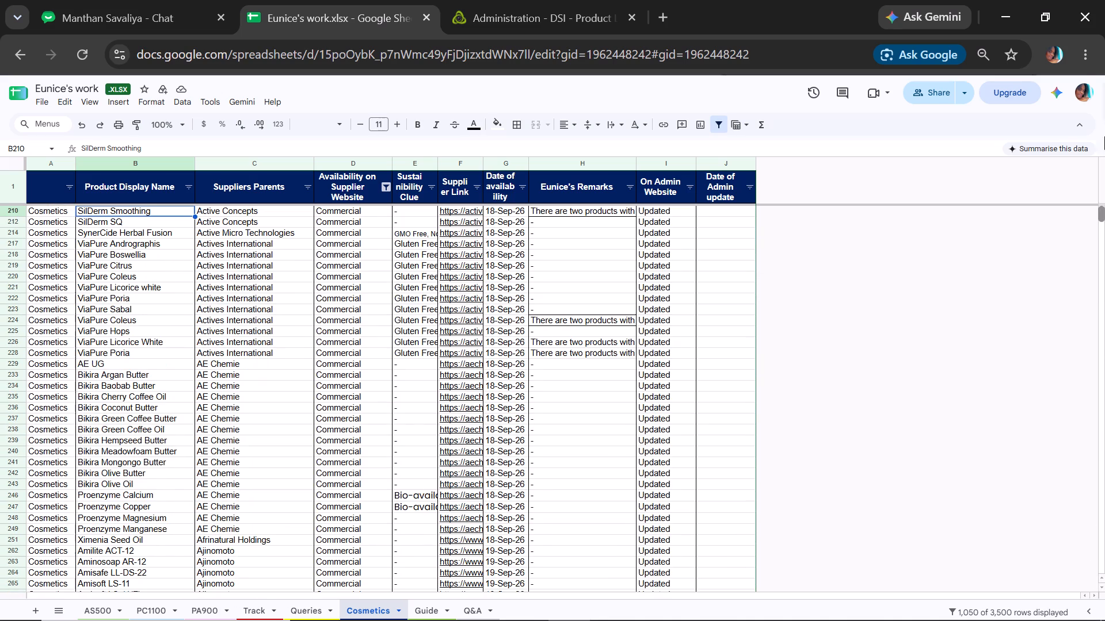
drag(1104, 136, 1104, 91)
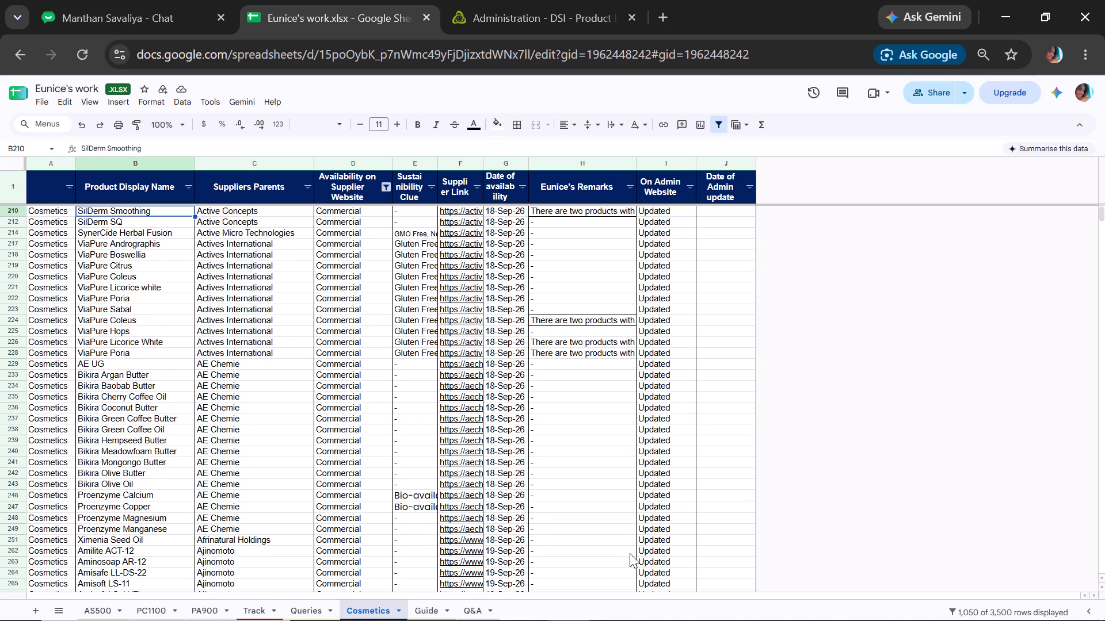